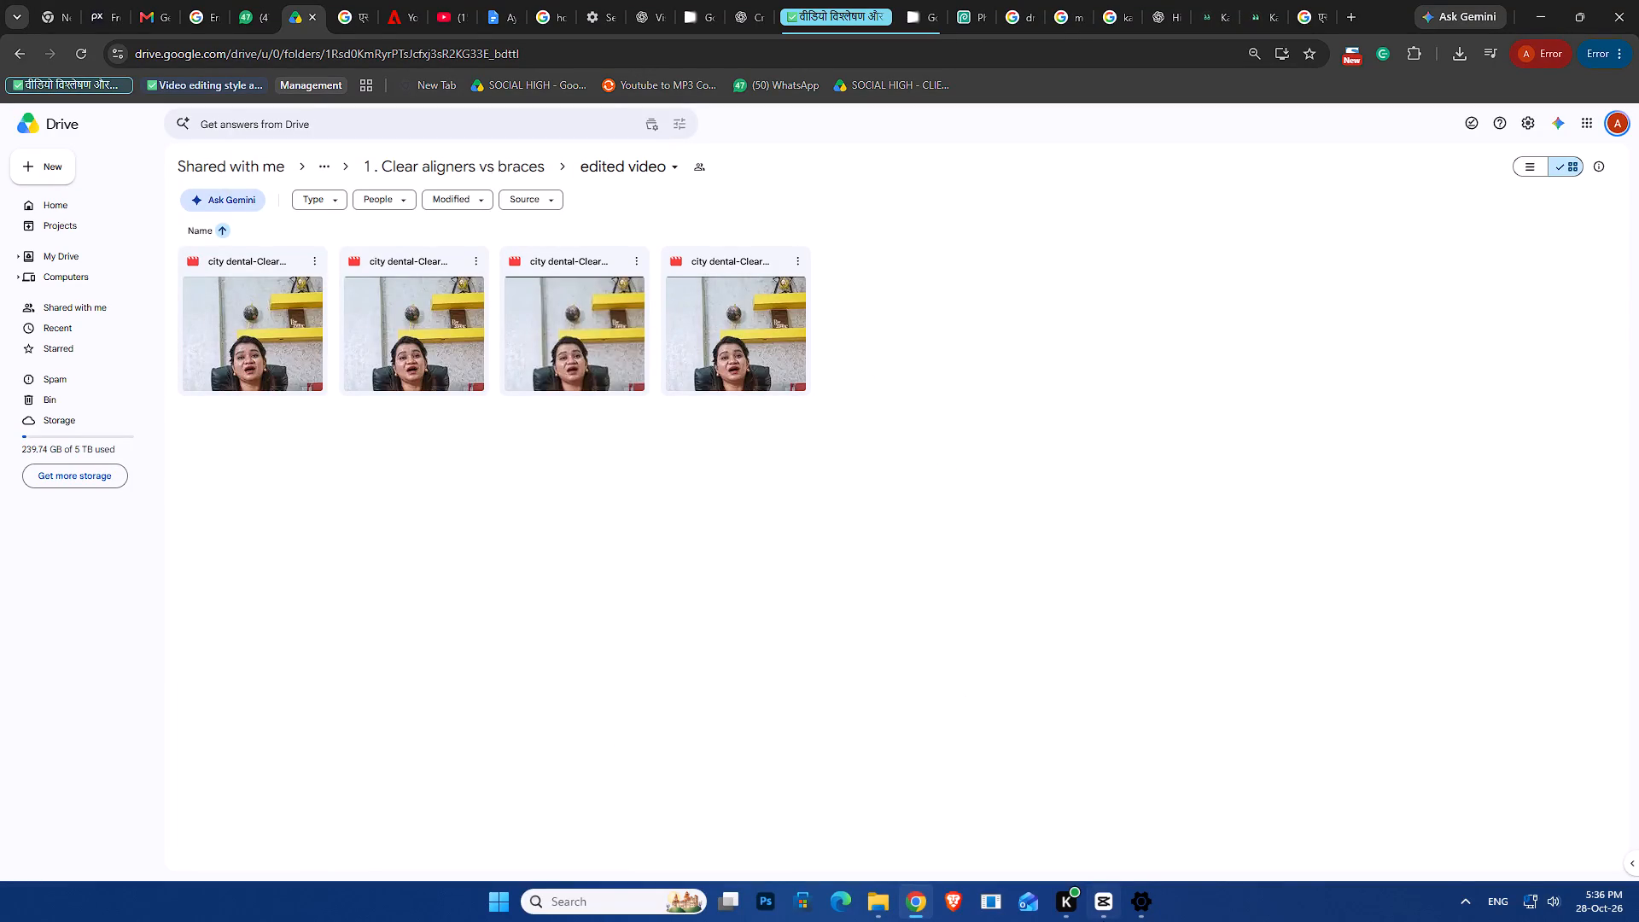
Switch to CapCut and return the playhead to the start of Timeline 02.
click(1094, 902)
key(space)
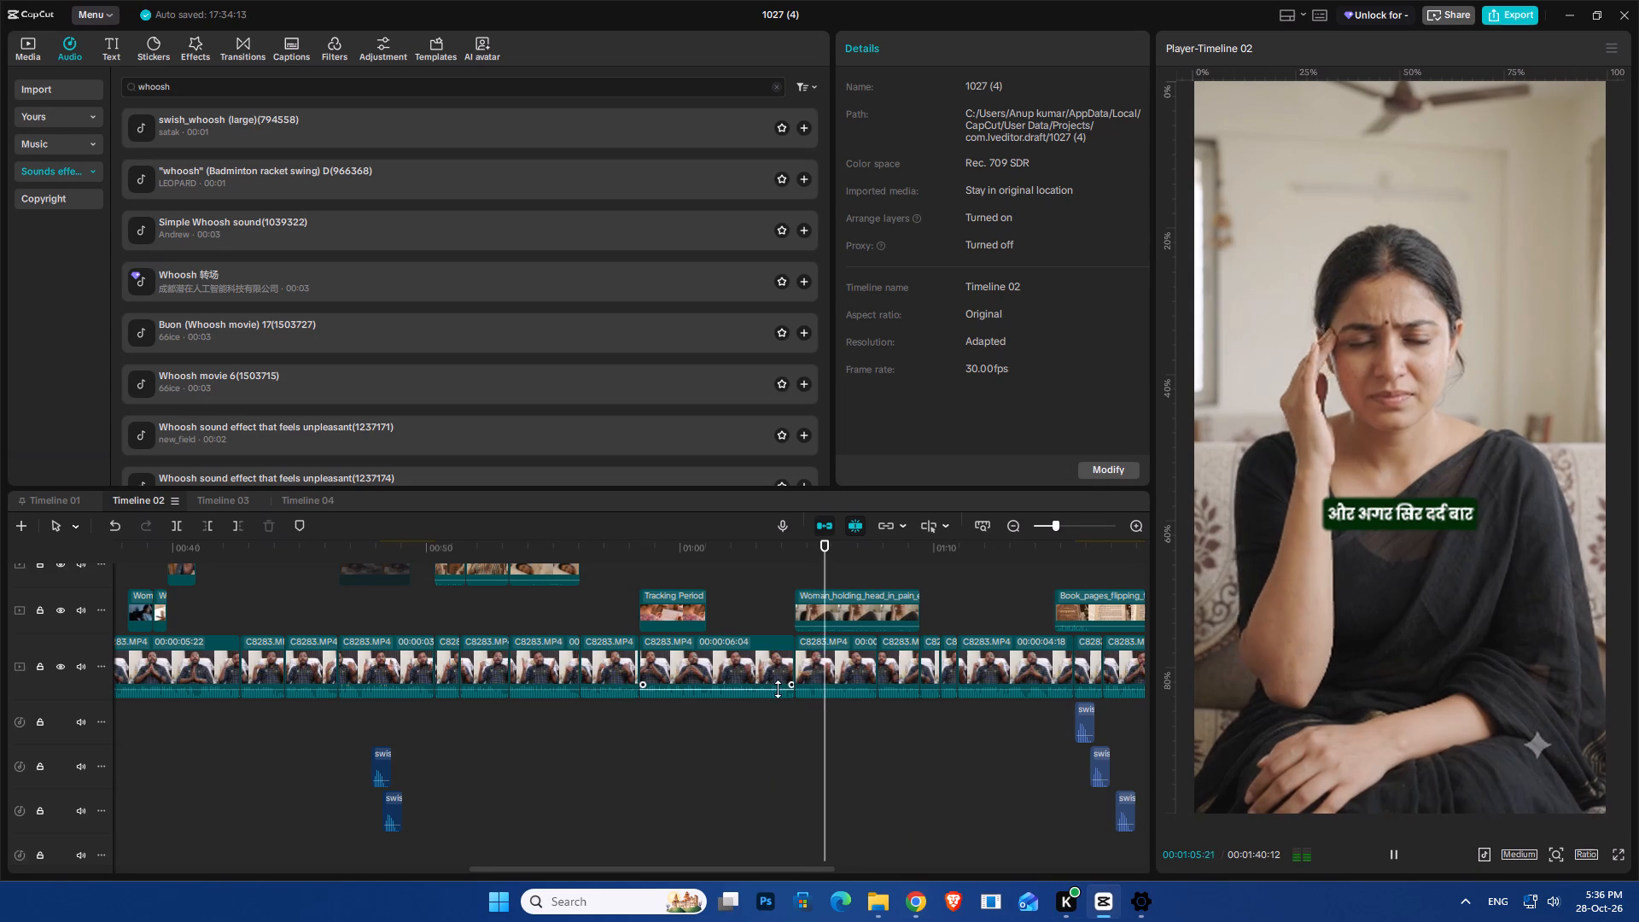
ctrl+scroll(795, 689, down, 11)
drag(409, 548, 0, 680)
Import the SFX - ORGANISED folder from the sfx pack folder on New Volume (N:) into the project's media.
click(22, 53)
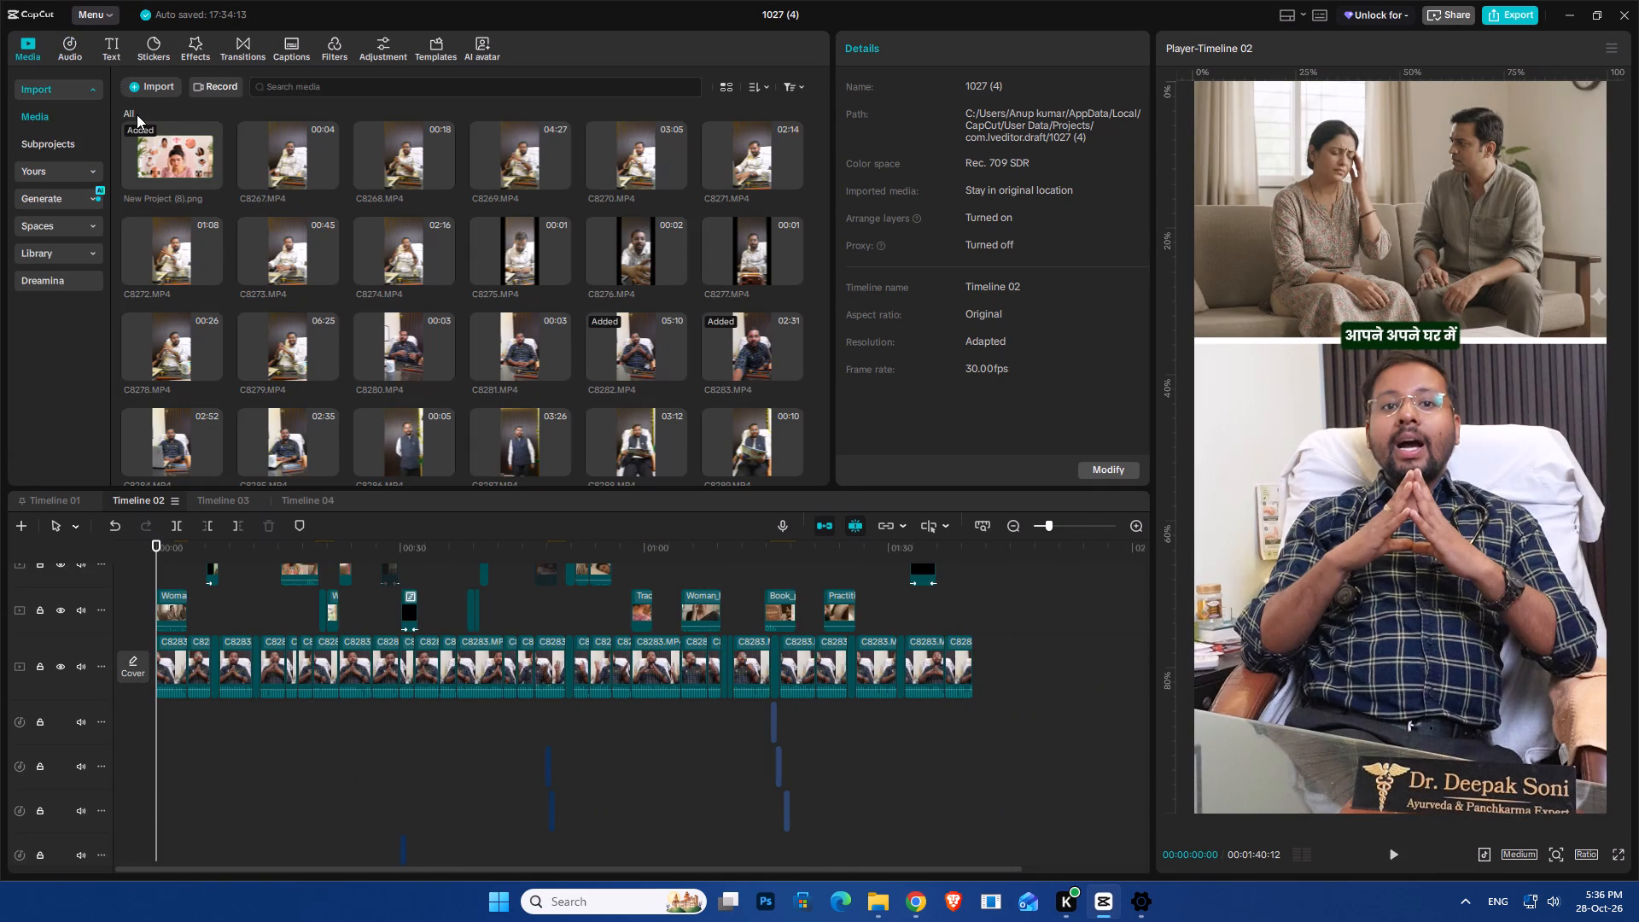
click(137, 114)
scroll(353, 165, down, 15)
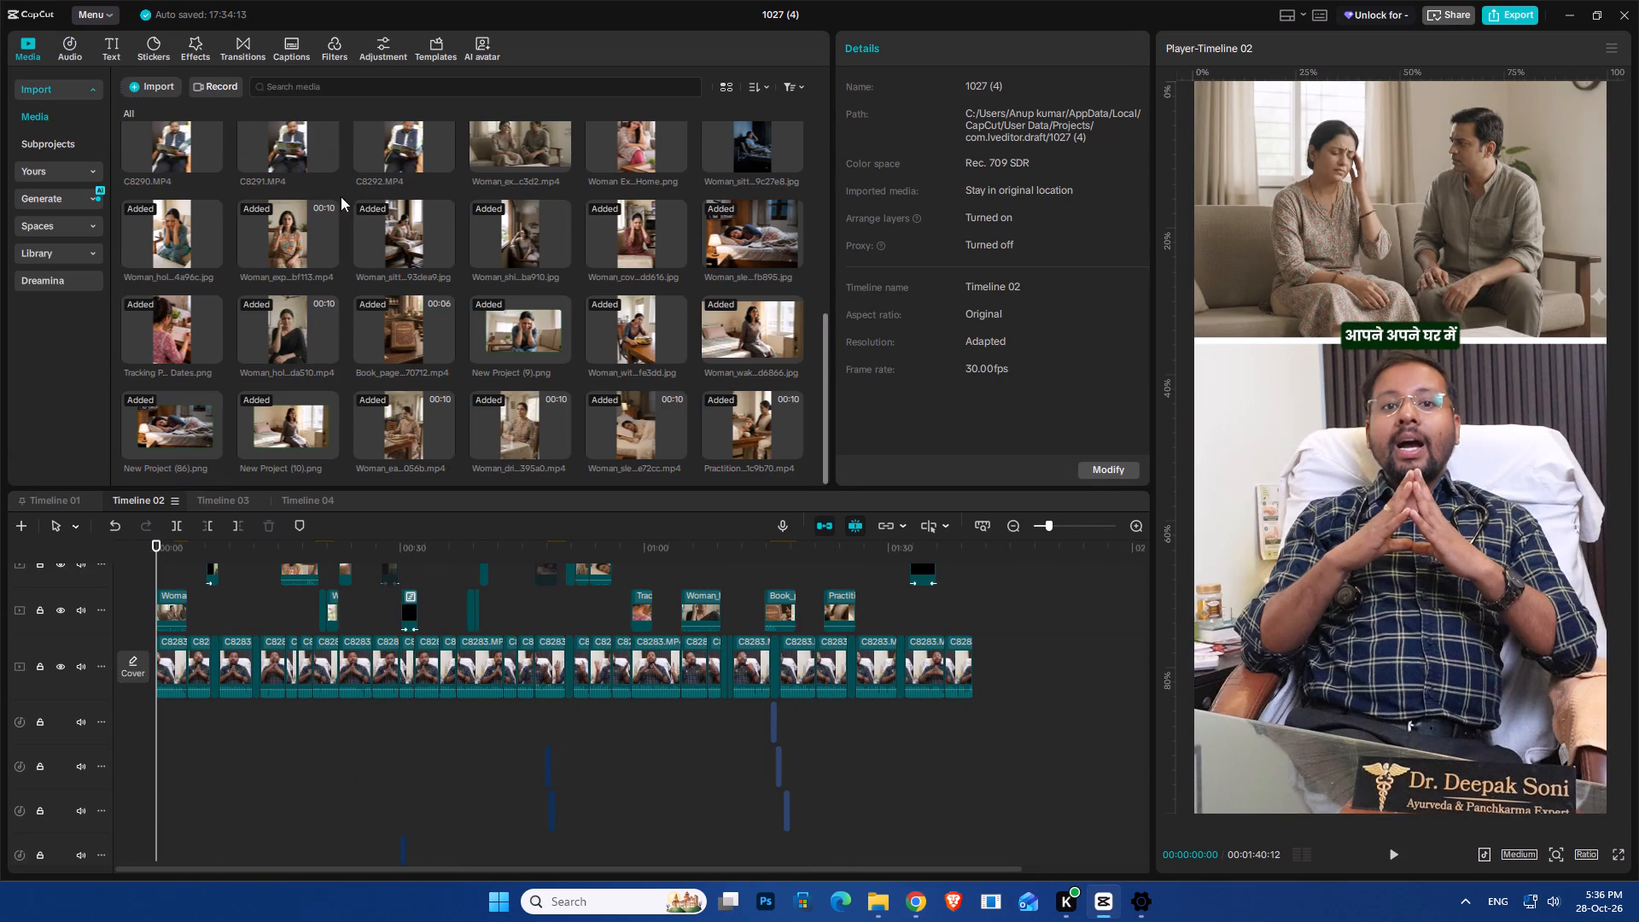
scroll(129, 115, up, 2)
click(151, 84)
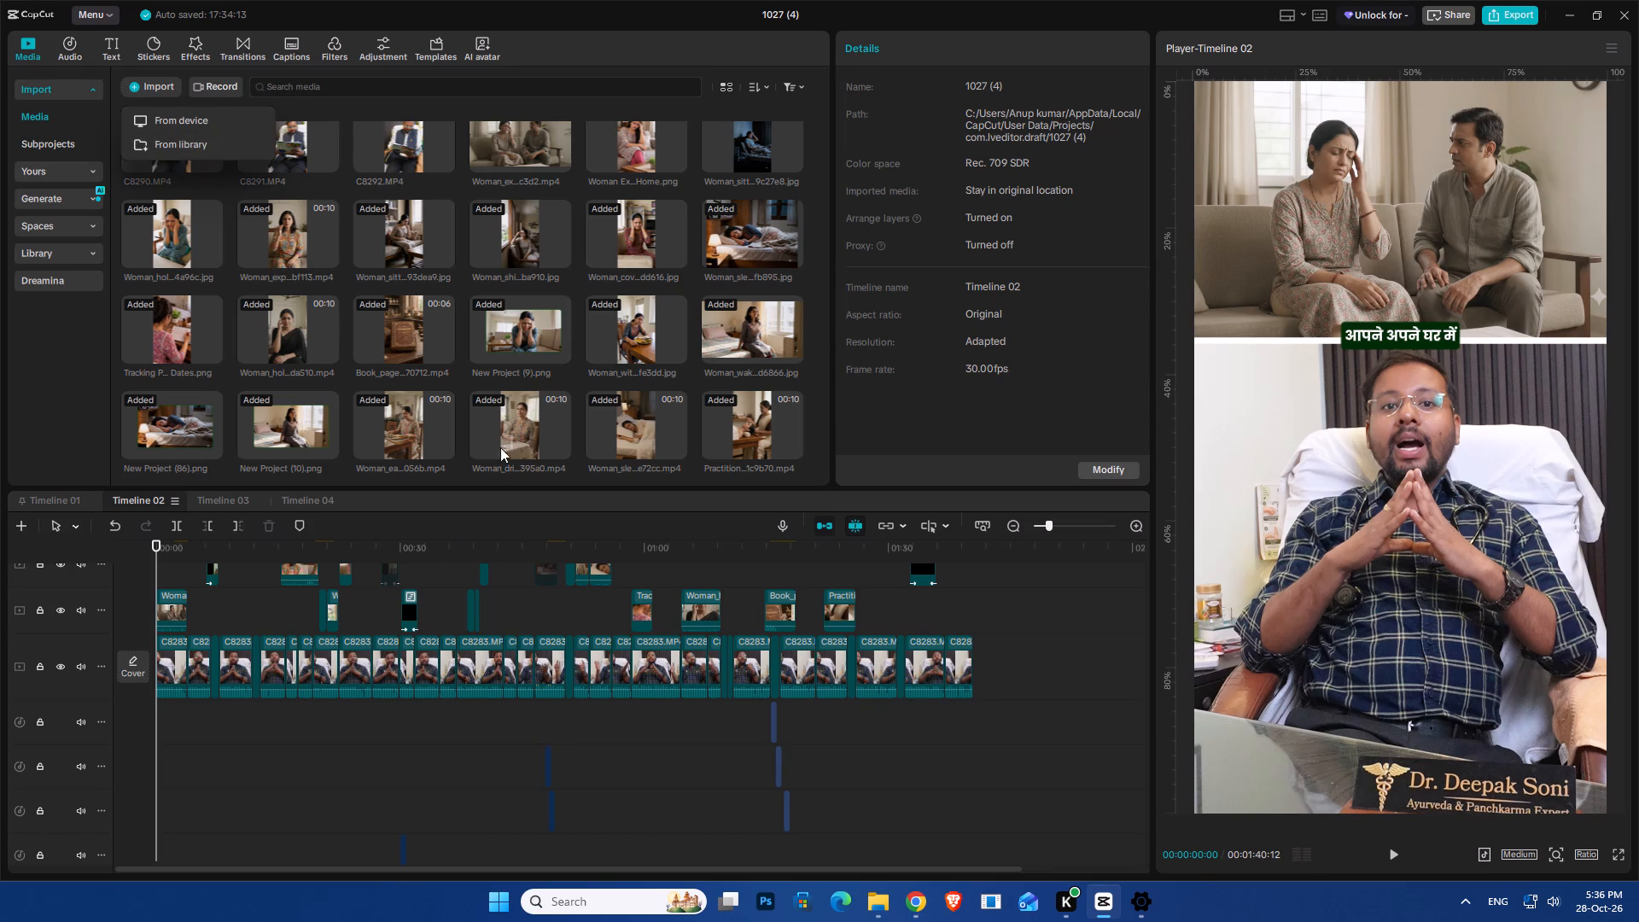
click(504, 417)
scroll(656, 466, down, 5)
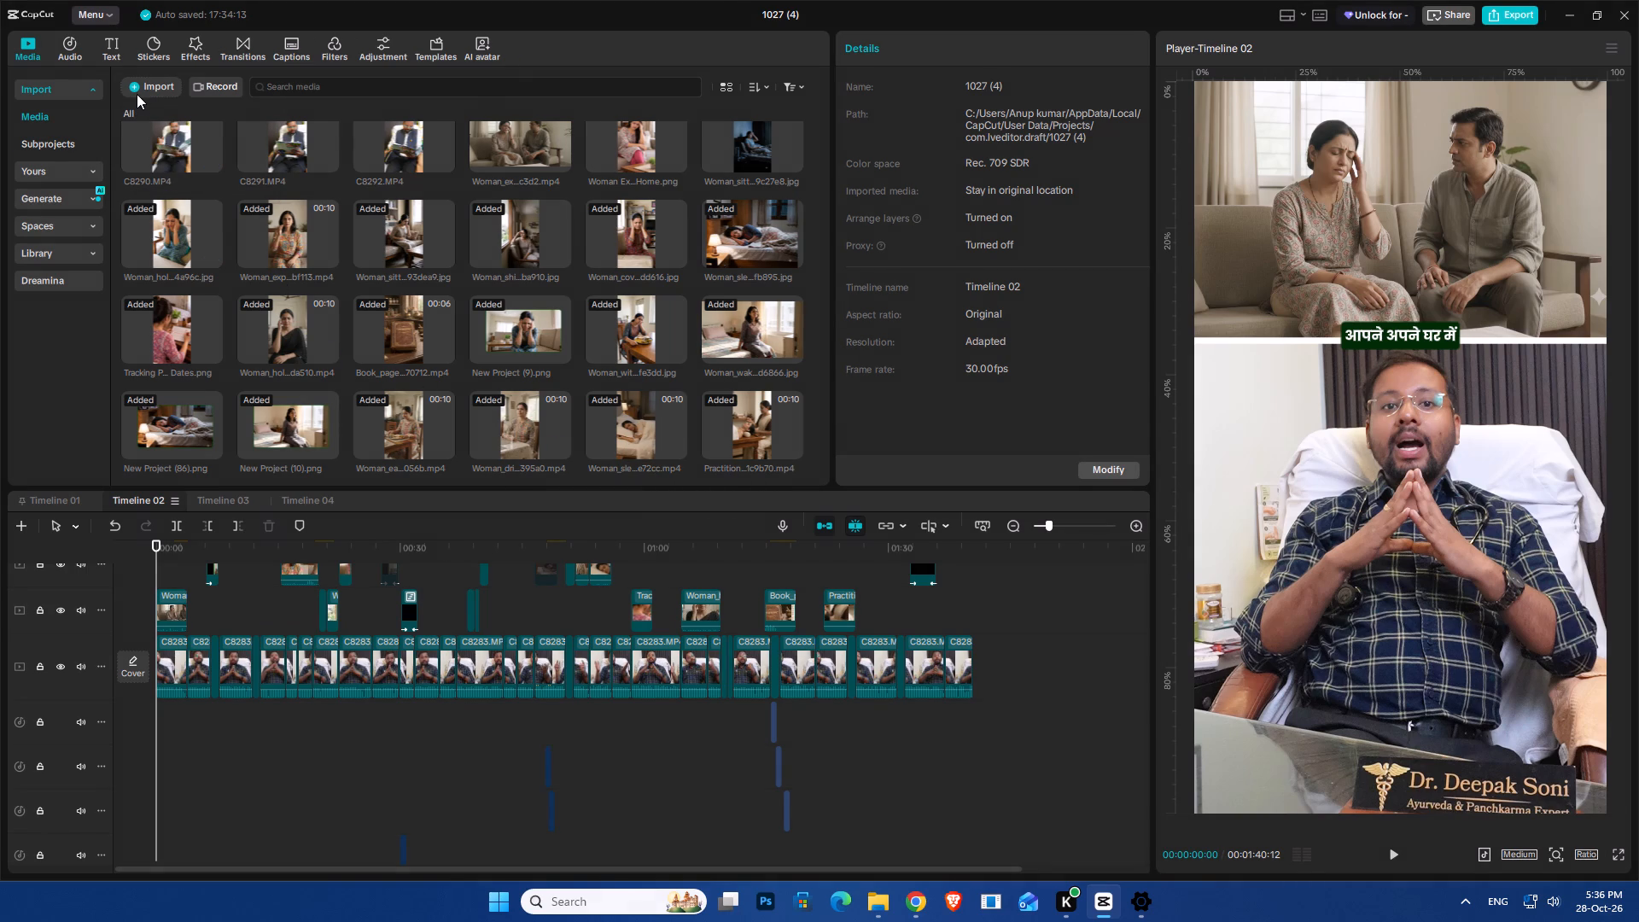
click(137, 92)
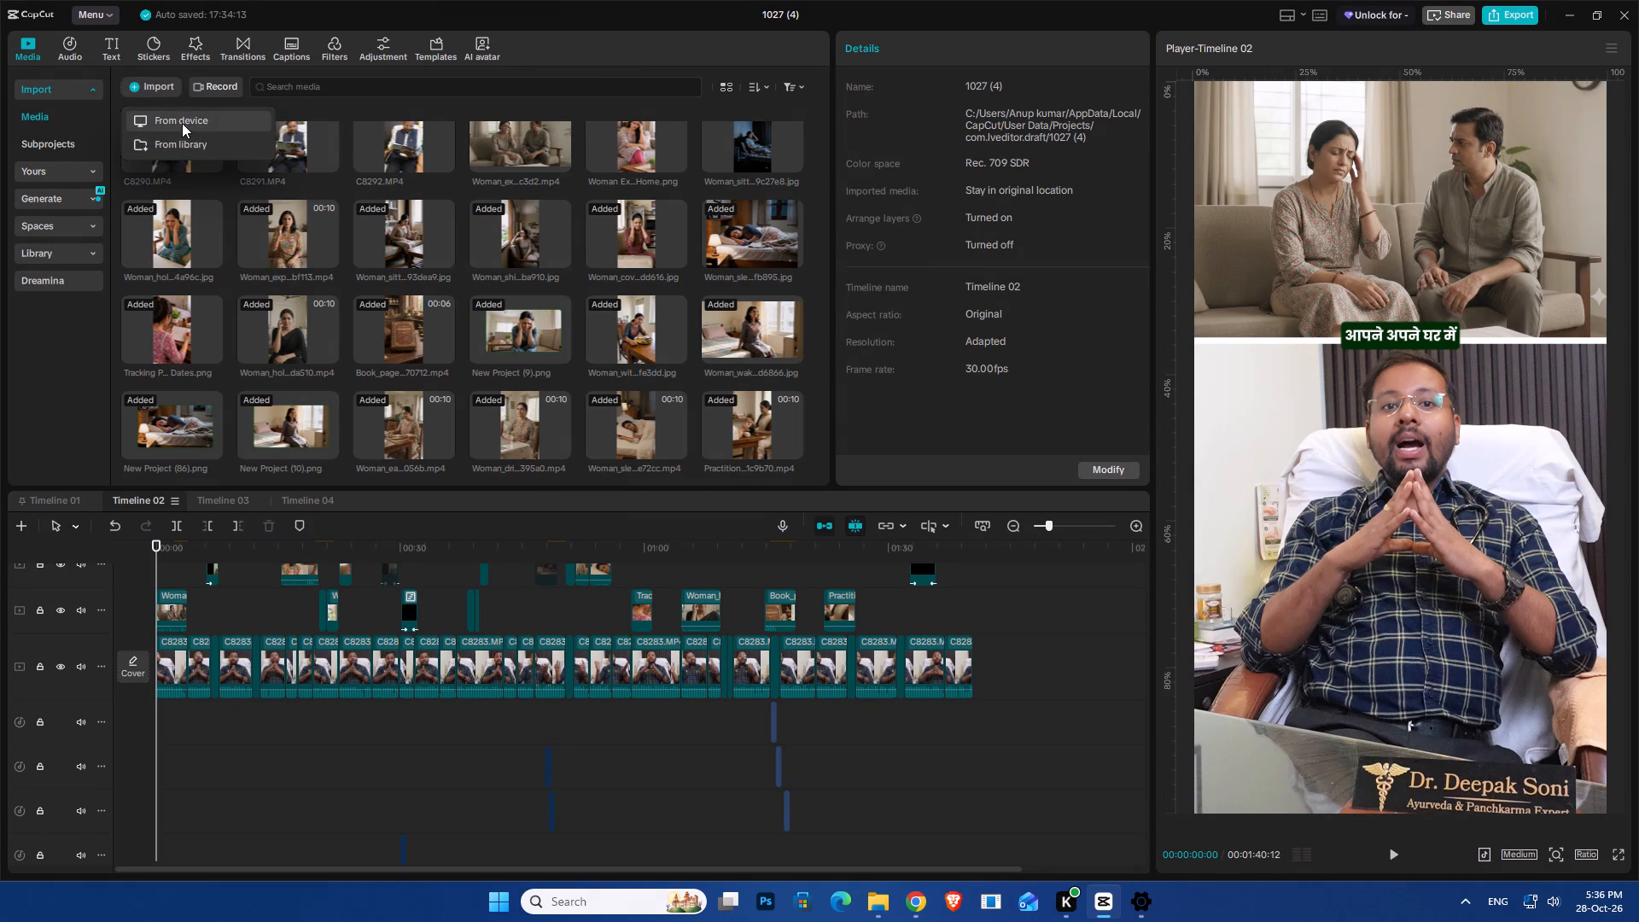
click(182, 123)
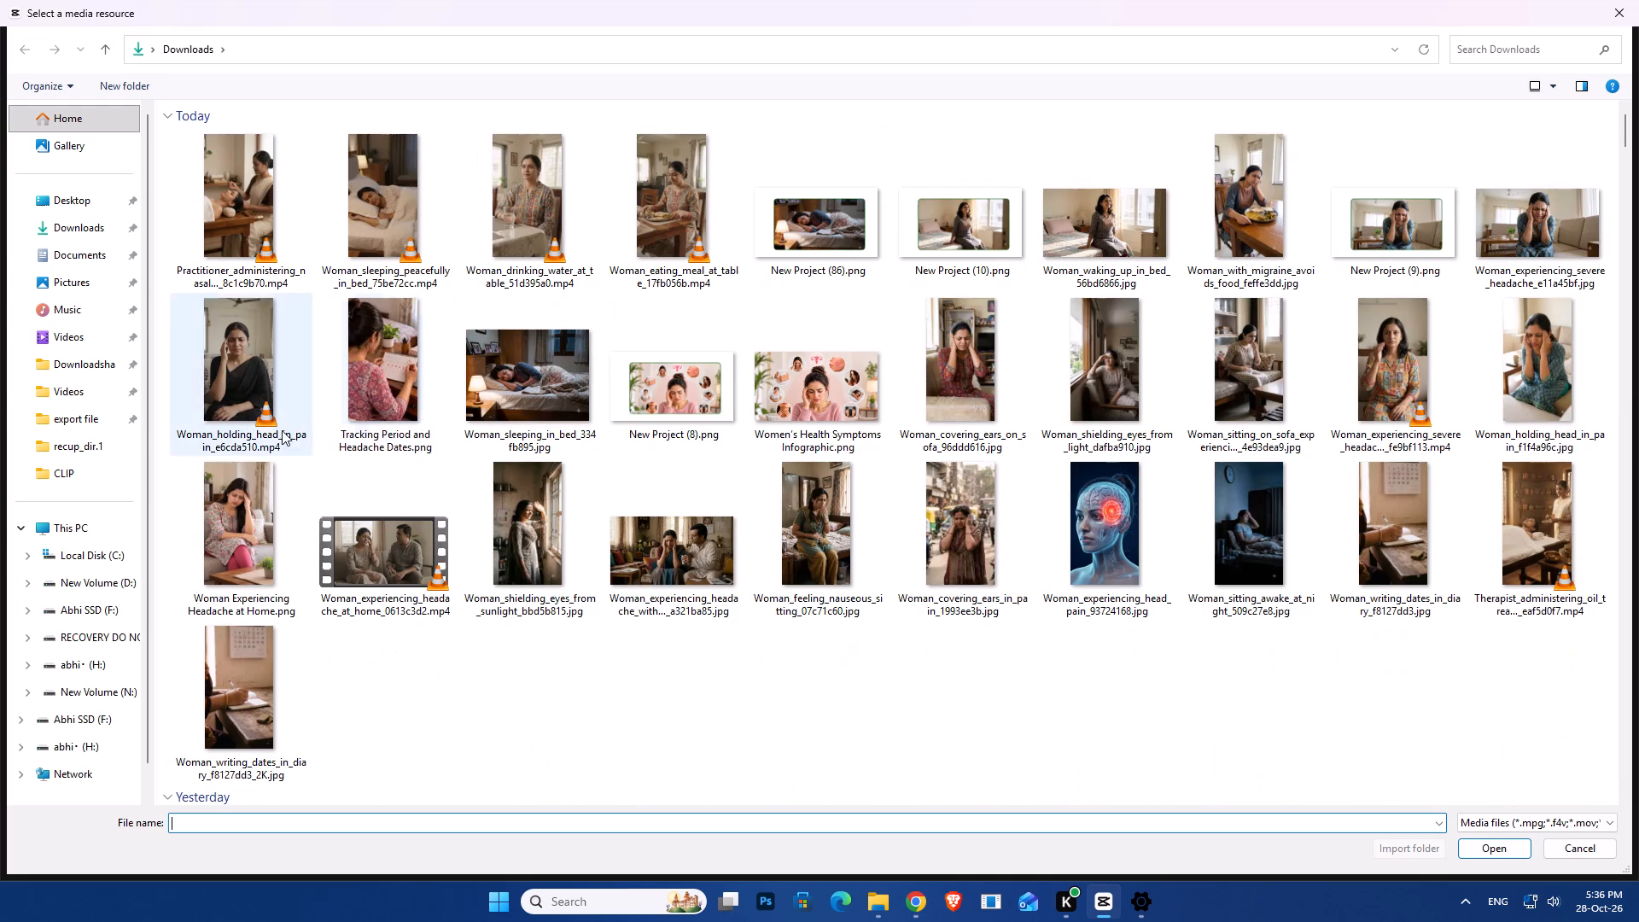
click(69, 529)
double_click(1335, 159)
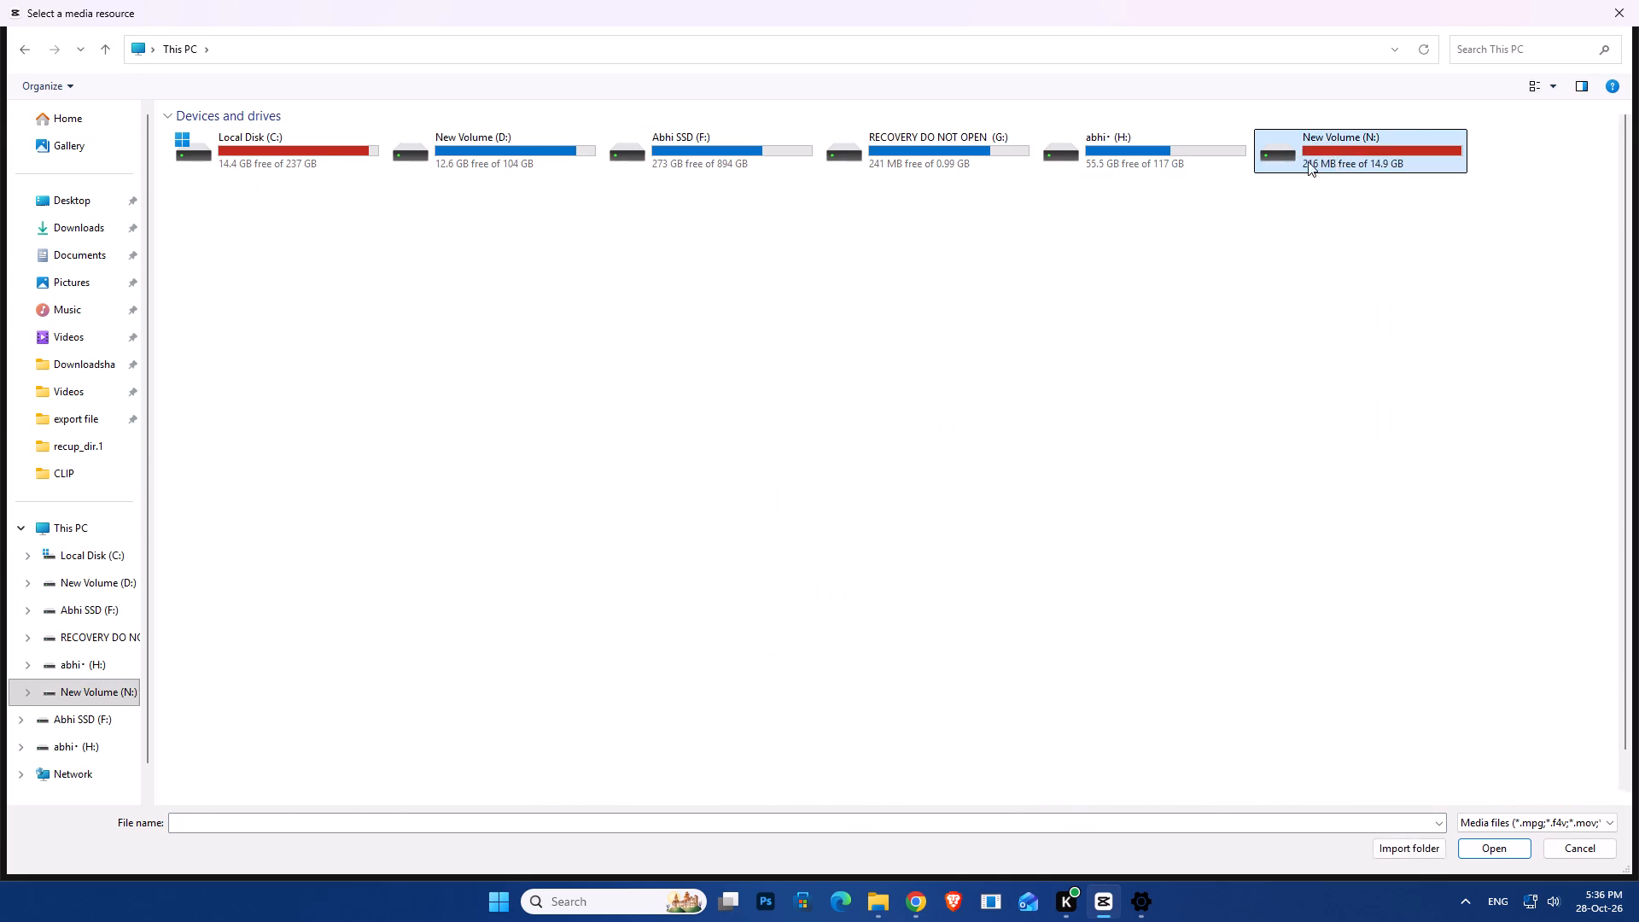
double_click(1193, 314)
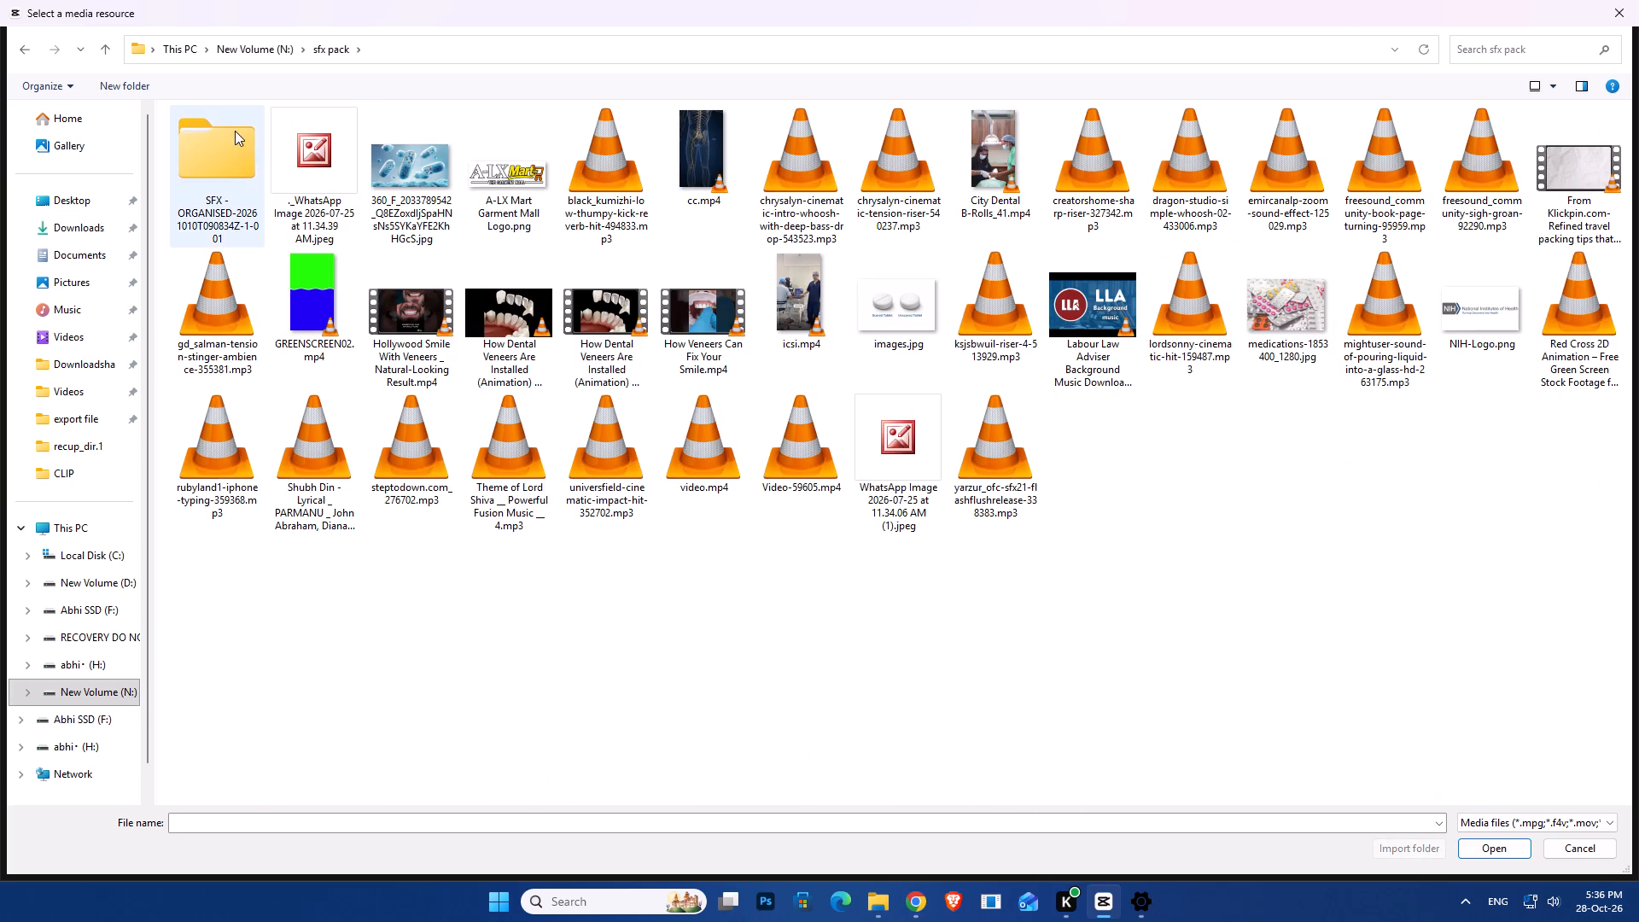
click(235, 131)
click(1396, 851)
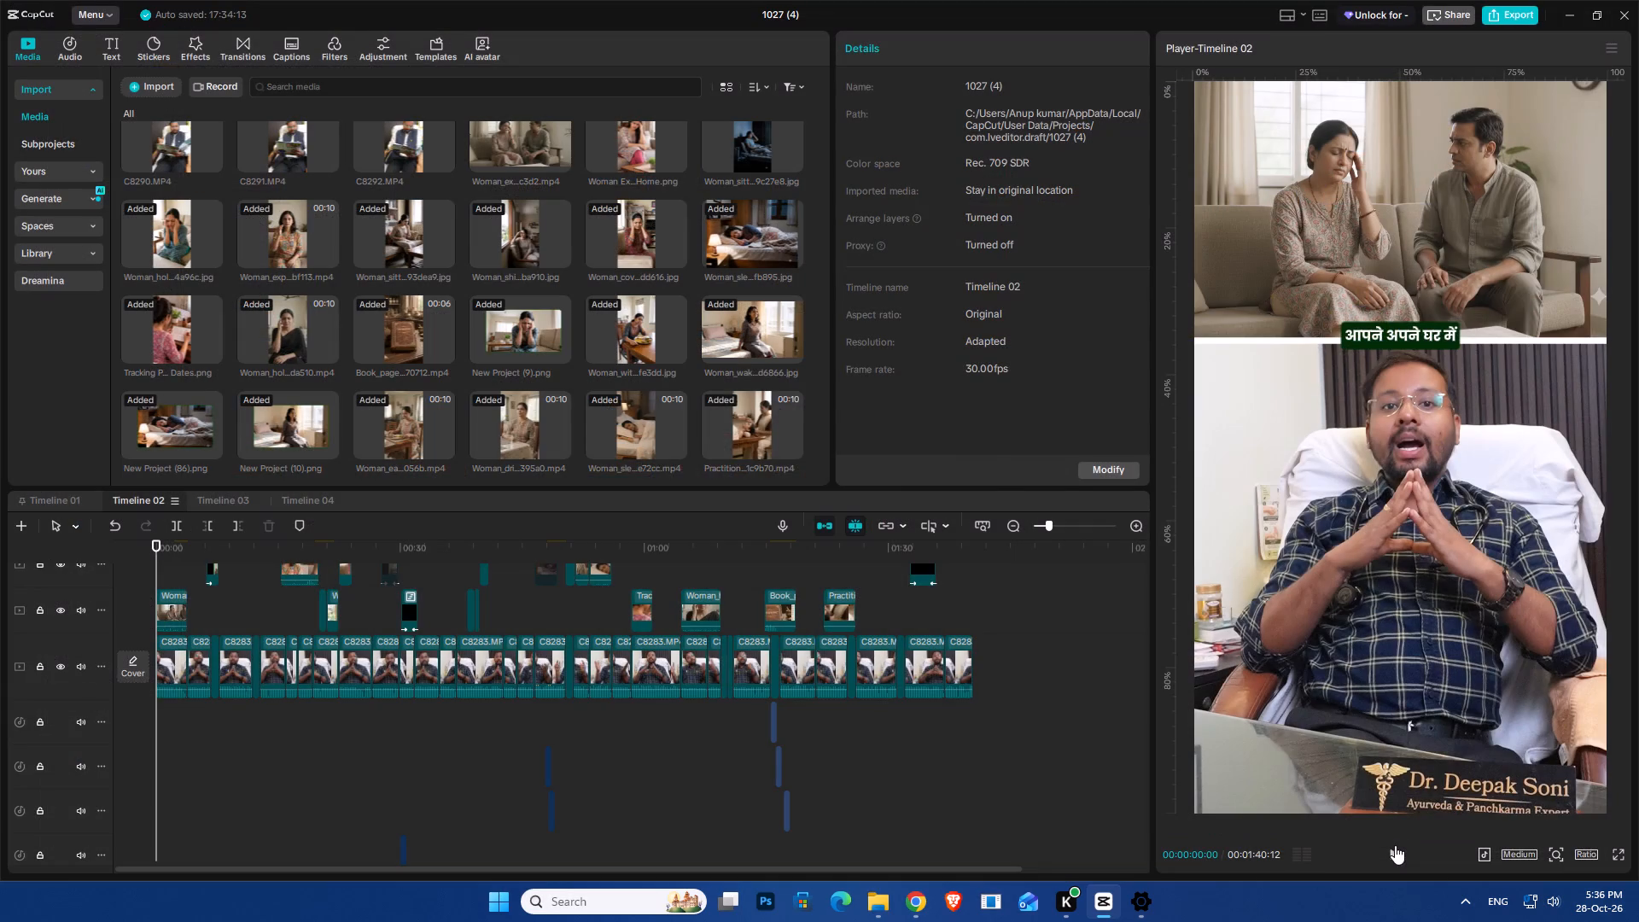
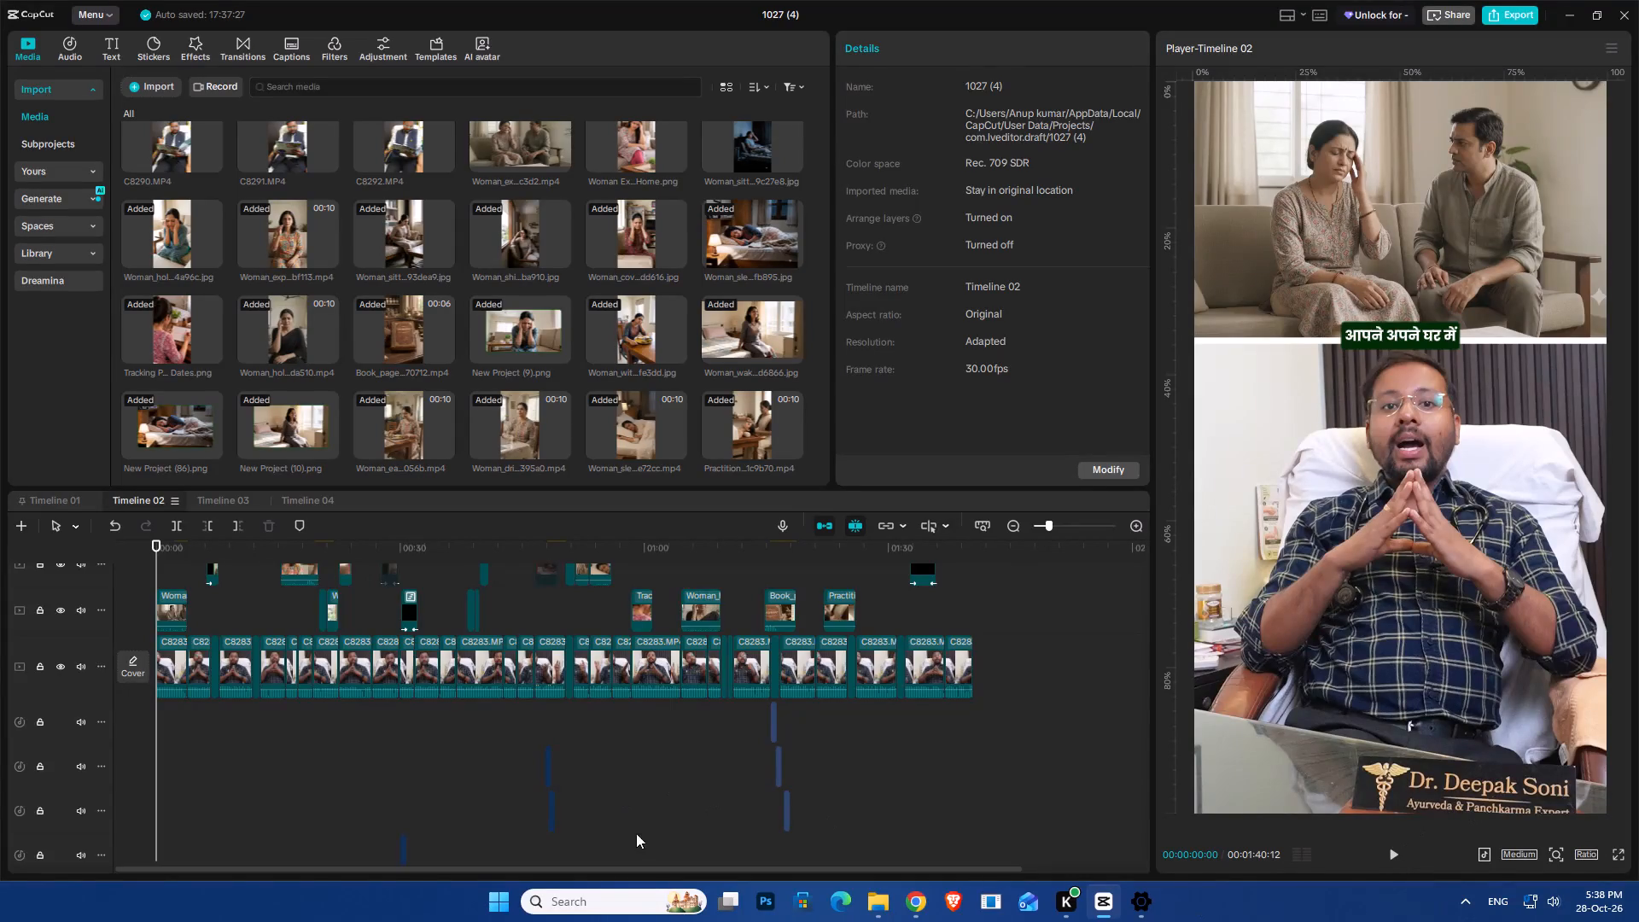
Cut the long WhatsApp Audio music clip from the lowest audio track of Timeline 02 to the clipboard.
scroll(654, 801, down, 18)
click(309, 797)
key(ctrl+c)
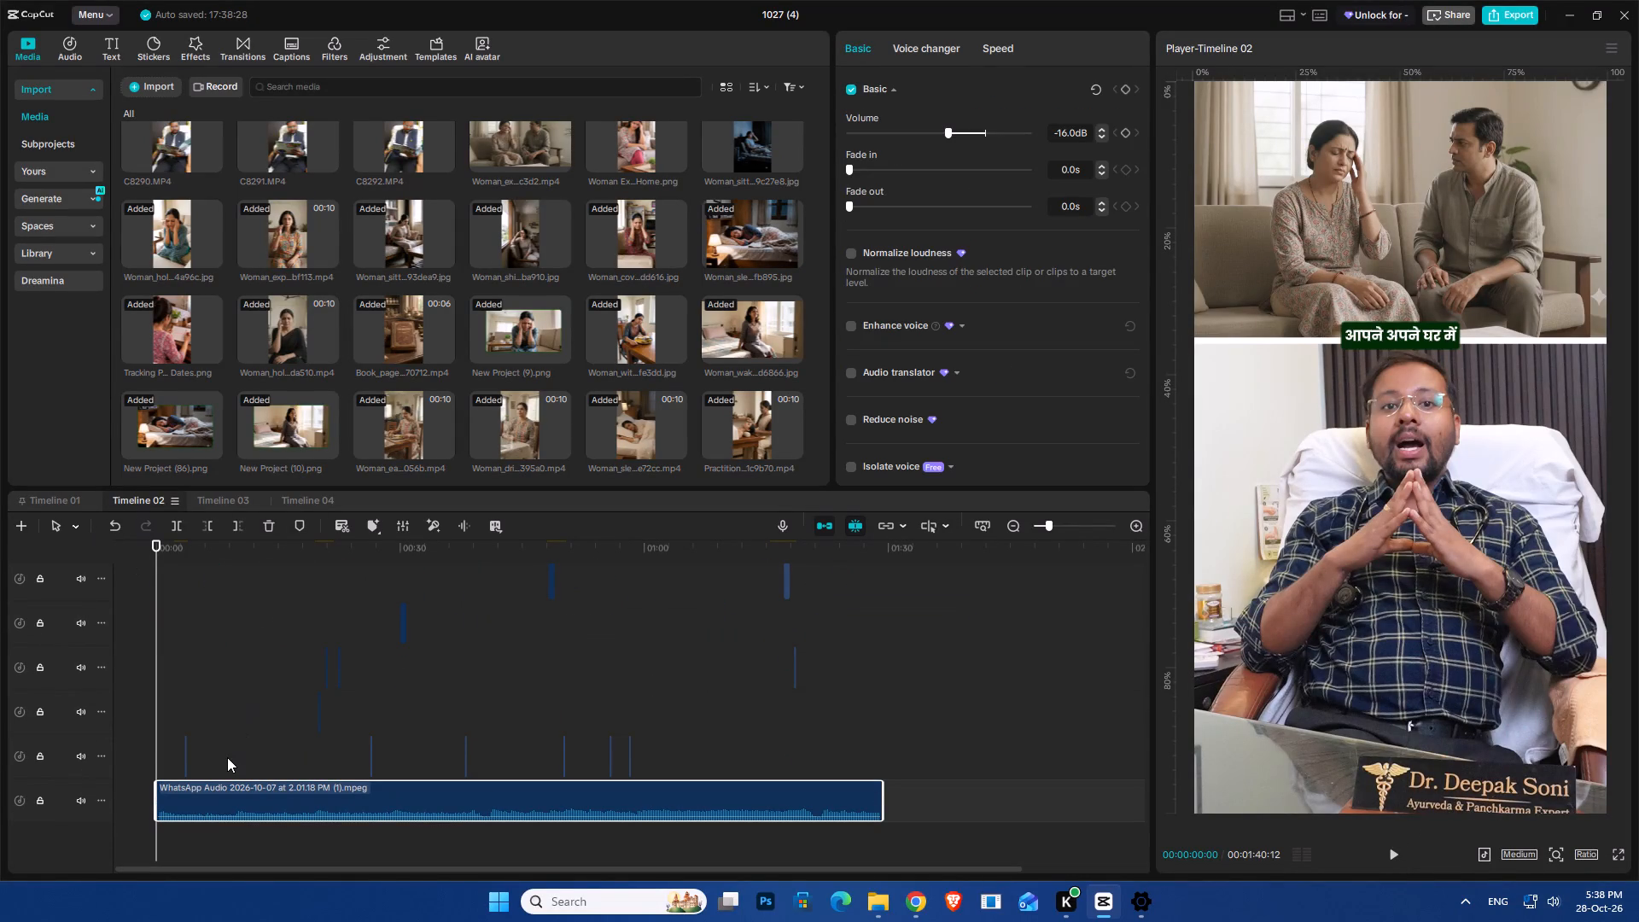
key(ctrl+x)
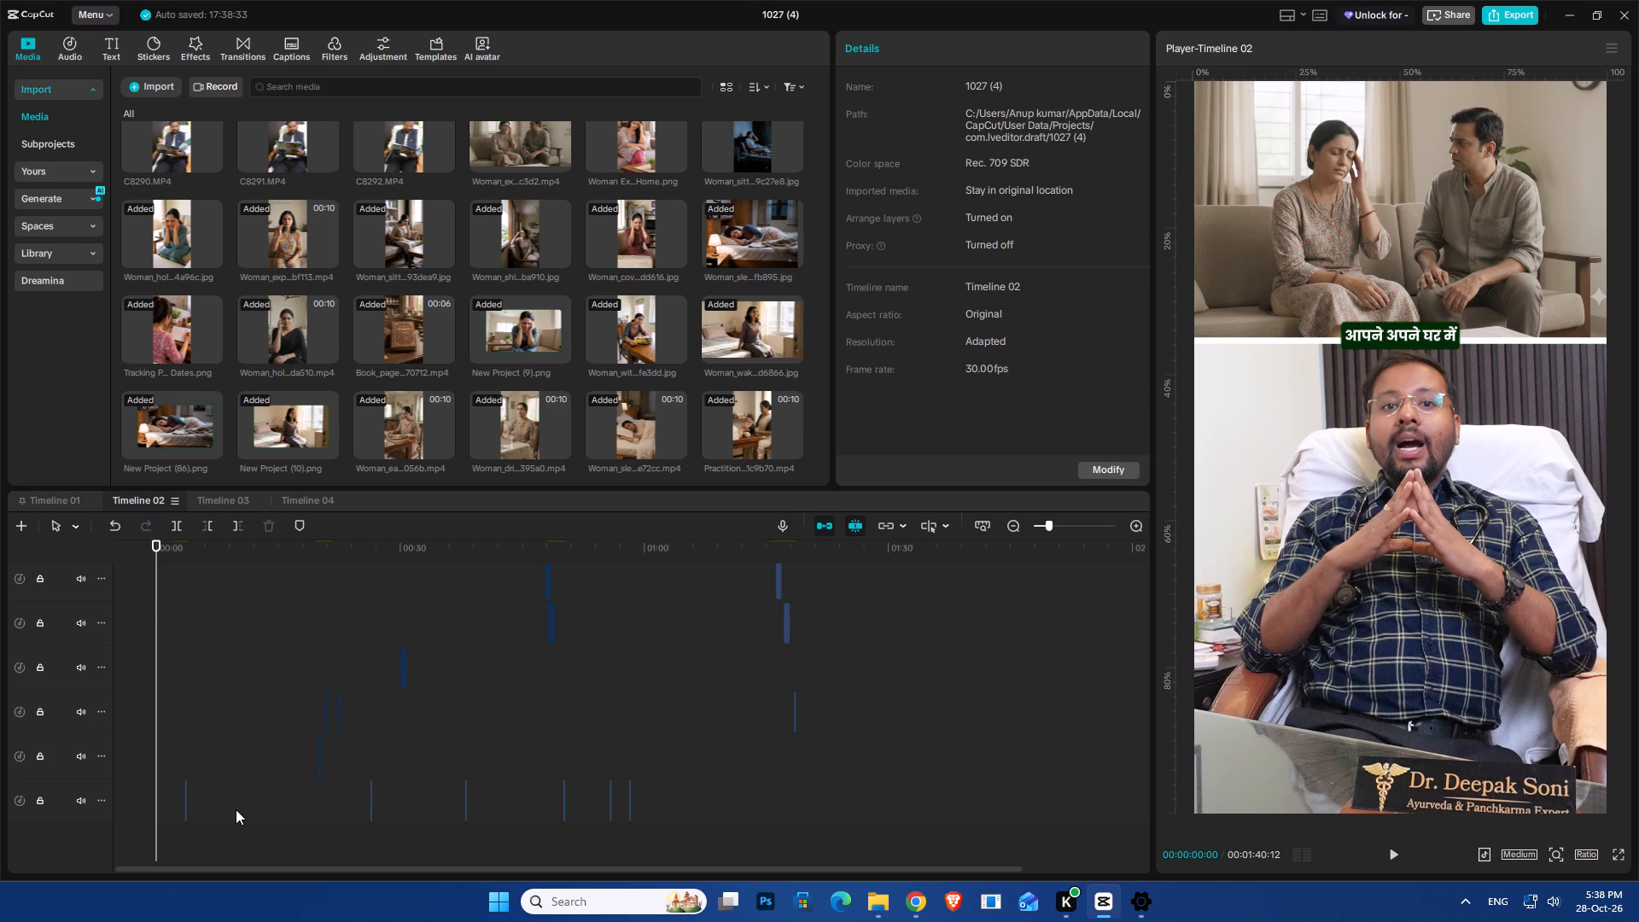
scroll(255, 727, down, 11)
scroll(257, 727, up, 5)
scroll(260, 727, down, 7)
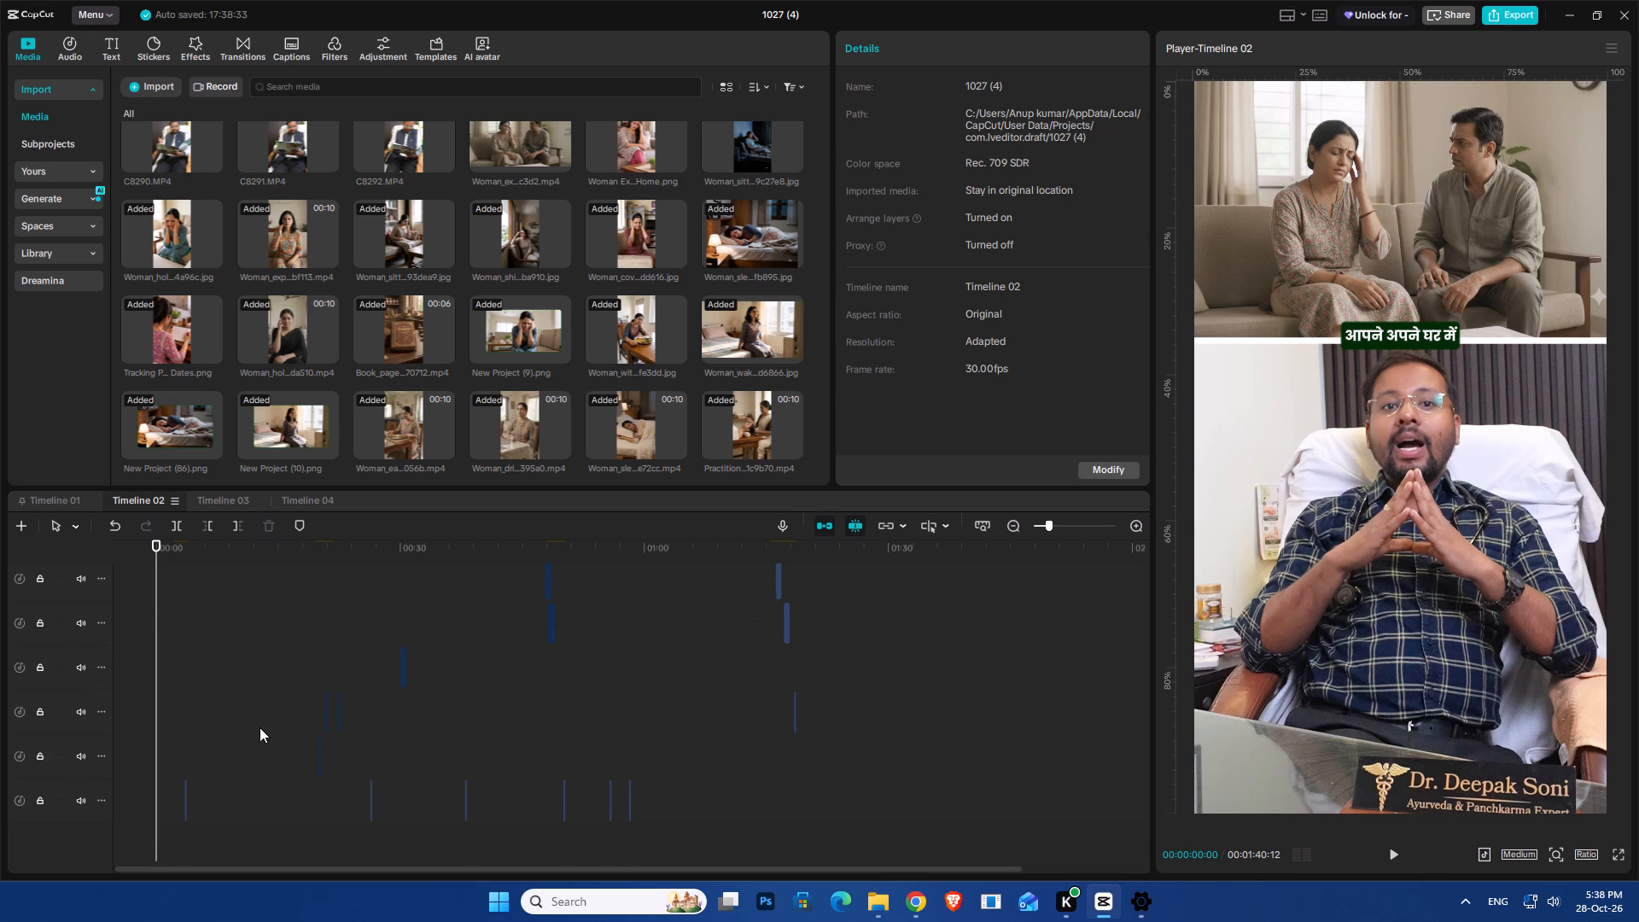
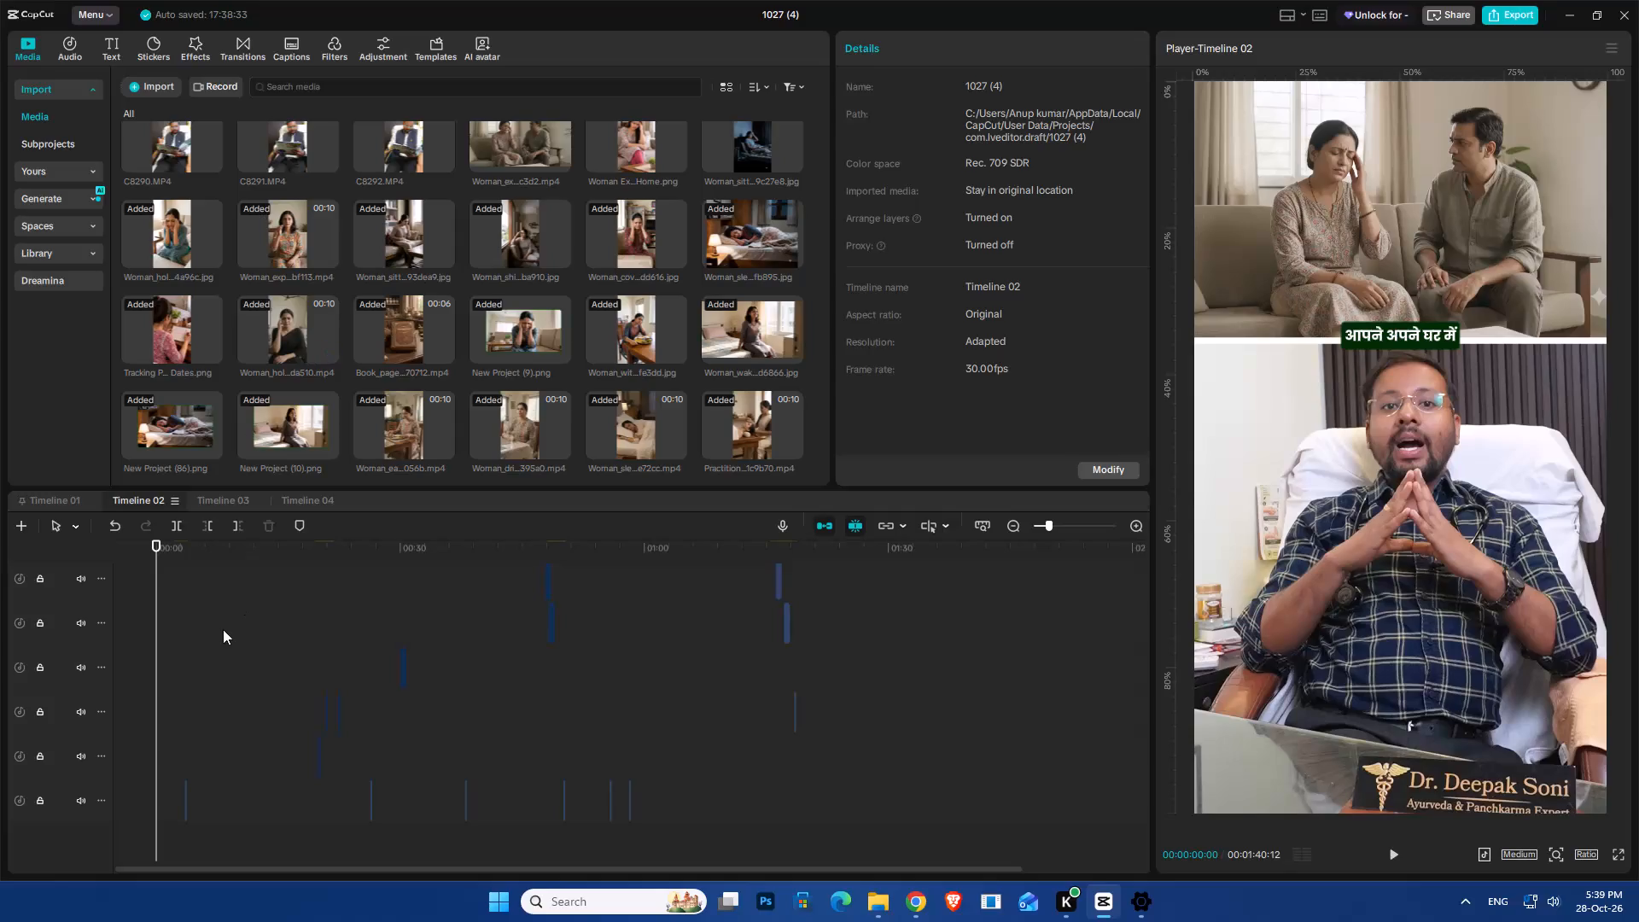
Combine all the clips on Timeline 02 into a single compound clip.
scroll(223, 629, down, 5)
scroll(290, 632, up, 7)
scroll(293, 632, down, 15)
scroll(291, 664, up, 13)
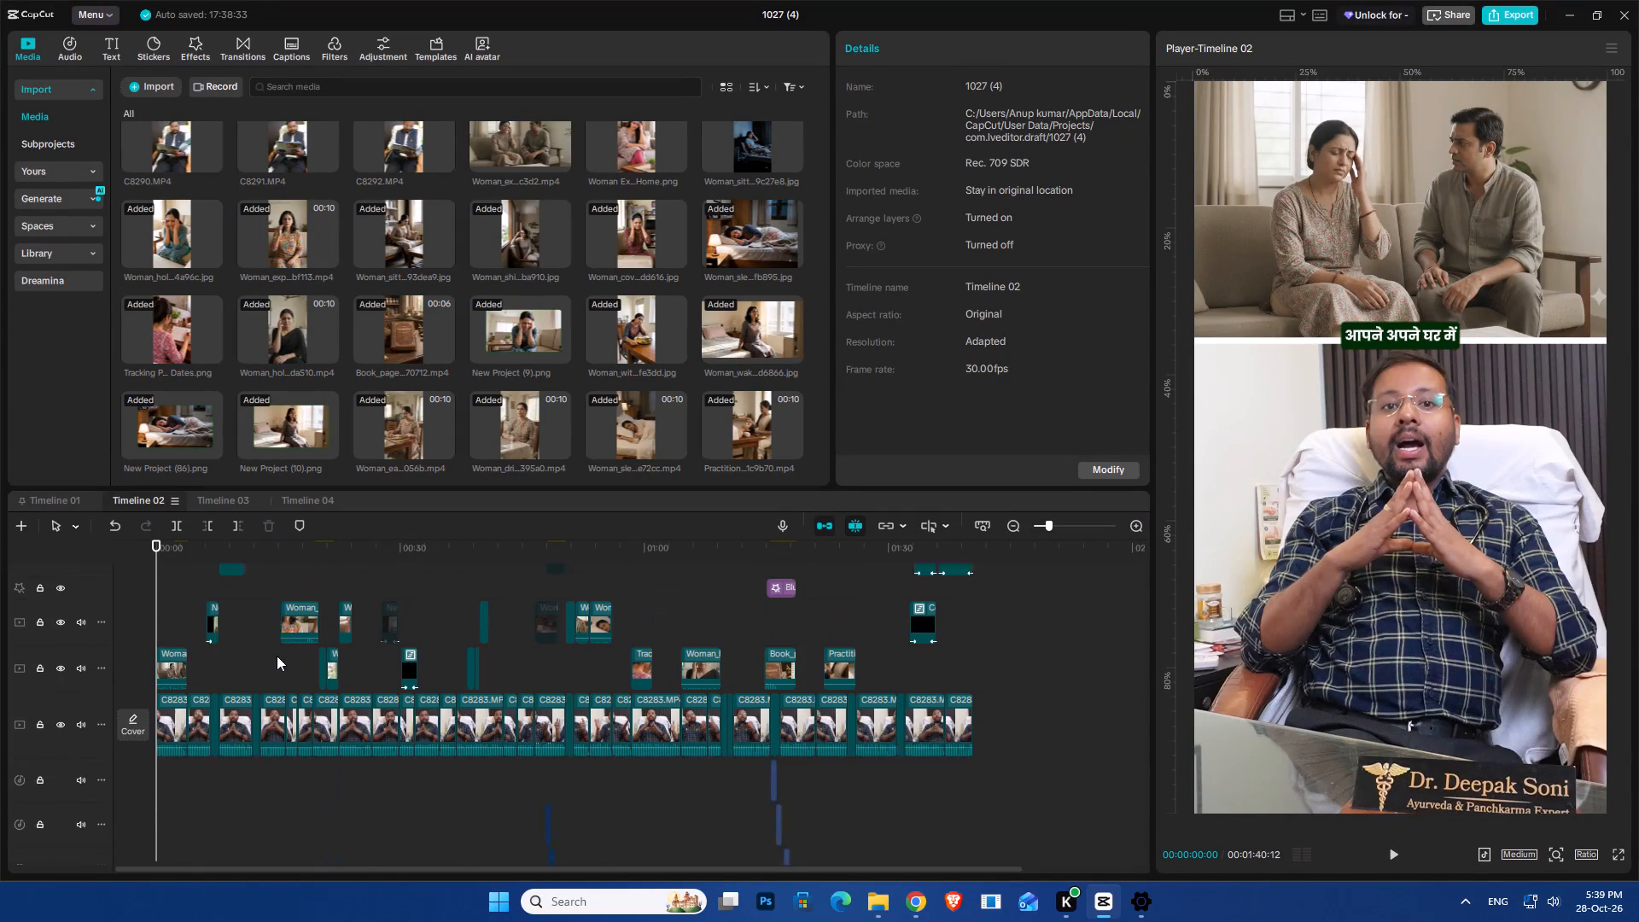
scroll(277, 656, up, 2)
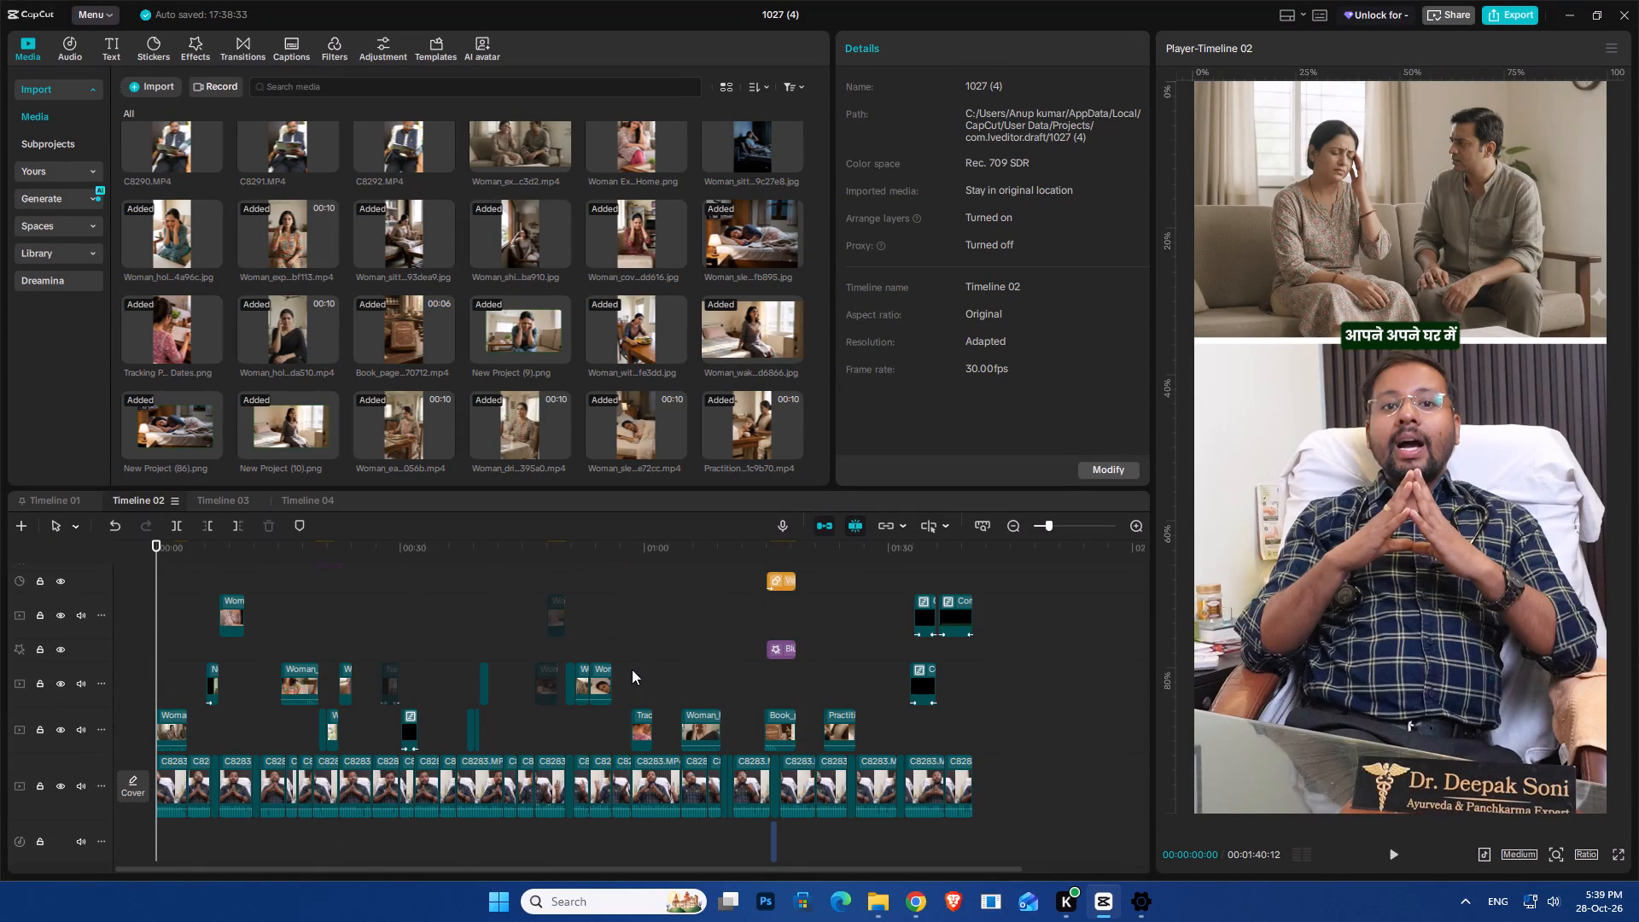
key(ctrl+a)
scroll(468, 700, up, 17)
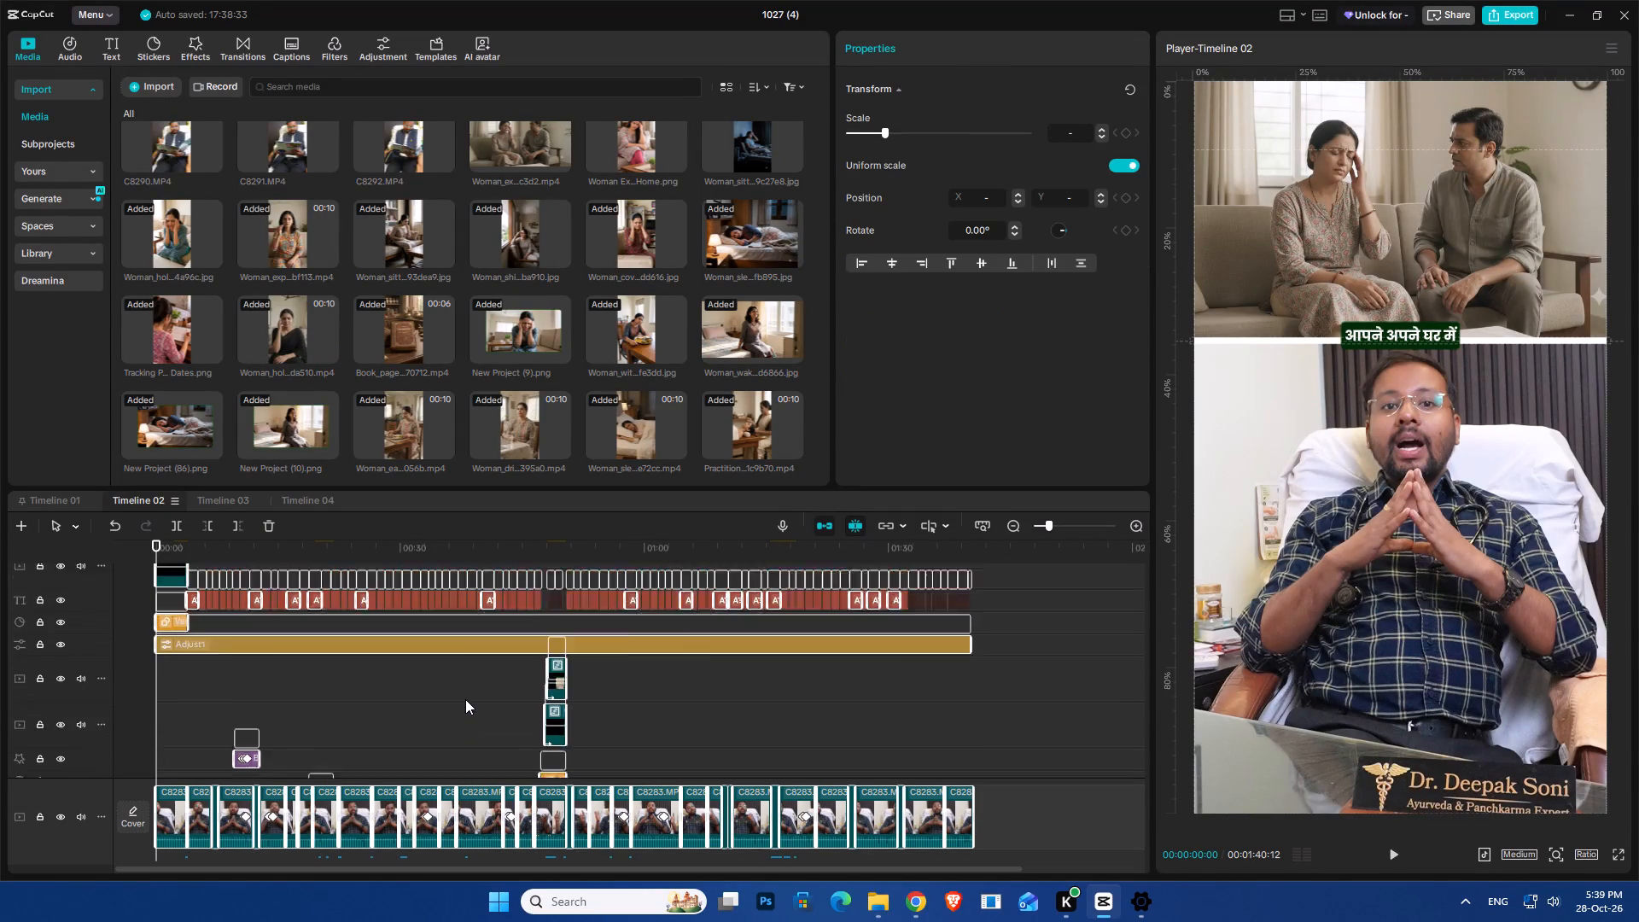
scroll(465, 699, up, 13)
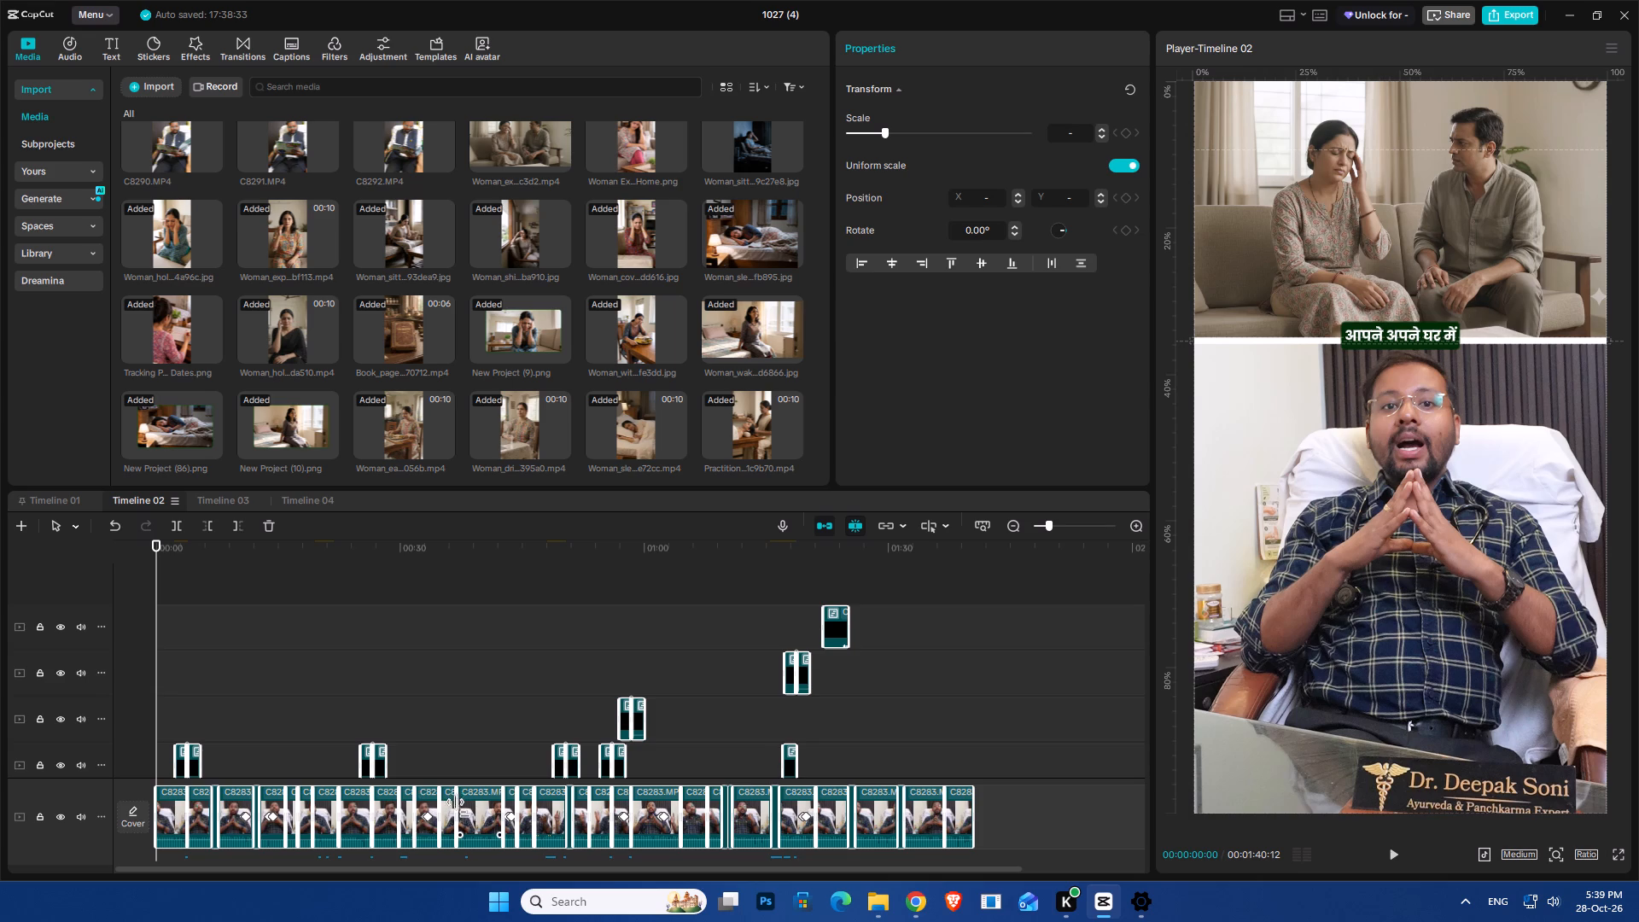
right_click(475, 815)
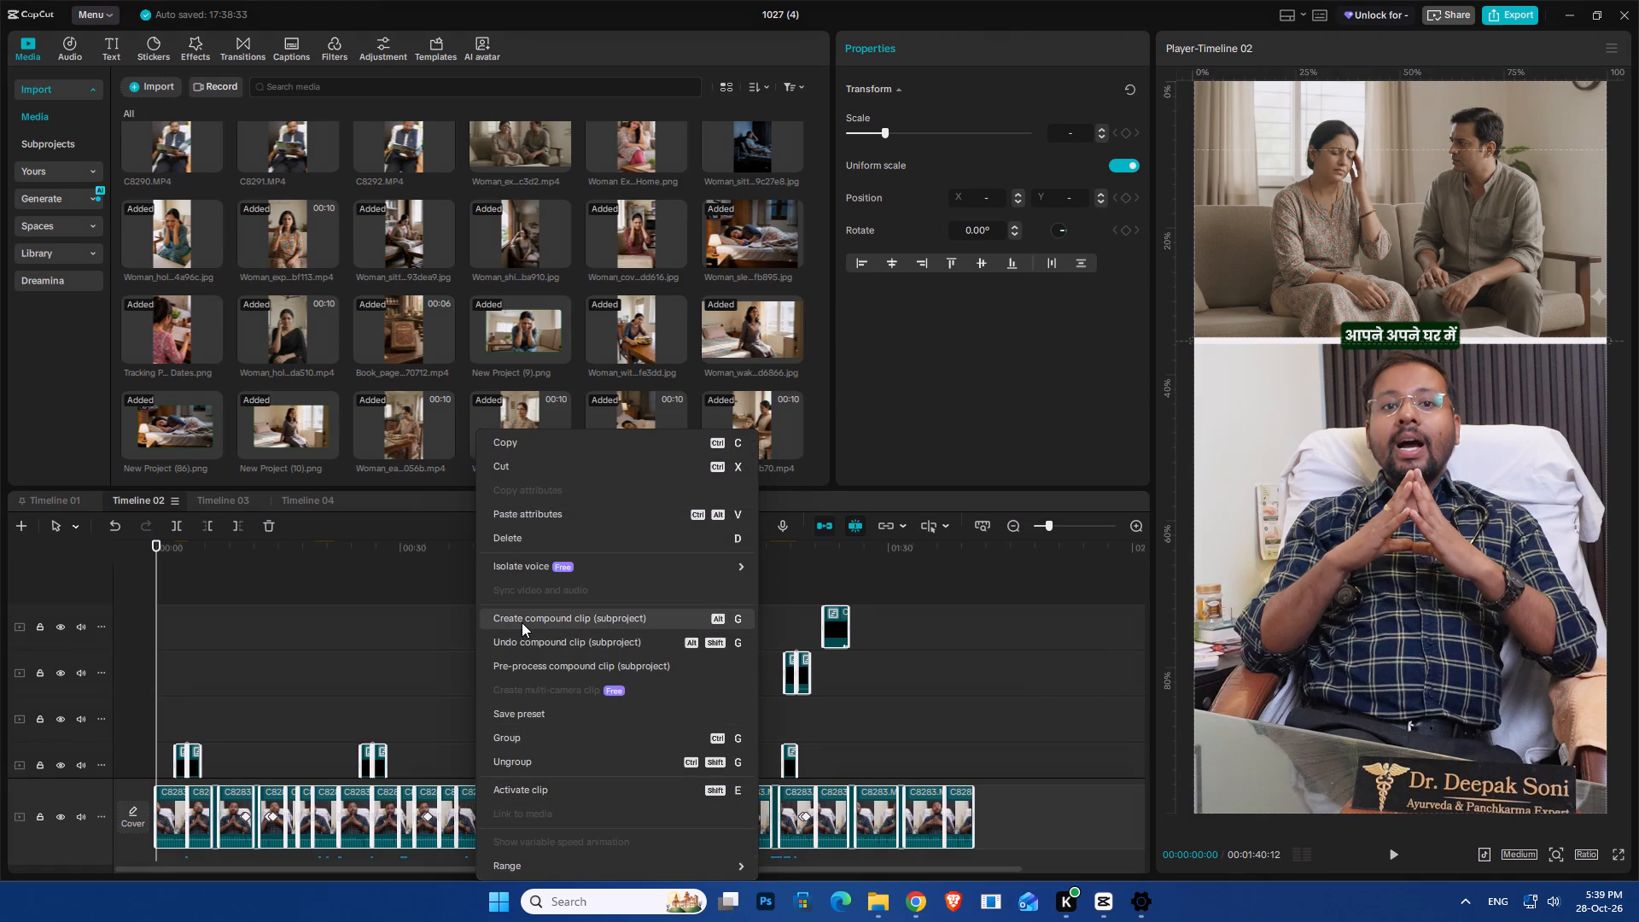
click(522, 621)
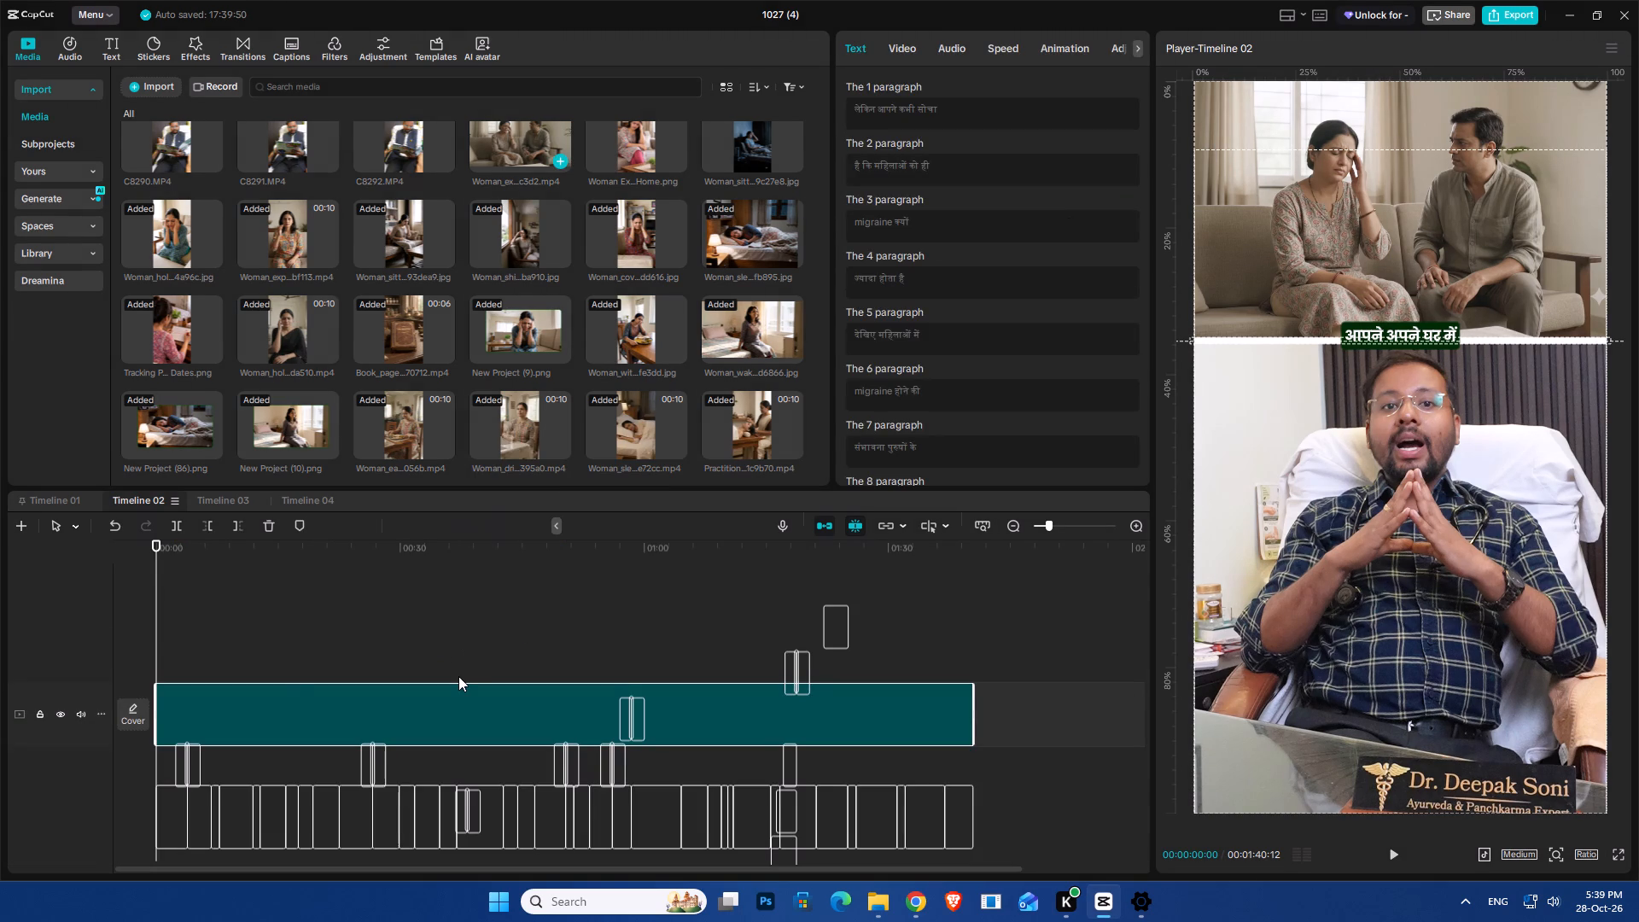
Set the compound clip's playback speed to 1.05x and play the result from the beginning.
click(371, 722)
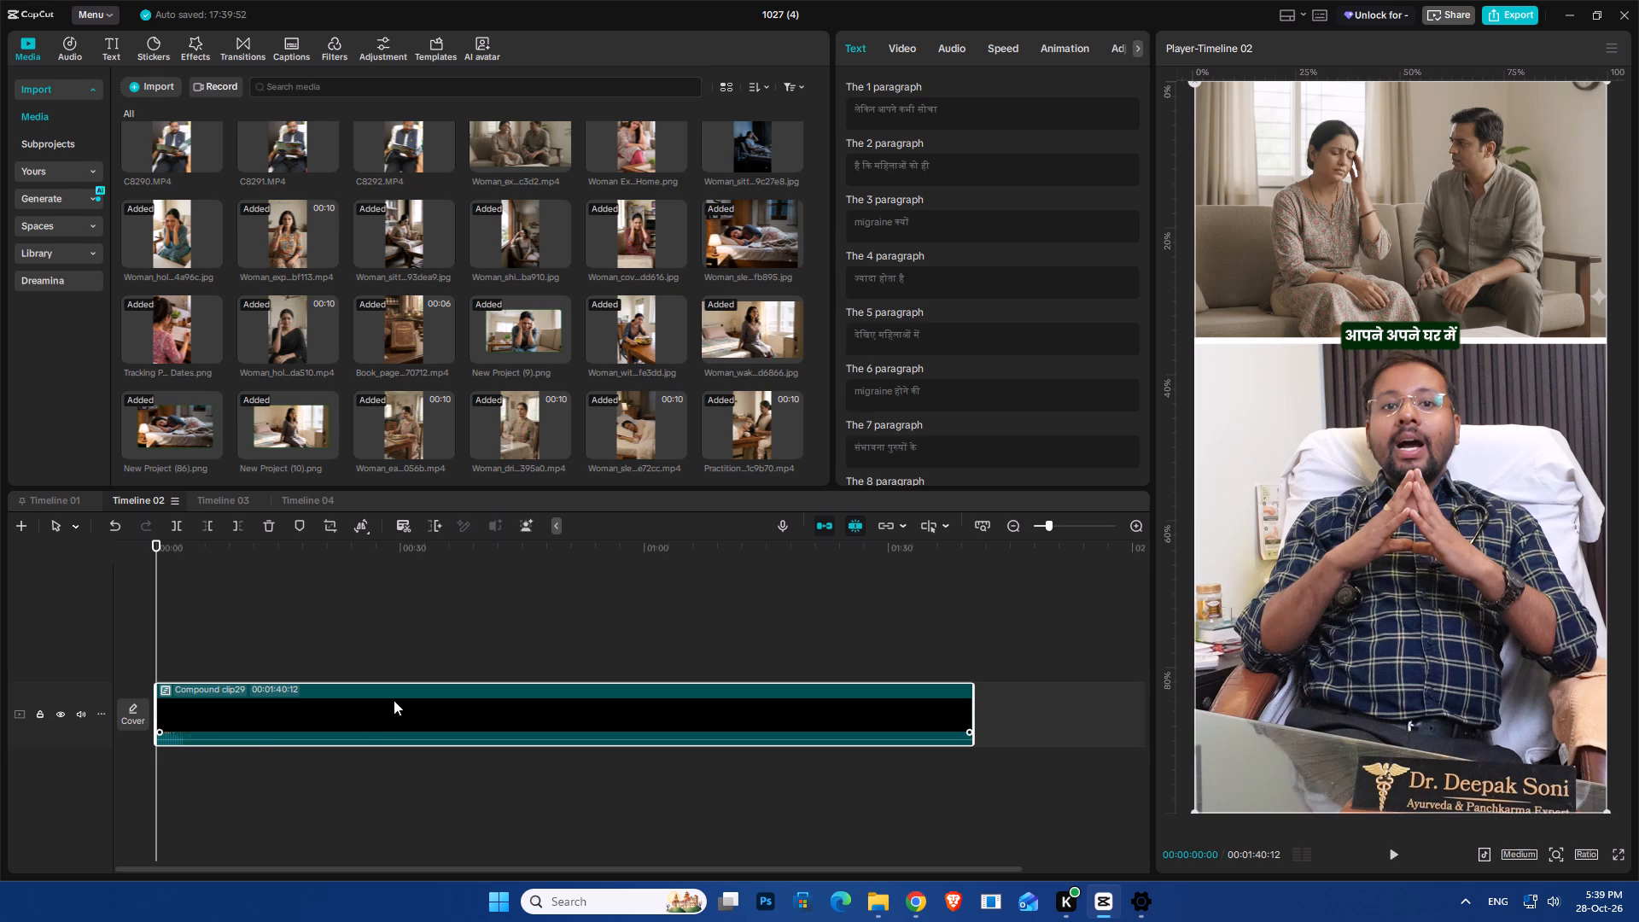
click(1000, 44)
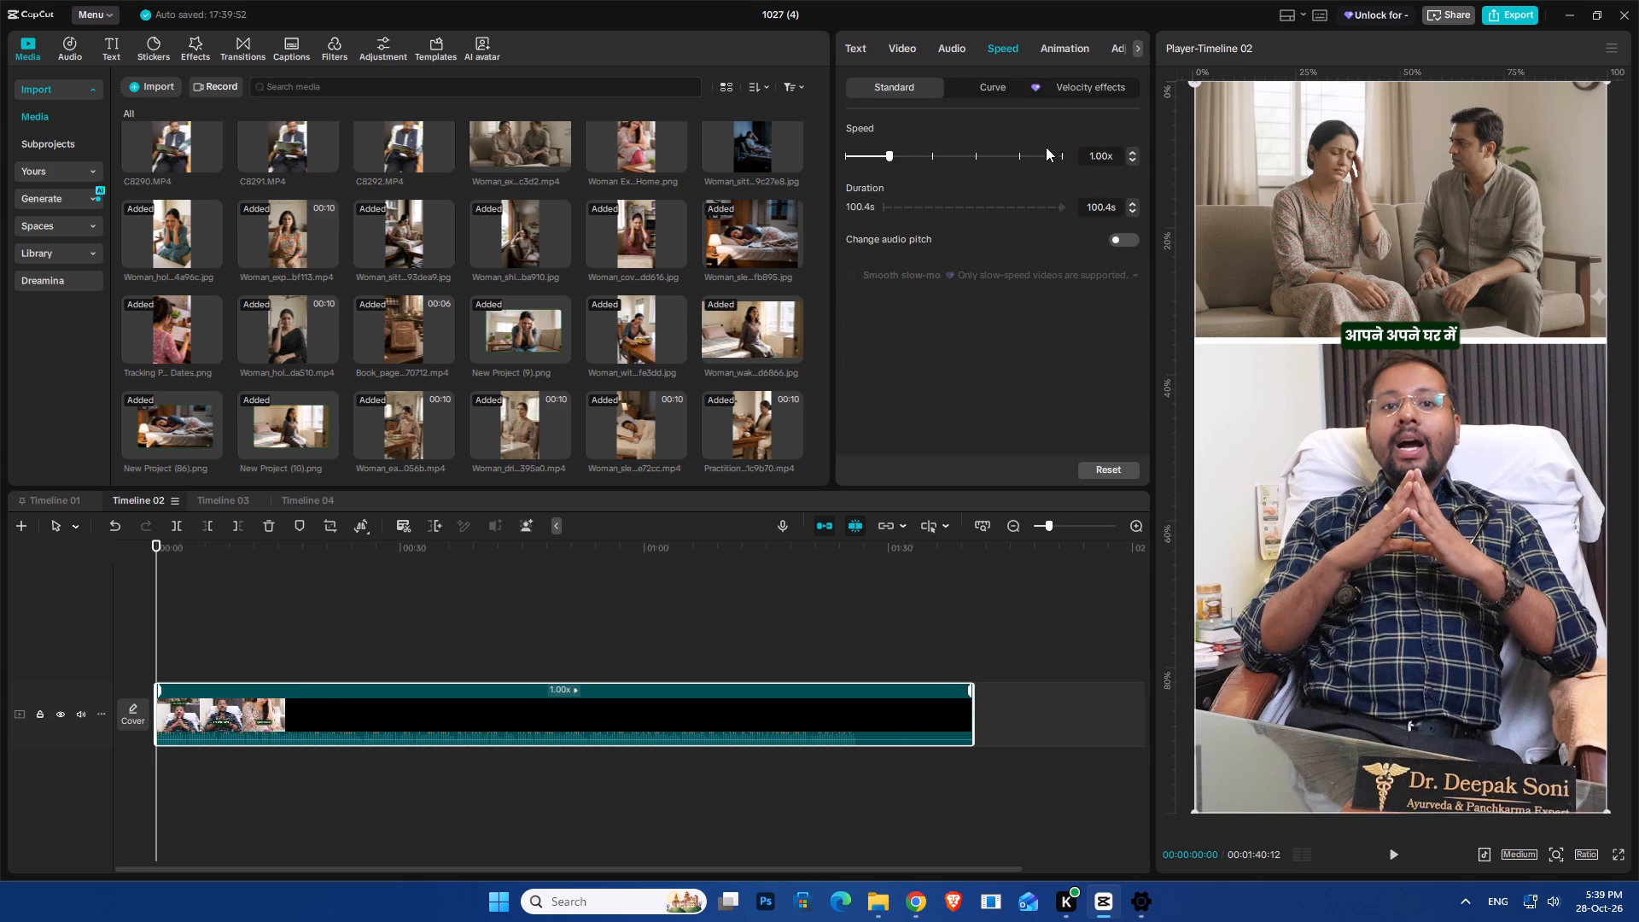
click(1104, 155)
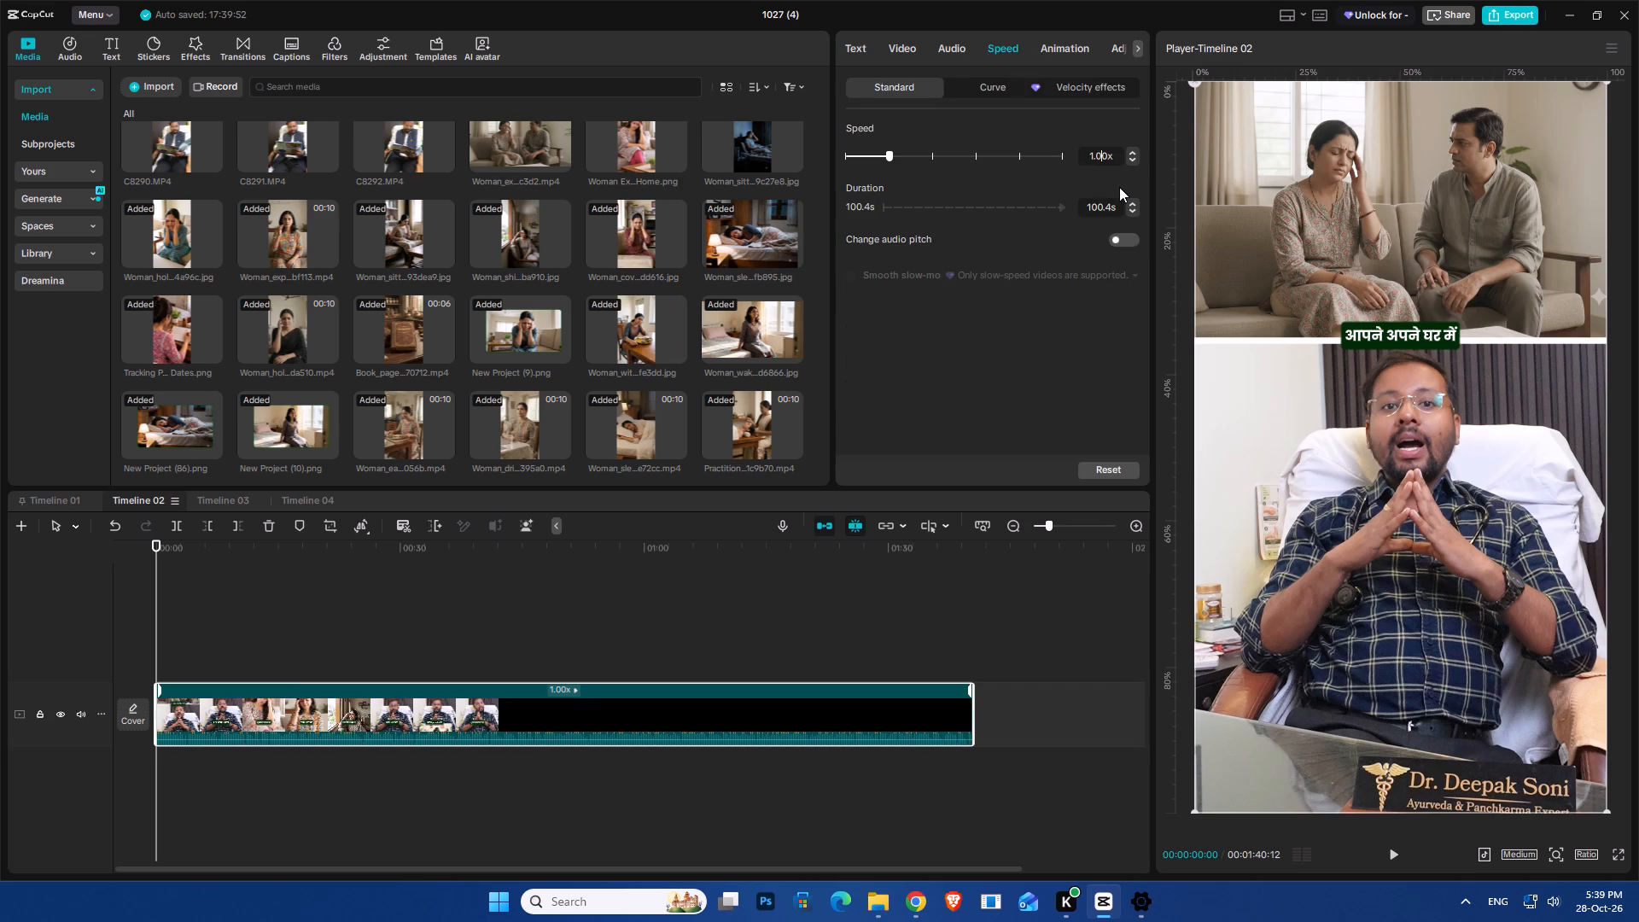
key(Right)
key(BackSpace)
key(5)
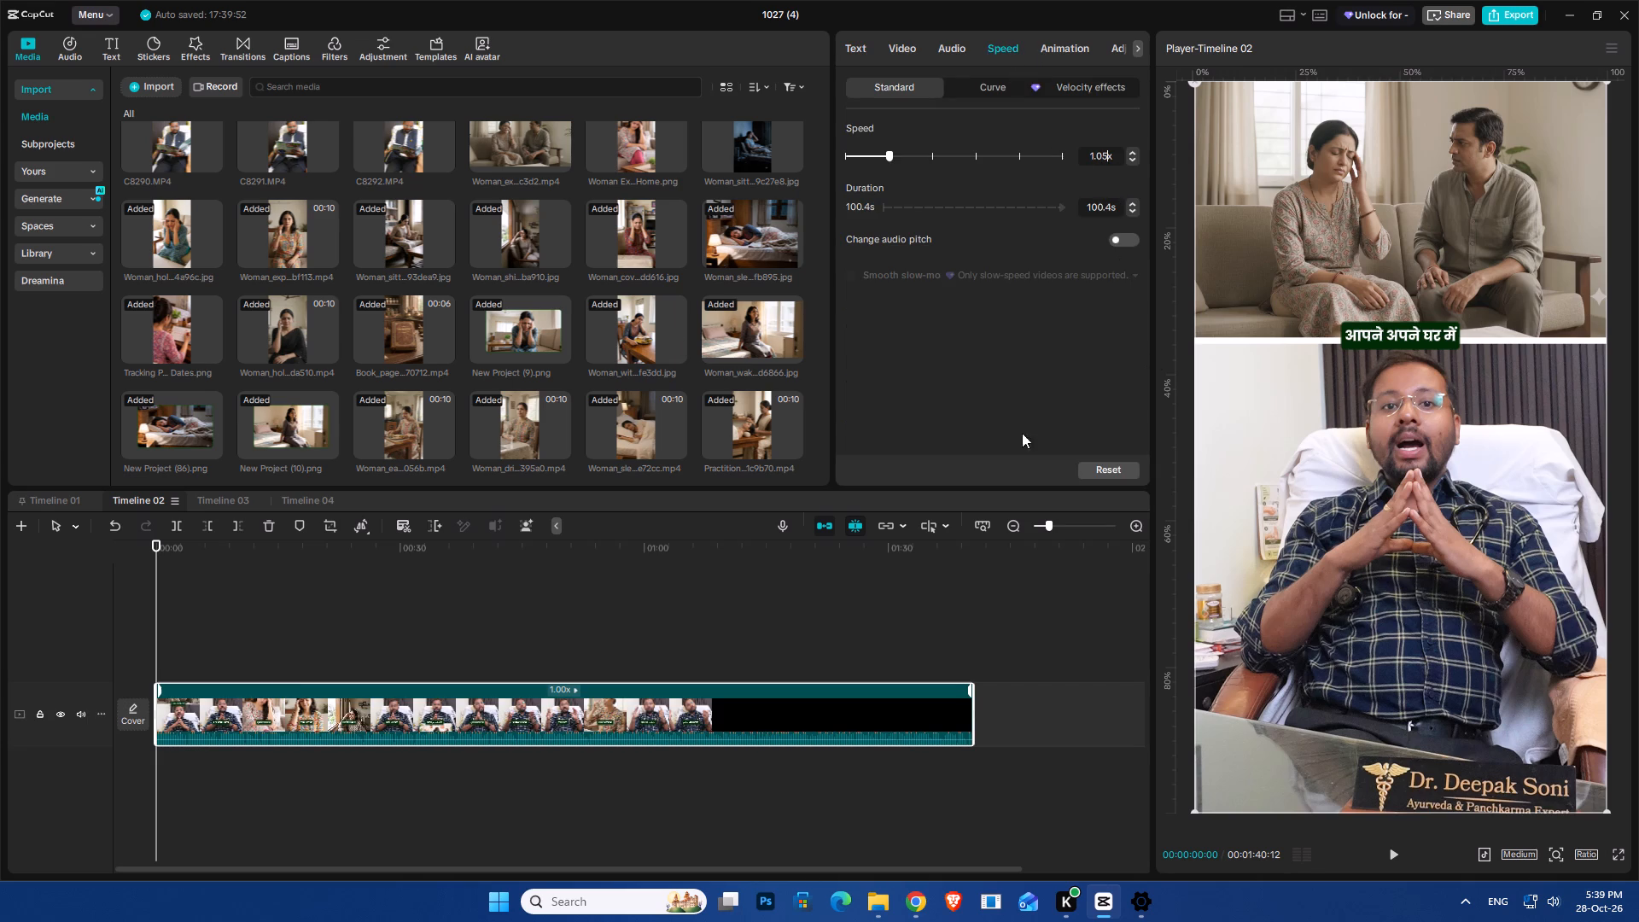
click(249, 610)
key(space)
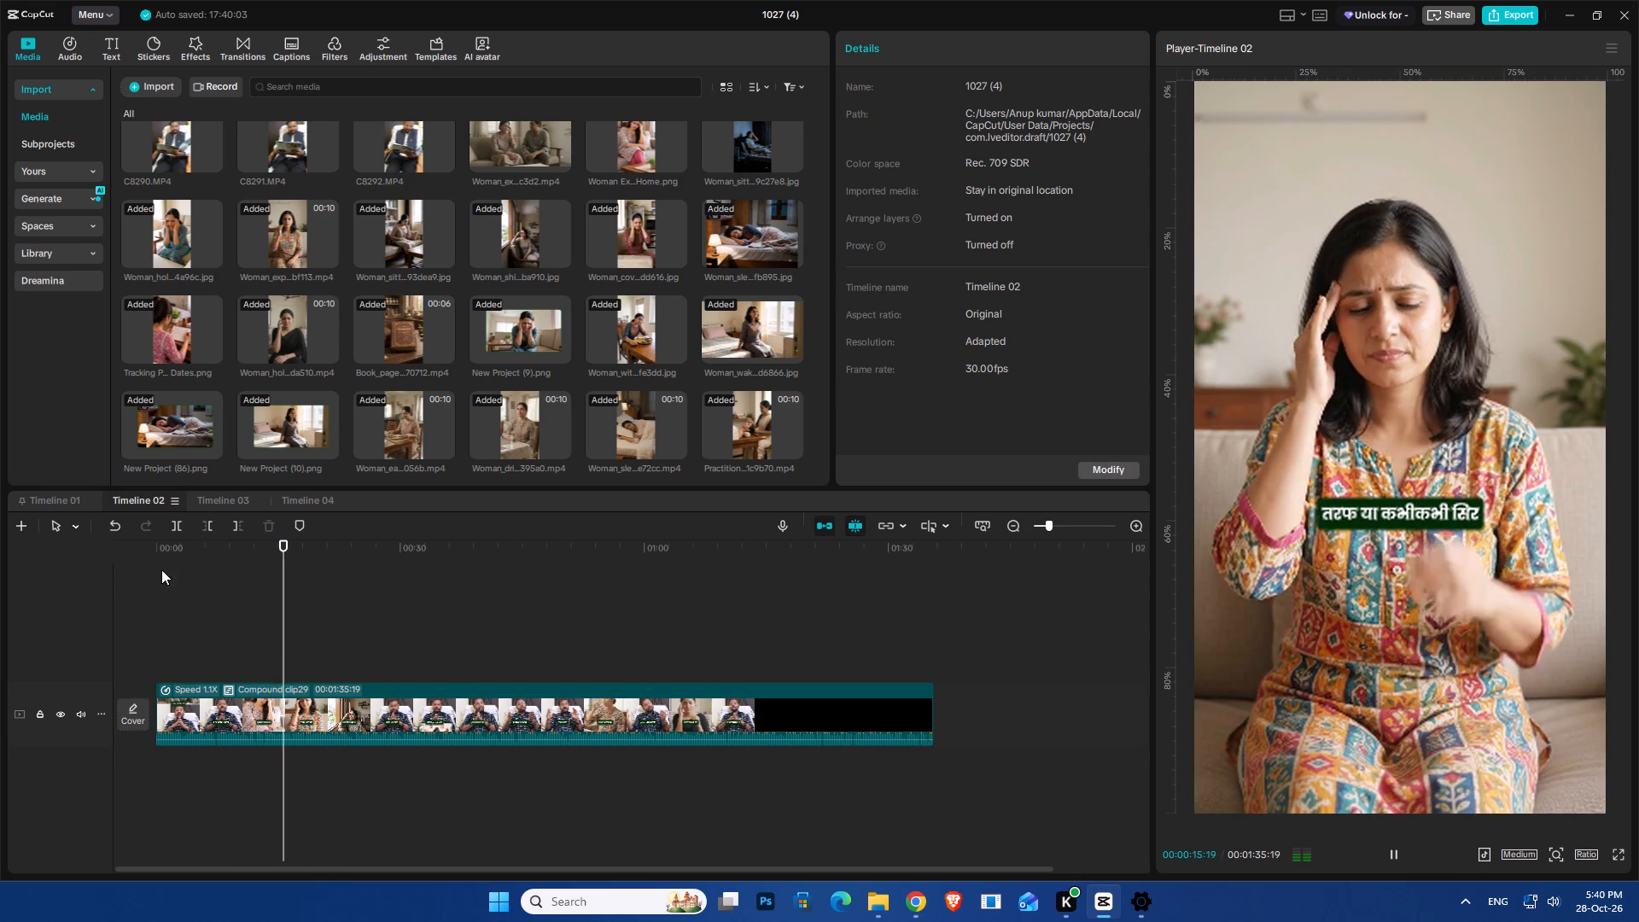
click(159, 556)
key(space)
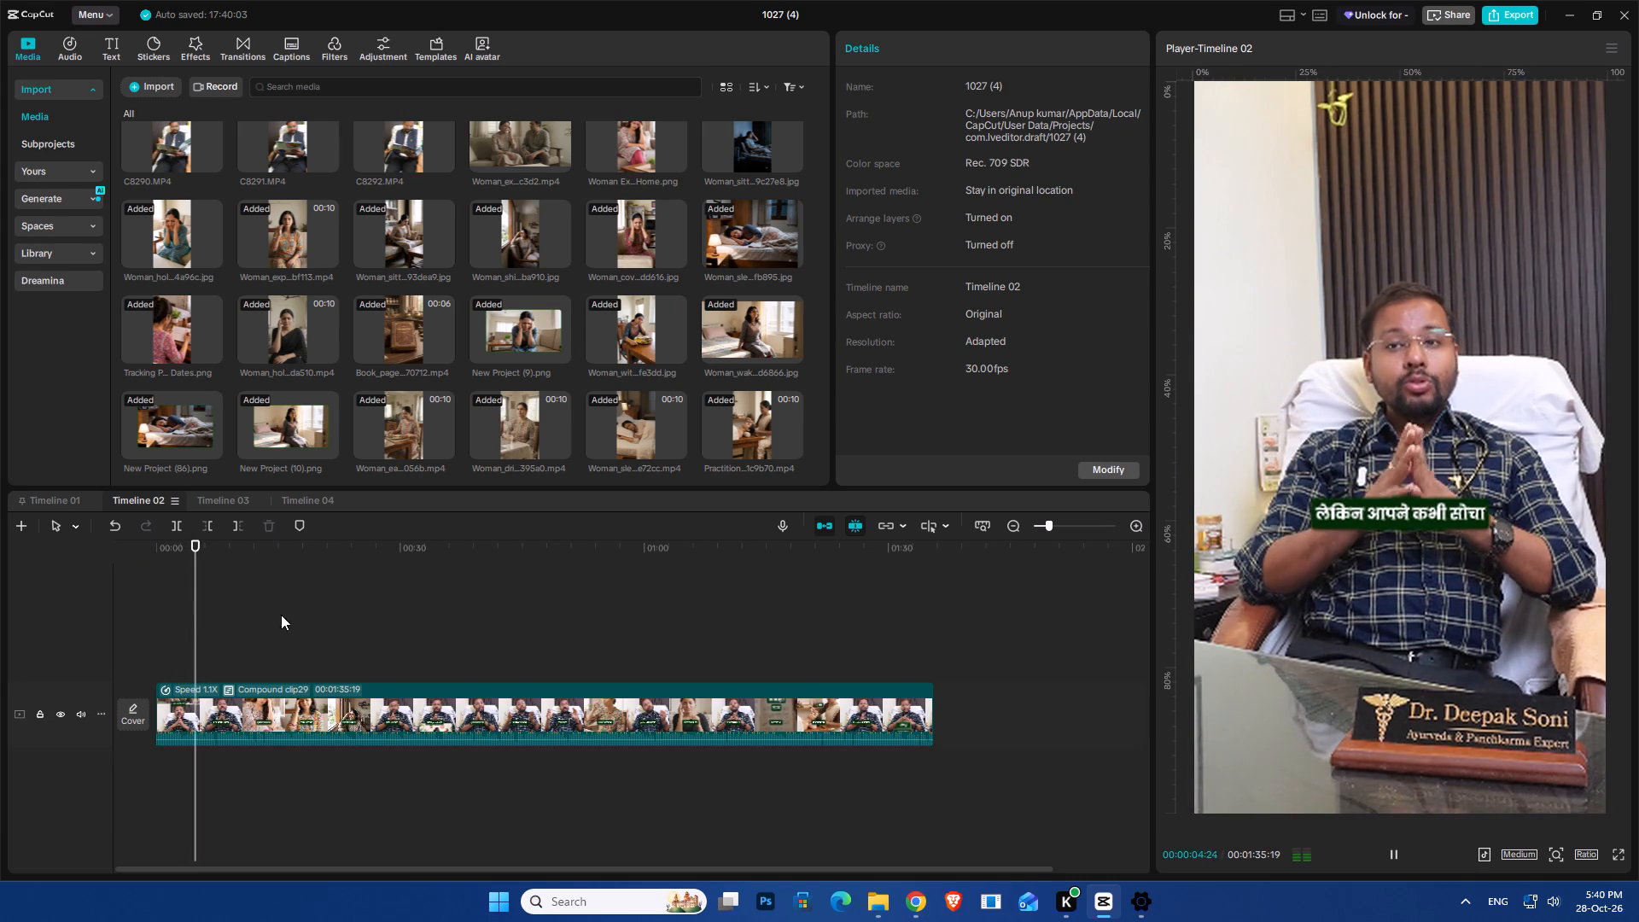
key(space)
Paste the cut WhatsApp Audio music clip at 00:00 beneath the compound clip and play the opening.
drag(169, 555, 119, 559)
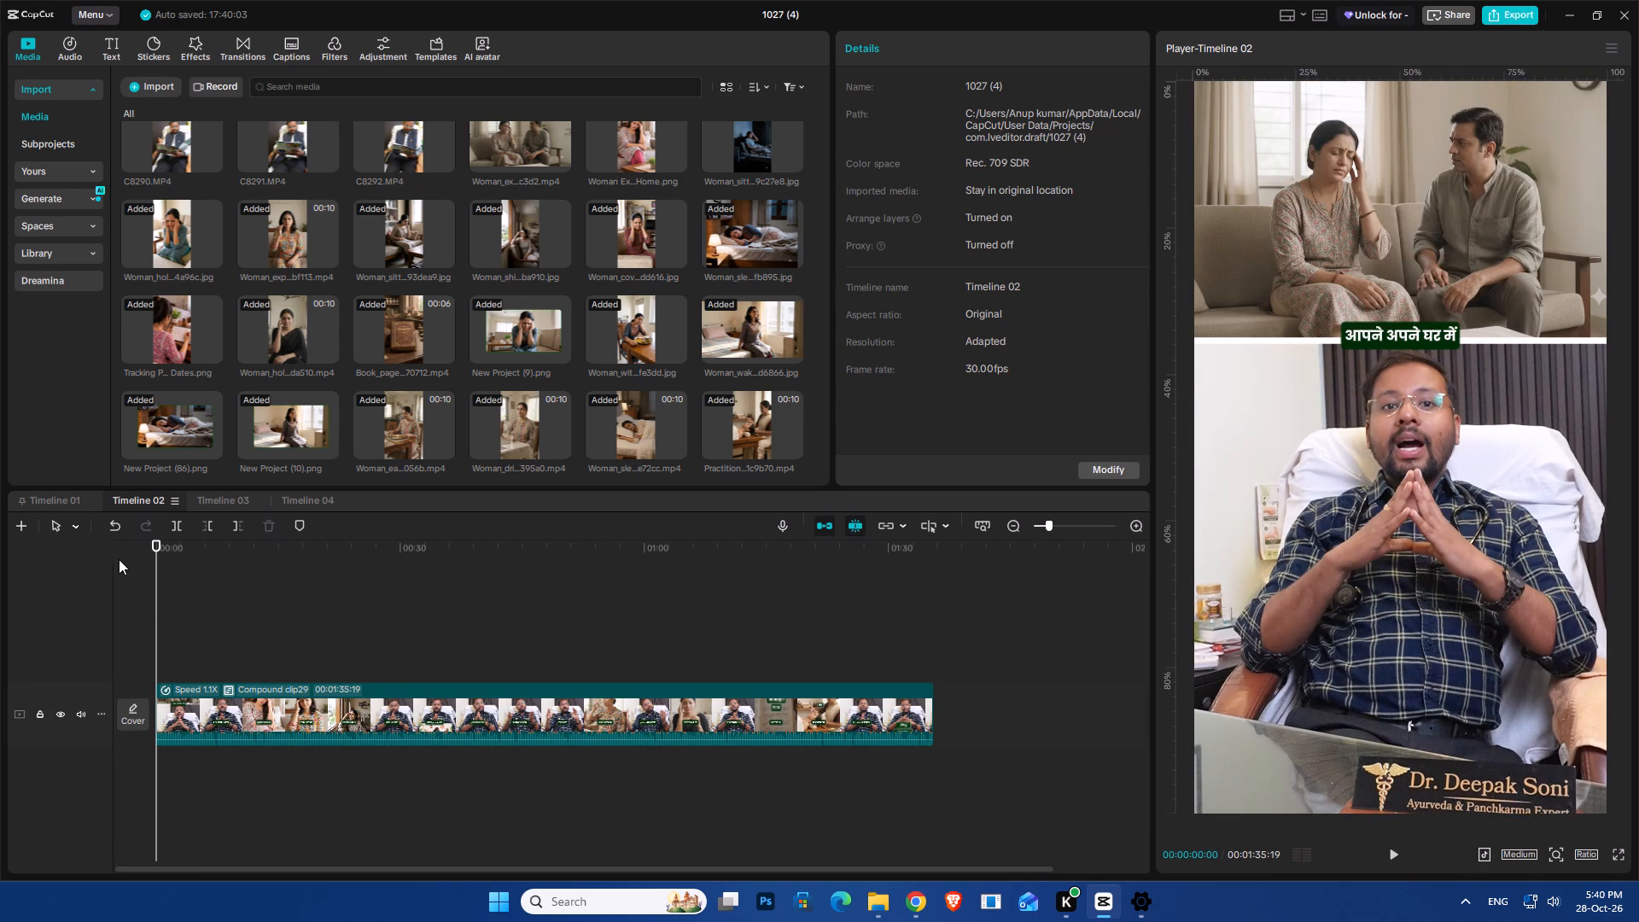
key(ctrl+v)
key(space)
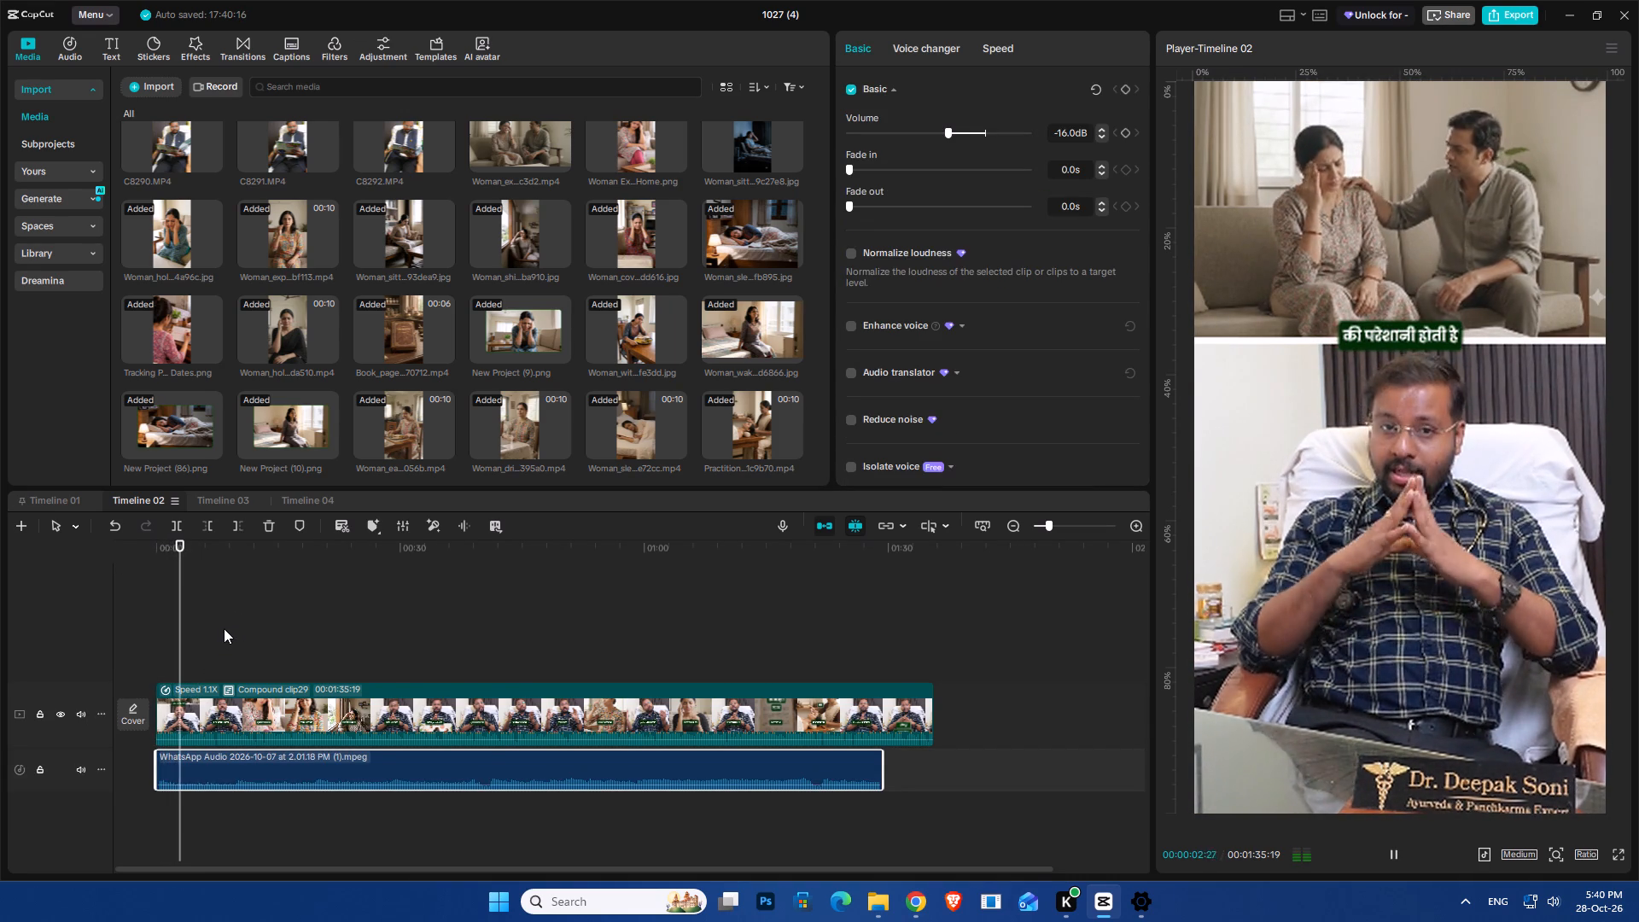
key(space)
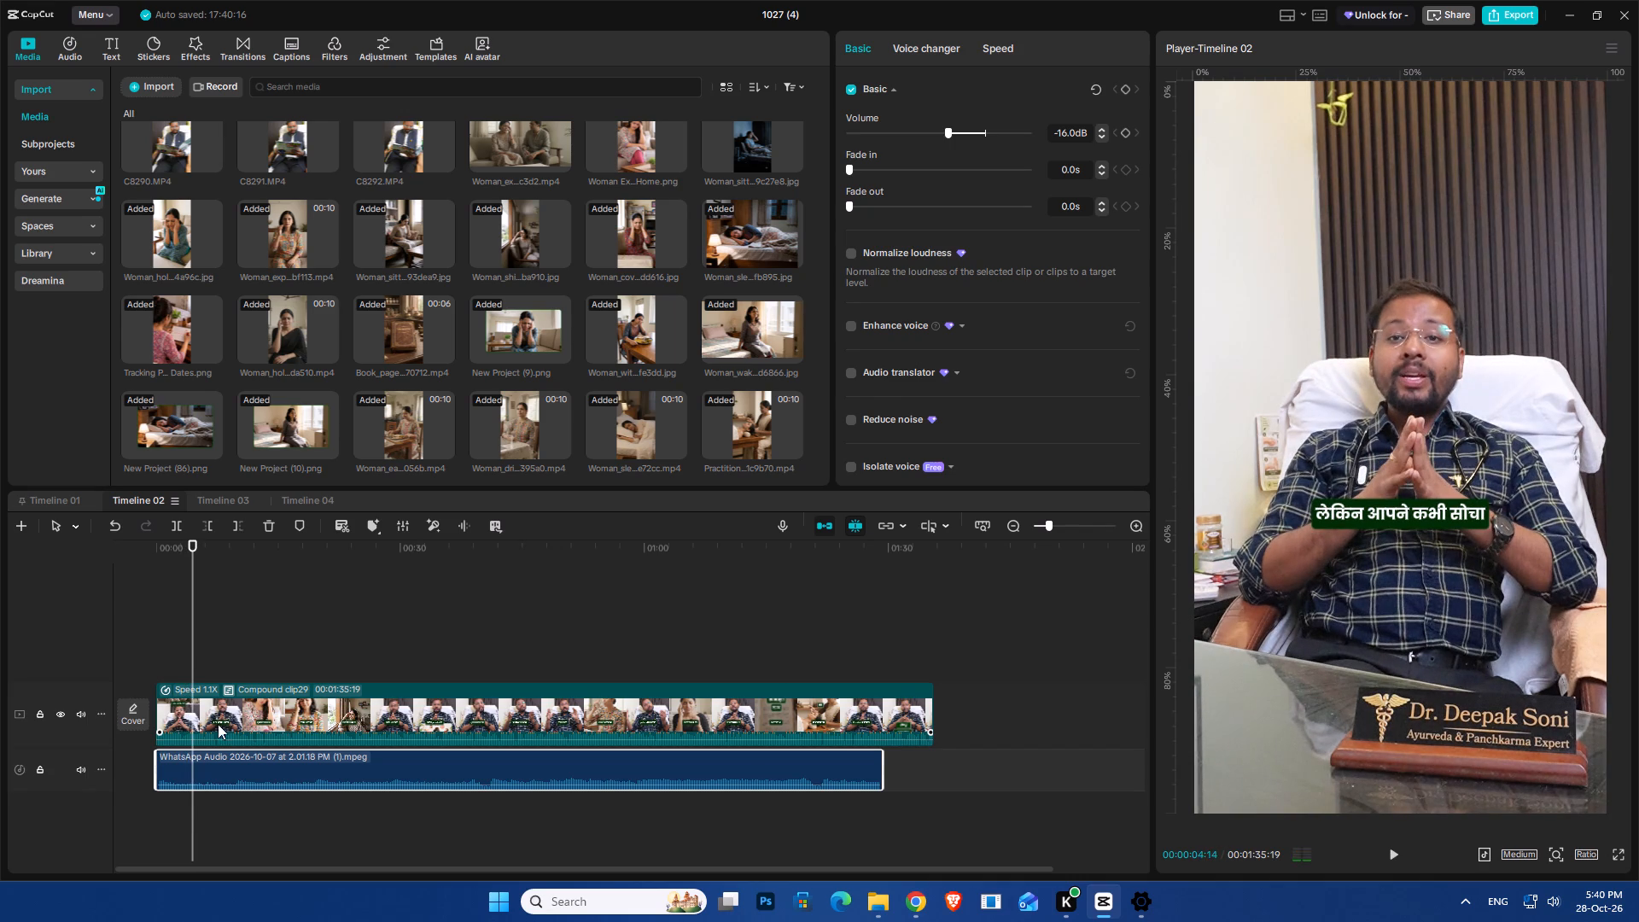
Open the compound clip so its inner tracks can be edited.
click(212, 715)
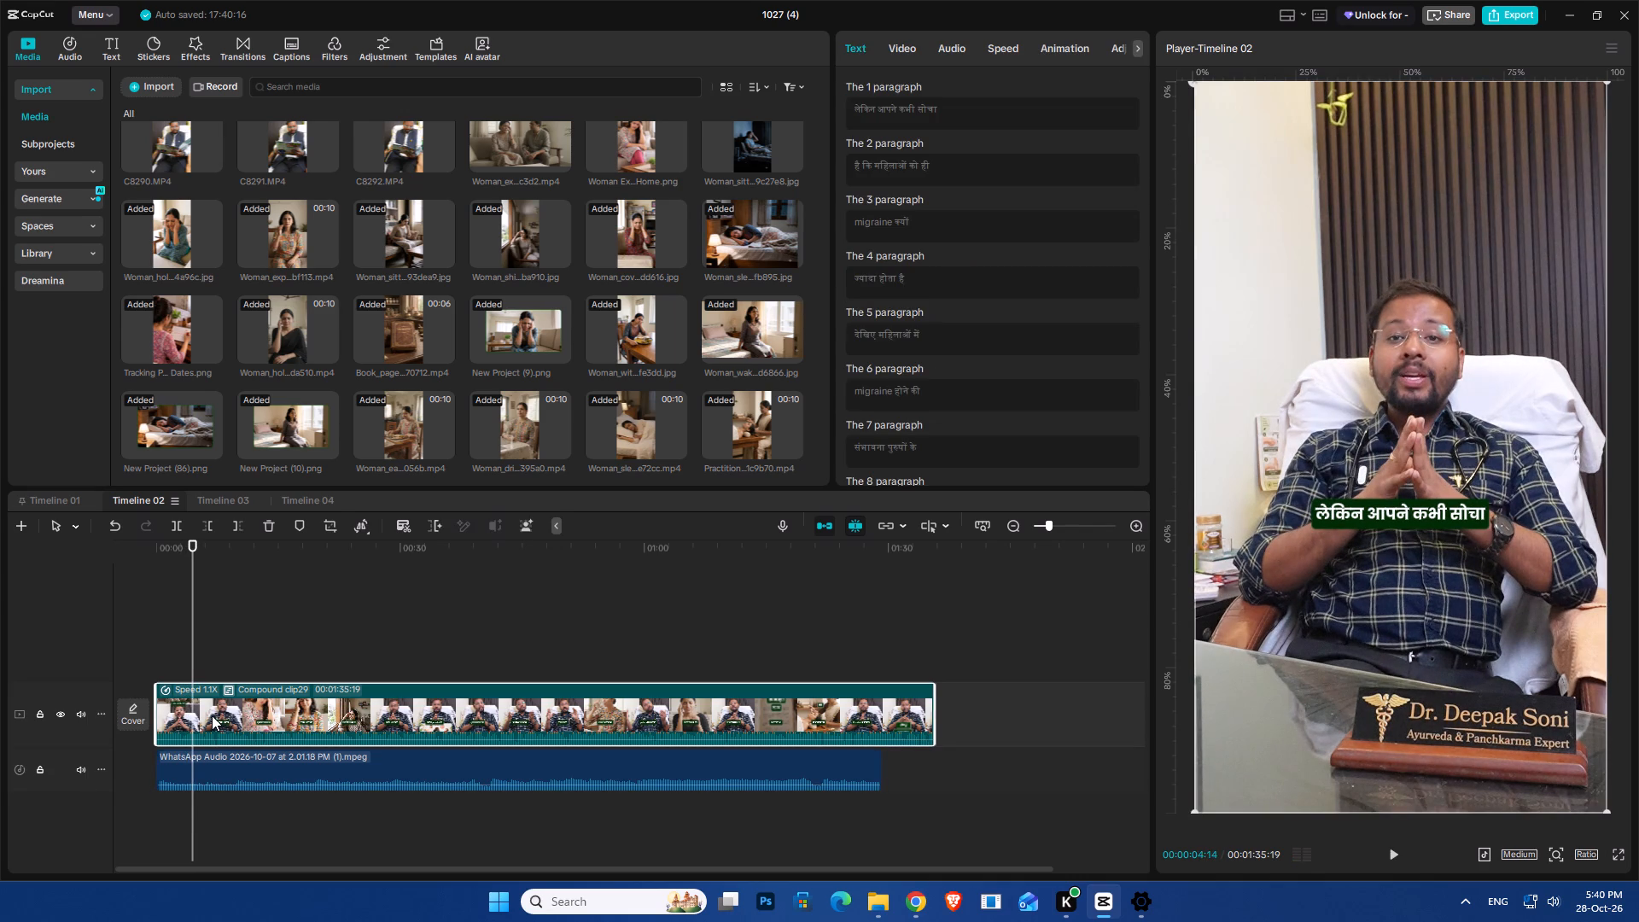
double_click(212, 715)
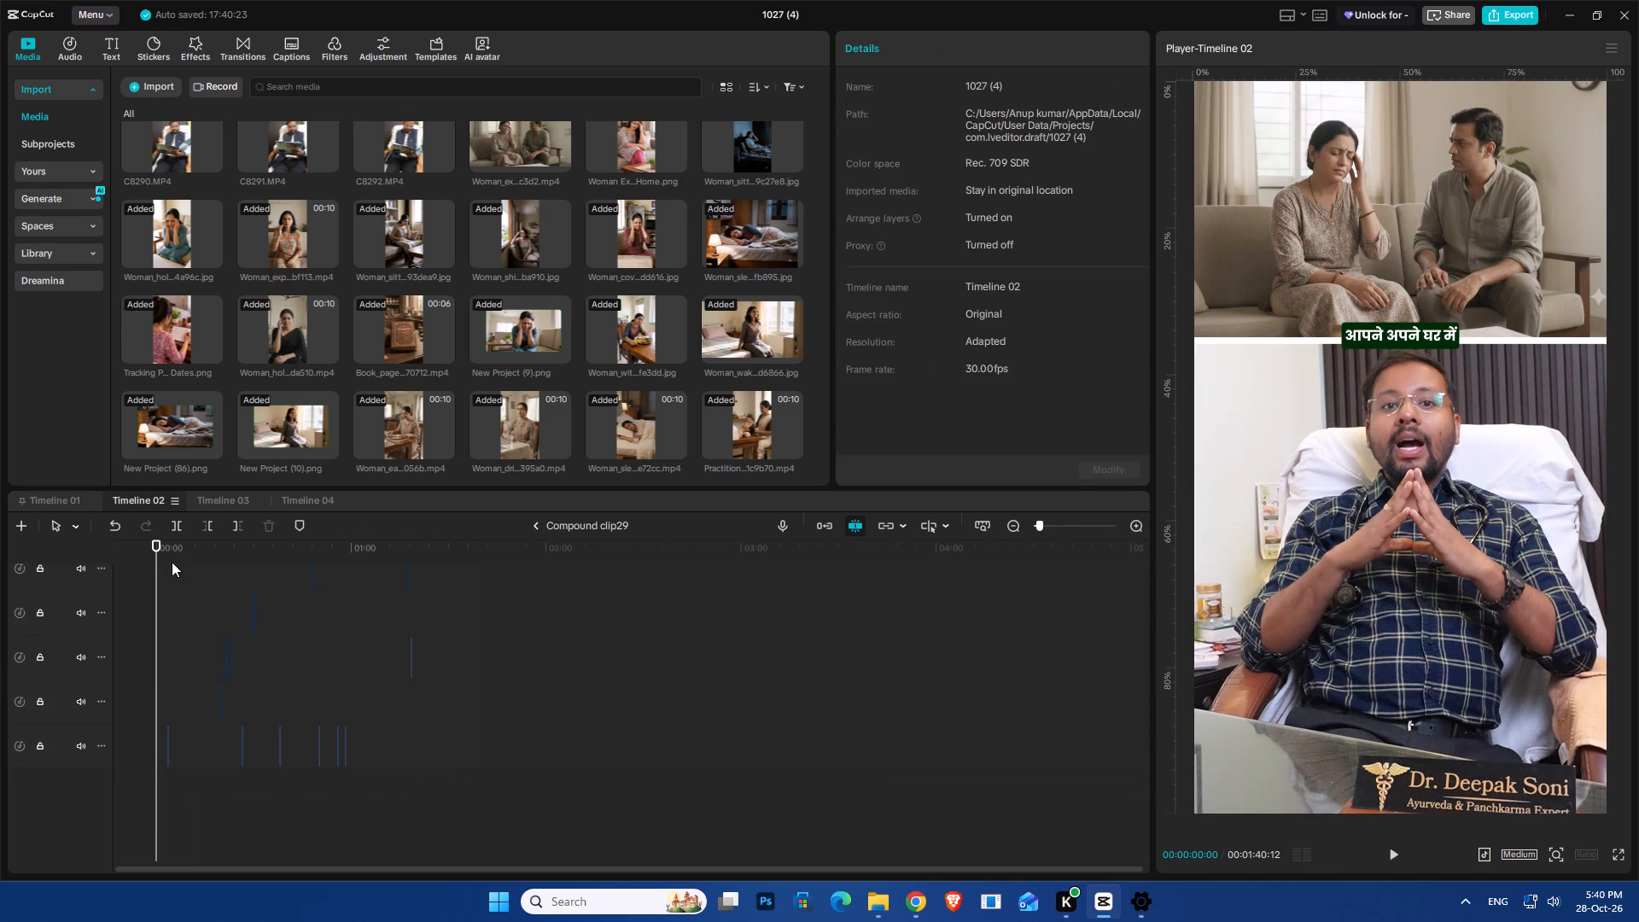
ctrl+scroll(211, 674, up, 20)
ctrl+scroll(211, 674, up, 12)
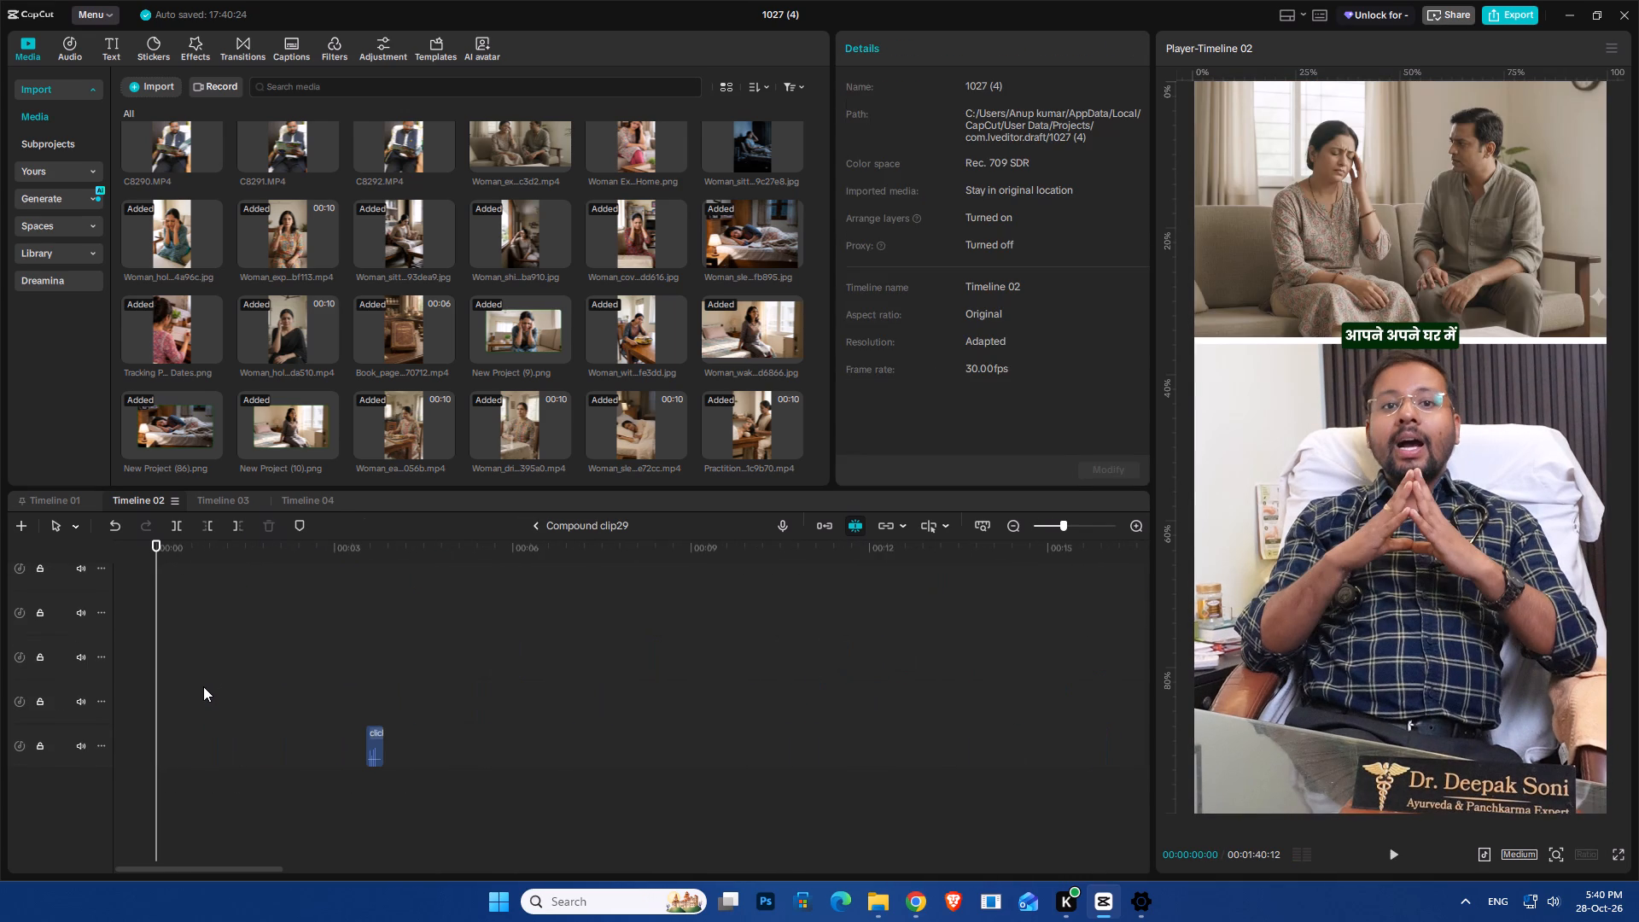
scroll(326, 341, down, 10)
Open the RISERS NORMAL folder within SFX - ORGANISED in the imported media and audition the 41.mp4 riser.
double_click(145, 427)
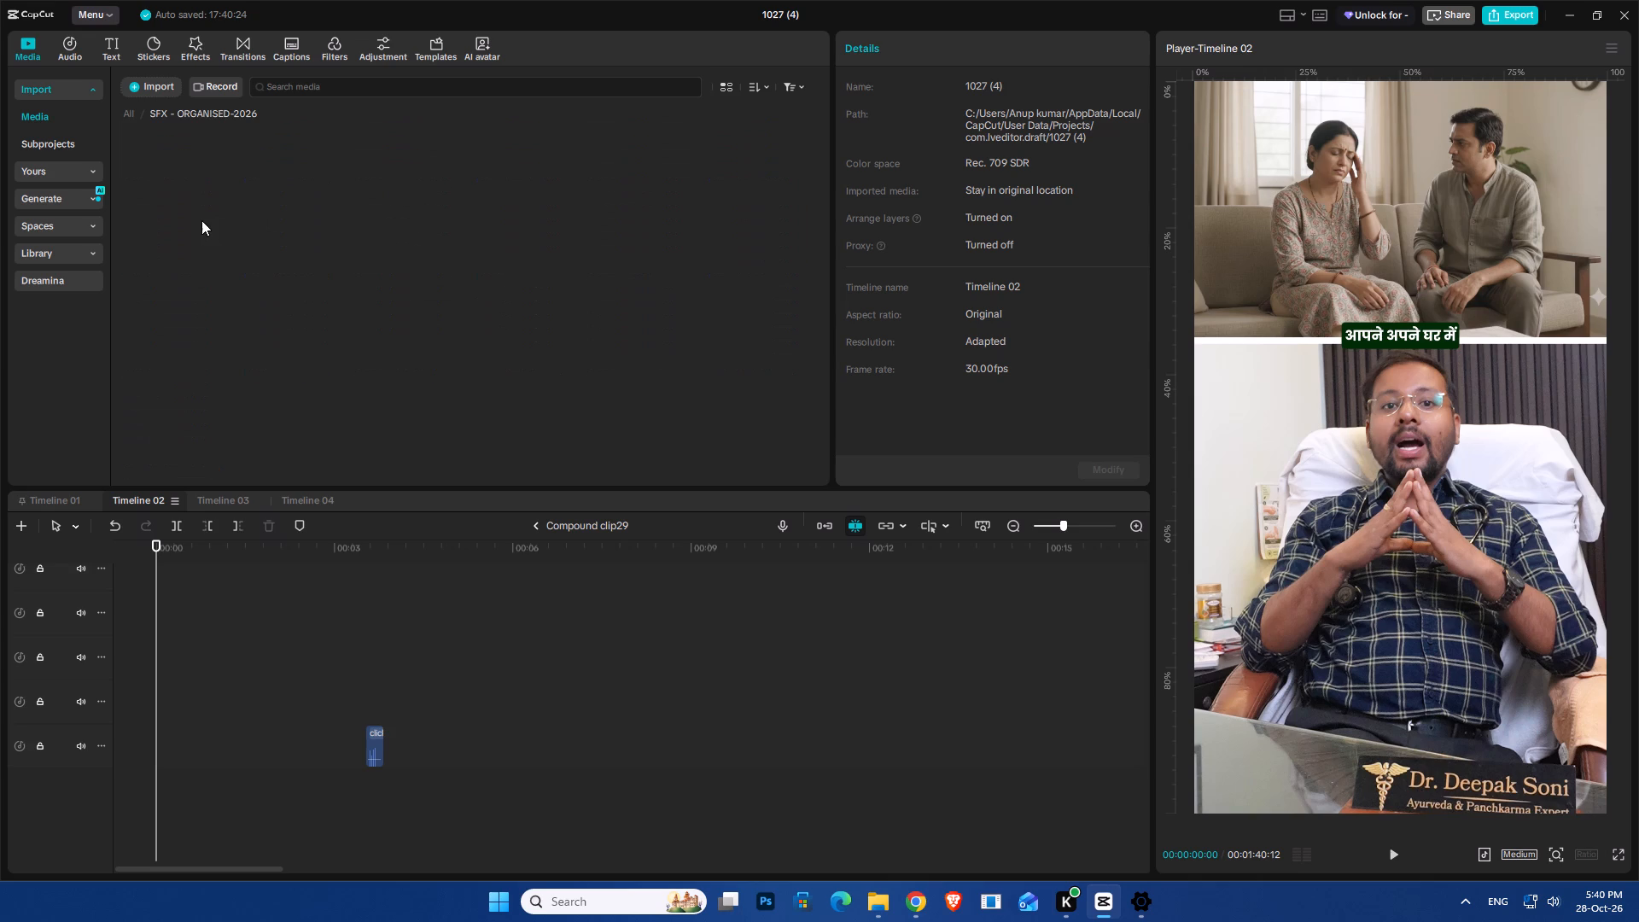
click(210, 221)
double_click(268, 178)
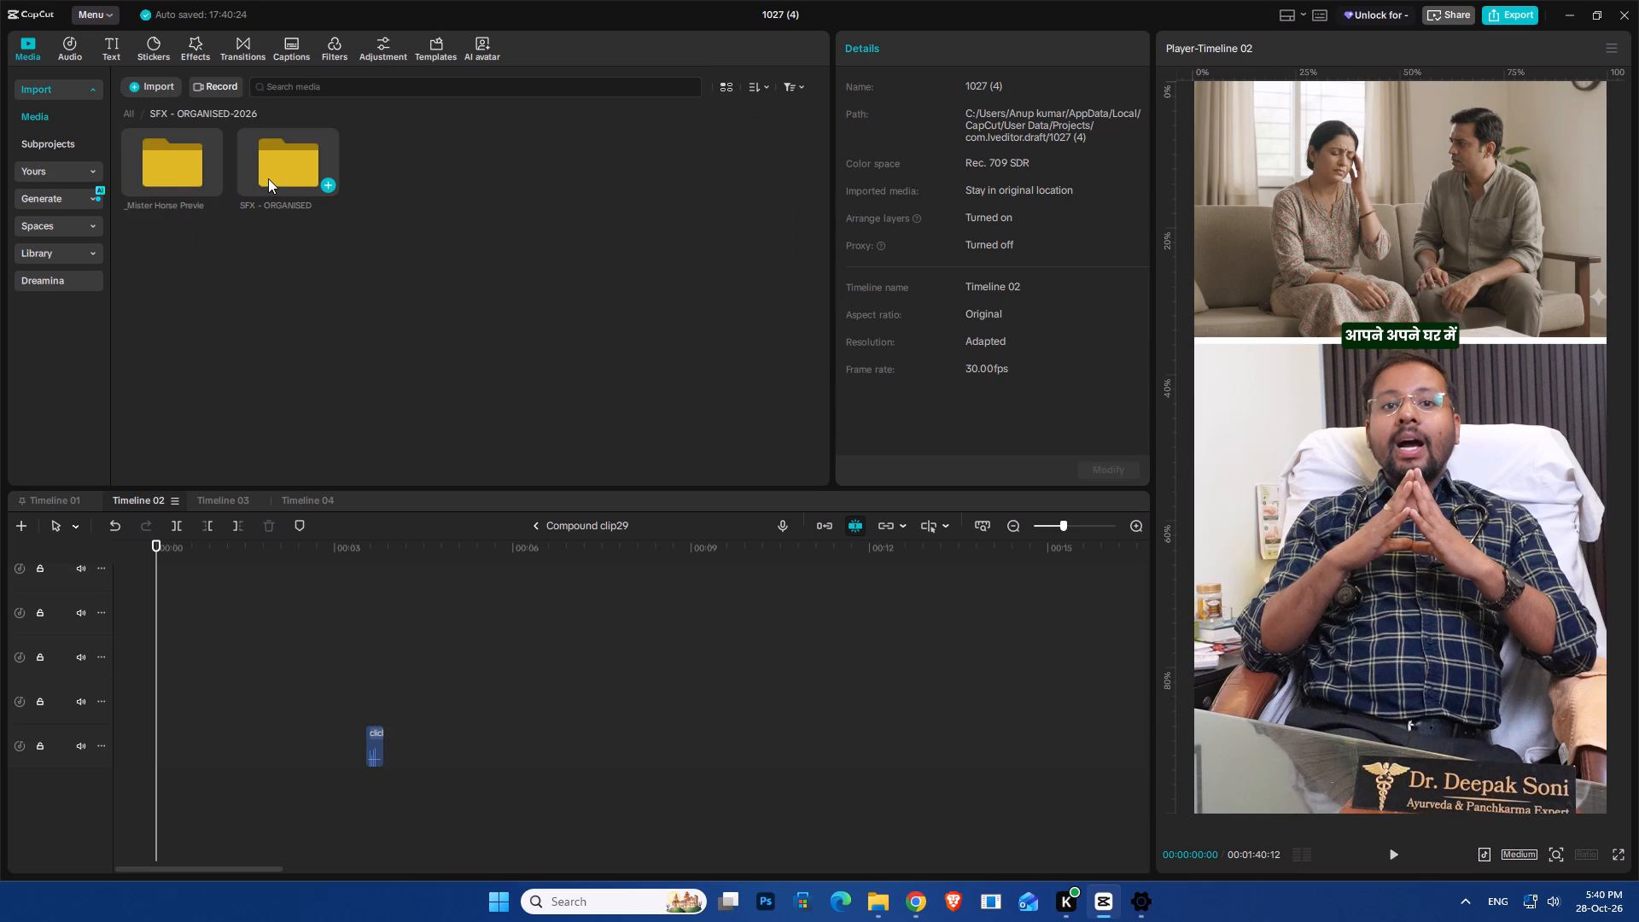
scroll(268, 178, down, 1)
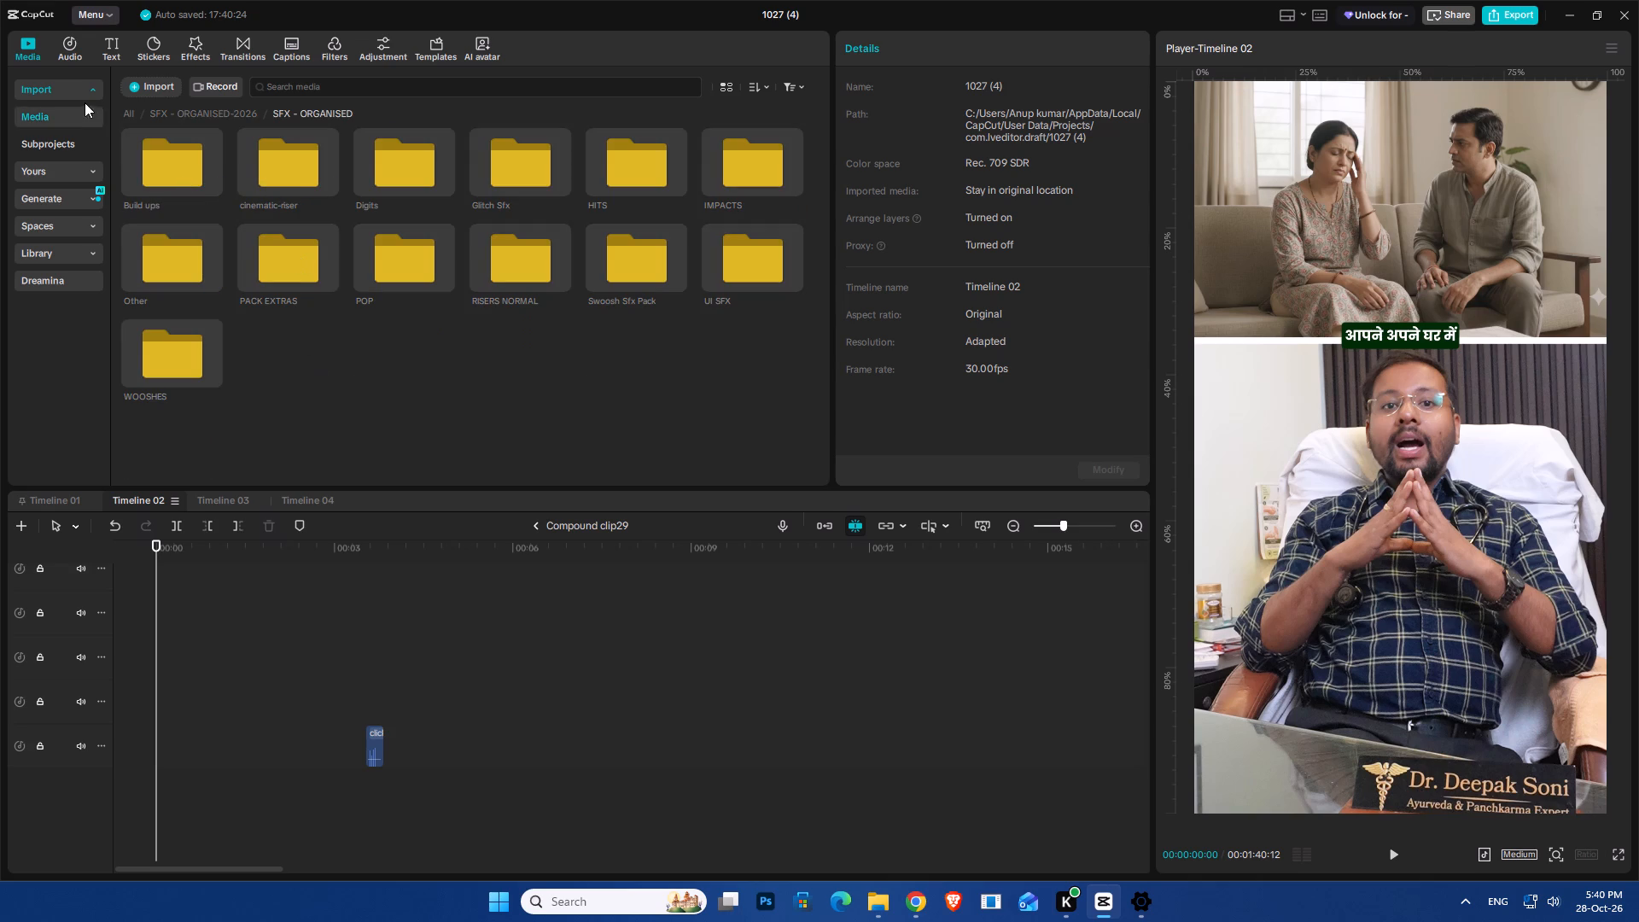
click(726, 260)
click(629, 269)
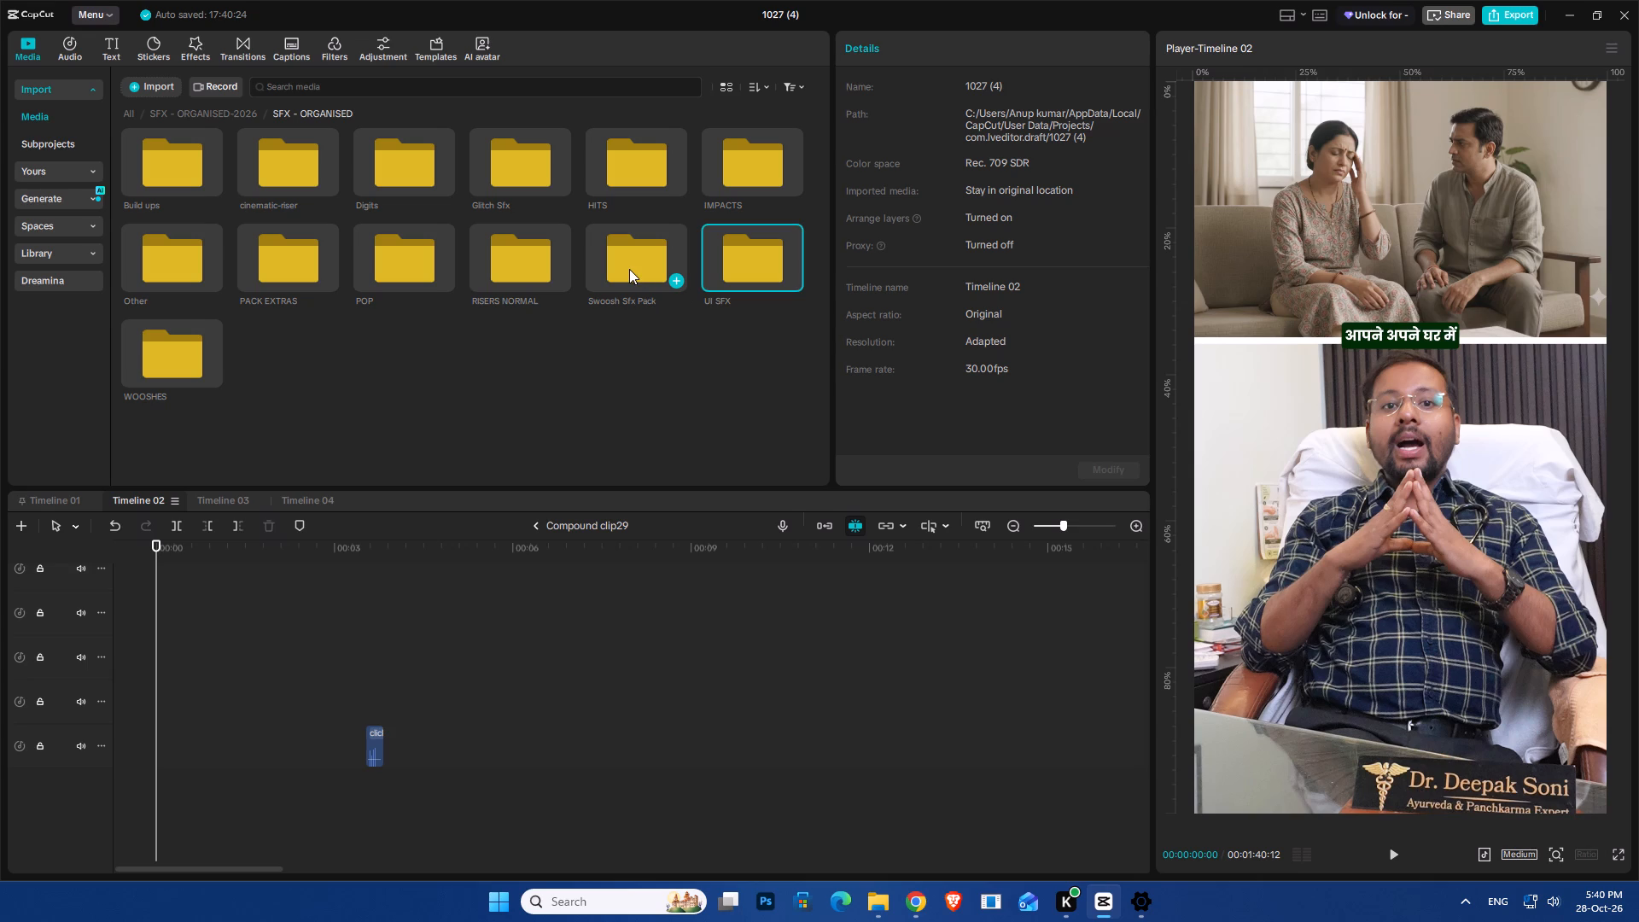
double_click(528, 270)
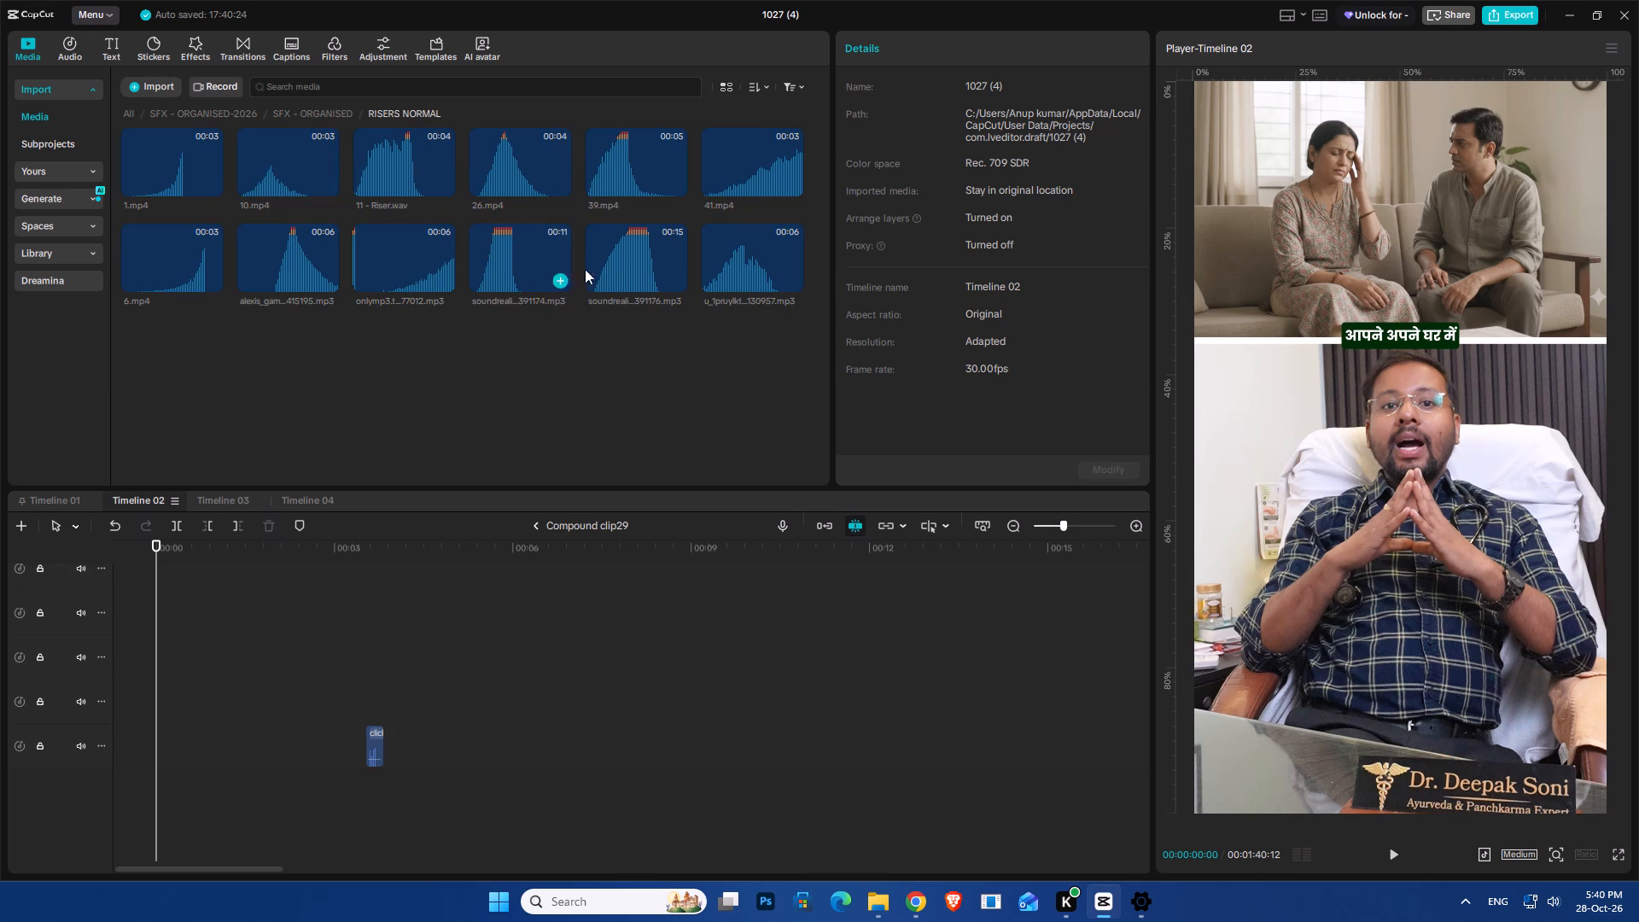
click(724, 182)
click(733, 153)
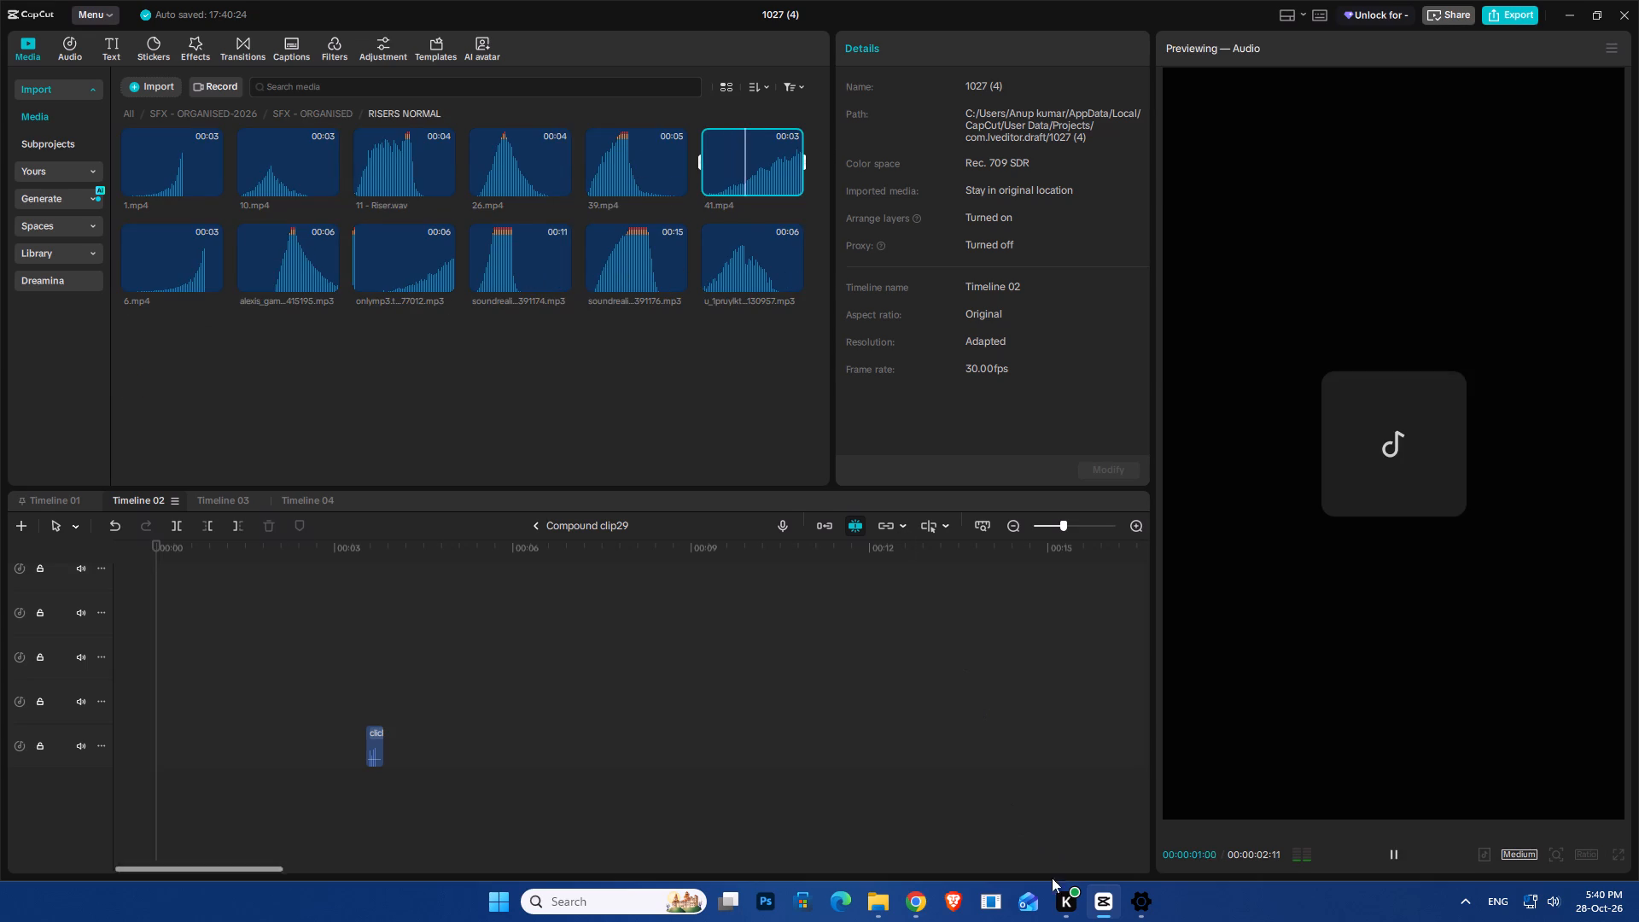
Add the 41.mp4 riser to the second audio track, ending near the first video cut at about 3.9 s, and preview it.
drag(743, 178, 283, 668)
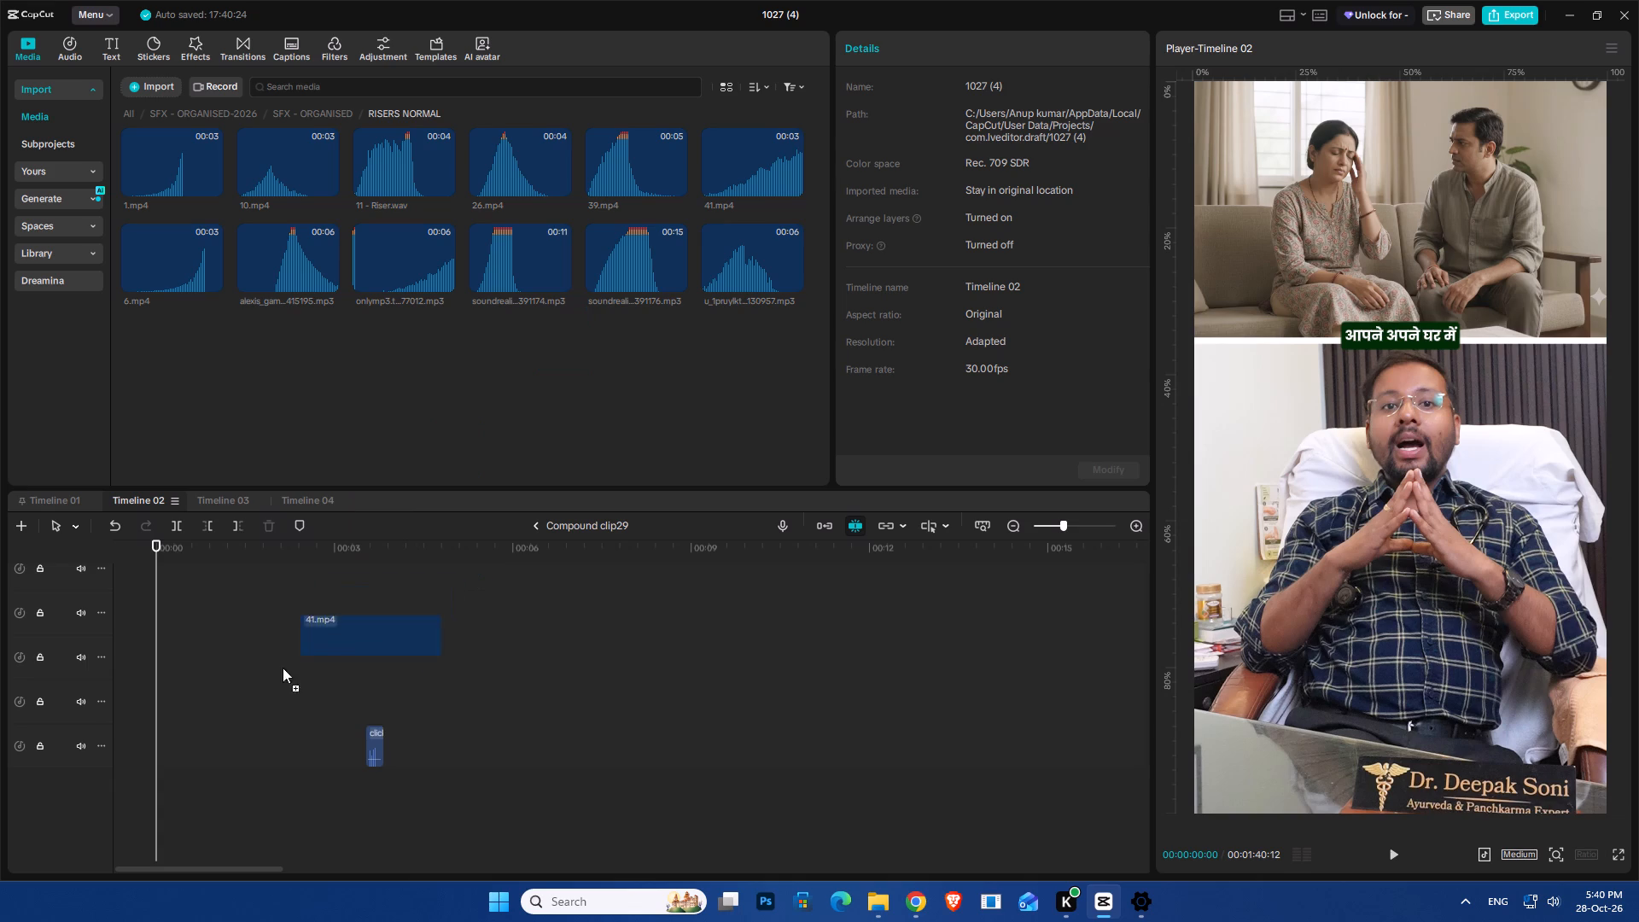
drag(283, 668, 148, 616)
ctrl+scroll(186, 620, up, 9)
ctrl+scroll(189, 626, up, 12)
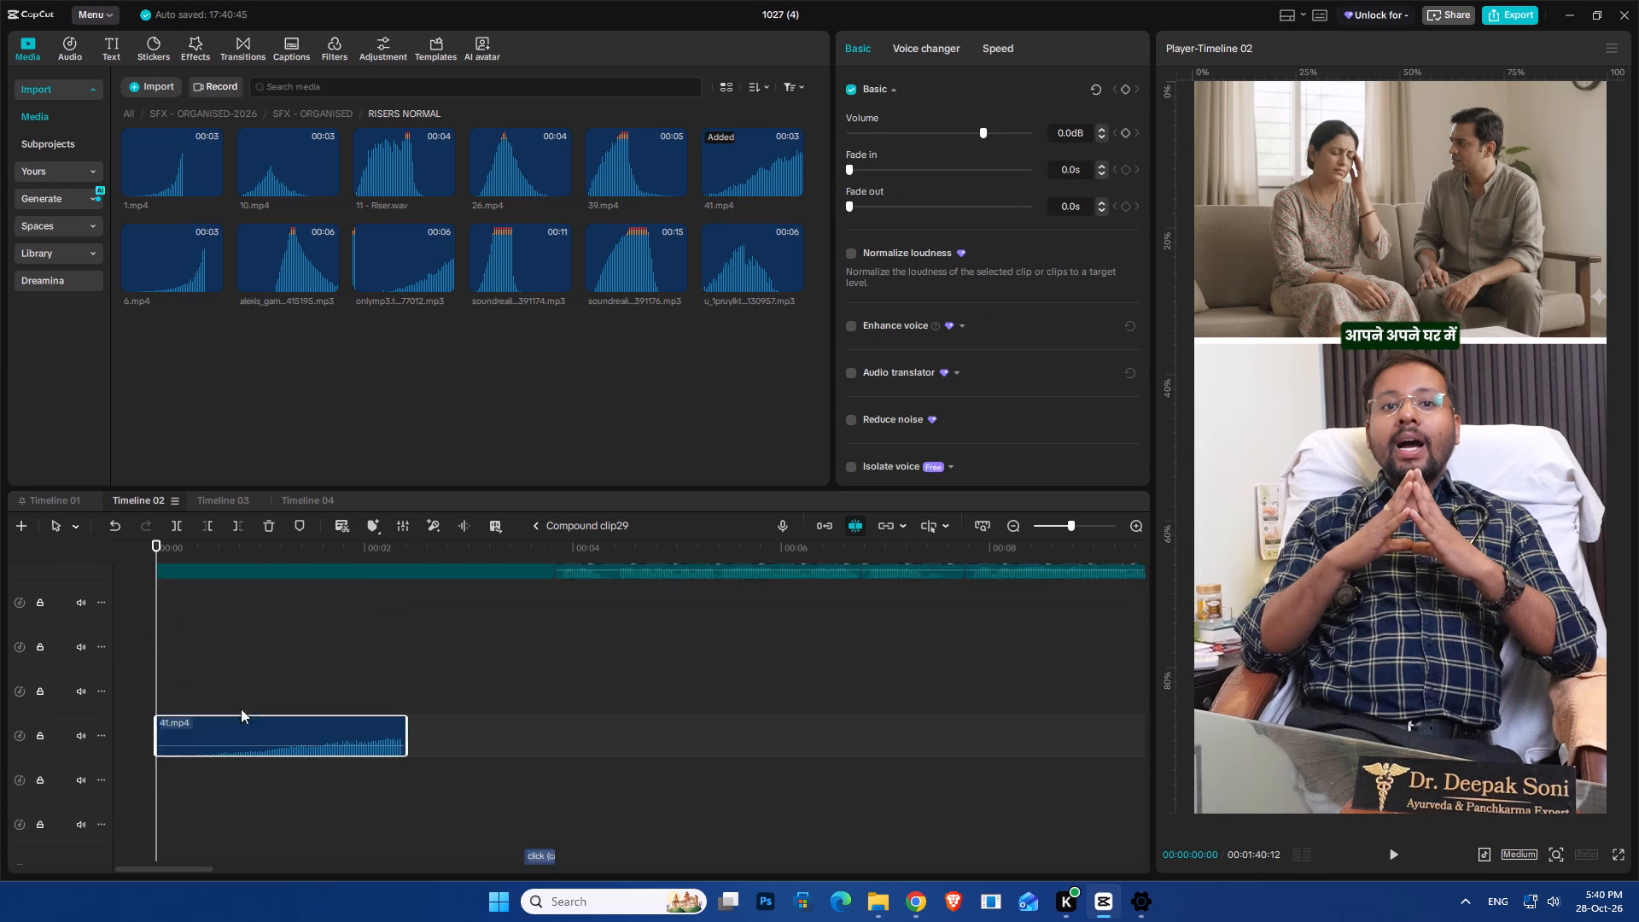
ctrl+scroll(241, 709, up, 4)
scroll(242, 706, down, 6)
drag(277, 769, 438, 689)
scroll(392, 672, up, 3)
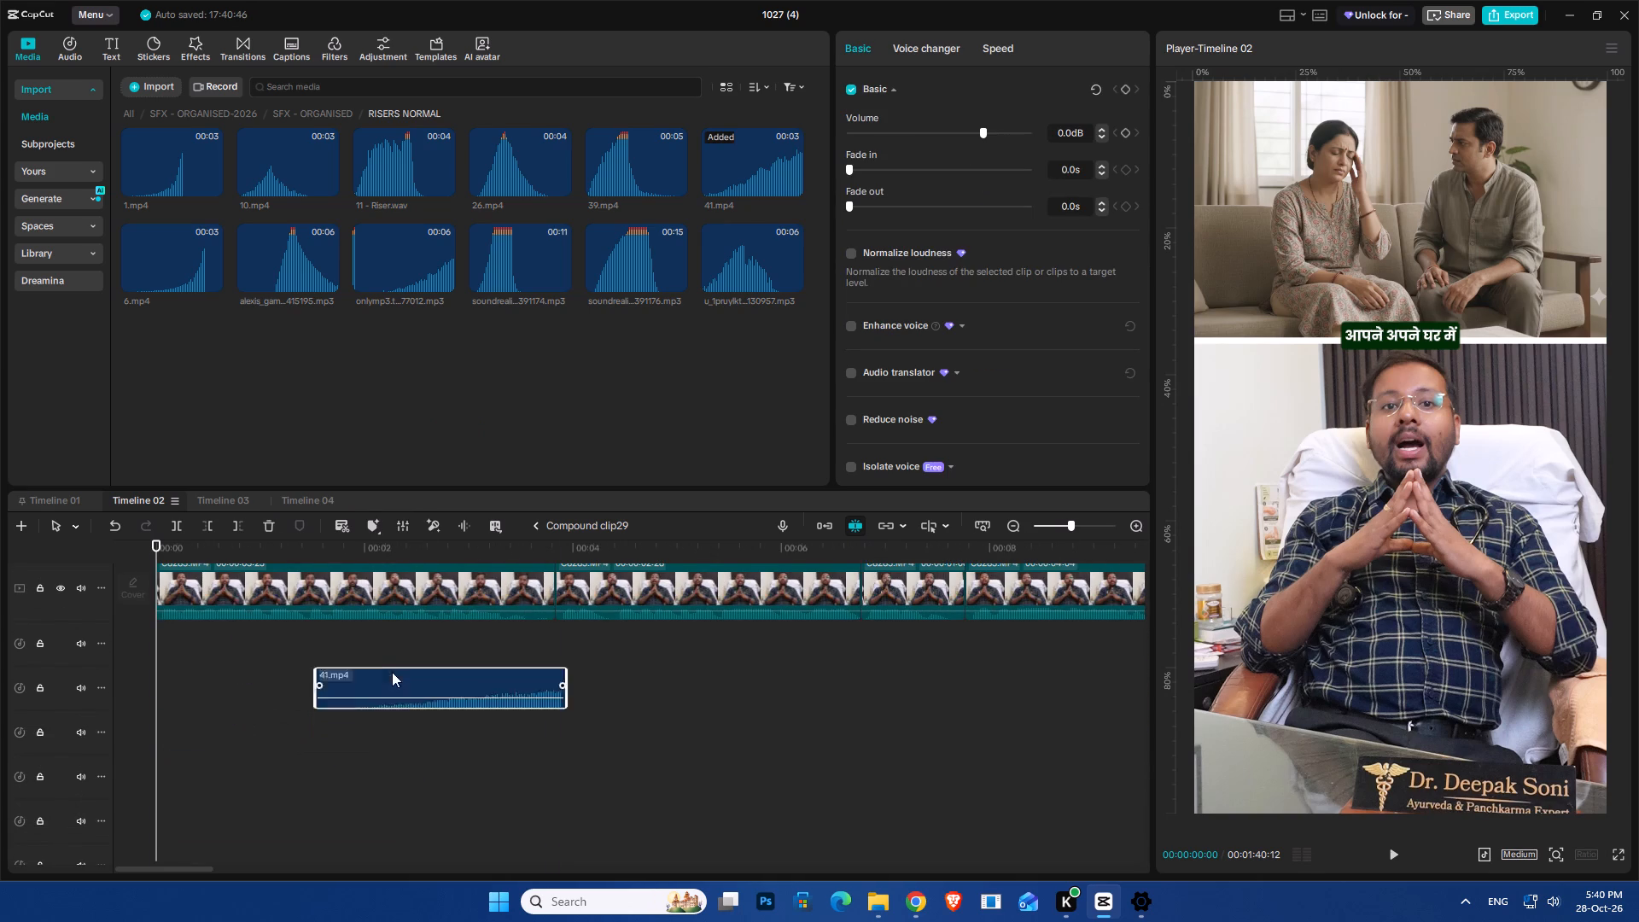
scroll(392, 672, up, 3)
key(space)
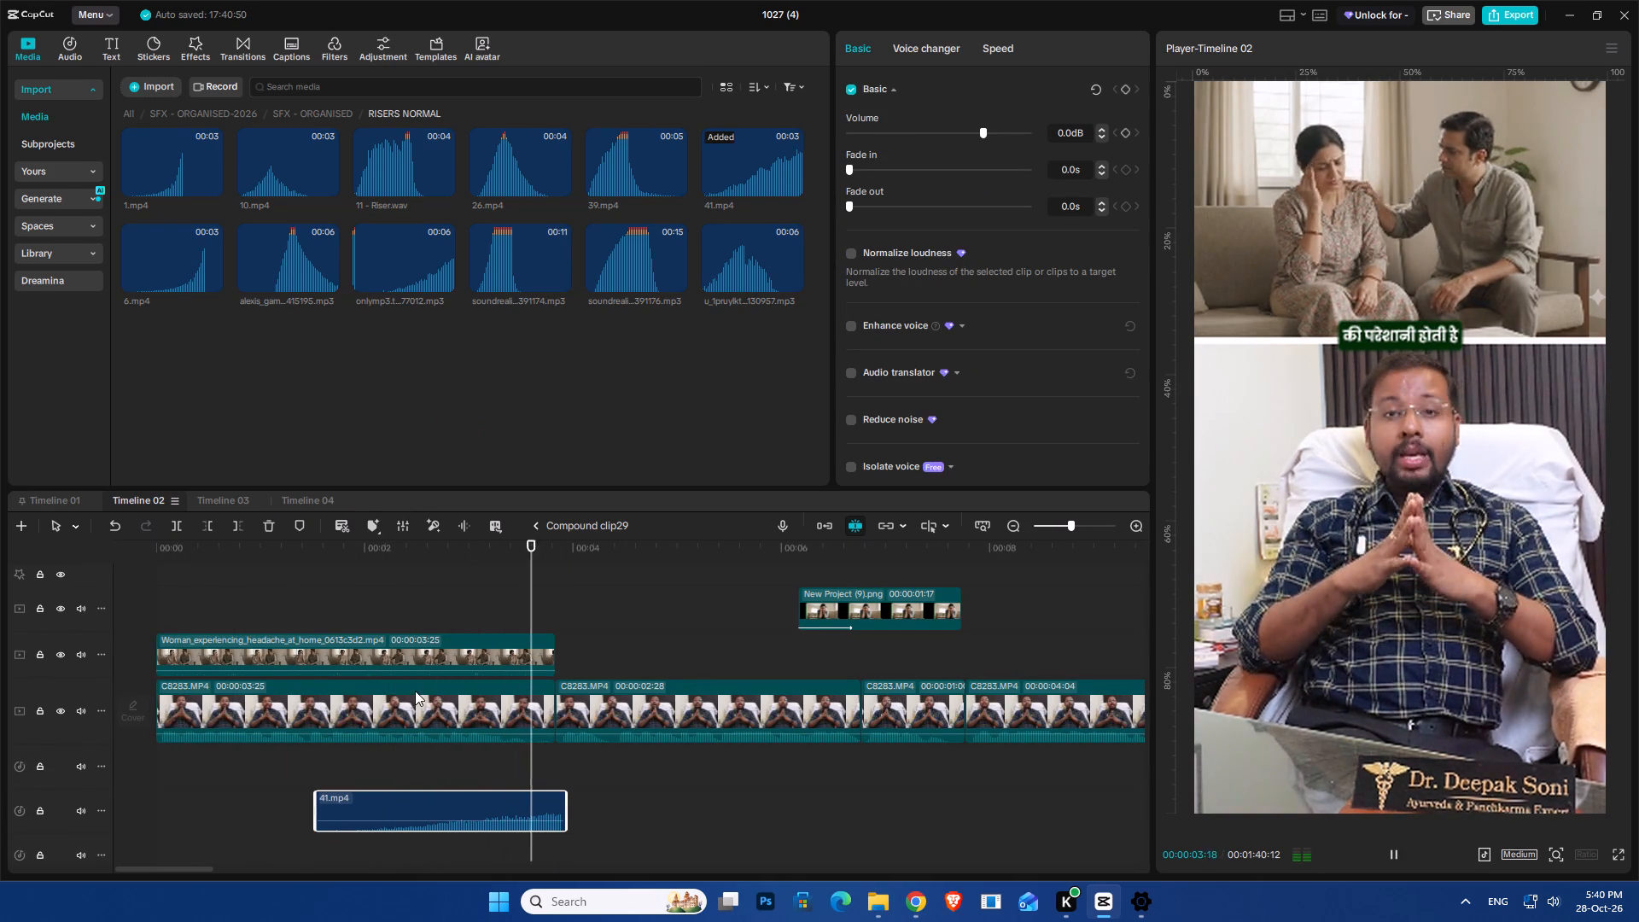
key(space)
Move the 41.mp4 riser to the first audio track, ending together with the New Project (9).png overlay at about 7.7 s.
drag(437, 805, 734, 784)
key(space)
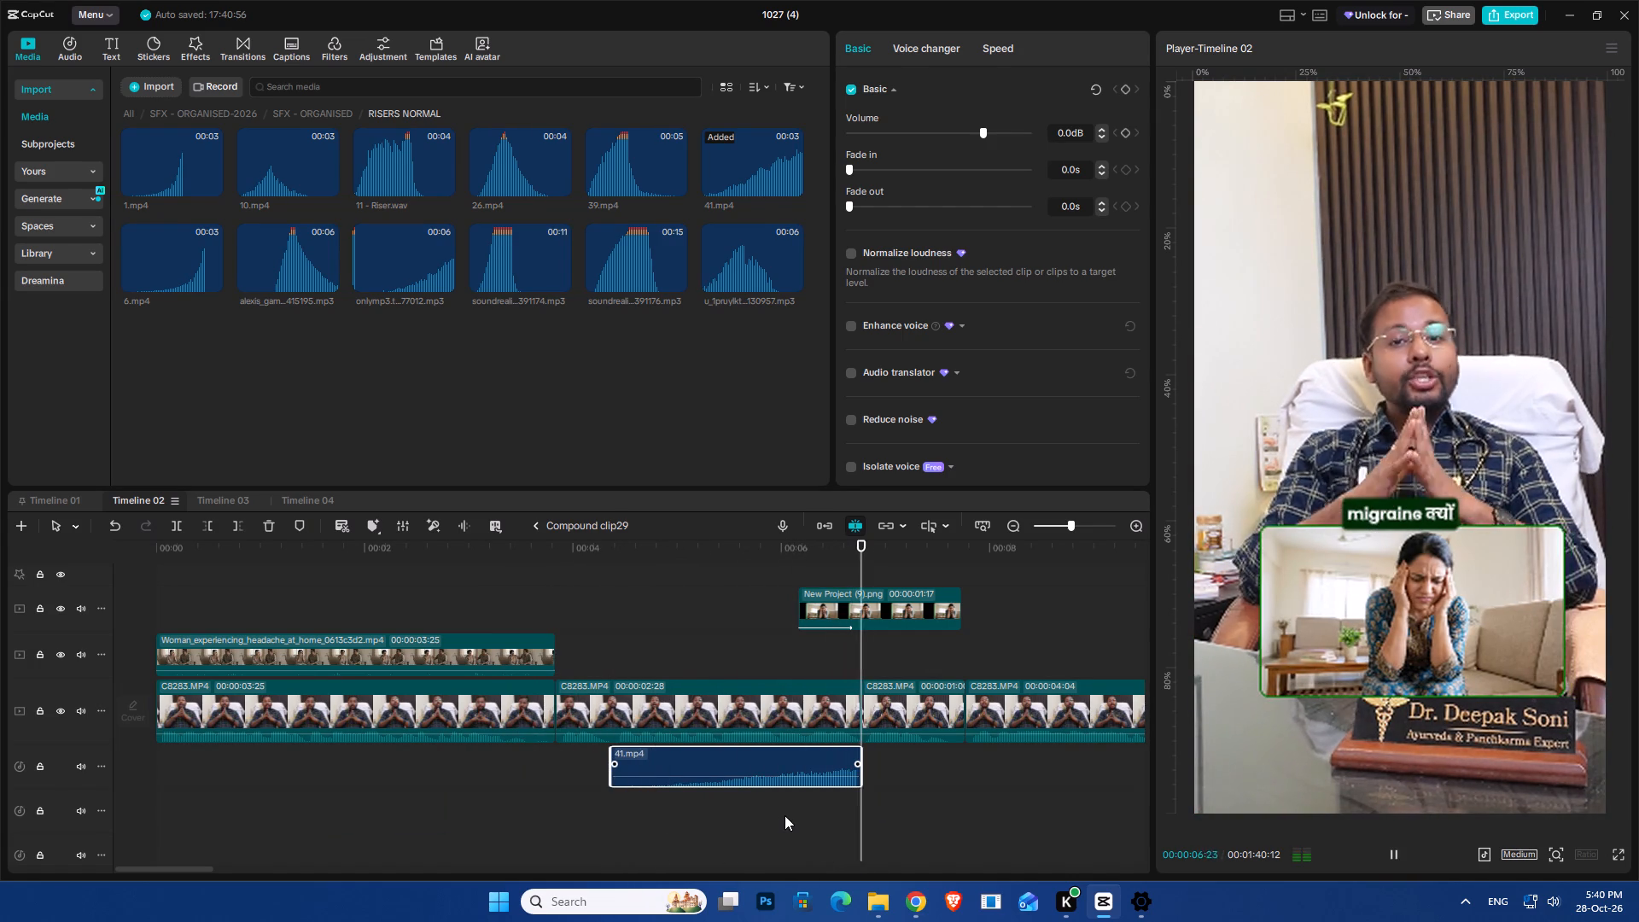
key(space)
drag(822, 777, 928, 789)
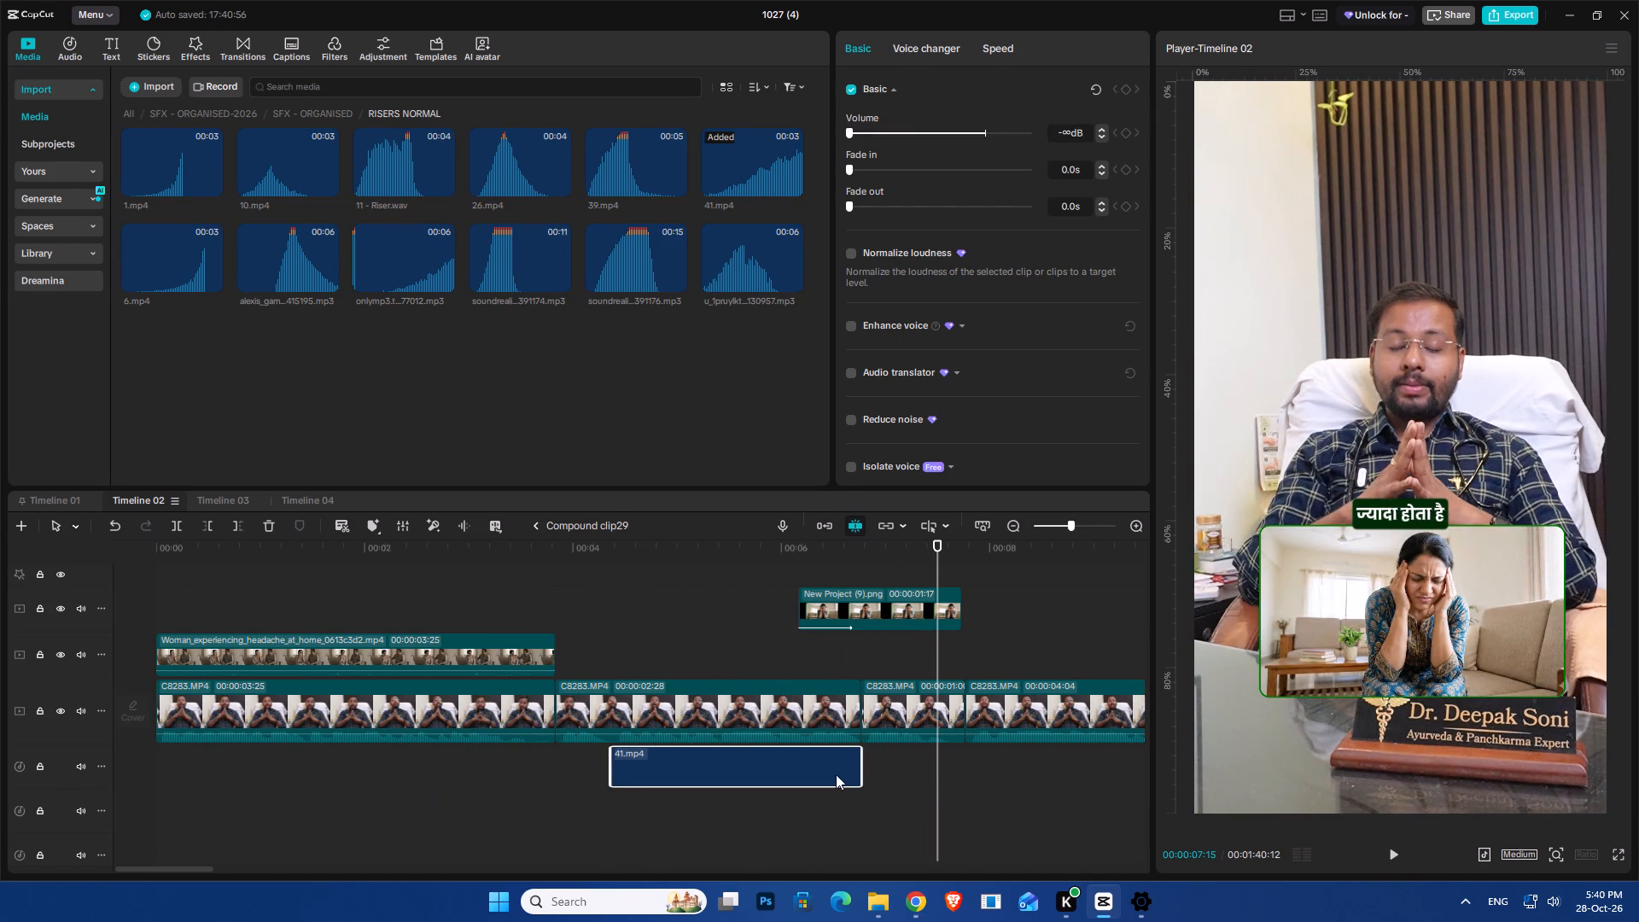
key(ctrl+z)
drag(787, 759, 901, 763)
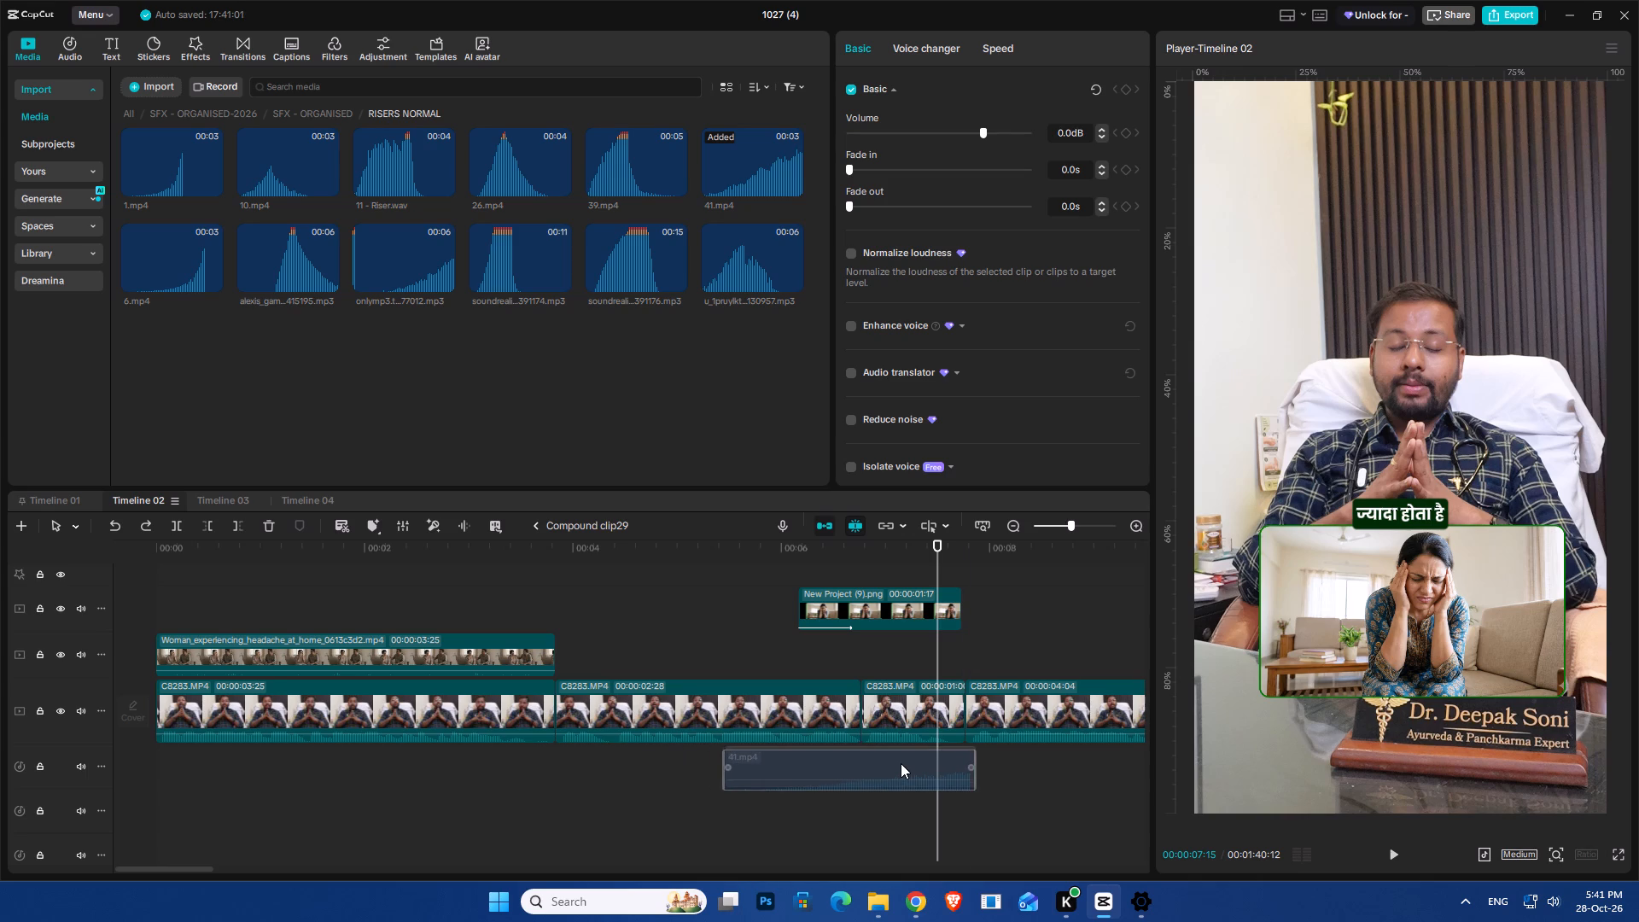
drag(901, 763, 895, 763)
click(788, 656)
key(space)
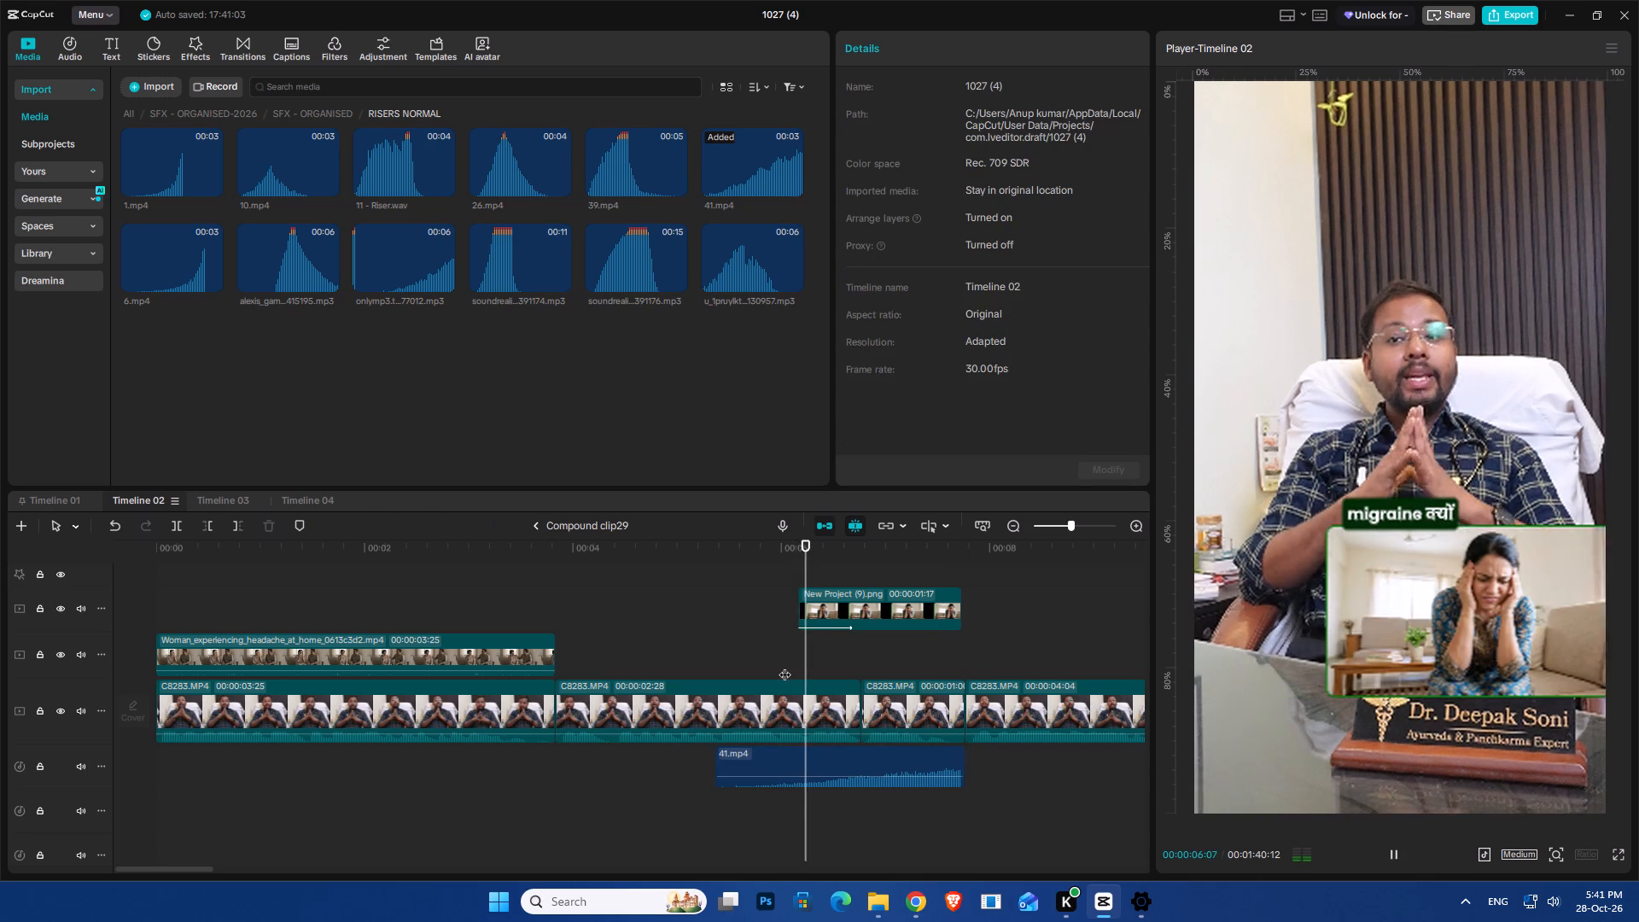
key(space)
Play back the cut at about 7.8 s repeatedly to check the riser against the switch to the full-screen headache image.
ctrl+scroll(884, 735, down, 5)
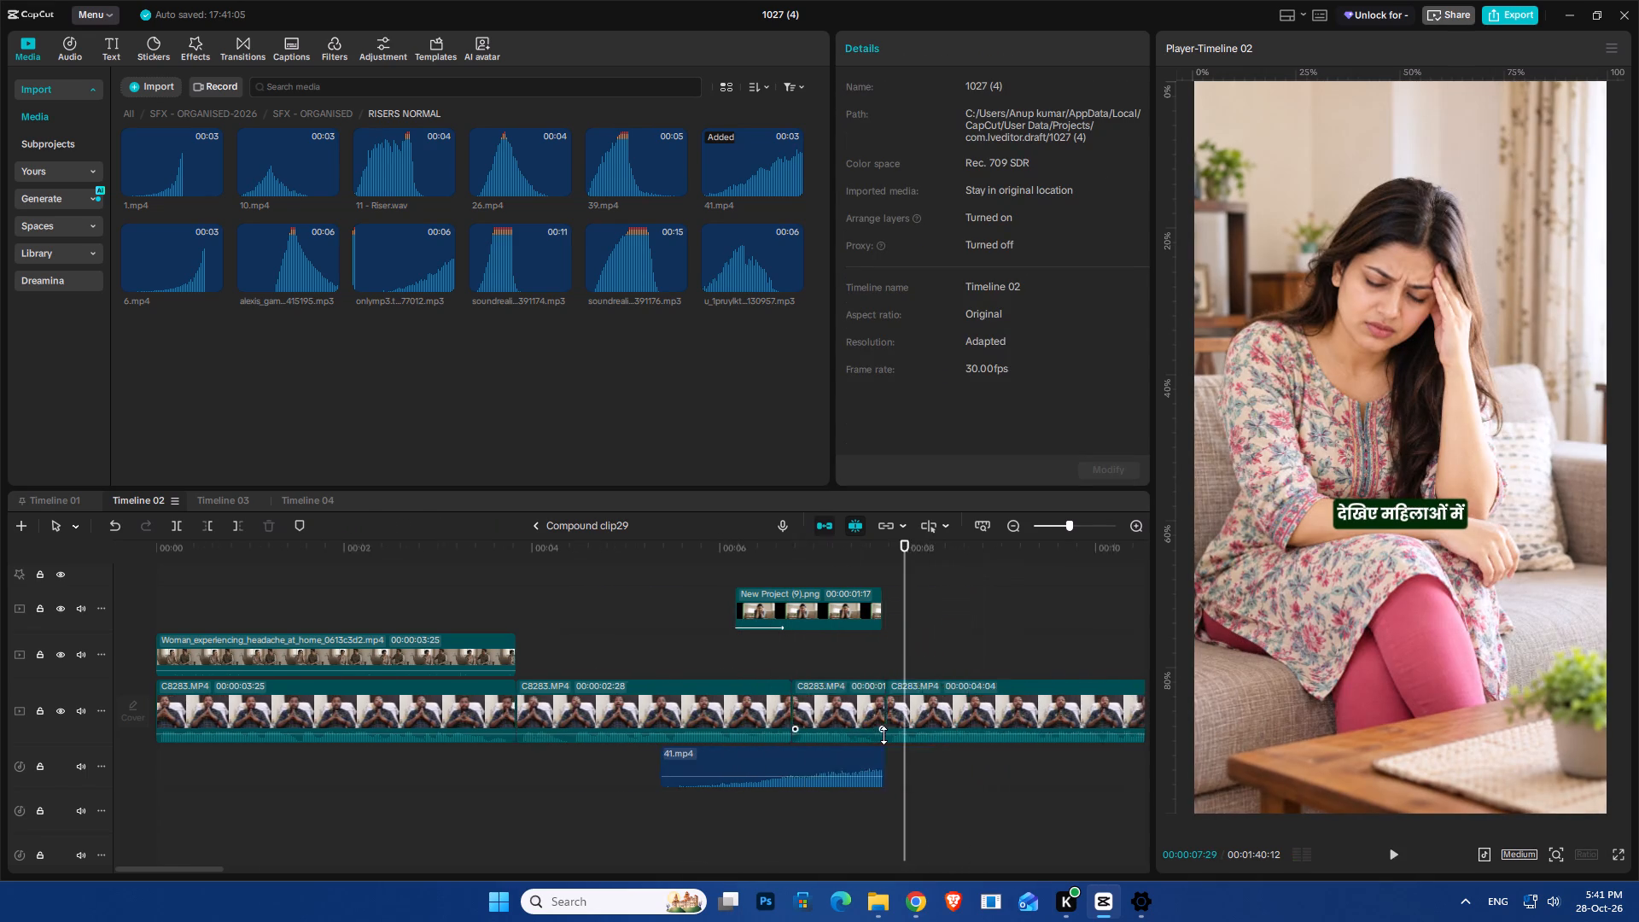
ctrl+scroll(884, 735, down, 10)
key(space)
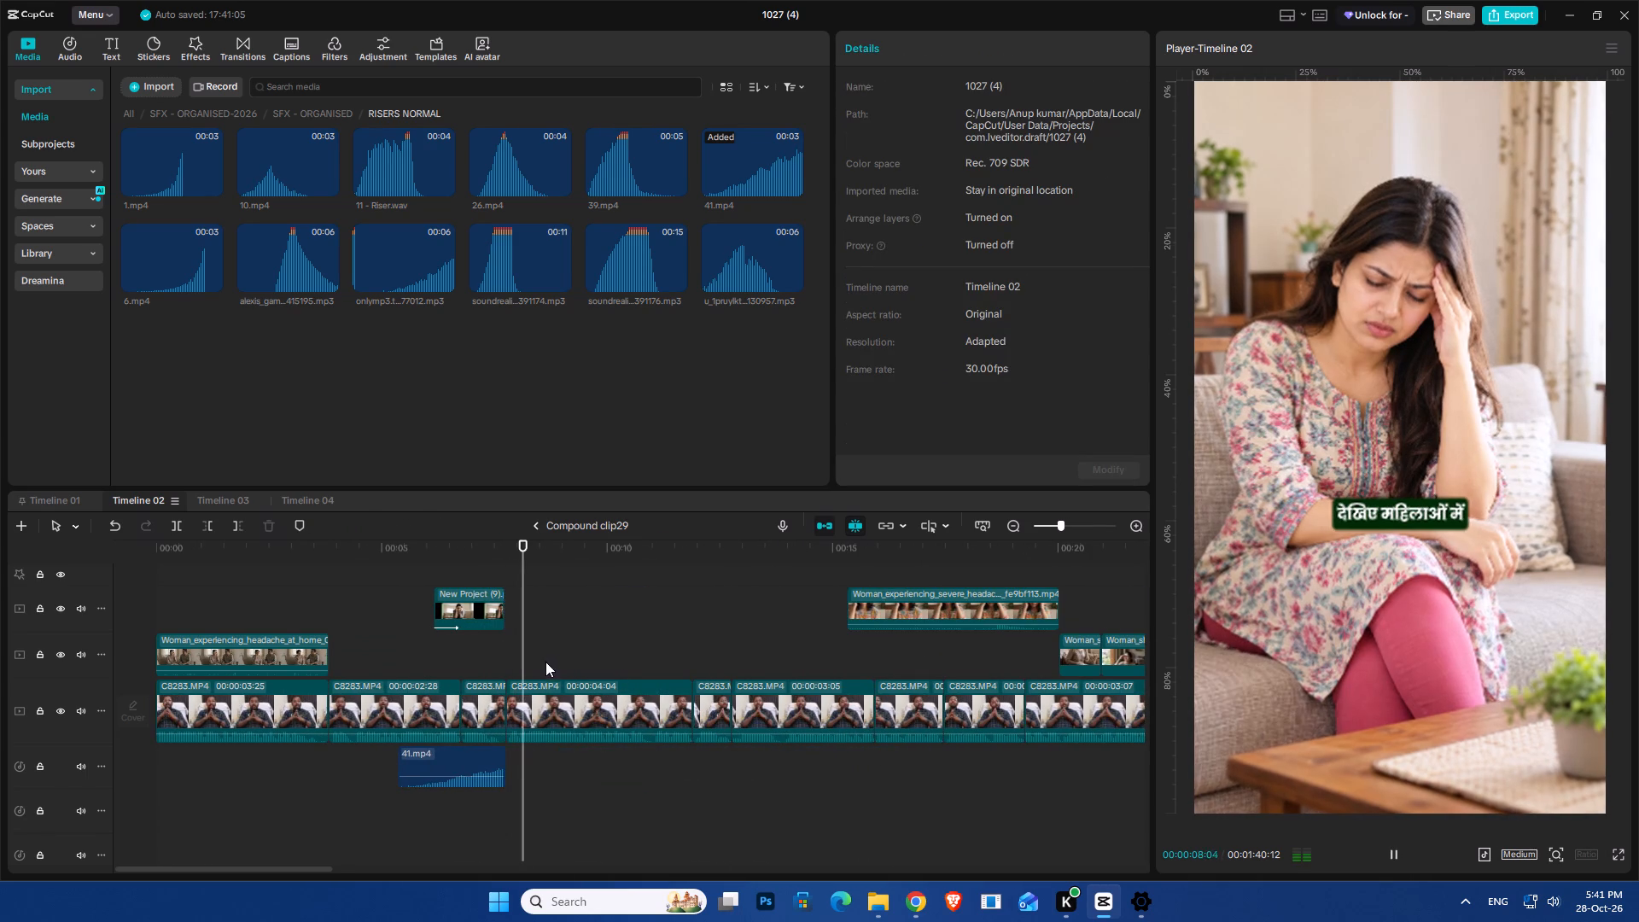
key(space)
click(458, 551)
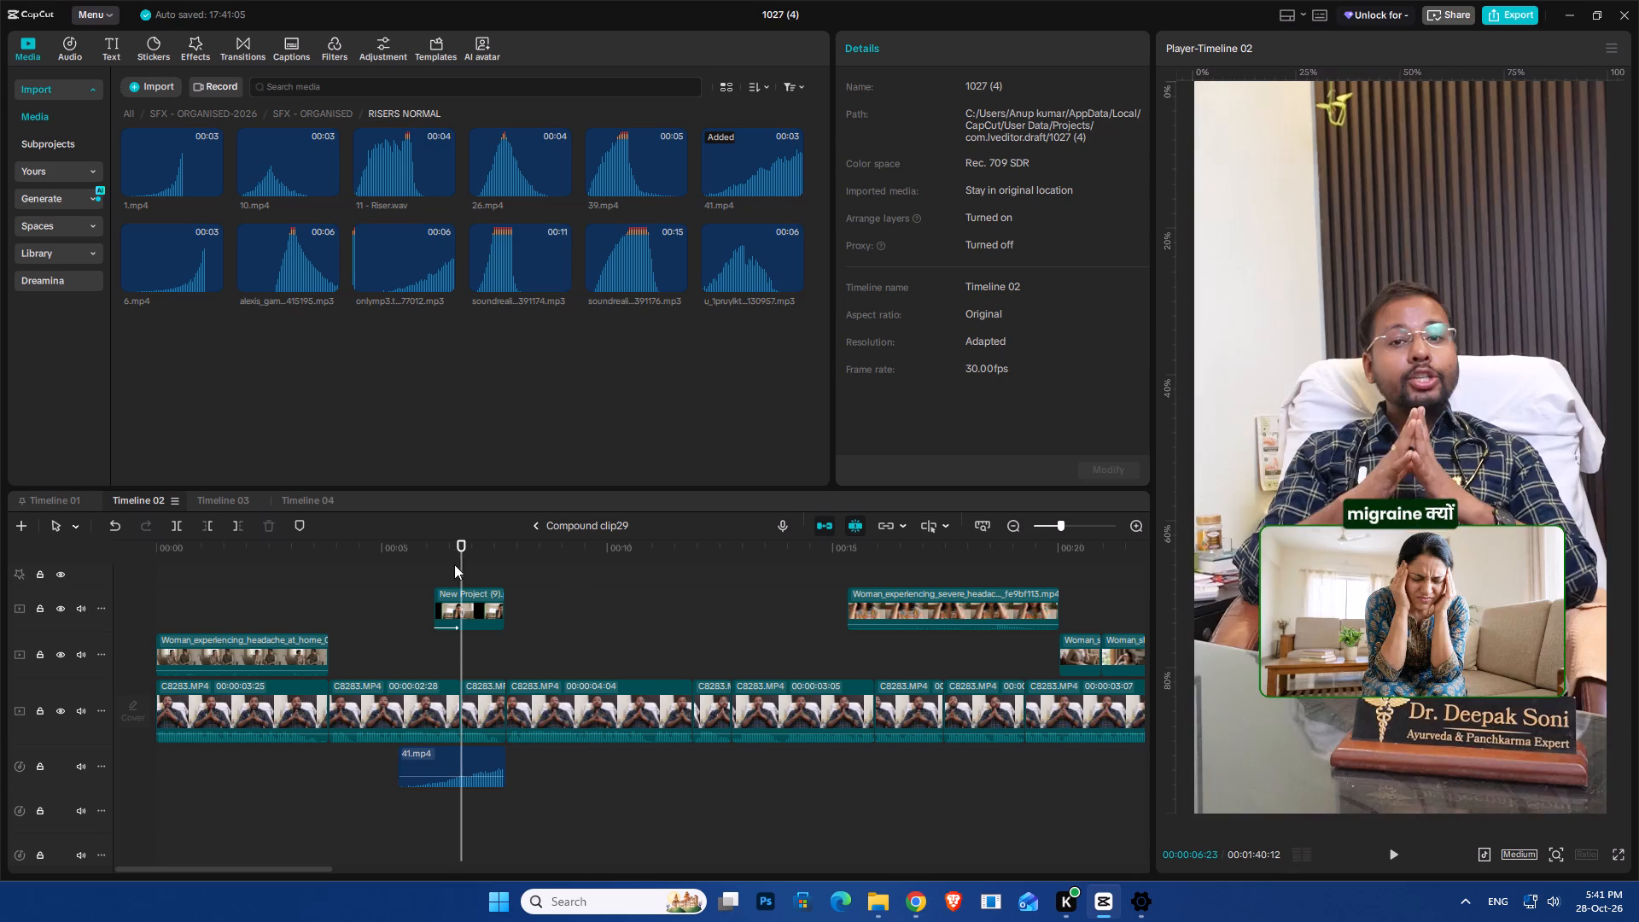
key(space)
key(space)
key(space)
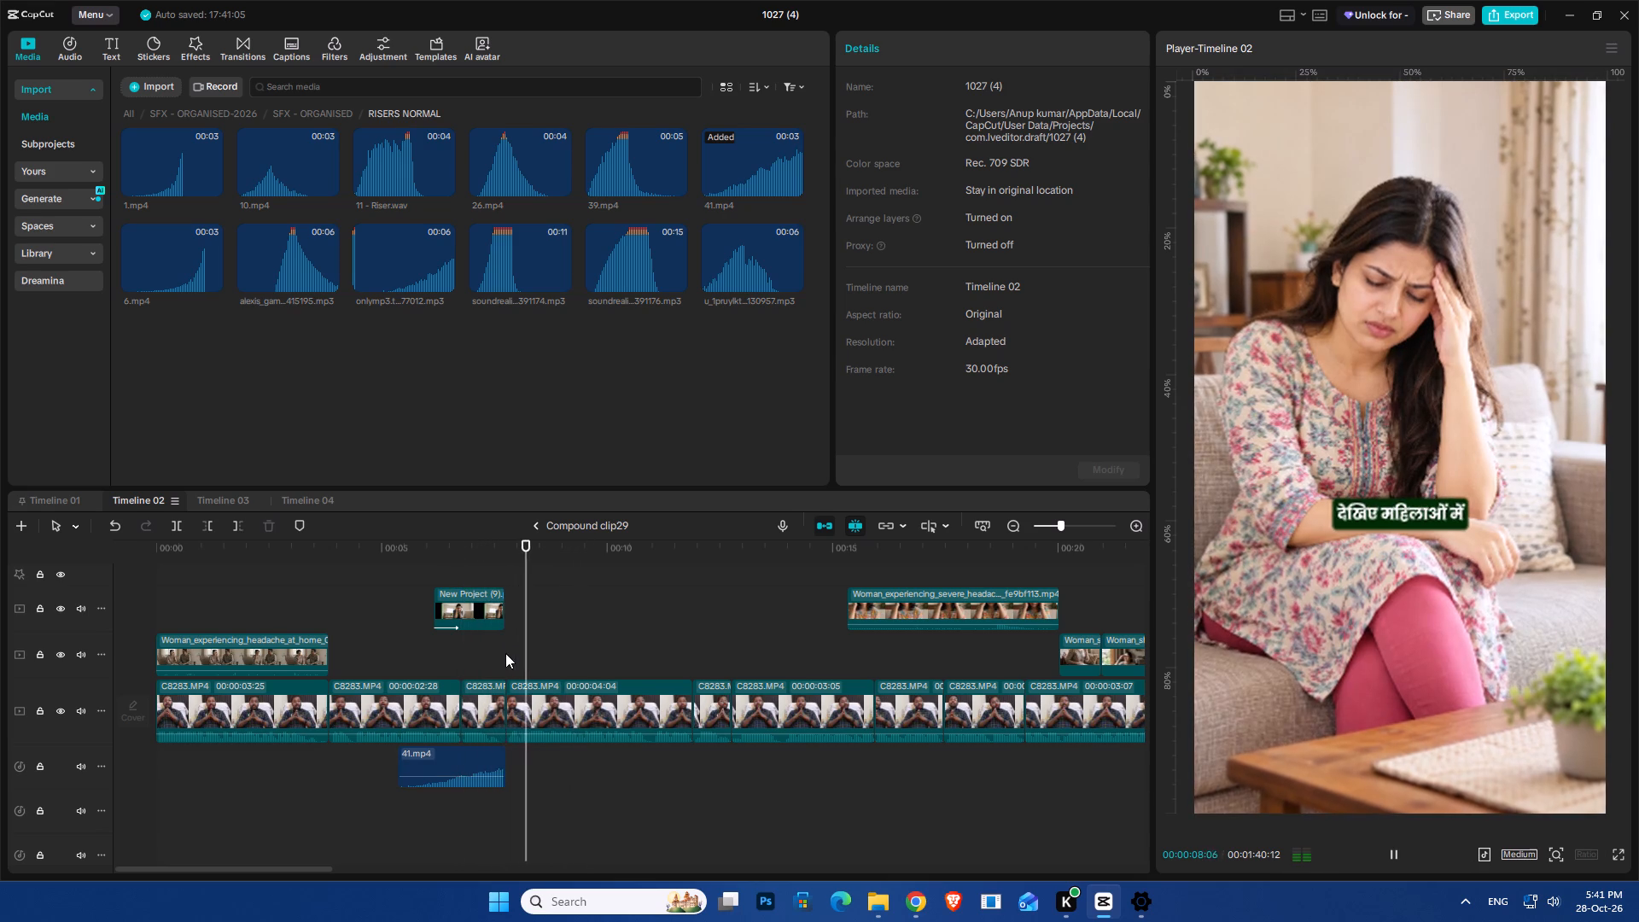
ctrl+scroll(510, 654, up, 4)
key(space)
click(487, 551)
drag(488, 551, 501, 579)
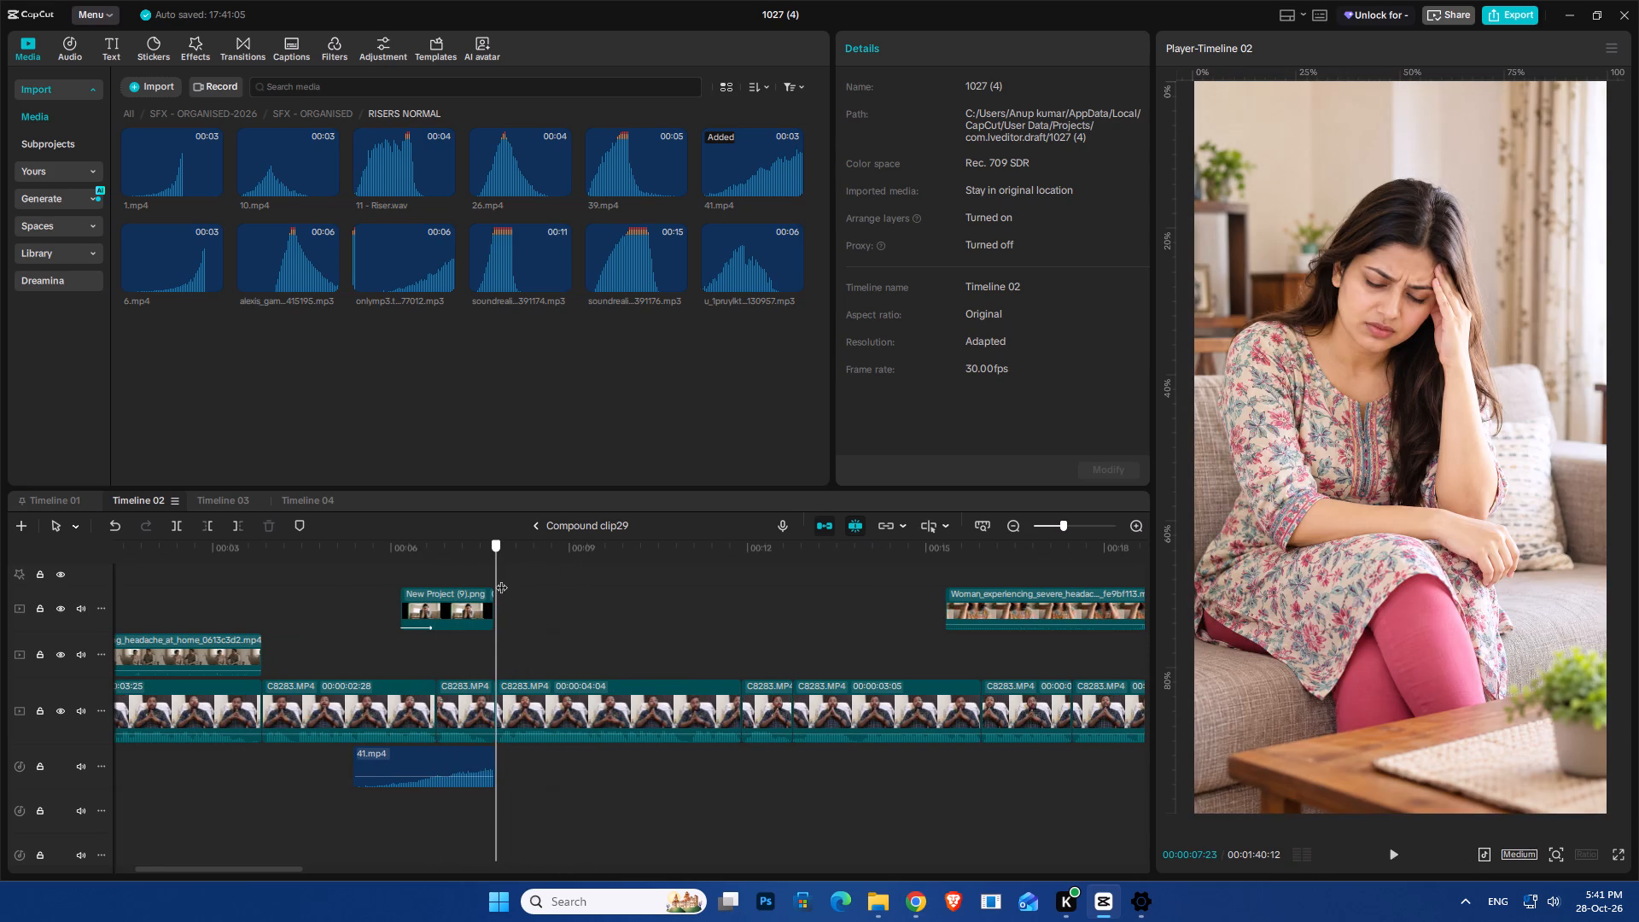
ctrl+scroll(505, 633, up, 8)
key(space)
key(space)
ctrl+scroll(505, 642, up, 9)
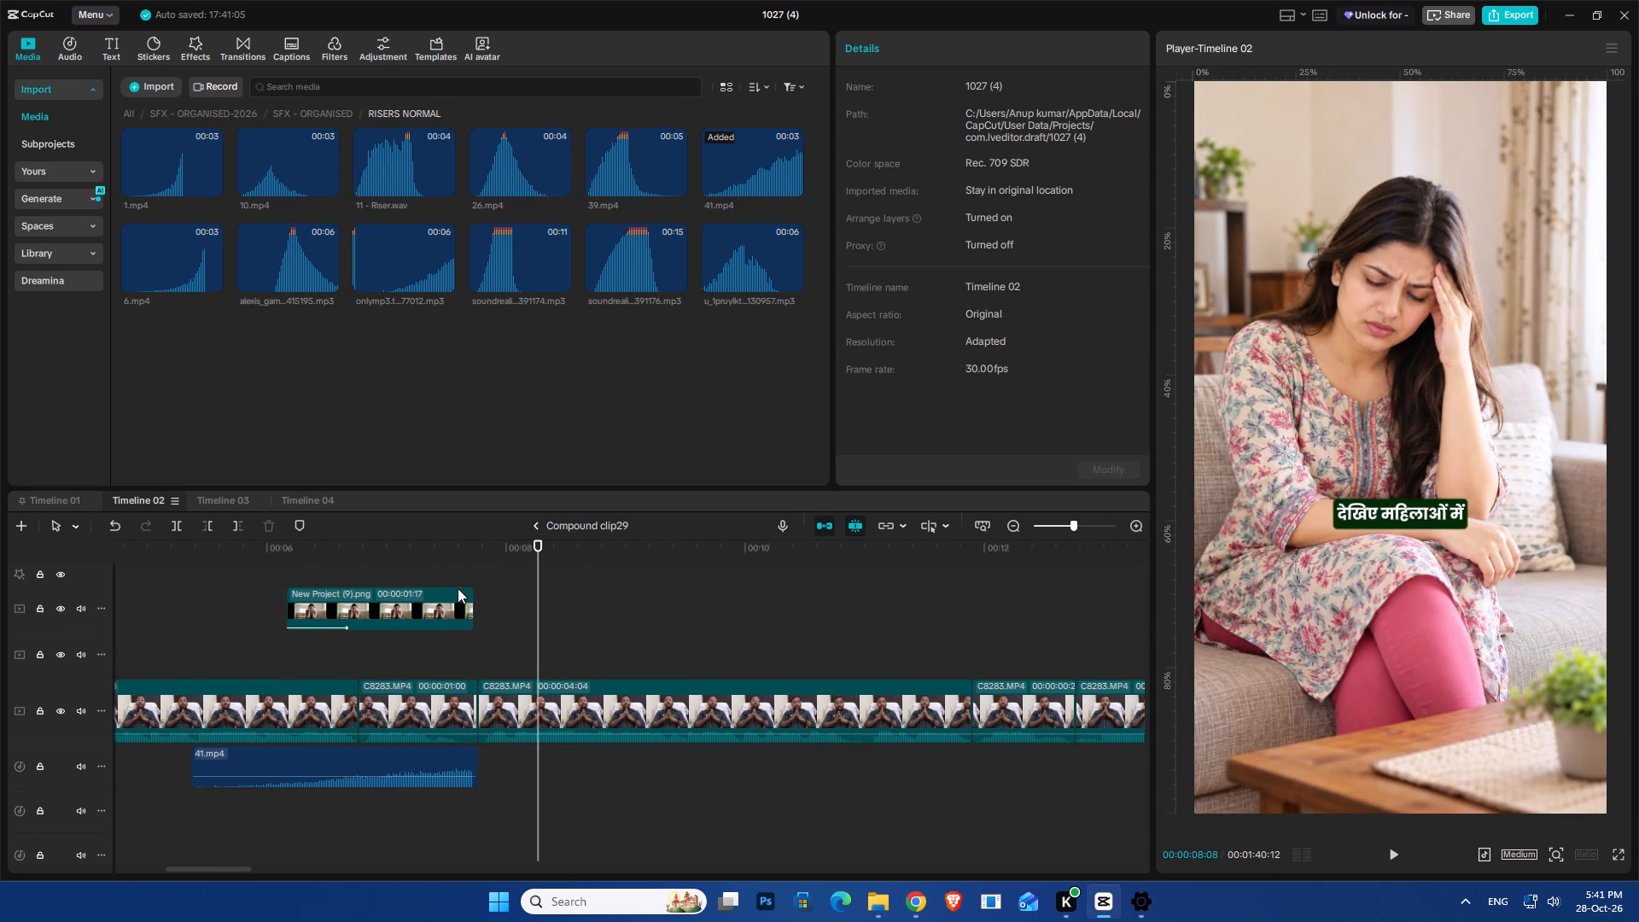
click(468, 568)
key(space)
key(space)
drag(496, 574, 407, 608)
key(space)
key(space)
drag(512, 573, 497, 577)
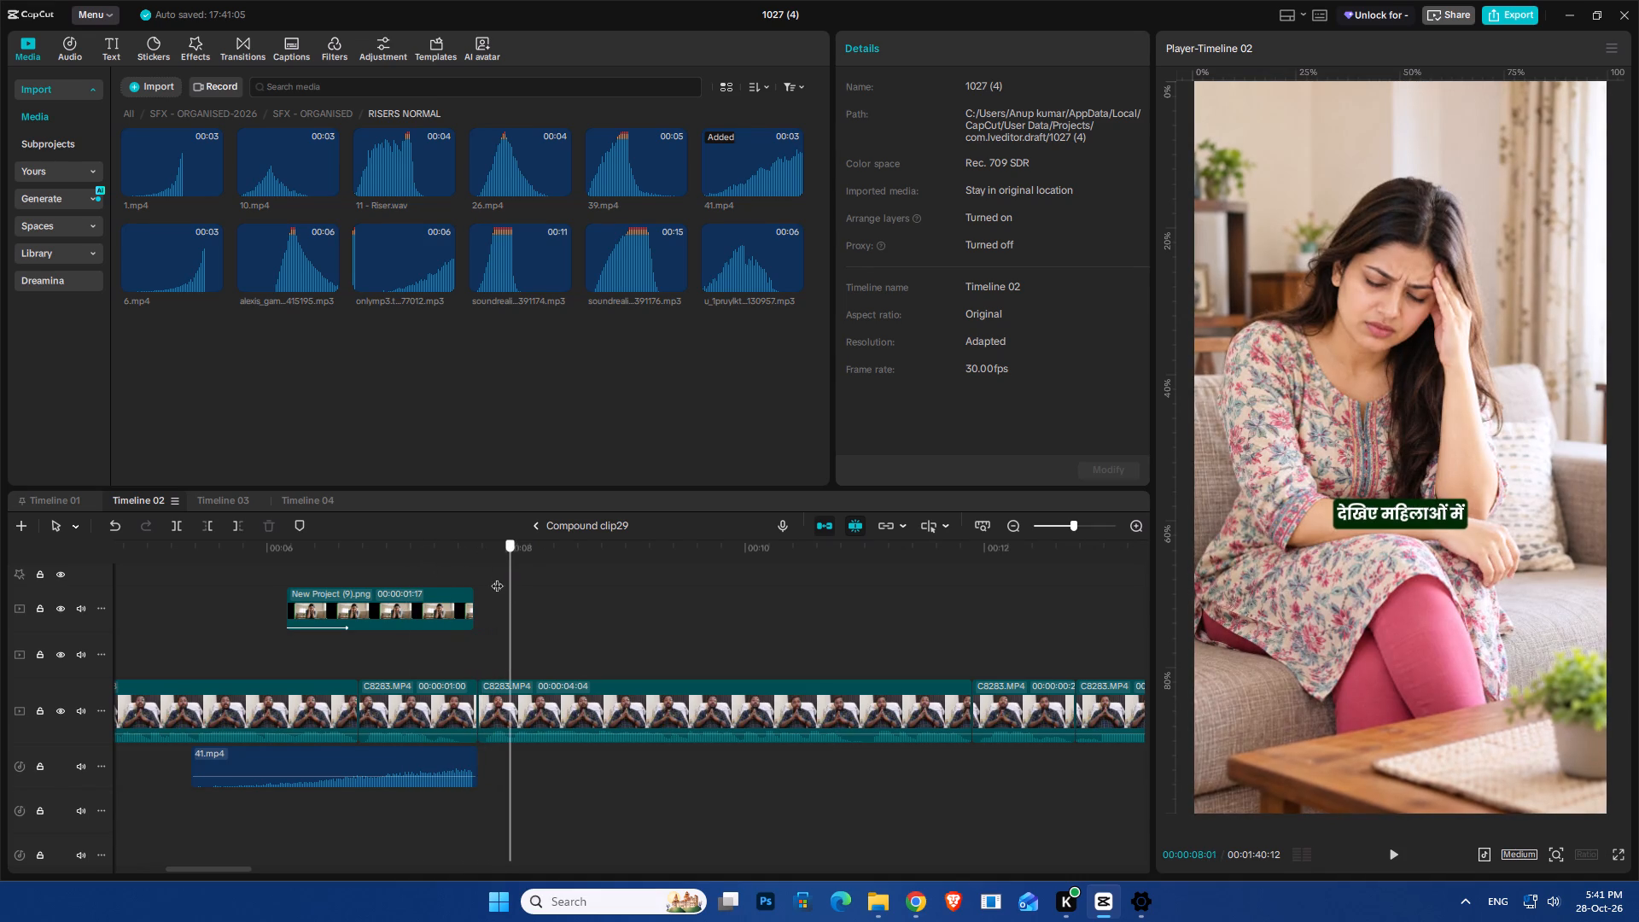
drag(497, 577, 474, 586)
key(space)
key(space)
Trim the start of the Woman Experiencing Headache at Home.png clip to about 8.2 s, shortening it to 00:00:02:21.
scroll(578, 638, up, 6)
click(528, 650)
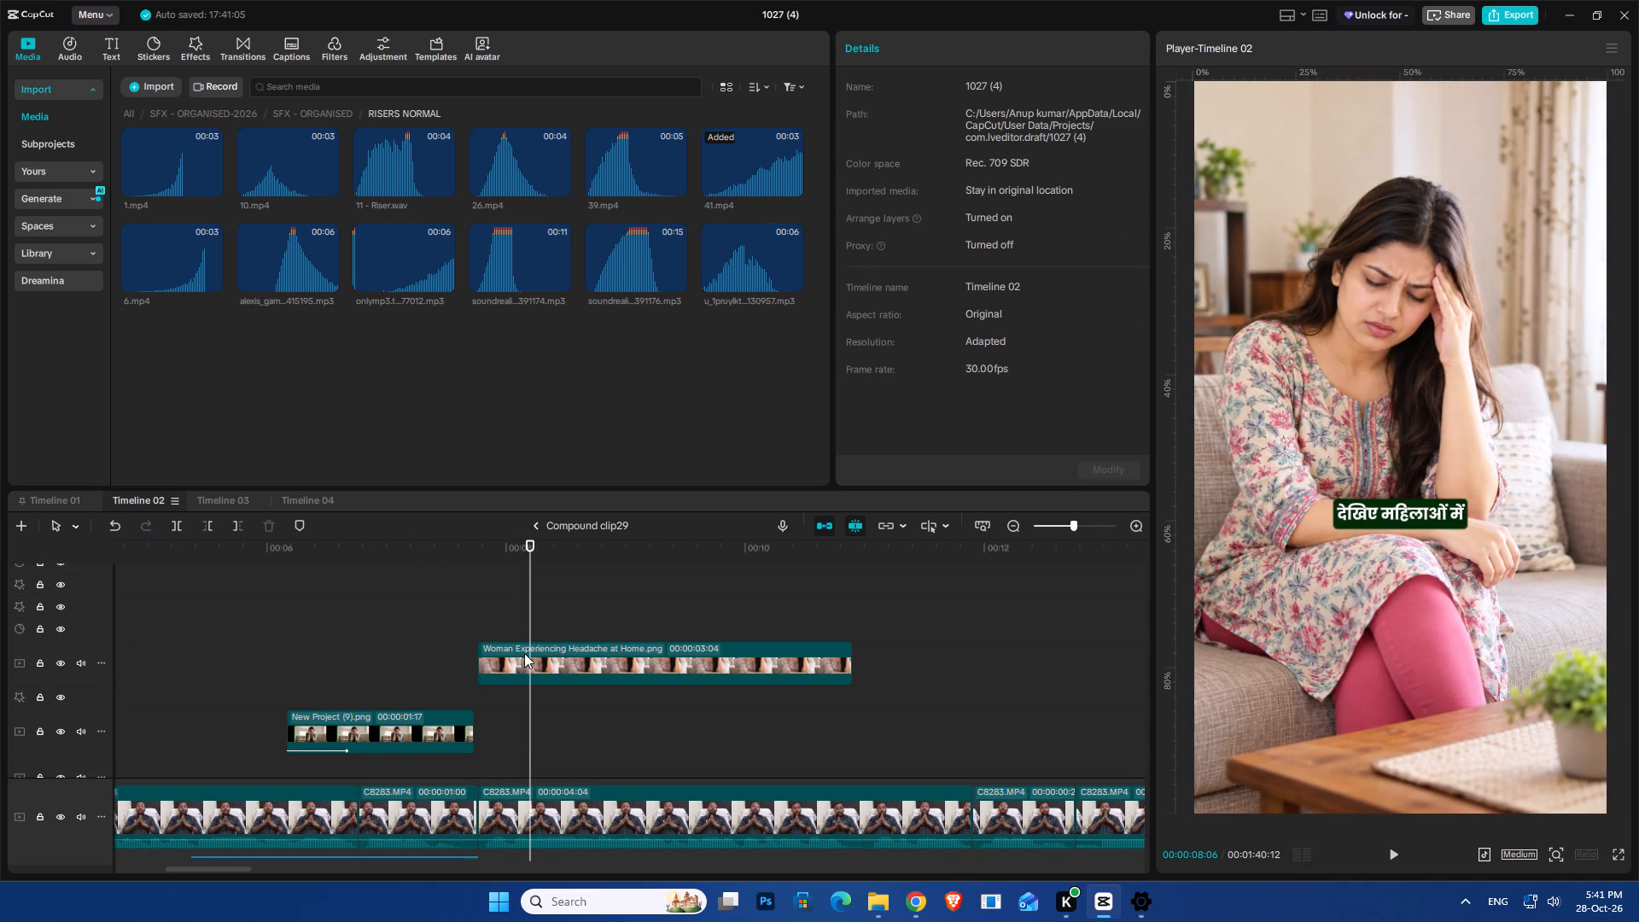
drag(481, 660, 540, 672)
drag(481, 651, 534, 683)
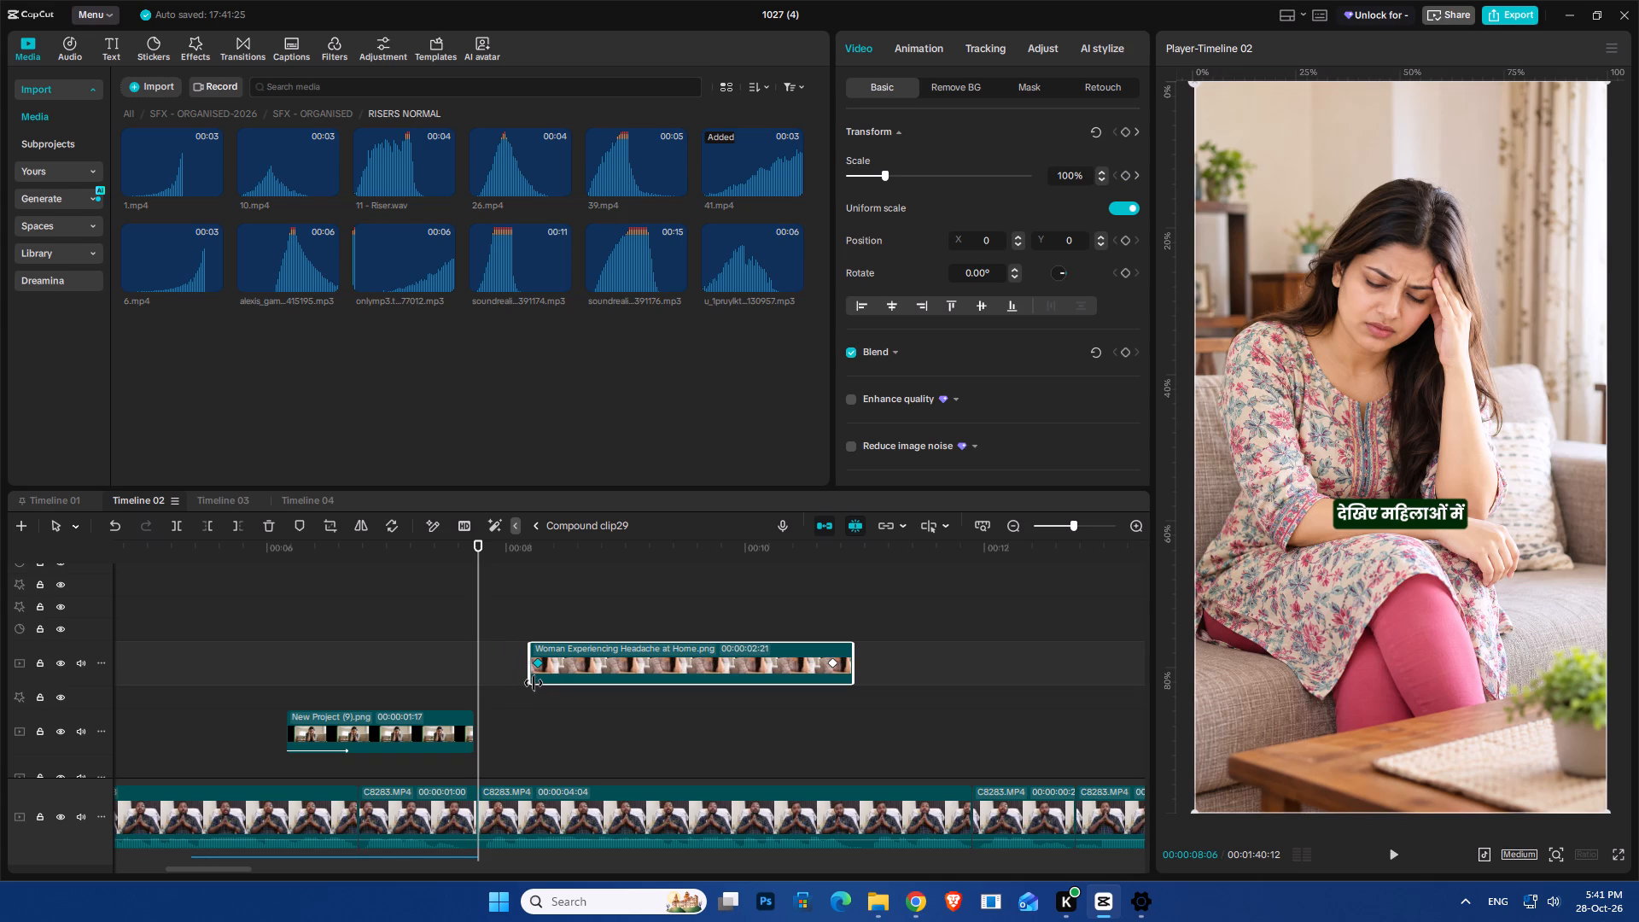
drag(534, 683, 534, 682)
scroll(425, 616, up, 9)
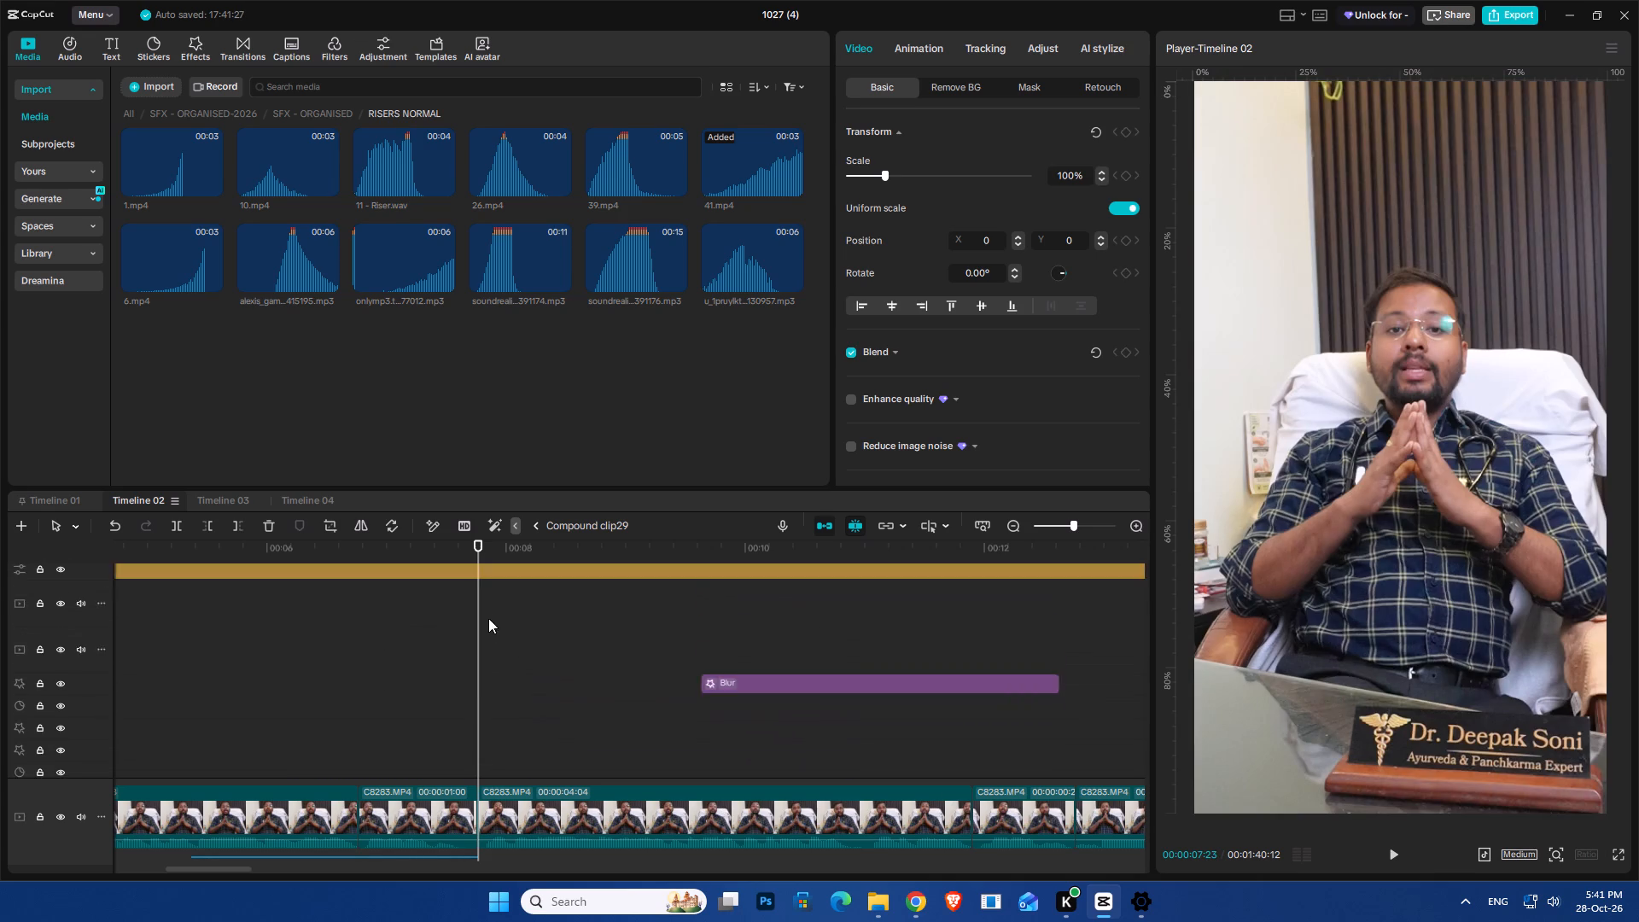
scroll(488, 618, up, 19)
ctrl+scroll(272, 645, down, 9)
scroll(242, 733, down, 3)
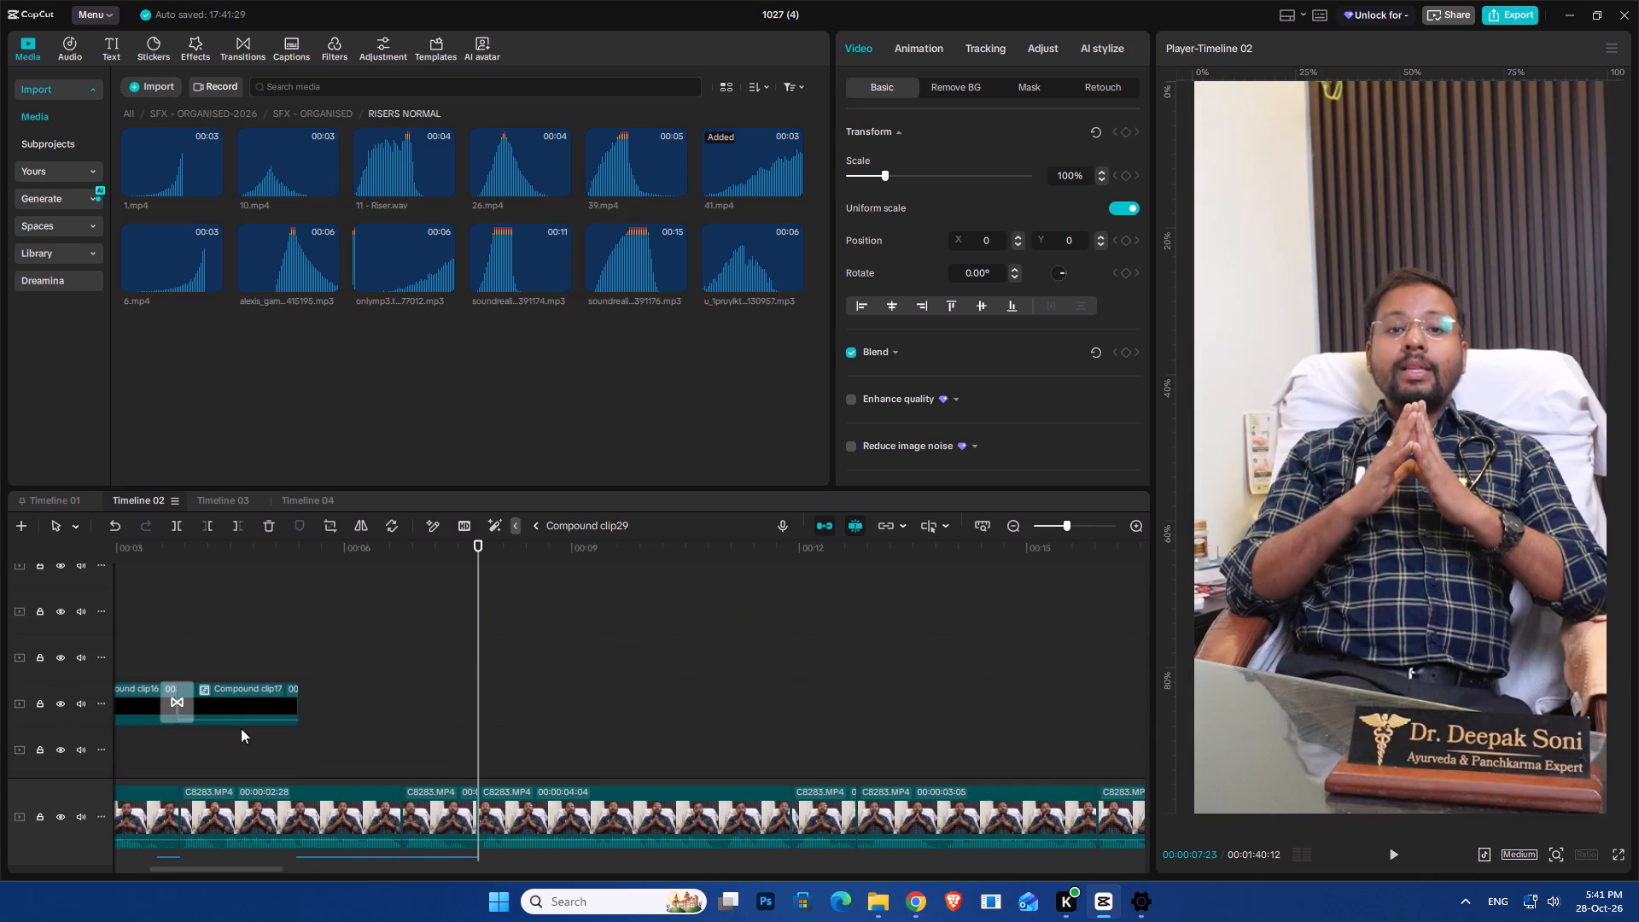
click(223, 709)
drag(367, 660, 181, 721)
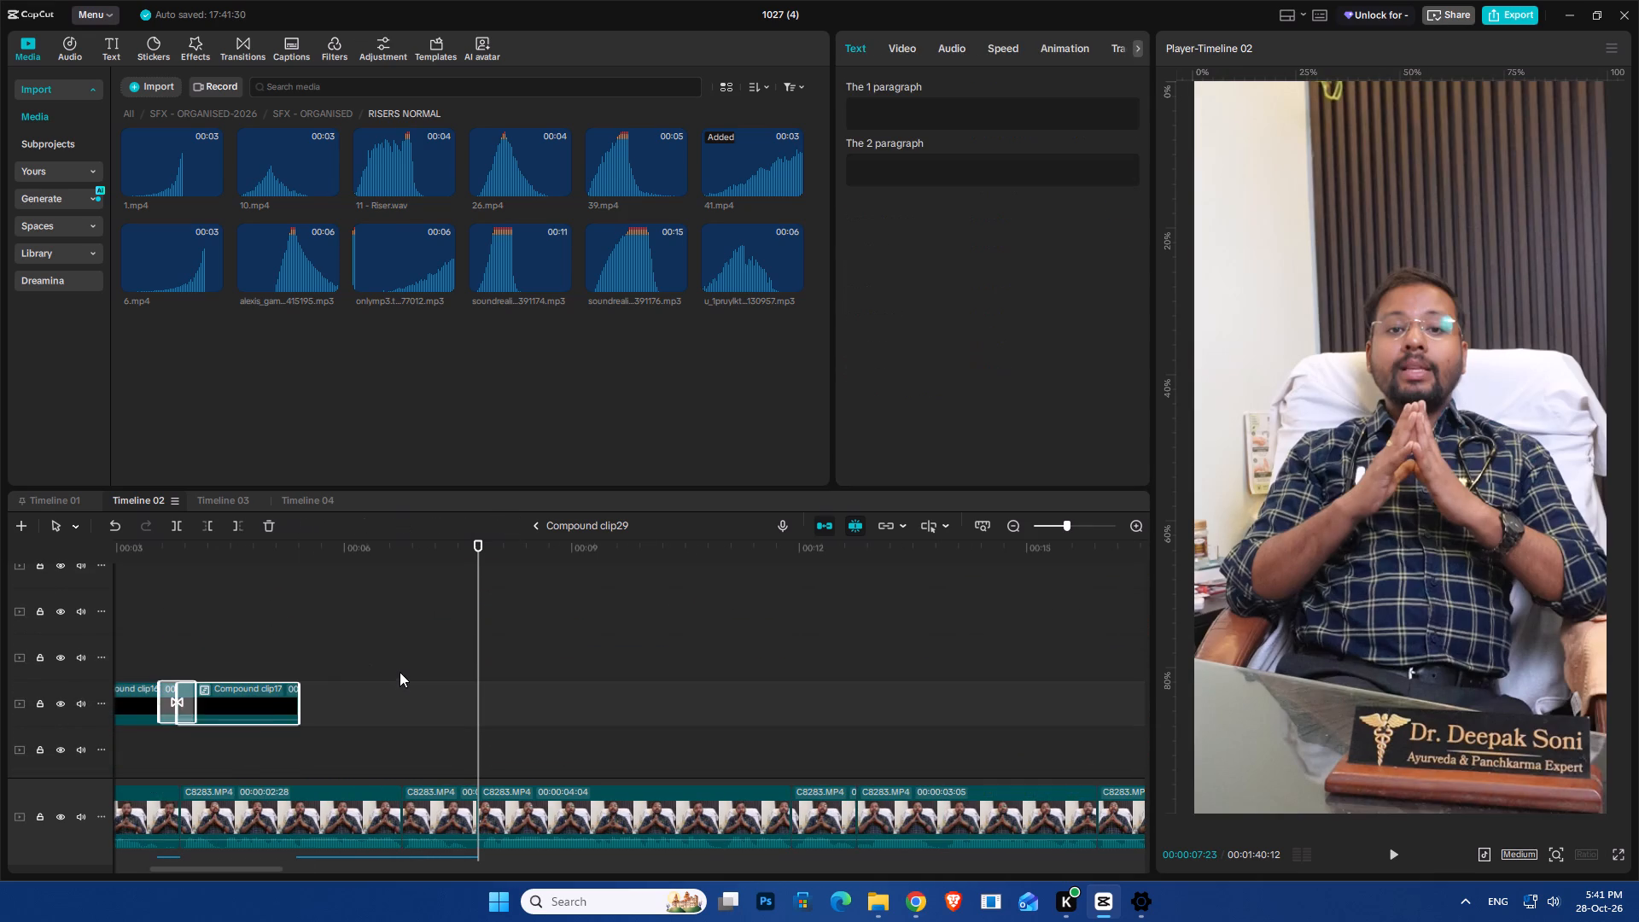
Copy the pair of joined compound clips starting at about 25 s together with the click sound beneath their transition.
ctrl+scroll(400, 671, down, 18)
click(786, 708)
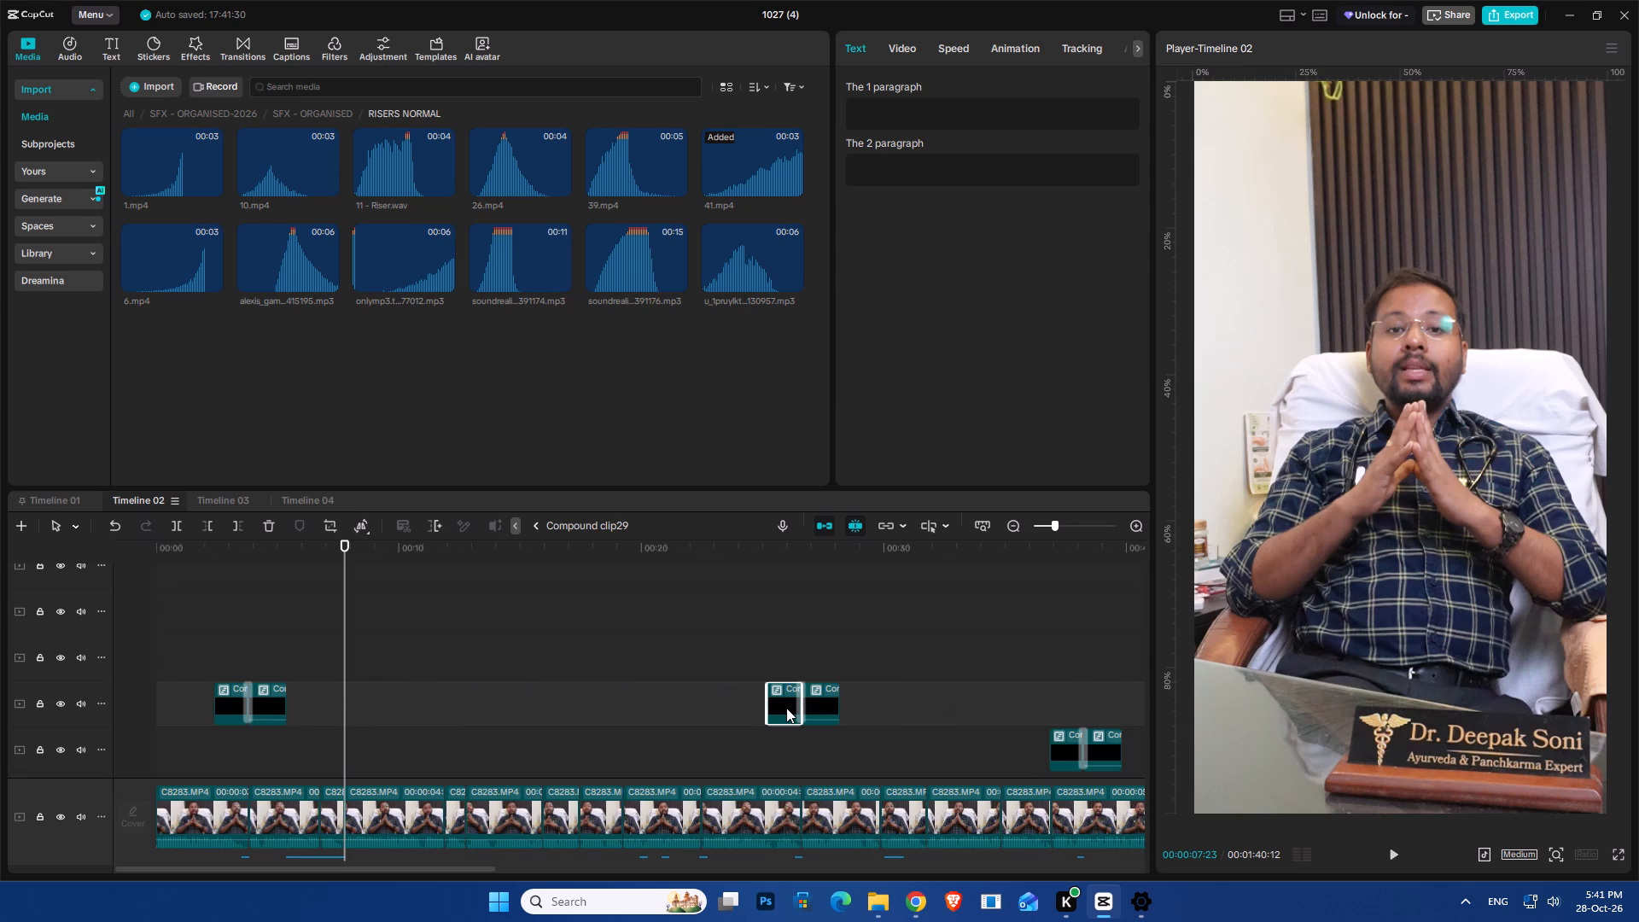
click(817, 702)
scroll(818, 694, up, 13)
ctrl+scroll(823, 701, down, 6)
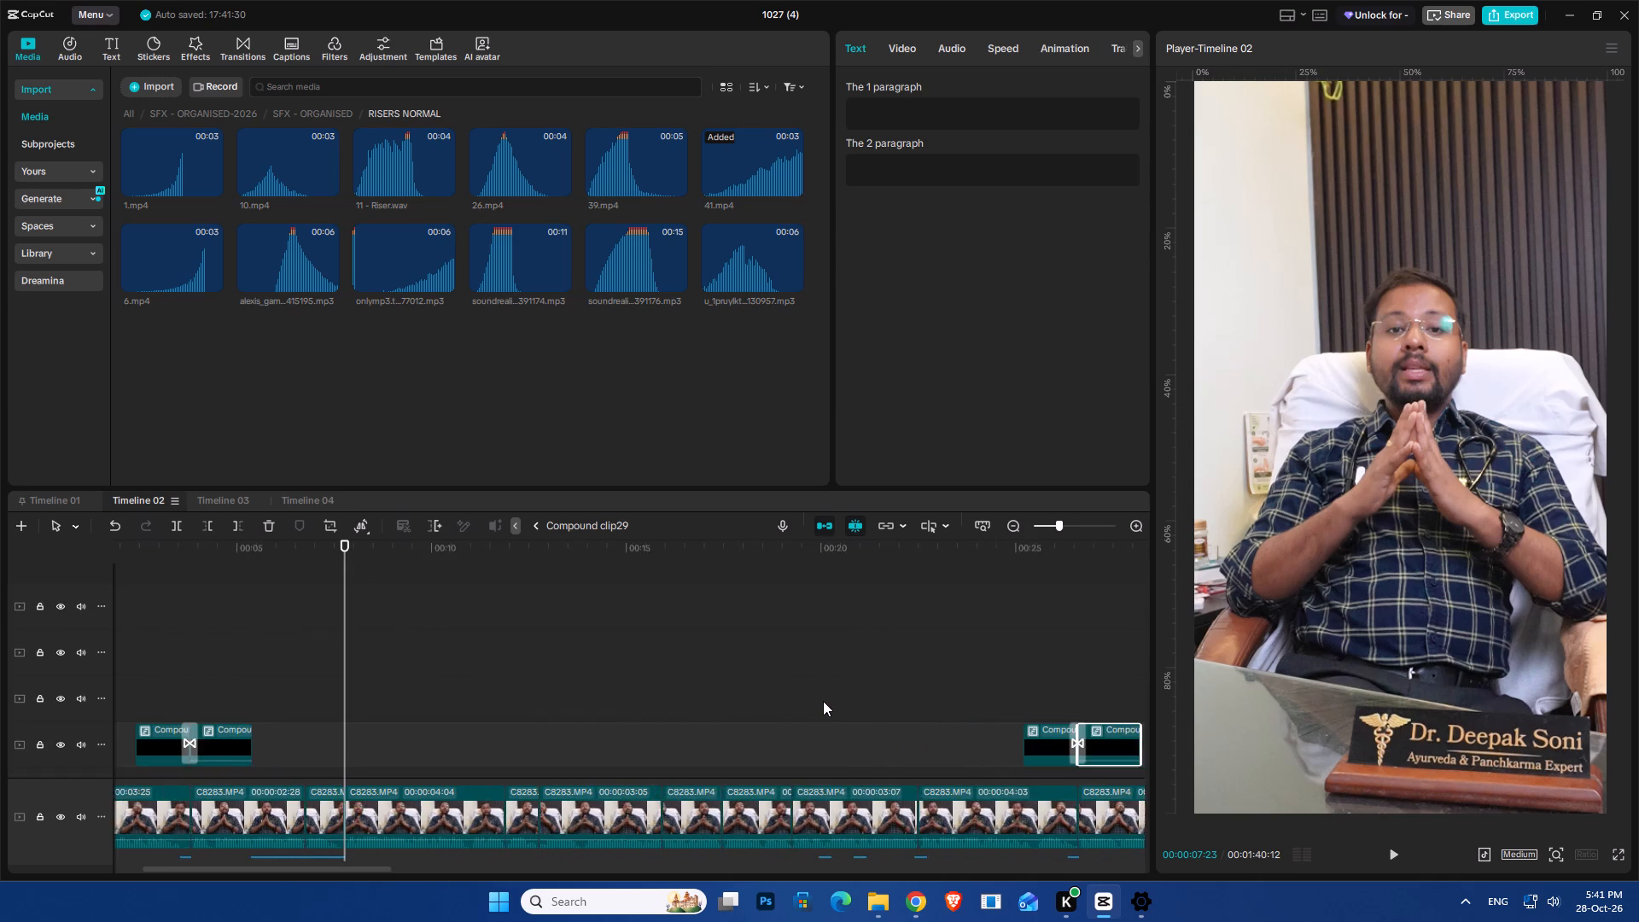
ctrl+scroll(823, 701, down, 6)
ctrl+scroll(825, 701, up, 6)
drag(979, 619, 1134, 645)
drag(995, 578, 1143, 610)
click(886, 555)
drag(886, 555, 975, 633)
click(943, 750)
drag(1036, 678, 850, 748)
scroll(892, 744, down, 20)
scroll(892, 744, down, 20)
scroll(892, 744, down, 10)
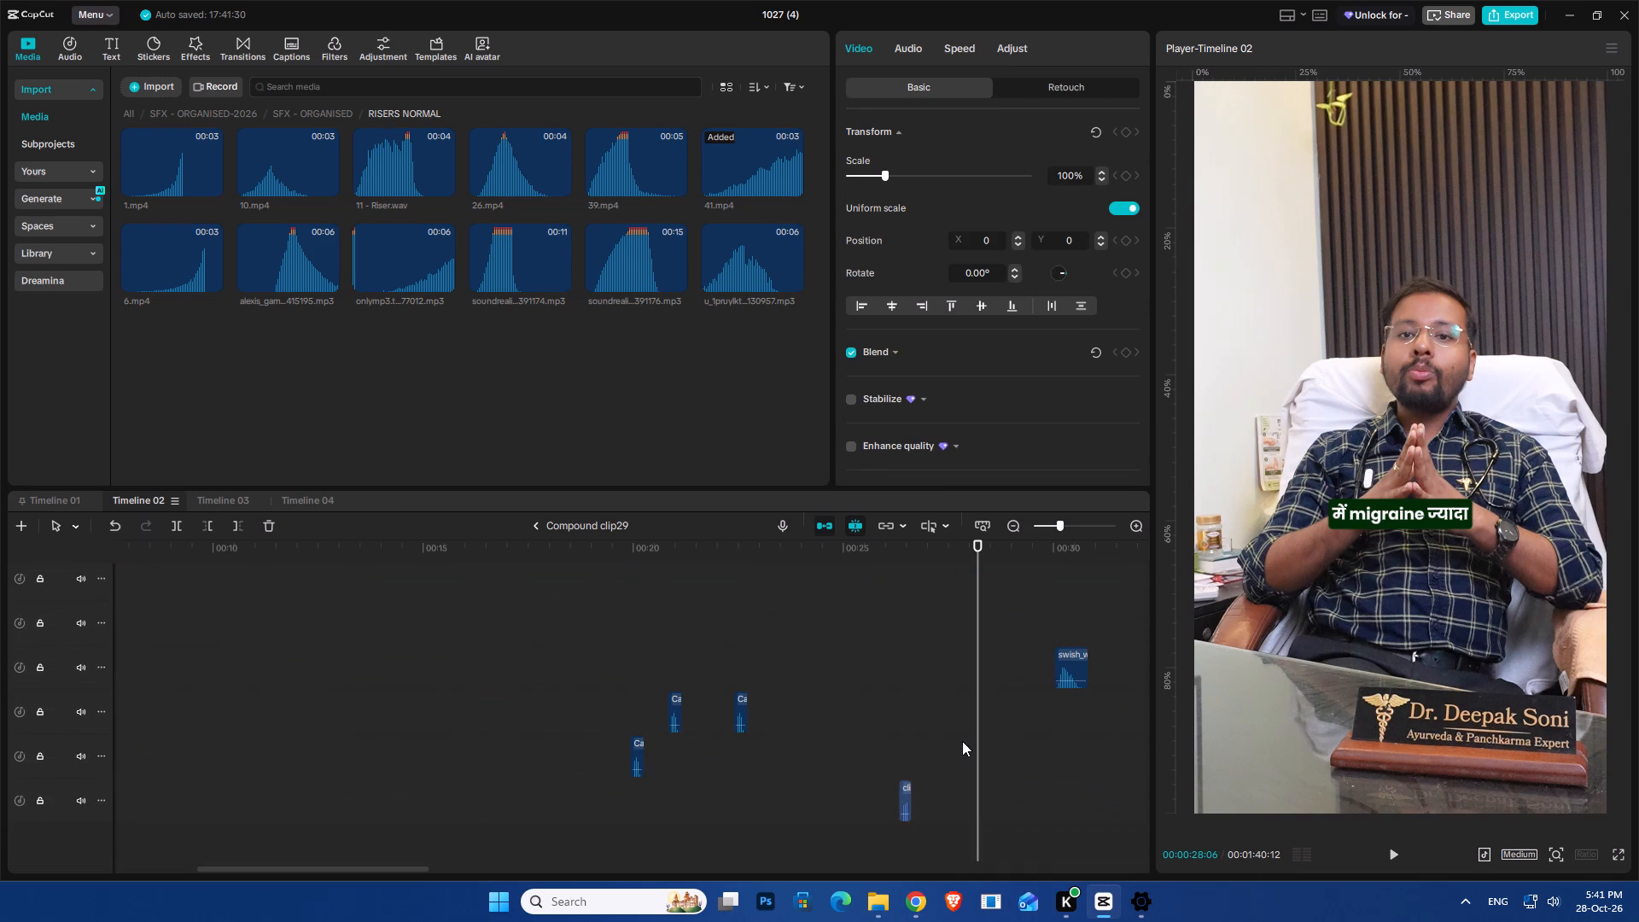
ctrl+drag(980, 784, 894, 820)
ctrl+drag(971, 797, 884, 819)
key(ctrl+c)
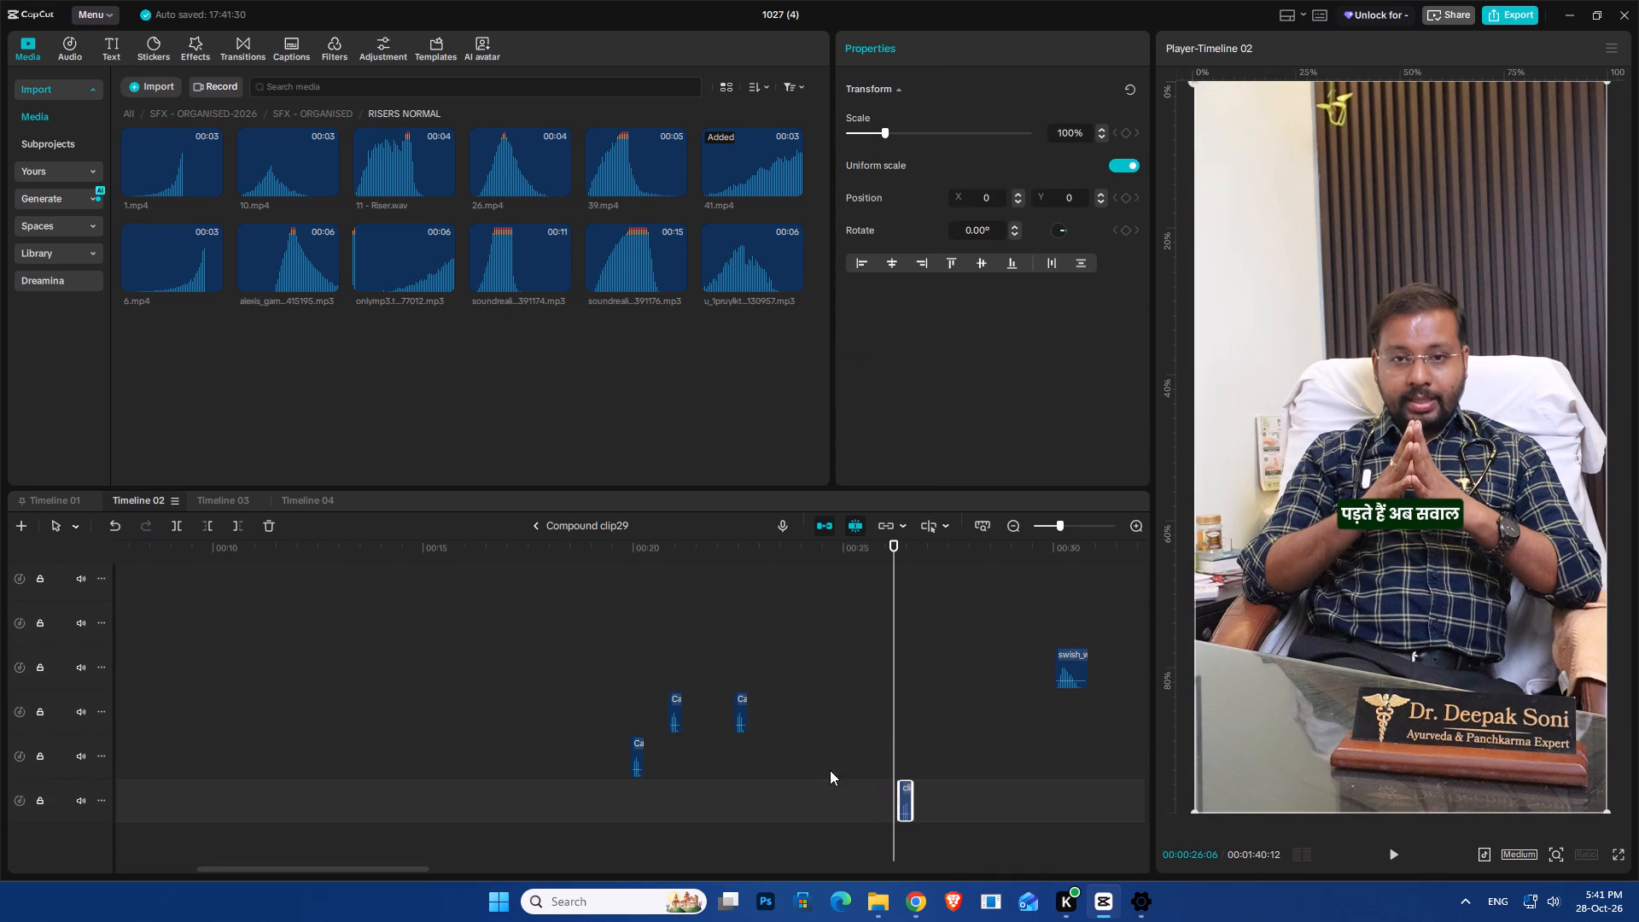
Paste the copied compound clip pair and click sound at 00:00:07:11.
drag(433, 555, 39, 626)
scroll(355, 662, up, 14)
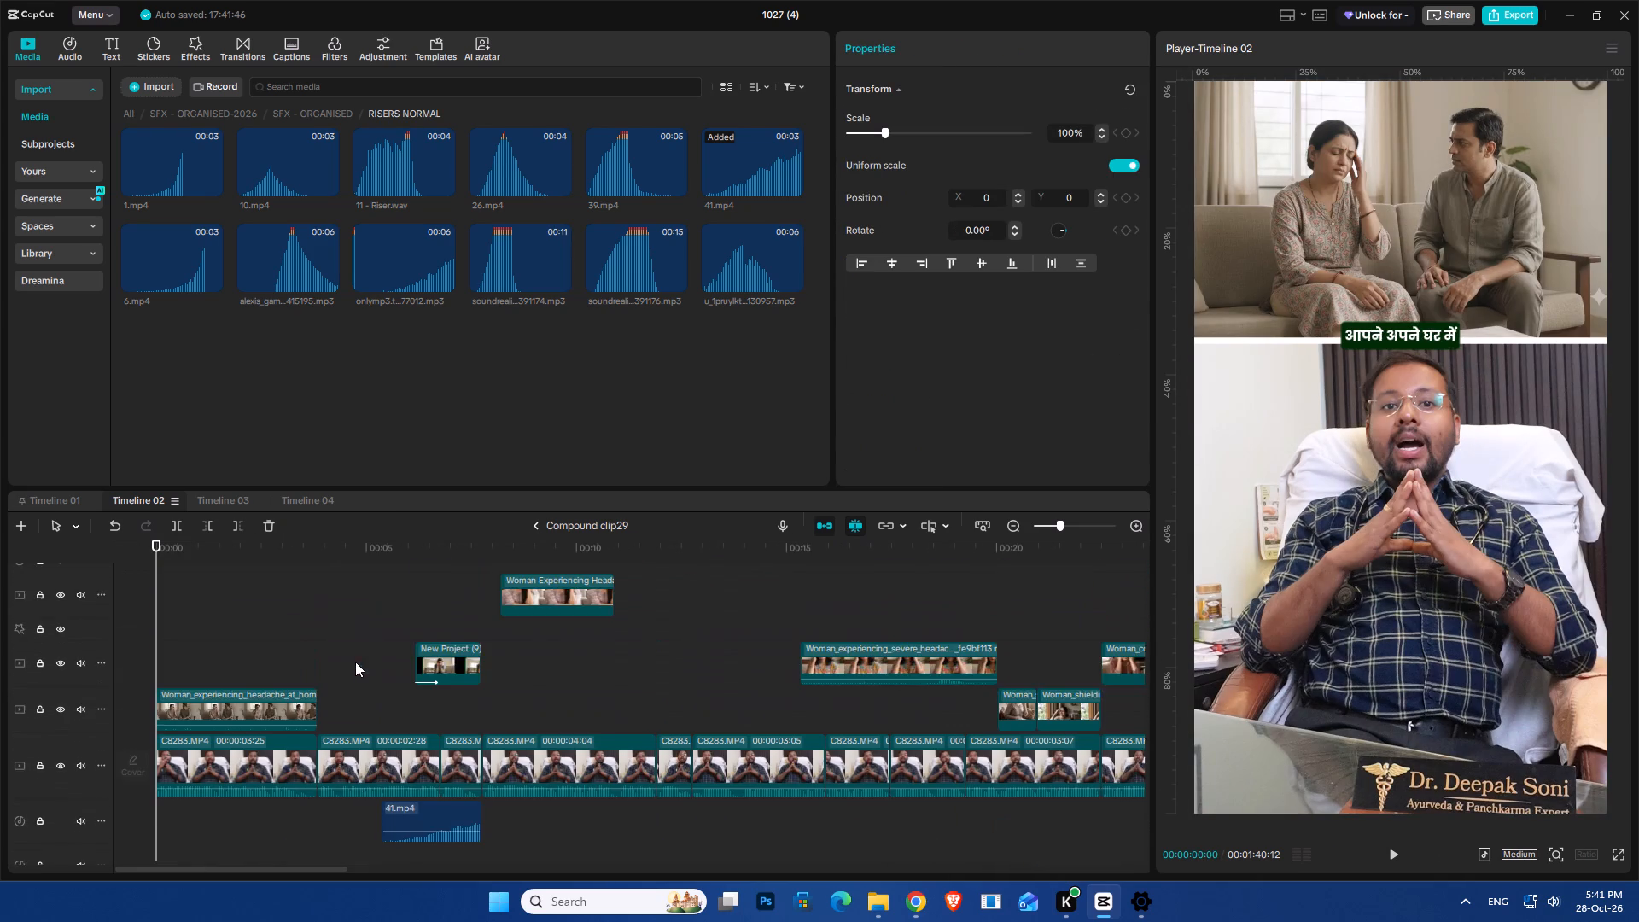
scroll(389, 656, up, 7)
click(443, 595)
key(space)
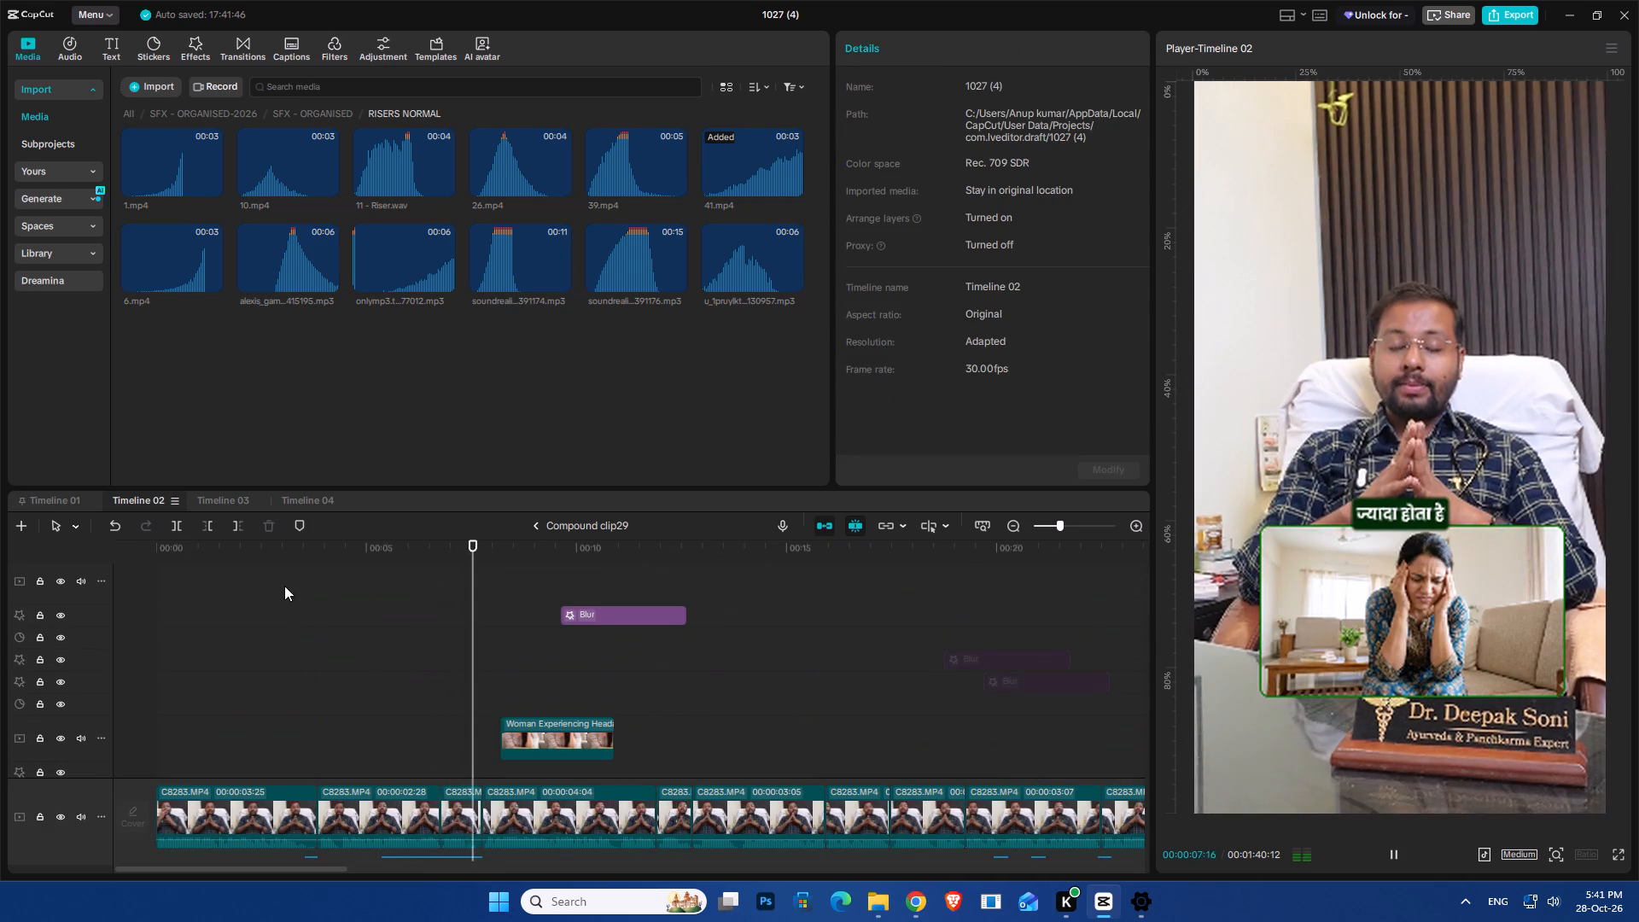
key(space)
ctrl+scroll(473, 634, up, 6)
click(435, 545)
drag(440, 658, 465, 692)
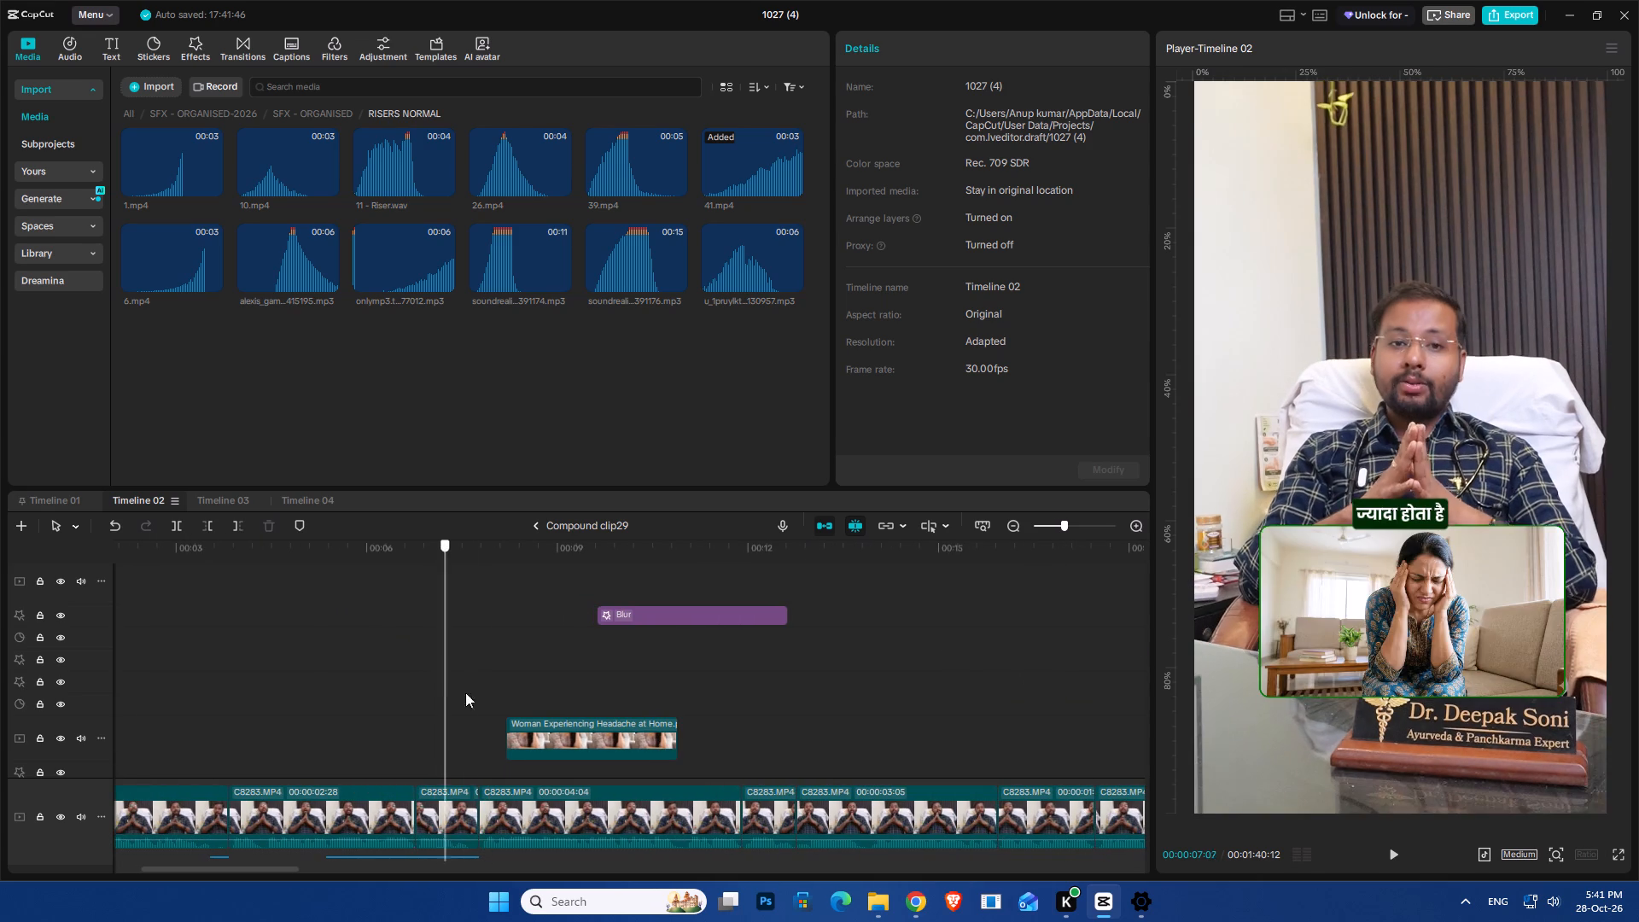
drag(465, 692, 454, 697)
key(ctrl+v)
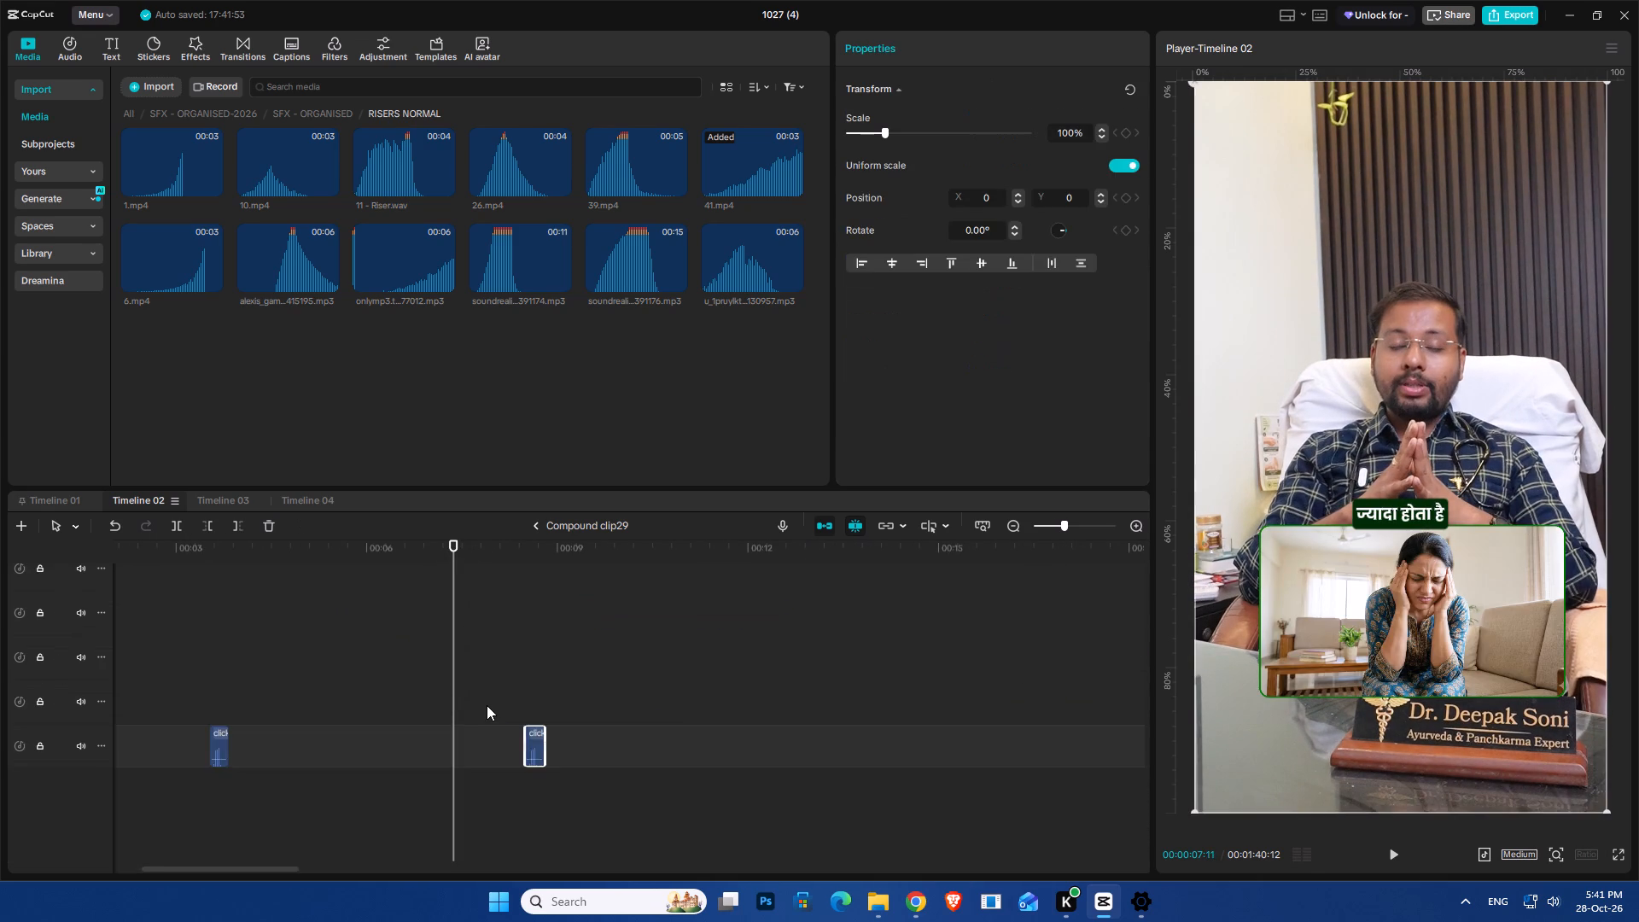
Shift the pasted compound clips and click sound earlier so the pair starts at about 6 s.
ctrl+scroll(487, 705, up, 20)
ctrl+scroll(487, 705, up, 20)
ctrl+scroll(487, 705, up, 9)
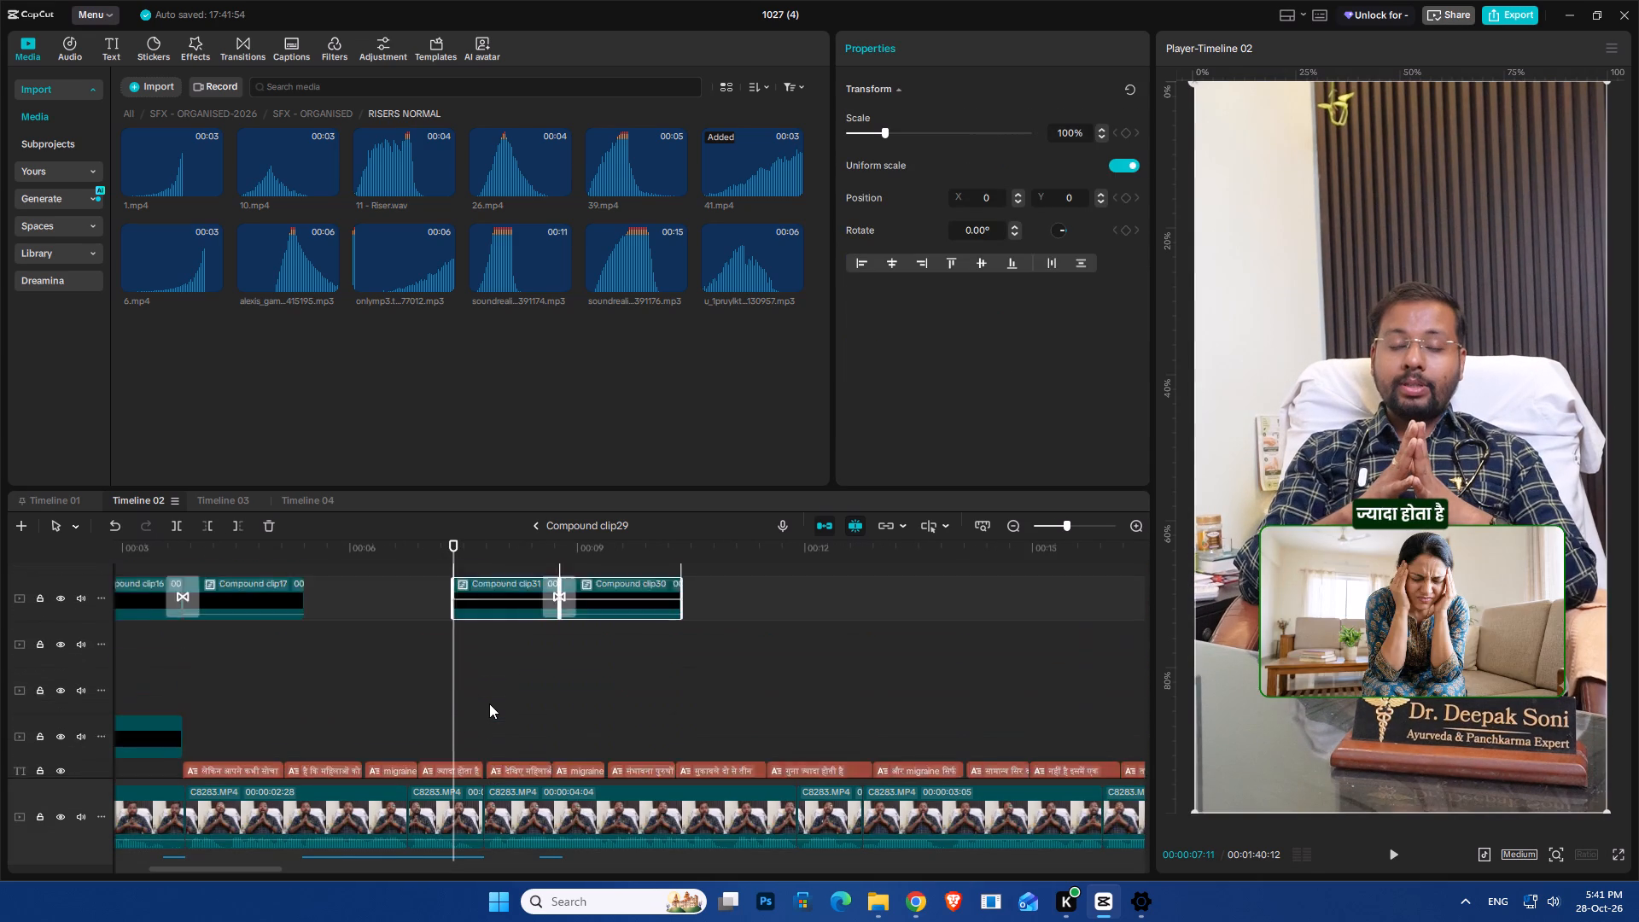
ctrl+scroll(489, 703, up, 3)
drag(613, 705, 505, 694)
scroll(502, 701, down, 20)
scroll(502, 701, down, 10)
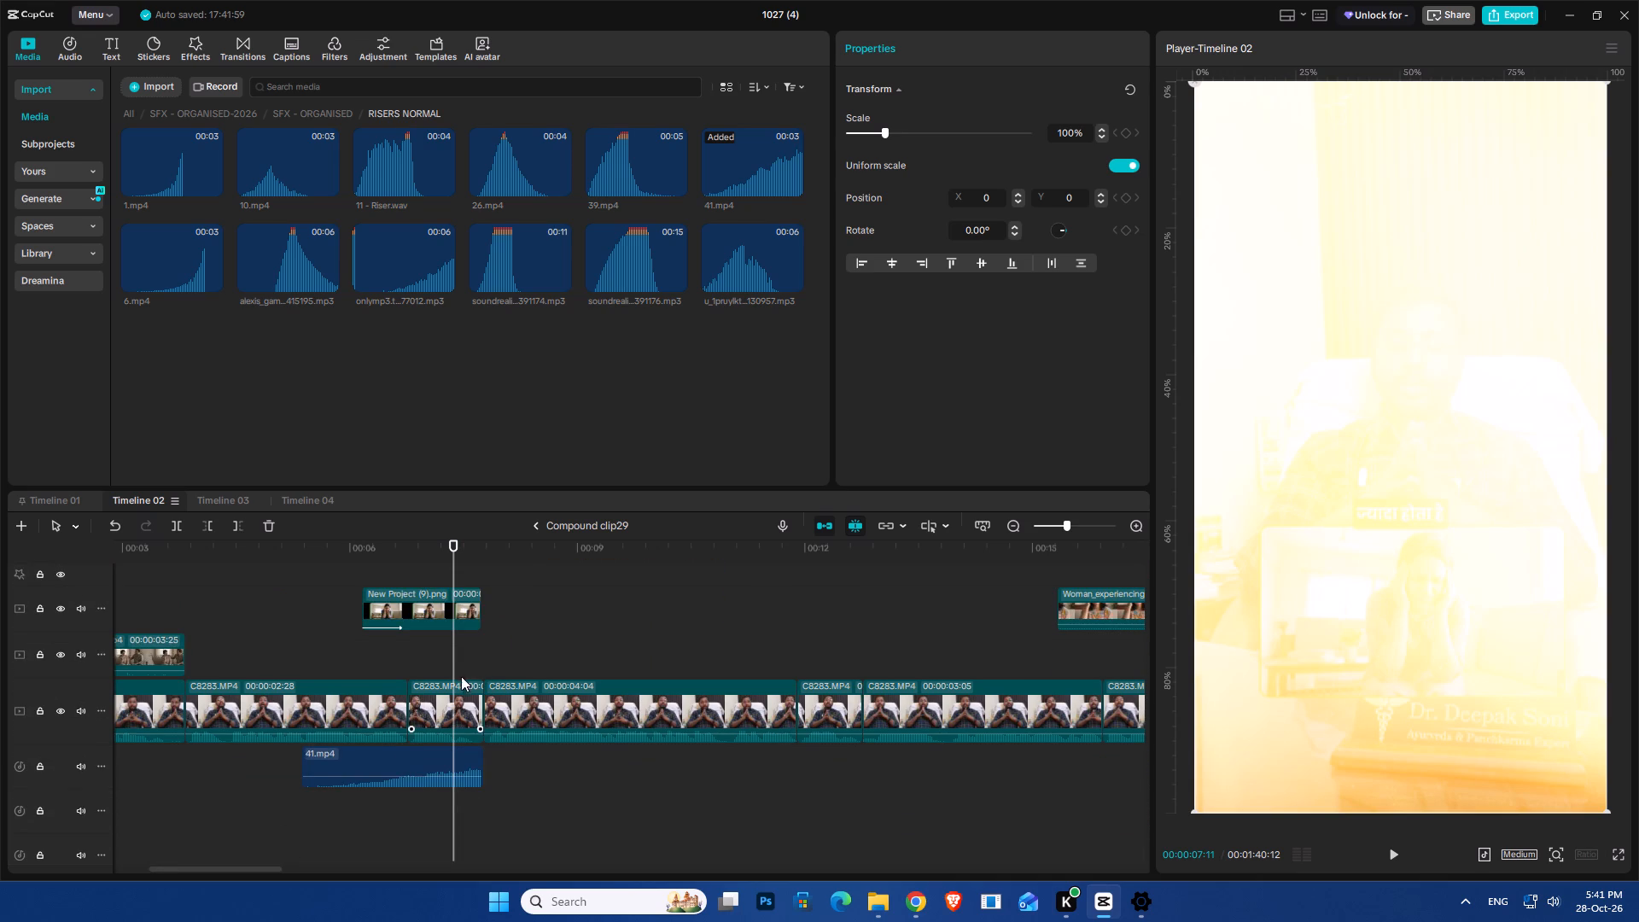
Extend the end of the New Project (9).png overlay to meet the main-track cut at 00:00:07:23.
drag(453, 652, 480, 671)
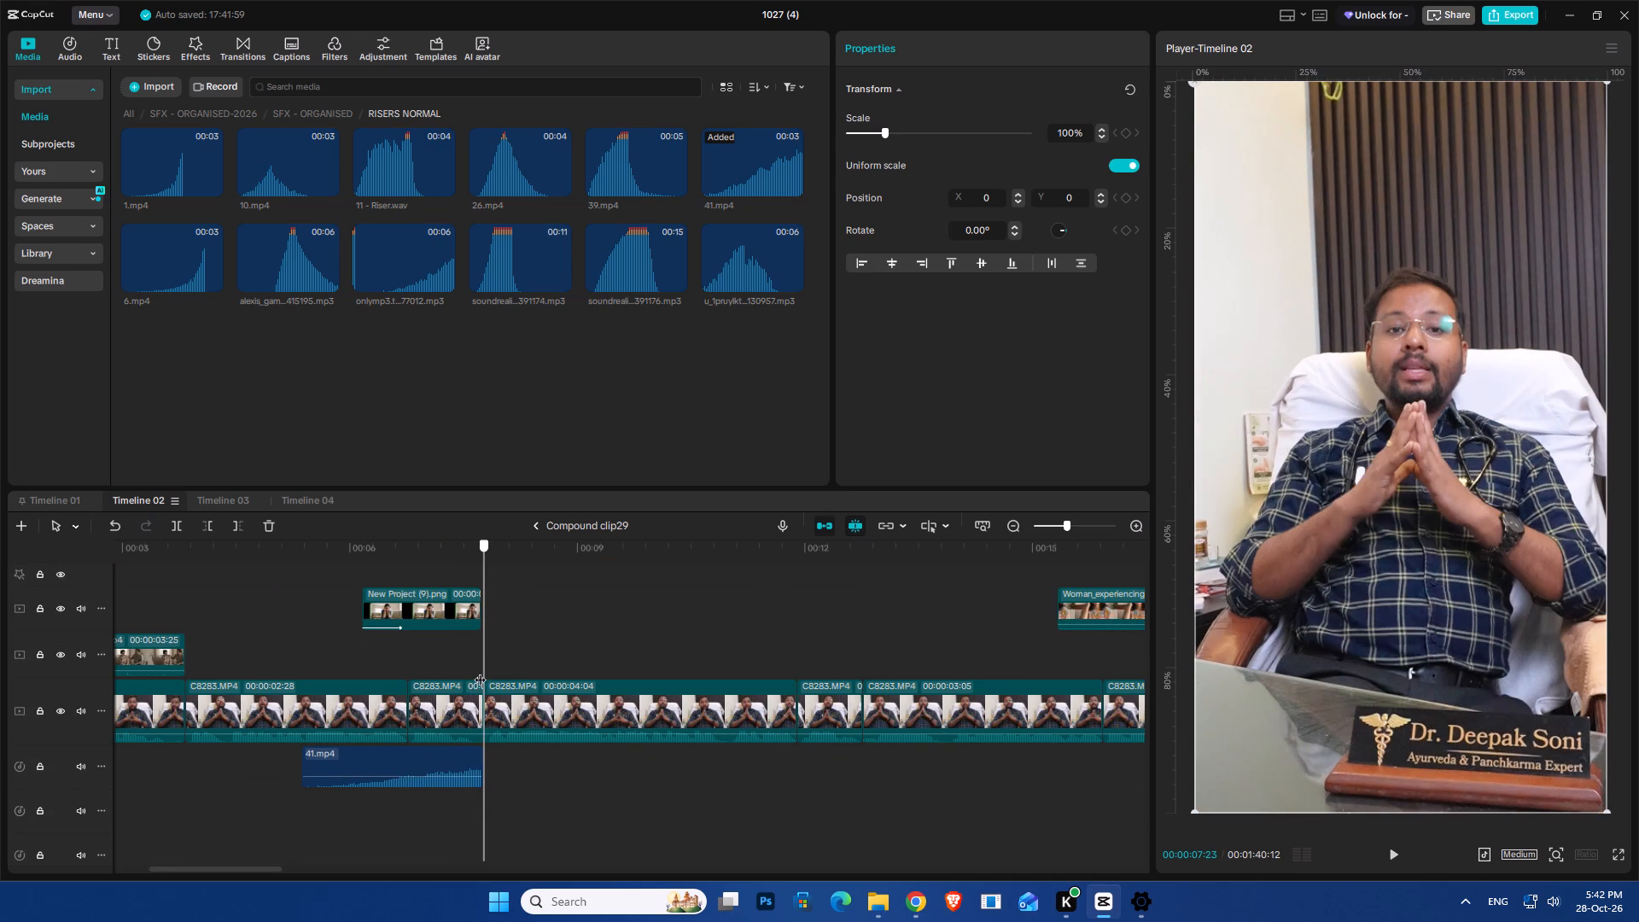
drag(480, 671, 479, 659)
ctrl+scroll(479, 668, up, 16)
click(456, 610)
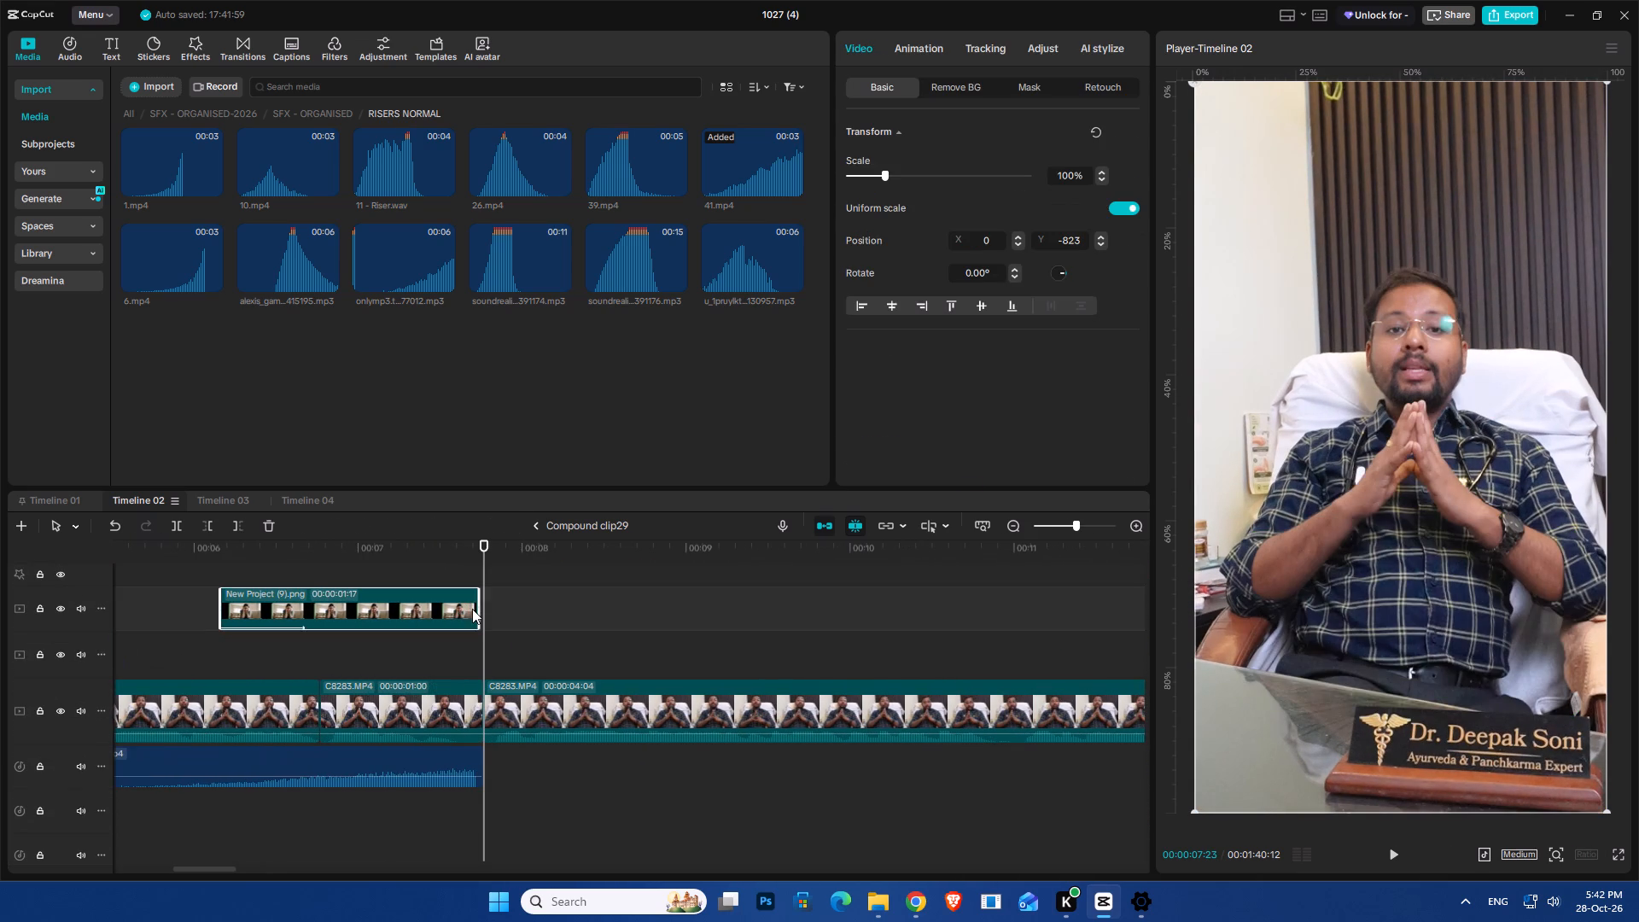
drag(480, 604, 481, 612)
Move the pasted compound clip pair and its click sound later so their transition falls on the cut at 00:00:07:23.
scroll(482, 616, up, 18)
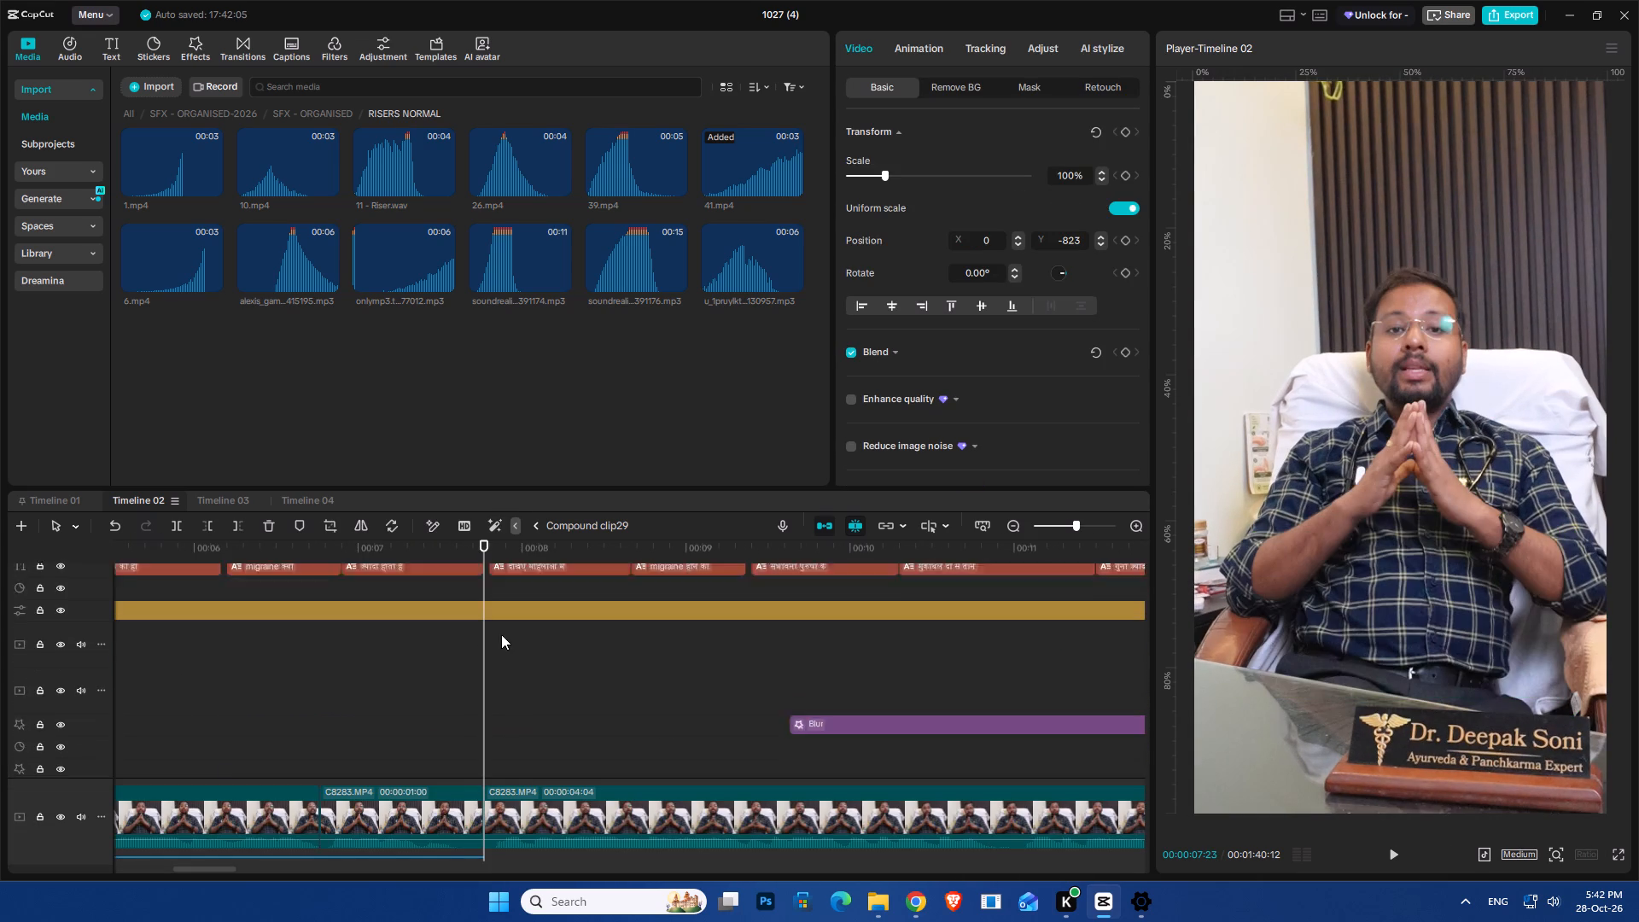
scroll(501, 634, up, 19)
ctrl+scroll(502, 635, down, 5)
scroll(519, 703, down, 7)
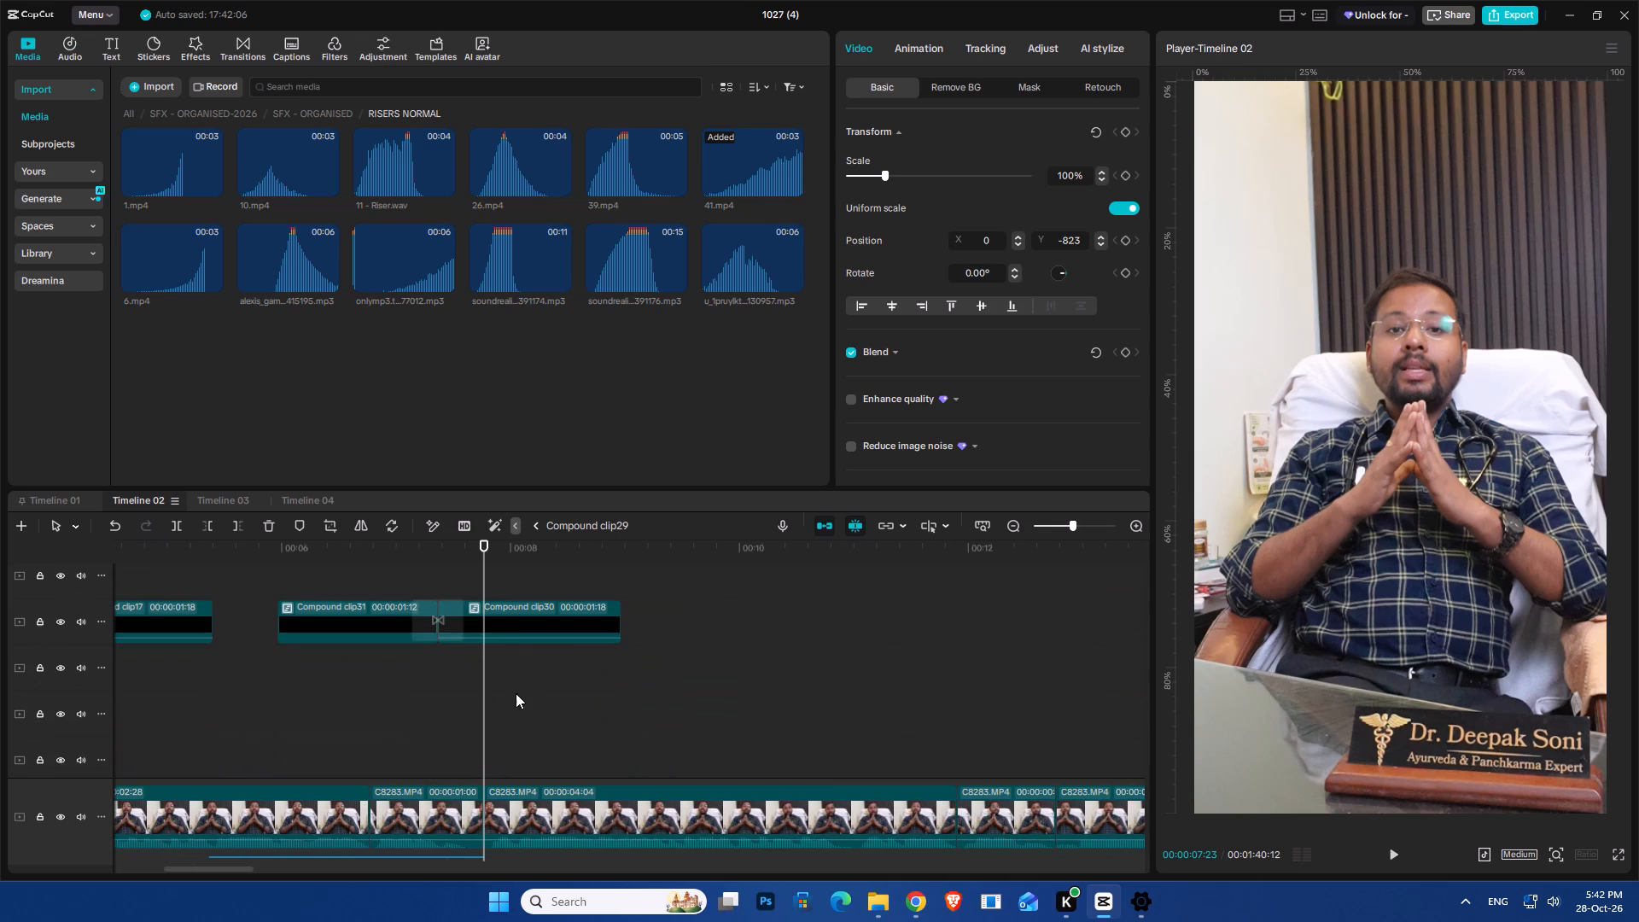
drag(674, 610, 371, 645)
scroll(414, 678, down, 14)
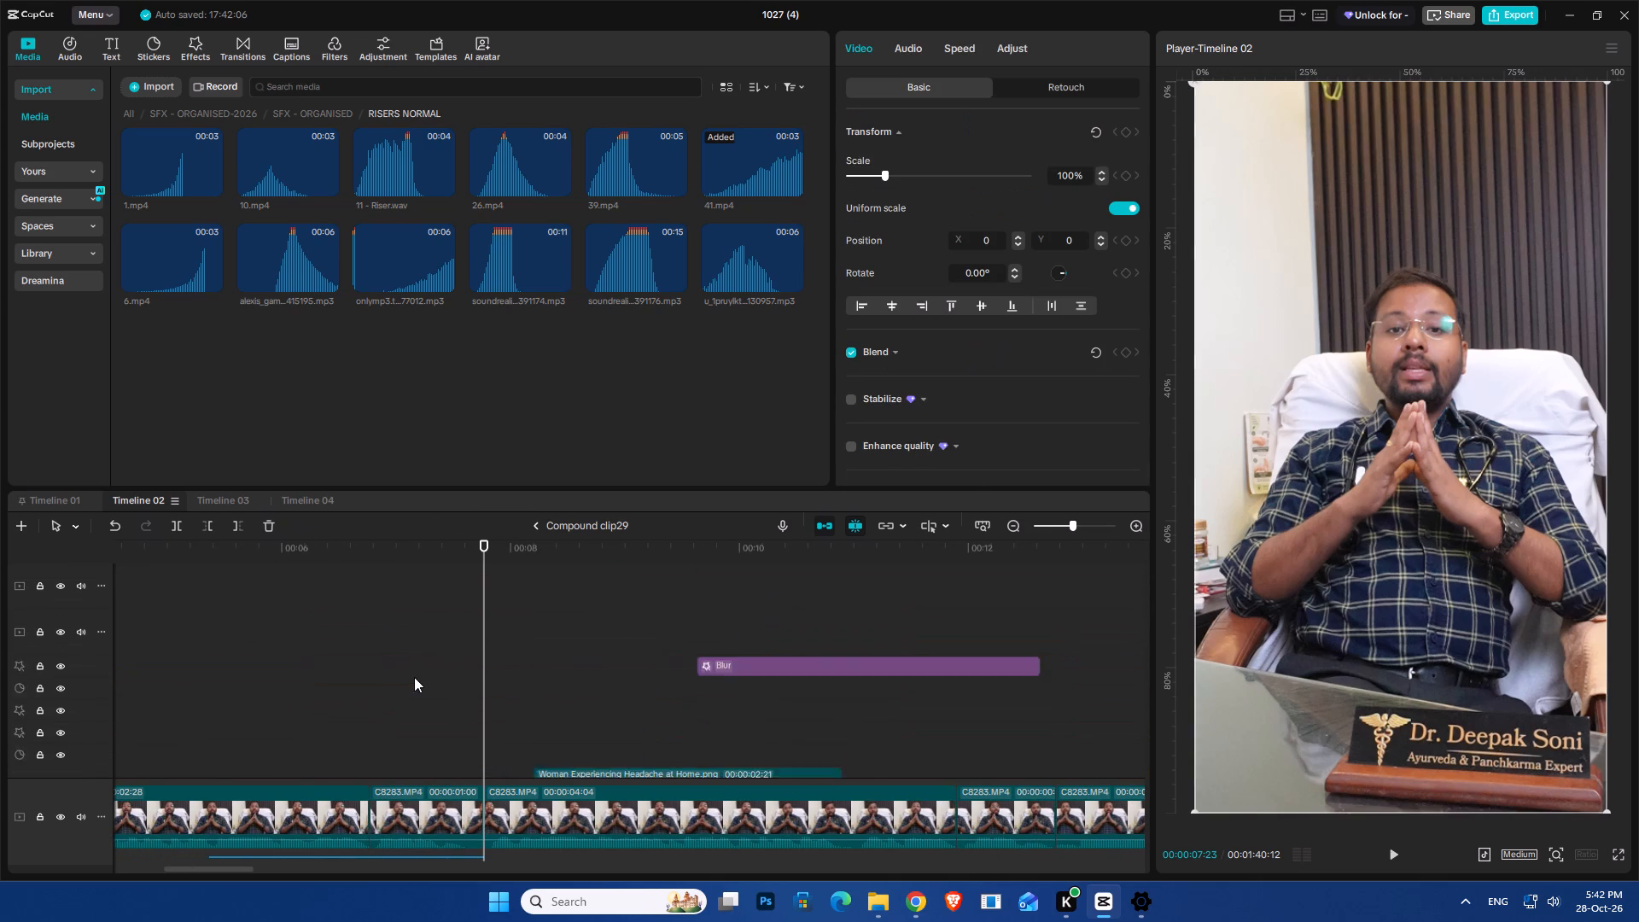
scroll(414, 677, down, 20)
scroll(414, 677, down, 8)
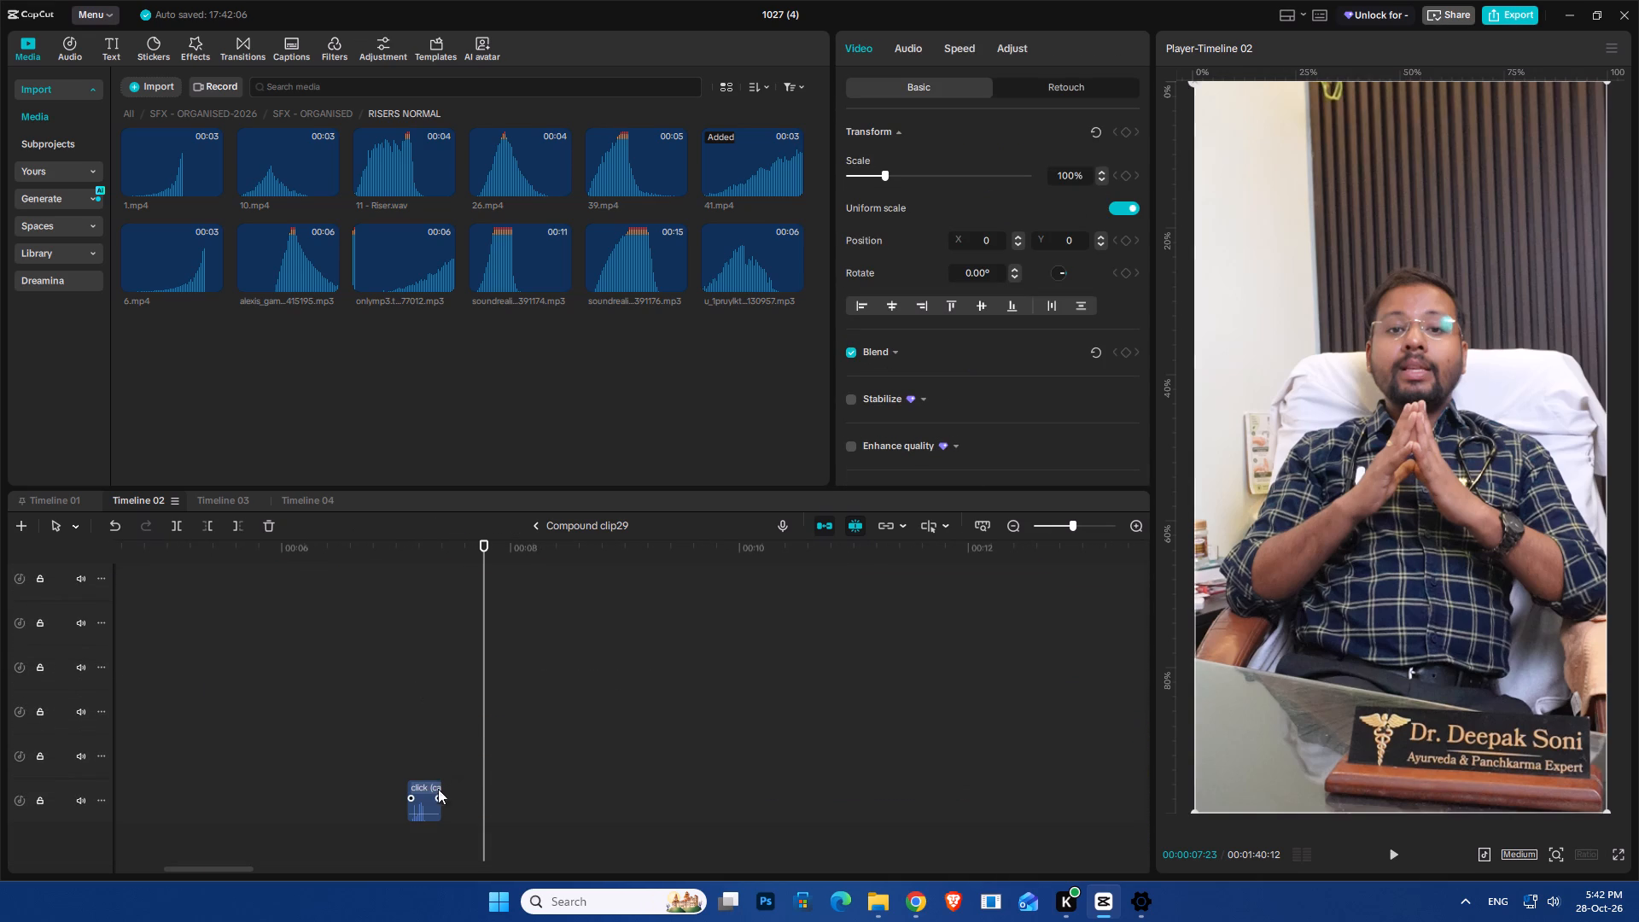
ctrl+click(430, 808)
scroll(491, 750, up, 20)
scroll(491, 750, up, 8)
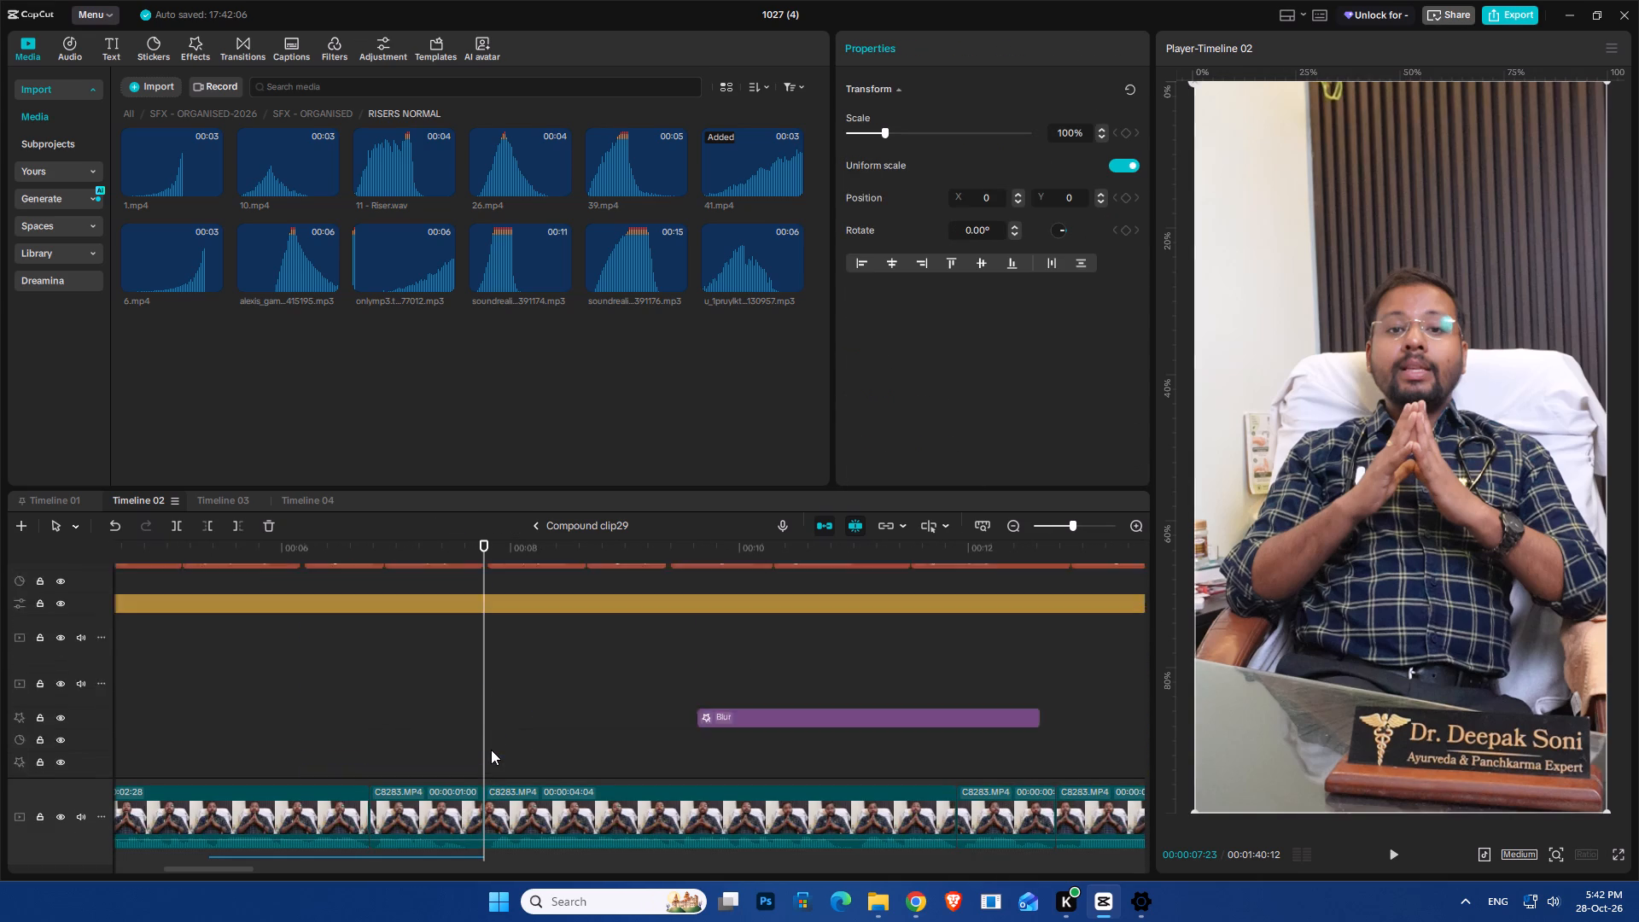
scroll(491, 750, up, 18)
scroll(487, 715, down, 5)
drag(505, 663, 543, 672)
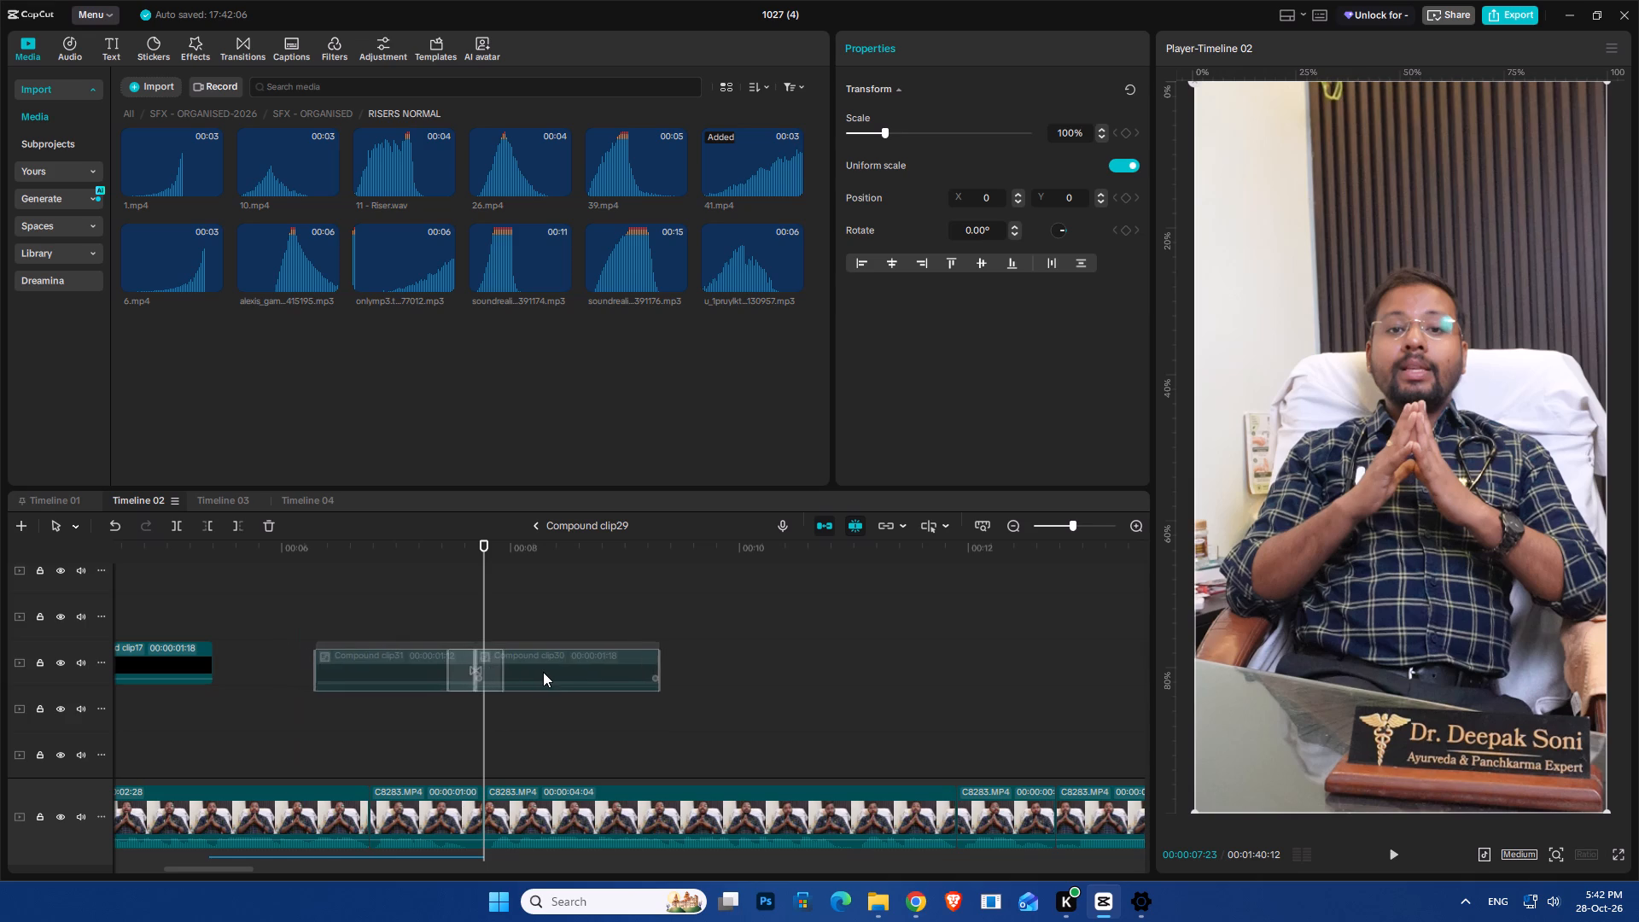
drag(543, 672, 551, 670)
ctrl+scroll(551, 669, down, 20)
ctrl+scroll(551, 669, down, 6)
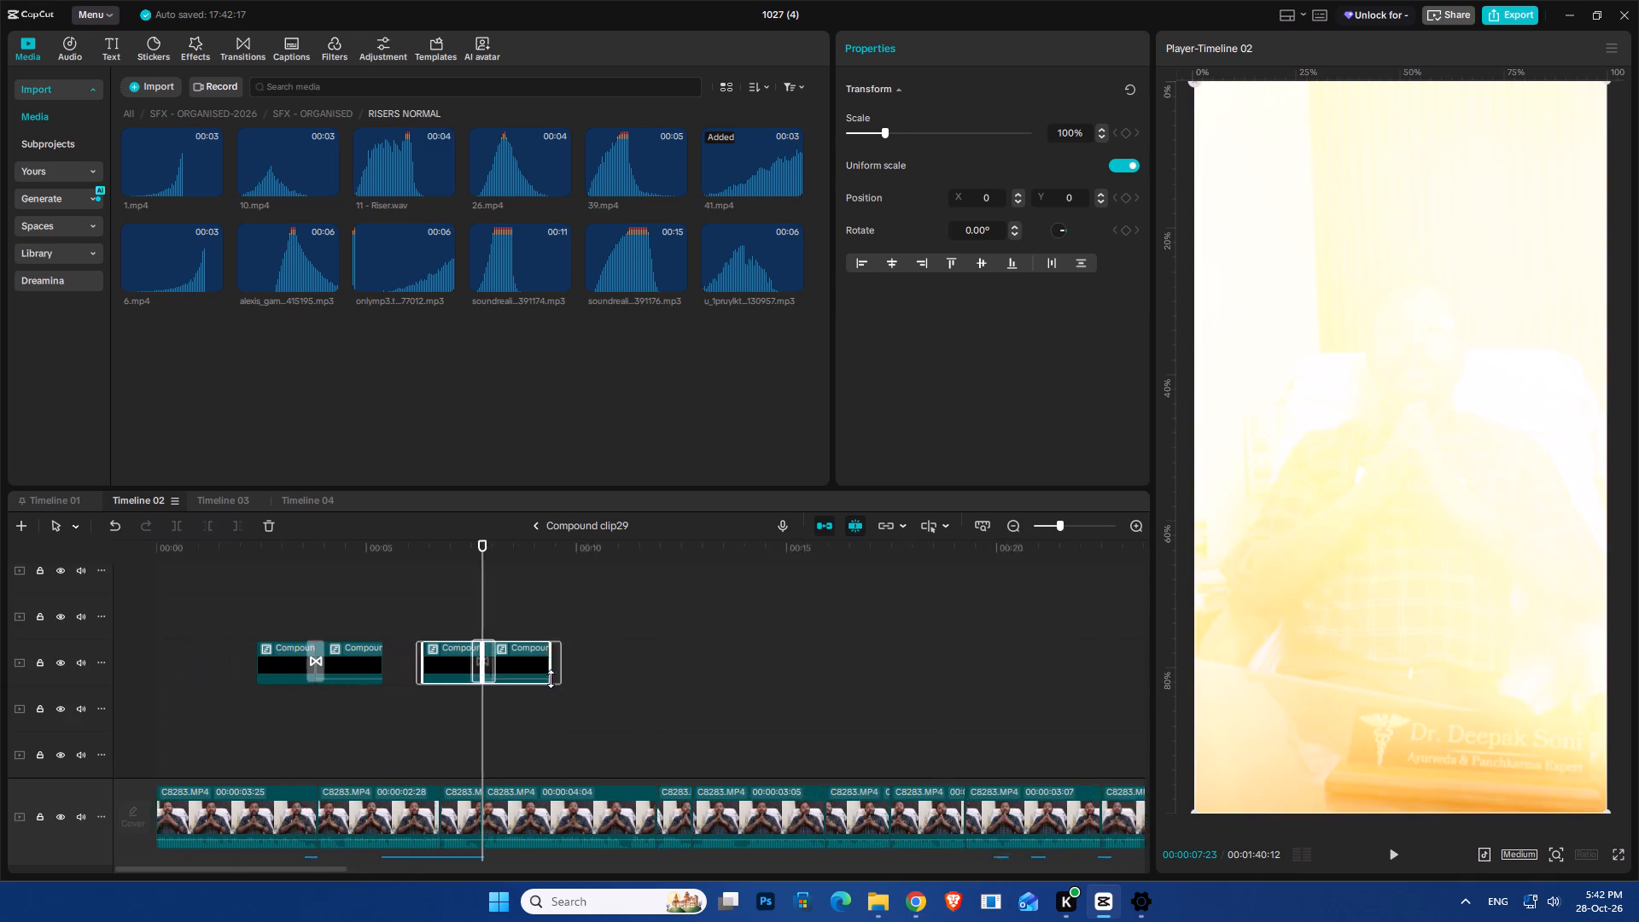
Play back from about 5.5 s to 9 s to check the flash transition and its sound at the 00:00:07:23 cut.
click(394, 614)
key(space)
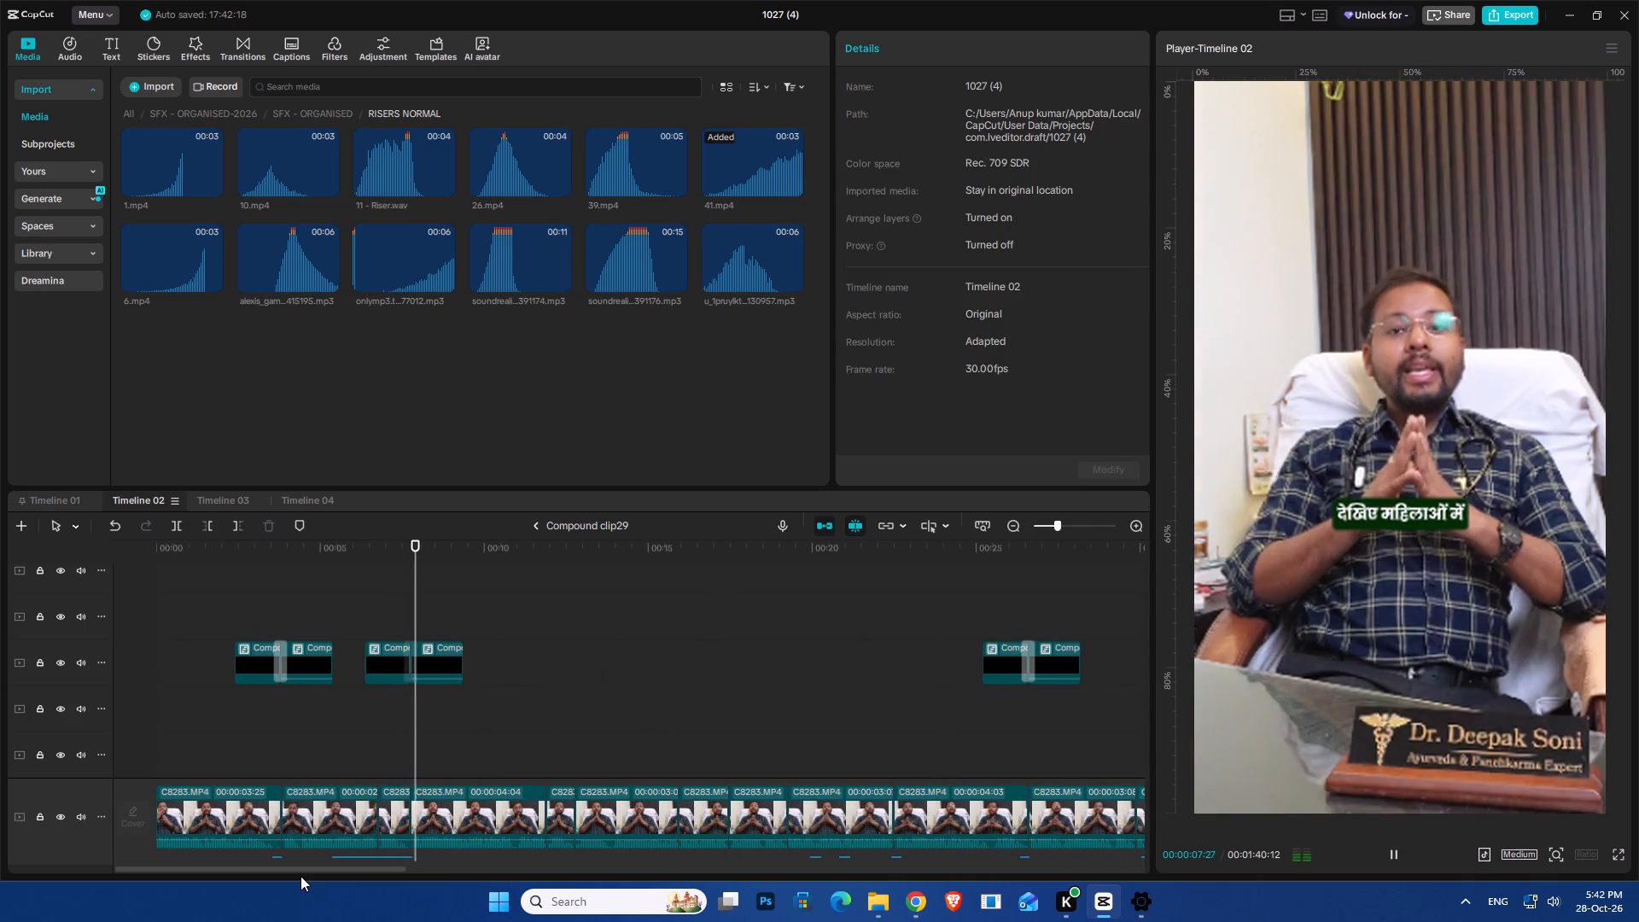
key(space)
key(space)
click(370, 603)
key(space)
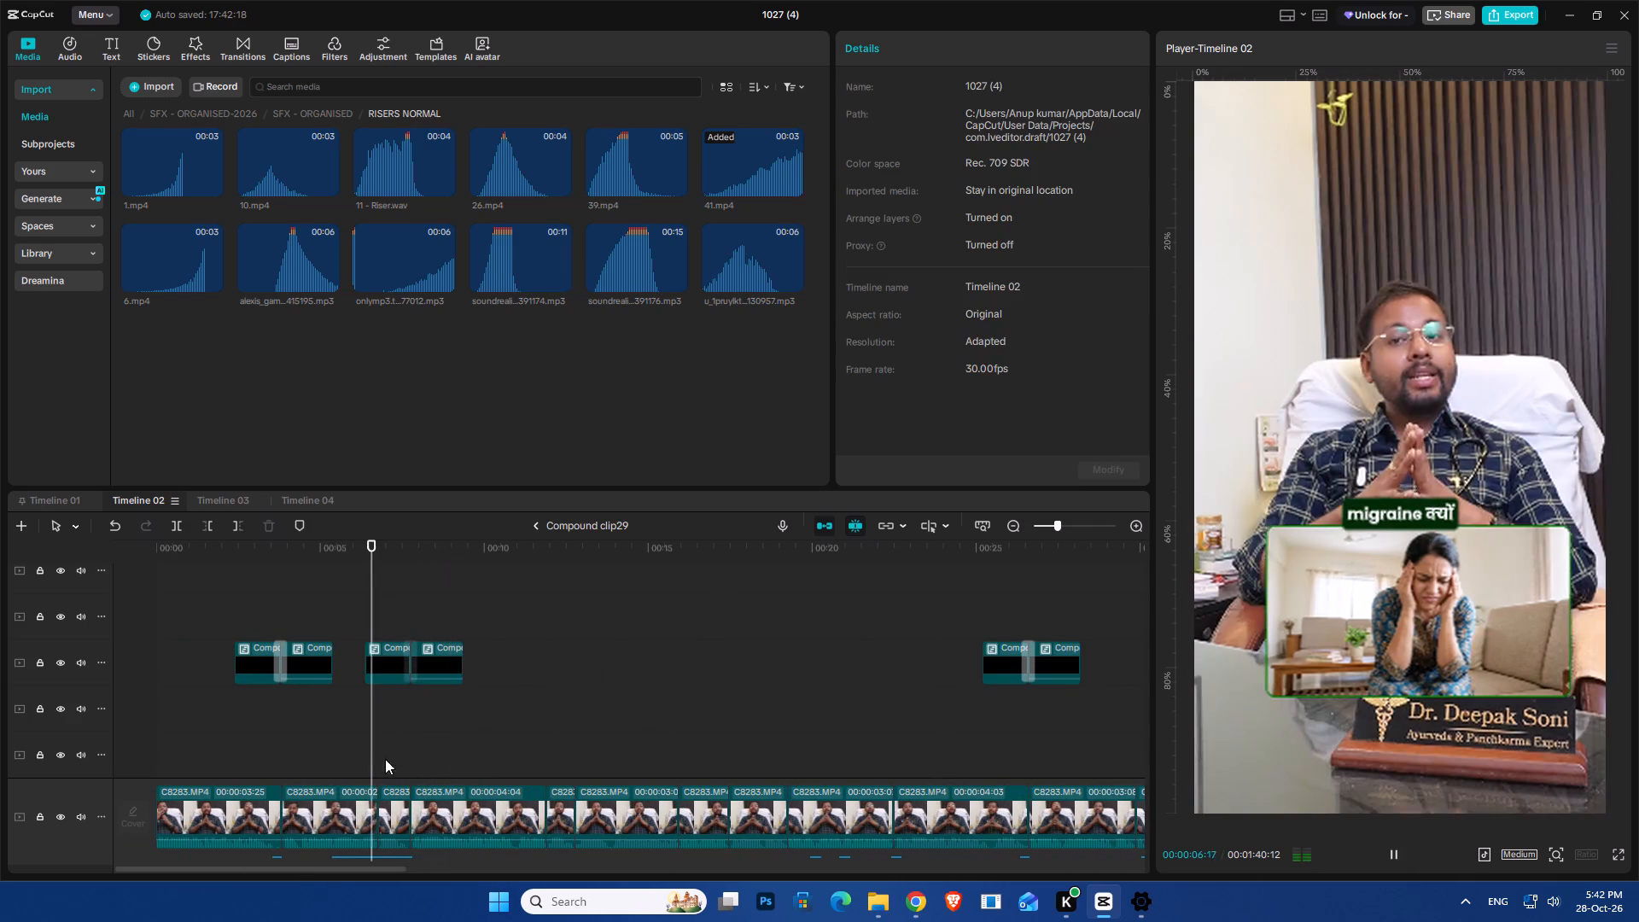
key(space)
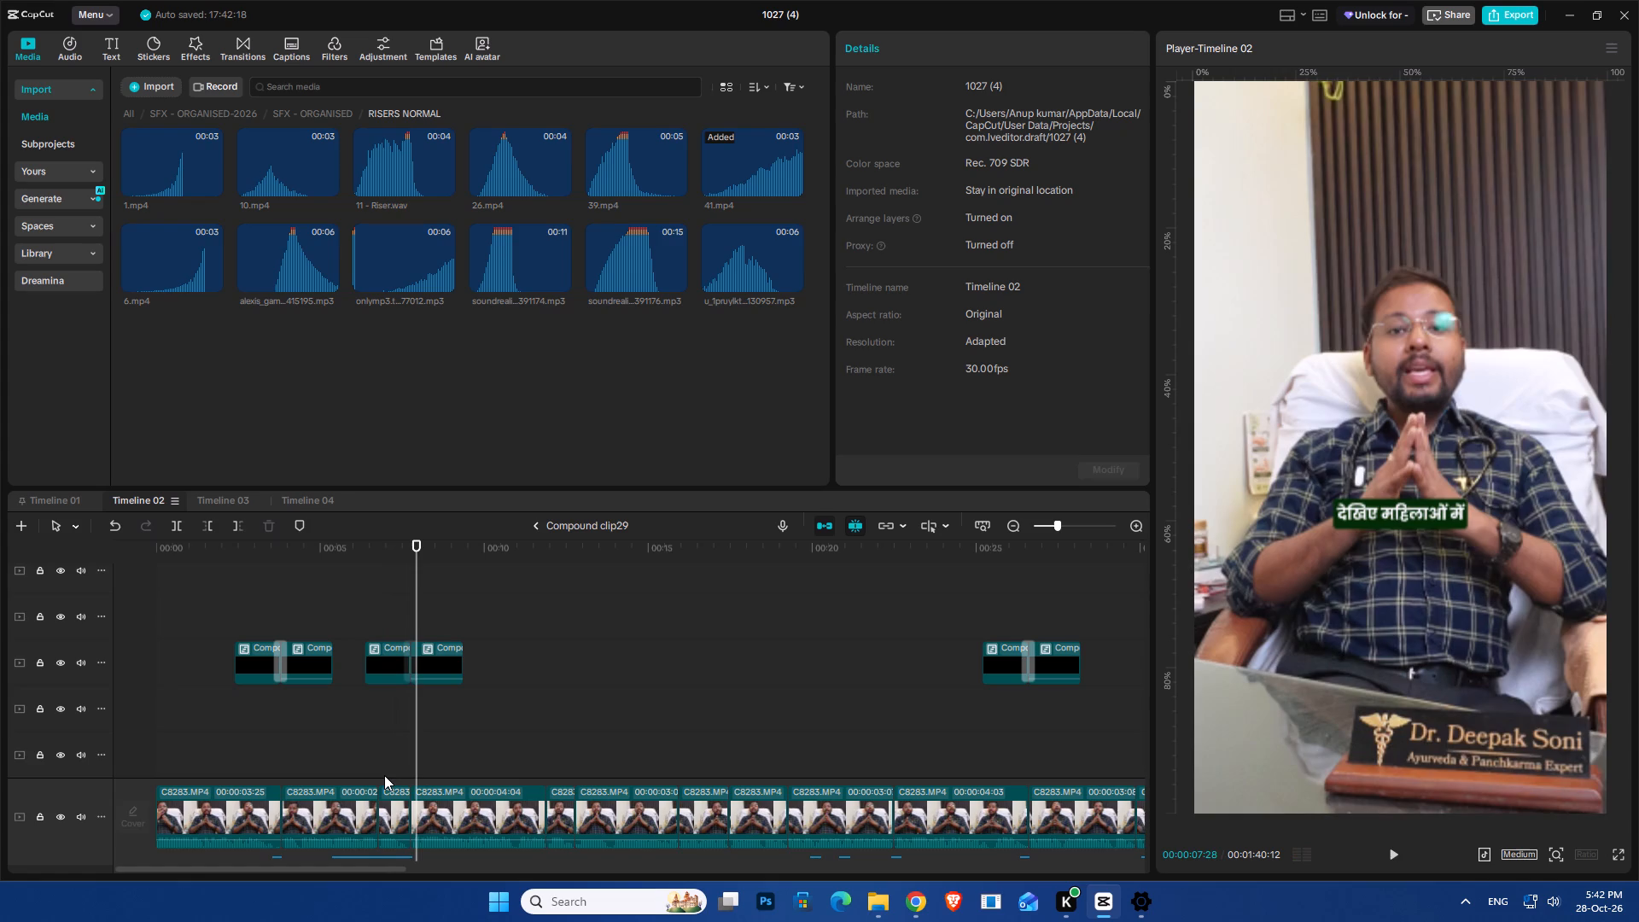
key(space)
key(space)
ctrl+scroll(445, 774, up, 13)
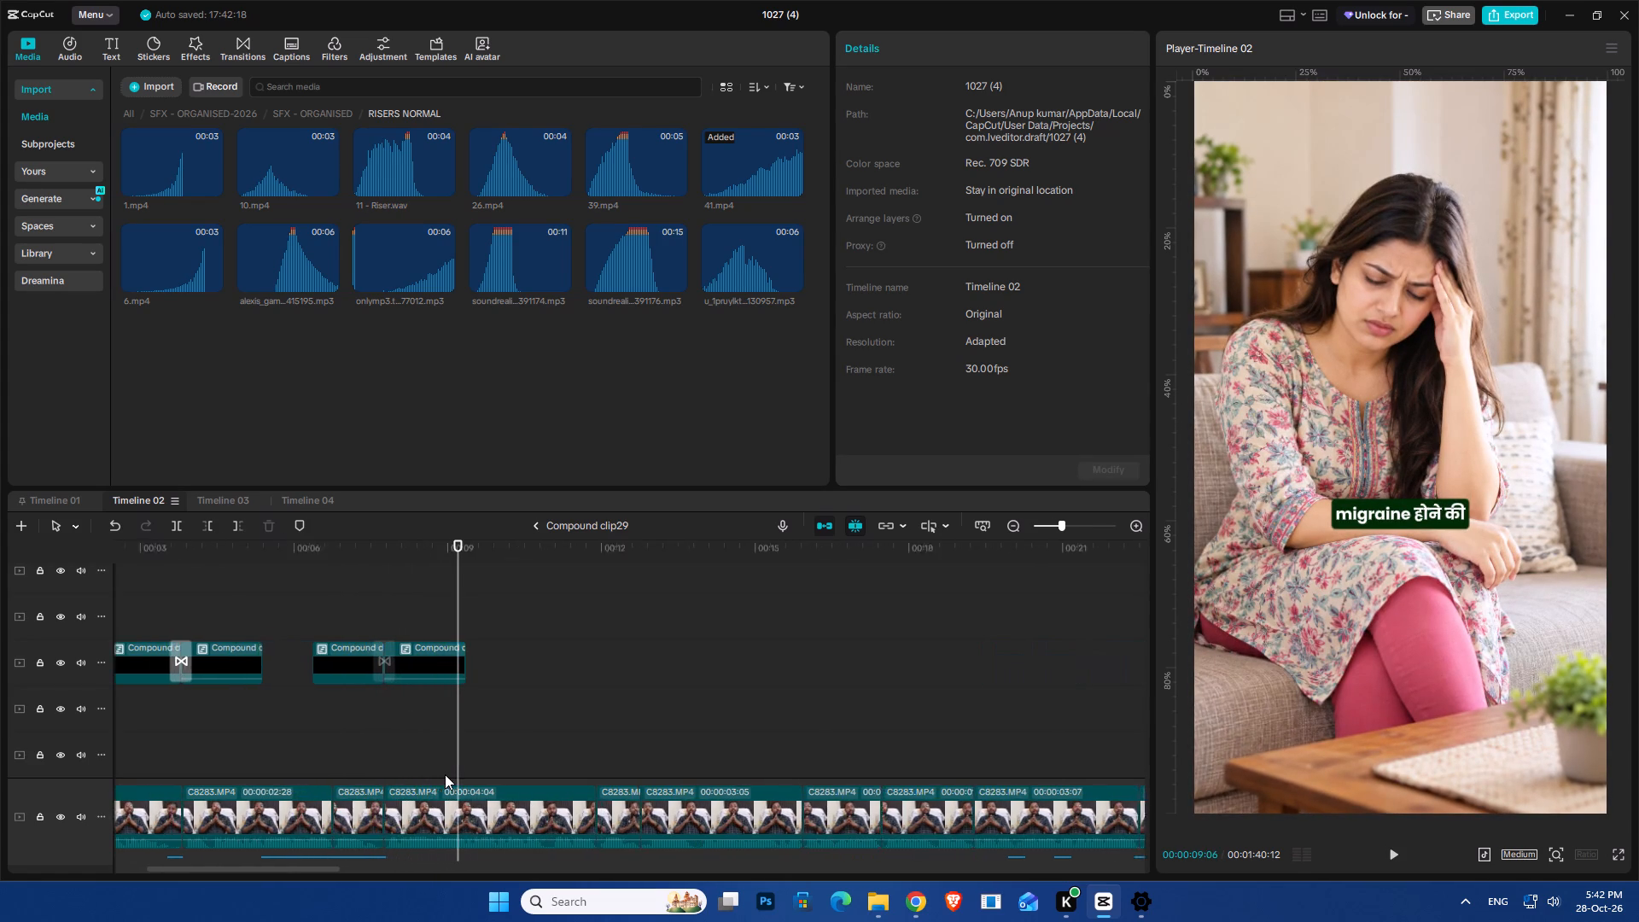
Trim the start of the Woman Experiencing Headache at Home.png overlay to about 00:00:08:08 and play back through about 13 s.
click(405, 613)
key(space)
key(space)
scroll(467, 785, down, 11)
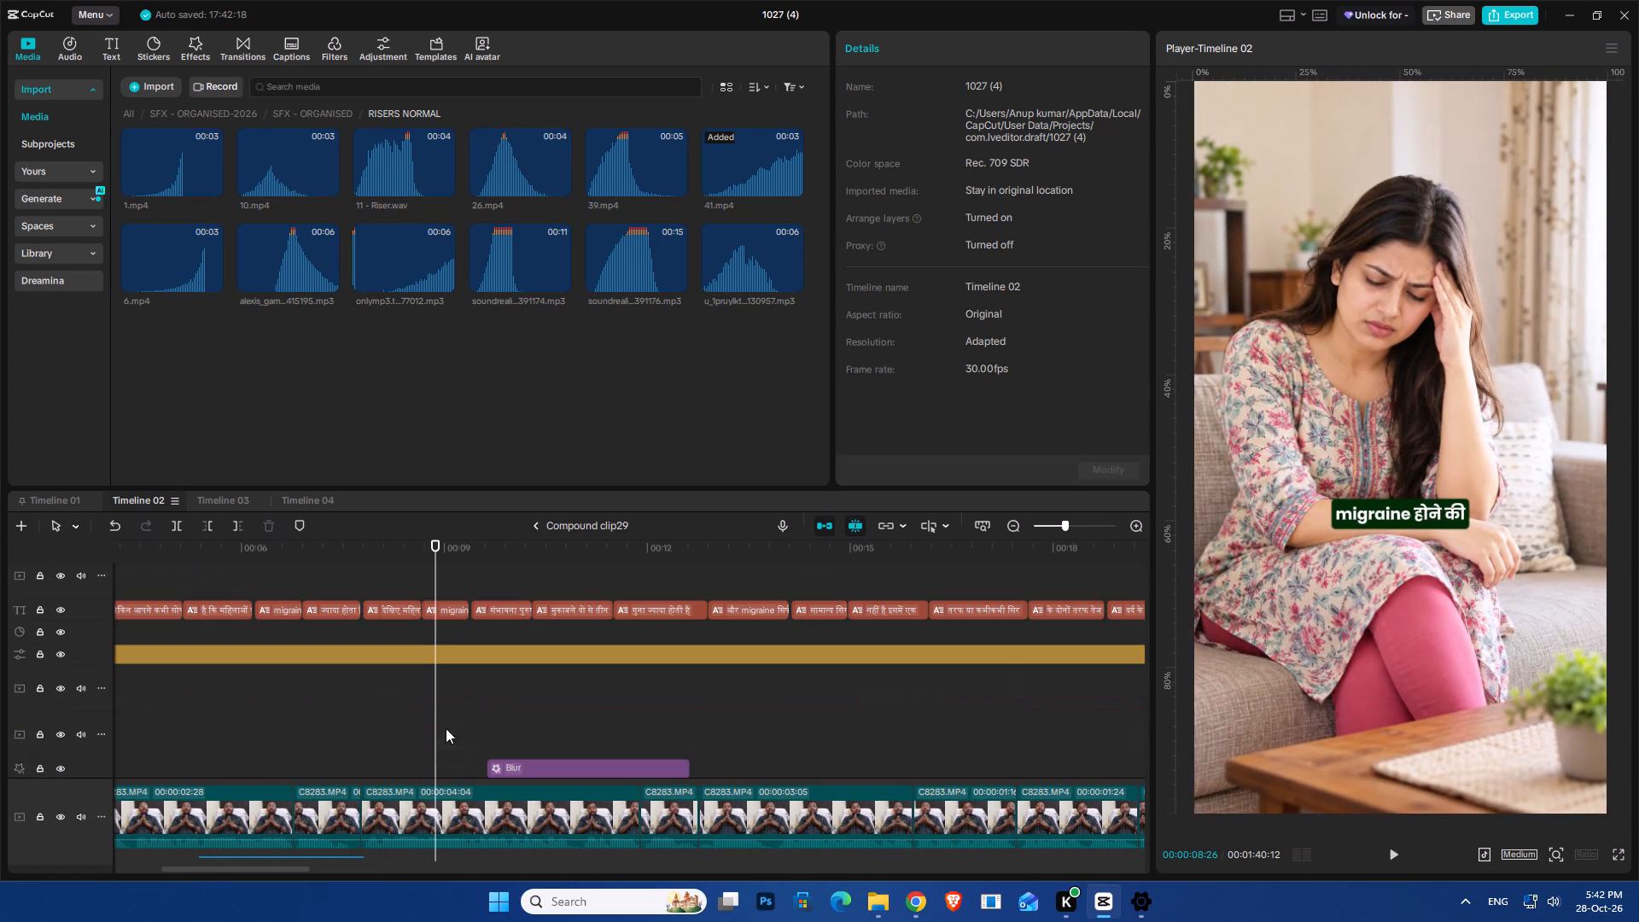
scroll(458, 651, down, 6)
click(428, 763)
scroll(410, 755, down, 3)
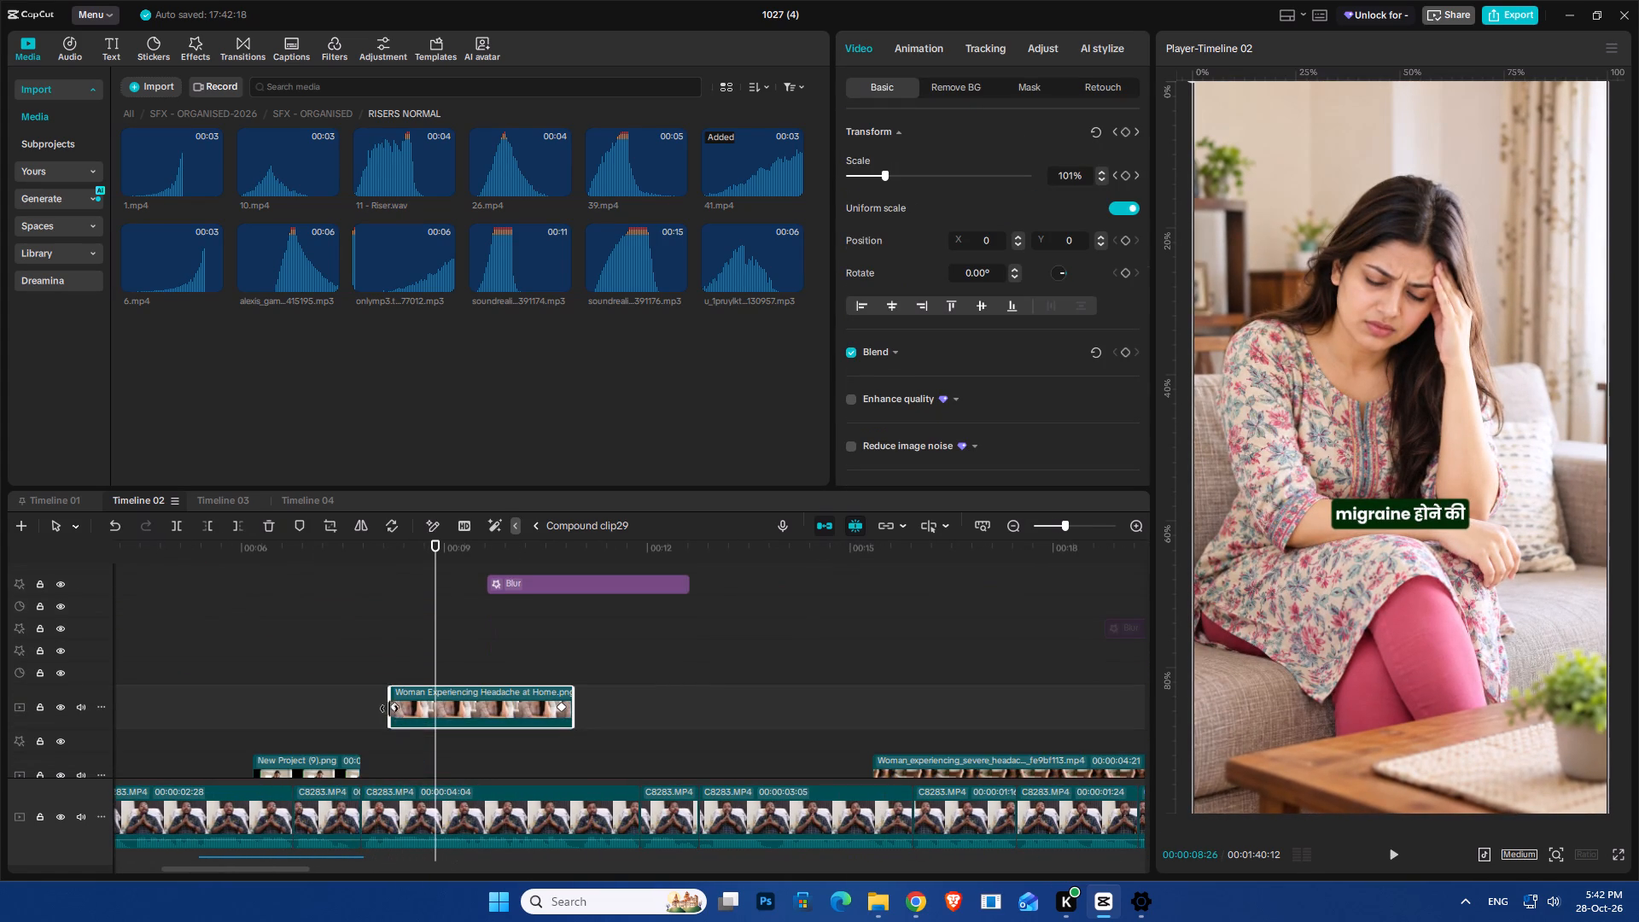
drag(394, 709, 405, 722)
drag(391, 698, 399, 720)
click(368, 653)
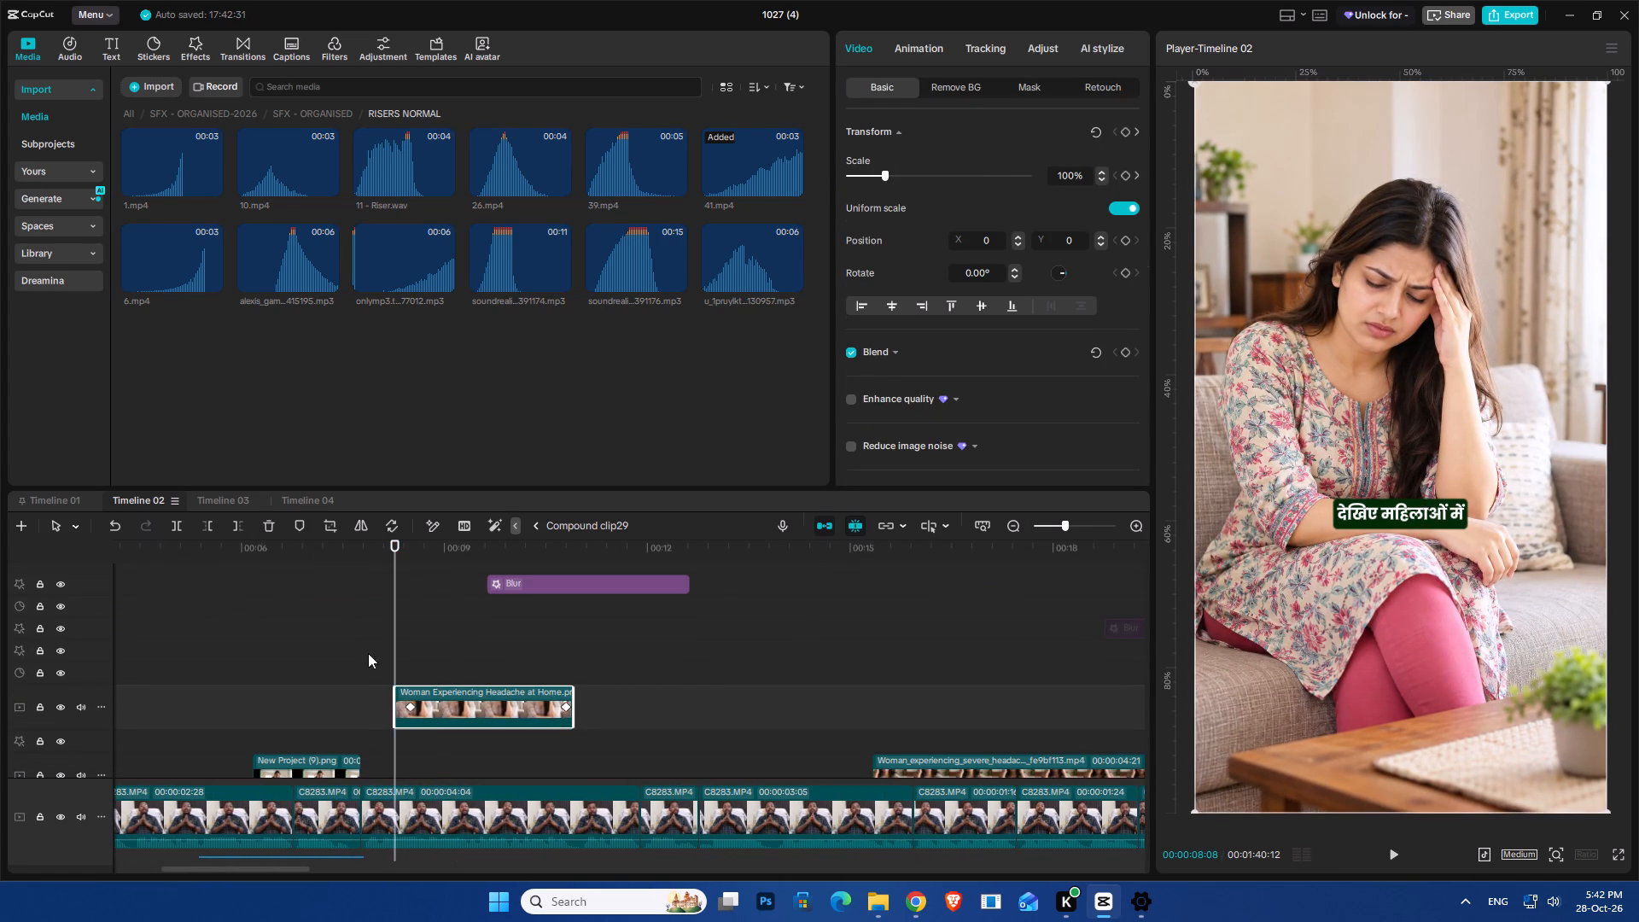
key(space)
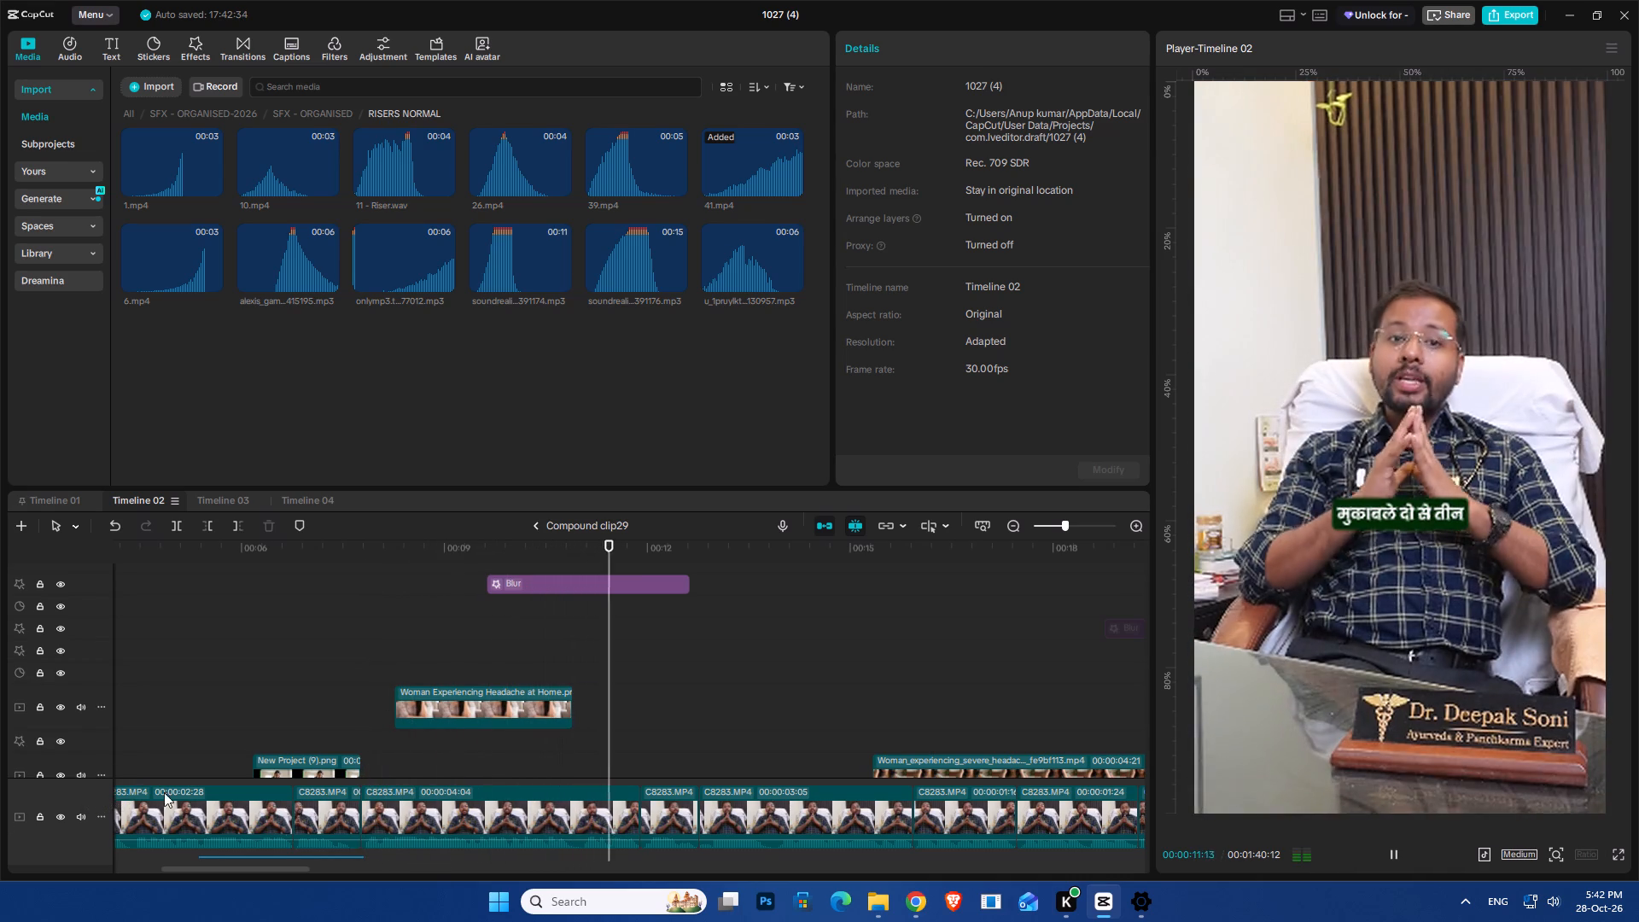
key(space)
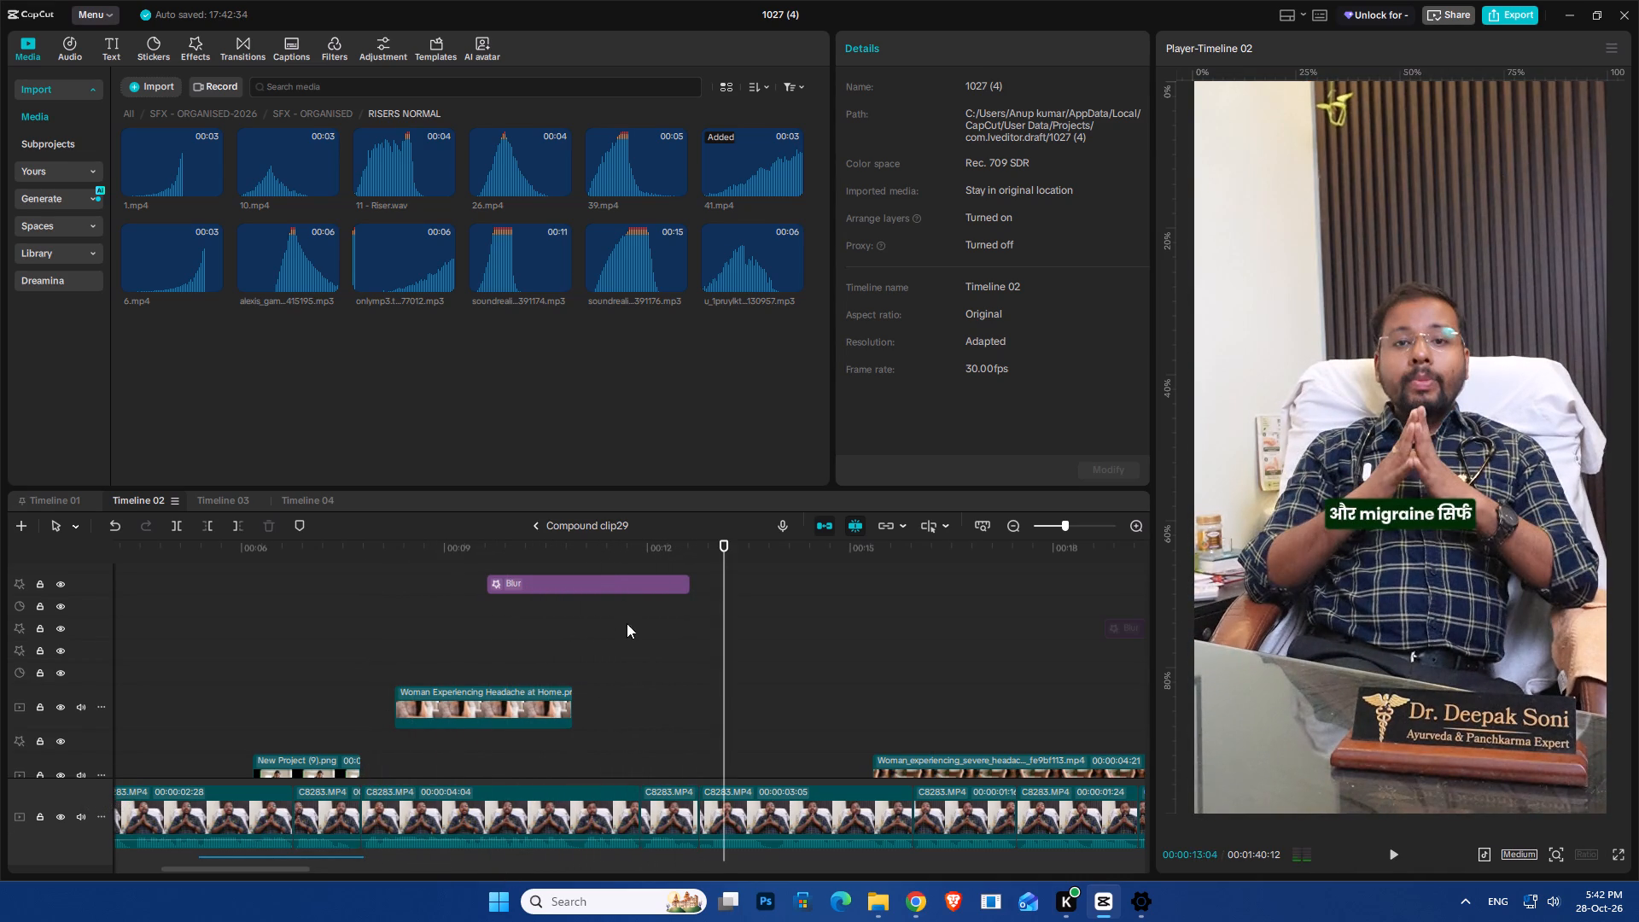
Add a scale keyframe at 100% at the start of the short C8283.MP4 main-track clip, at 00:00:11:27.
click(596, 551)
key(space)
key(space)
drag(648, 715, 640, 738)
key(space)
key(space)
drag(647, 714, 639, 735)
click(670, 833)
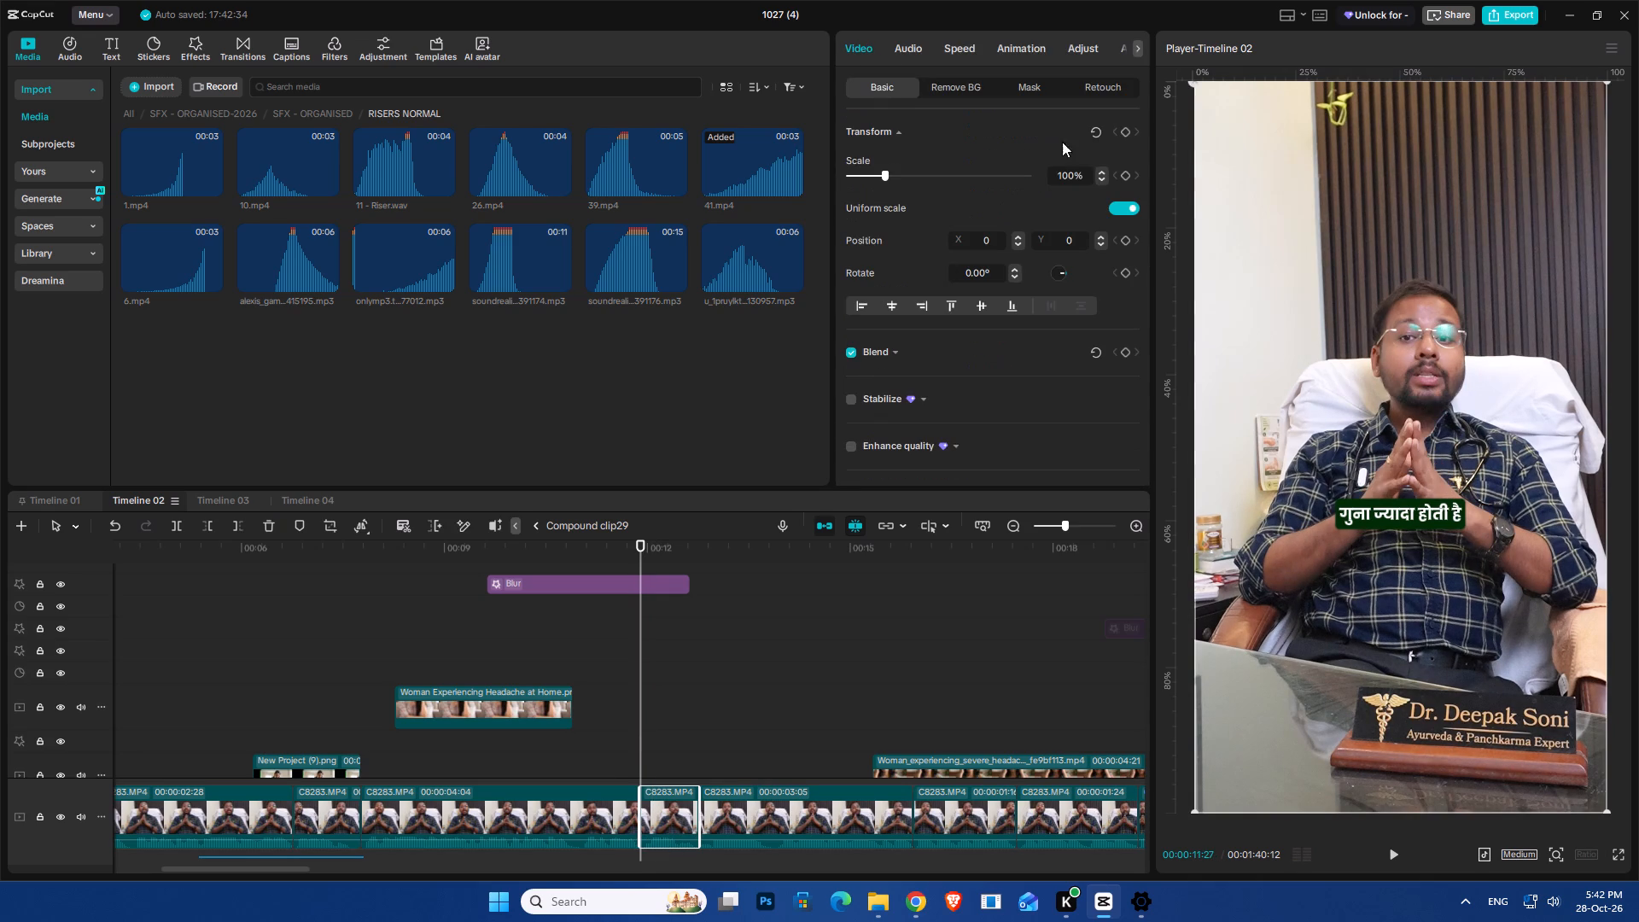
click(1123, 177)
Set the short clip's scale to 104% ten frames on, at 00:00:12:07, and play back the zoom-in.
key(shift+Right)
click(1064, 172)
scroll(1064, 172, up, 1)
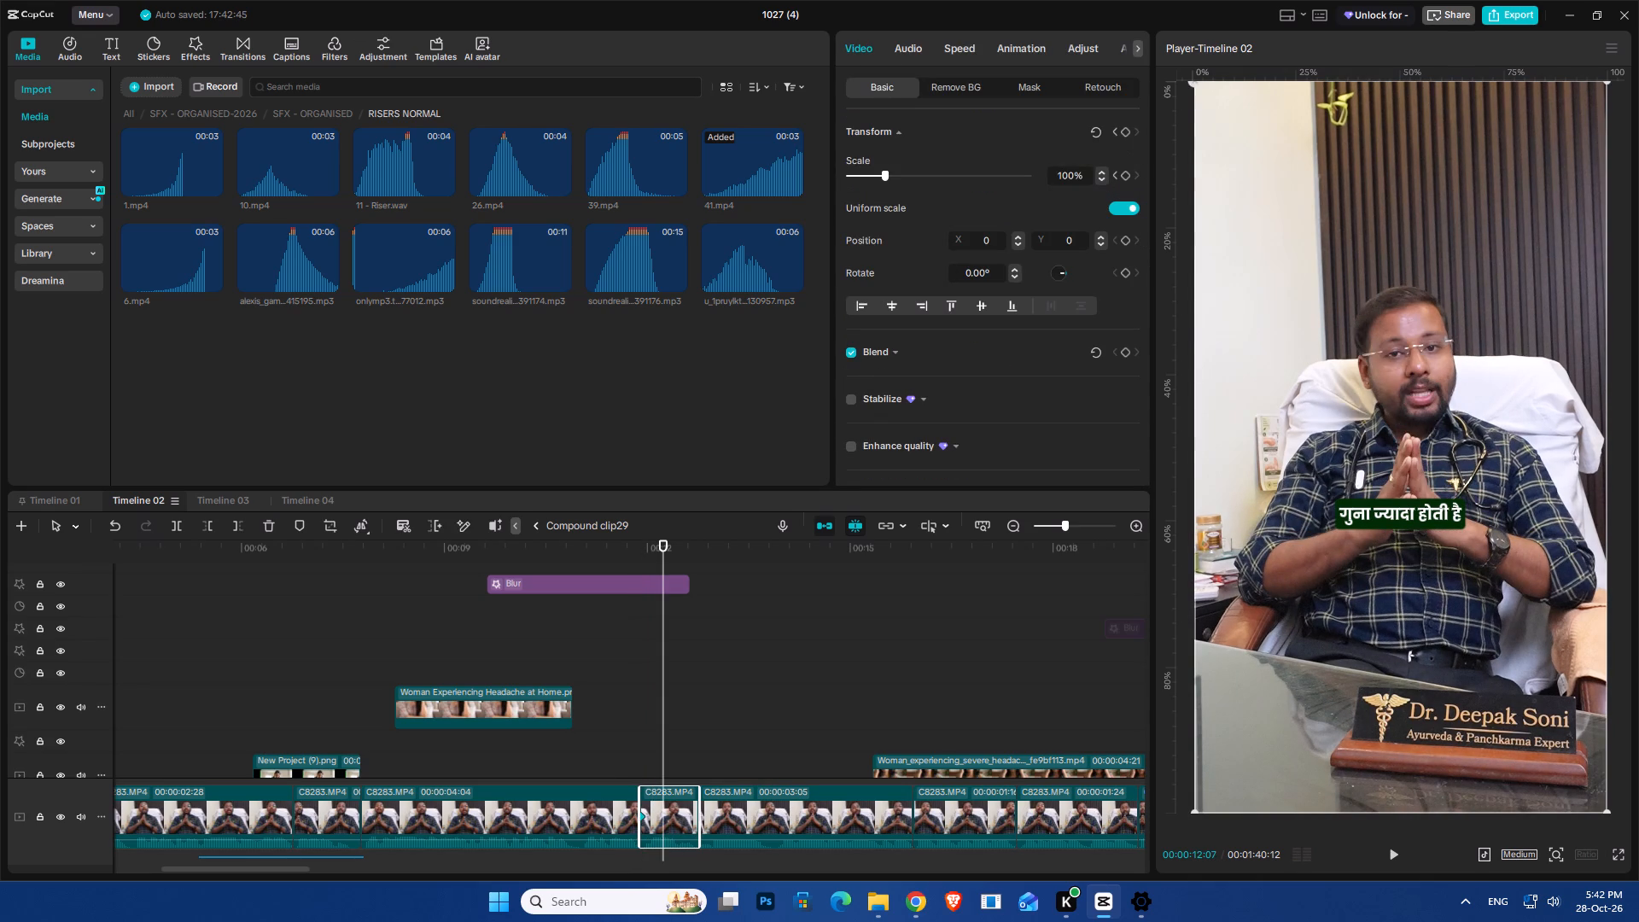
scroll(1064, 172, up, 3)
click(638, 696)
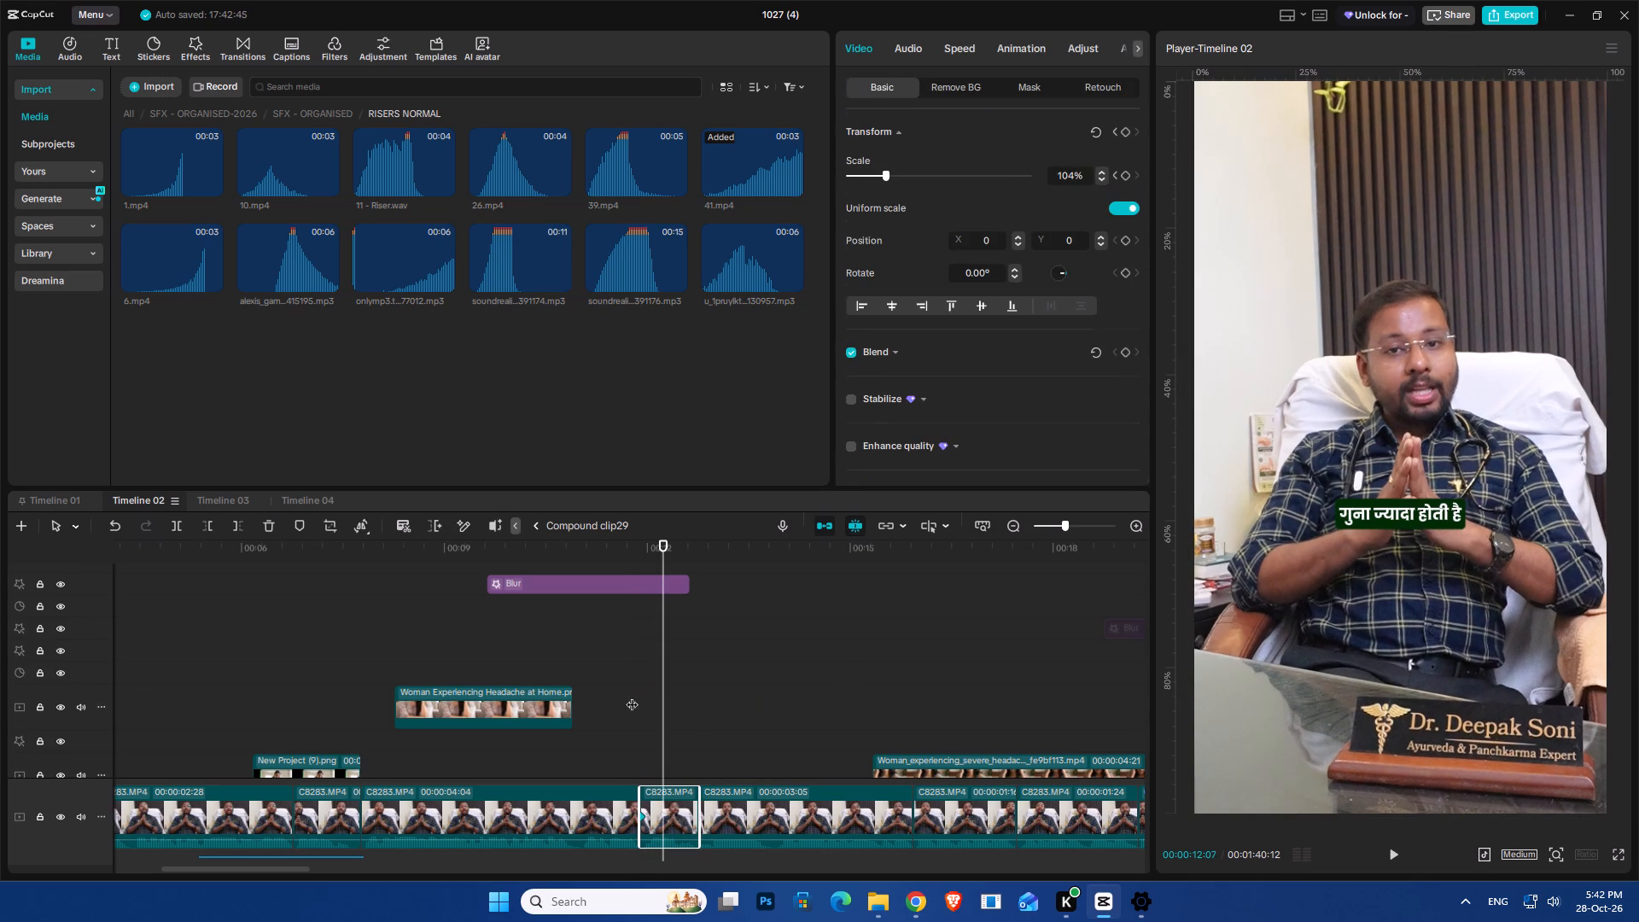
click(631, 696)
key(space)
key(space)
Apply the Quad Out preset curve to the short clip's scale keyframe at 00:00:12:07.
click(664, 830)
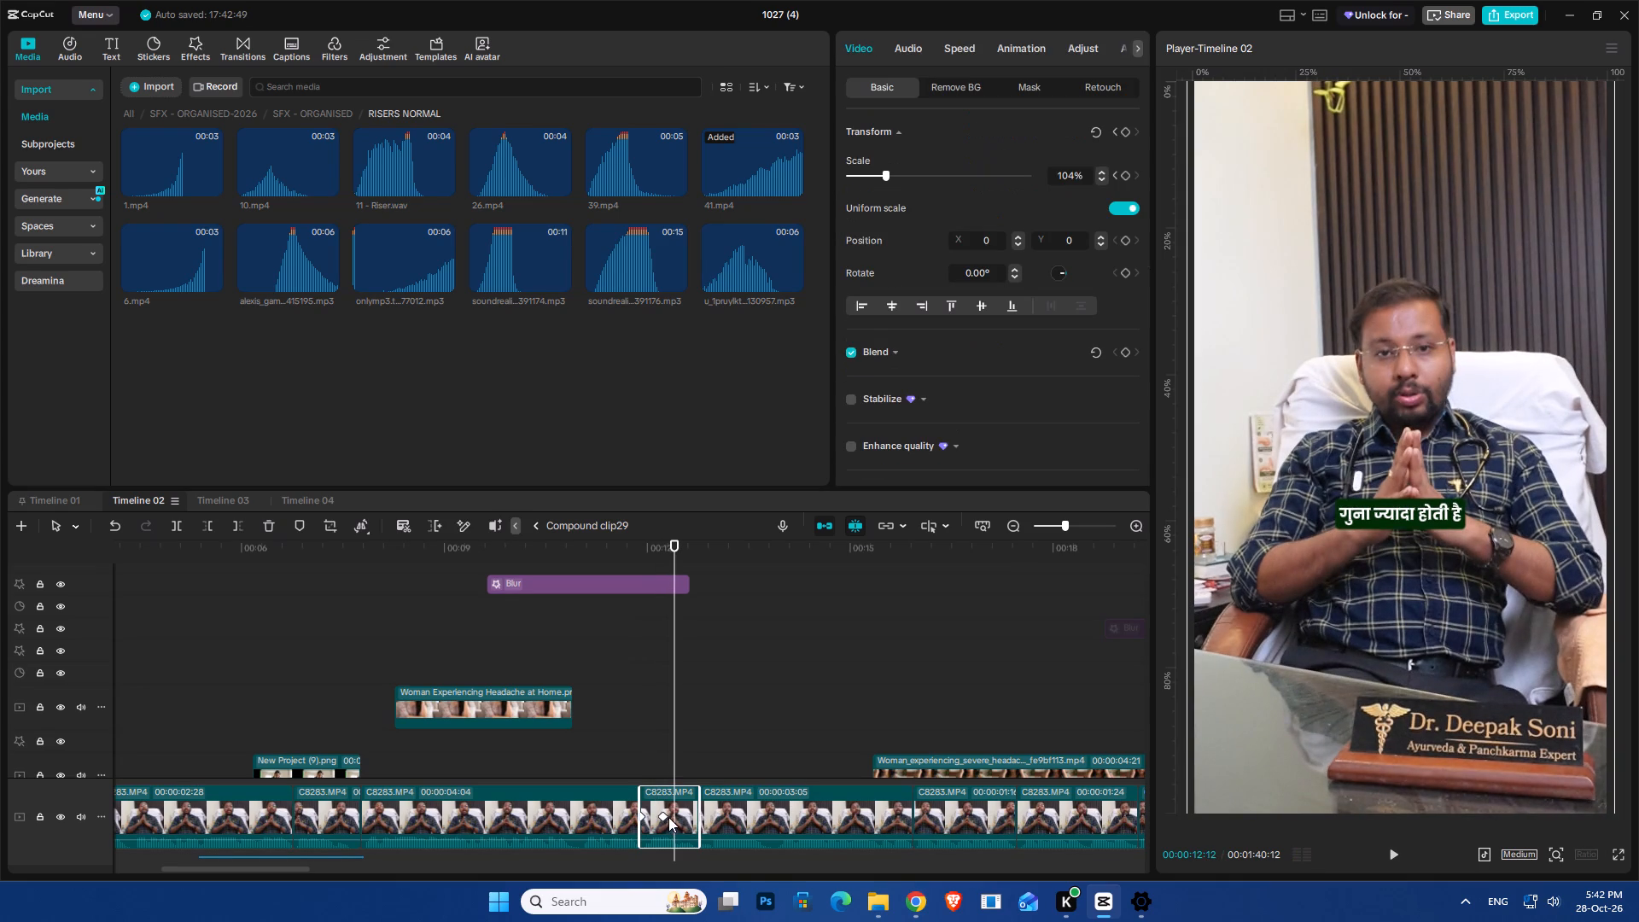
right_click(665, 816)
click(744, 791)
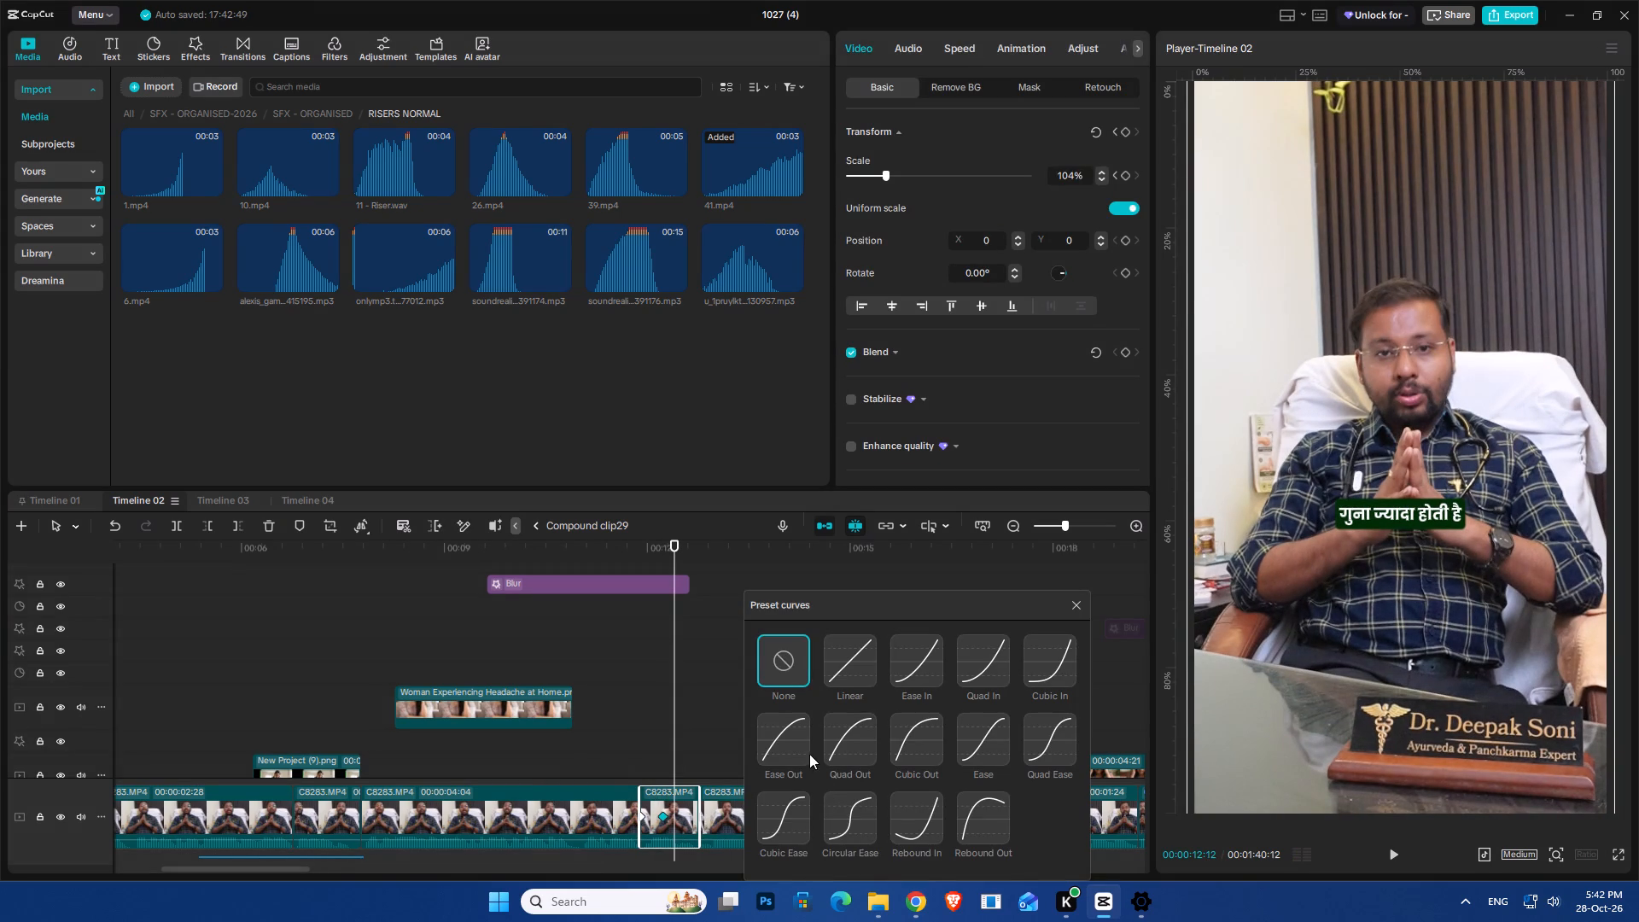
click(844, 748)
click(1079, 605)
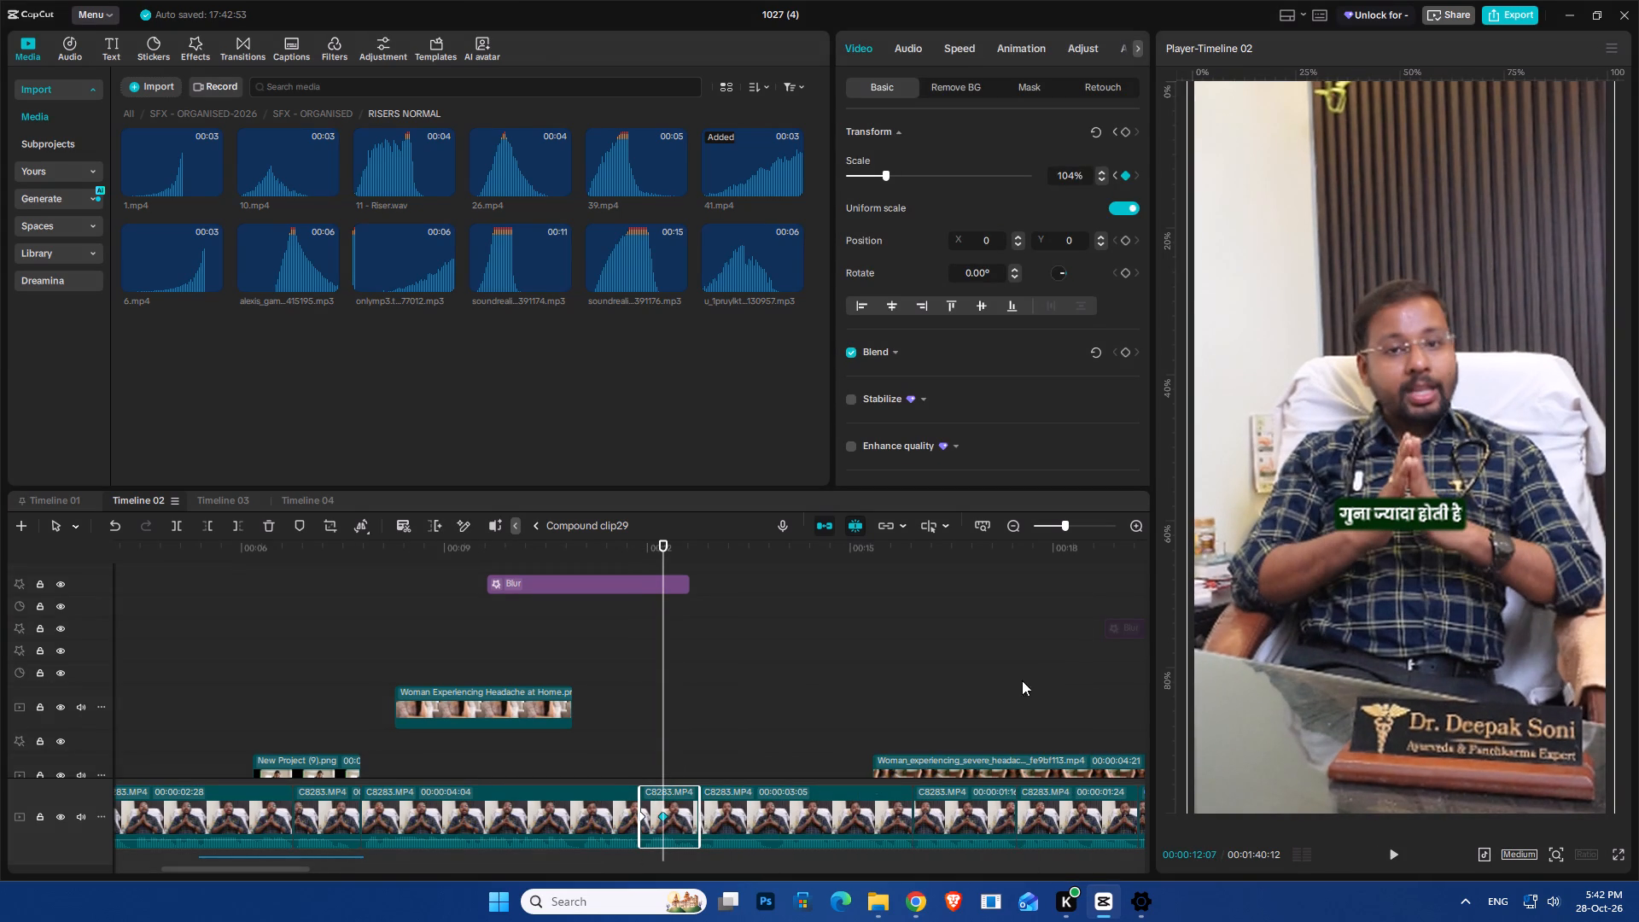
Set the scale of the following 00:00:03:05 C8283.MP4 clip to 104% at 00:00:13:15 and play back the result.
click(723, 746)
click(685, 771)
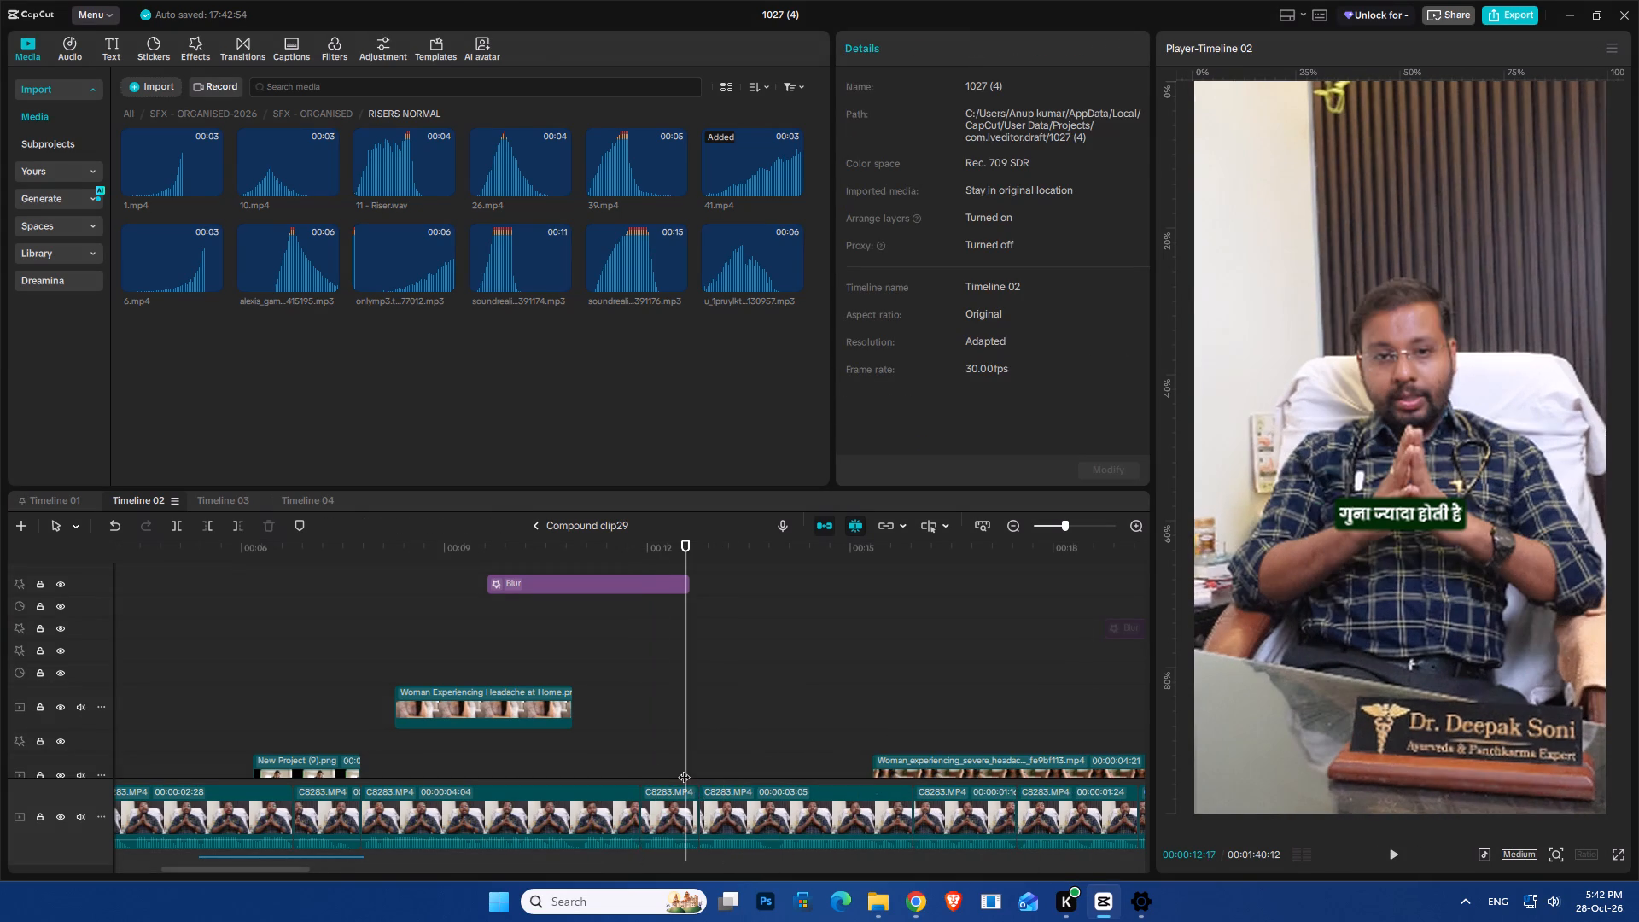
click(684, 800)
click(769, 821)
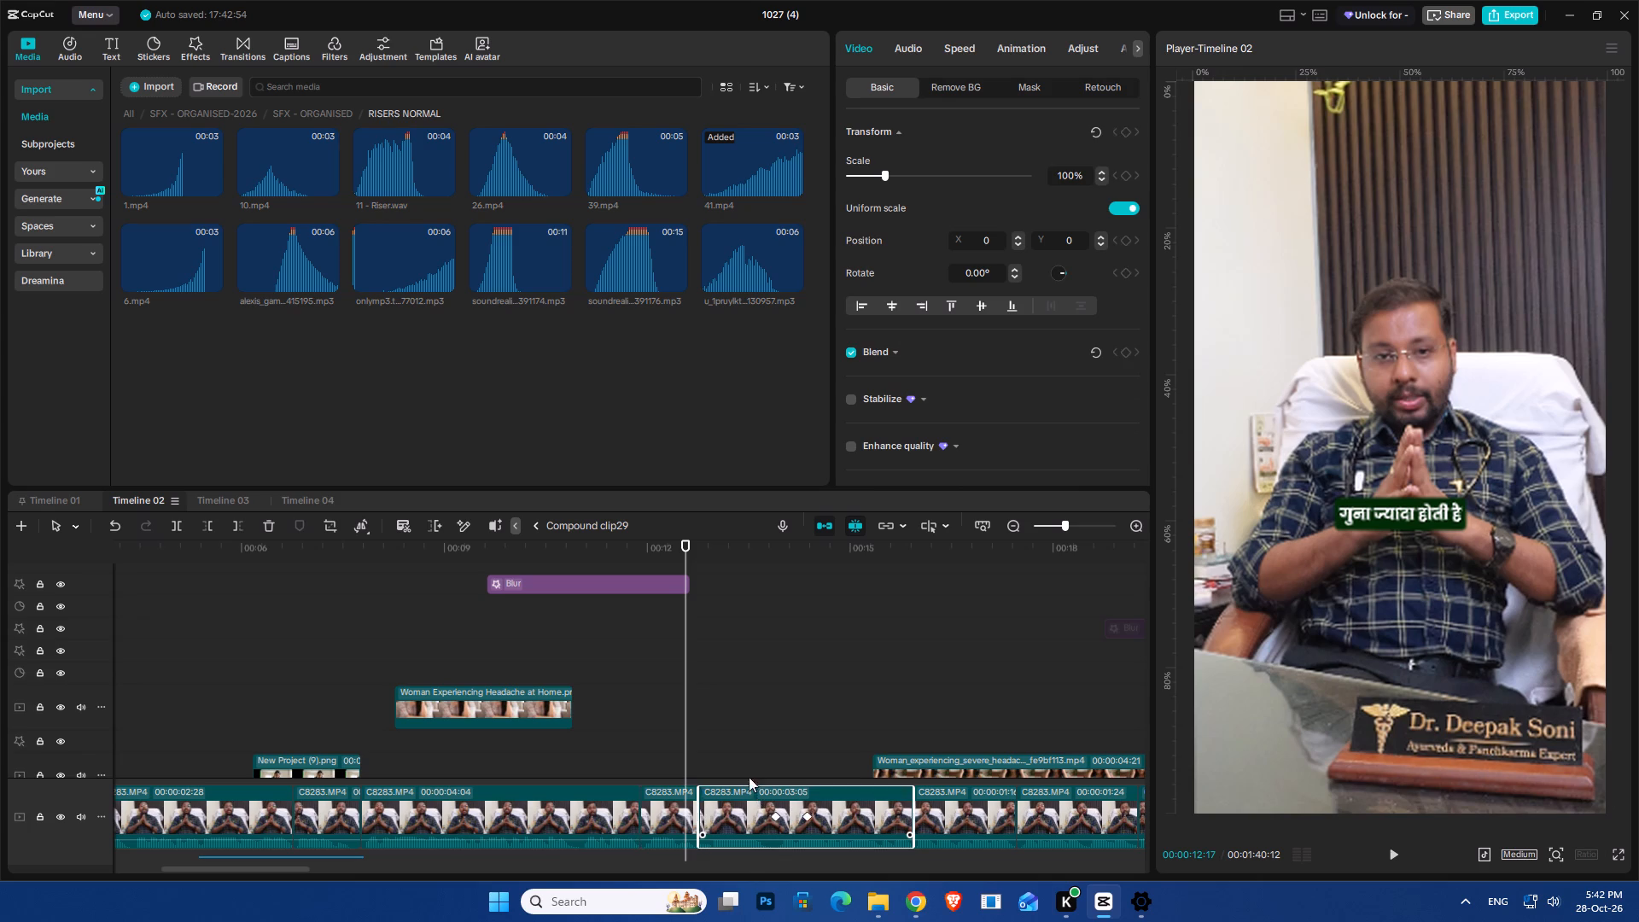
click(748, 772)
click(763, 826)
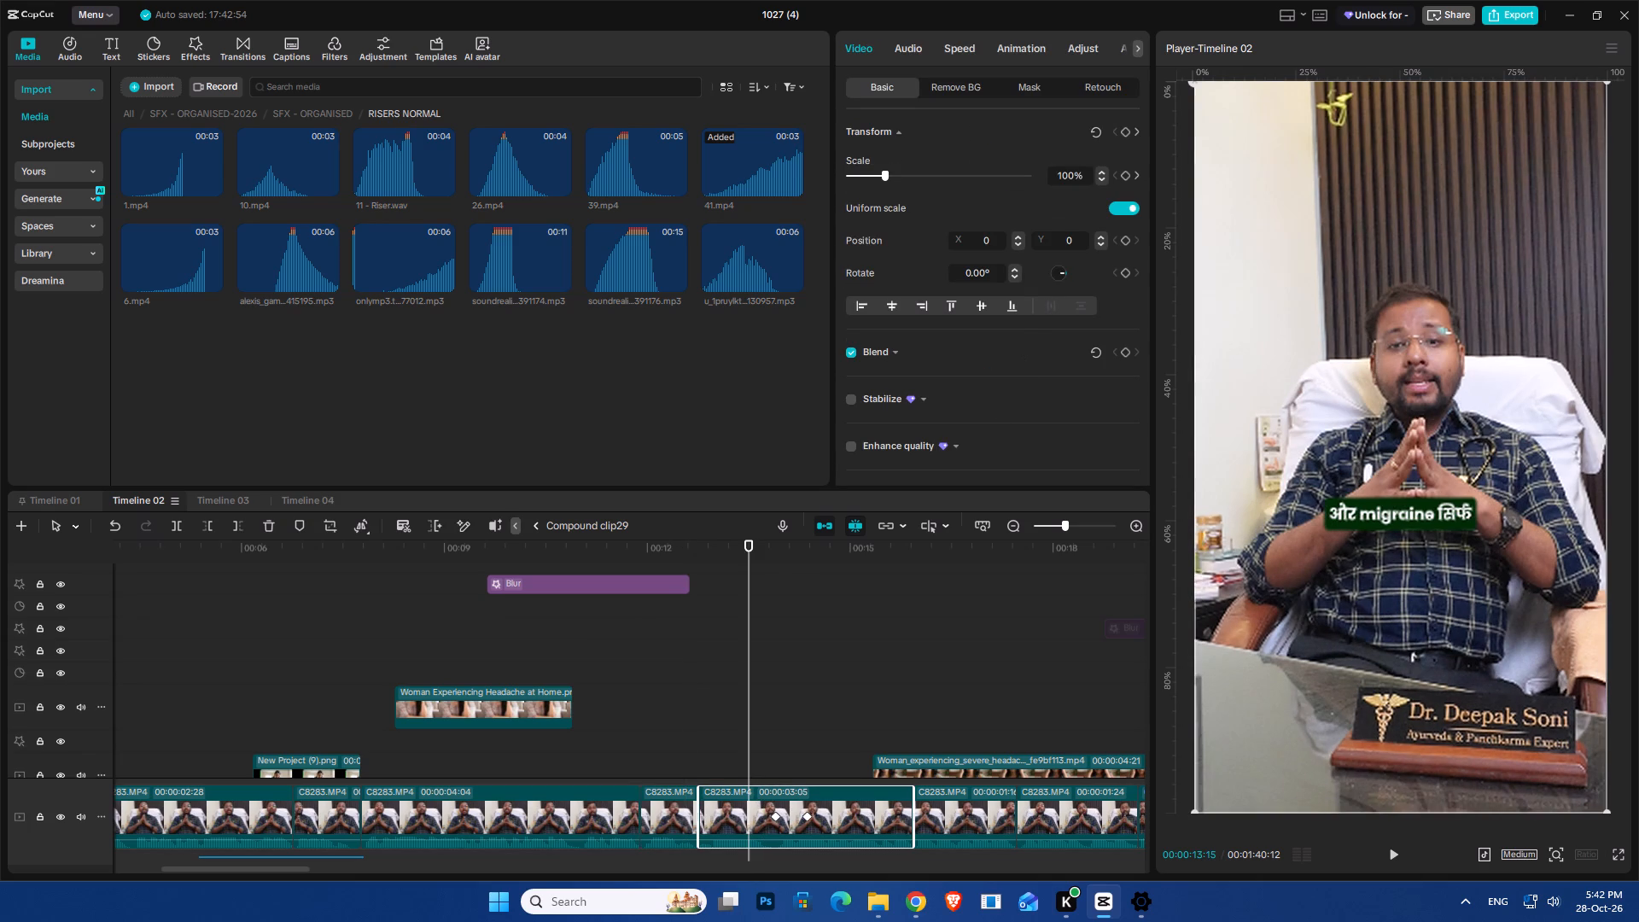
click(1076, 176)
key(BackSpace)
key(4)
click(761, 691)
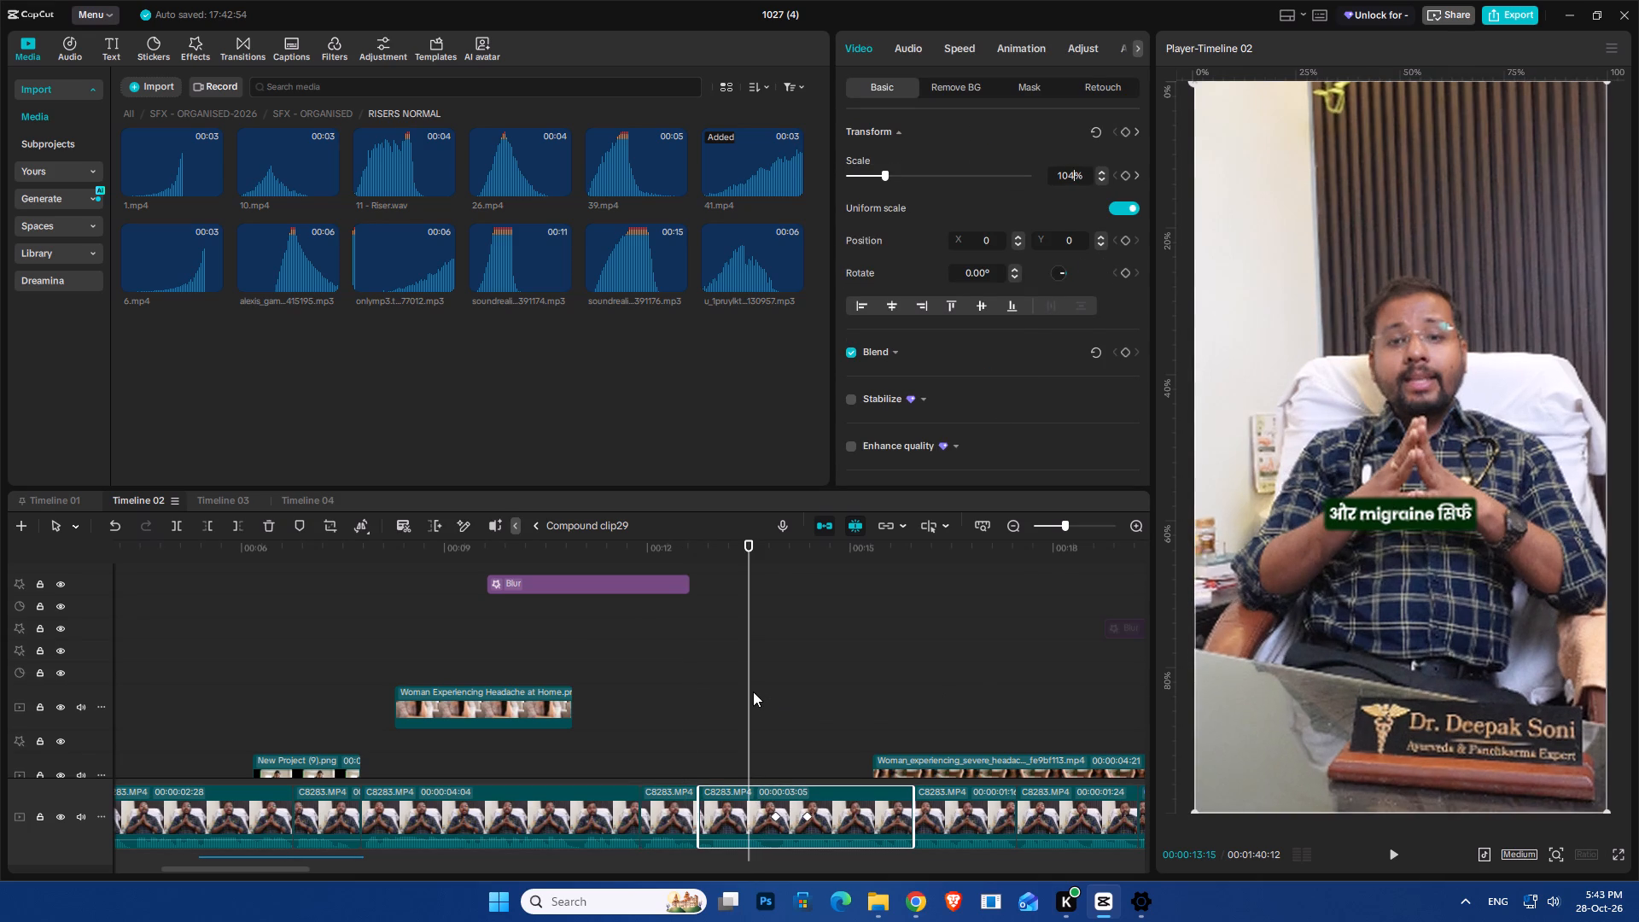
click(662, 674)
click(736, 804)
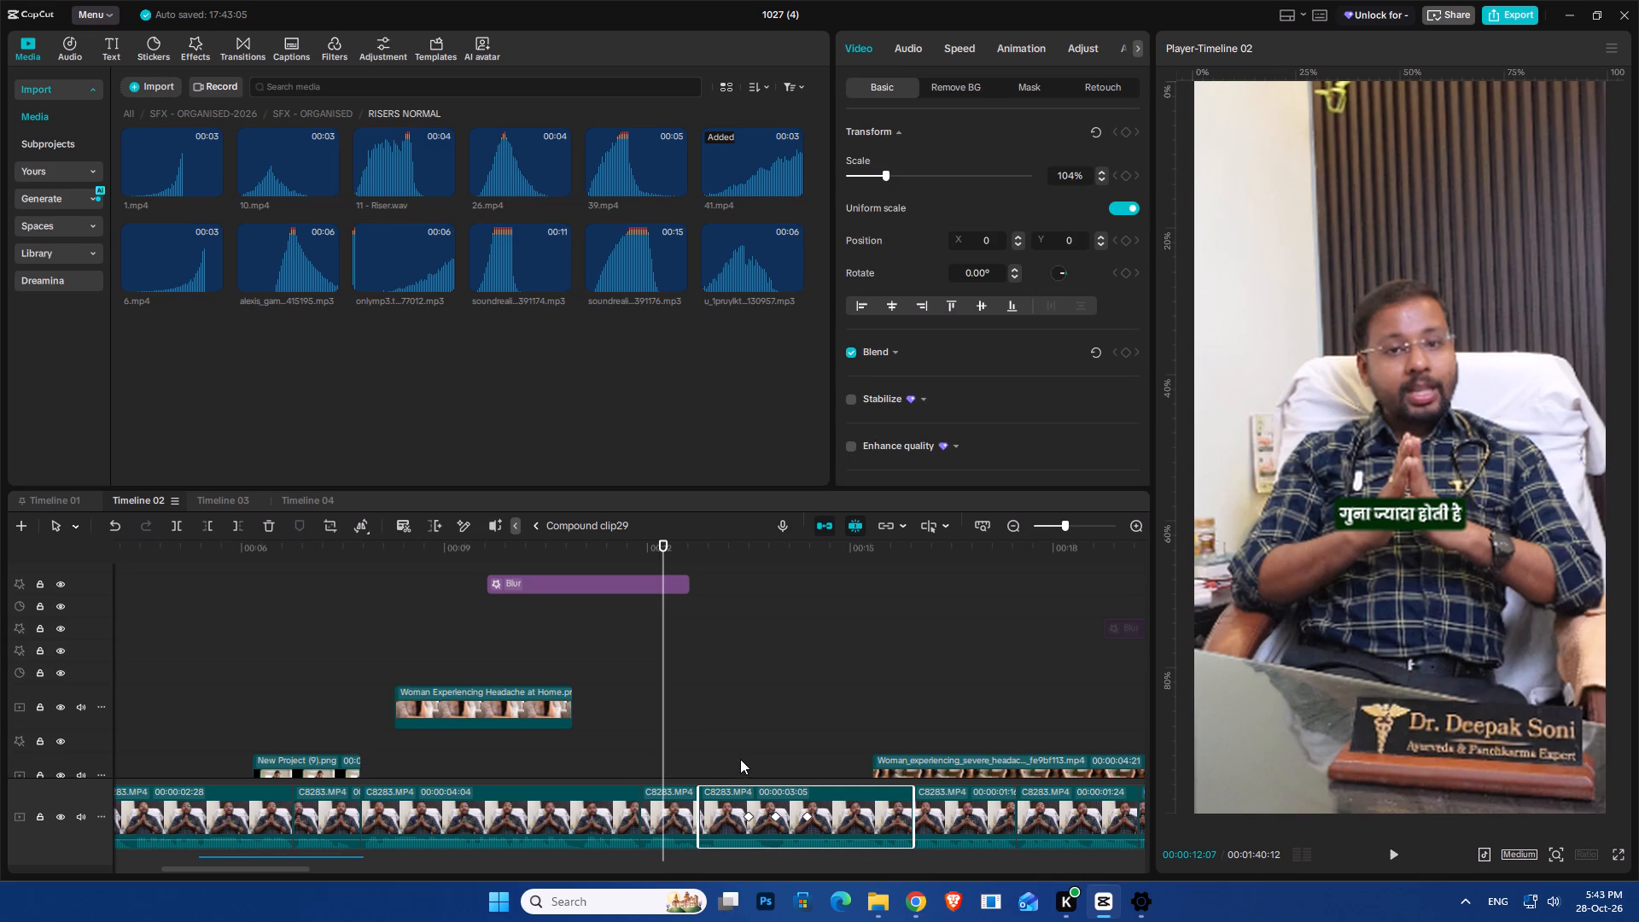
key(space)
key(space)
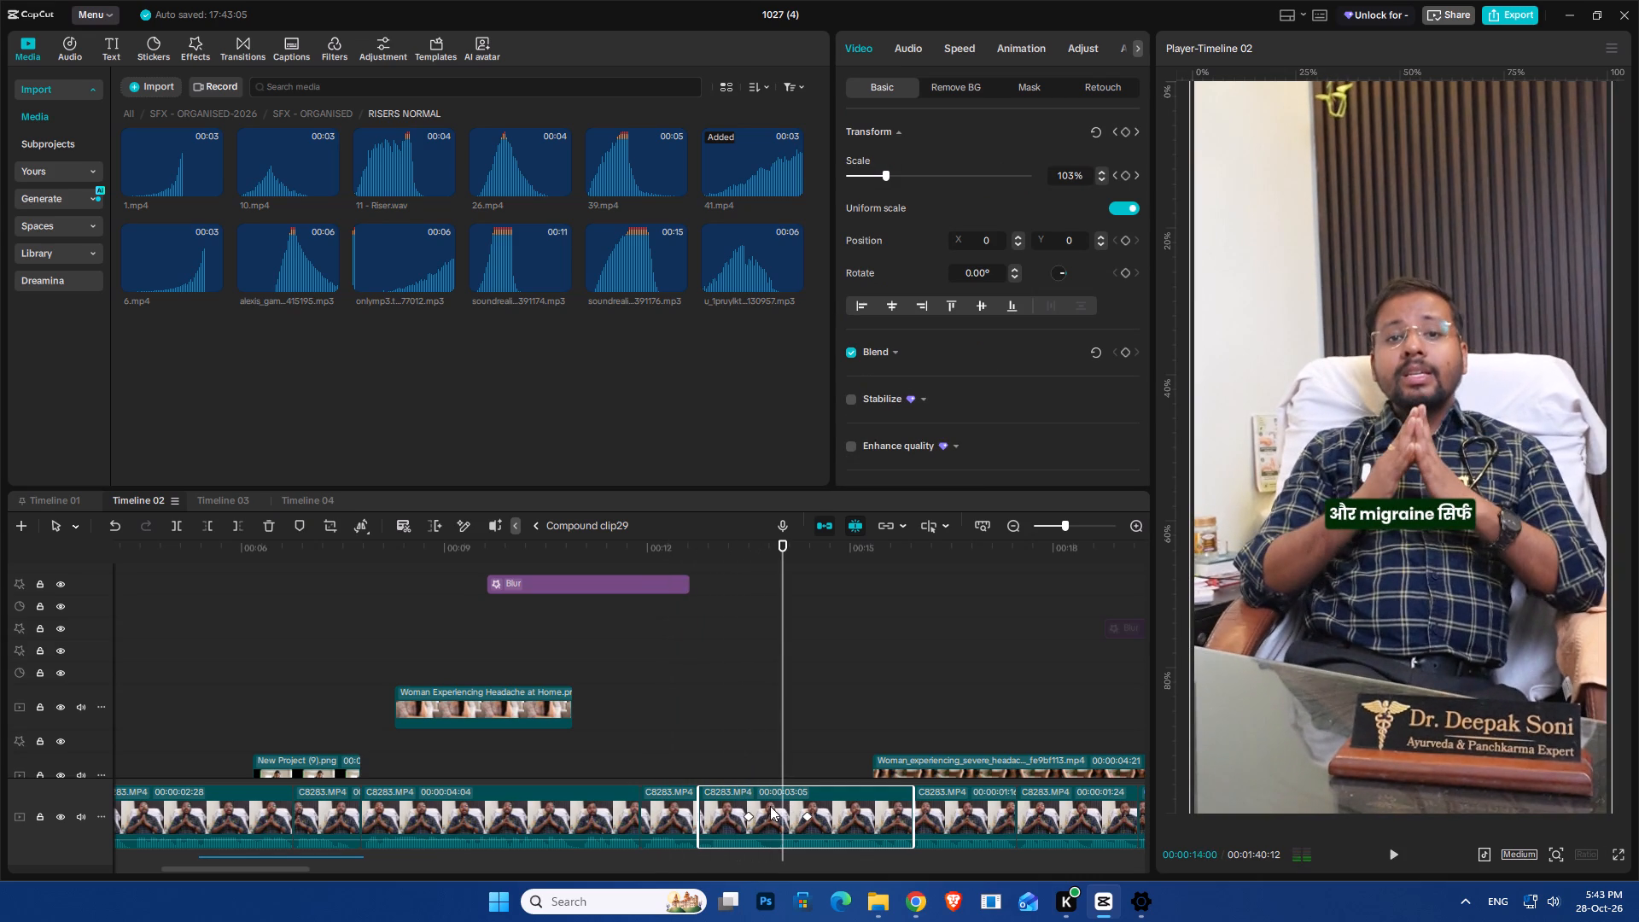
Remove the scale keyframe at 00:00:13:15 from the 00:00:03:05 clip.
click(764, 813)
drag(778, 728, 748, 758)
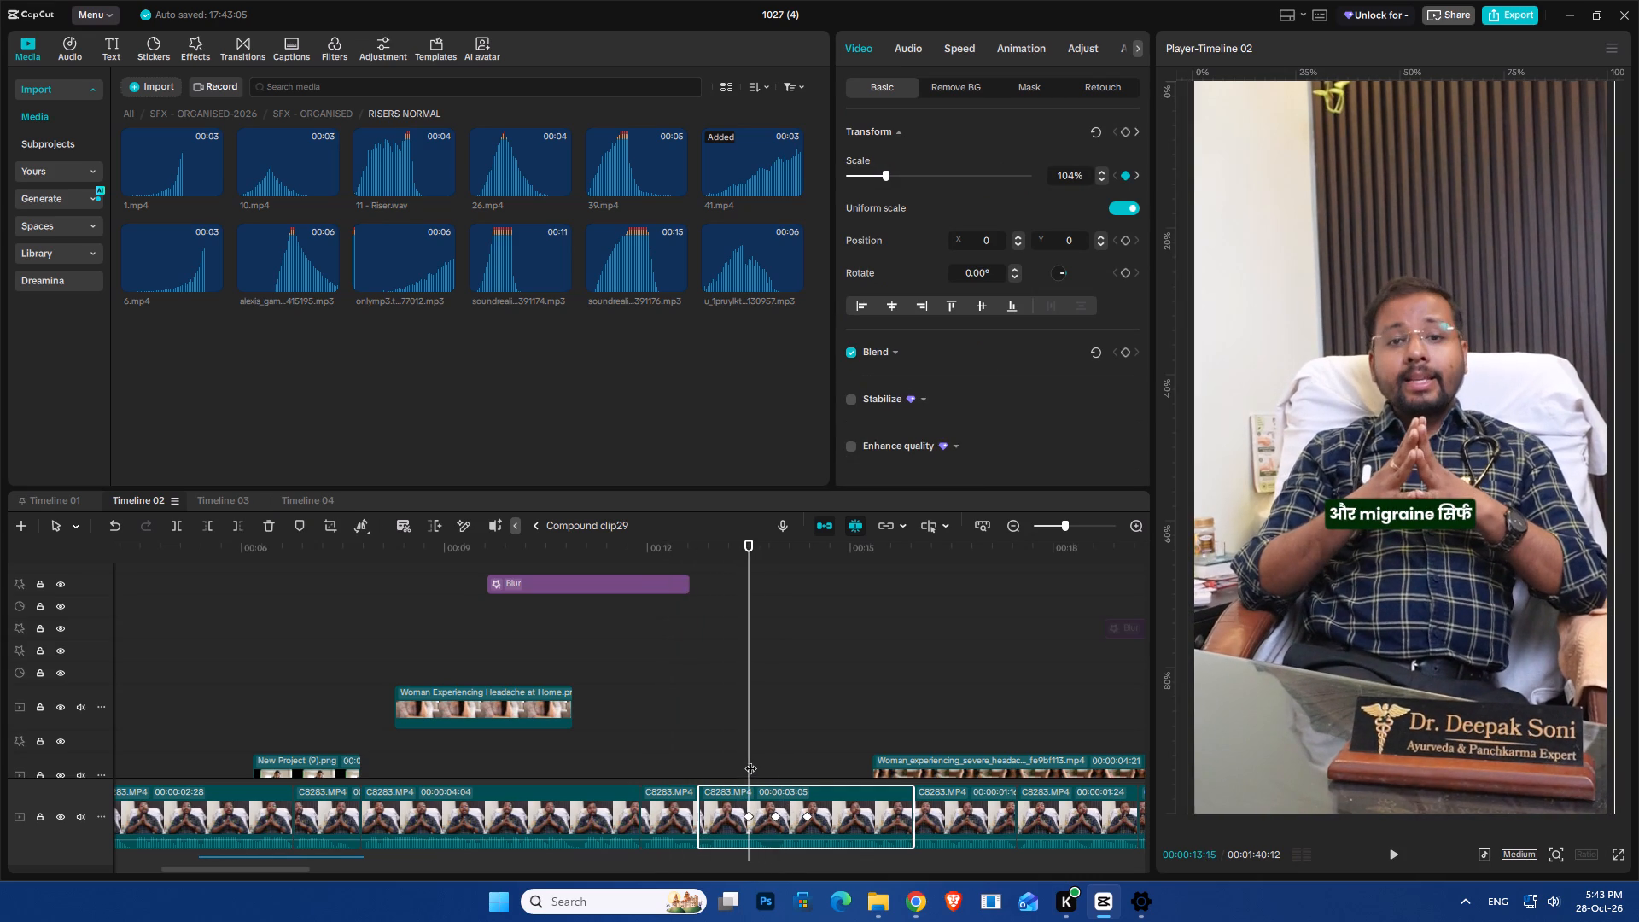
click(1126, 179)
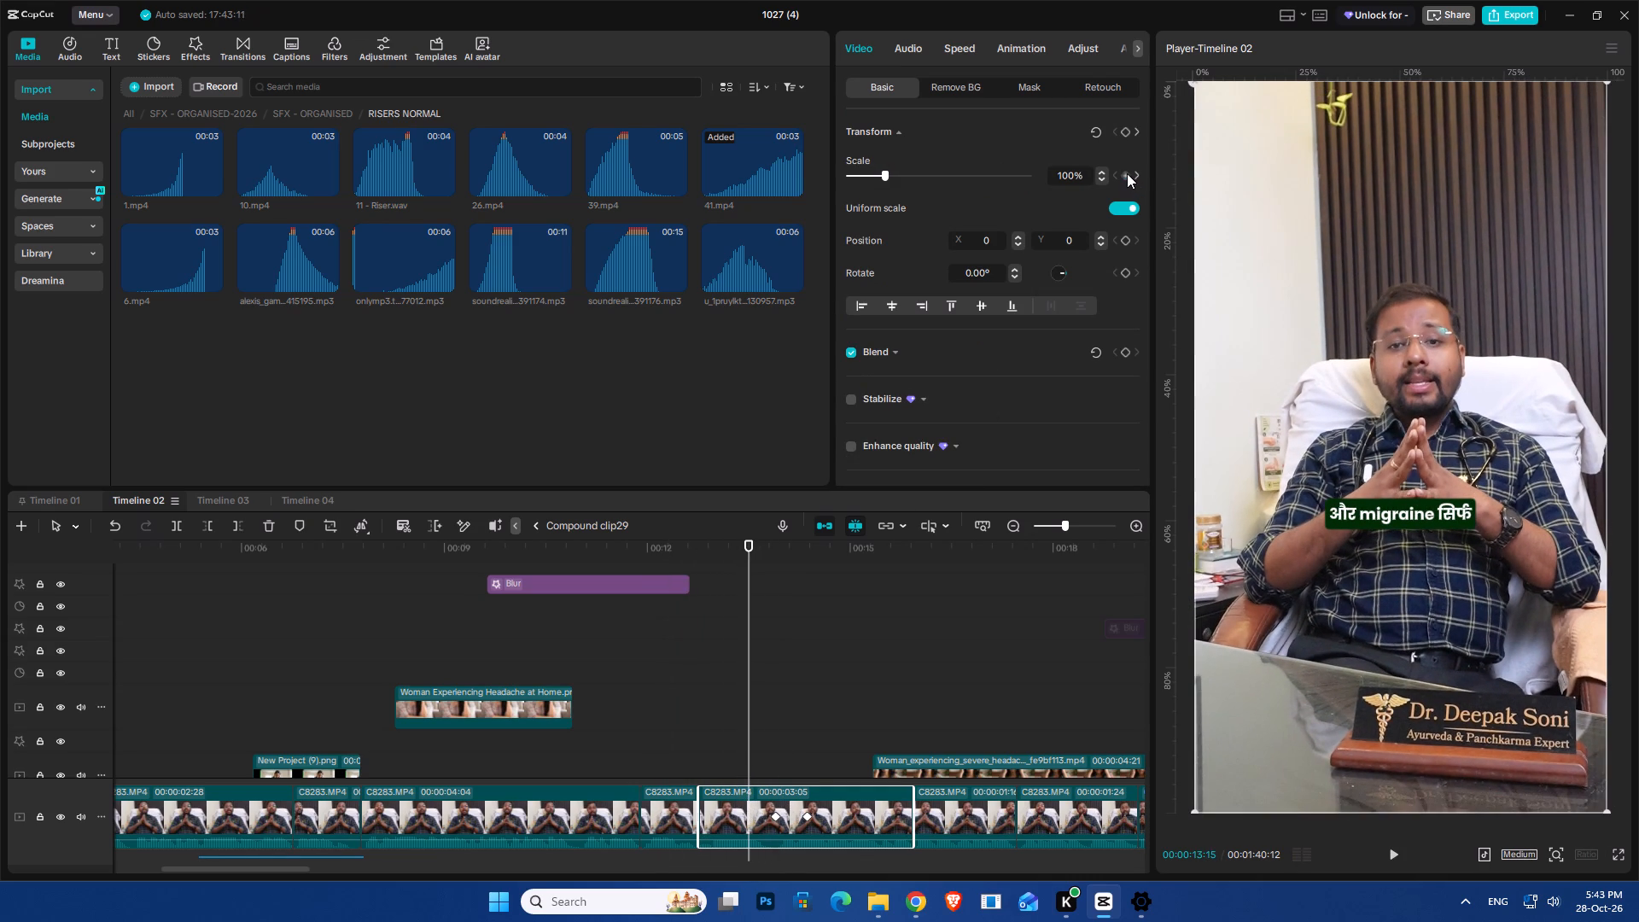
Set the 00:00:03:05 clip's scale keyframe at 00:00:13:27 to 104% and play back that part.
click(1136, 176)
click(1068, 177)
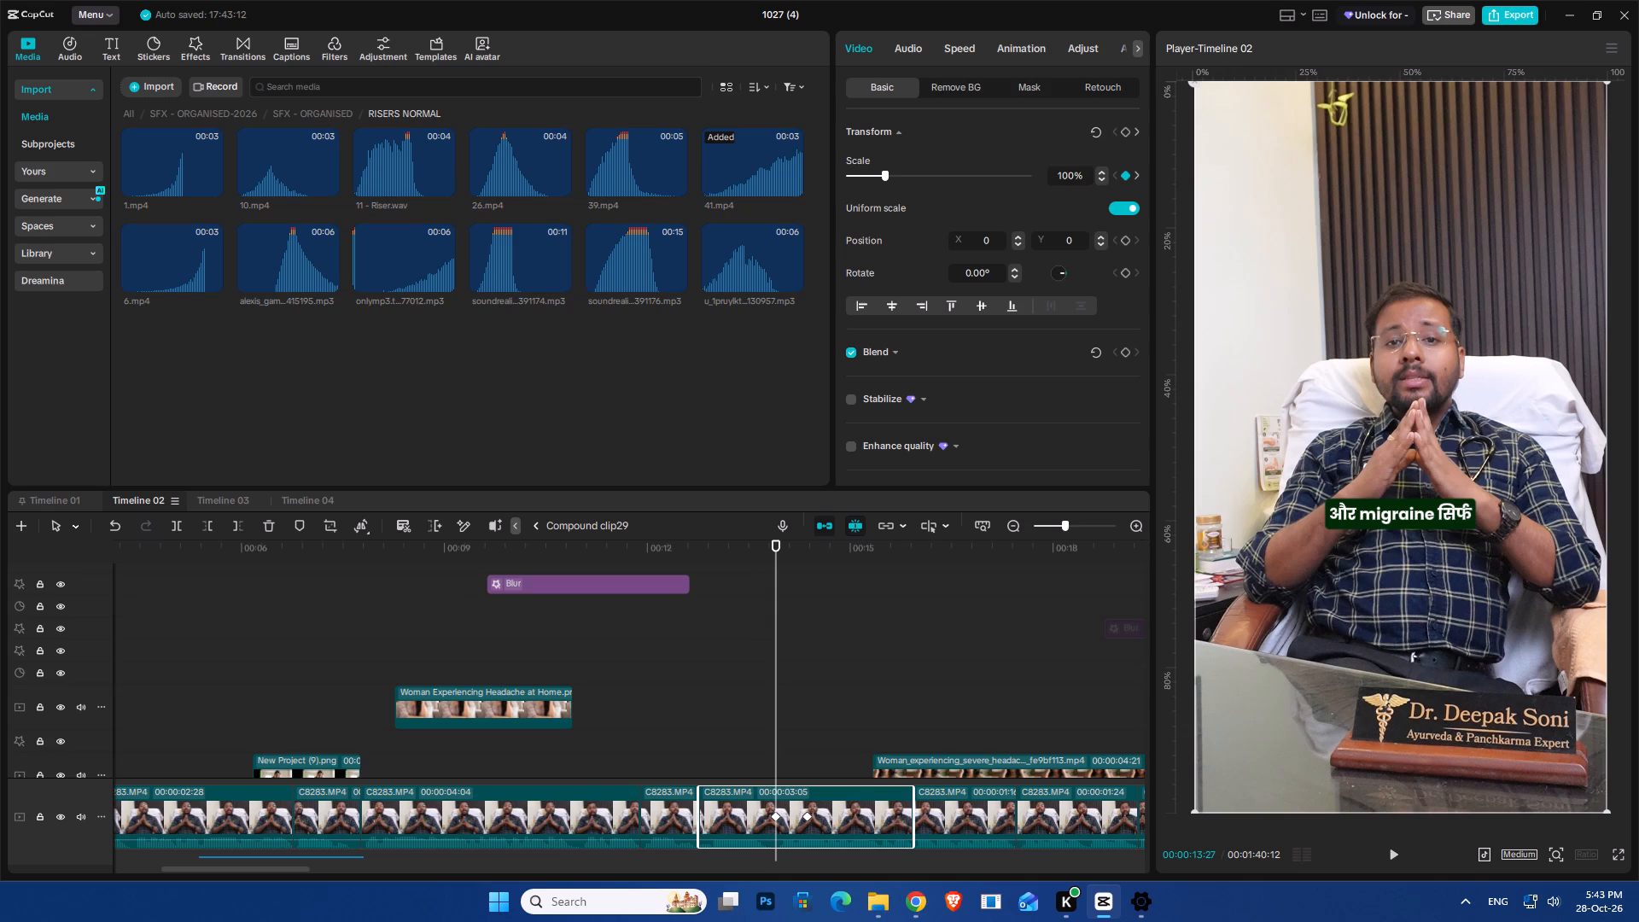
key(ctrl+a)
text(107)
key(BackSpace)
key(4)
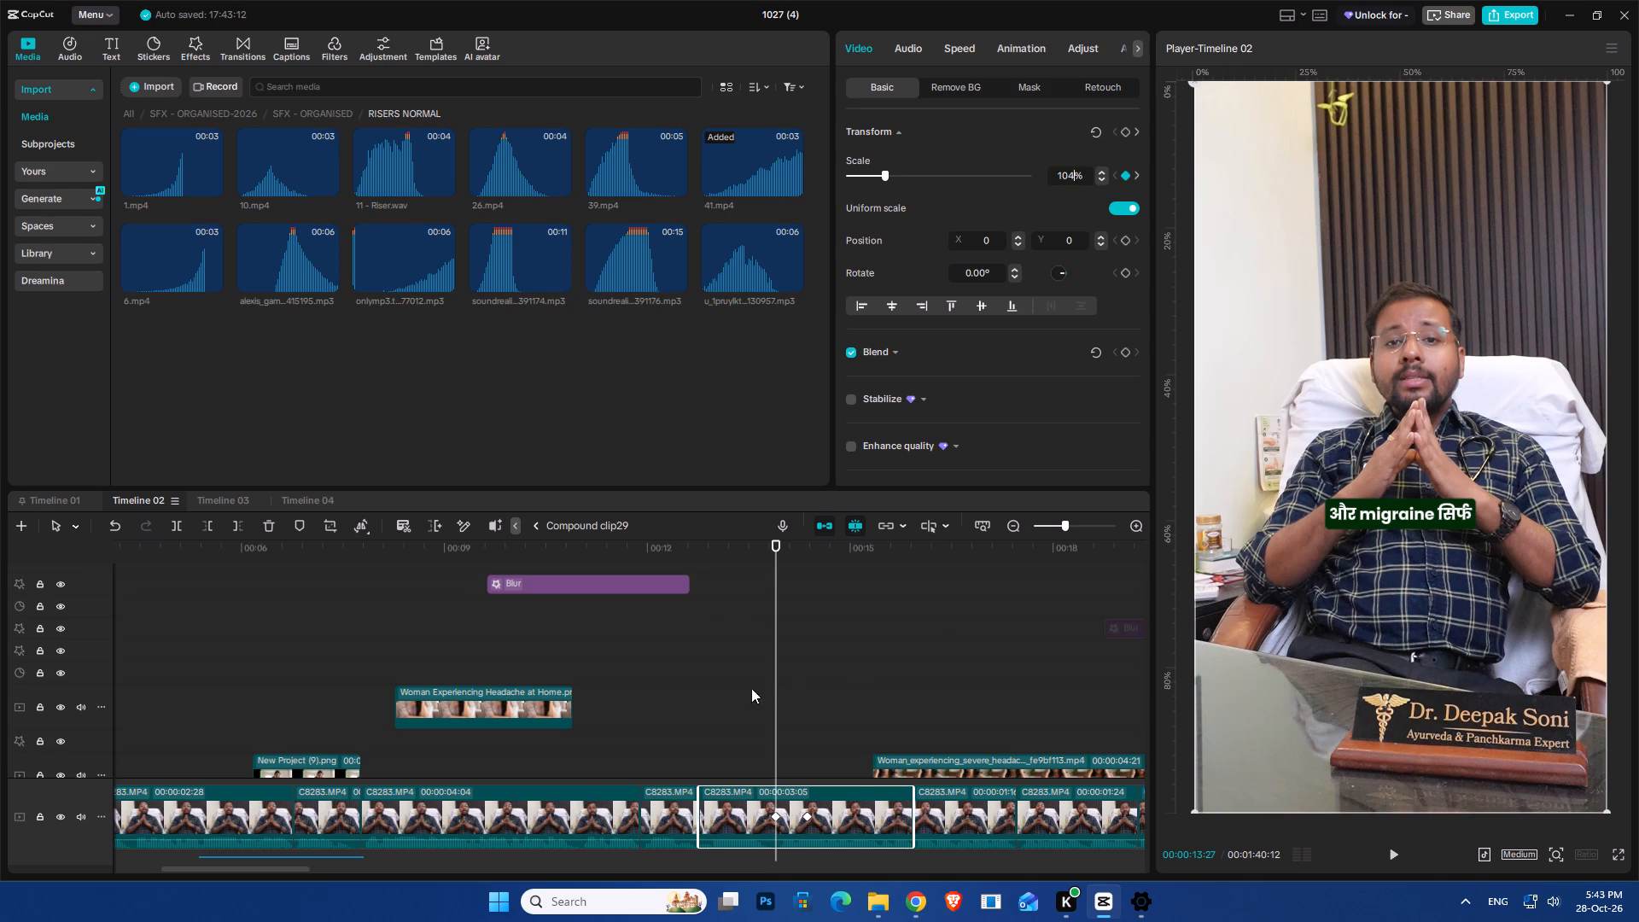
click(741, 695)
click(721, 677)
key(space)
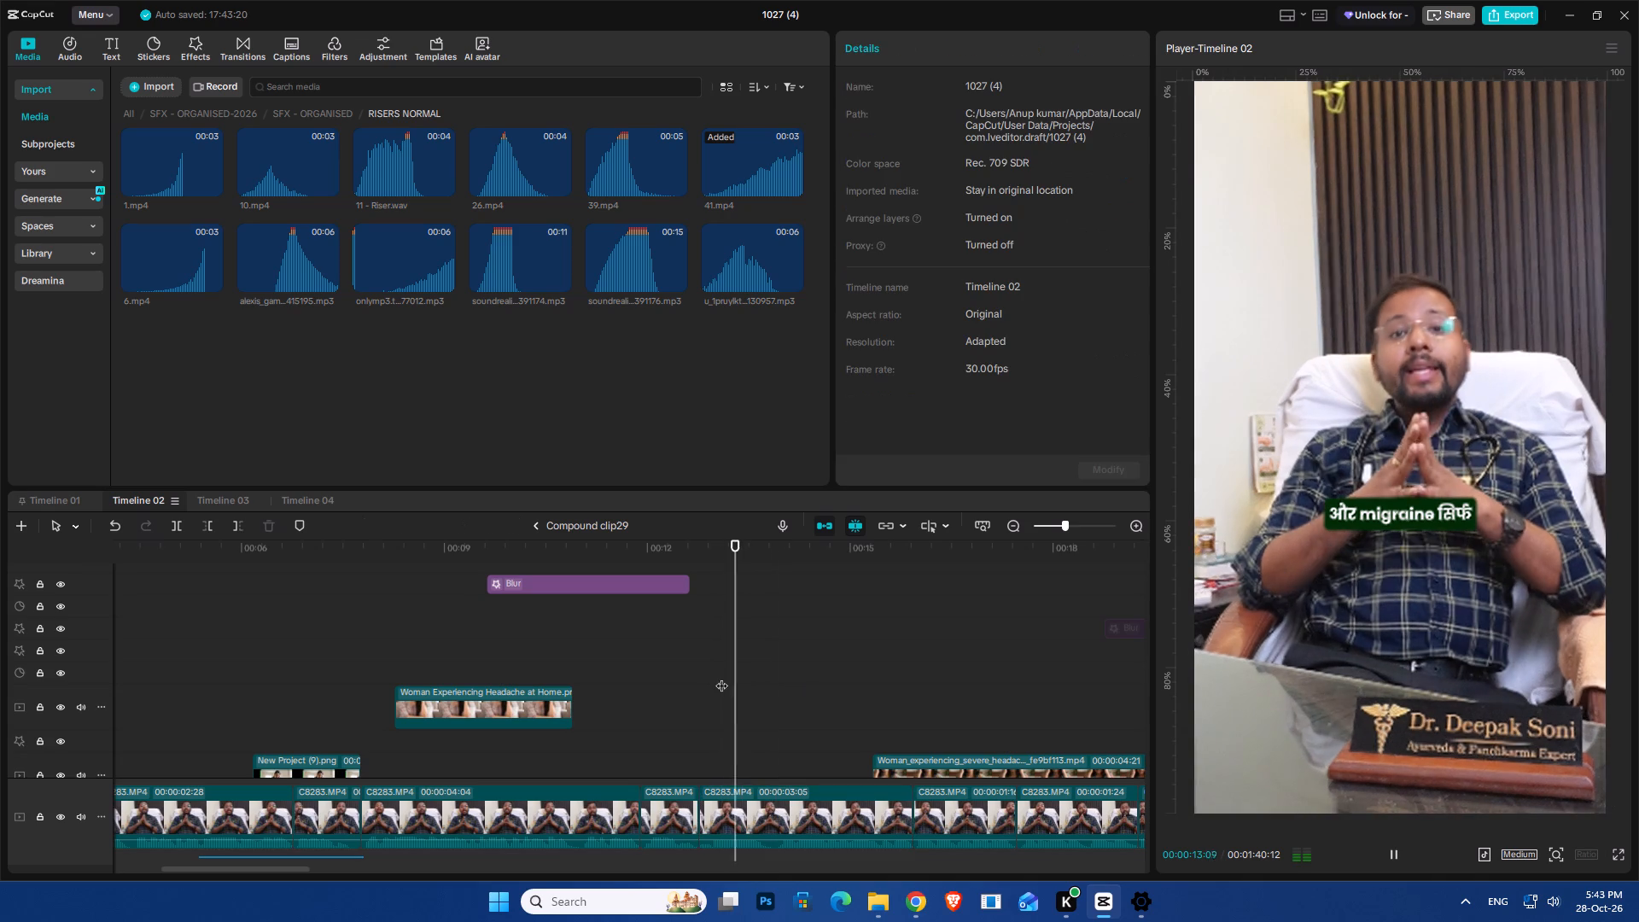
key(space)
Increase the scale slightly at the 00:00:03:05 clip's keyframe at 00:00:14:11.
click(799, 796)
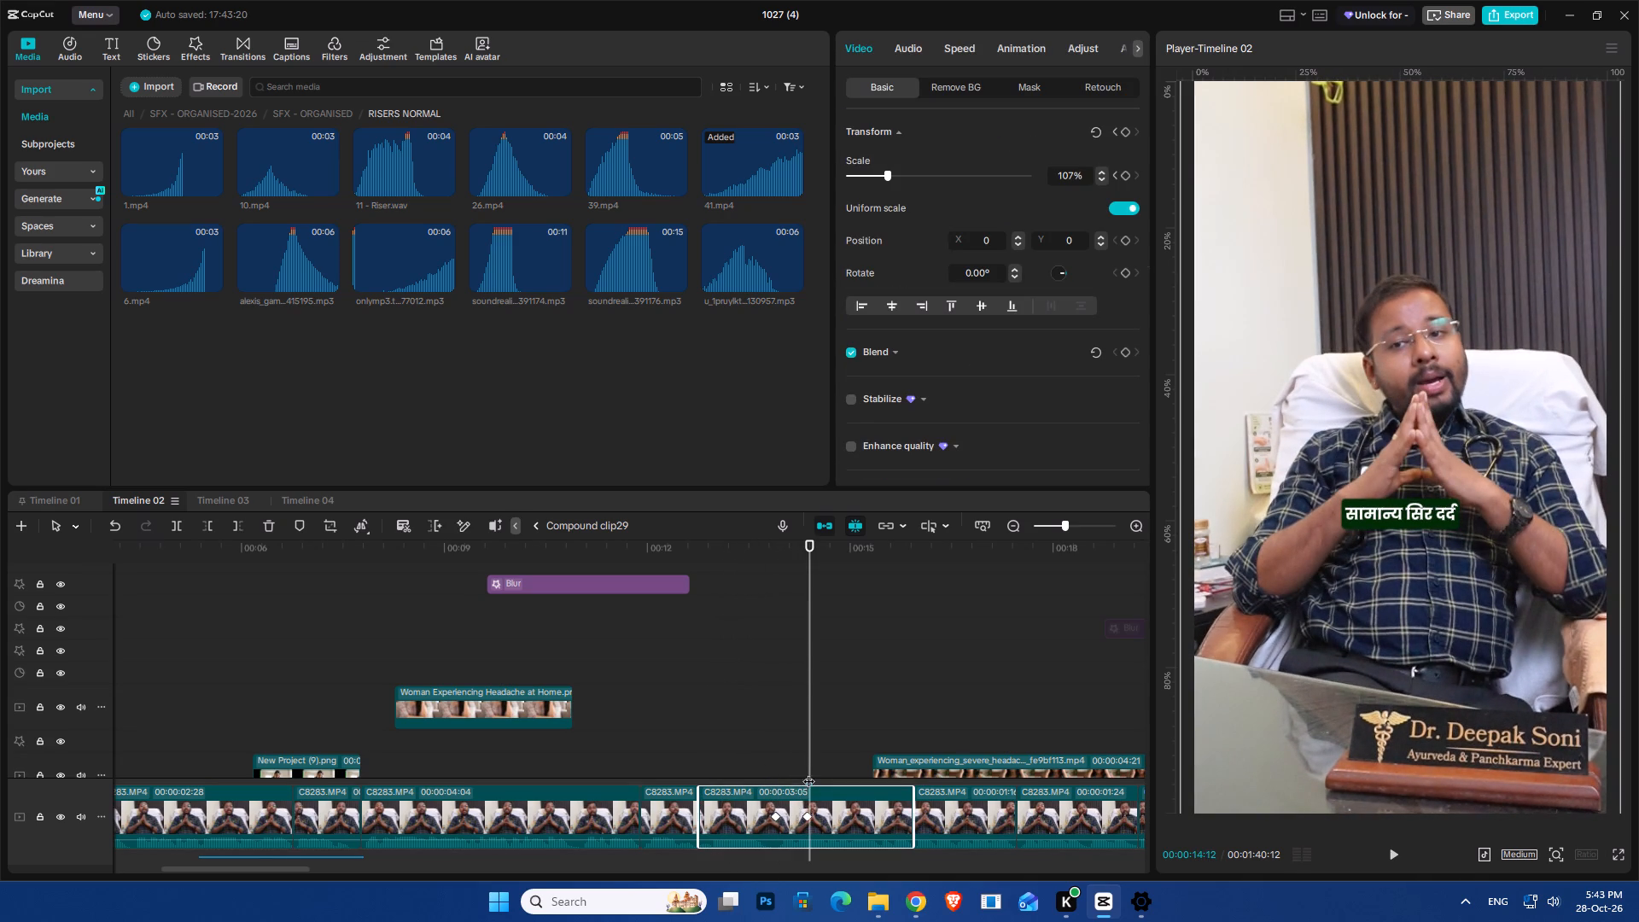
drag(808, 763, 806, 776)
click(809, 813)
click(1069, 176)
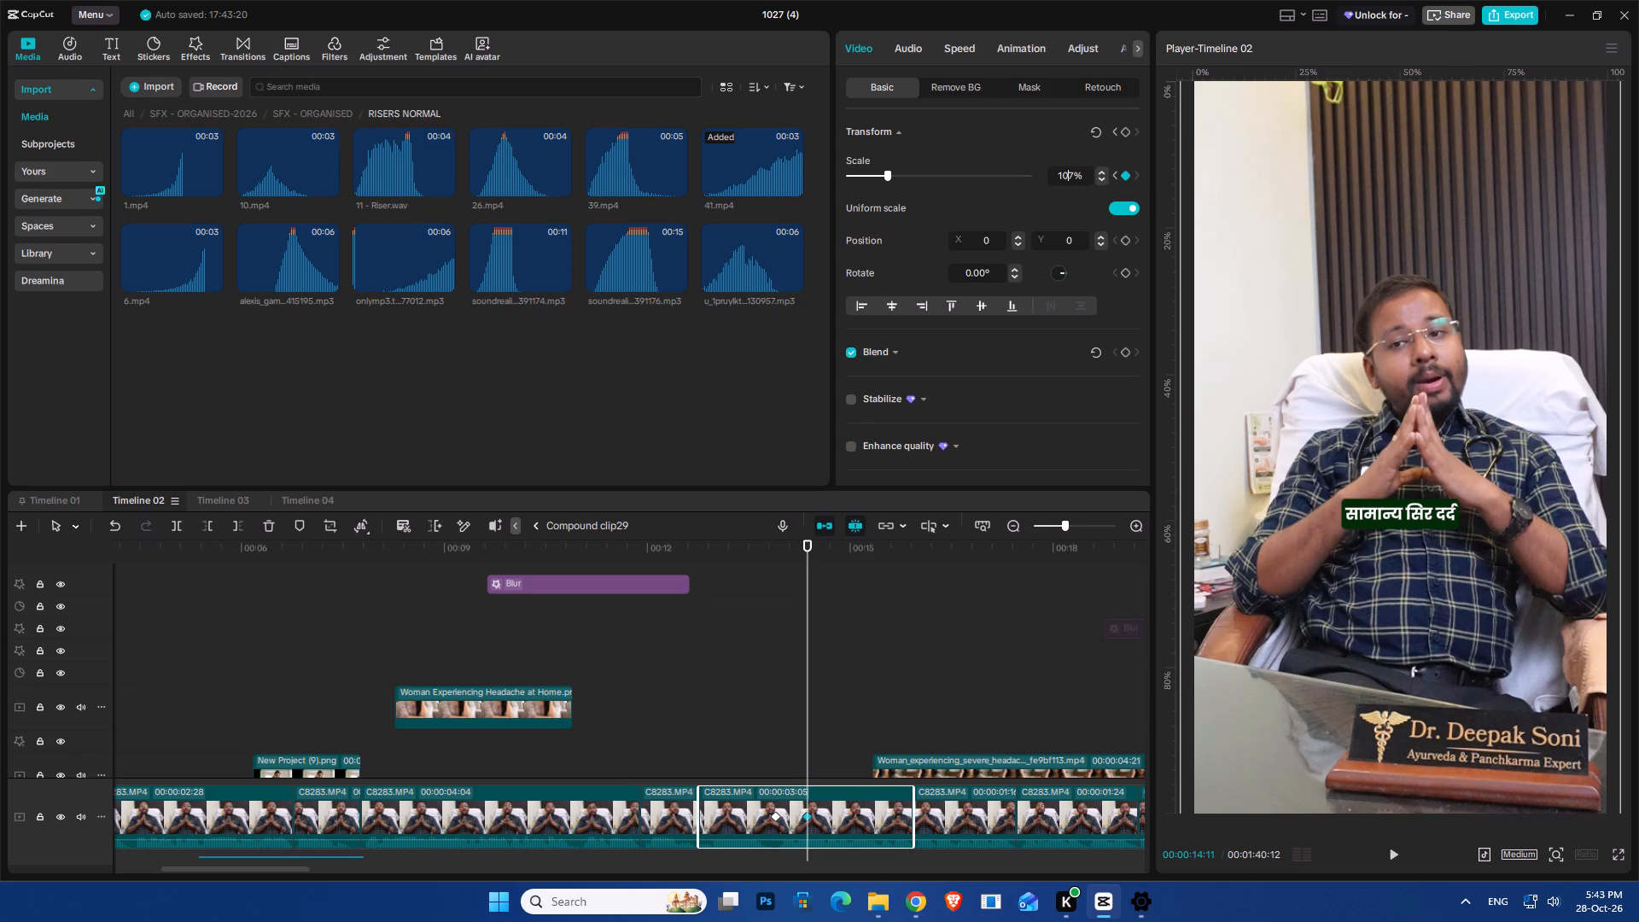
scroll(1072, 175, up, 4)
Play back from about 14 s to 20 s to check the zoom and the Woman_experiencing_severe_headache overlay with its sound.
click(839, 756)
click(826, 712)
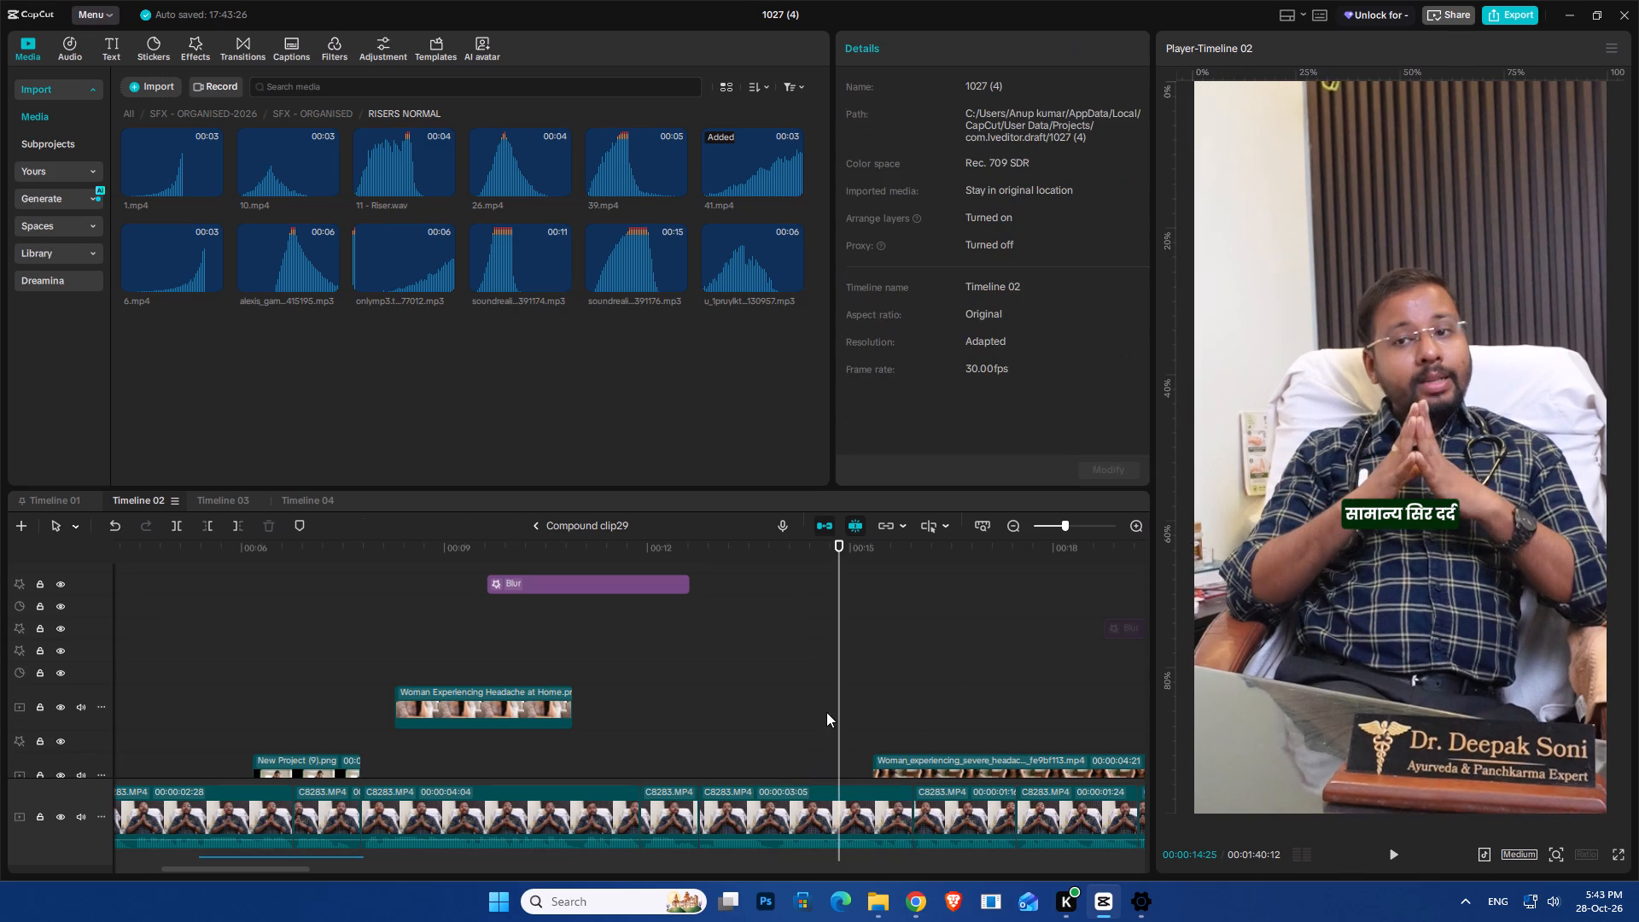
key(space)
key(space)
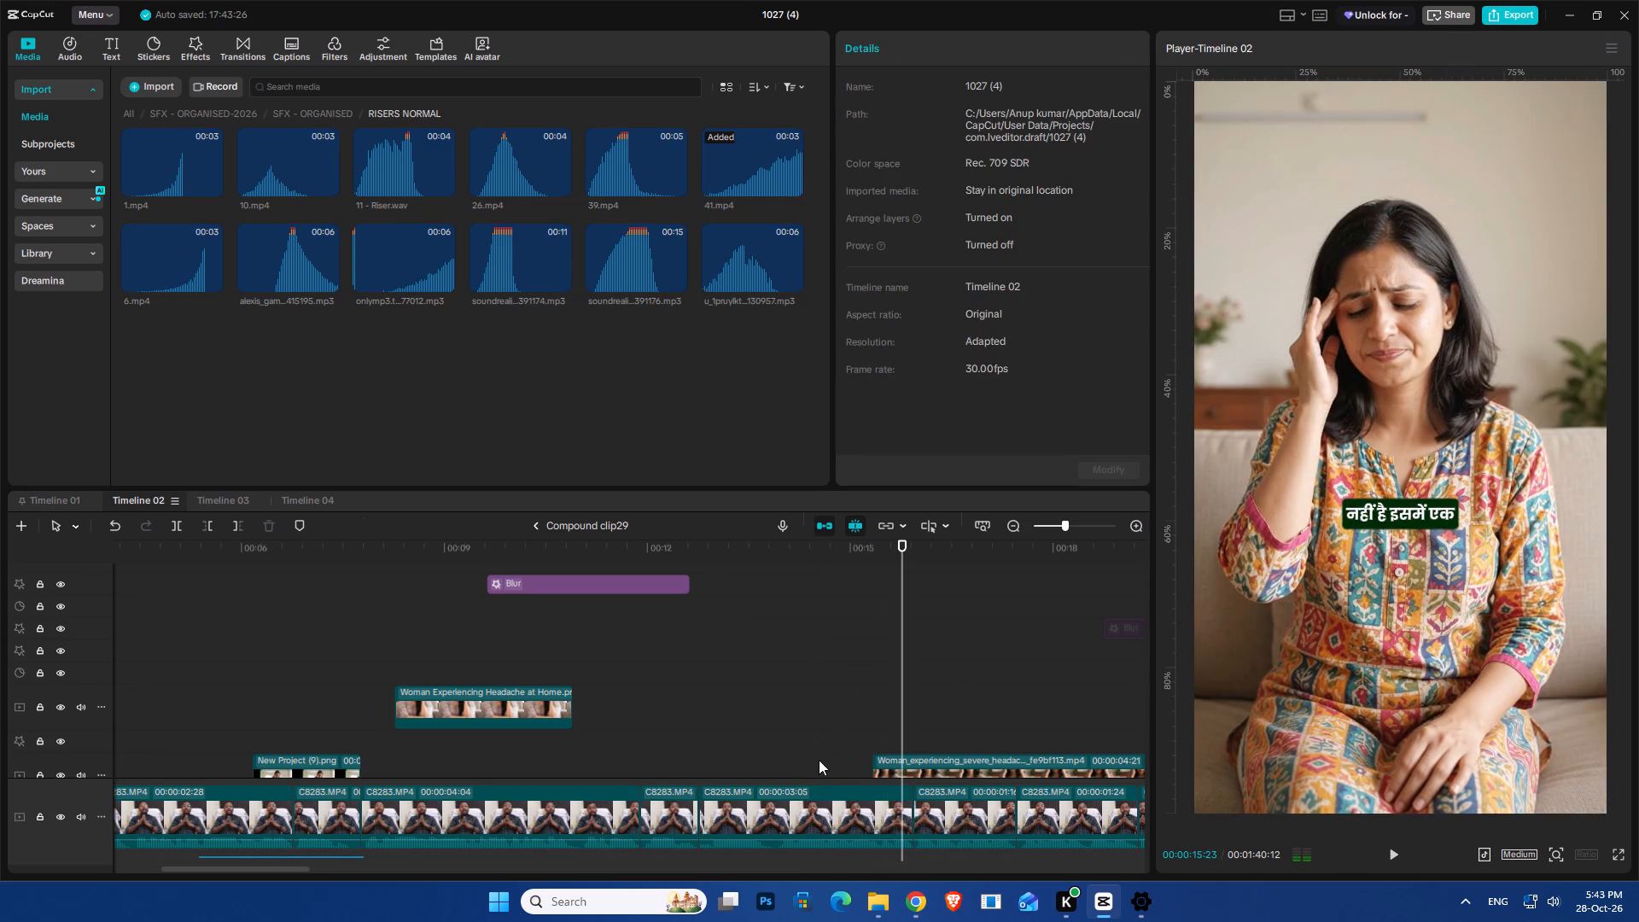
click(774, 734)
key(space)
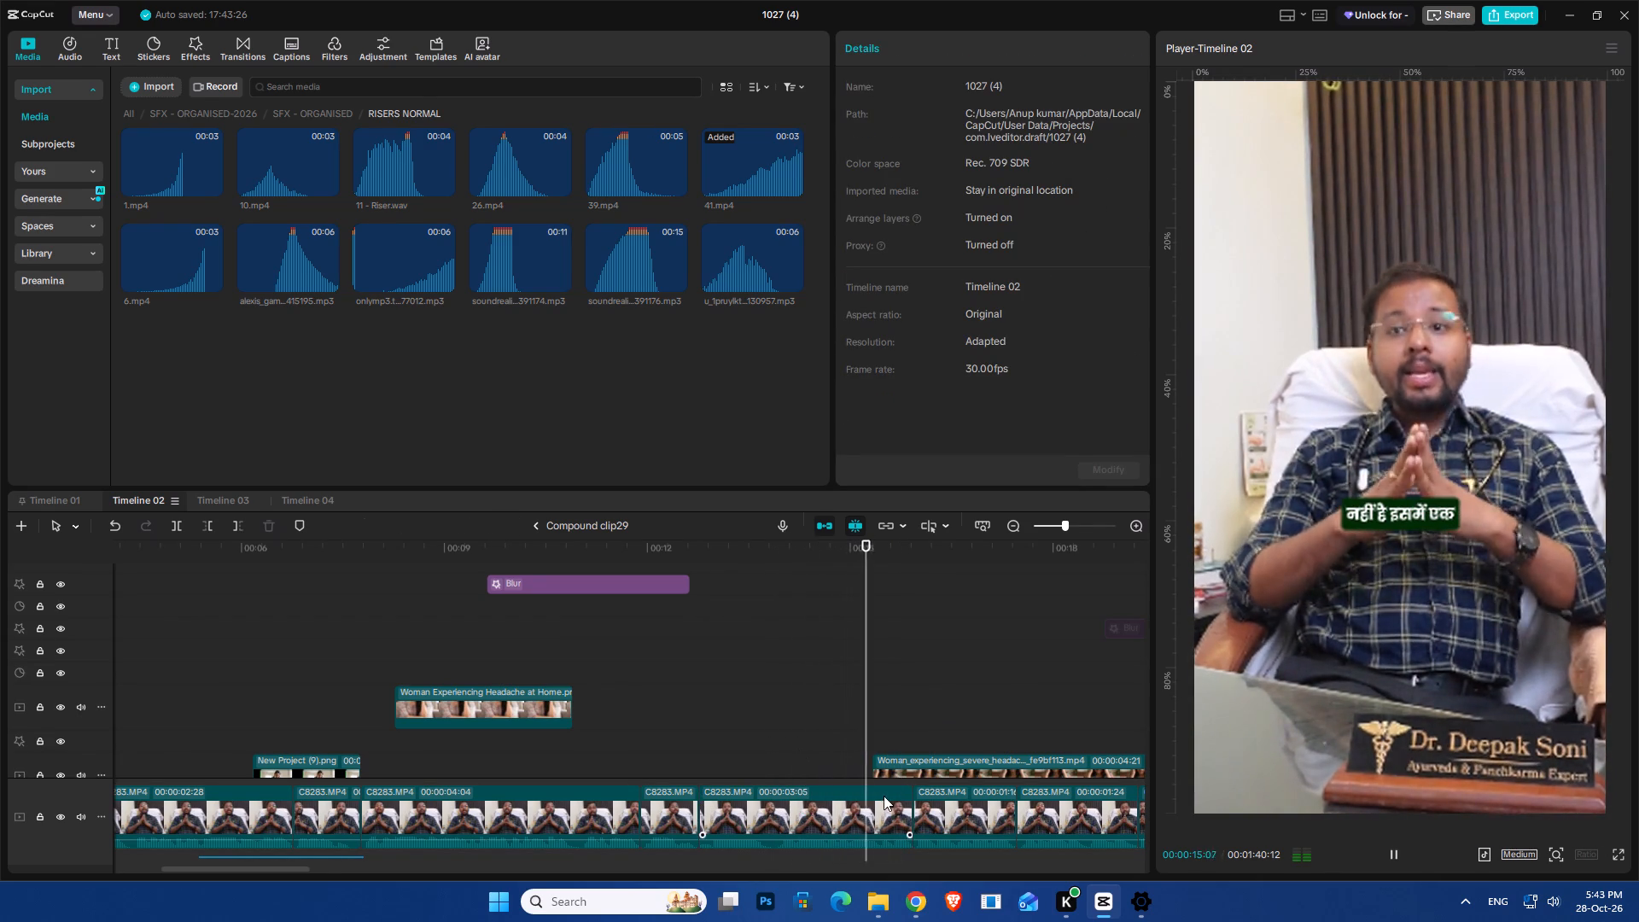
ctrl+scroll(884, 797, down, 8)
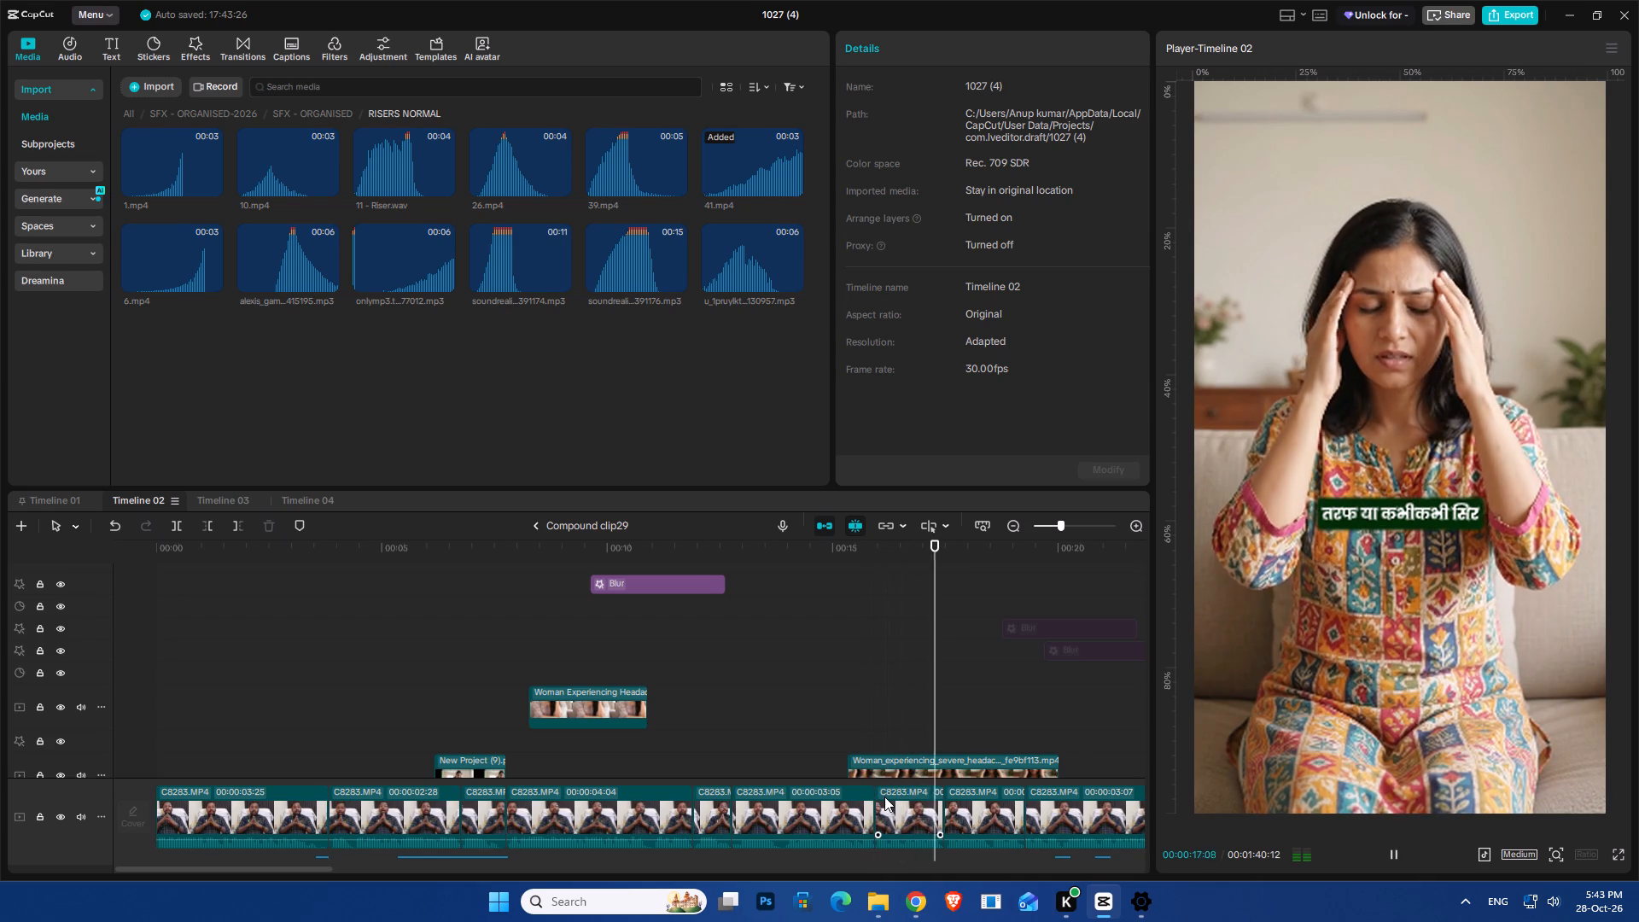
scroll(884, 797, down, 18)
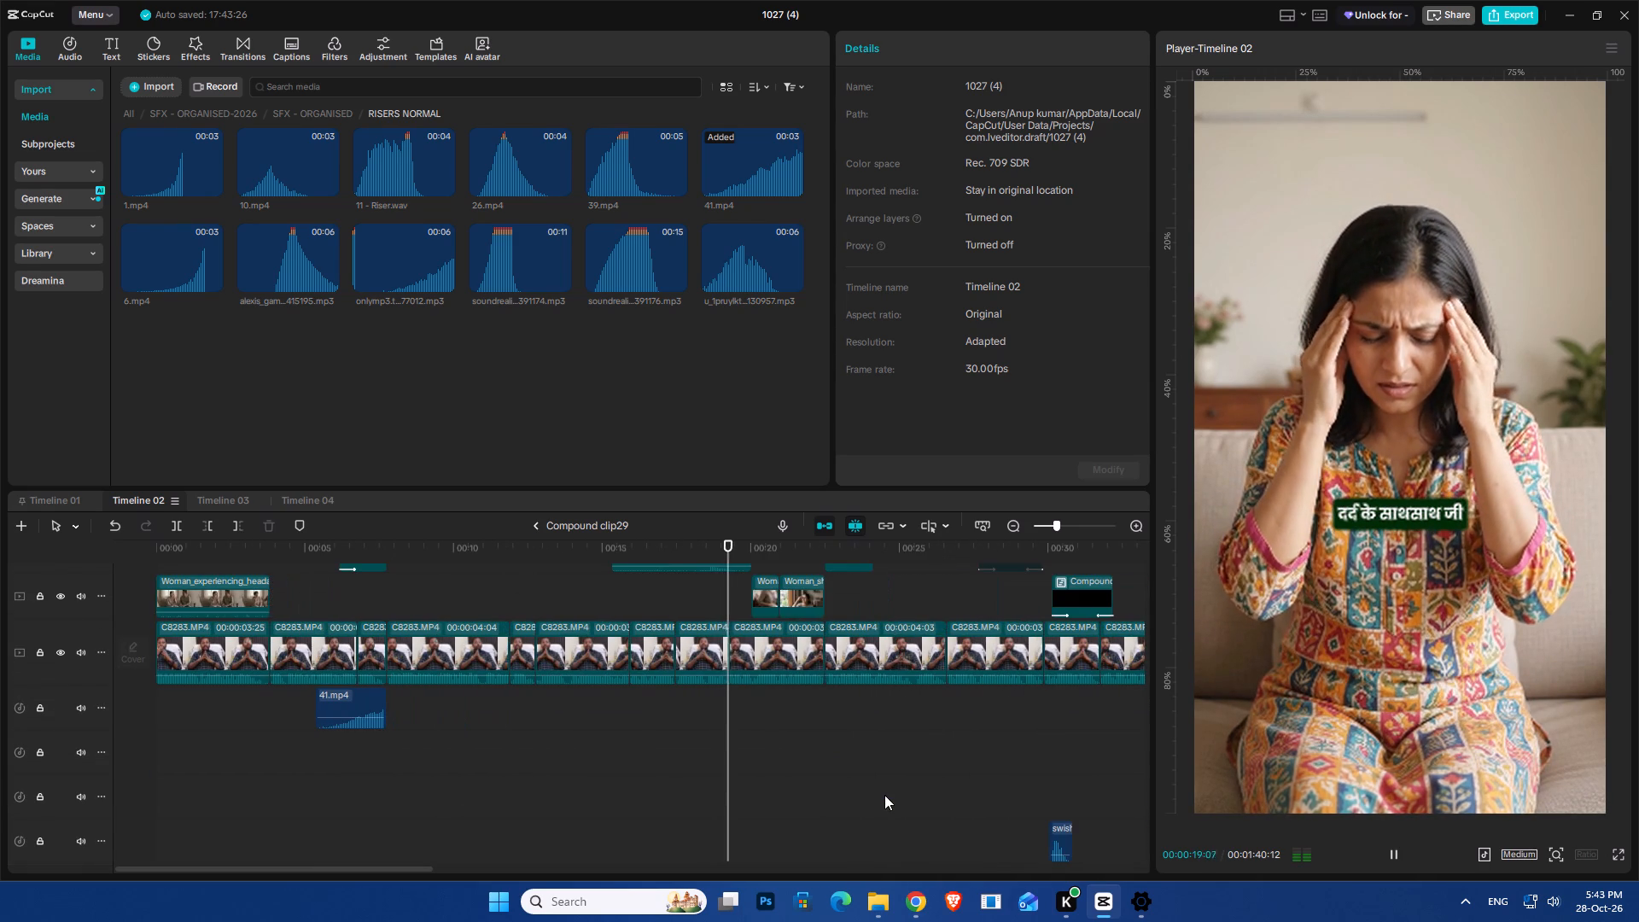
key(space)
Lower the volume of the Woman_experiencing_severe_headache overlay clip to -10.9 dB.
scroll(819, 743, up, 5)
click(711, 657)
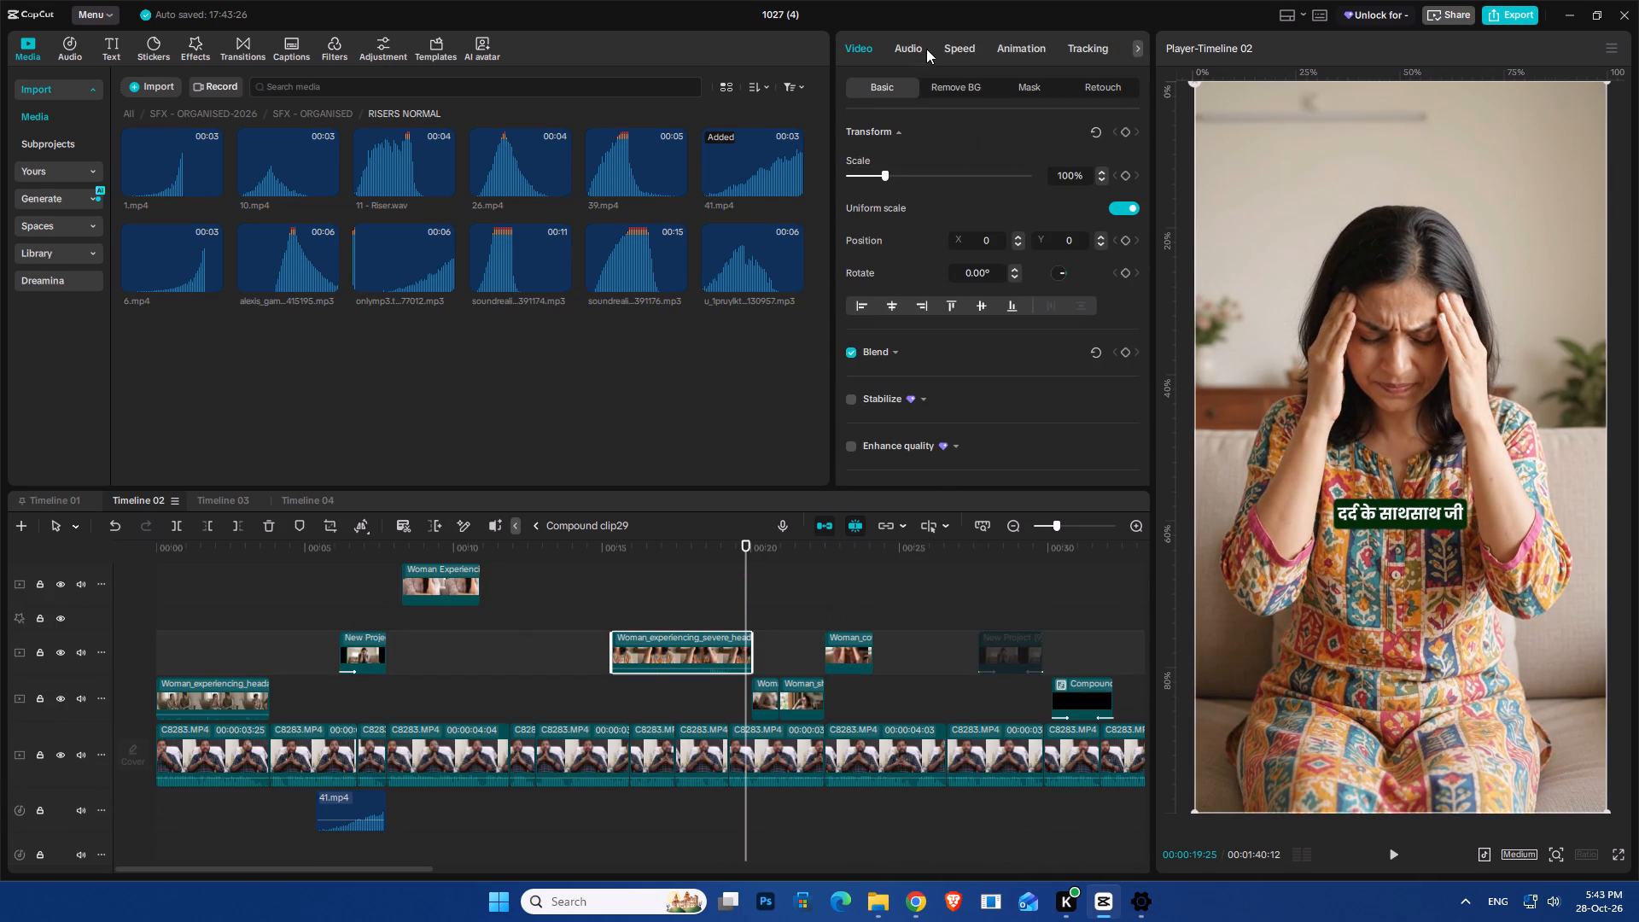
click(920, 45)
drag(962, 172, 956, 195)
Play back from about 20 s to 29 s to check the overlay clips and captions.
key(space)
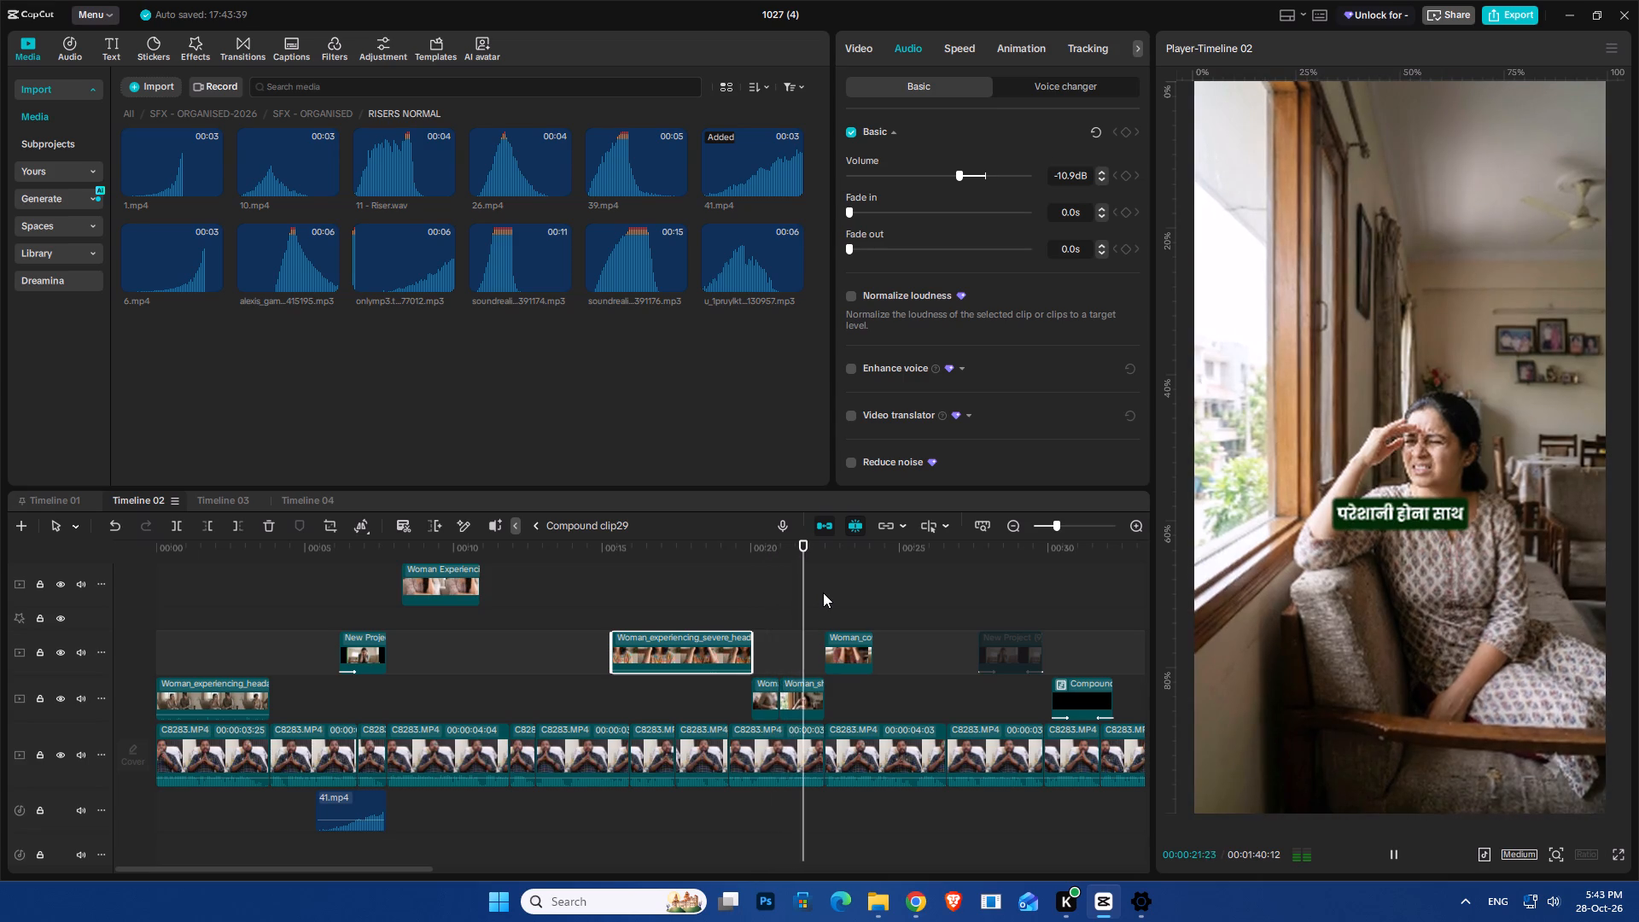
ctrl+scroll(849, 639, down, 3)
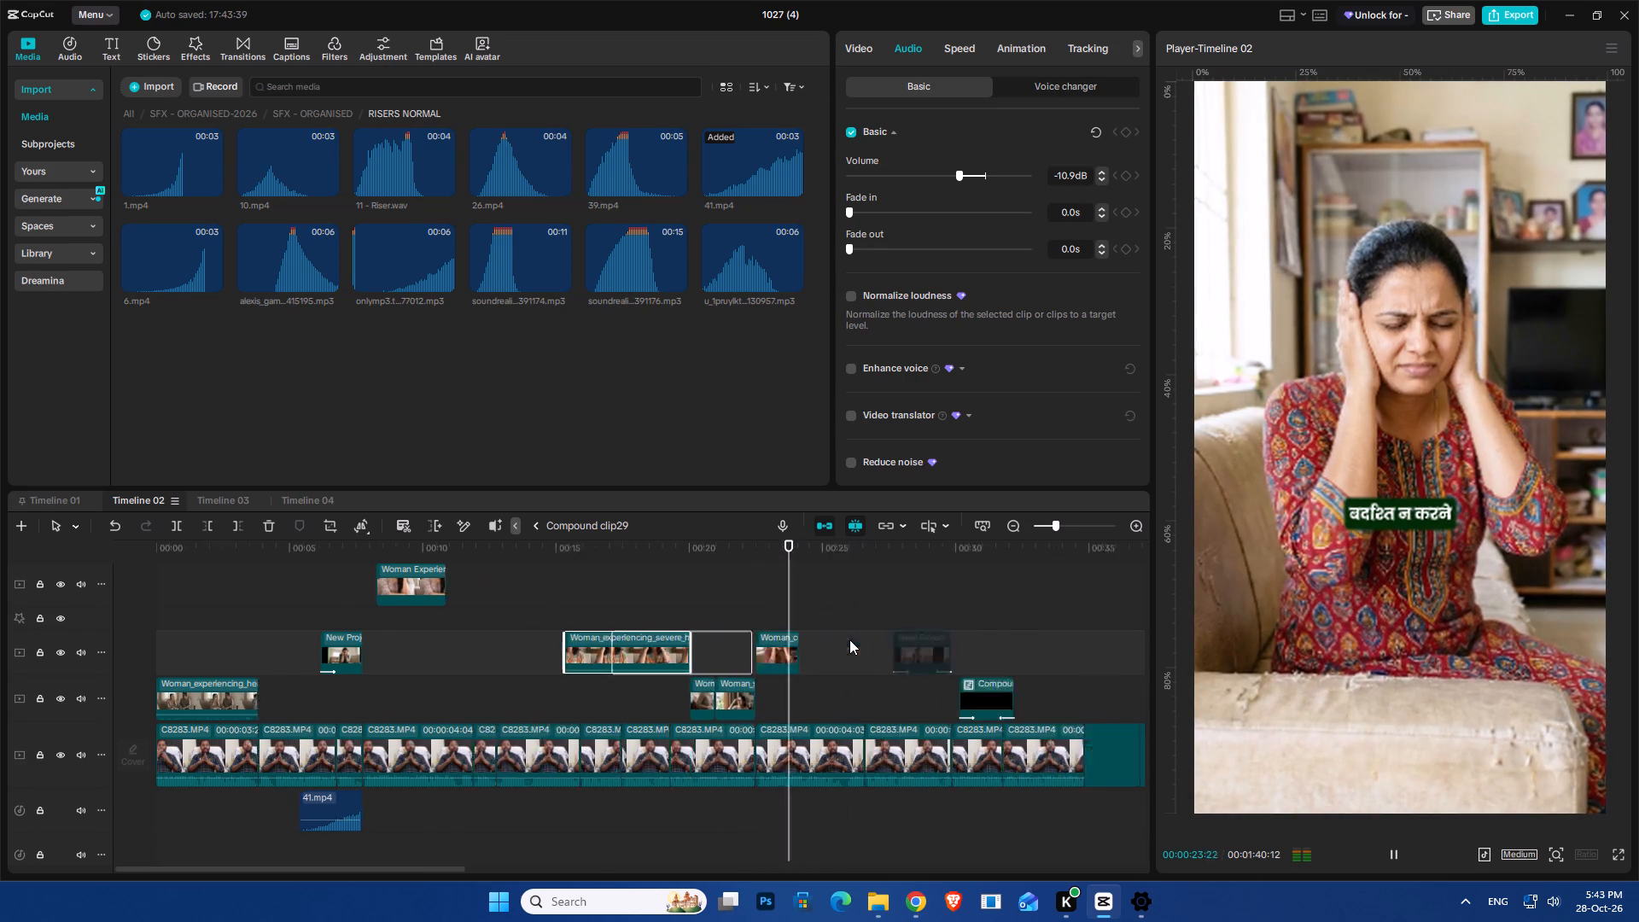
ctrl+scroll(849, 639, down, 6)
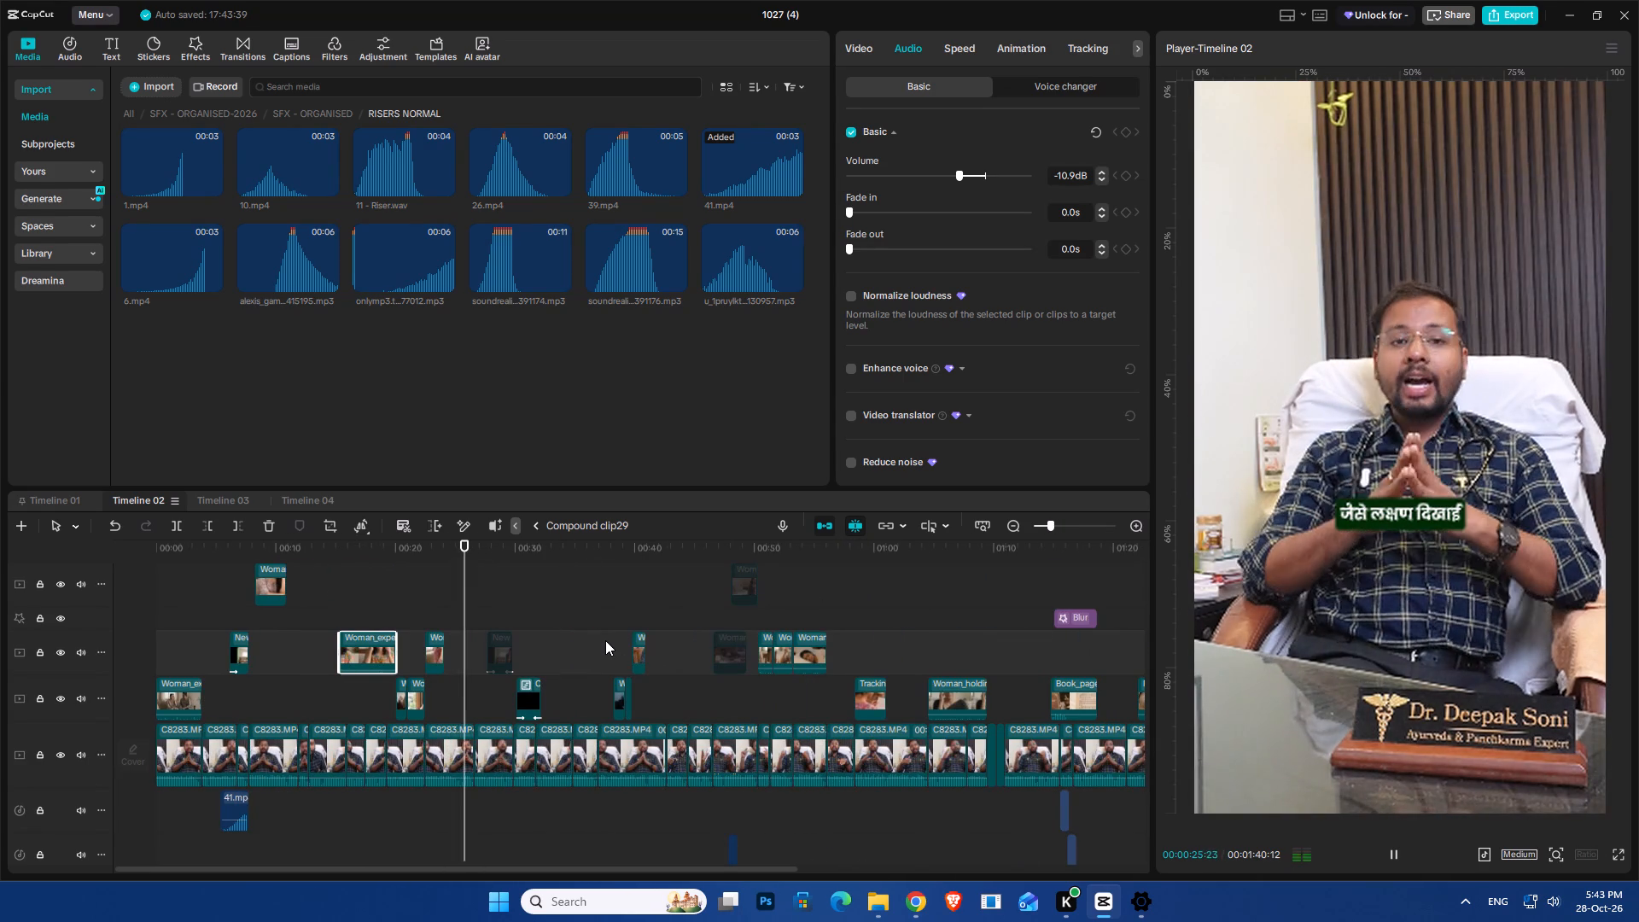
ctrl+scroll(605, 640, up, 6)
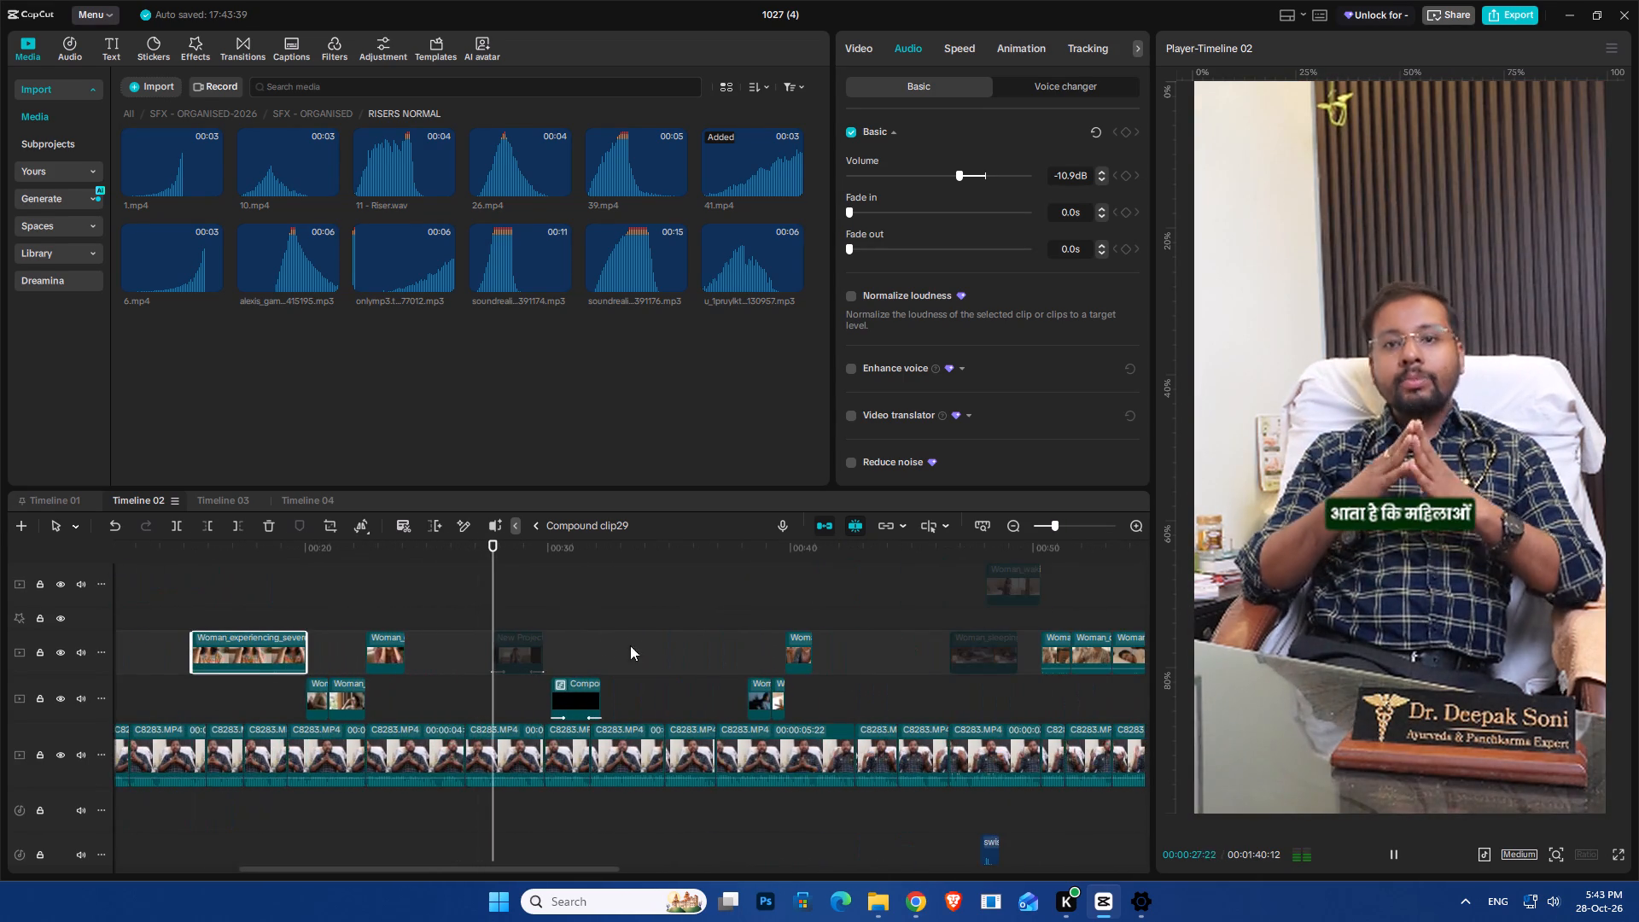
ctrl+scroll(677, 642, down, 5)
scroll(623, 640, down, 6)
key(space)
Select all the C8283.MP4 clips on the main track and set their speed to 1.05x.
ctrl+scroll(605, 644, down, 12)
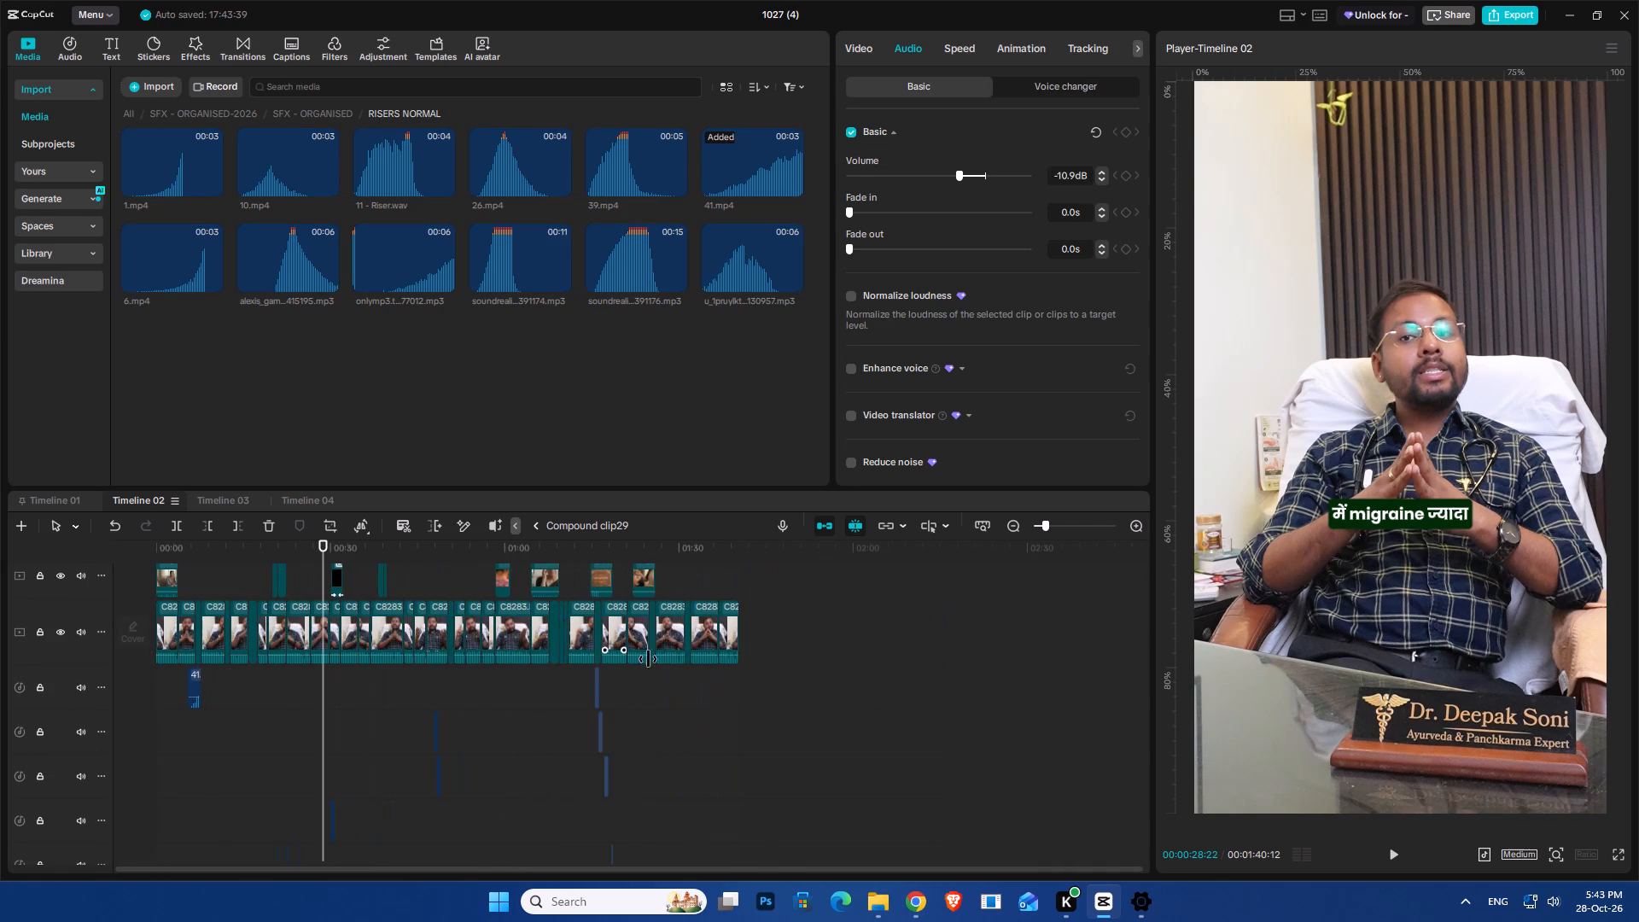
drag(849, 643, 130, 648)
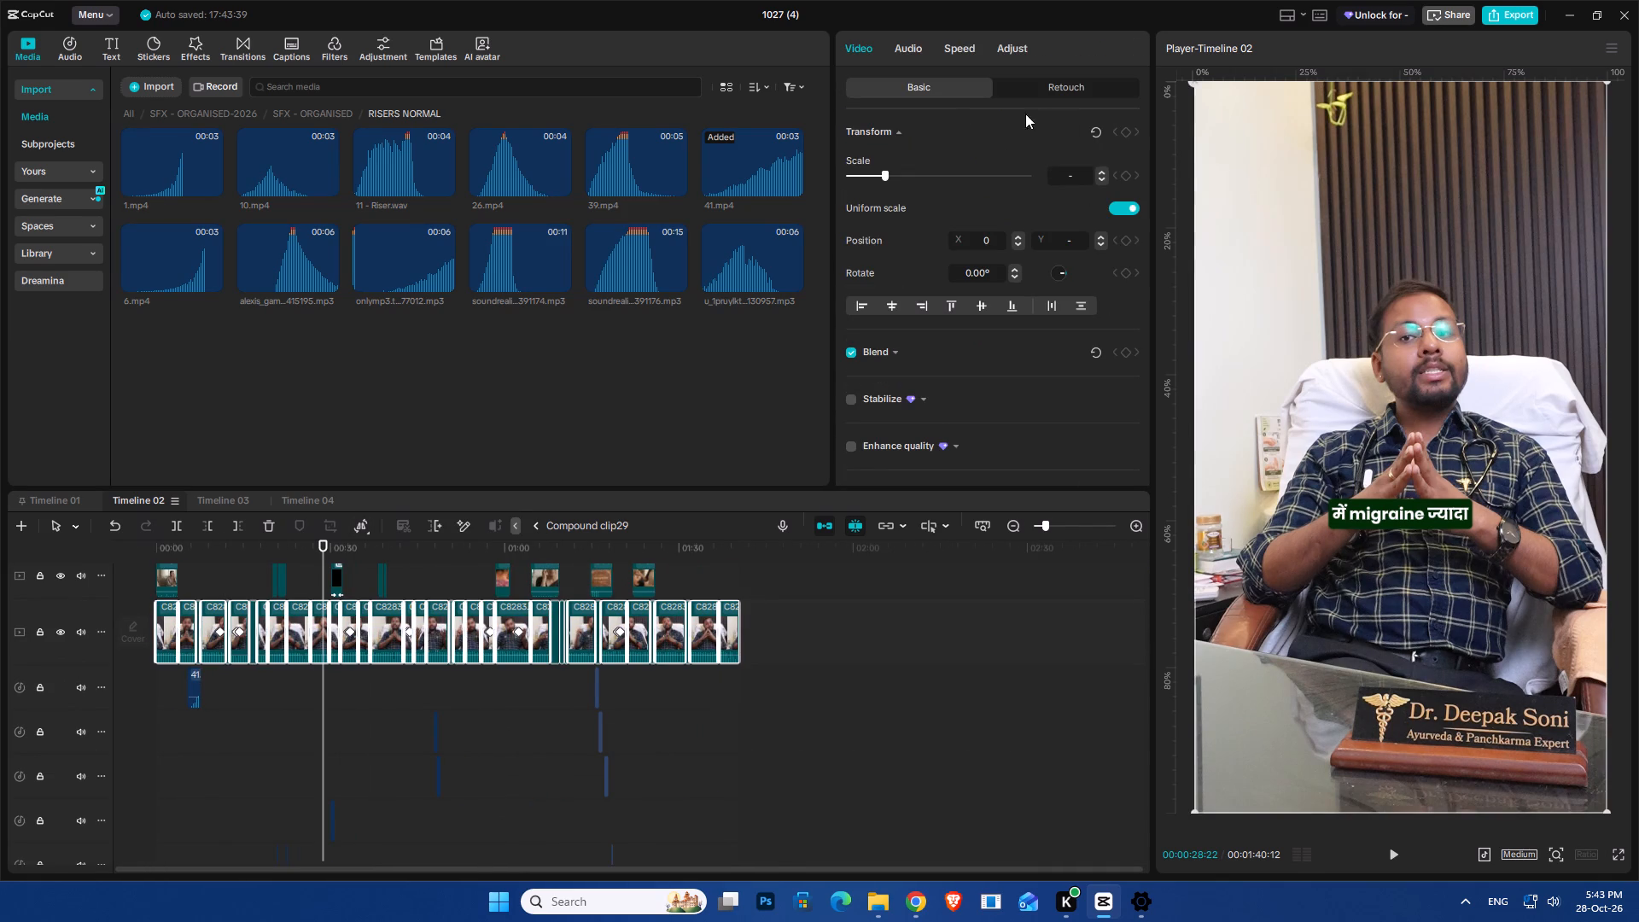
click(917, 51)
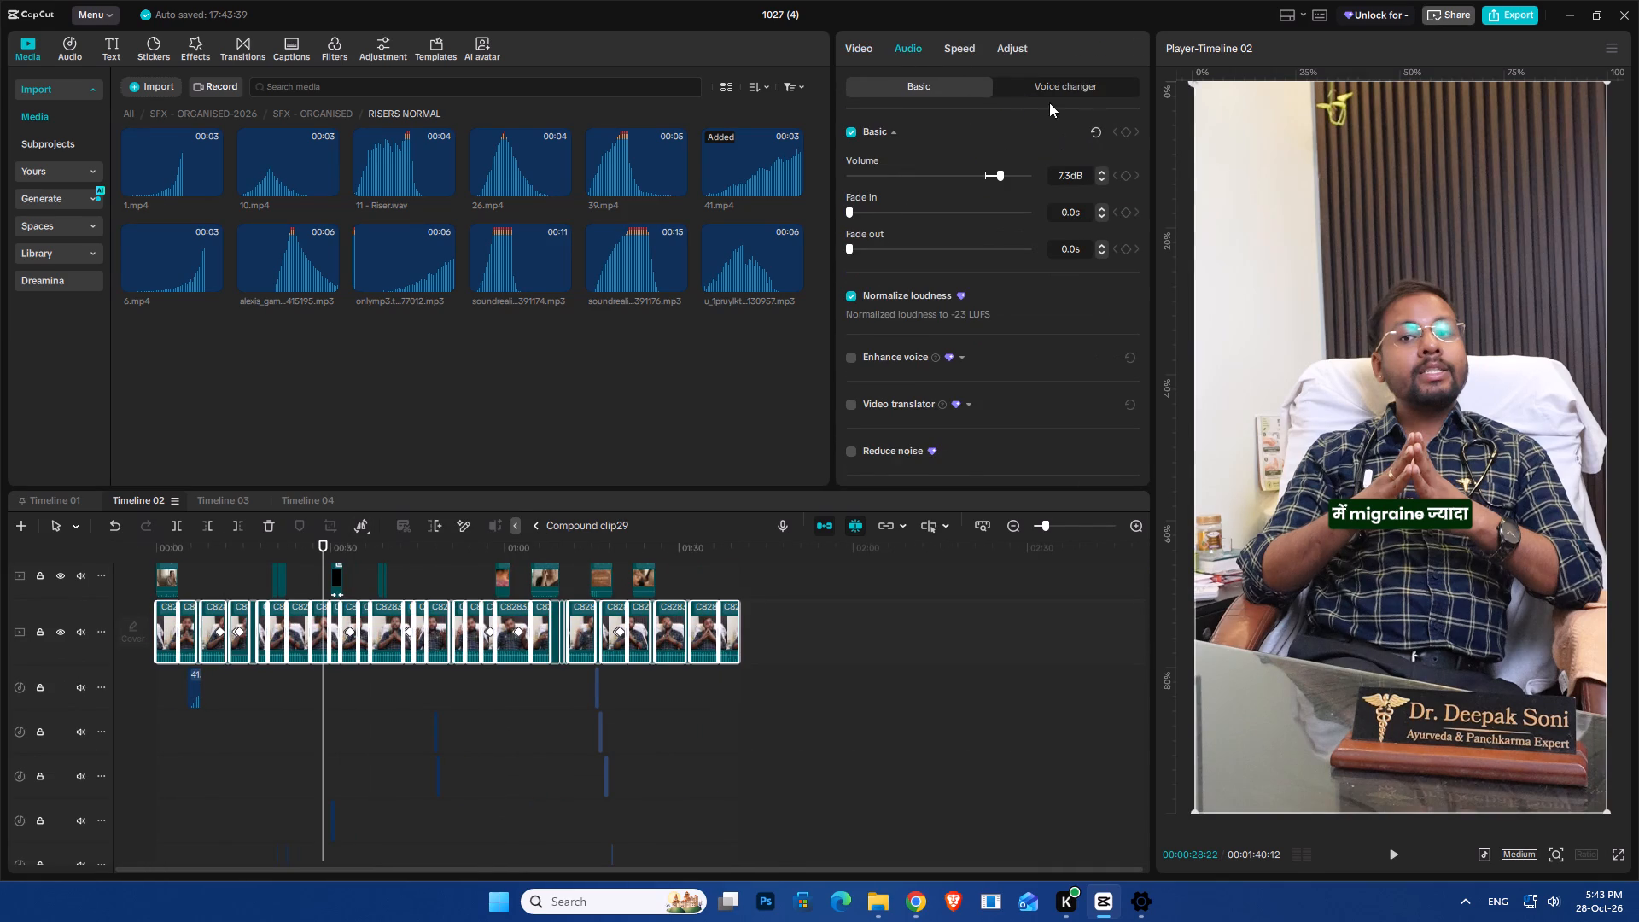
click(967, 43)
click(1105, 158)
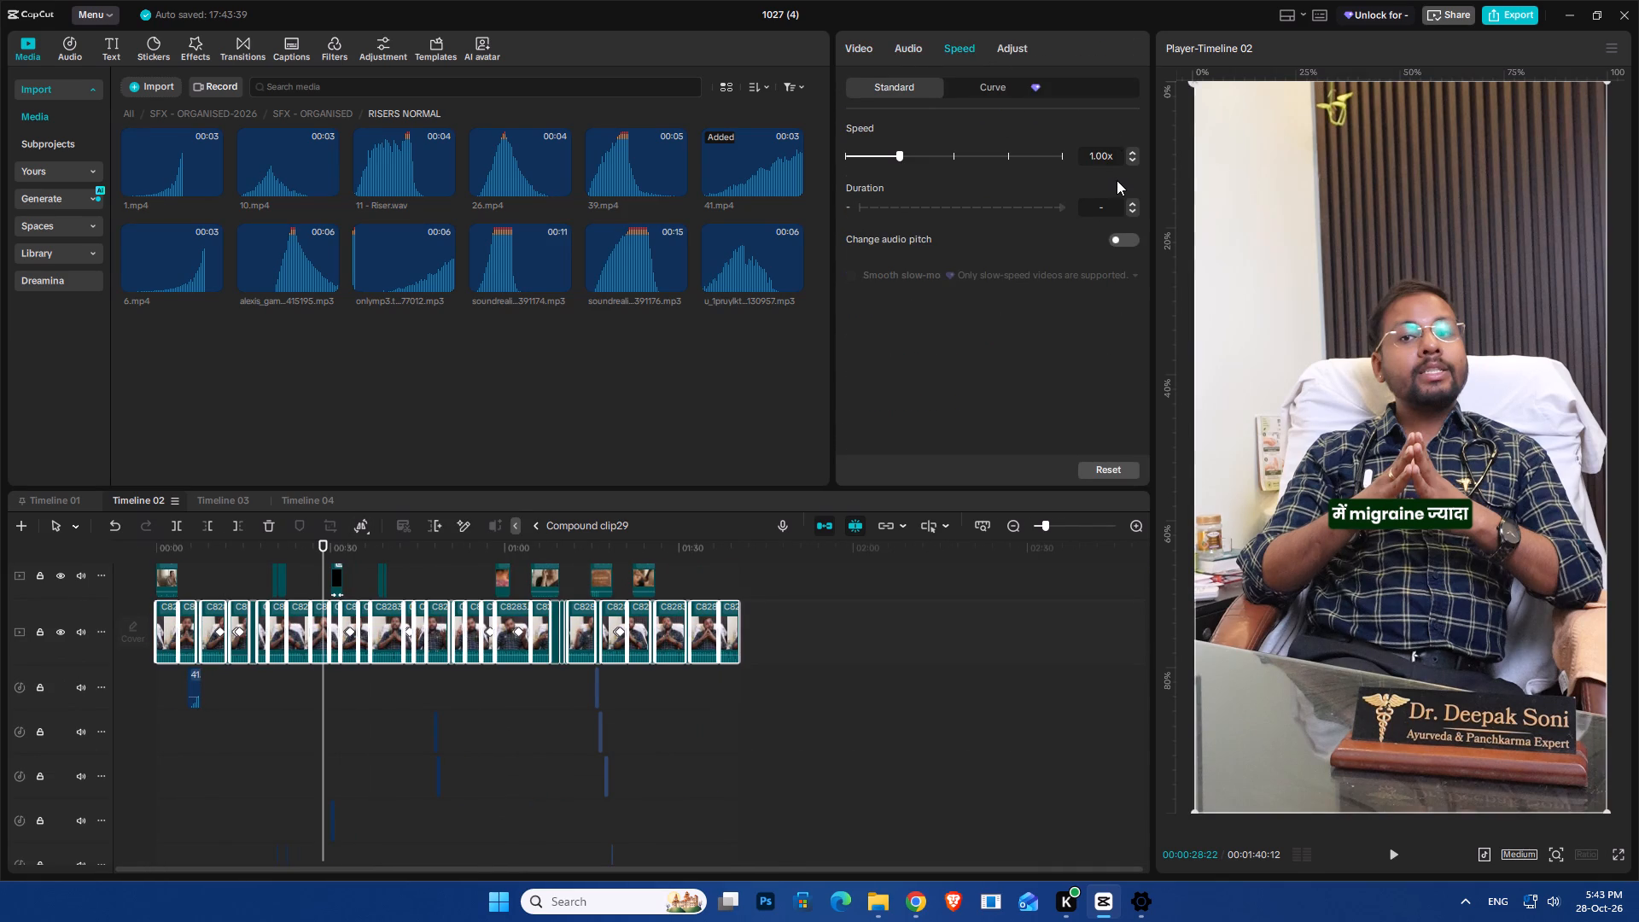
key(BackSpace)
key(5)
Turn on linkage to the main track for all item types, from text and effects to overlays, audio and text to speech.
click(884, 523)
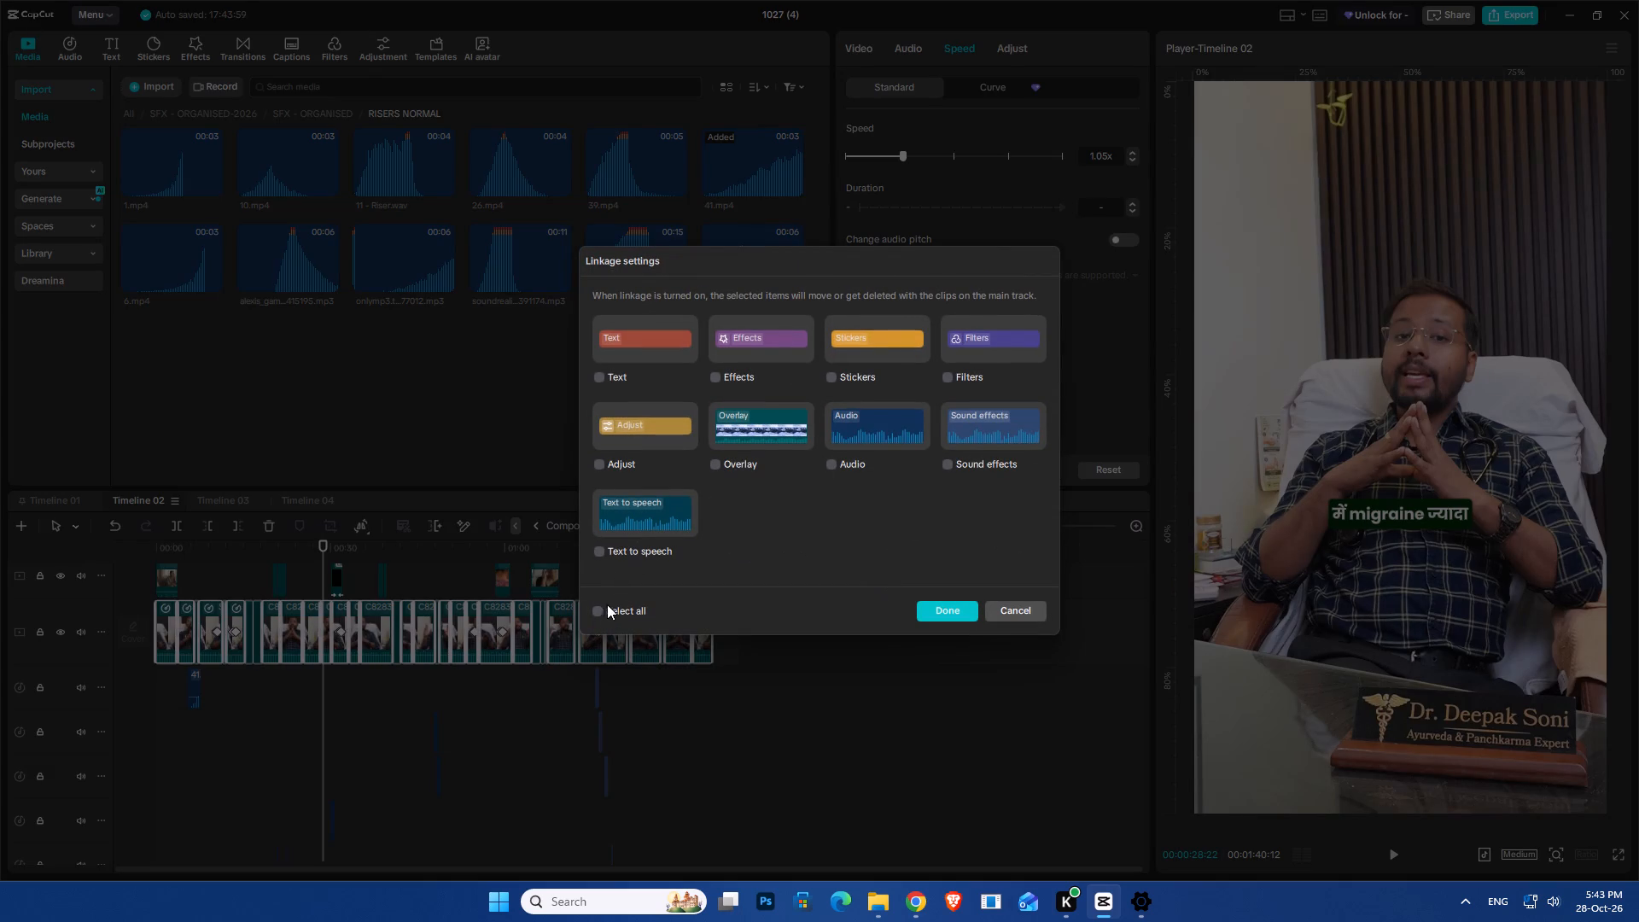
click(606, 610)
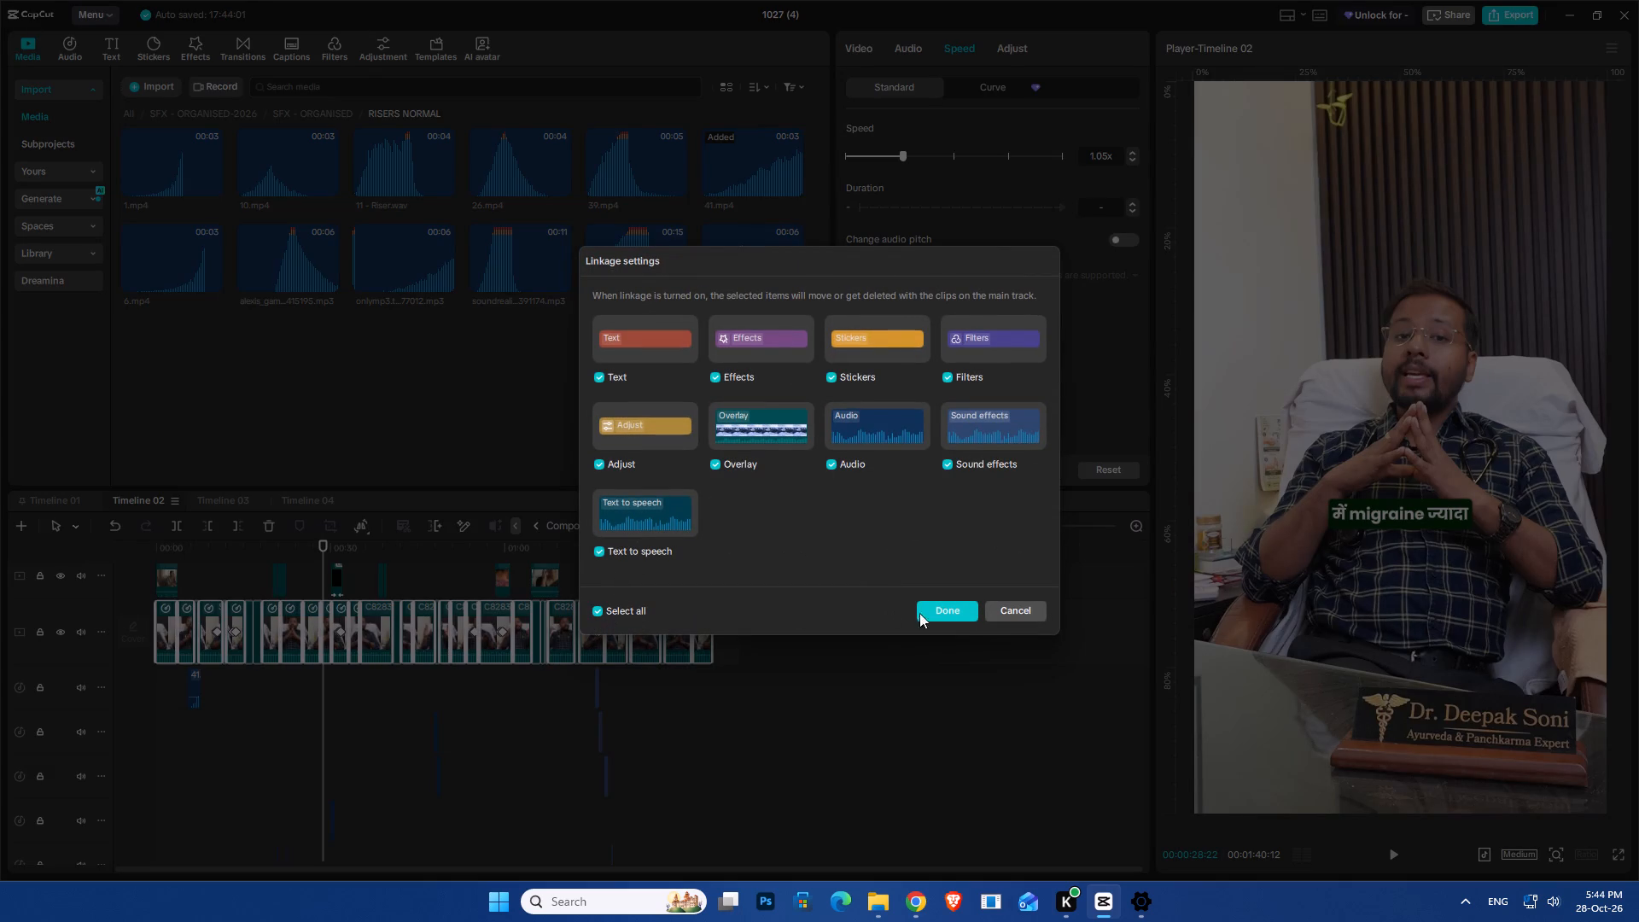
click(941, 613)
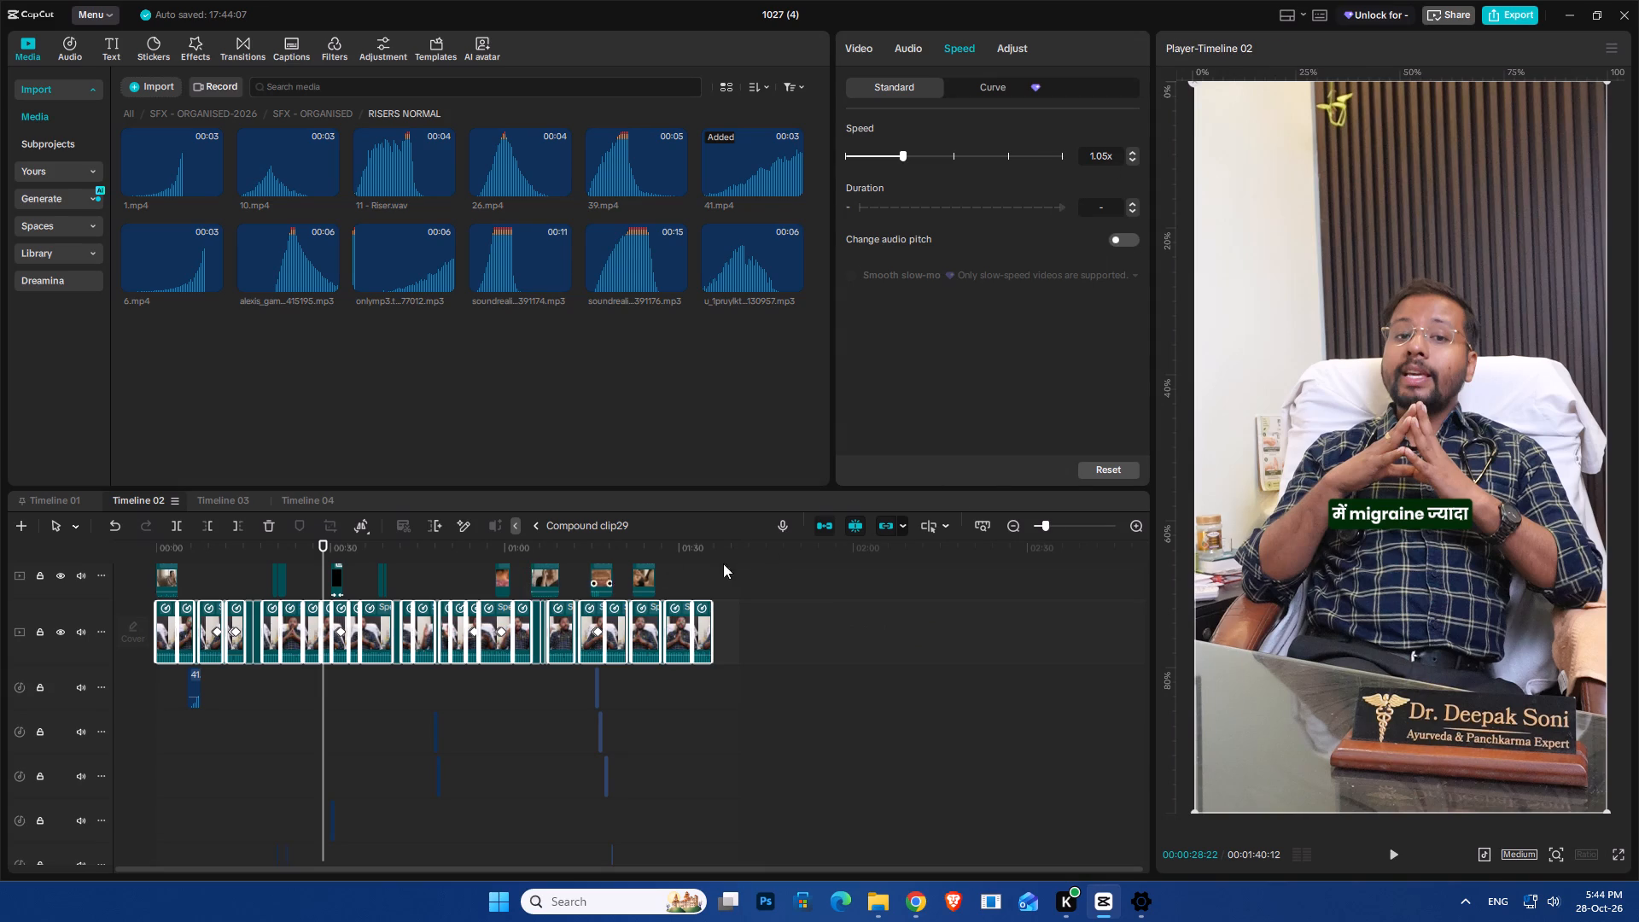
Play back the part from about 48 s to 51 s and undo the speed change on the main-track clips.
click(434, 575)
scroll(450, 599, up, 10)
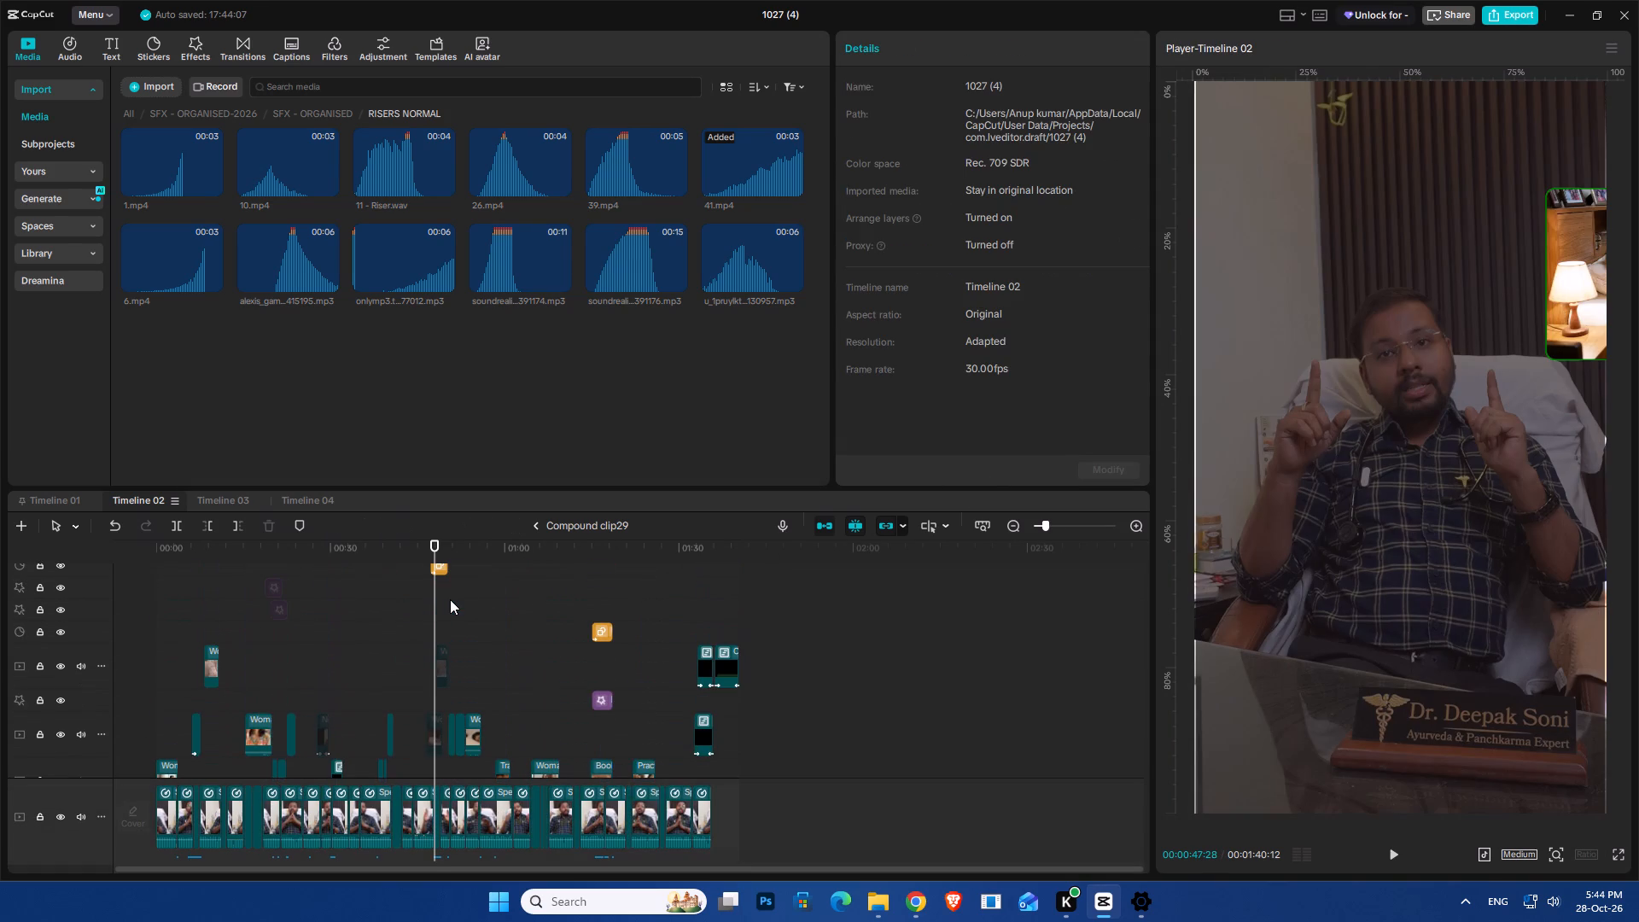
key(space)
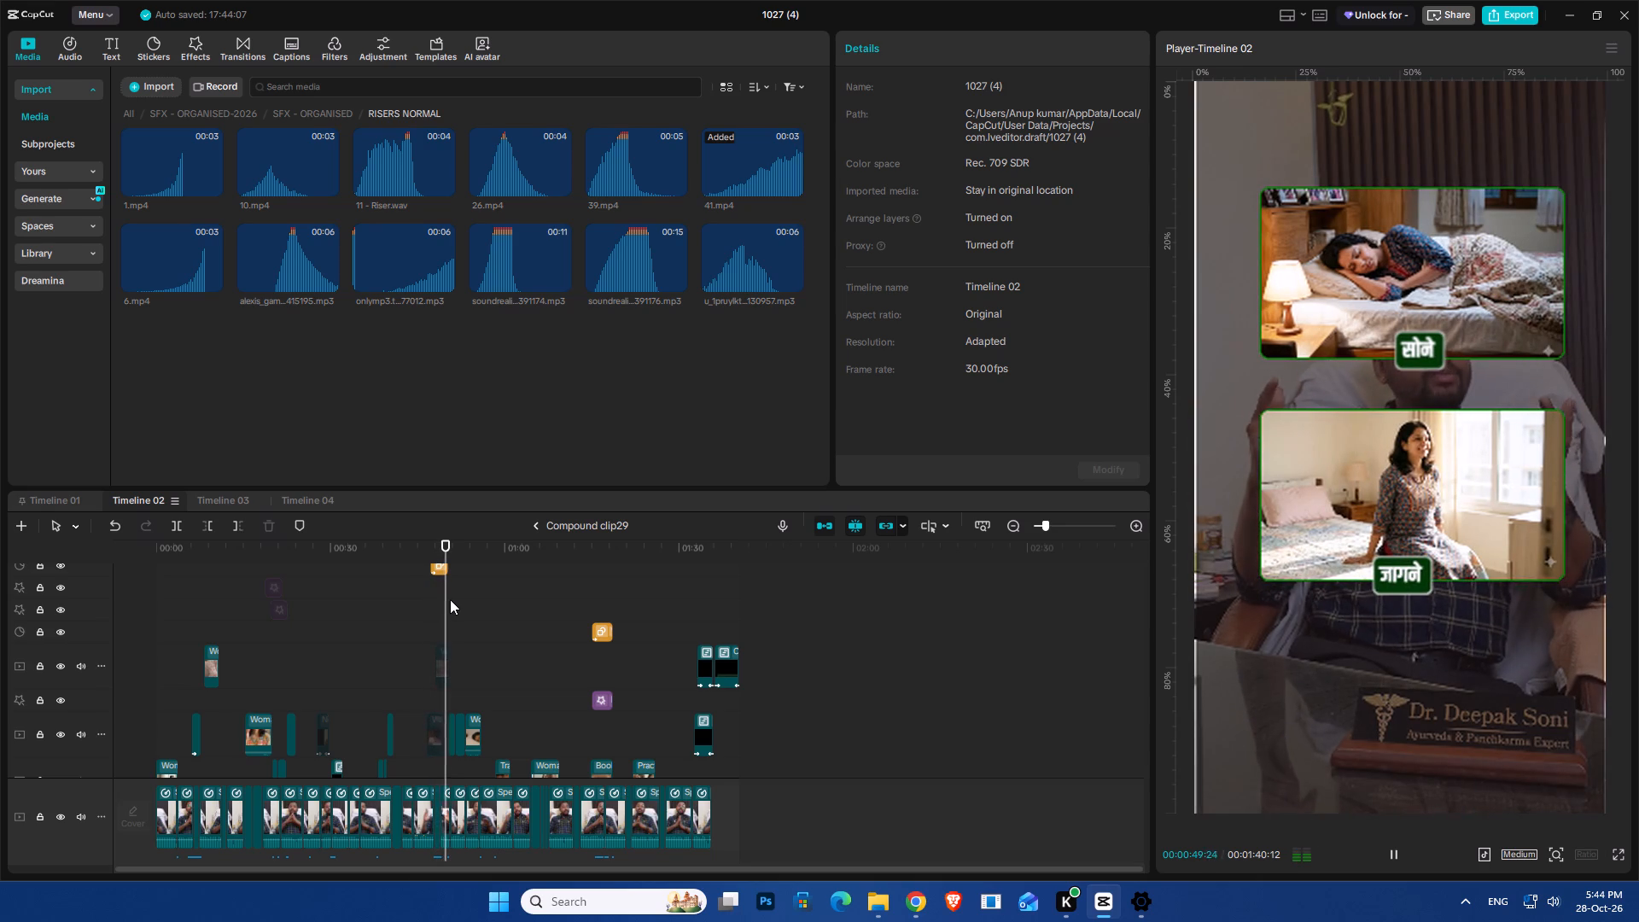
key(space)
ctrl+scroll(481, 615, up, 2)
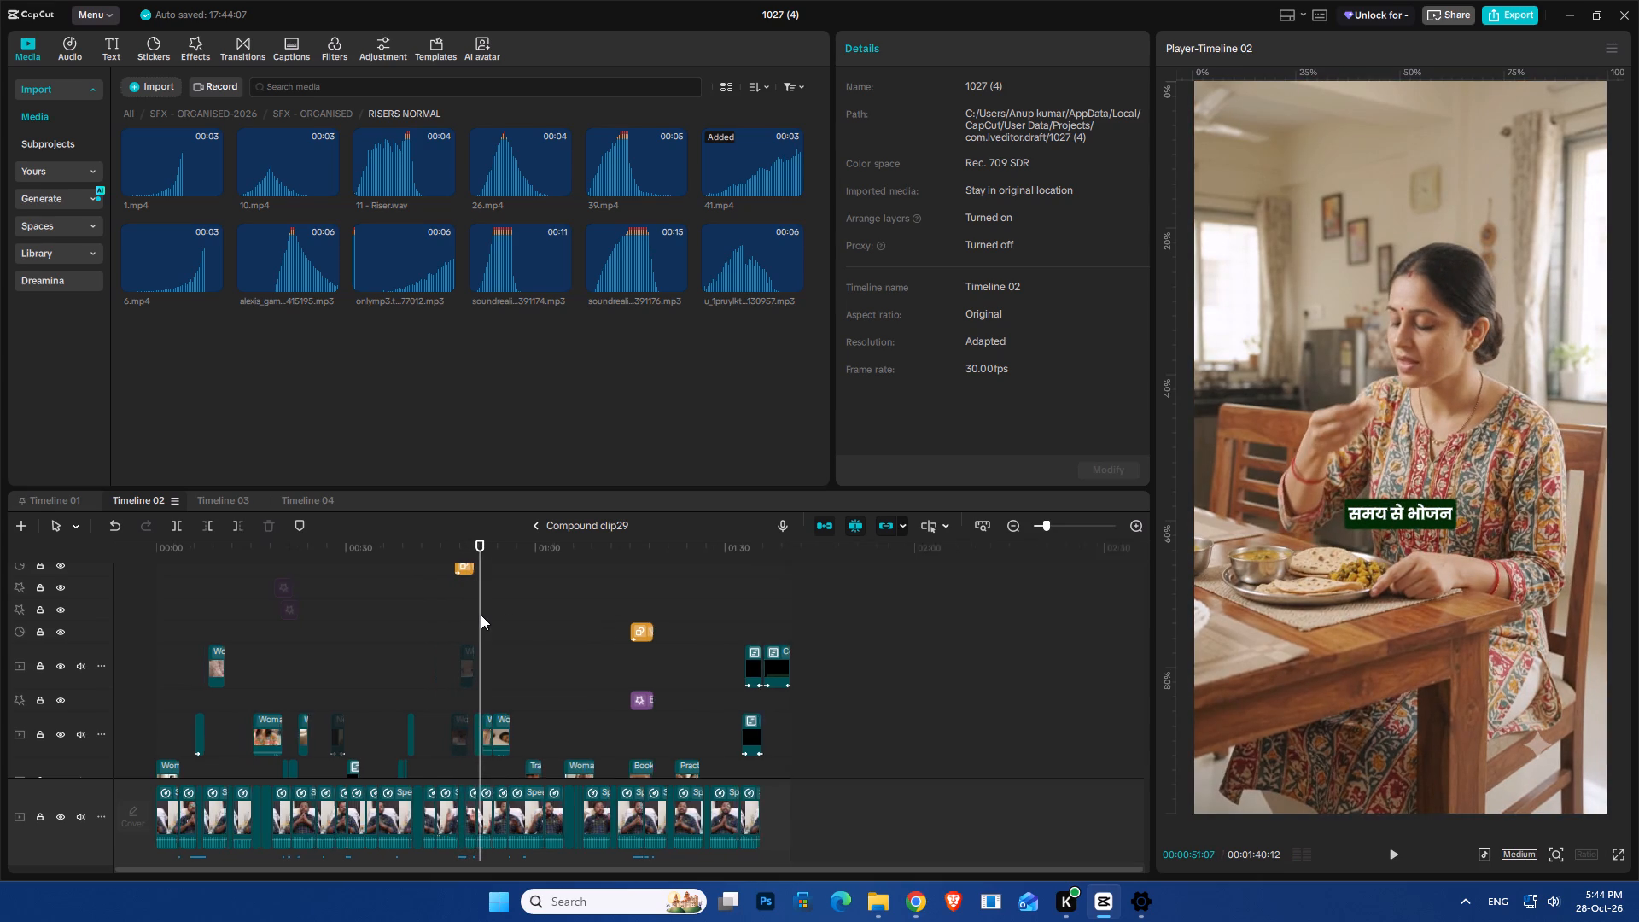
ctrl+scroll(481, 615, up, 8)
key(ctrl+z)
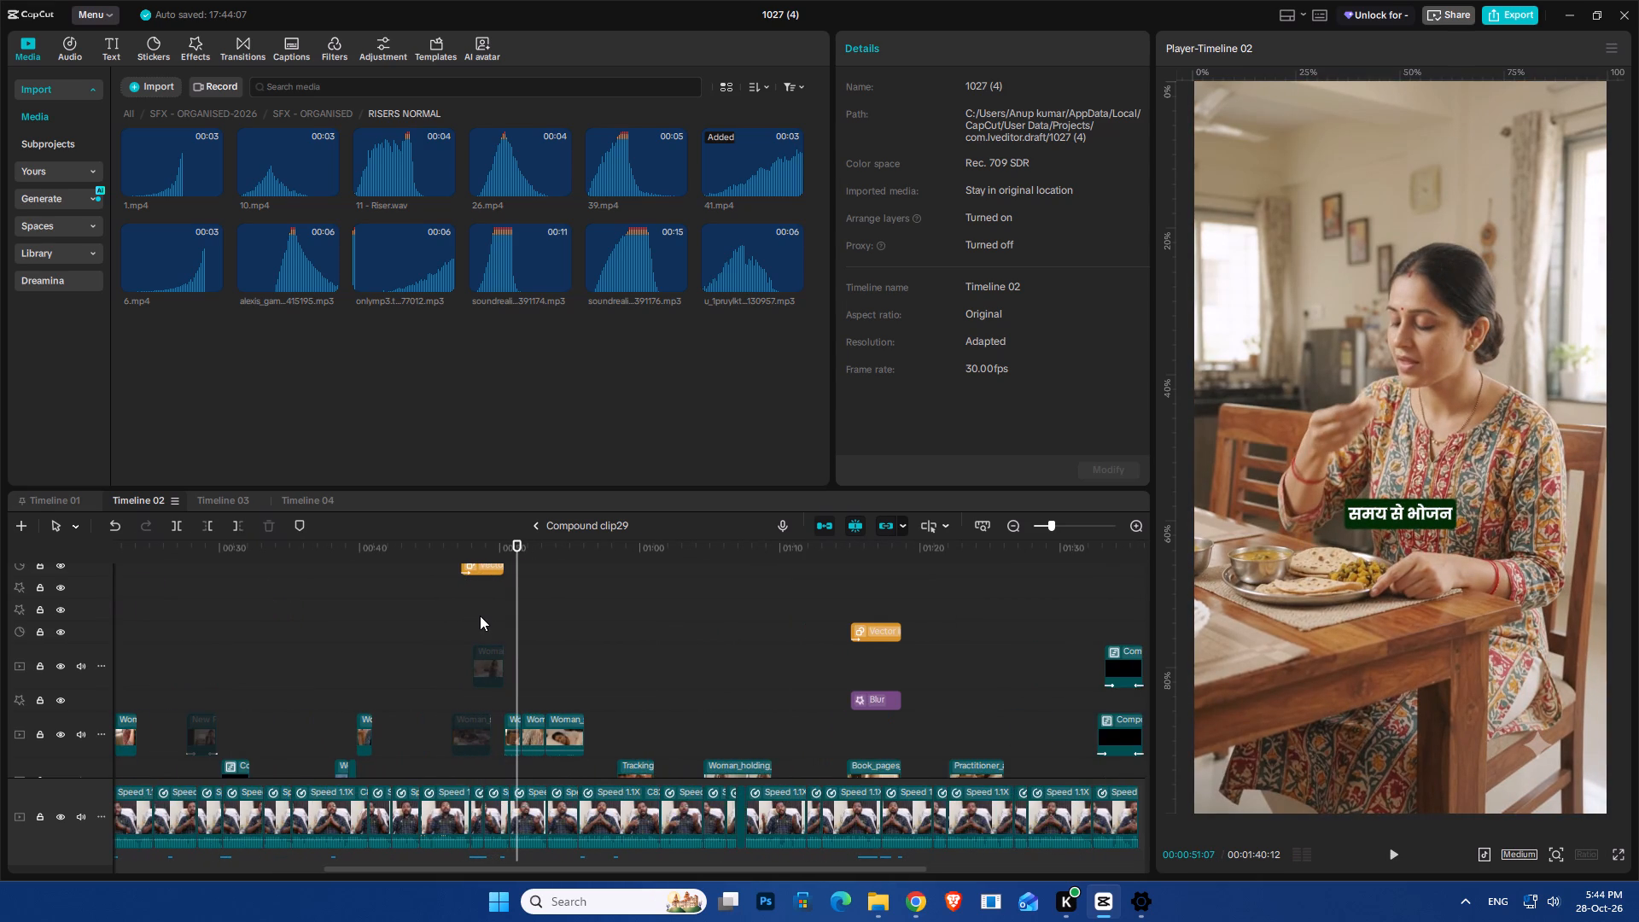
Select all the C8283.MP4 clips on the main track again and set their speed to 1.03x.
ctrl+scroll(559, 619, down, 7)
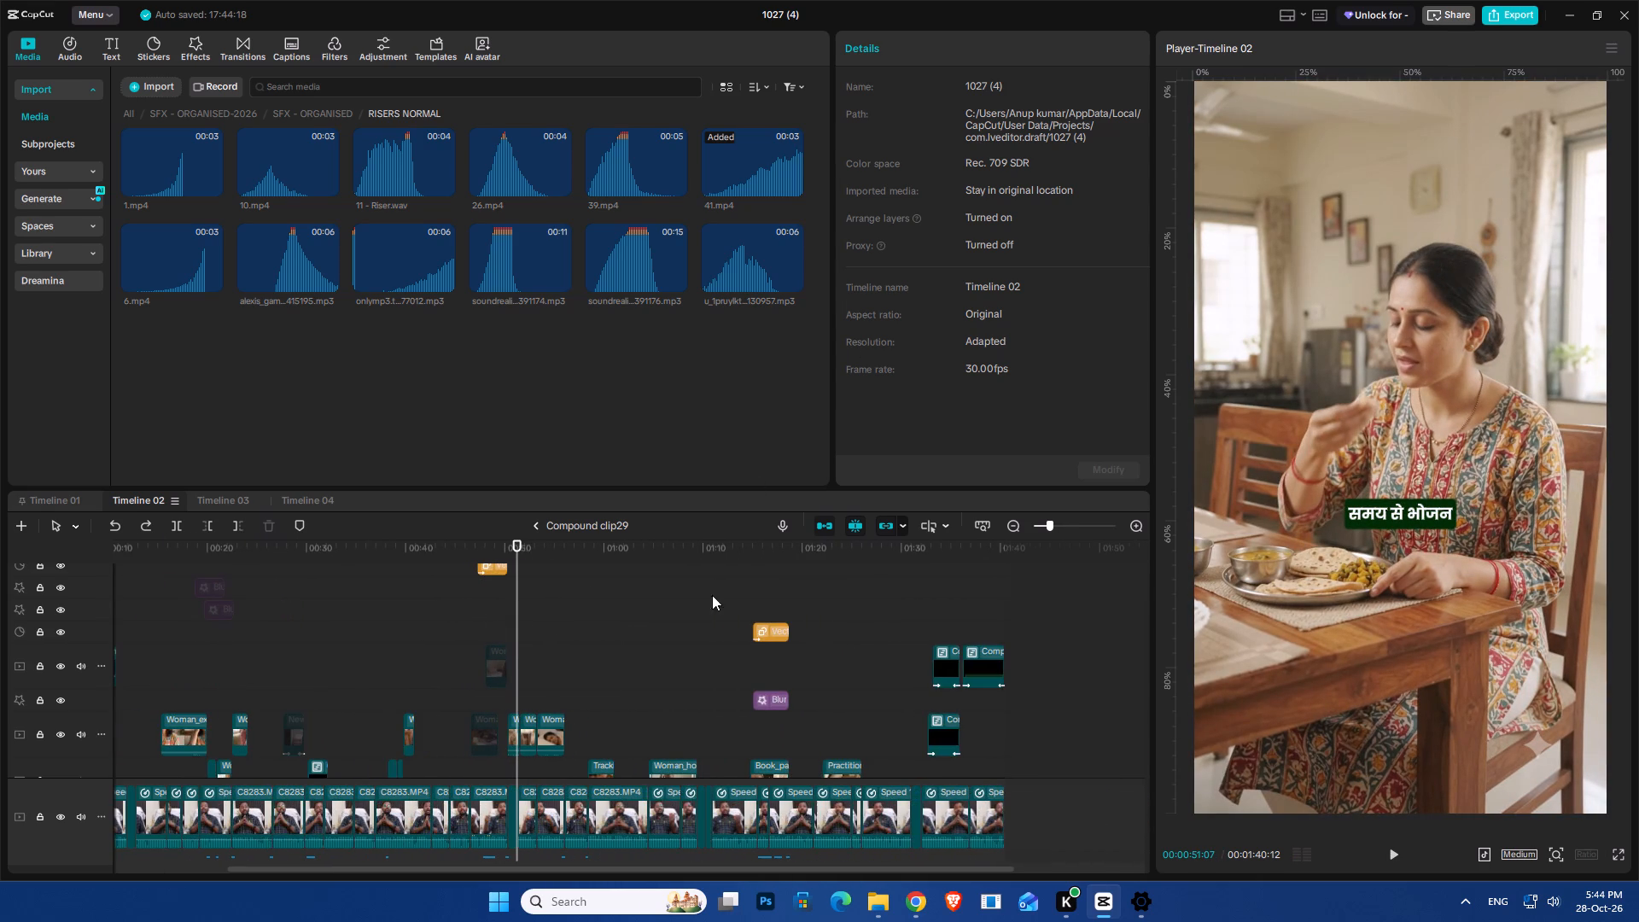
scroll(625, 676, down, 11)
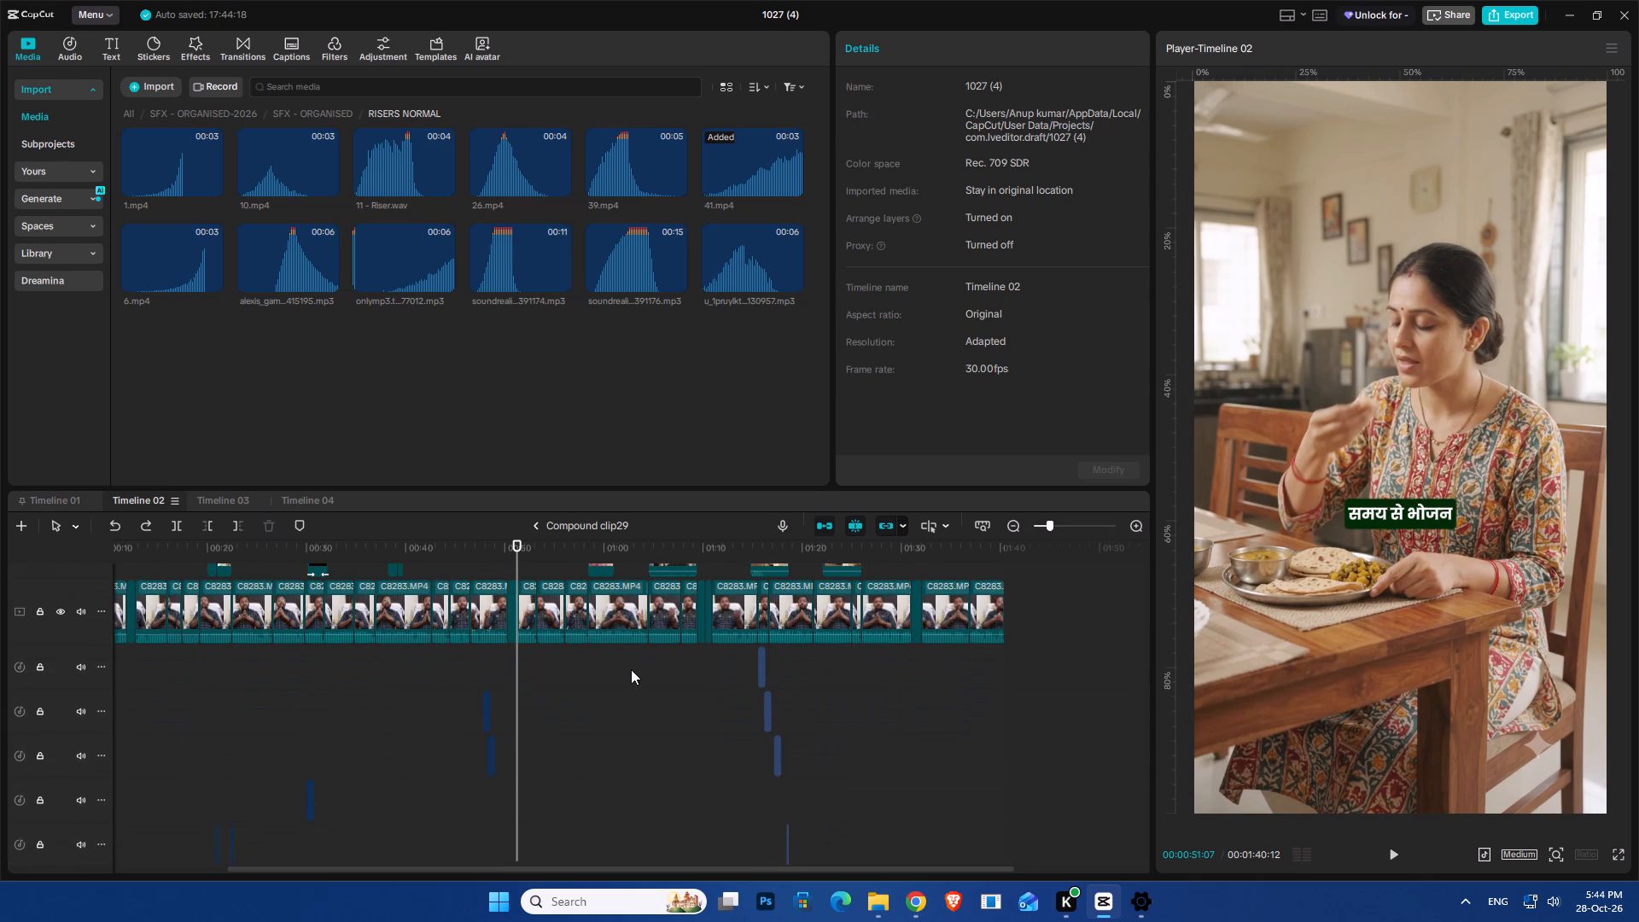
scroll(631, 669, up, 5)
drag(1064, 708, 1006, 720)
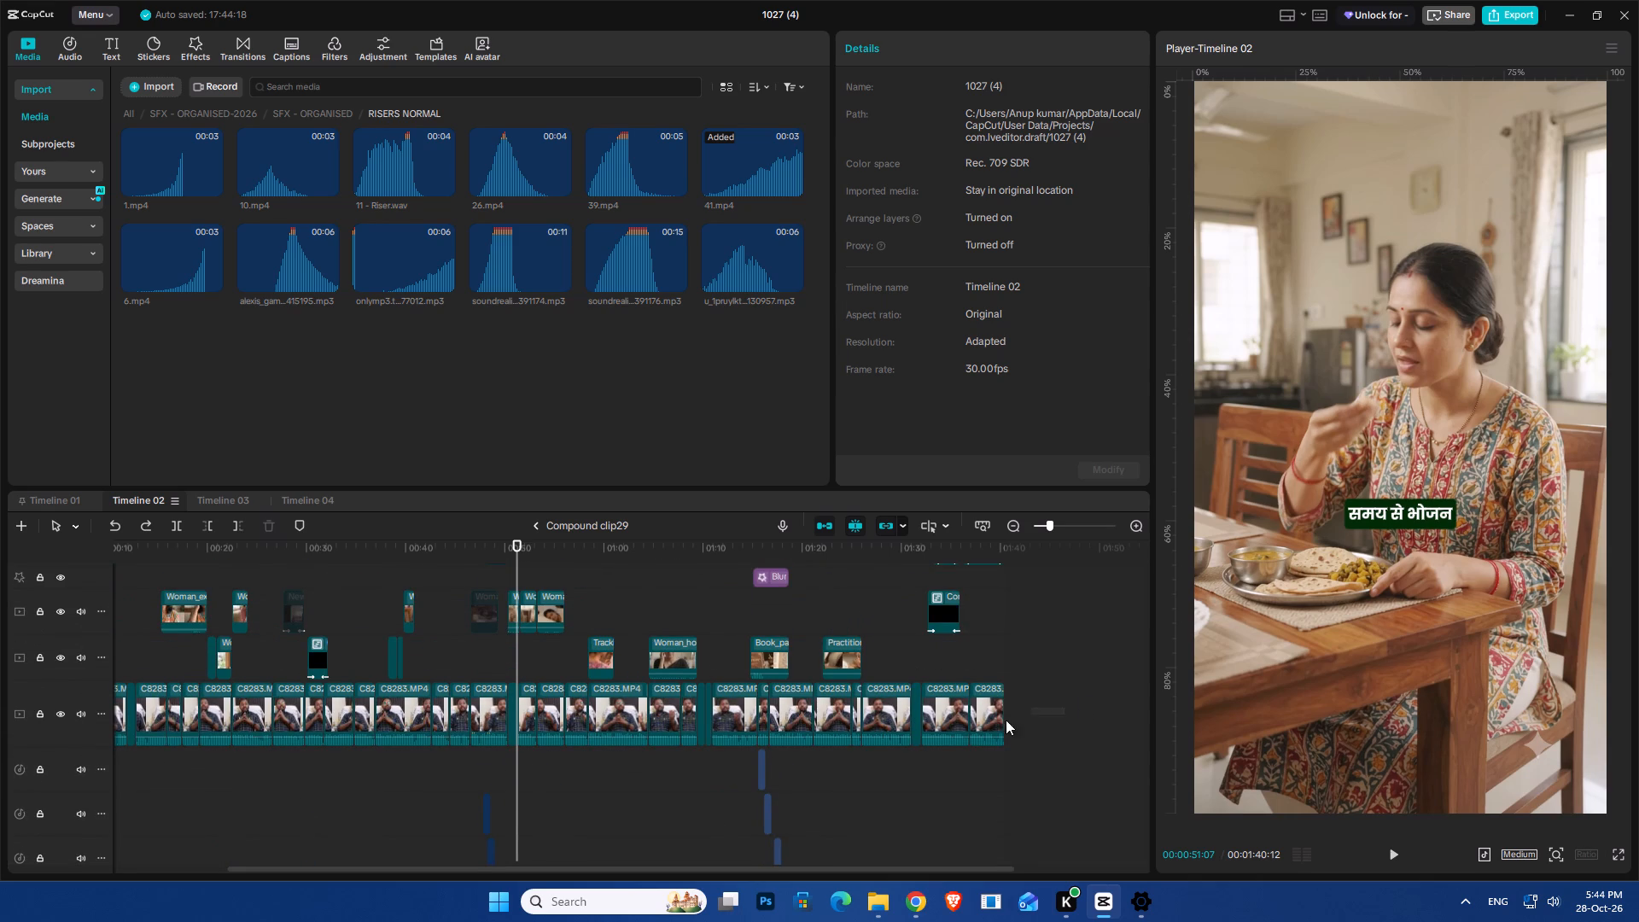
drag(1006, 720, 0, 697)
click(957, 51)
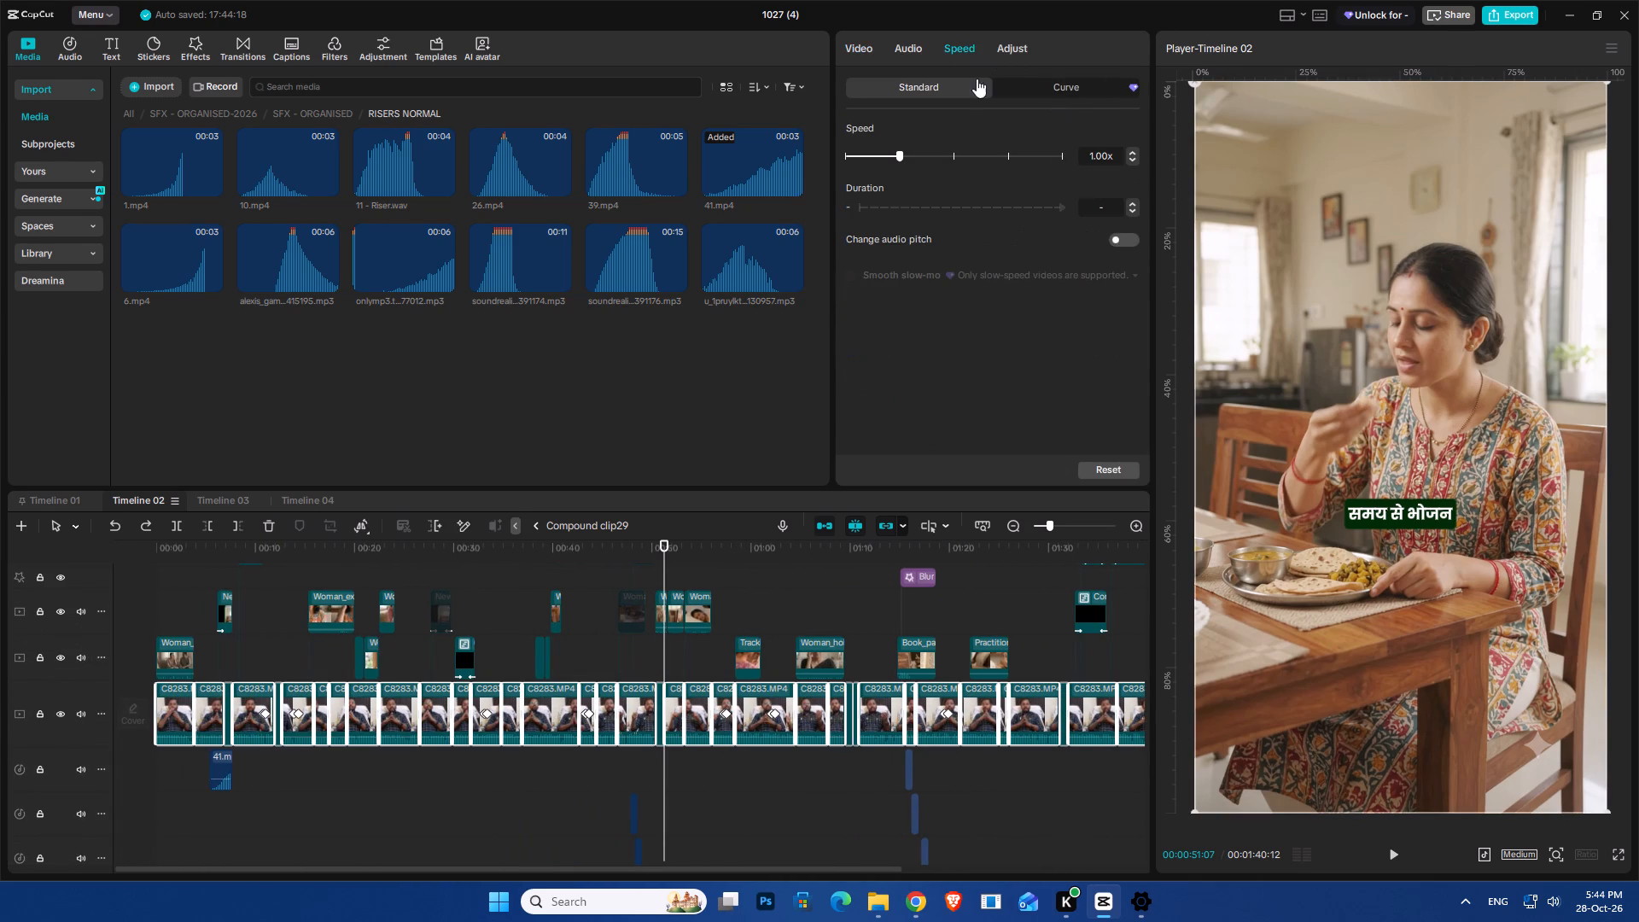
click(1105, 154)
key(BackSpace)
key(3)
key(Return)
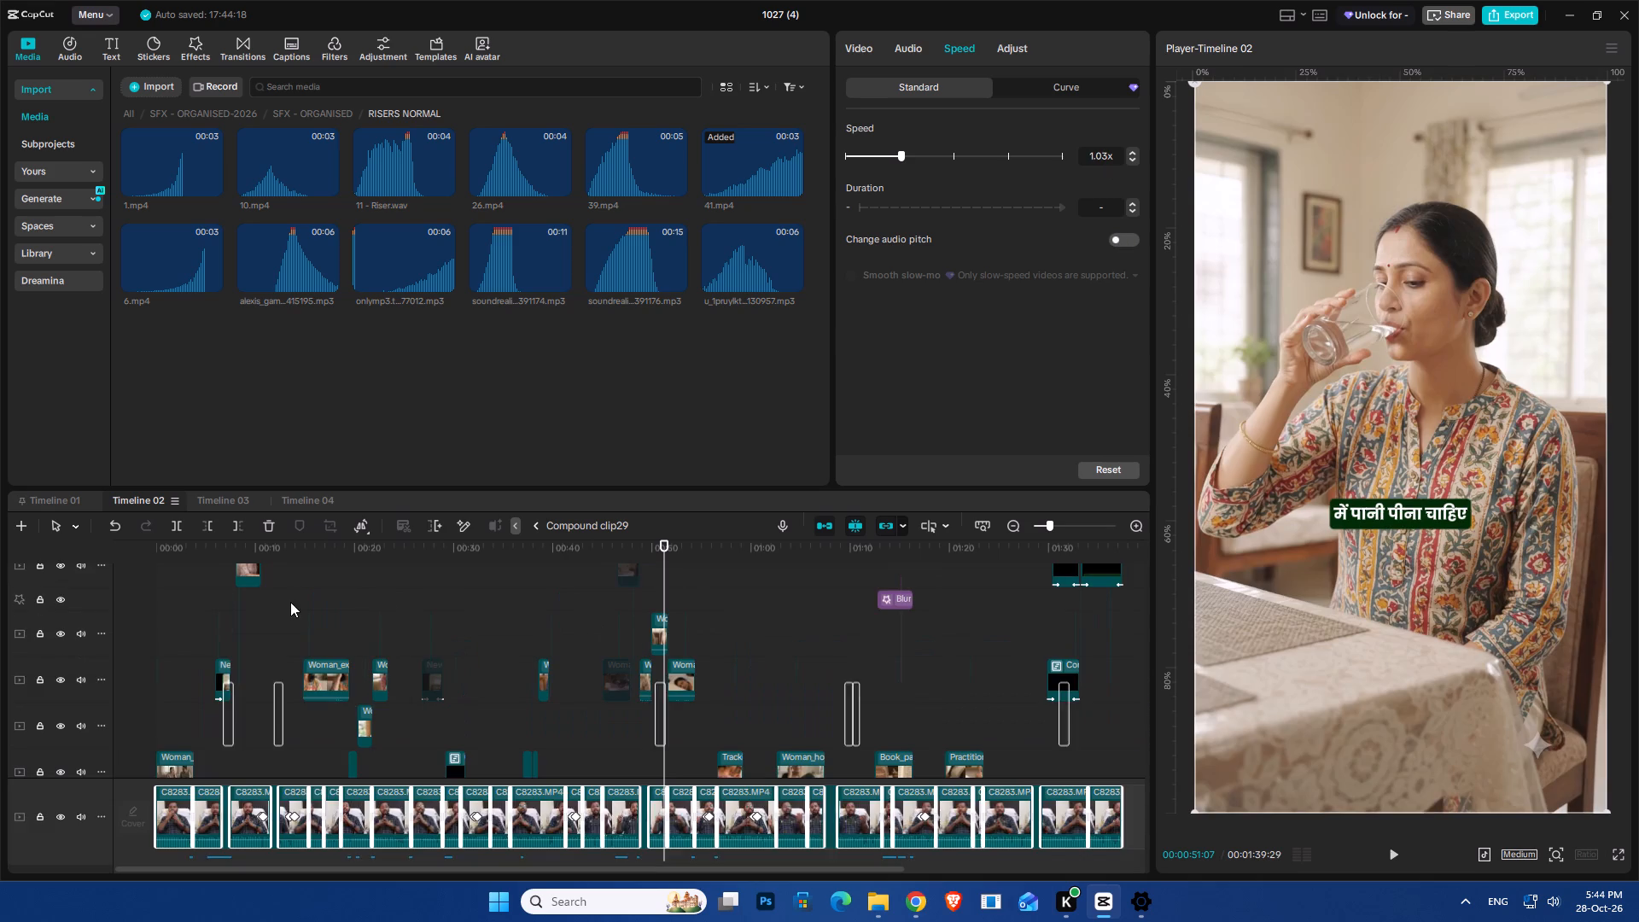
Check the alignment of overlays, captions and effects across the tracks with a short playback, and return the playhead to the start.
scroll(620, 670, down, 6)
scroll(620, 670, up, 6)
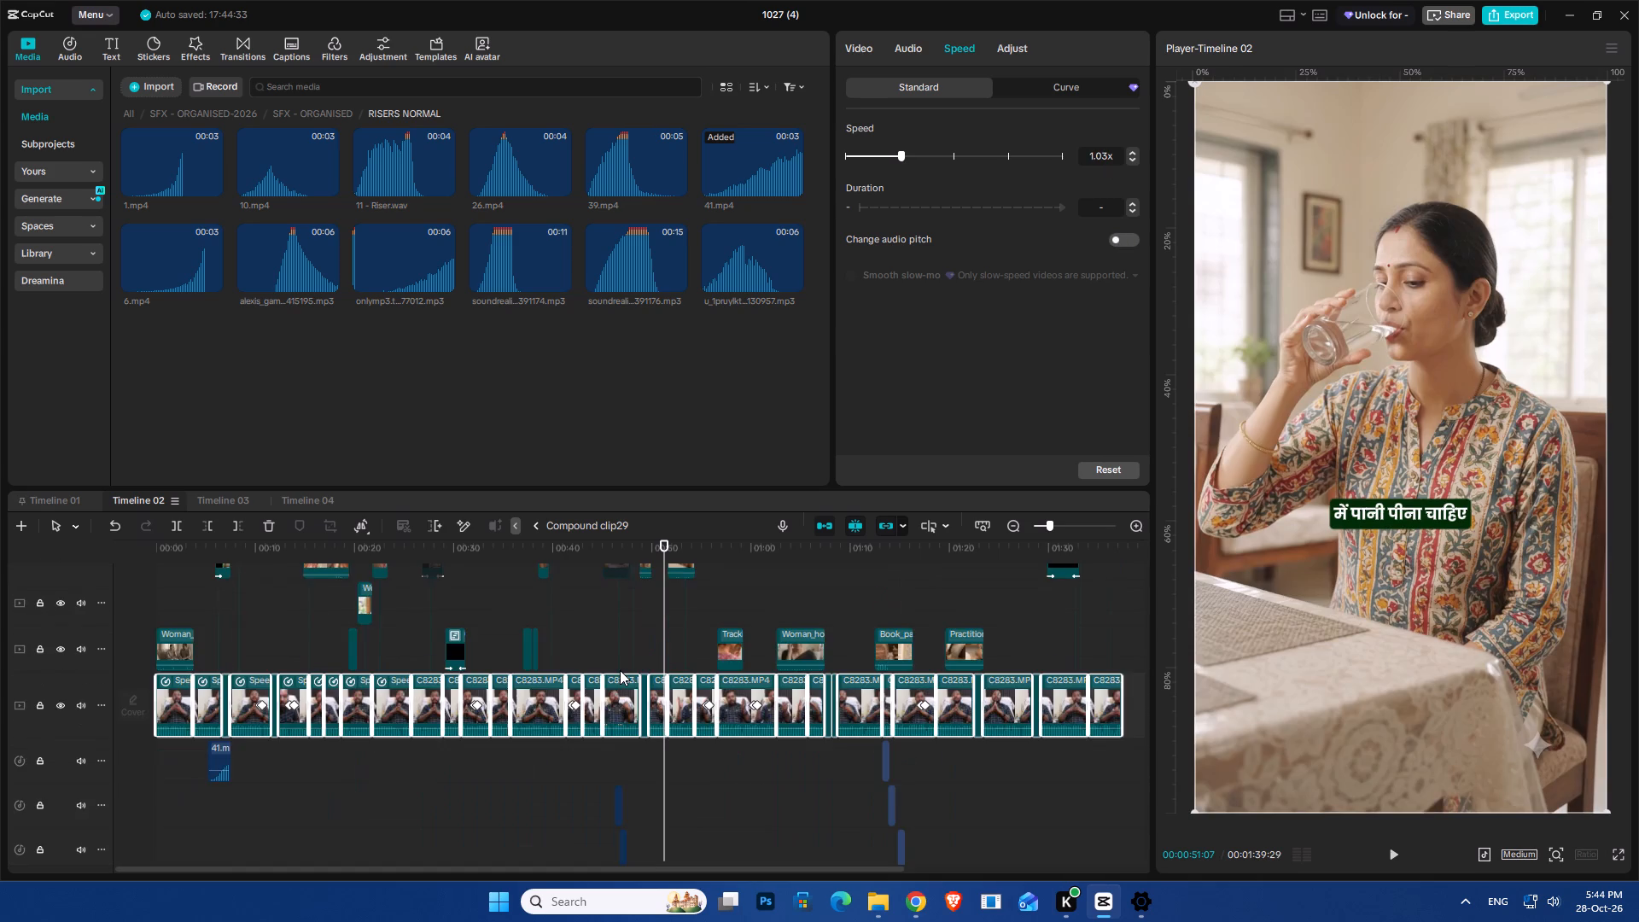
scroll(620, 670, up, 19)
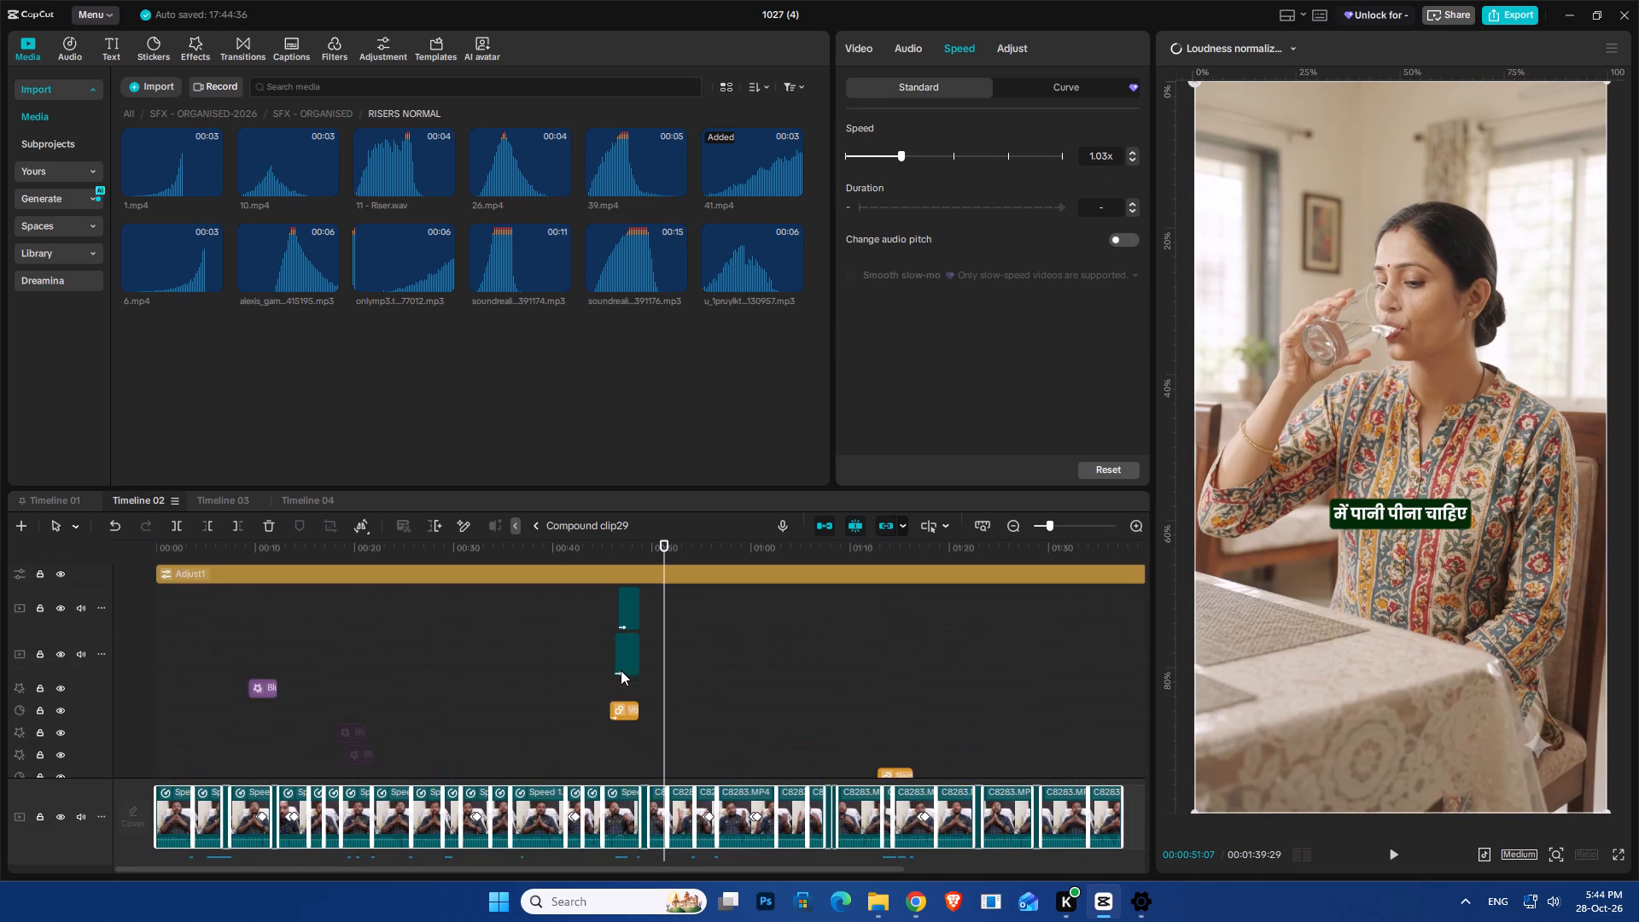
scroll(621, 670, up, 6)
scroll(431, 682, down, 5)
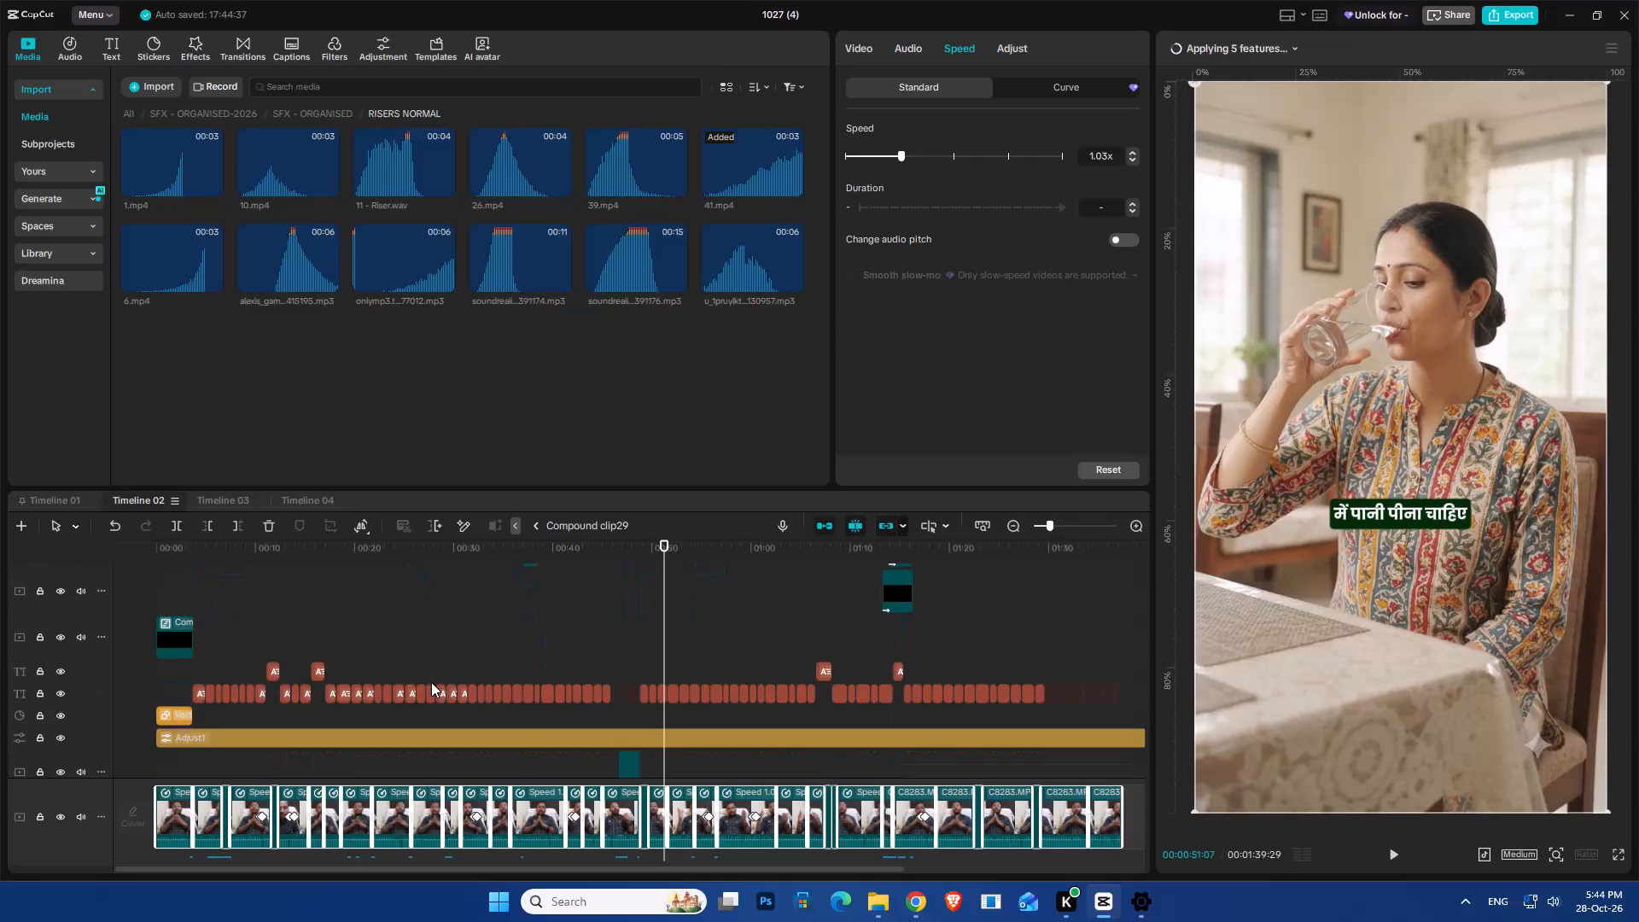
click(434, 623)
key(space)
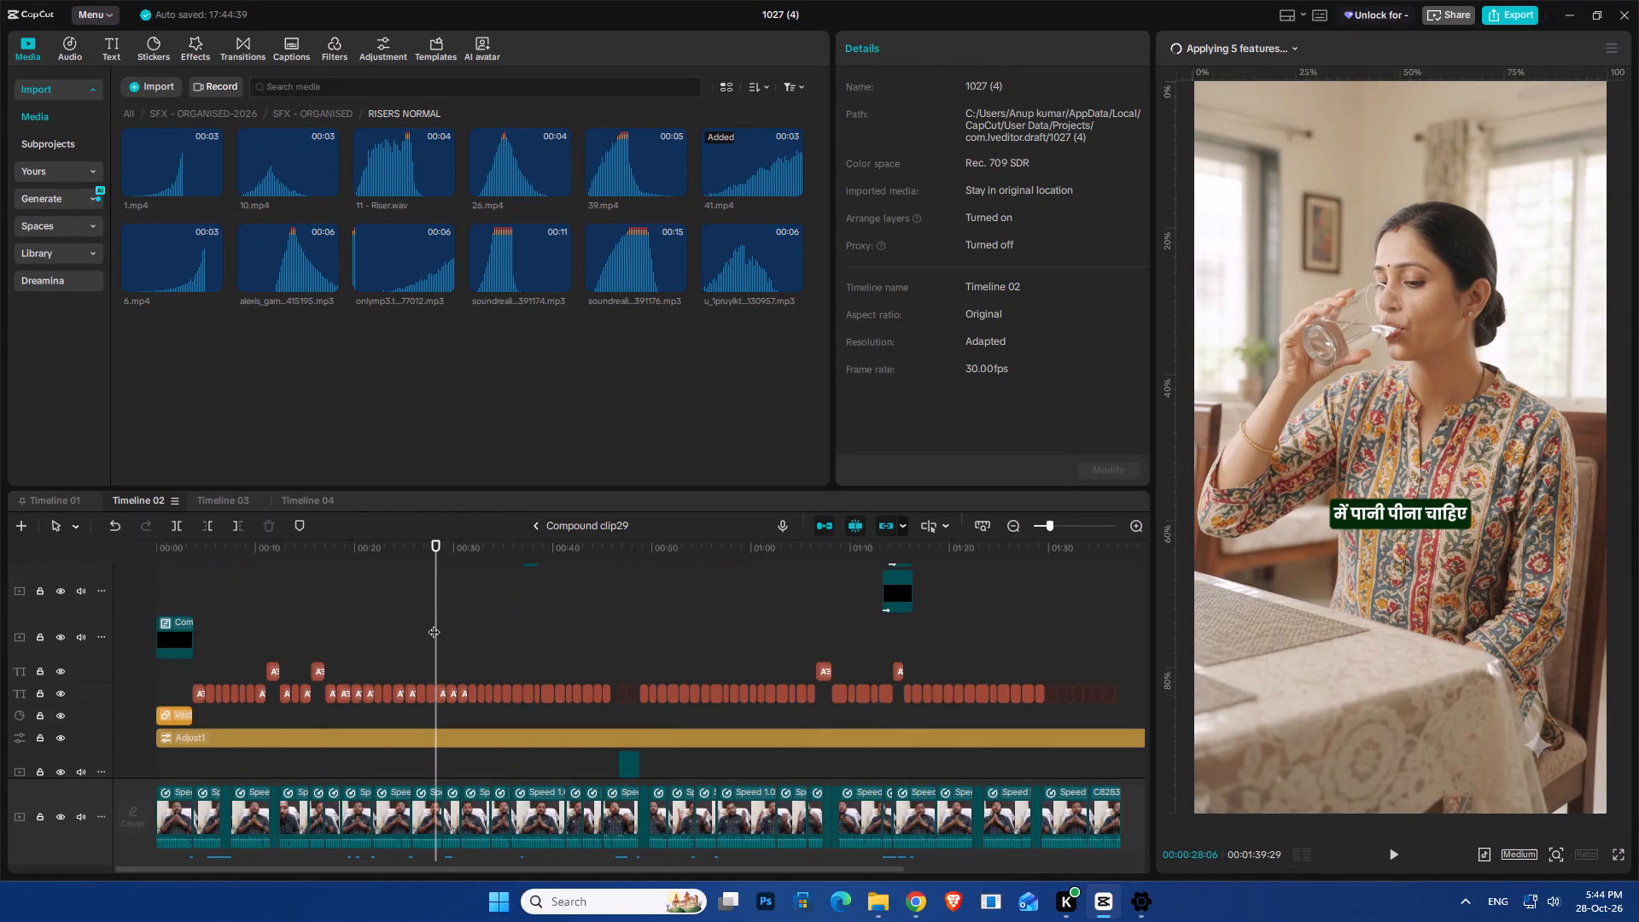
ctrl+scroll(444, 668, up, 6)
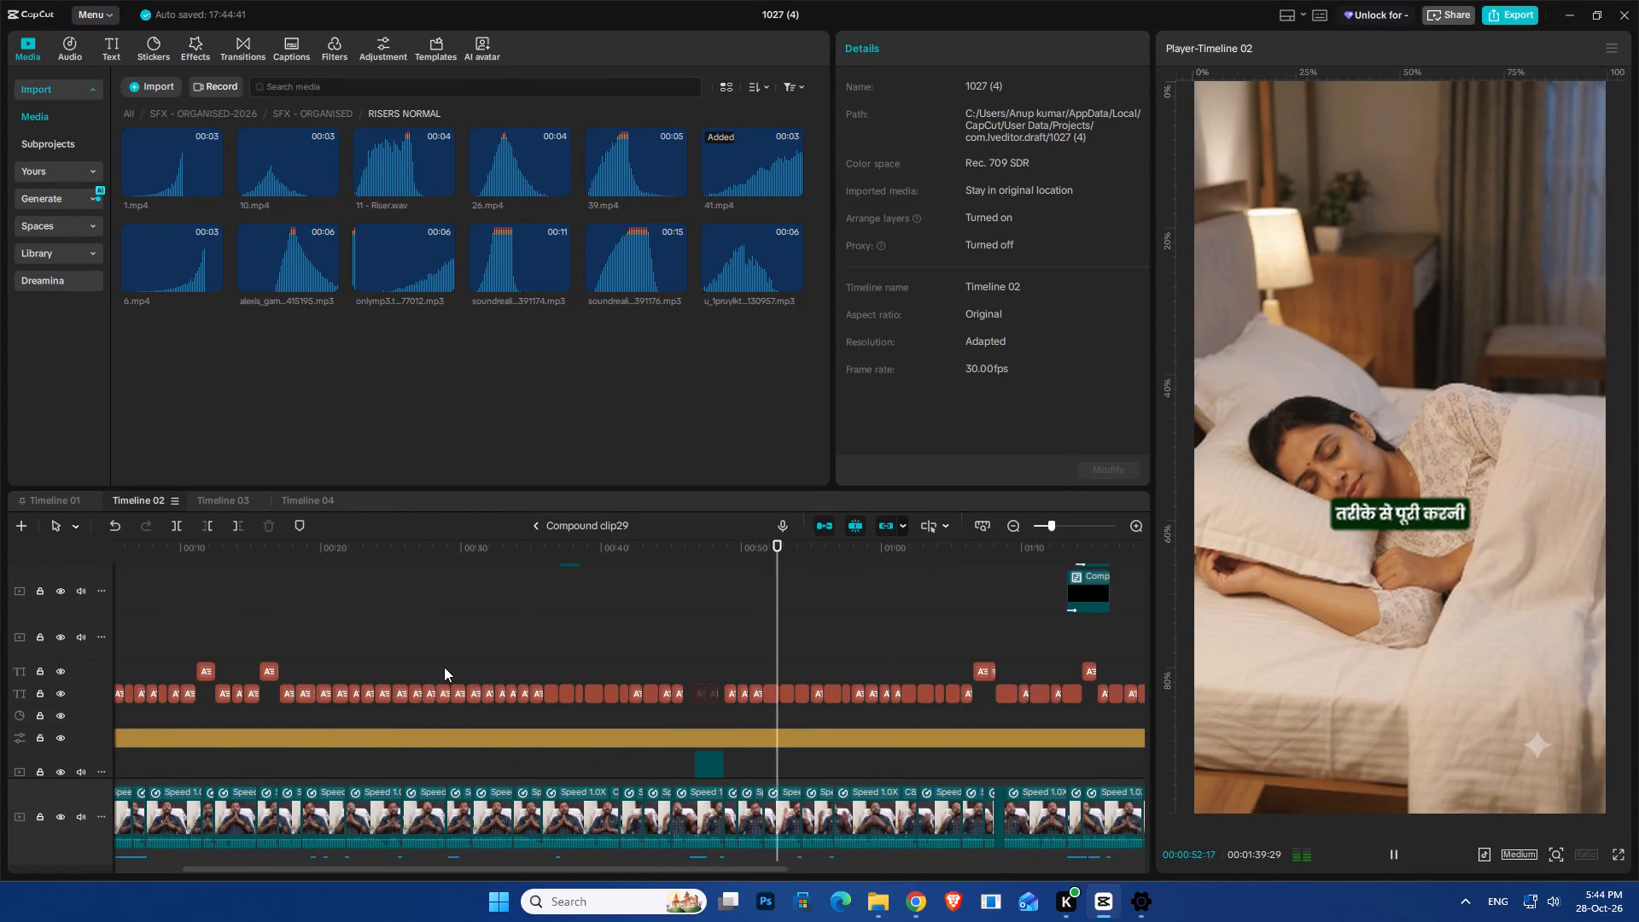
click(438, 582)
drag(417, 542, 381, 548)
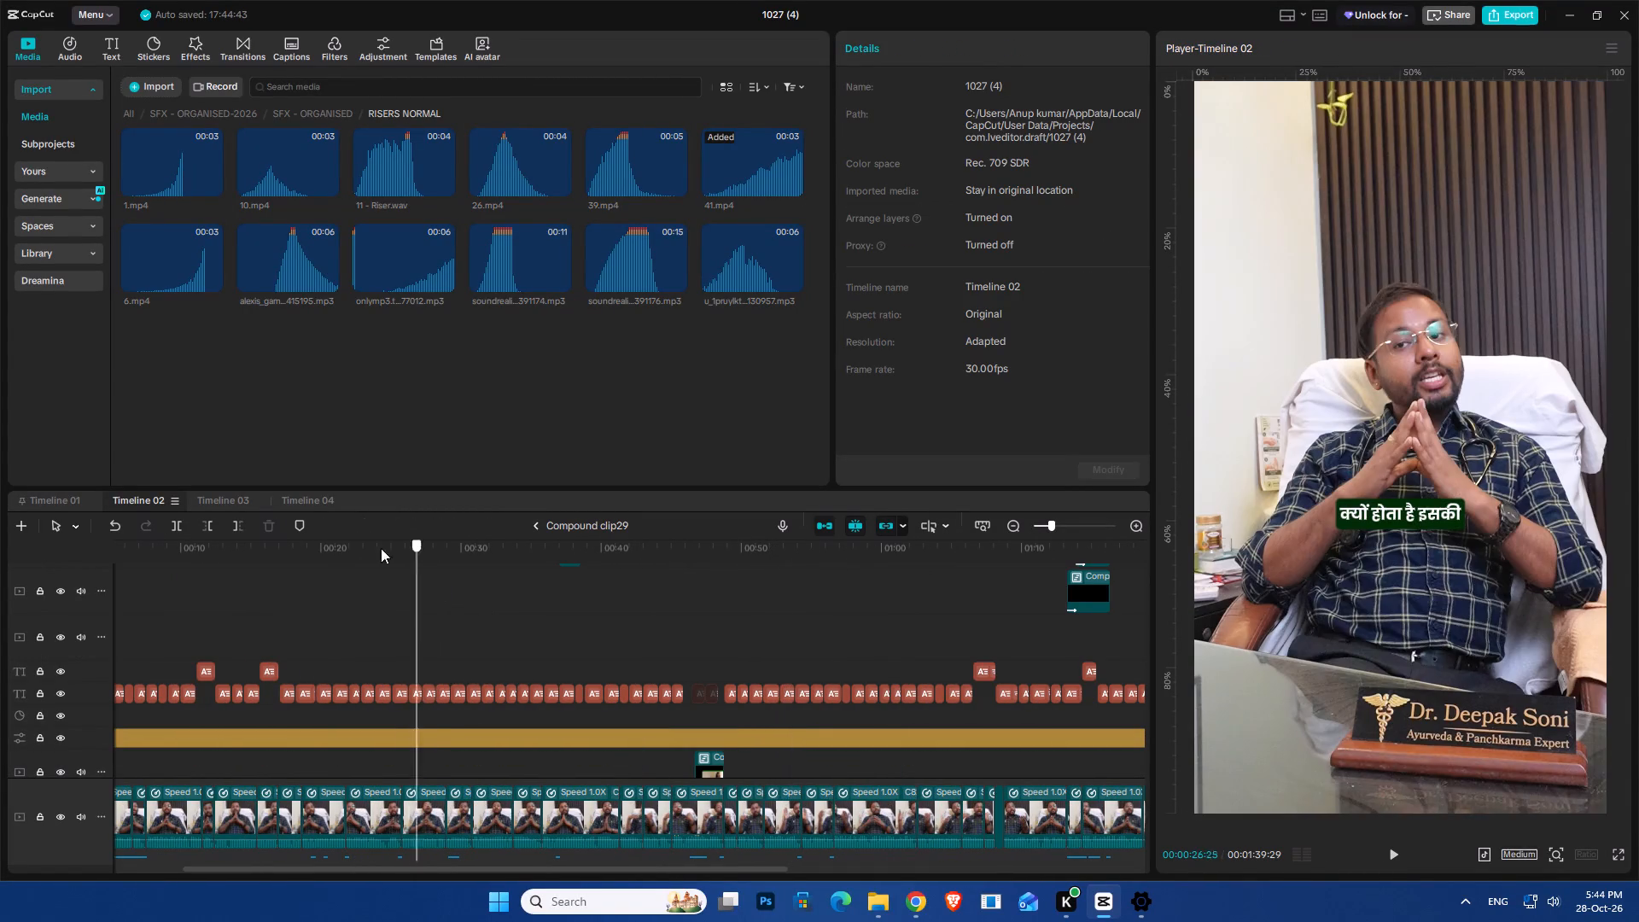
drag(381, 548, 0, 637)
click(230, 611)
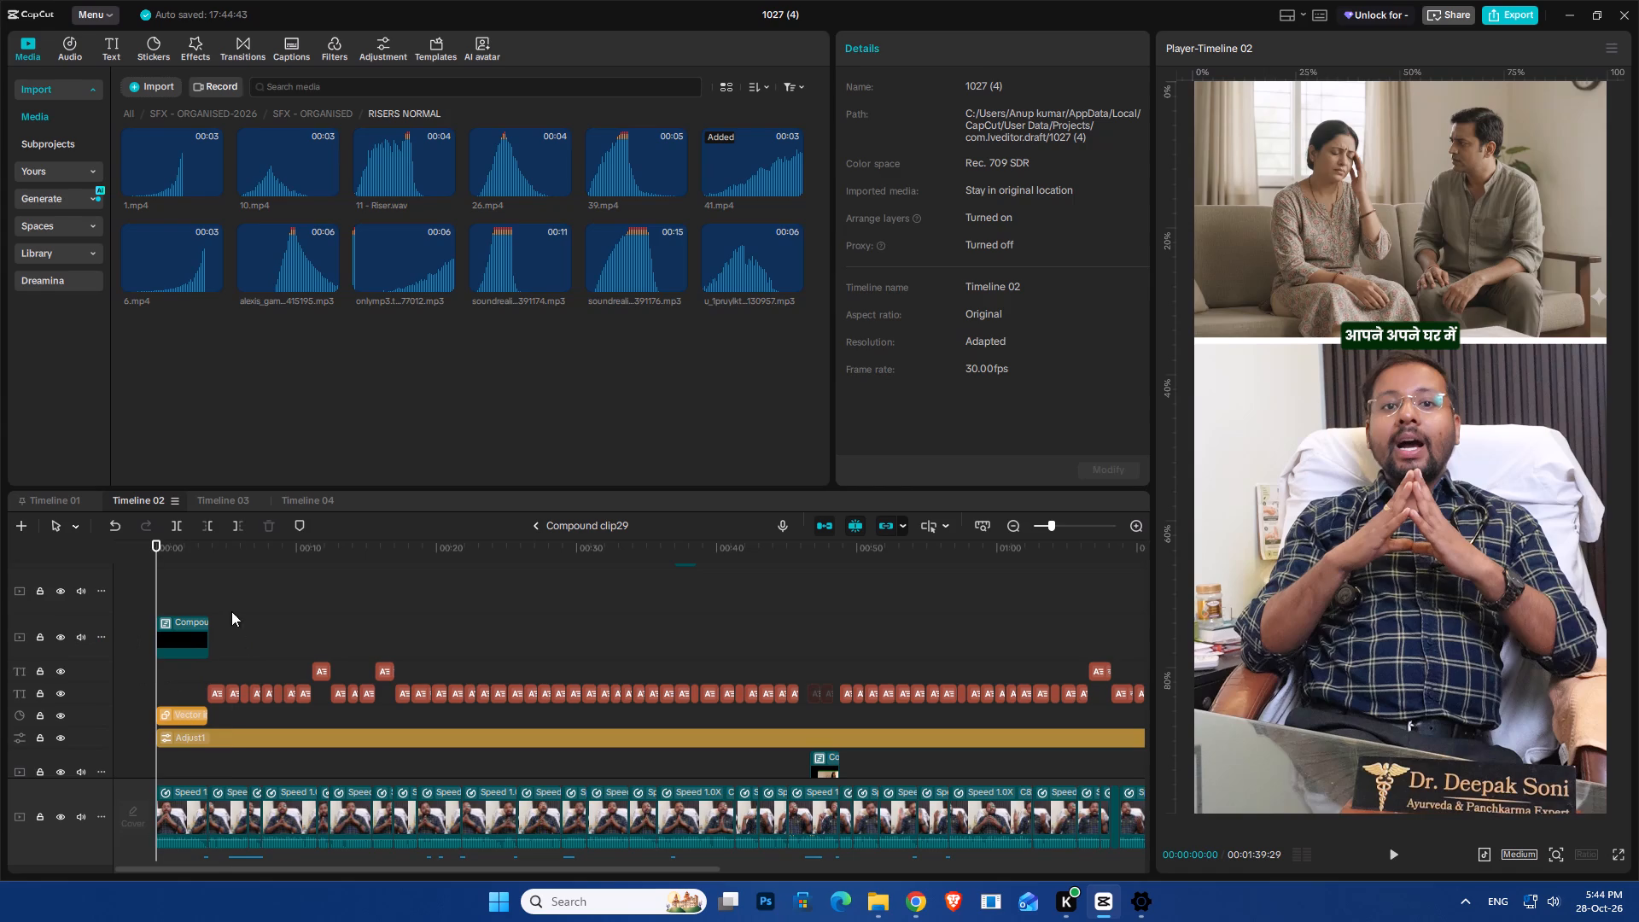
drag(172, 547, 41, 610)
Copy the WhatsApp Audio music clip from Timeline 03 and paste it at the start of Timeline 02.
ctrl+scroll(213, 780, down, 6)
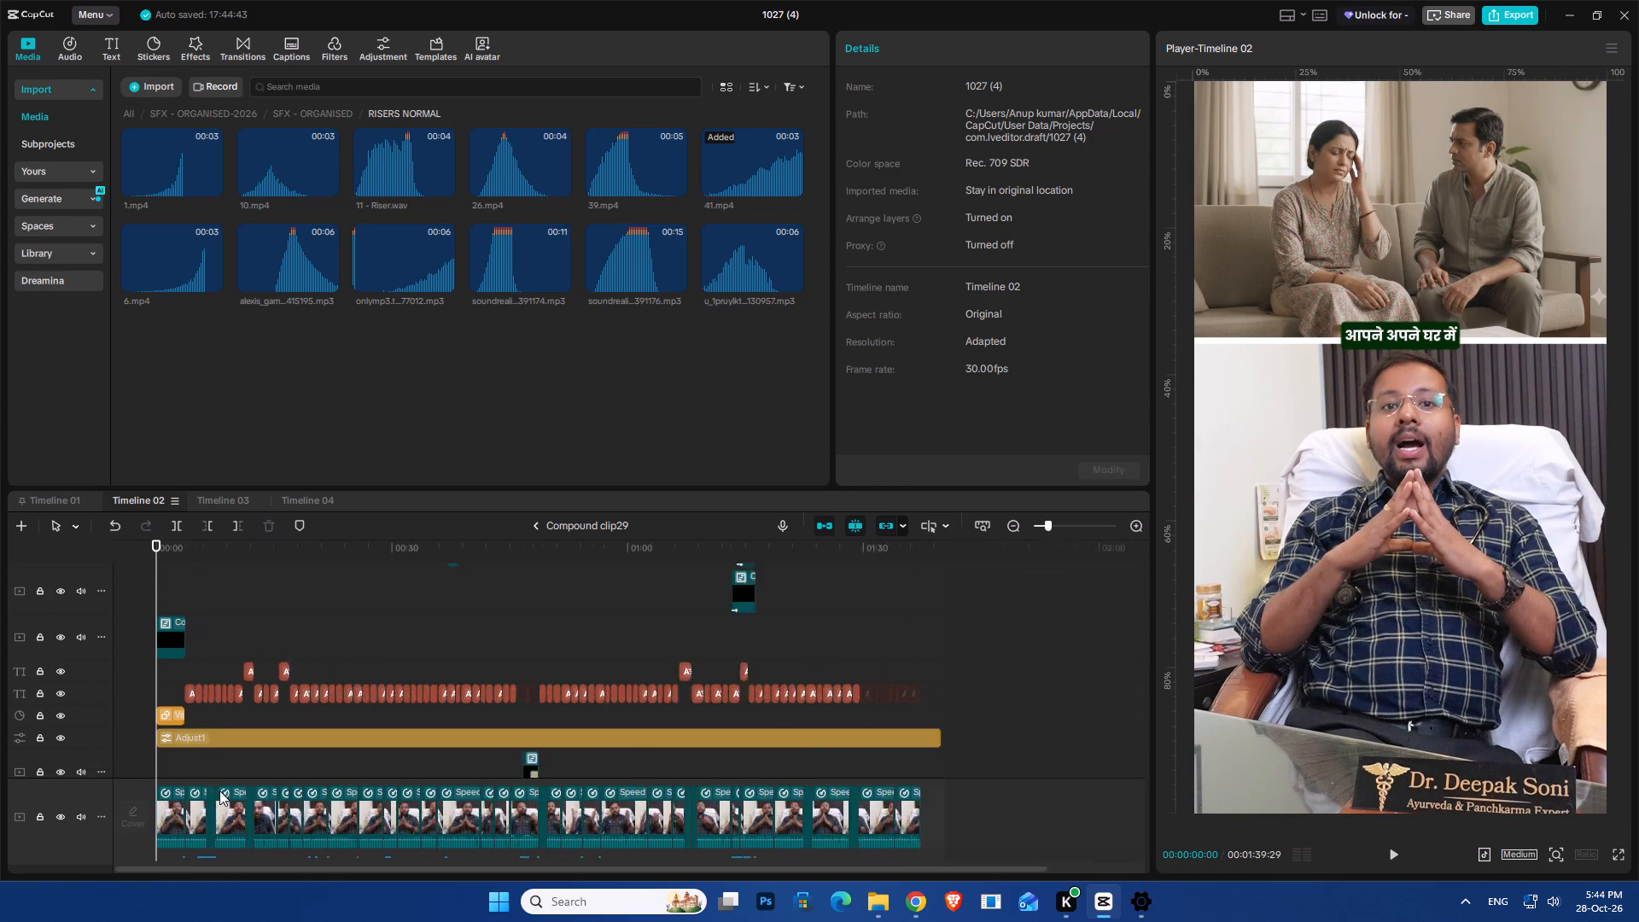
ctrl+scroll(219, 791, down, 6)
click(220, 497)
scroll(391, 651, down, 5)
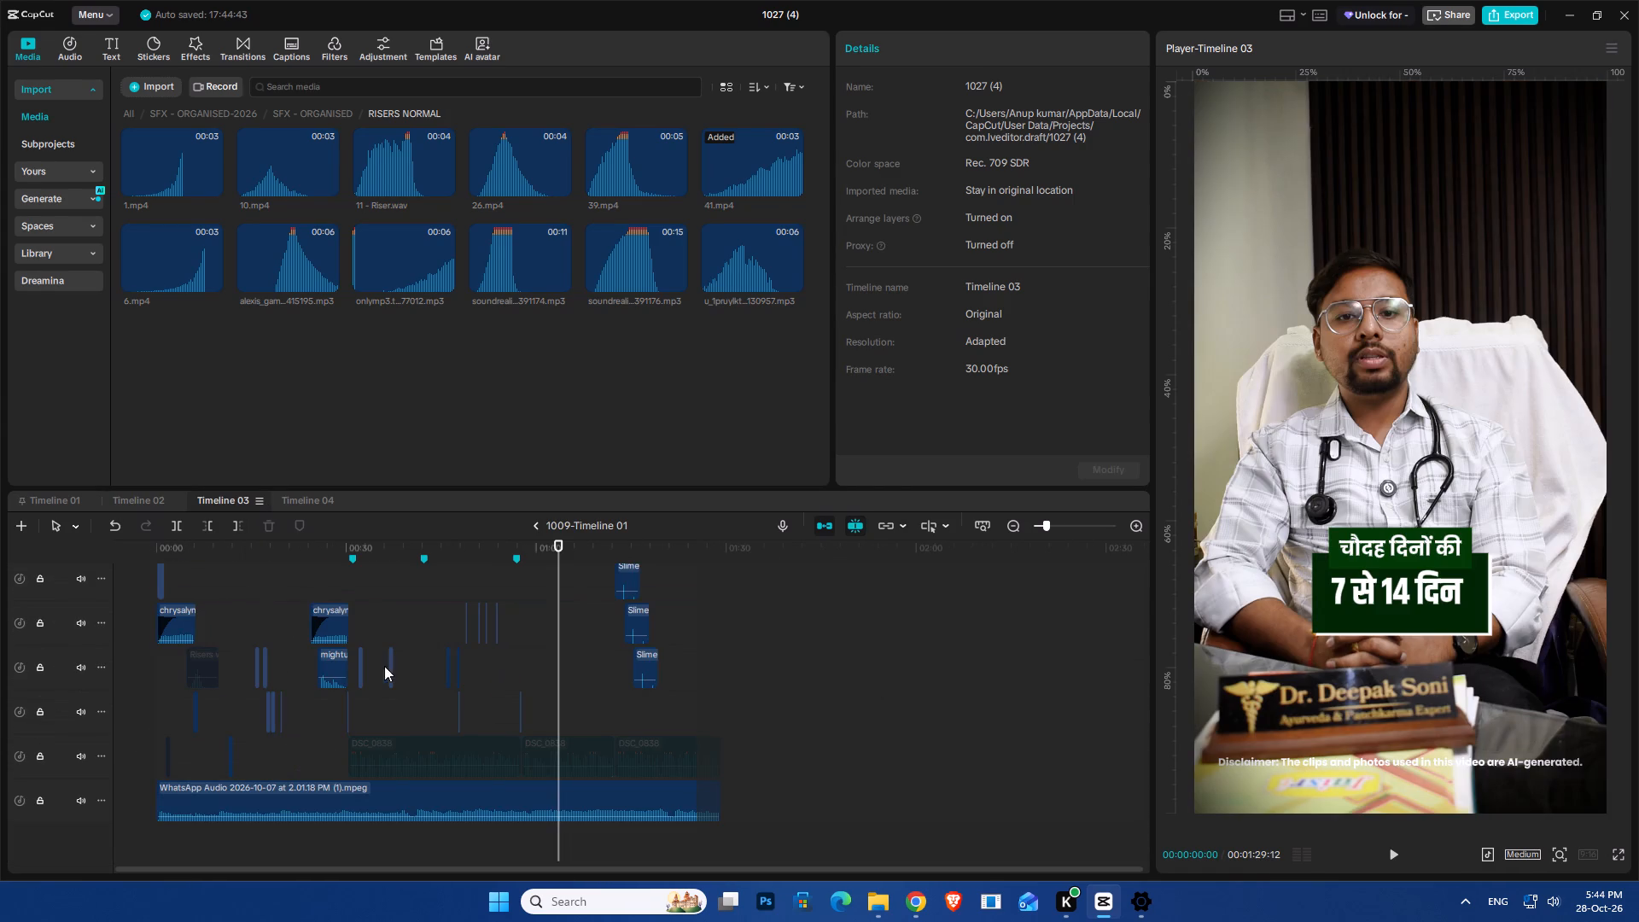
click(309, 793)
key(ctrl+c)
click(303, 492)
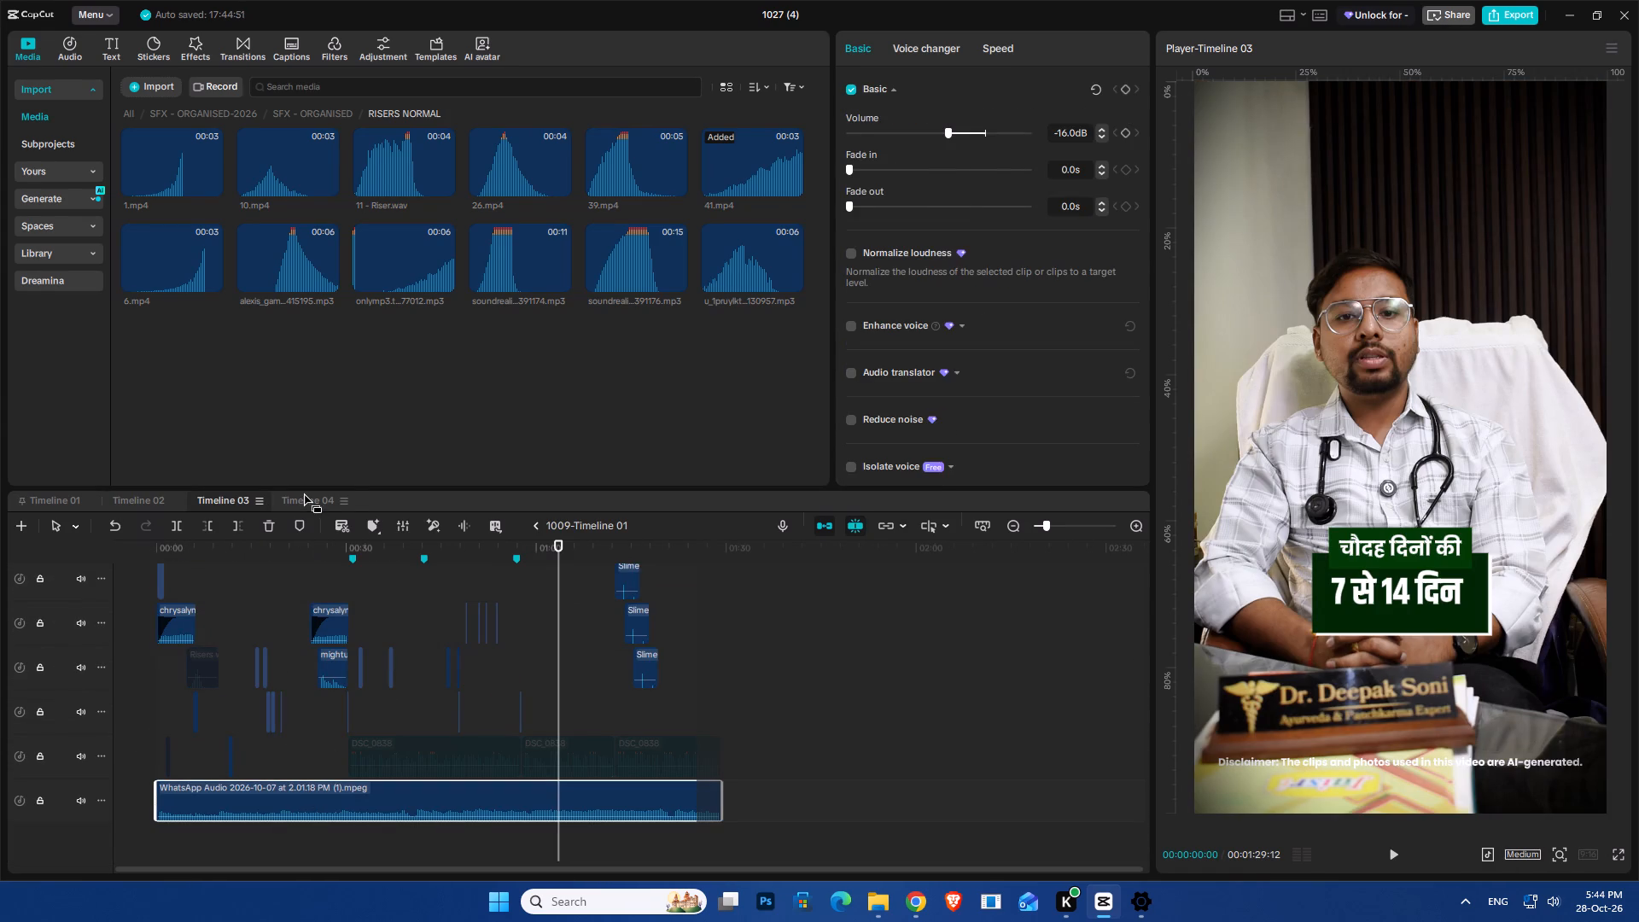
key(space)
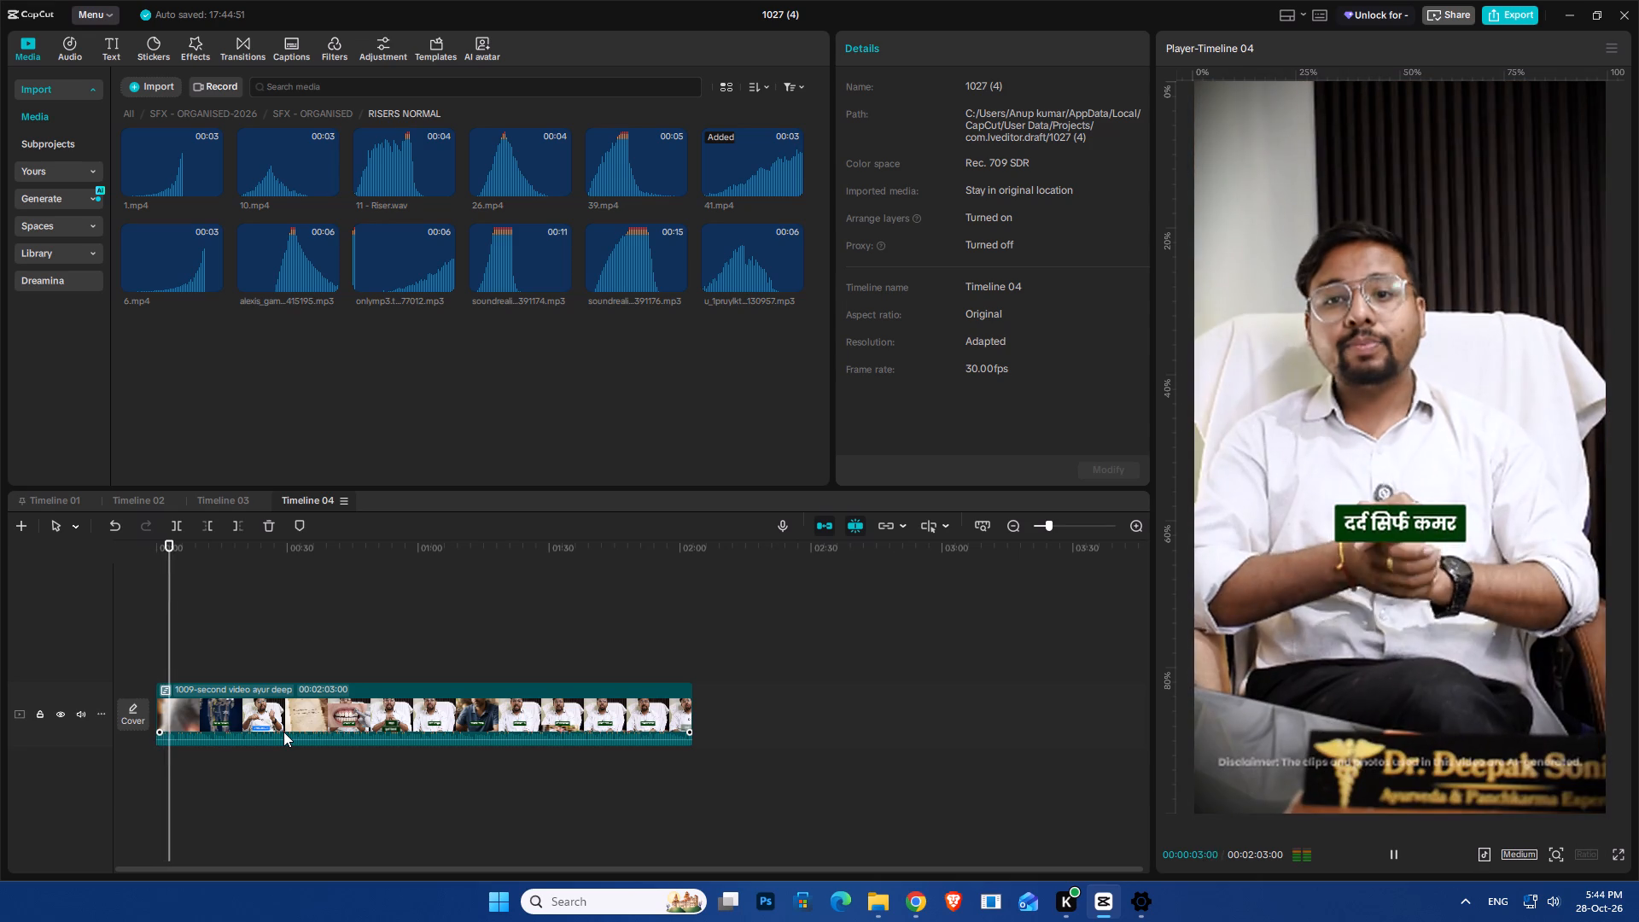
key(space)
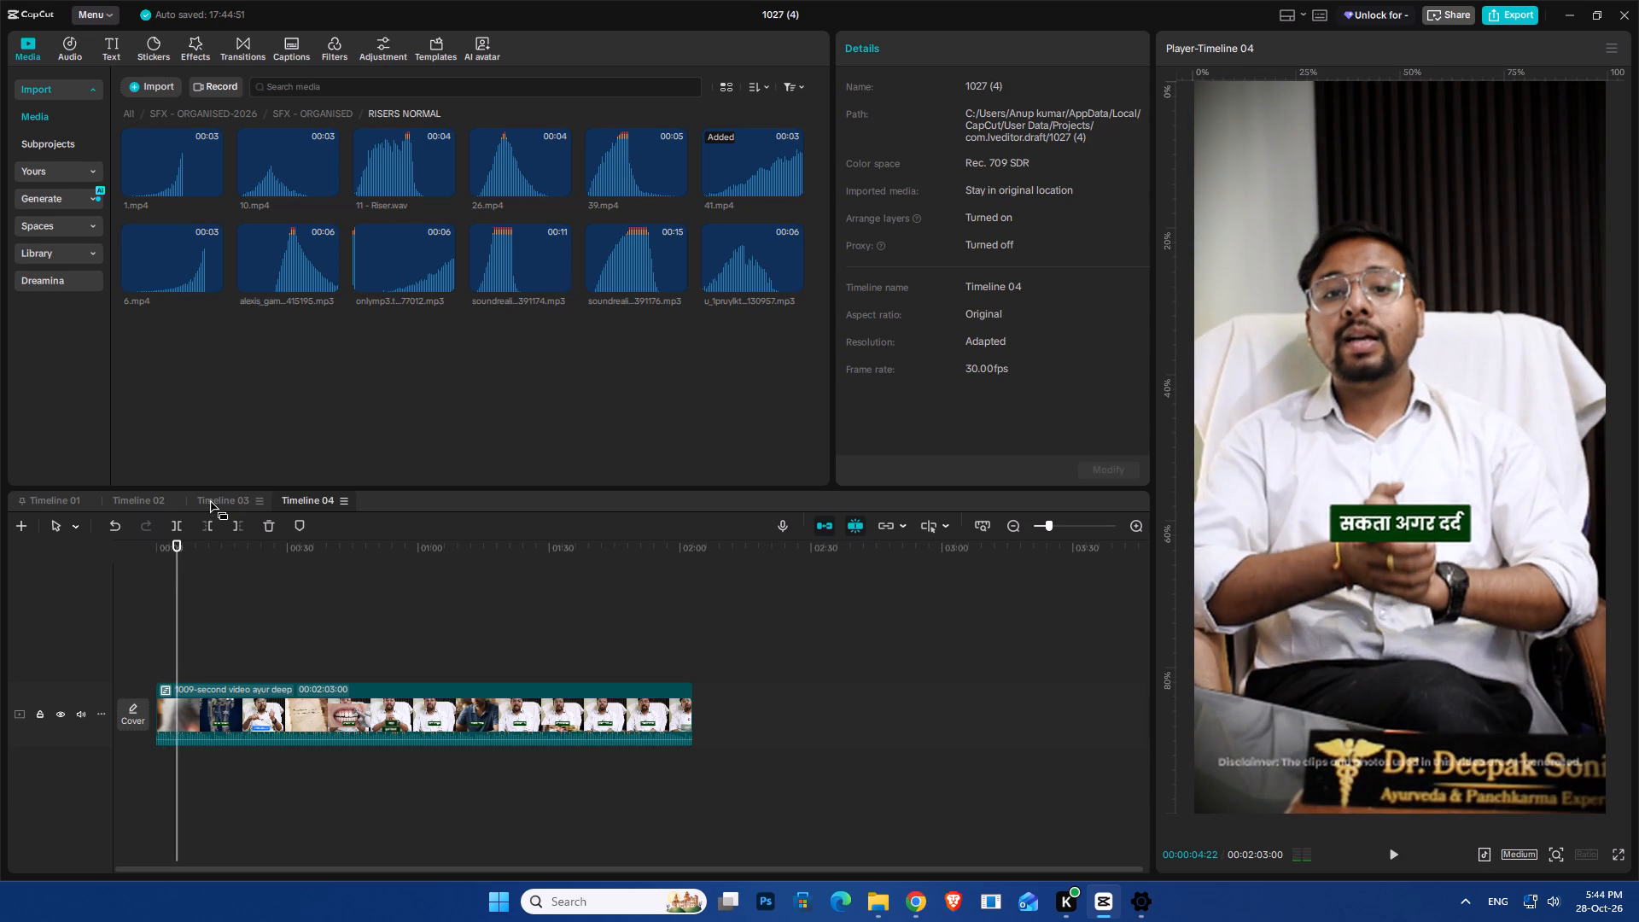
click(209, 499)
click(142, 499)
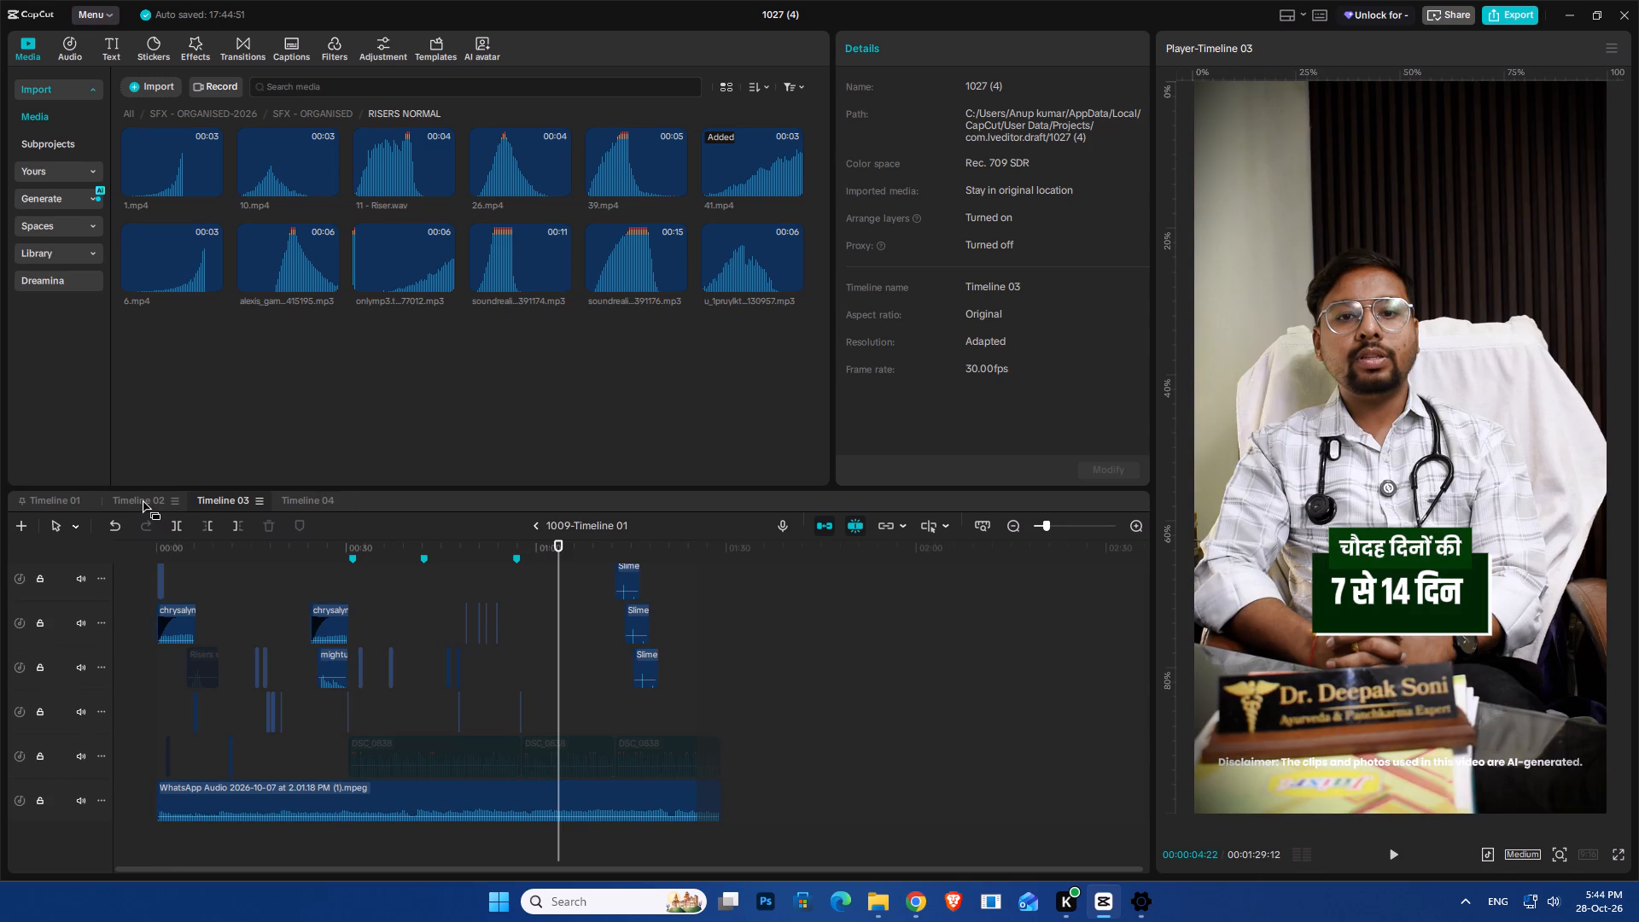
key(ctrl+v)
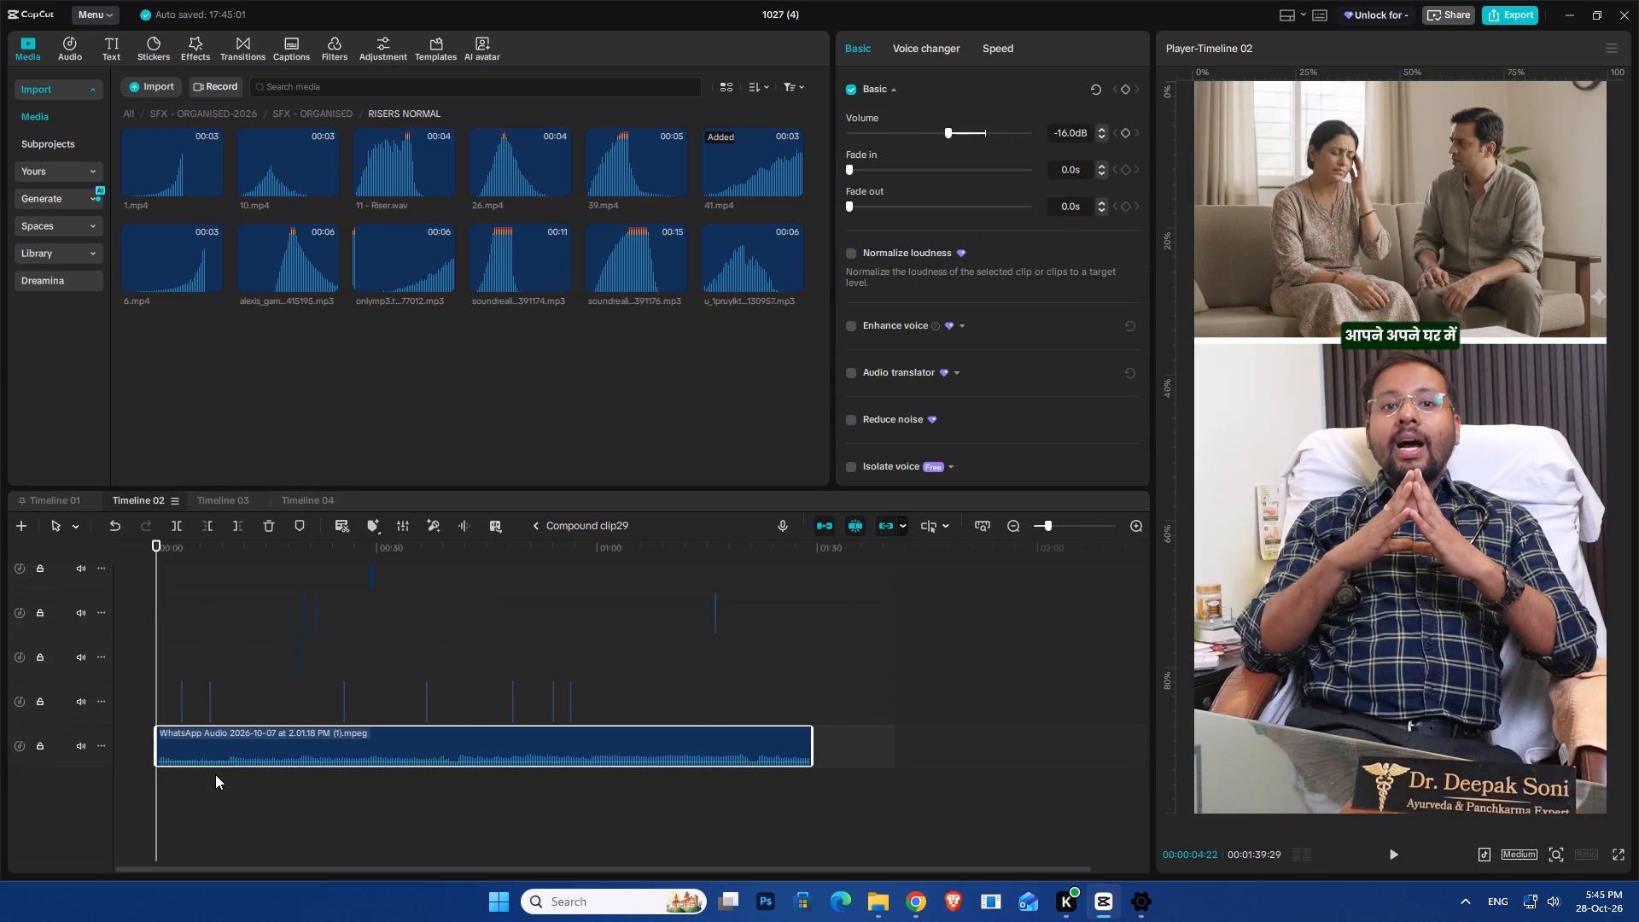
Play back the first four seconds of Timeline 02 to check the music, captions and overlay at the opening cut.
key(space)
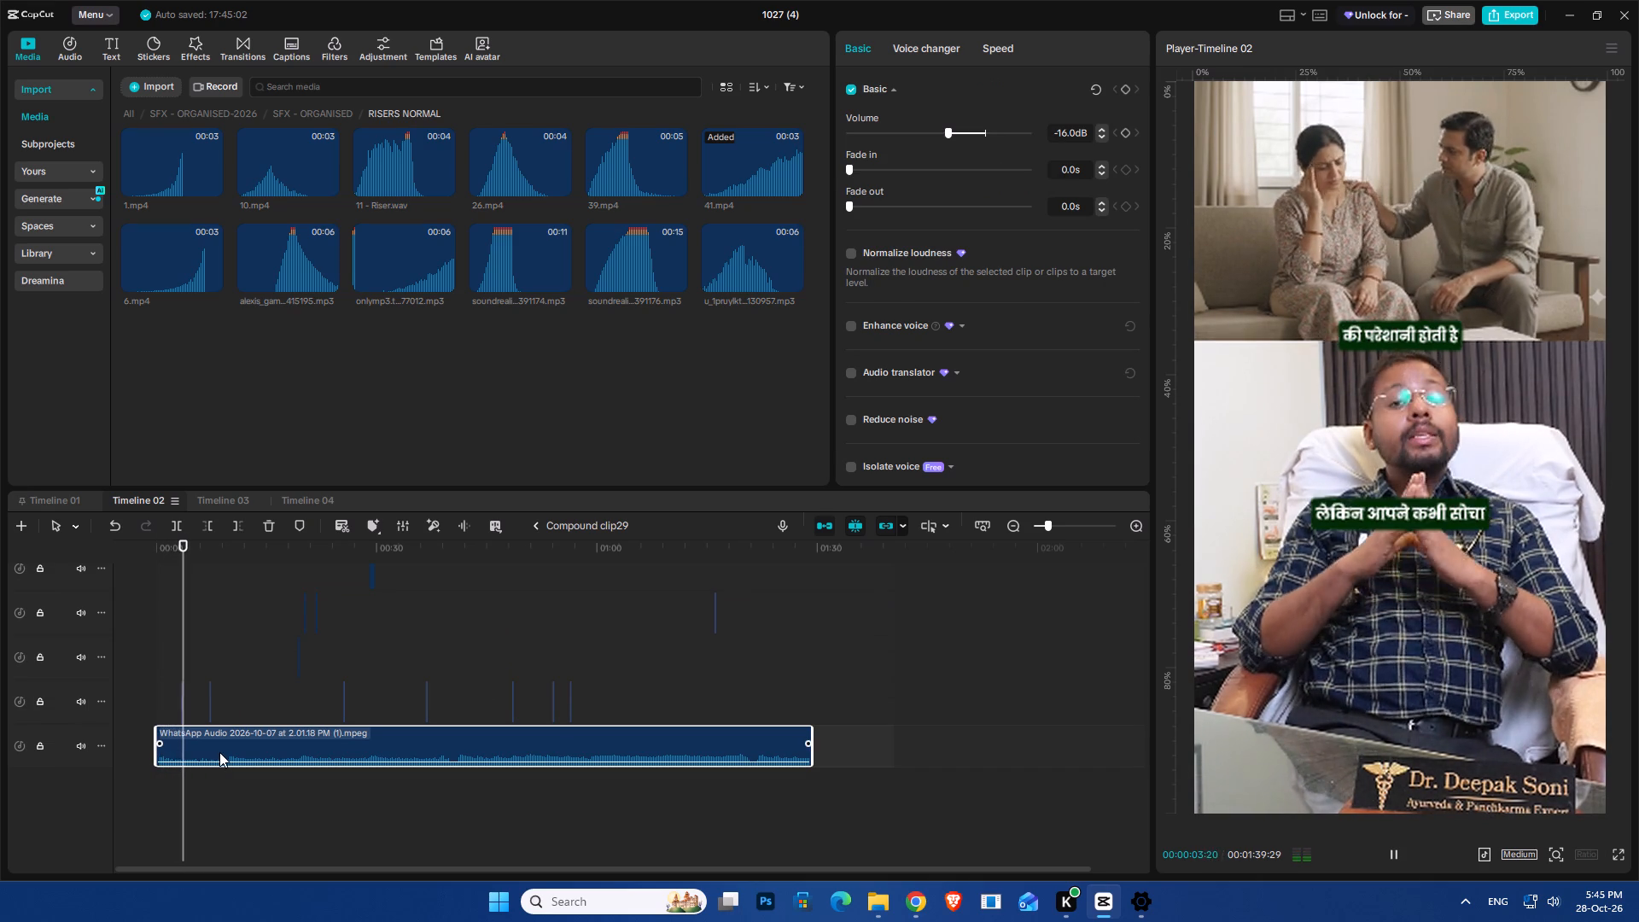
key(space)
scroll(219, 752, up, 18)
scroll(196, 686, up, 2)
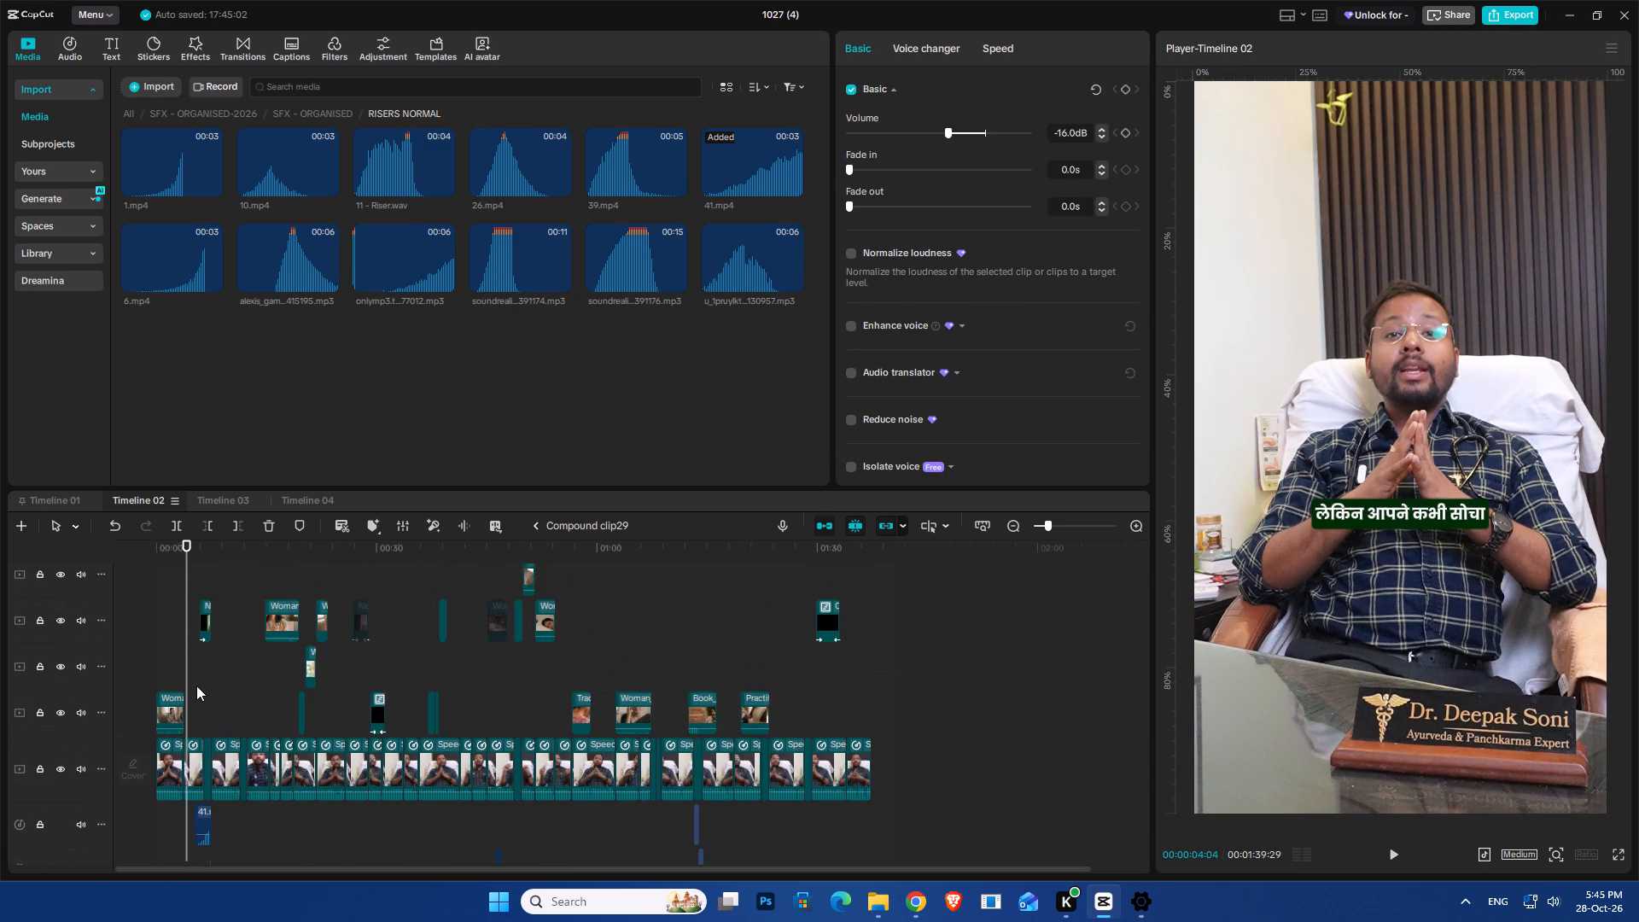
scroll(196, 686, up, 15)
click(145, 651)
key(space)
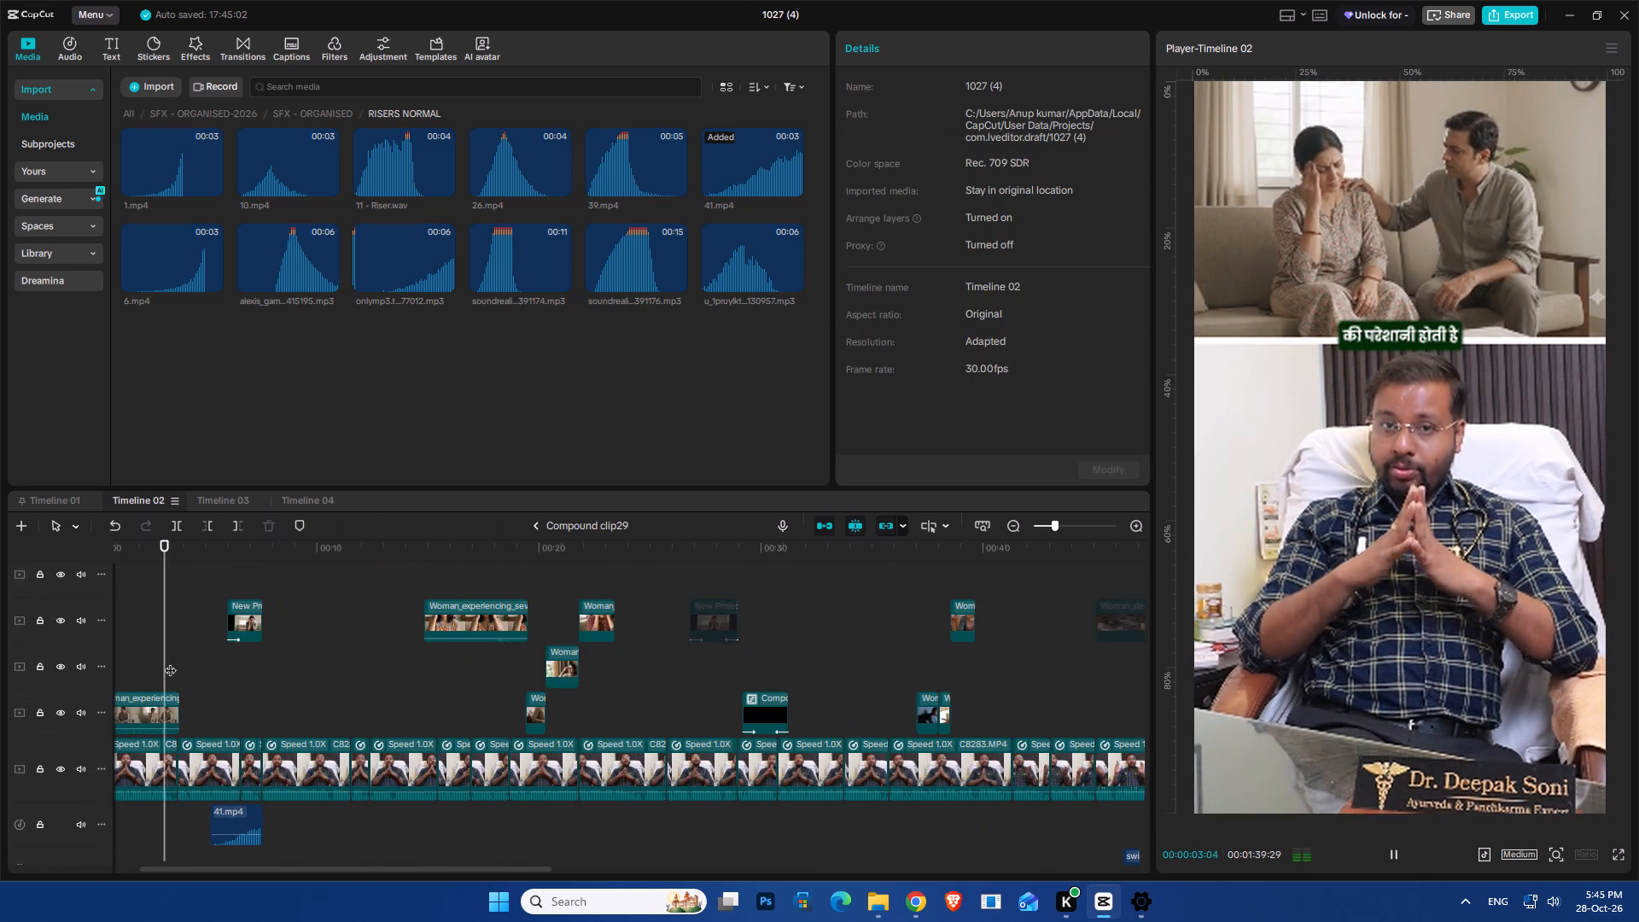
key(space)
Trim the end of the opening woman-at-home overlay to the first cut between the main-track clips.
ctrl+scroll(203, 703, up, 14)
click(186, 720)
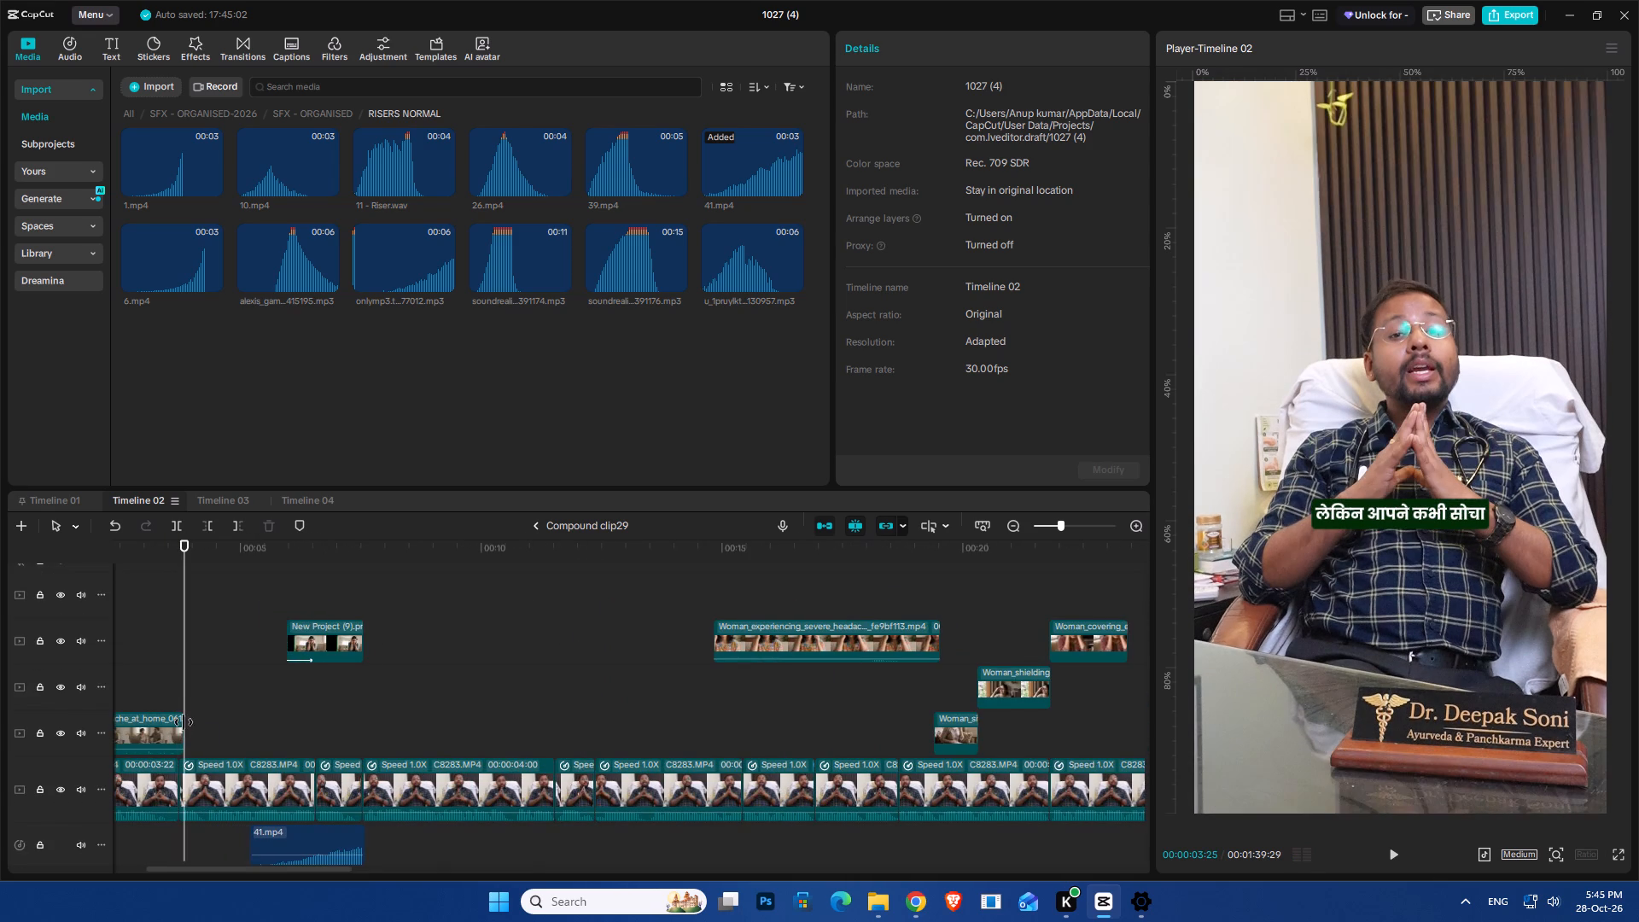
click(175, 726)
drag(185, 724, 171, 719)
drag(183, 662, 214, 691)
Move the compound caption clip starting at the first main-track cut down one track, directly after the preceding compound clip.
scroll(202, 690, up, 20)
scroll(202, 690, up, 8)
scroll(211, 702, down, 5)
scroll(211, 702, up, 6)
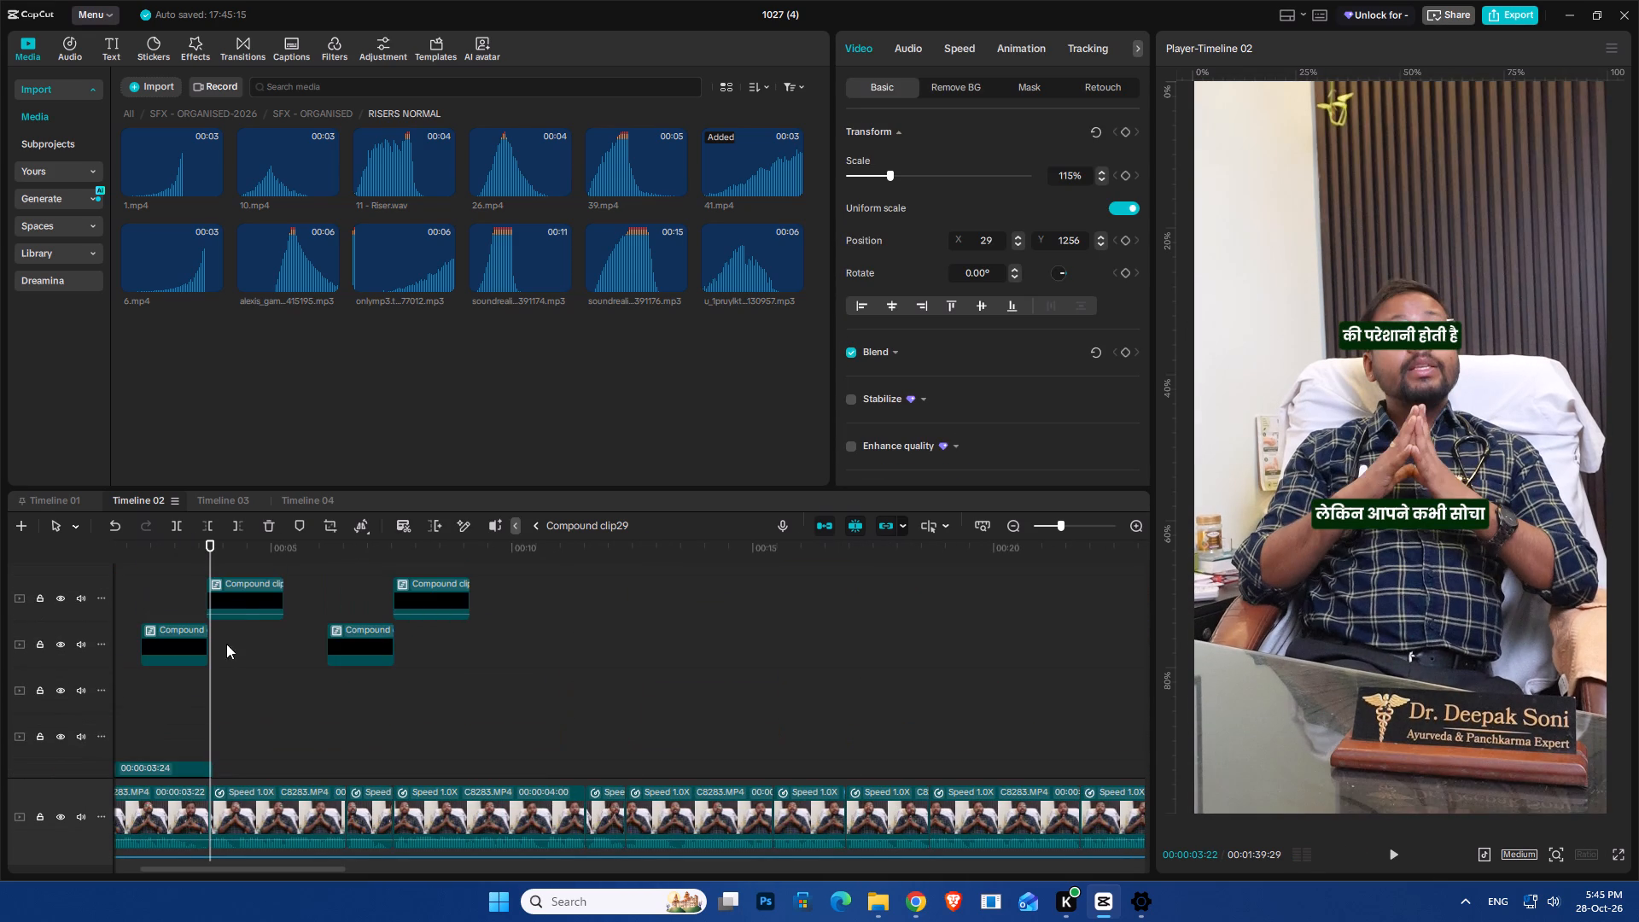
drag(239, 592, 241, 645)
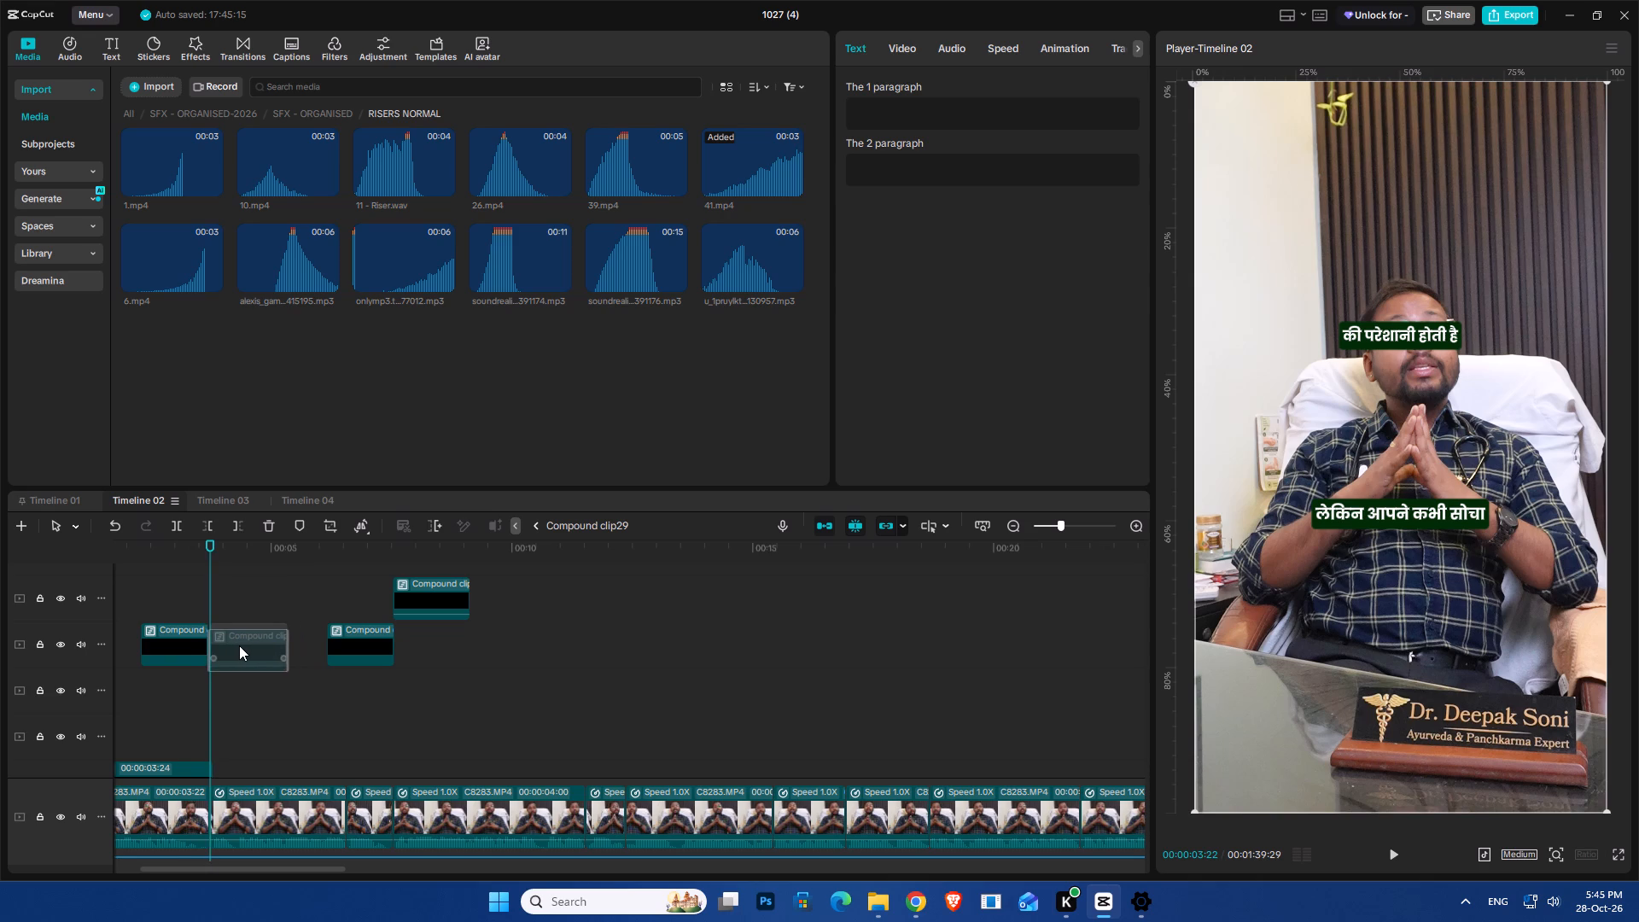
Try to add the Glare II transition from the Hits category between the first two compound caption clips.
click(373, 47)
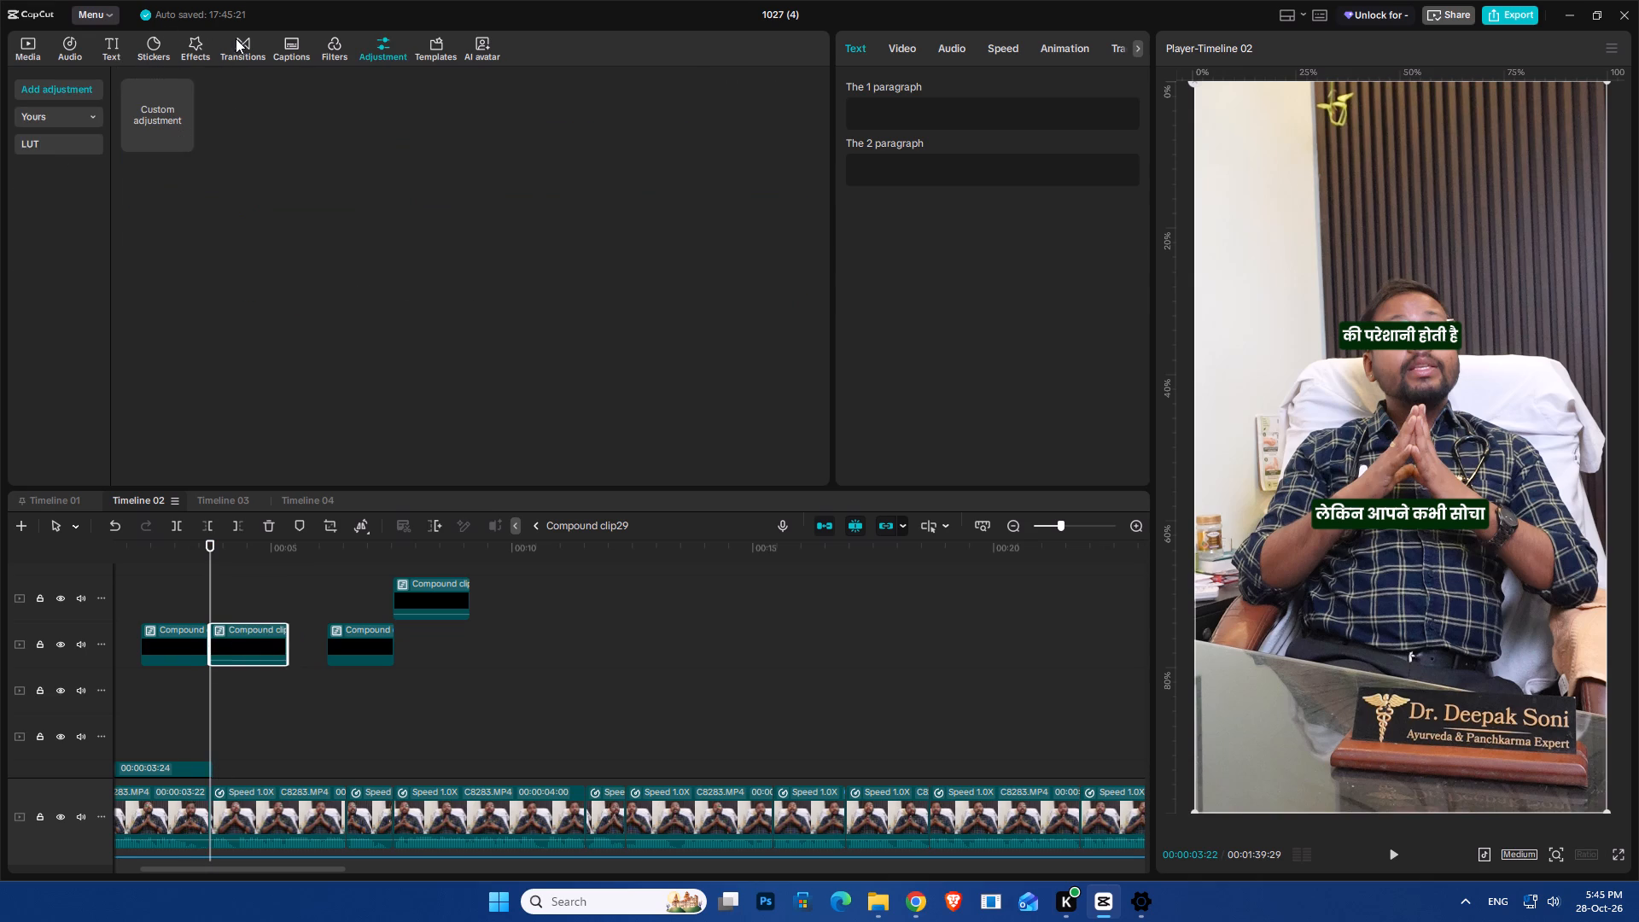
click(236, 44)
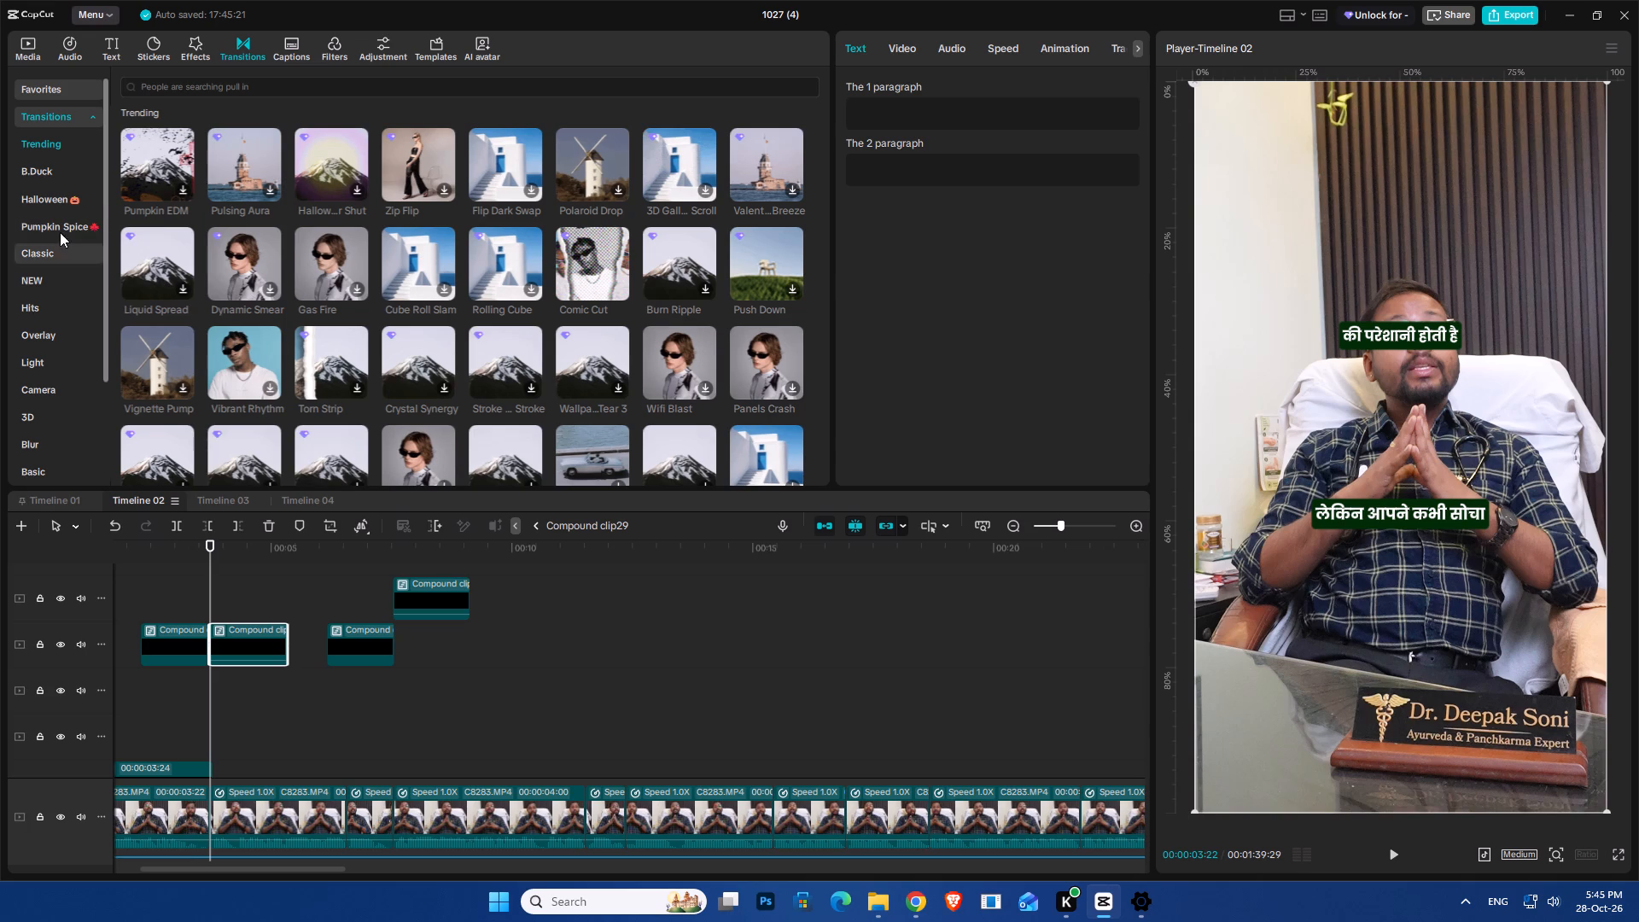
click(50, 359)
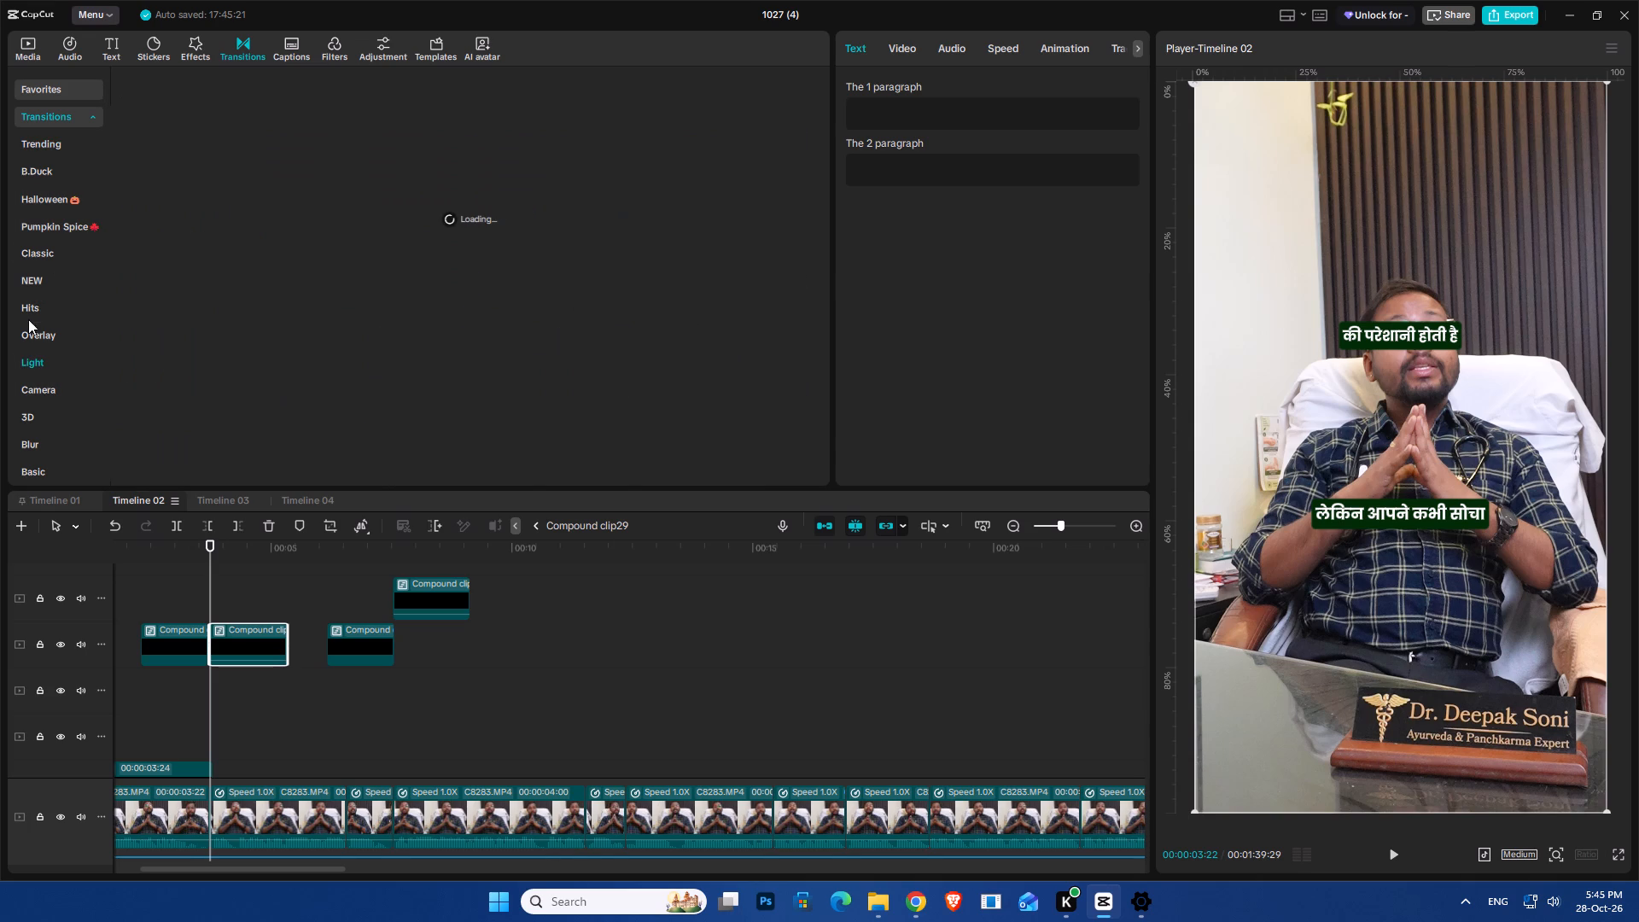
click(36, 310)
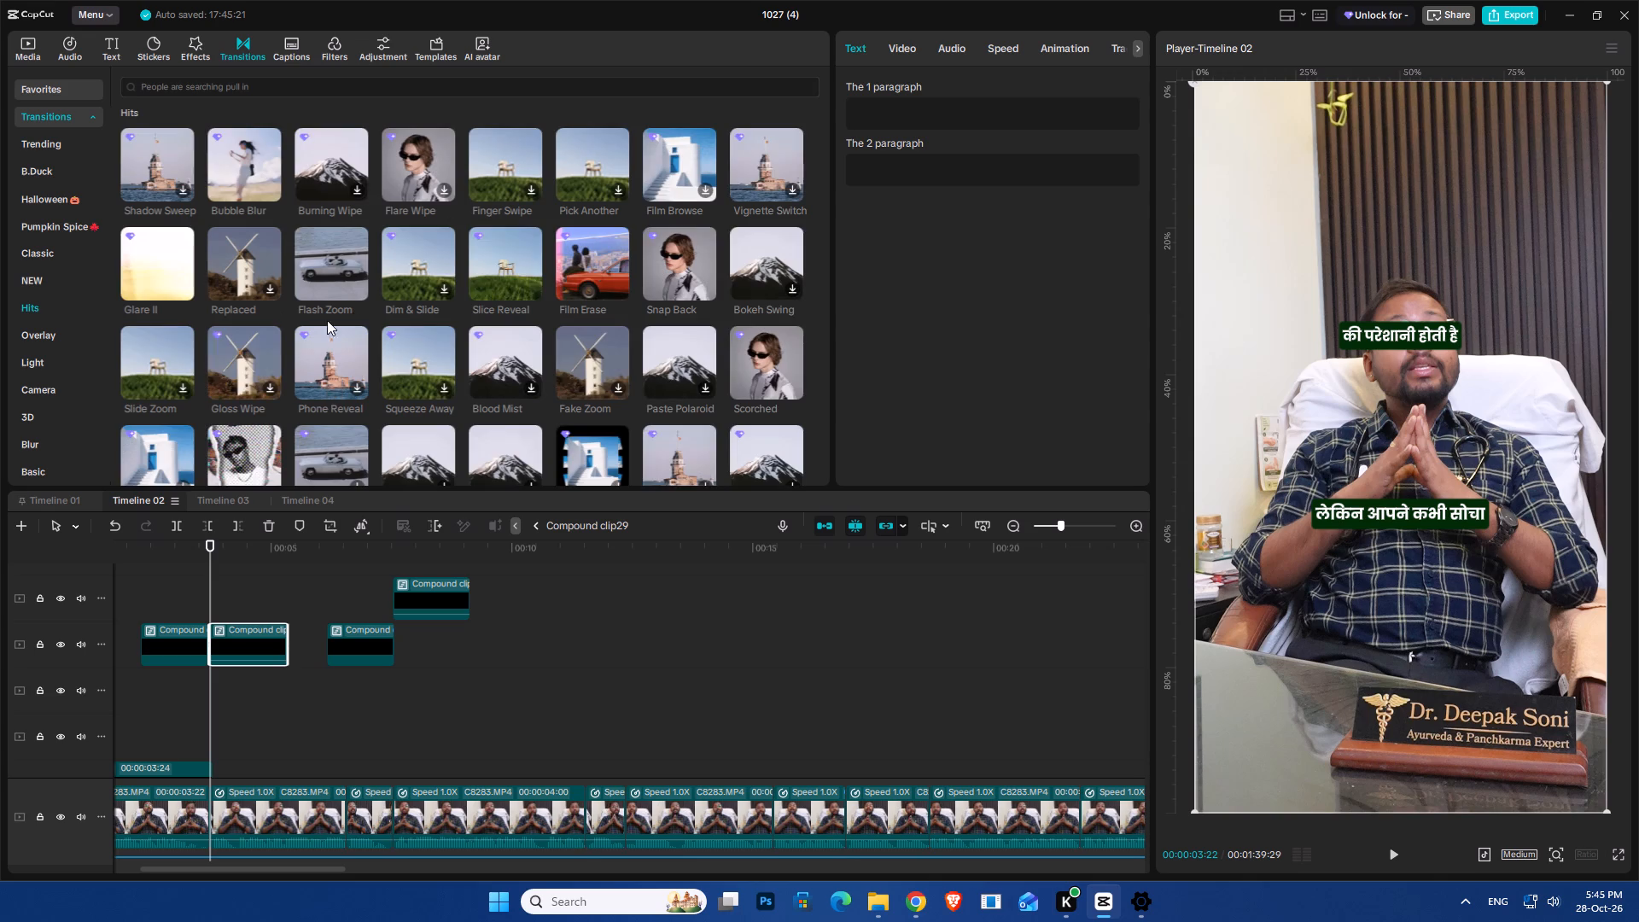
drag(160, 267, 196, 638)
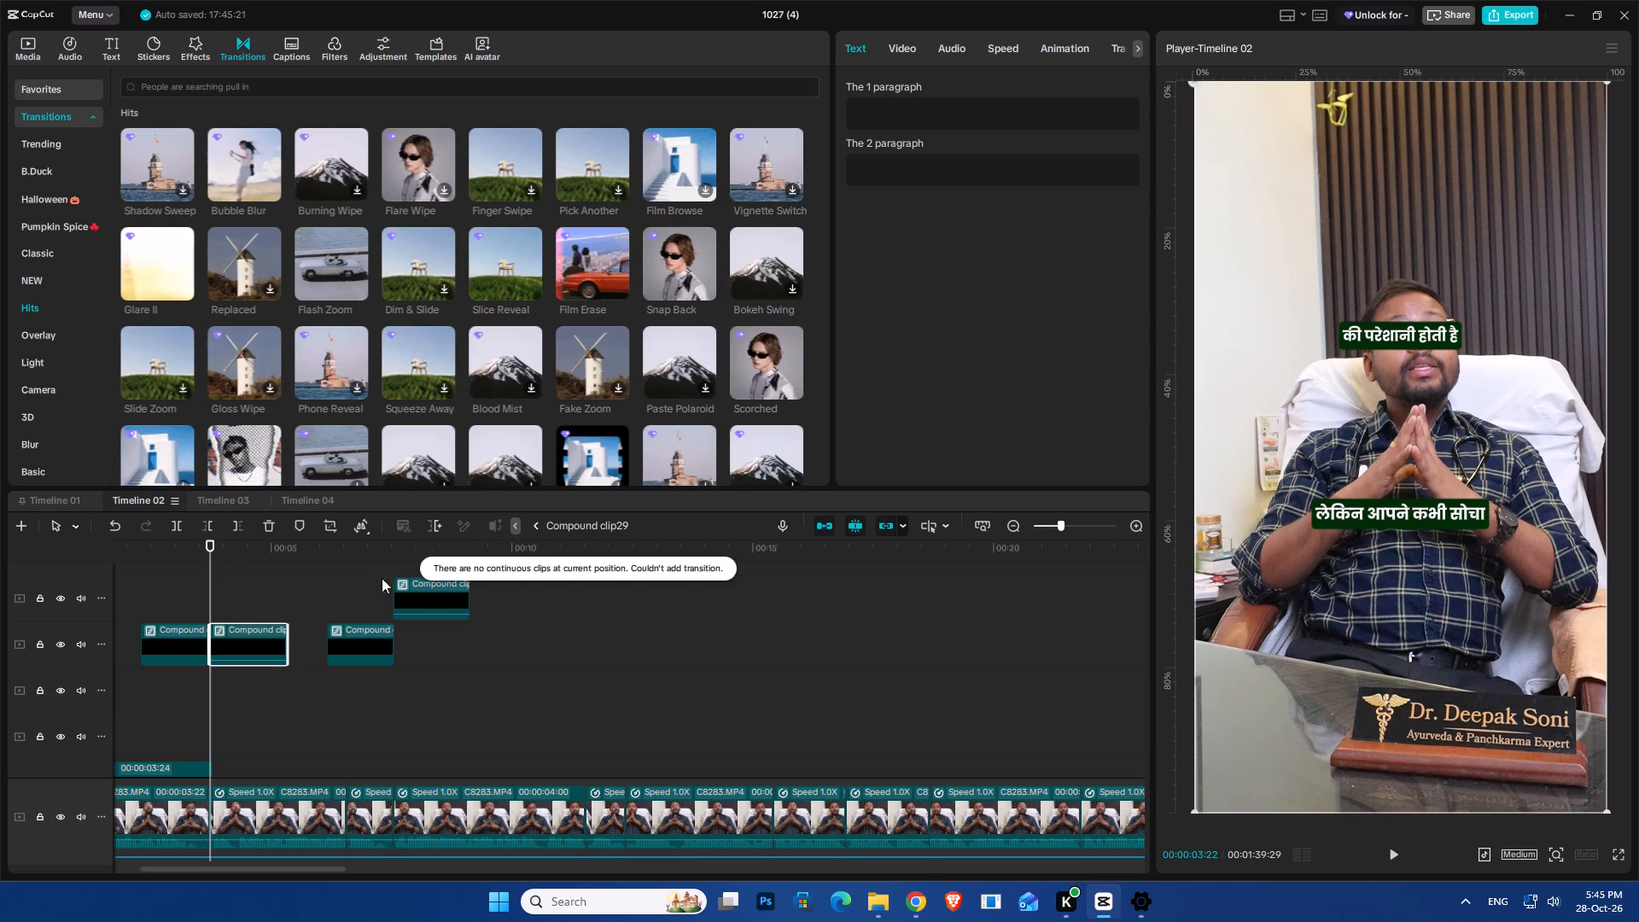
Extend the earlier compound clip to meet the one starting at 00:00:03:22, join them with the Glare II transition, and play it back.
ctrl+scroll(191, 628, up, 15)
click(194, 646)
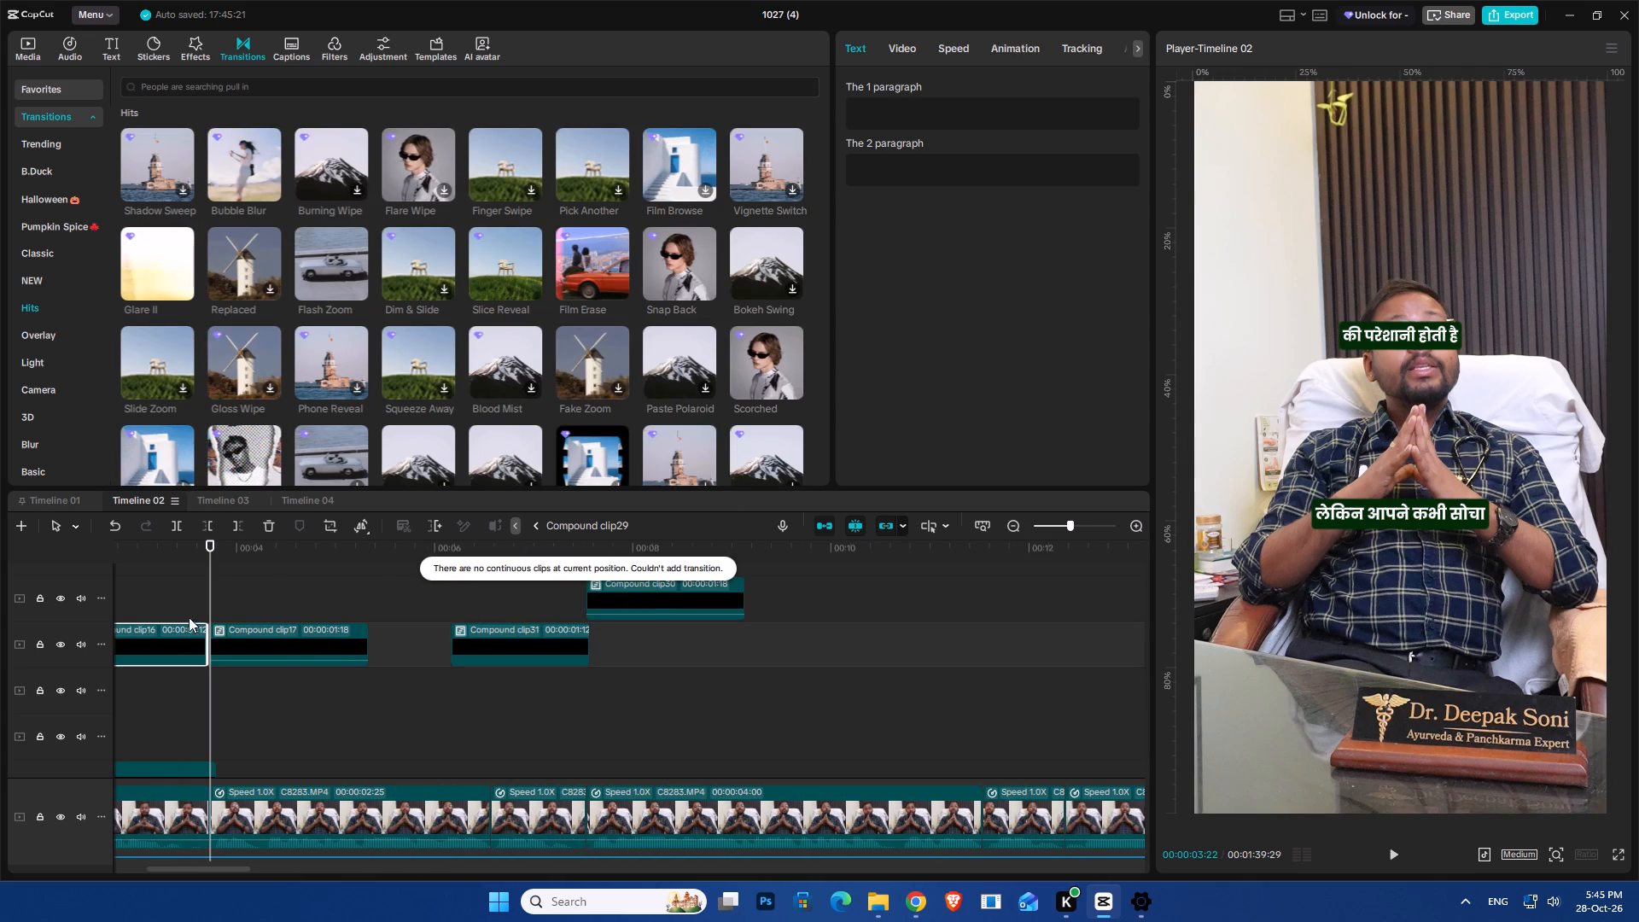
drag(204, 635, 254, 651)
drag(160, 265, 163, 274)
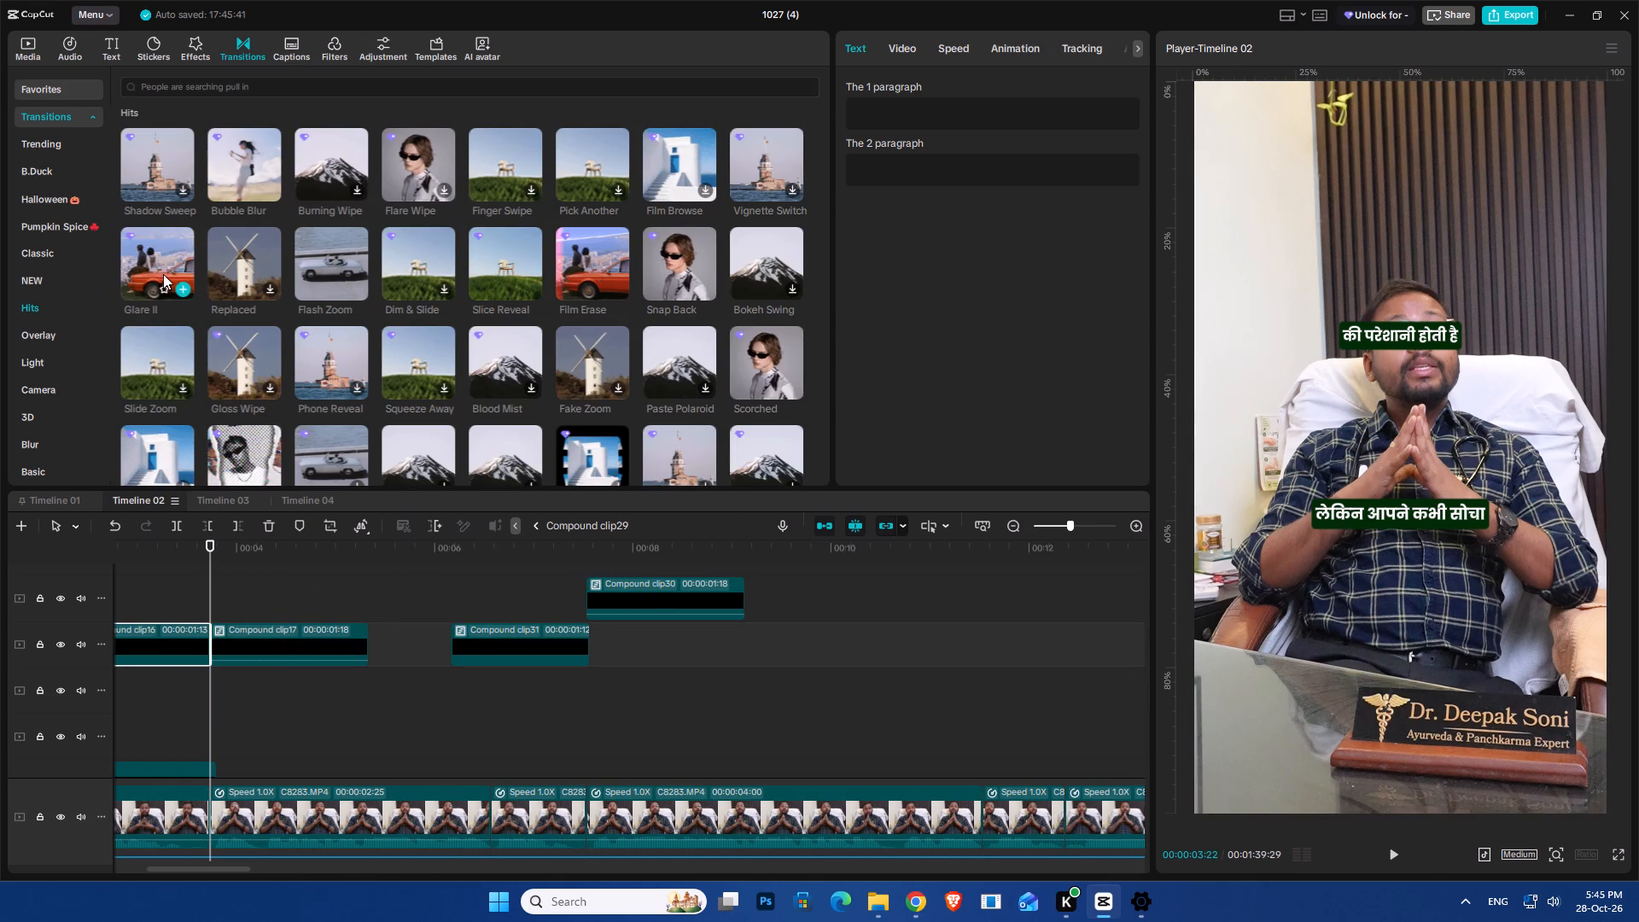
drag(163, 274, 177, 640)
click(139, 600)
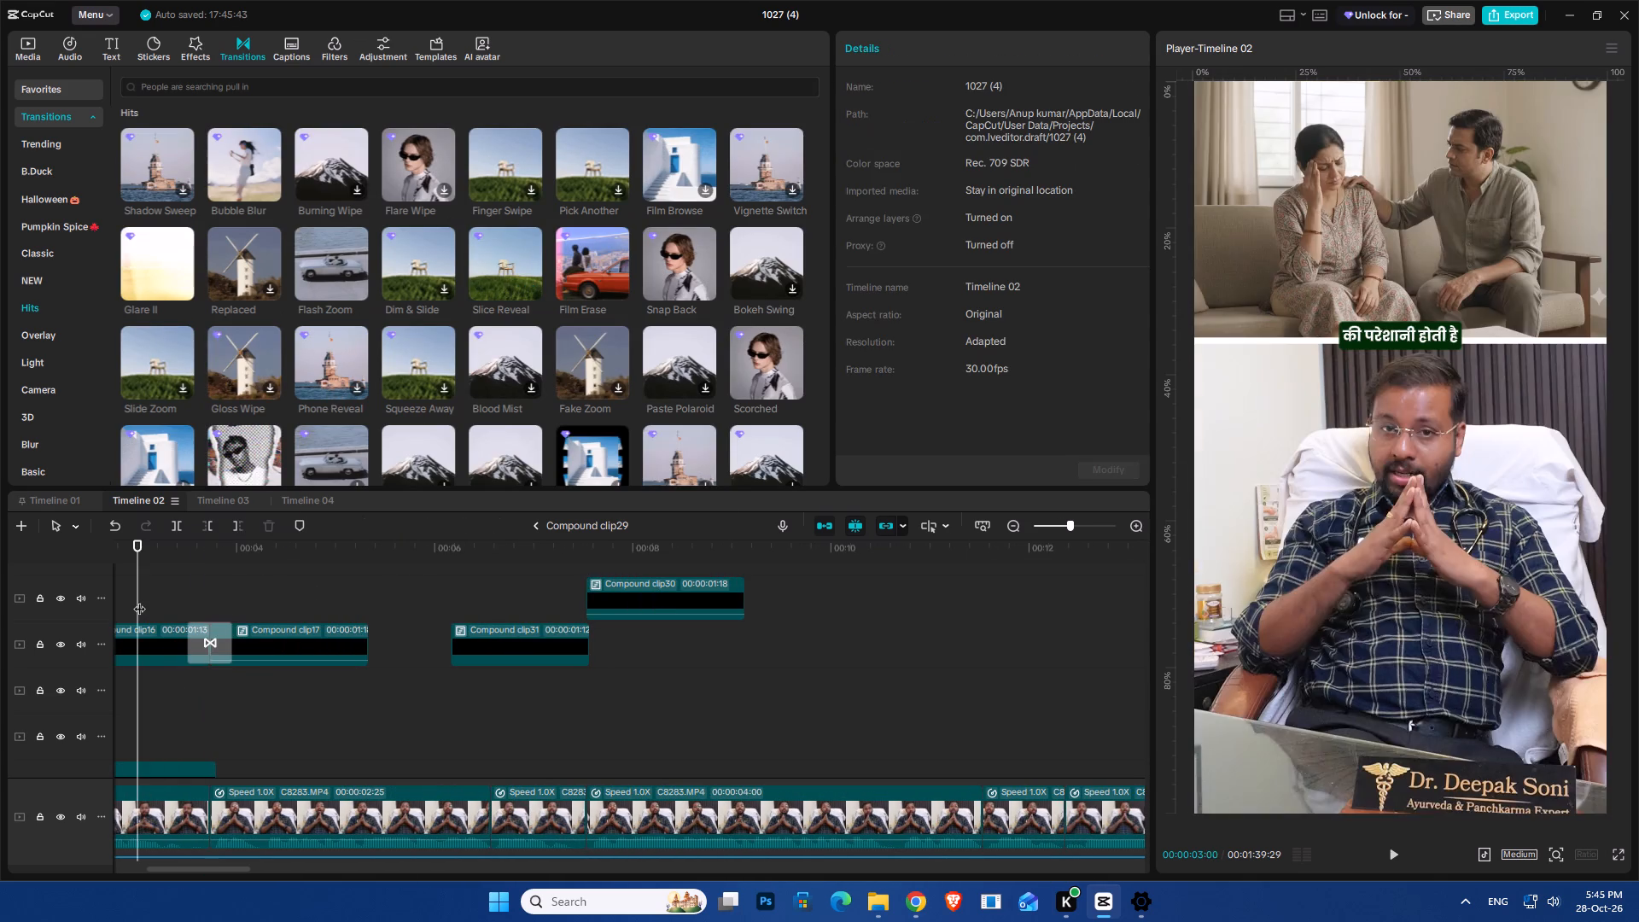
key(space)
key(space)
key(space)
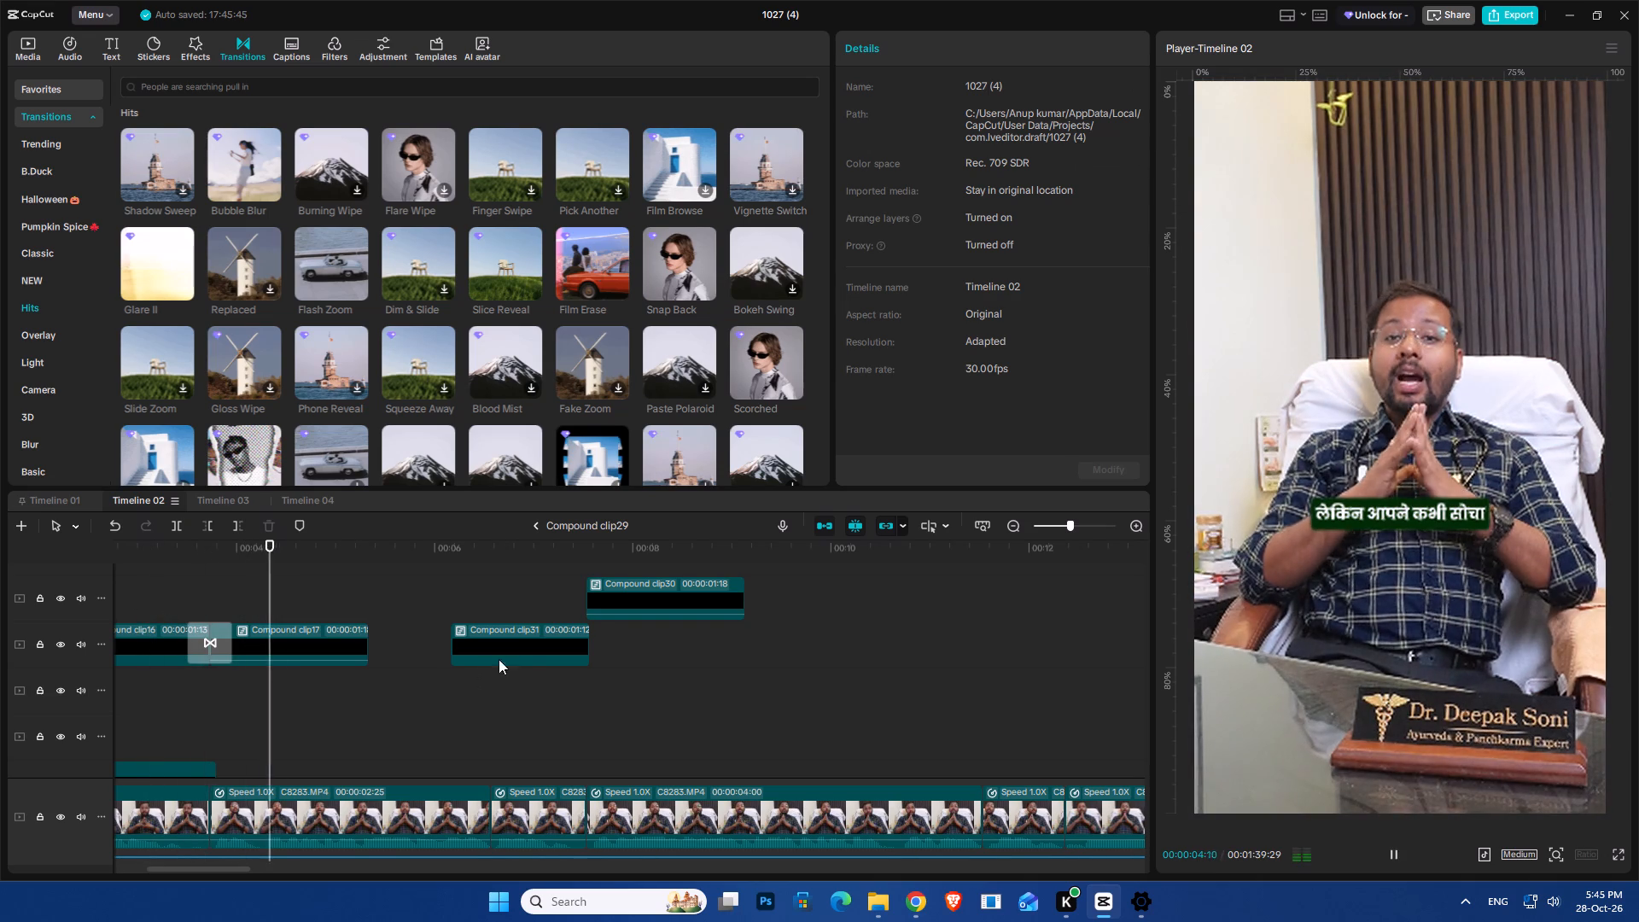
key(space)
Move Compound clip30 down onto the track beside Compound clip31, add the Glare II transition between them, and play it back.
drag(643, 590, 643, 628)
drag(160, 267, 220, 353)
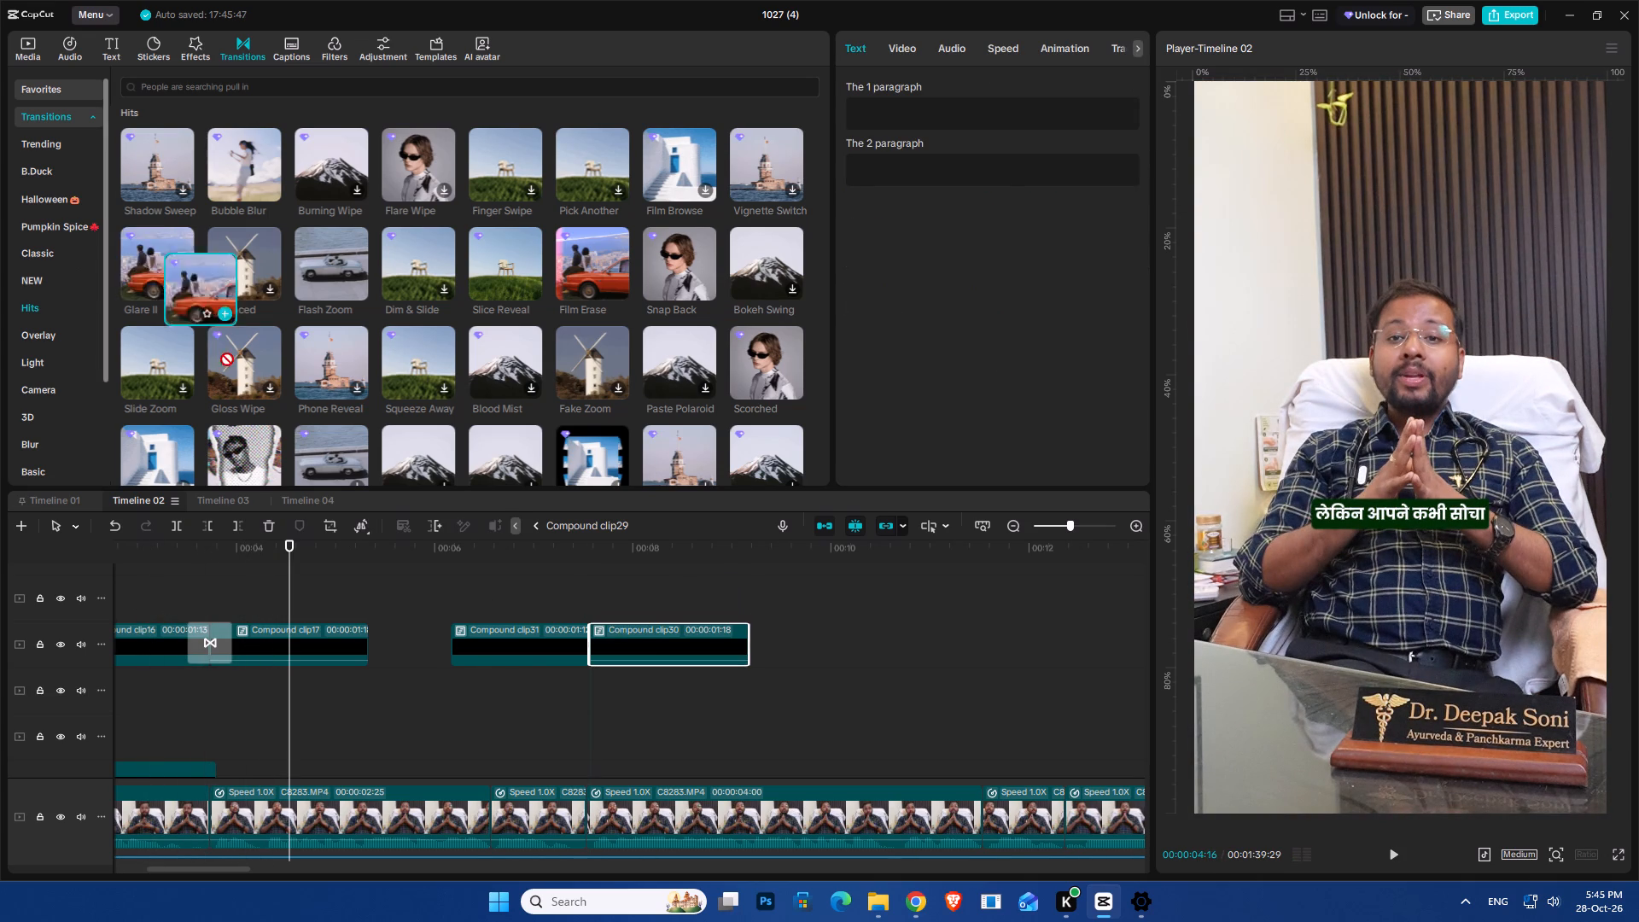
drag(220, 353, 560, 638)
click(534, 612)
key(space)
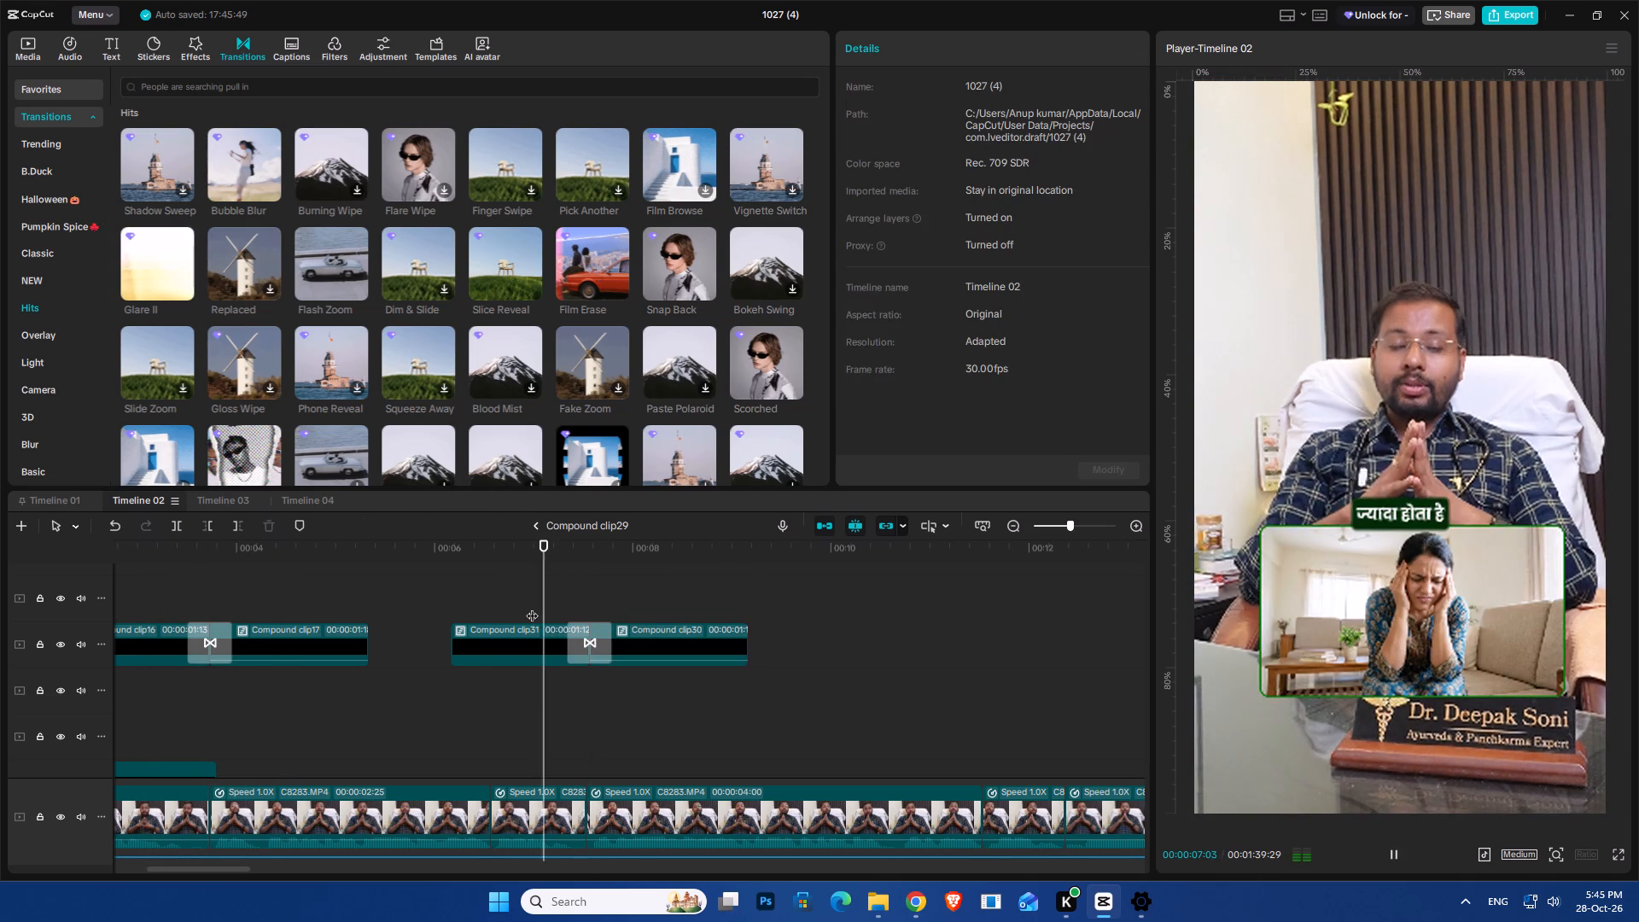
key(space)
Play back from about 7 s to 12 s and examine the Blur effect around the end of the woman-with-headache overlay.
ctrl+scroll(532, 606, down, 10)
key(space)
scroll(545, 627, down, 7)
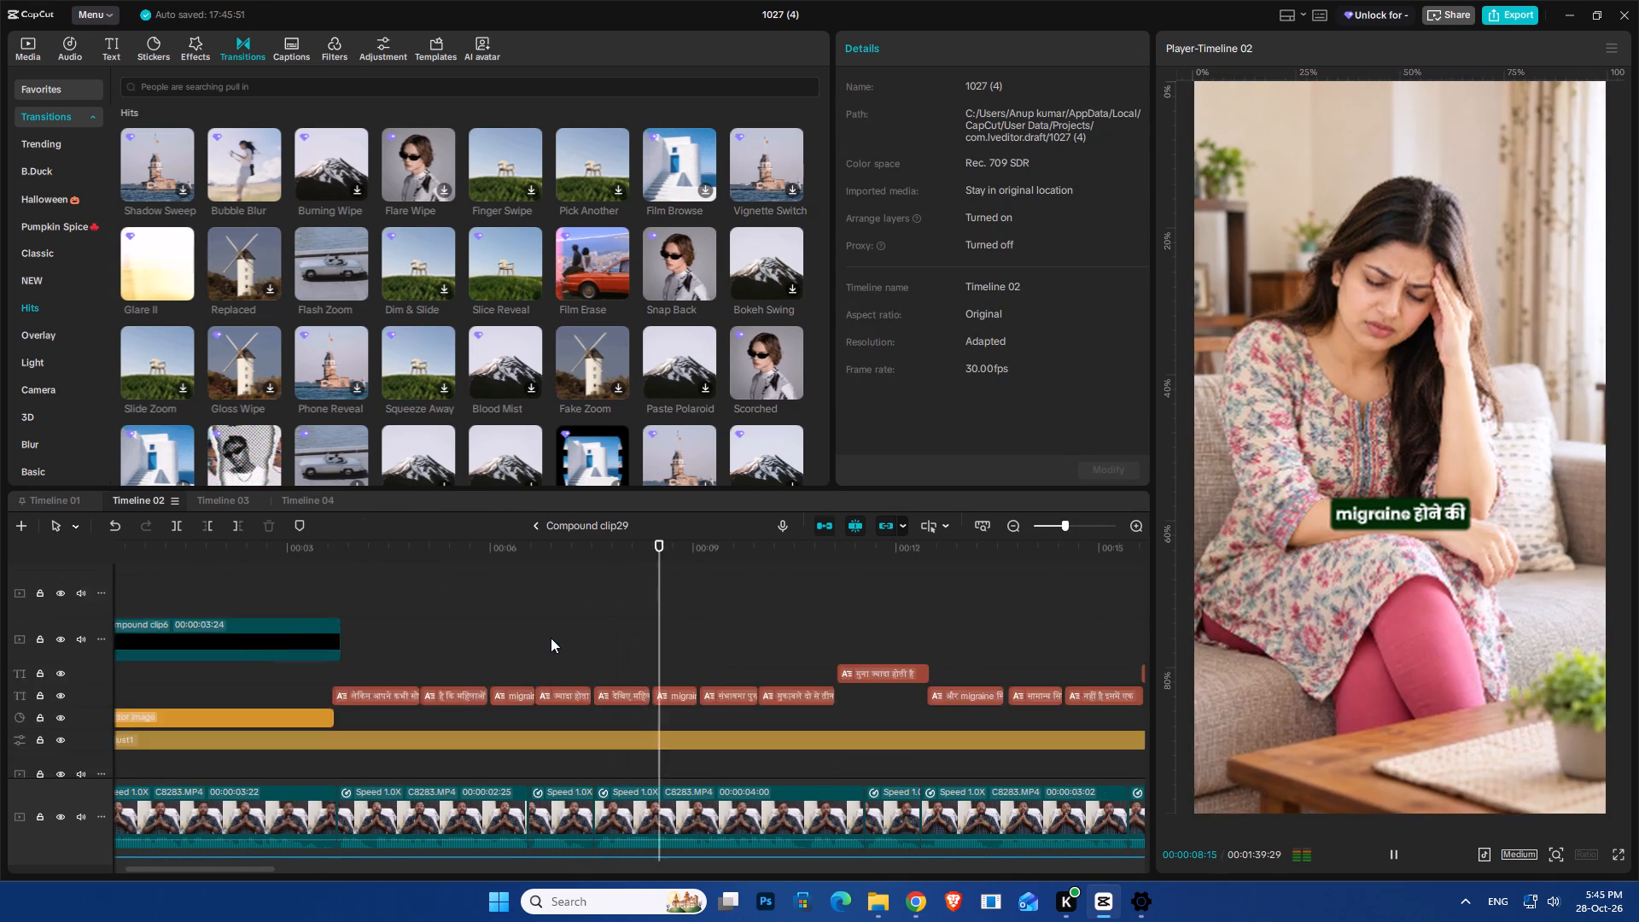
scroll(551, 638, down, 6)
ctrl+scroll(563, 642, down, 5)
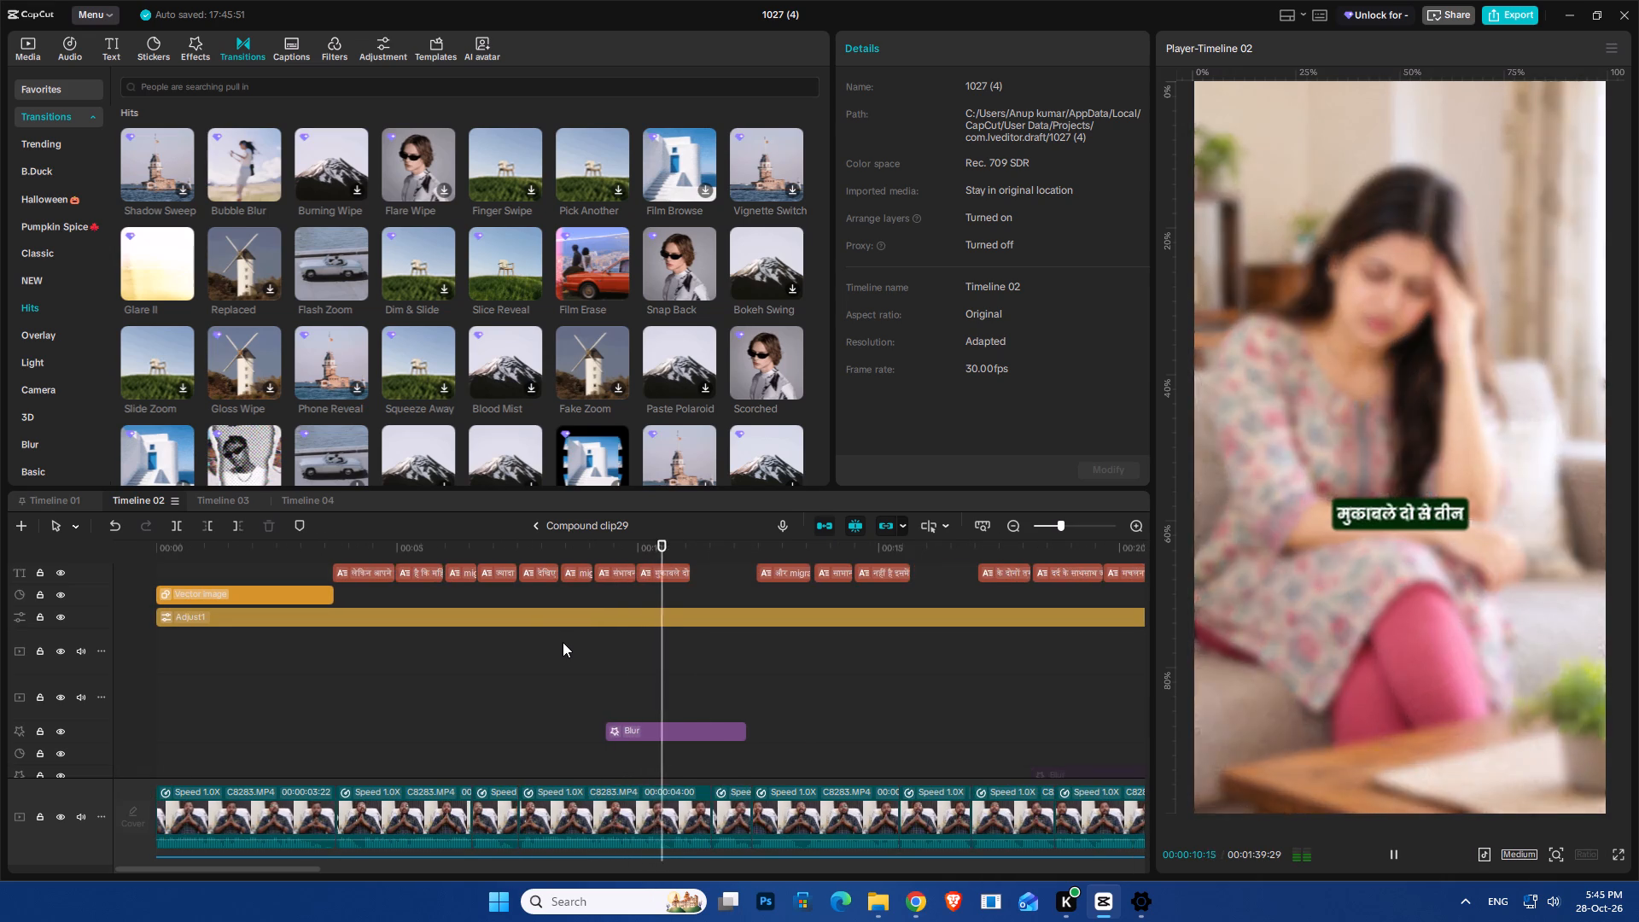
key(space)
scroll(674, 656, up, 7)
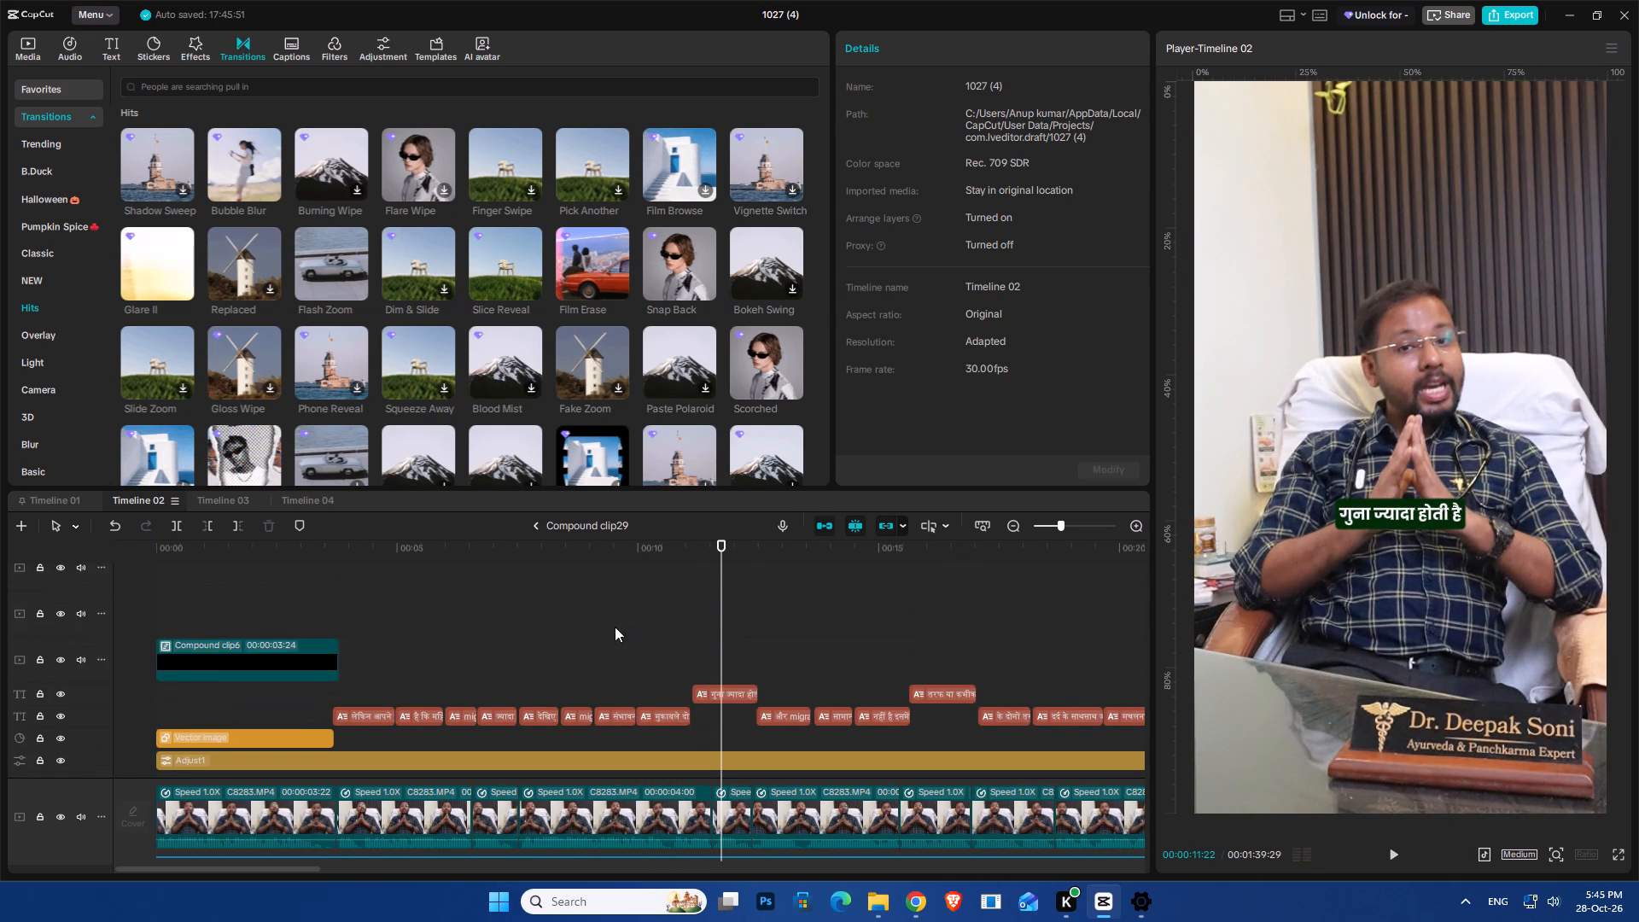
scroll(649, 643, down, 6)
scroll(640, 636, up, 3)
scroll(640, 636, down, 9)
click(655, 628)
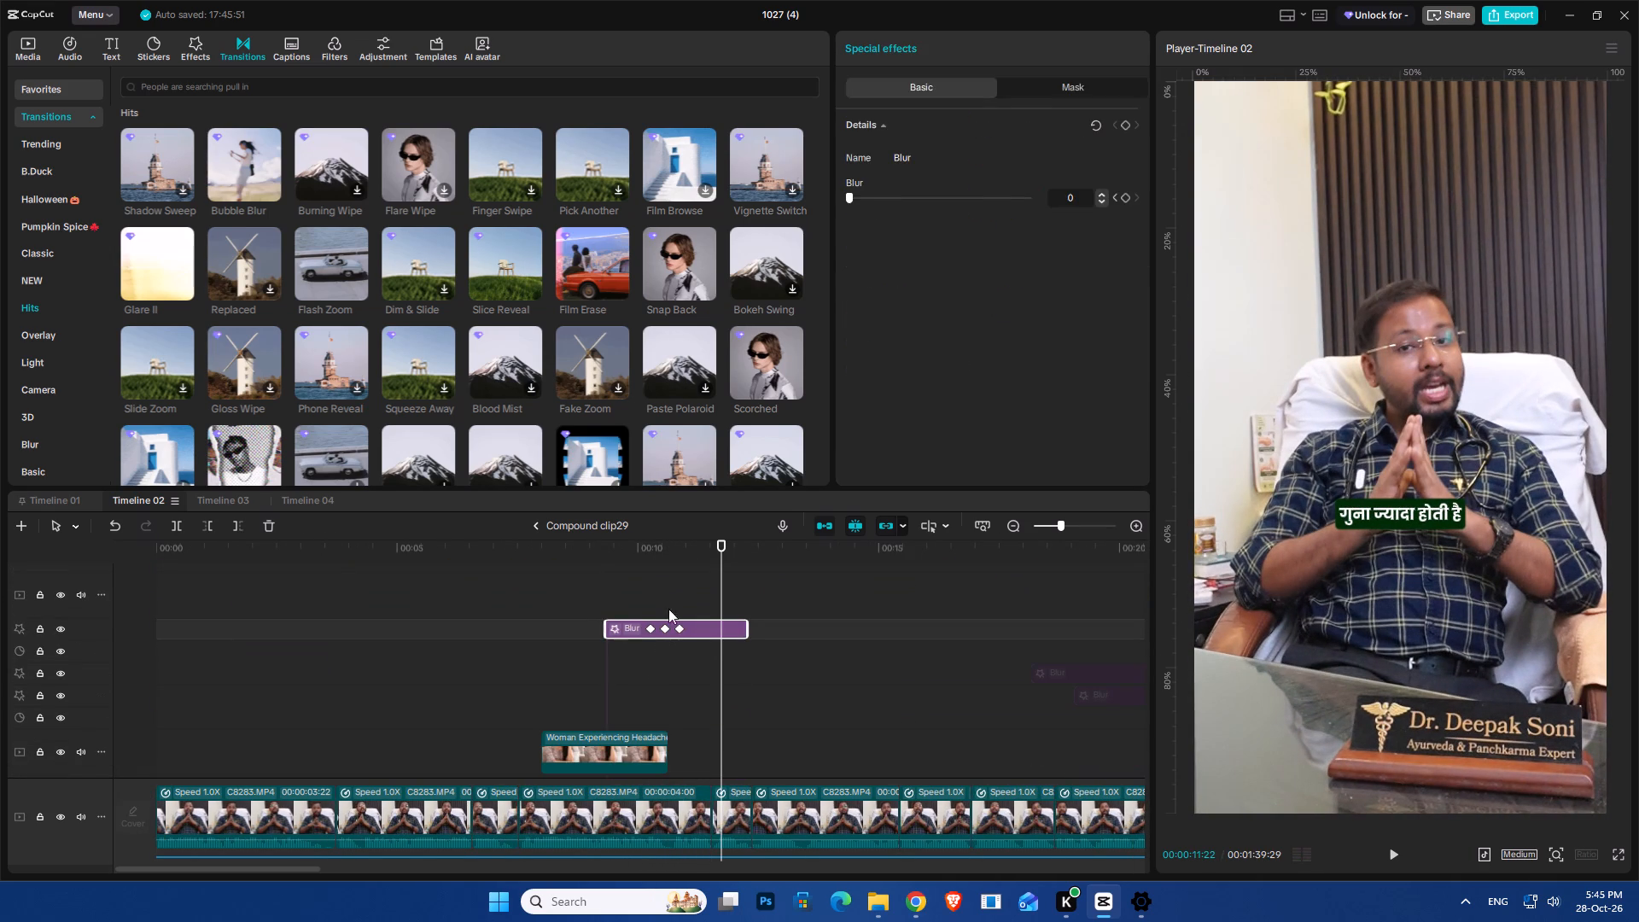
drag(712, 581, 668, 604)
click(645, 584)
key(space)
key(space)
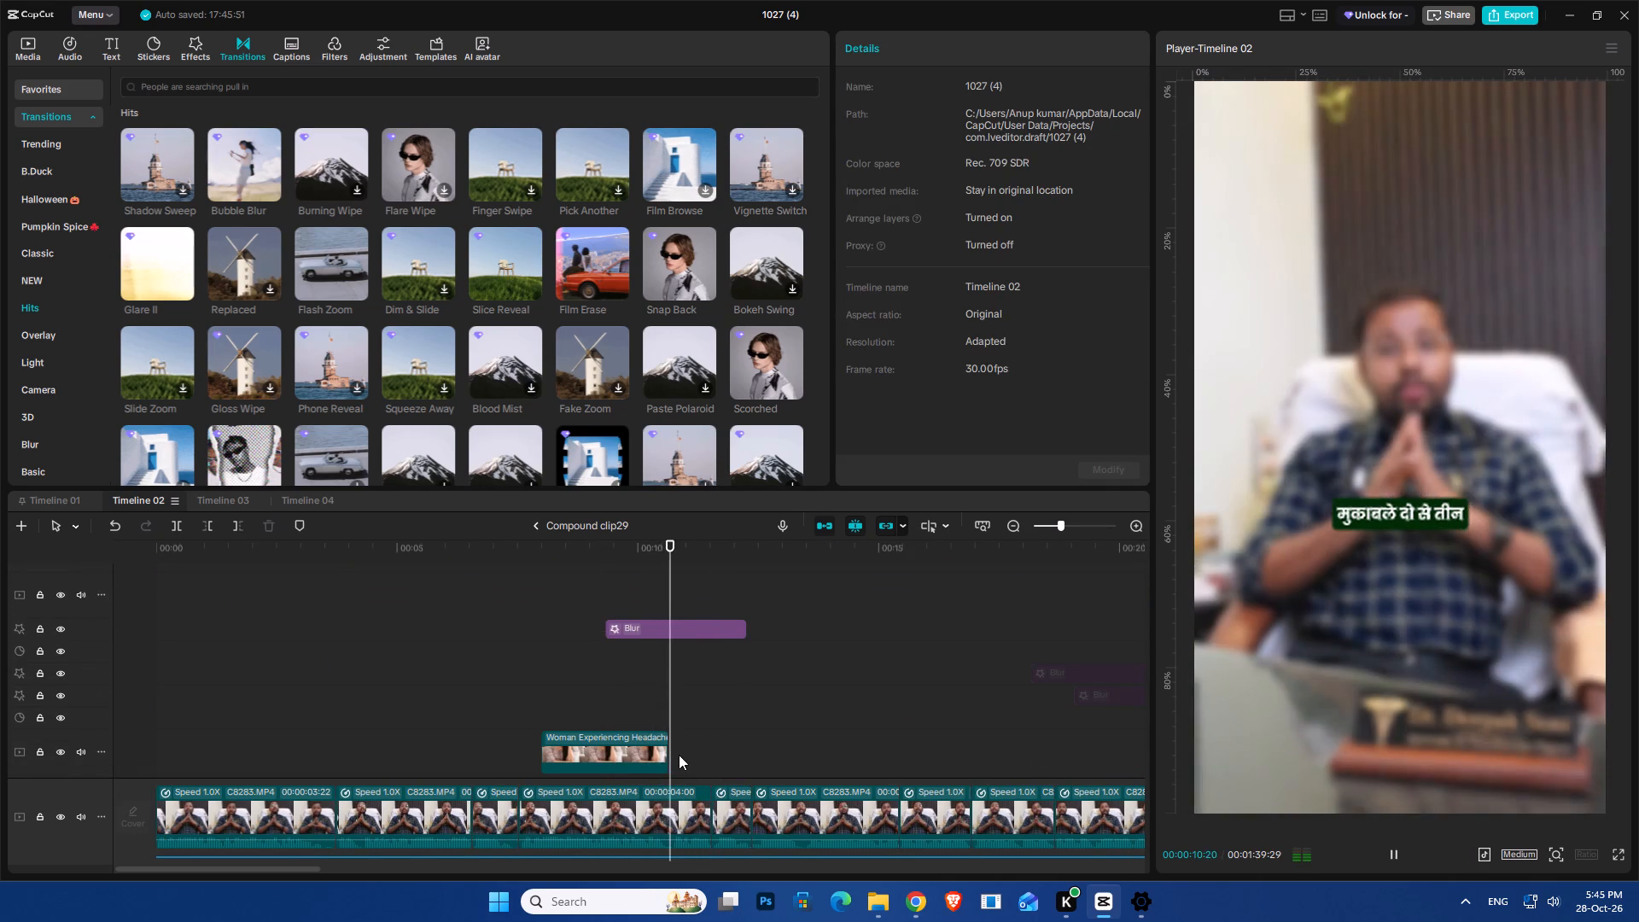
scroll(679, 755, down, 8)
key(space)
key(space)
scroll(680, 755, down, 6)
Set the main-track clip's scale keyframe at 00:00:10:15 to 109% and play back the zoom.
click(679, 732)
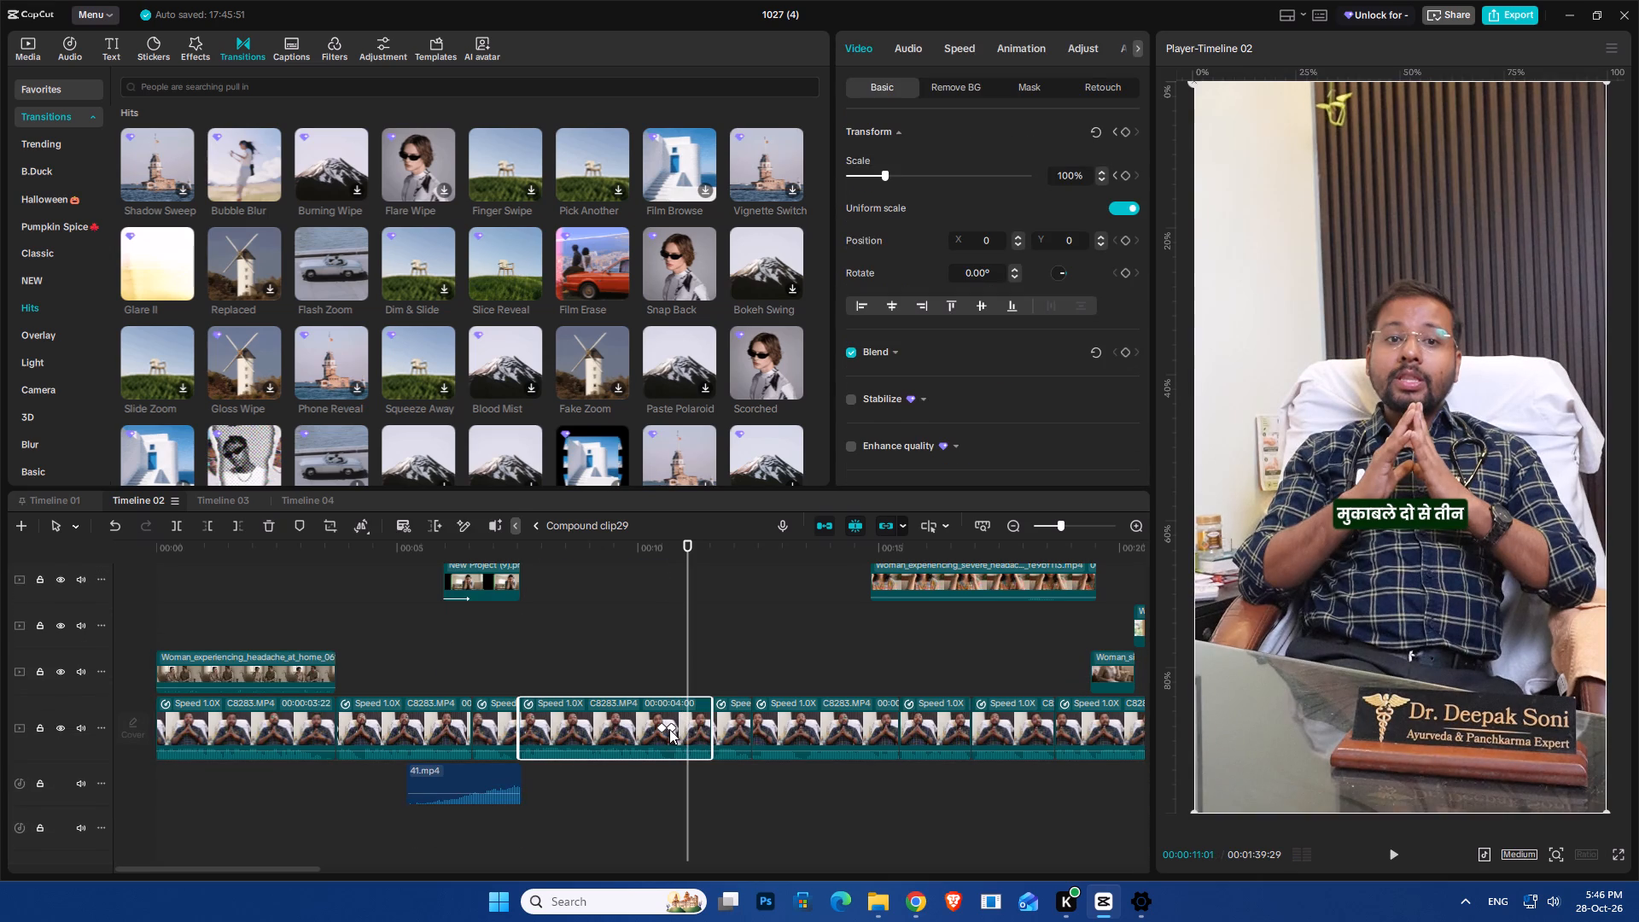
click(671, 729)
click(660, 721)
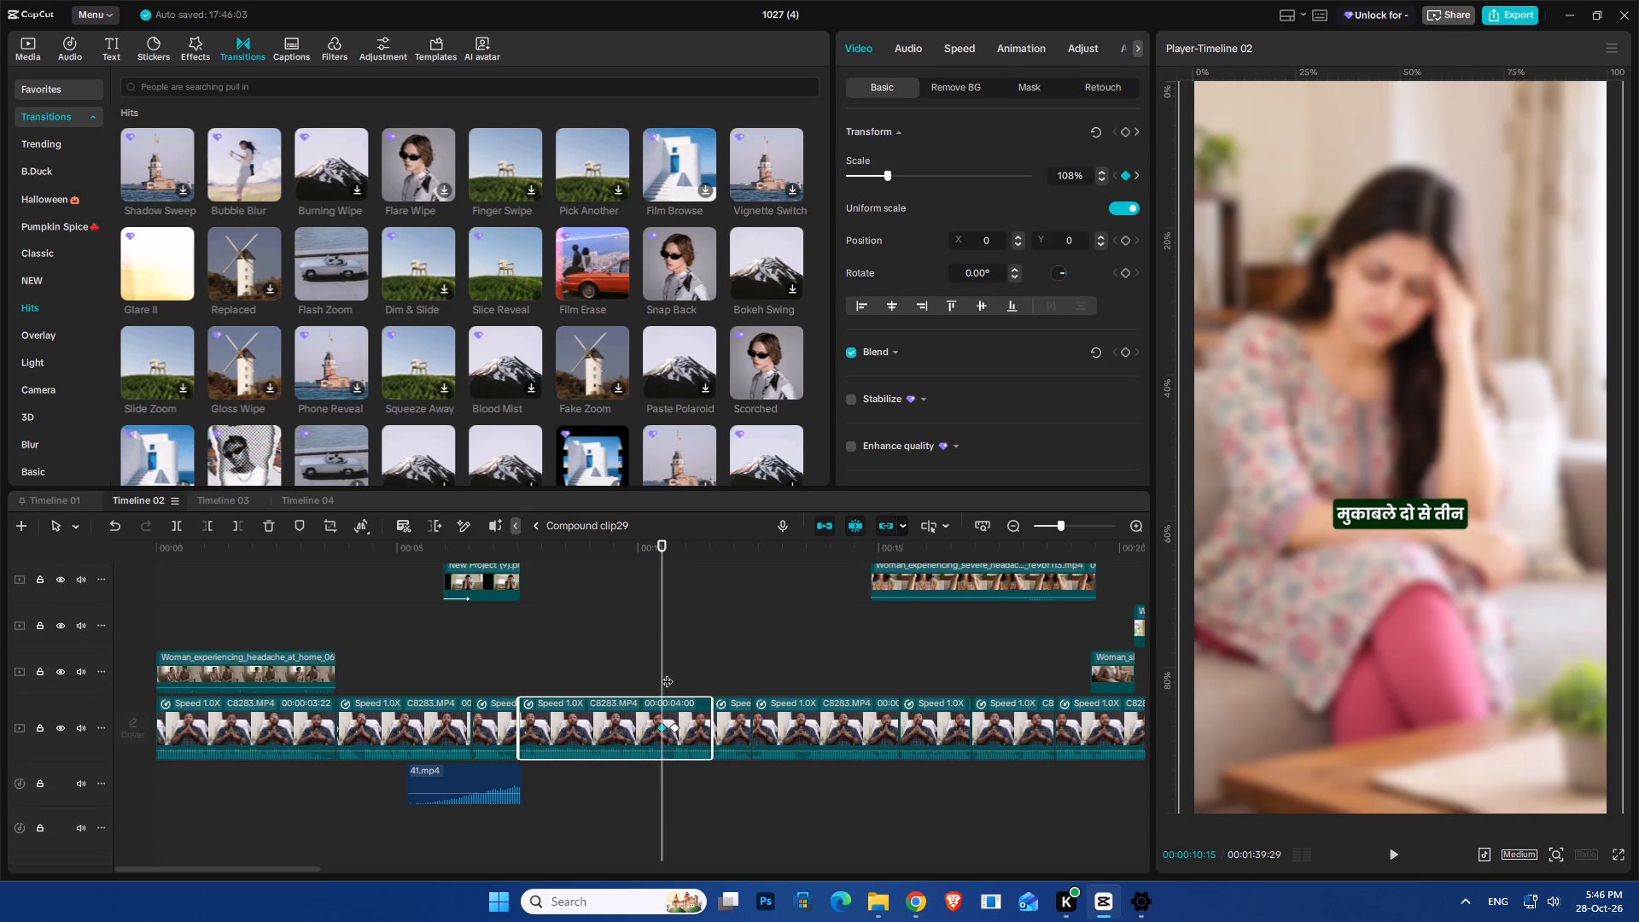
click(667, 673)
click(1071, 175)
scroll(1071, 175, up, 1)
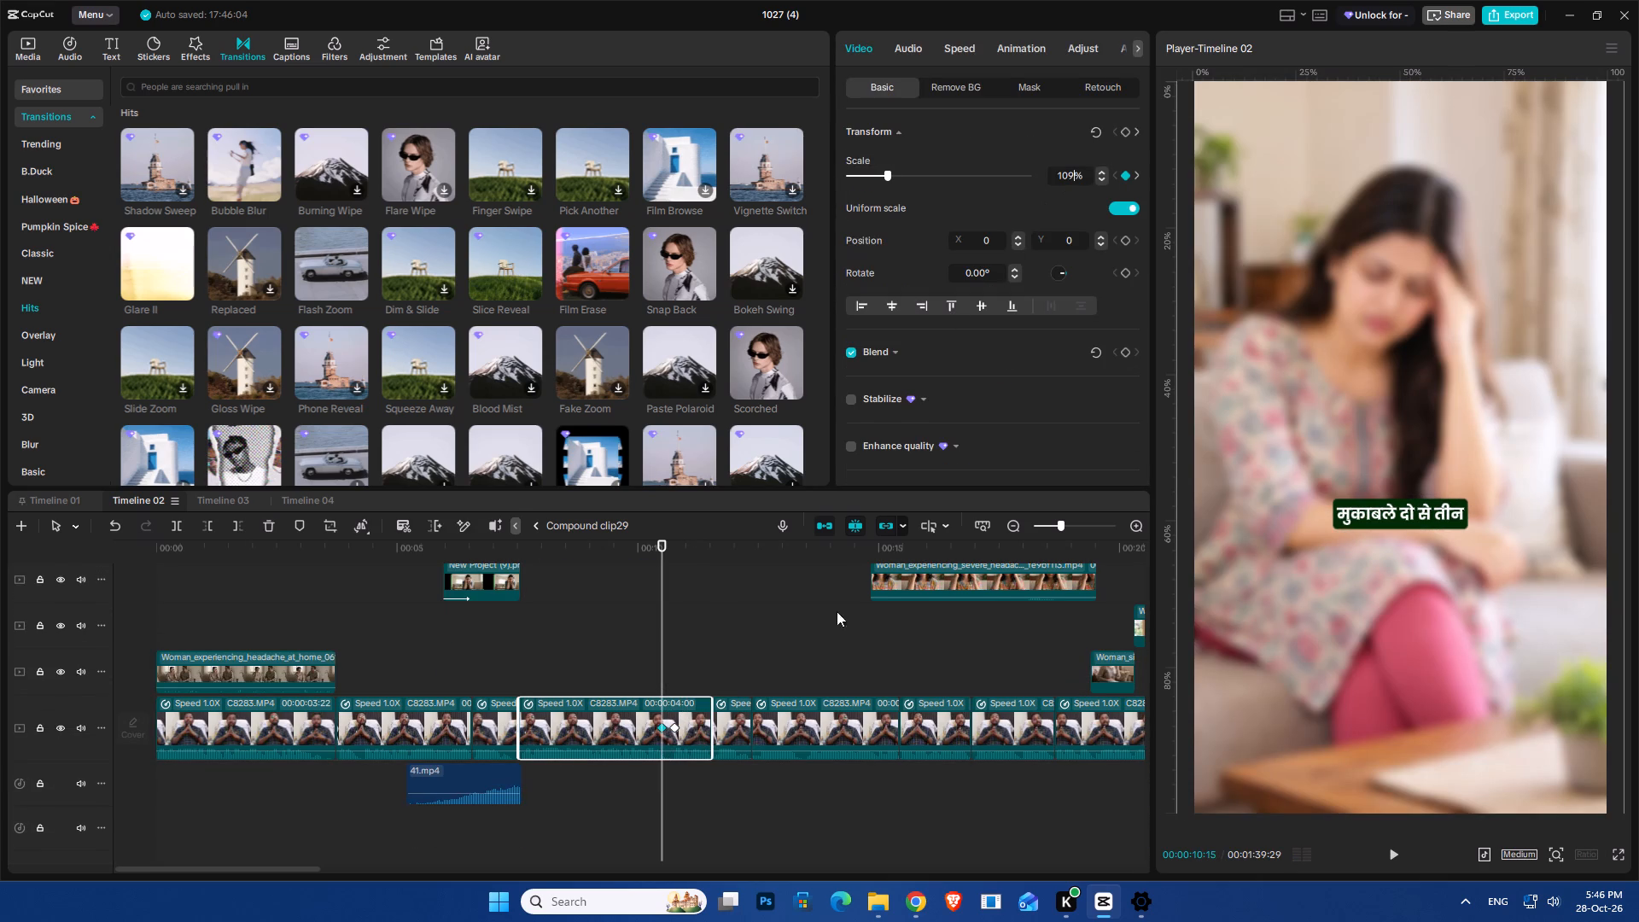
click(622, 639)
click(623, 639)
key(space)
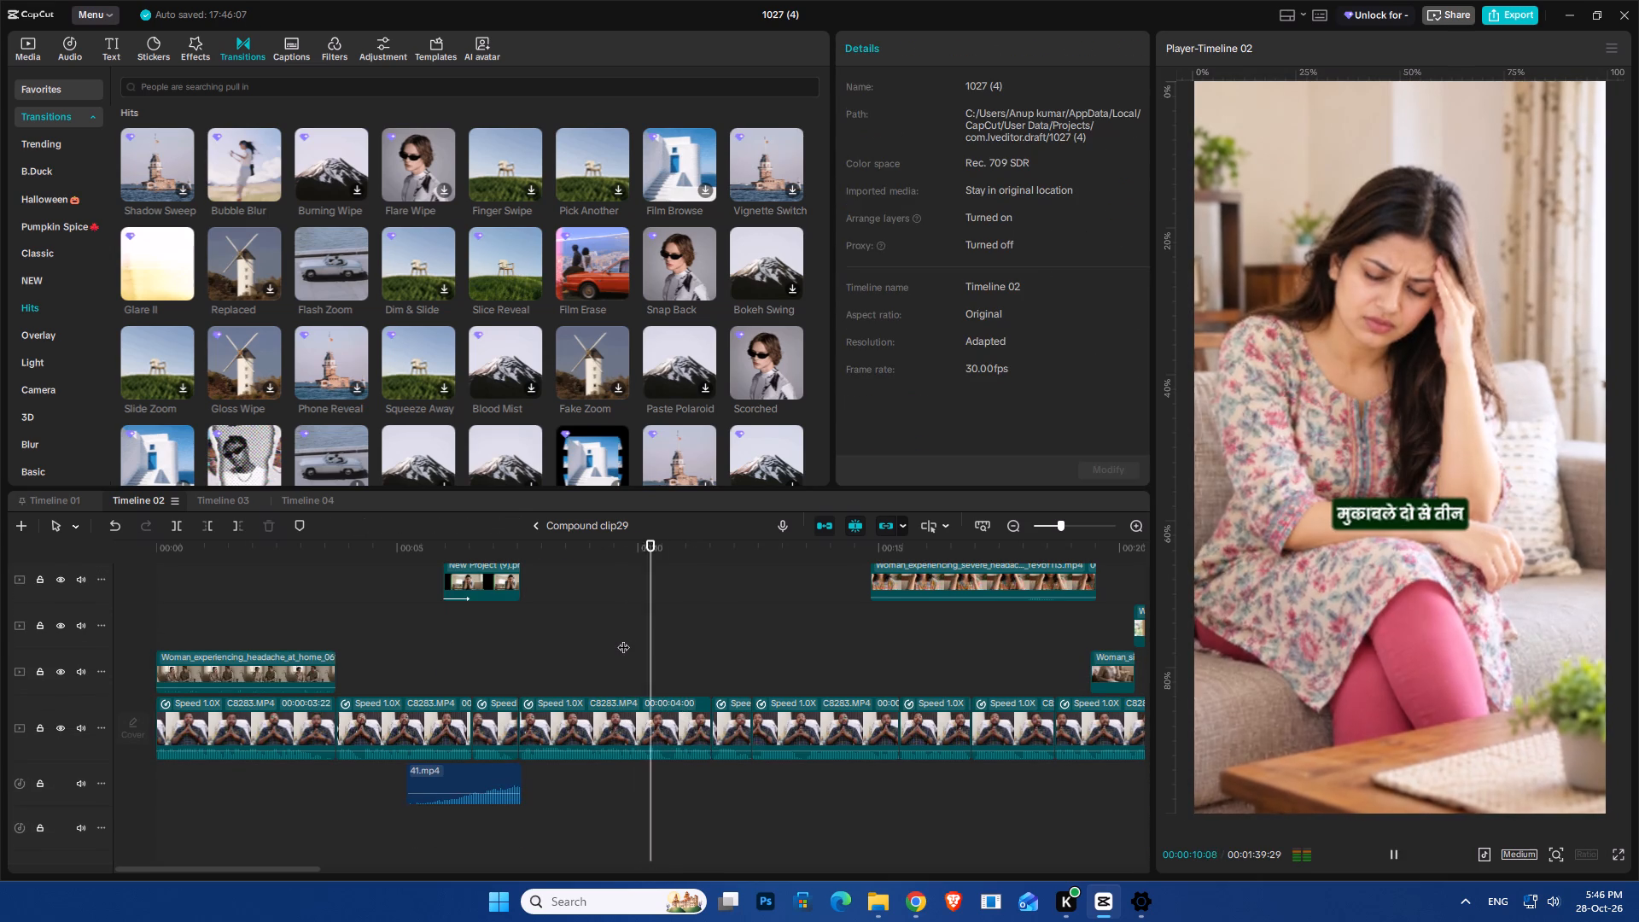
key(space)
Inspect the same clip's second scale keyframe near 00:00:10:23 and review playback through to about 17 s.
click(656, 753)
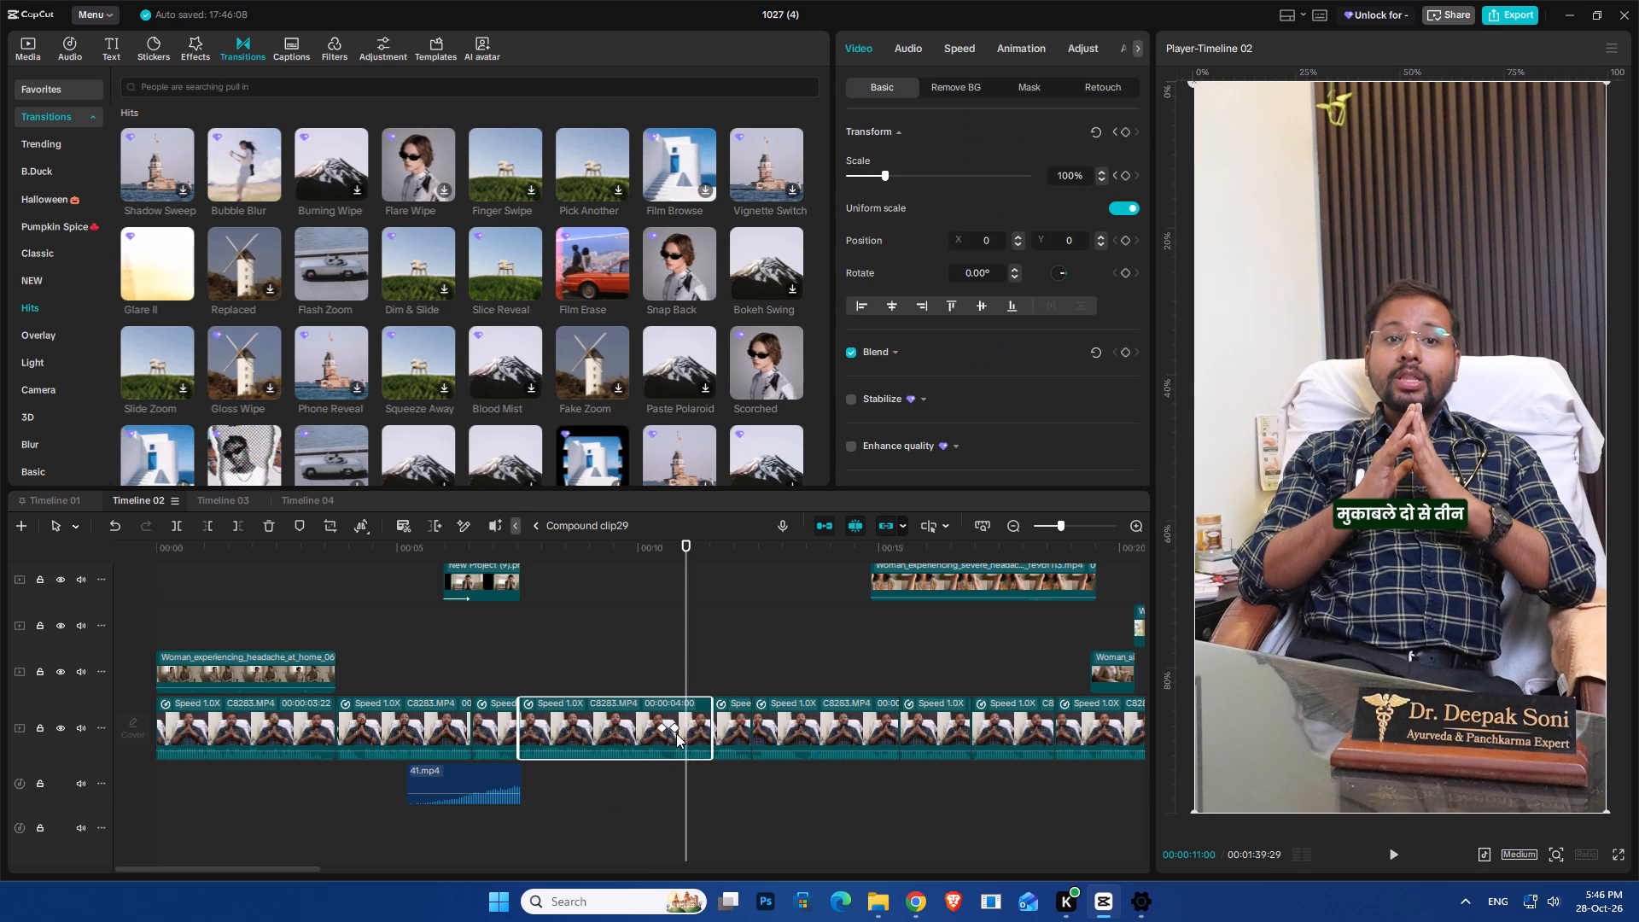
click(675, 727)
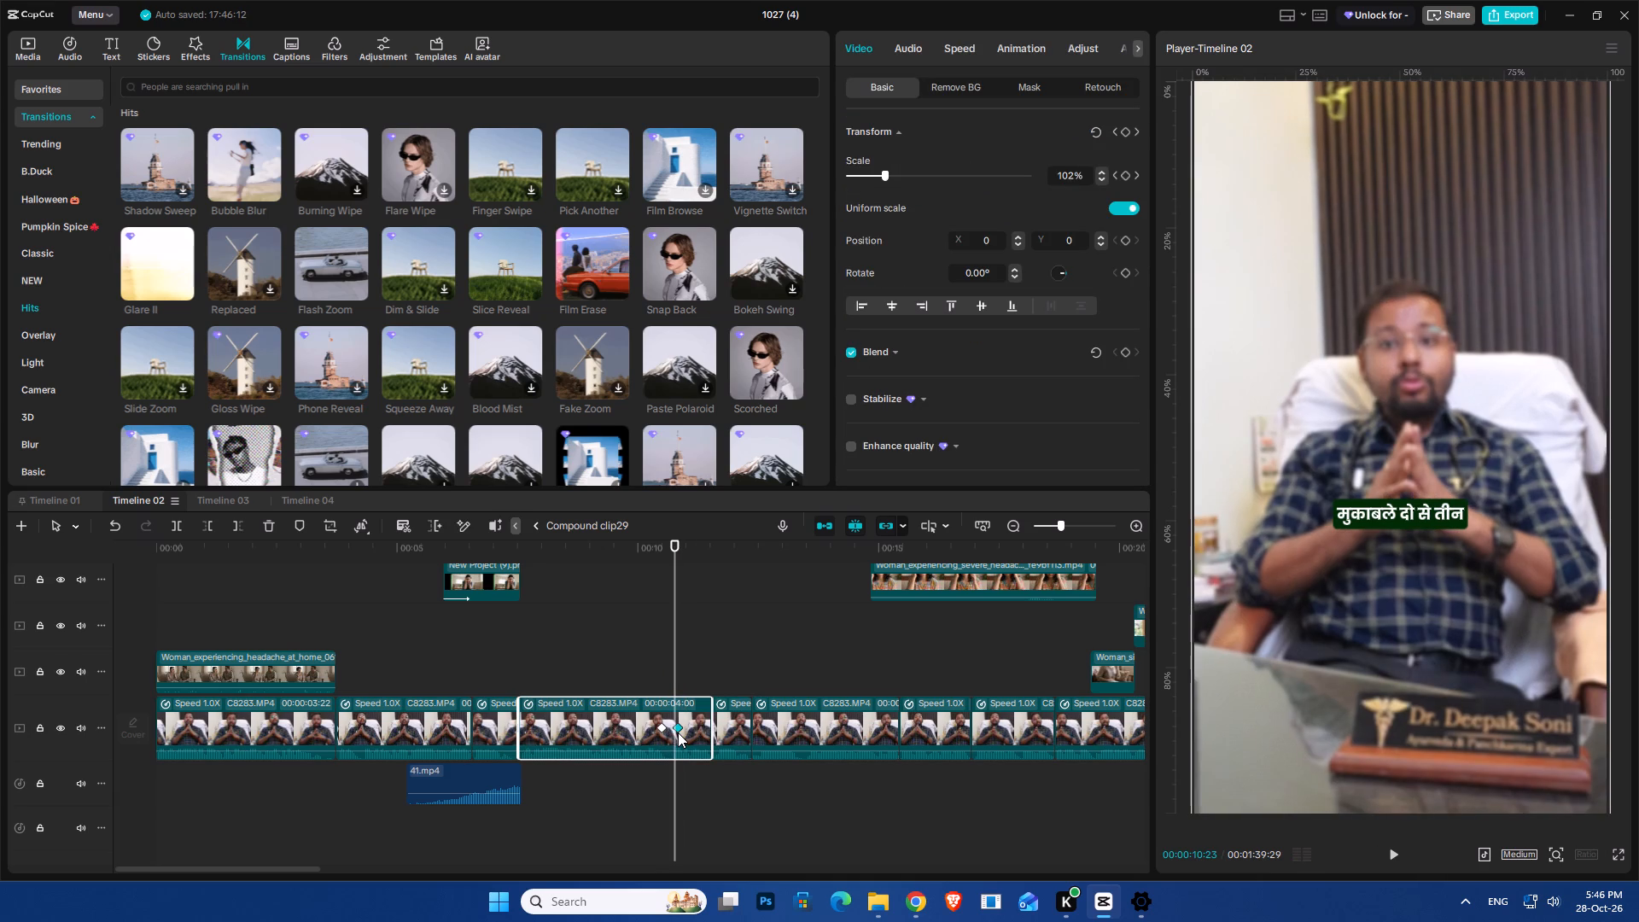
key(space)
key(space)
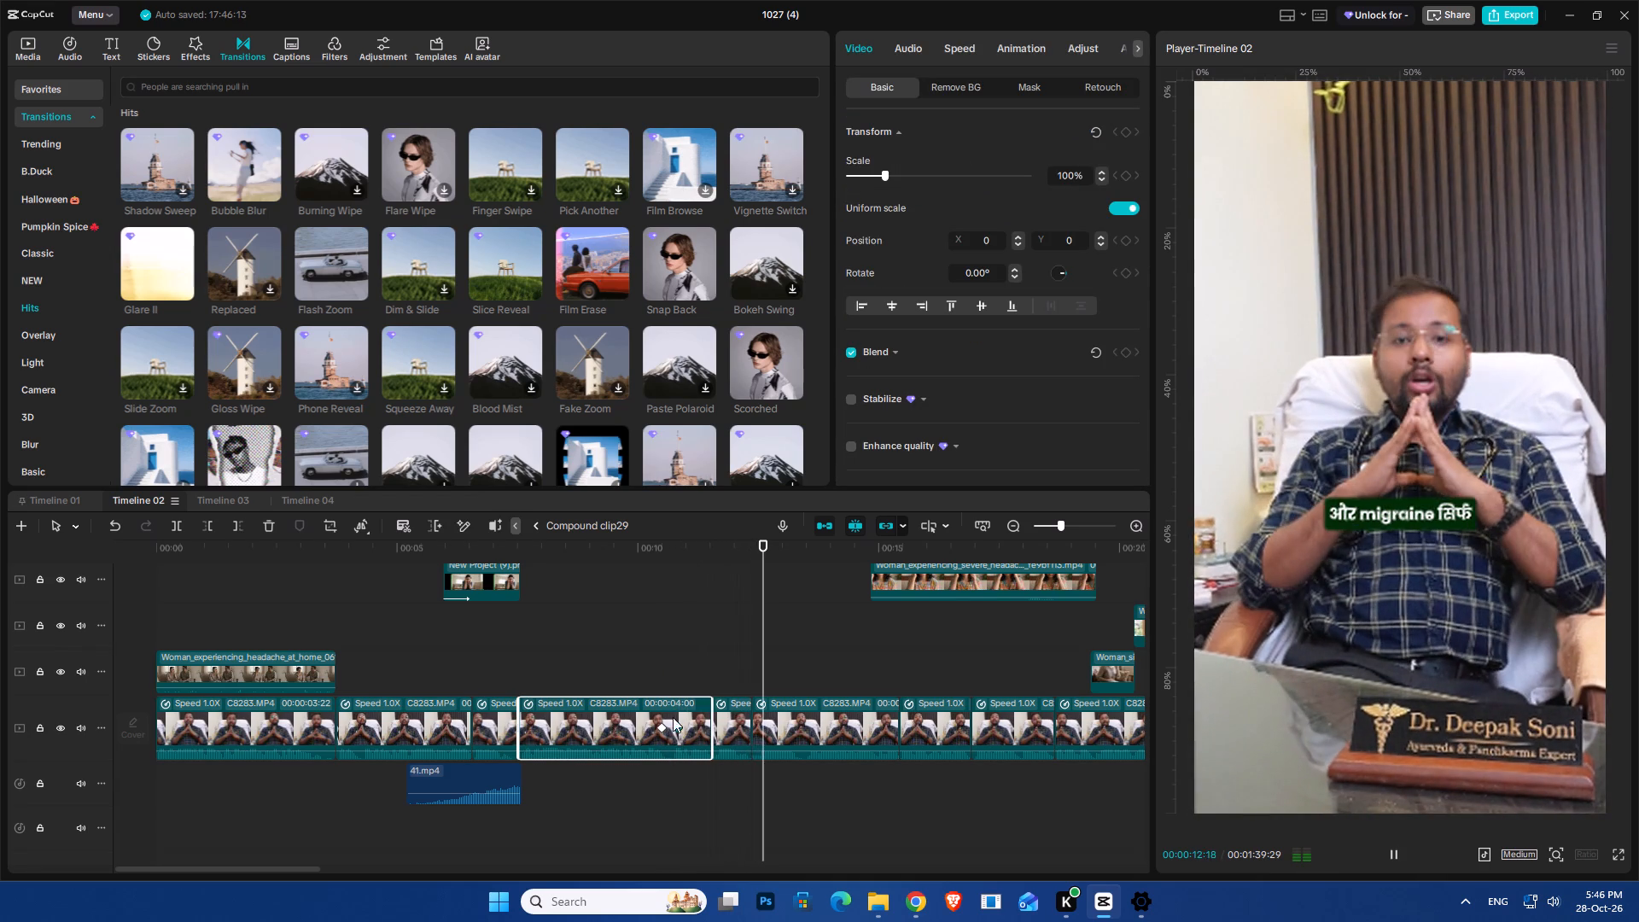
click(670, 672)
key(space)
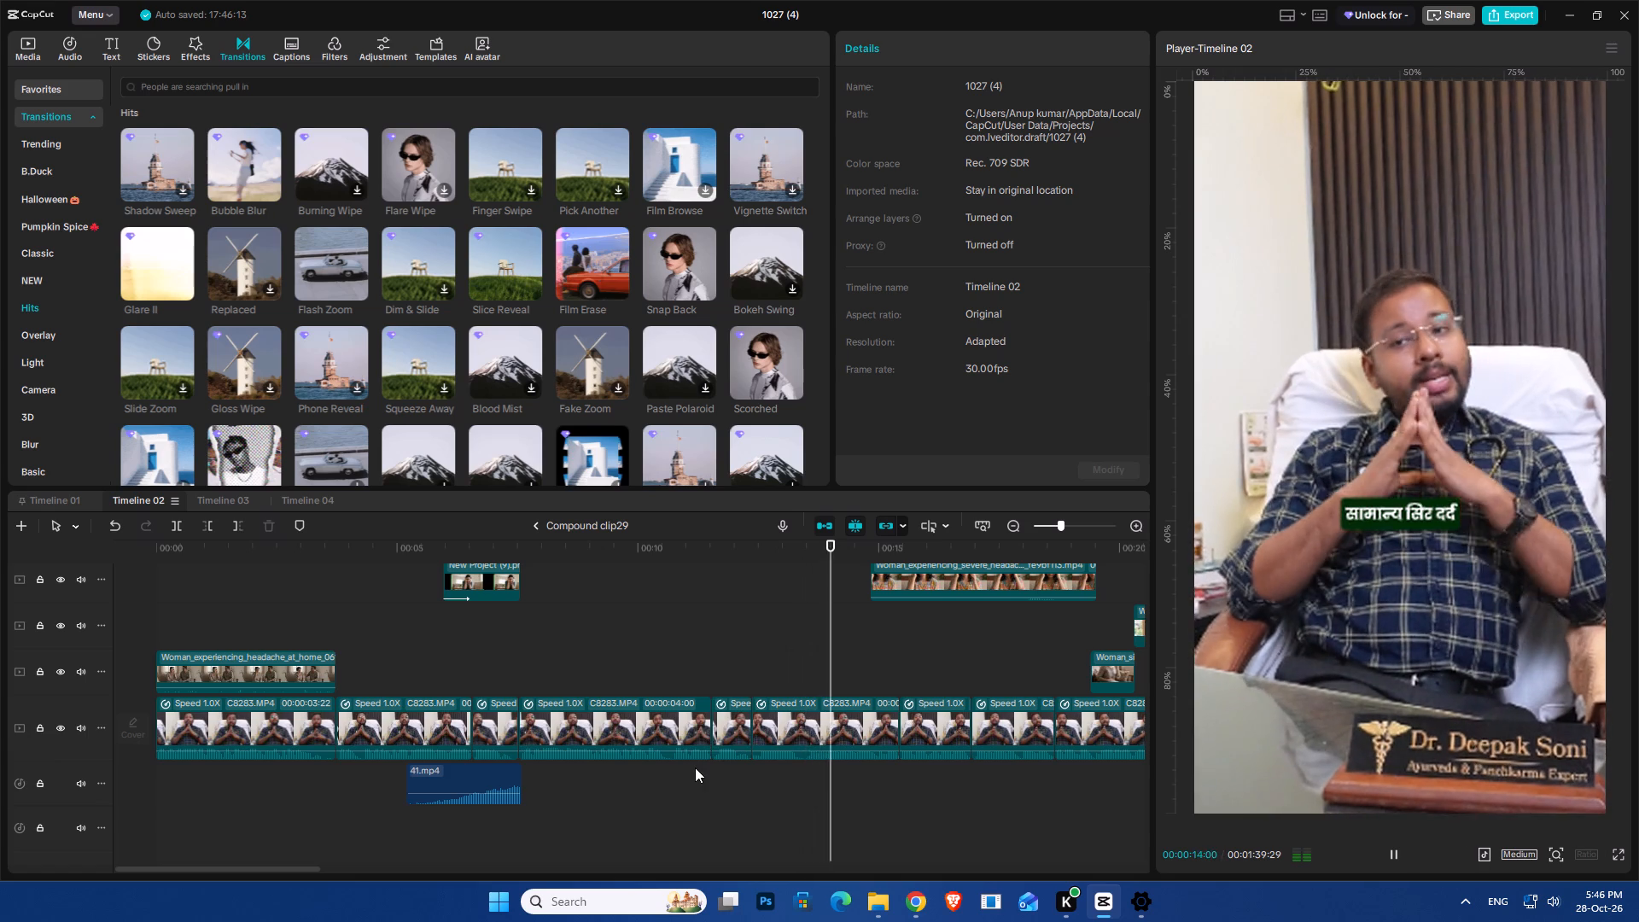
ctrl+scroll(688, 768, down, 7)
ctrl+scroll(674, 740, up, 3)
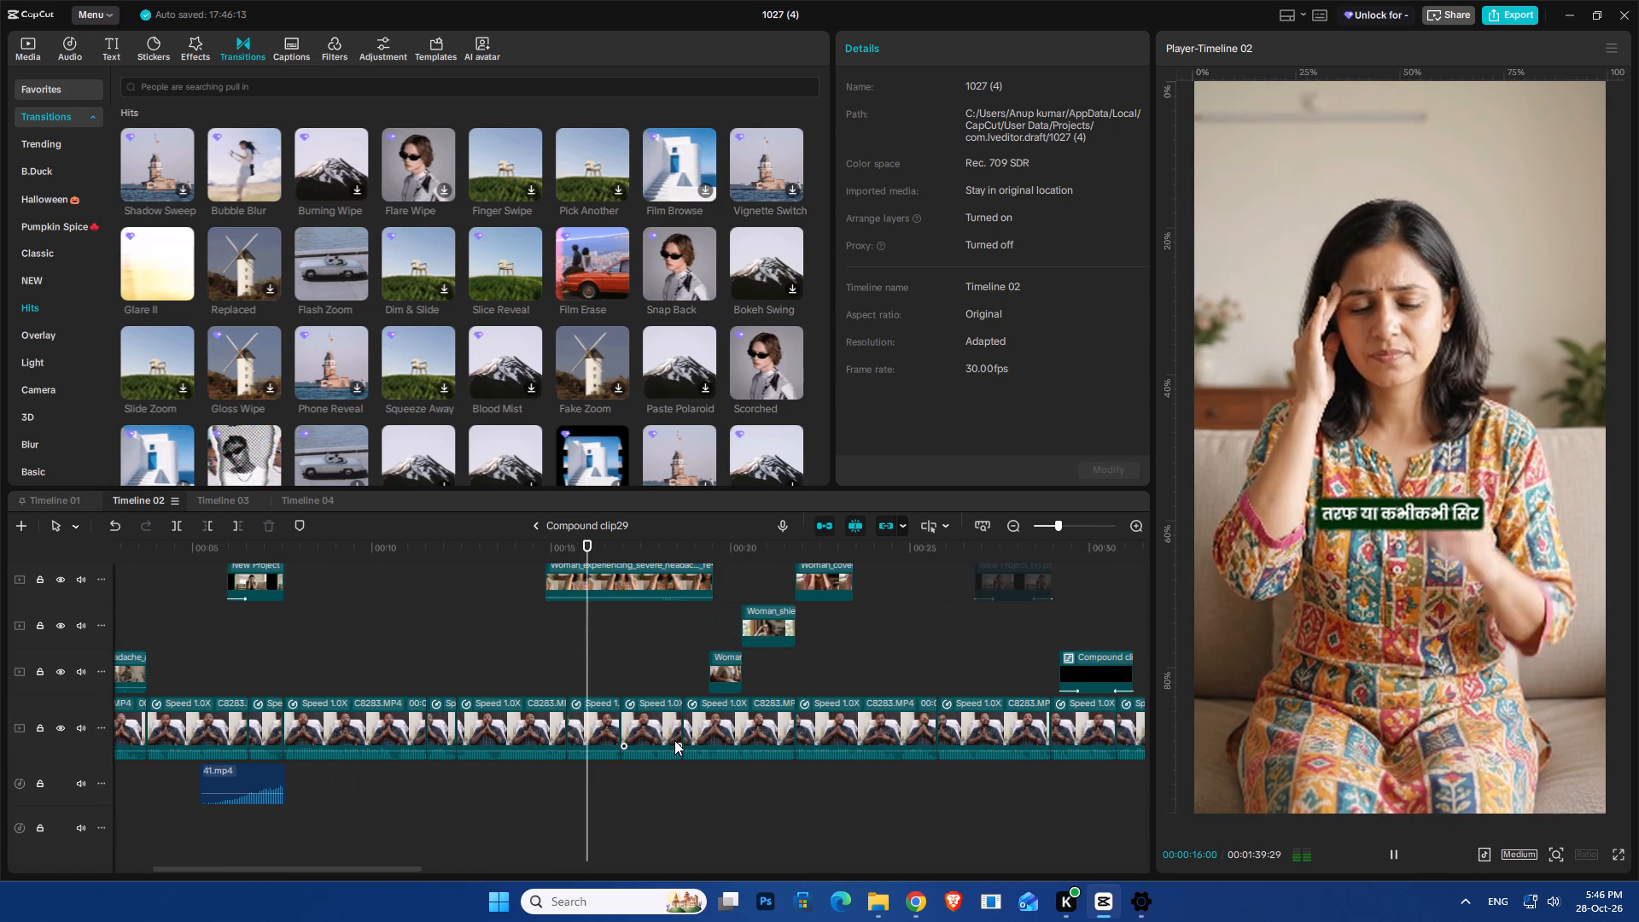
ctrl+scroll(674, 740, down, 5)
key(space)
key(space)
key(space)
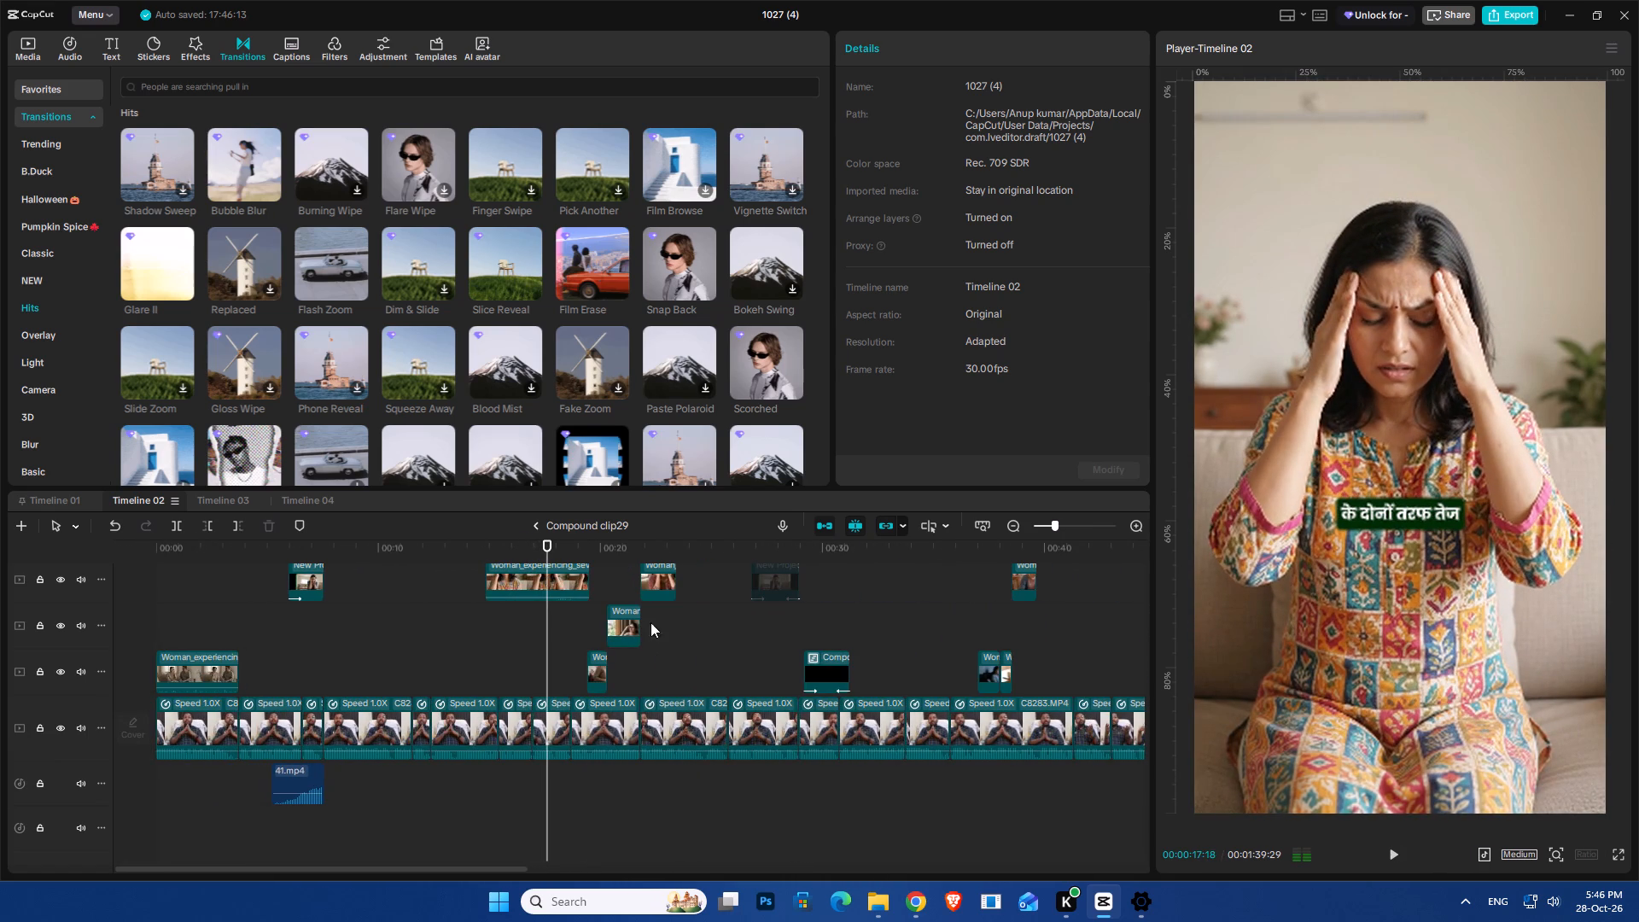
Separate the repeated word in the caption at 00:00:16:01 so it reads "तरफ या कभी कभी सिर", and play on to about 22 s.
click(498, 549)
key(space)
key(space)
scroll(509, 636, up, 9)
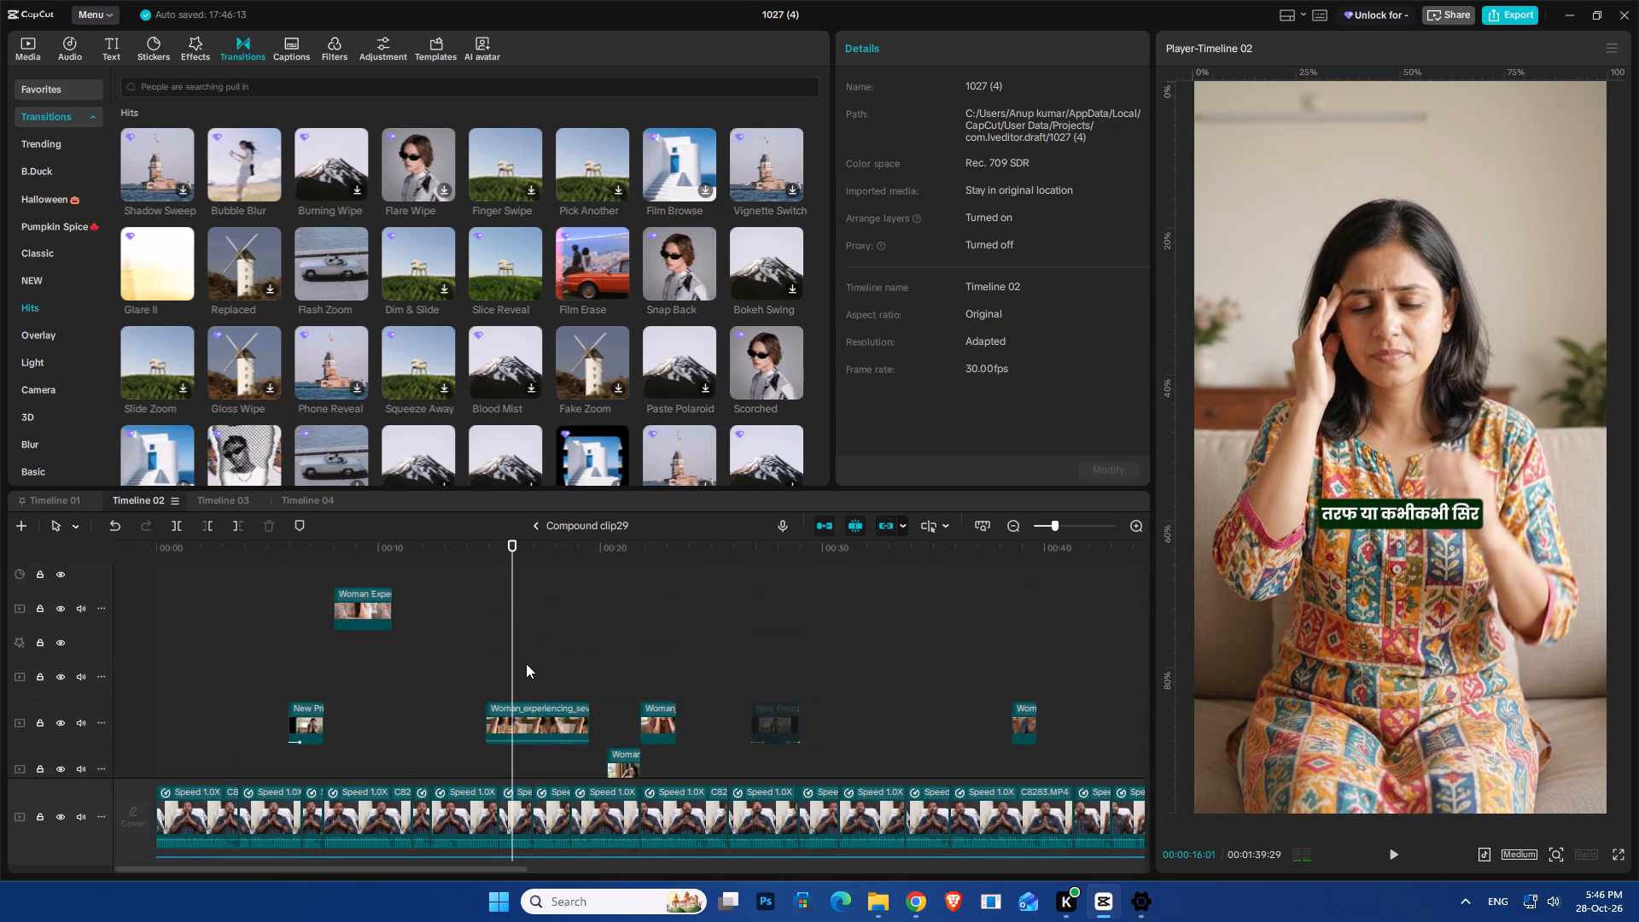
scroll(526, 663, up, 14)
ctrl+scroll(526, 663, up, 8)
ctrl+click(524, 637)
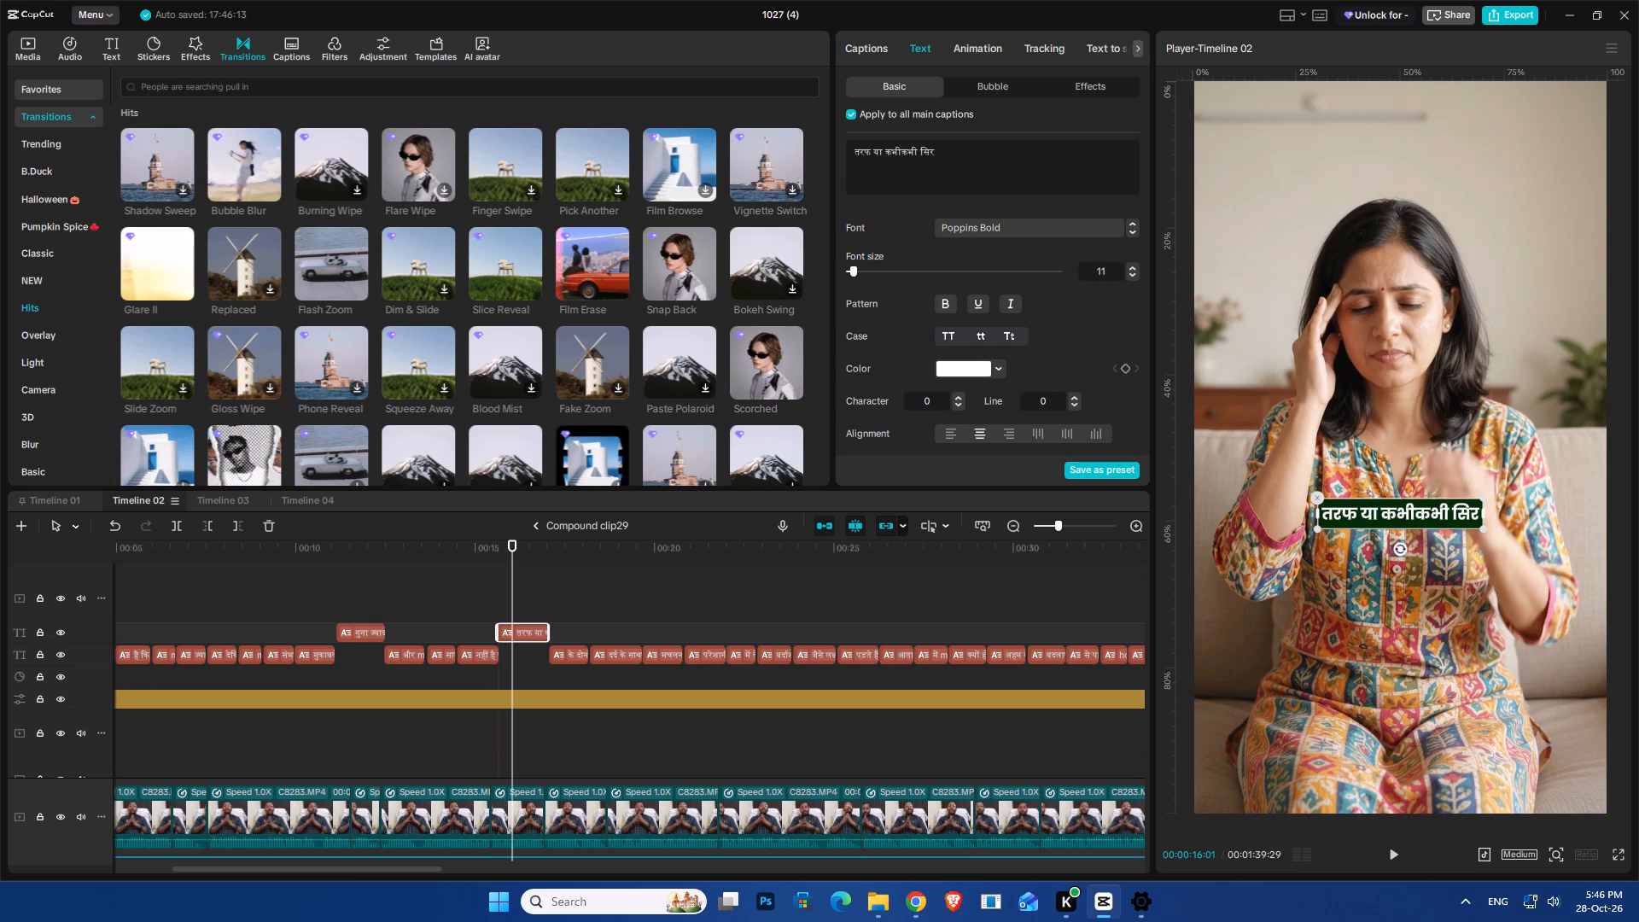
click(900, 156)
key(space)
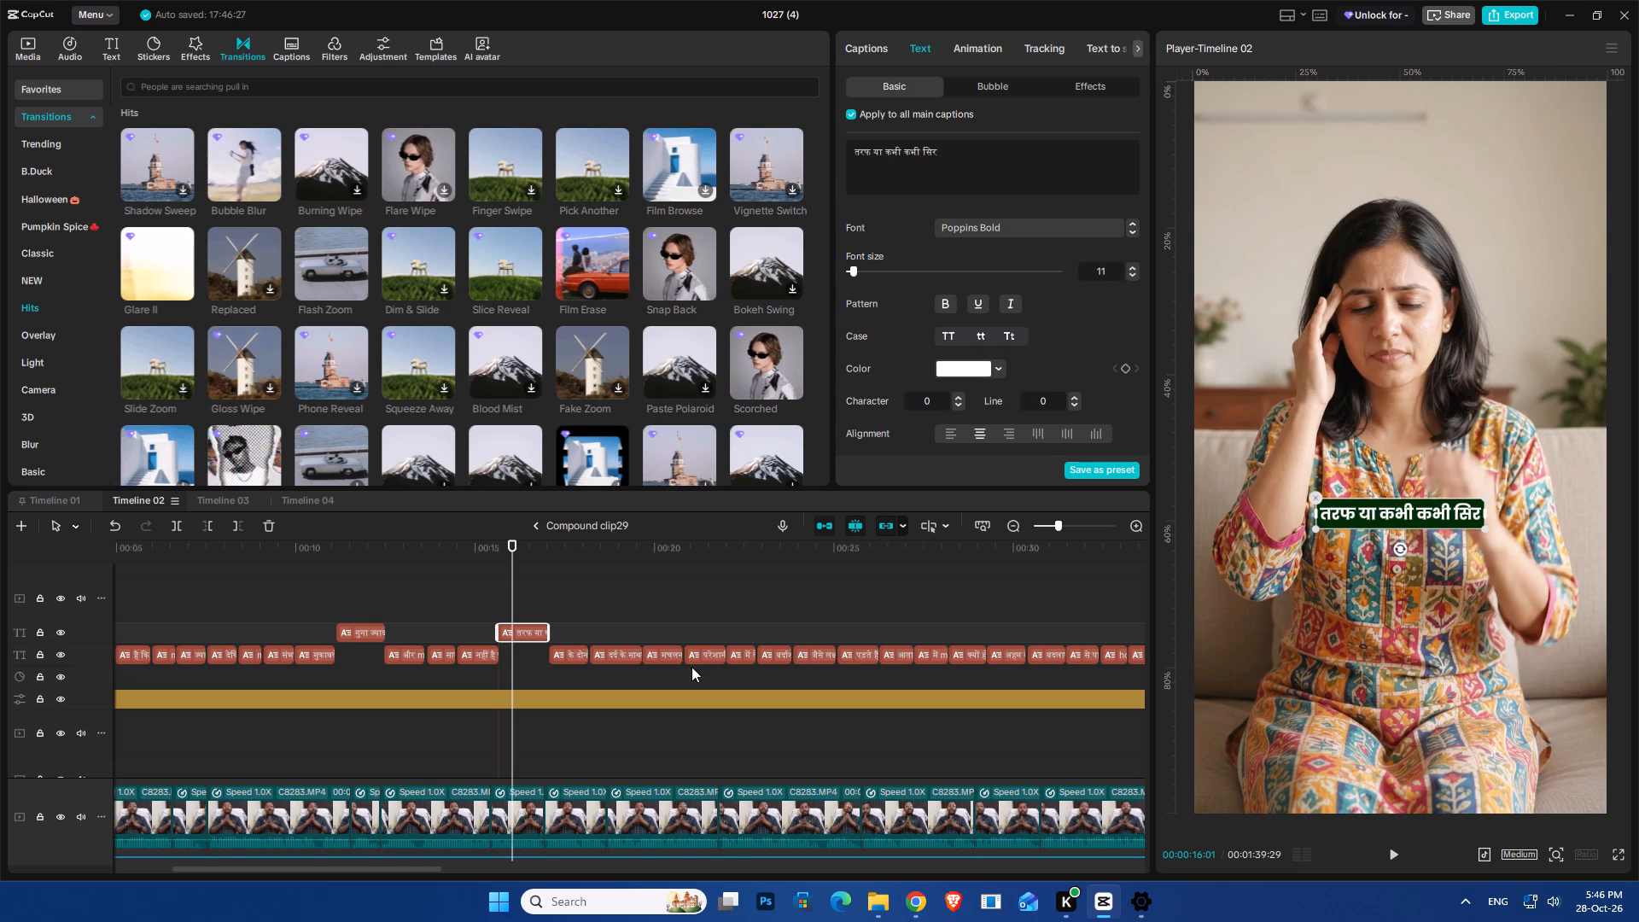
click(551, 610)
key(space)
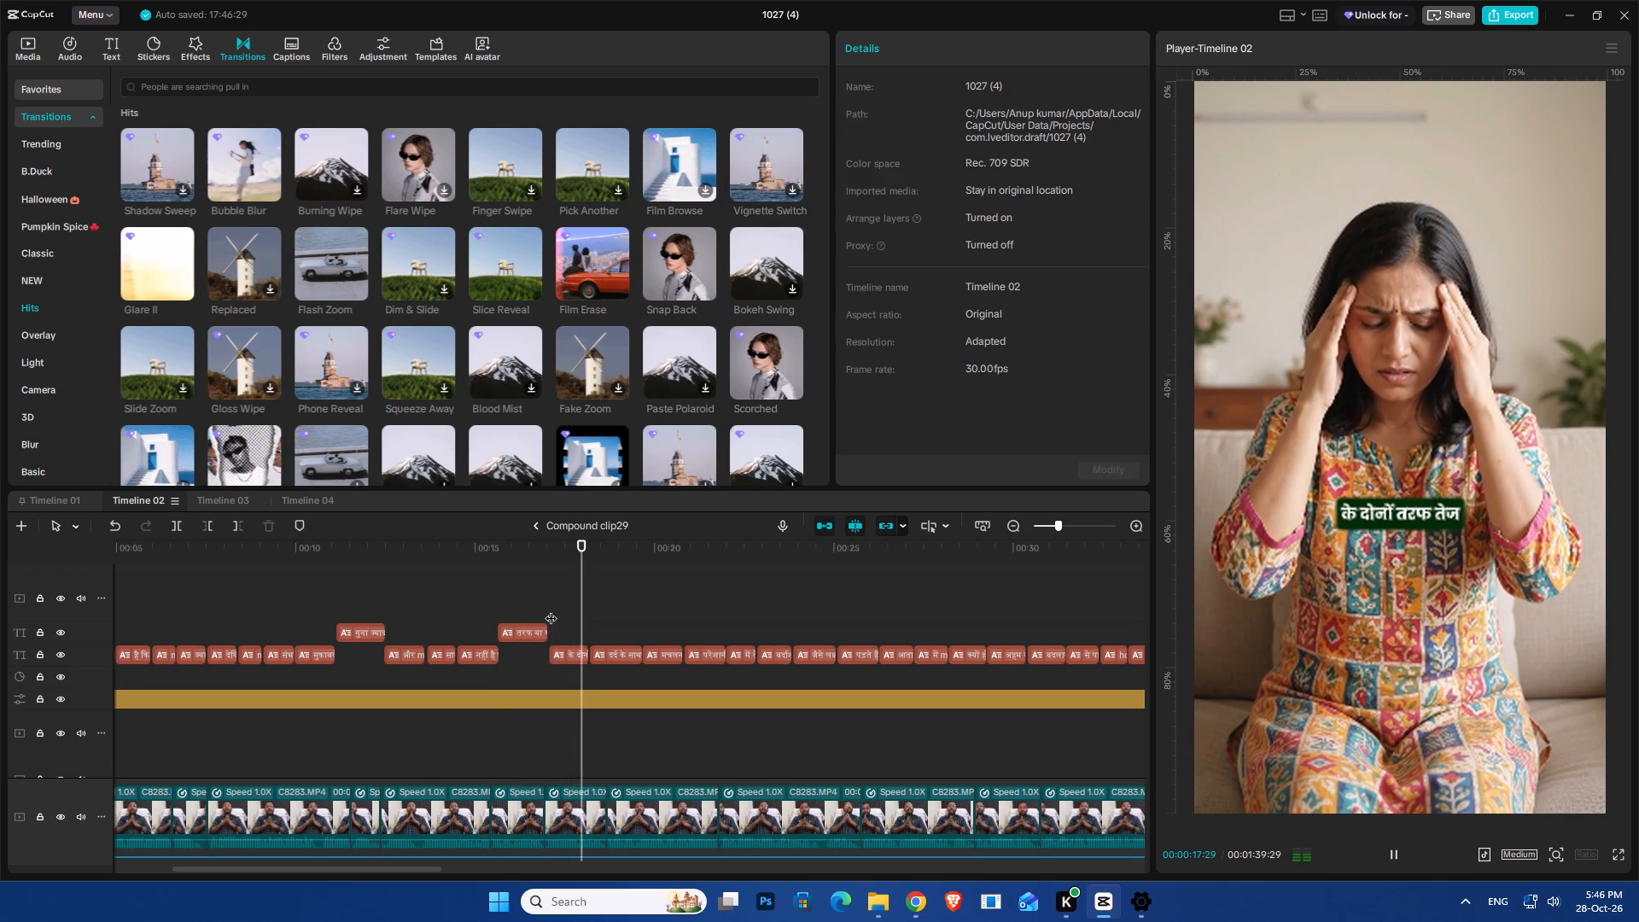
key(space)
ctrl+scroll(639, 707, down, 7)
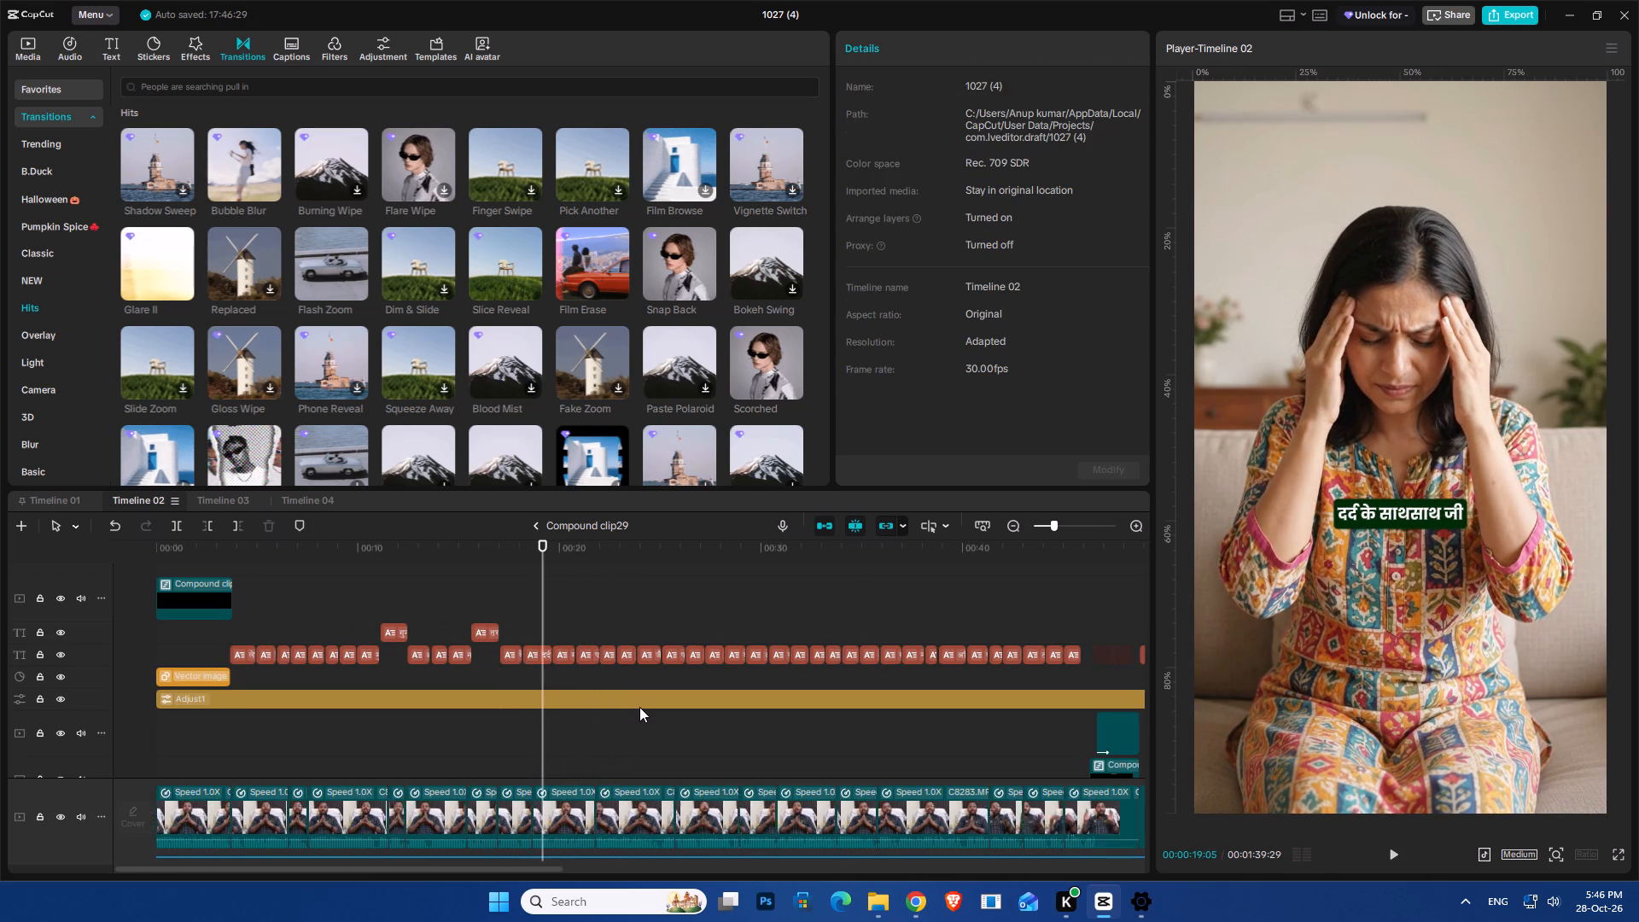
key(space)
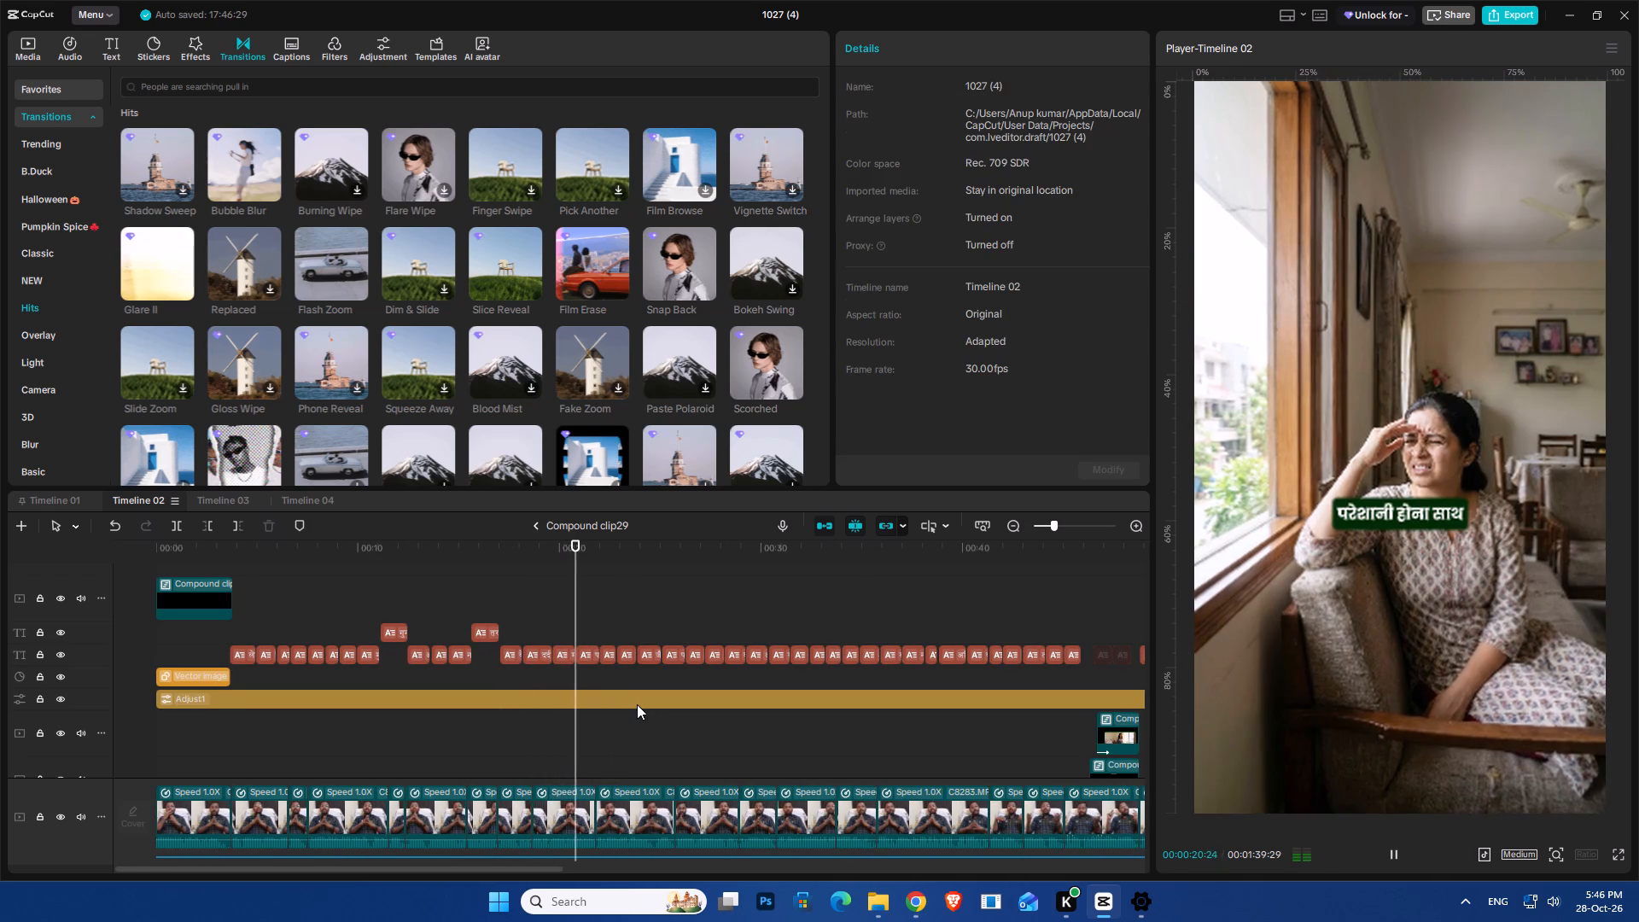
key(space)
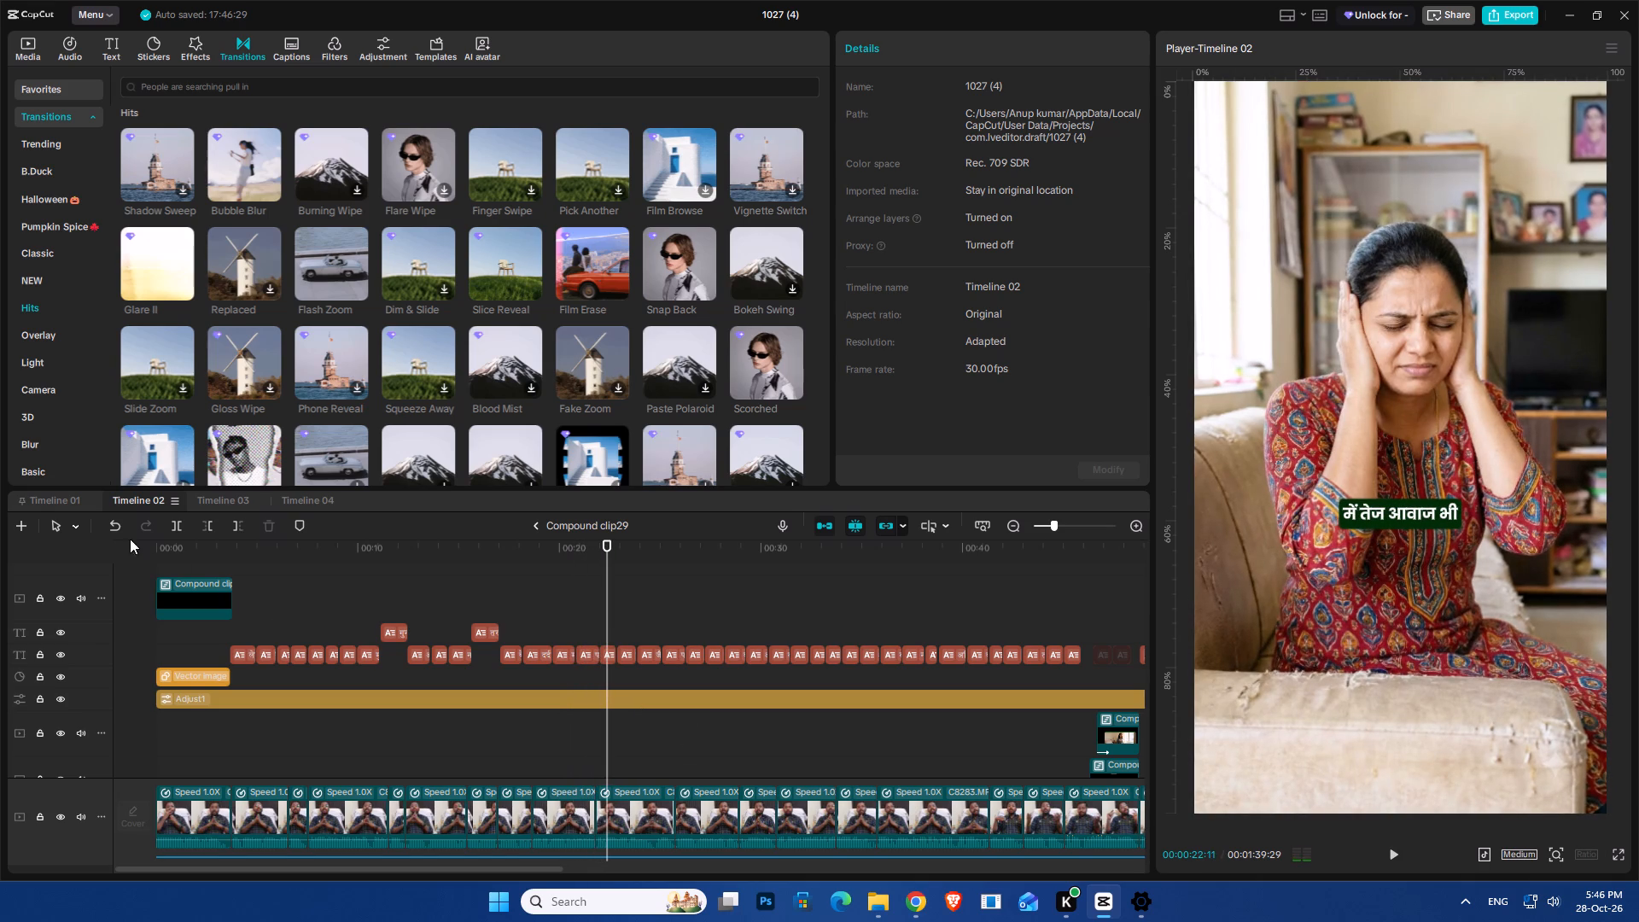
Open Timeline 03 and look through its overlay, caption and sound tracks.
click(225, 496)
scroll(288, 666, up, 16)
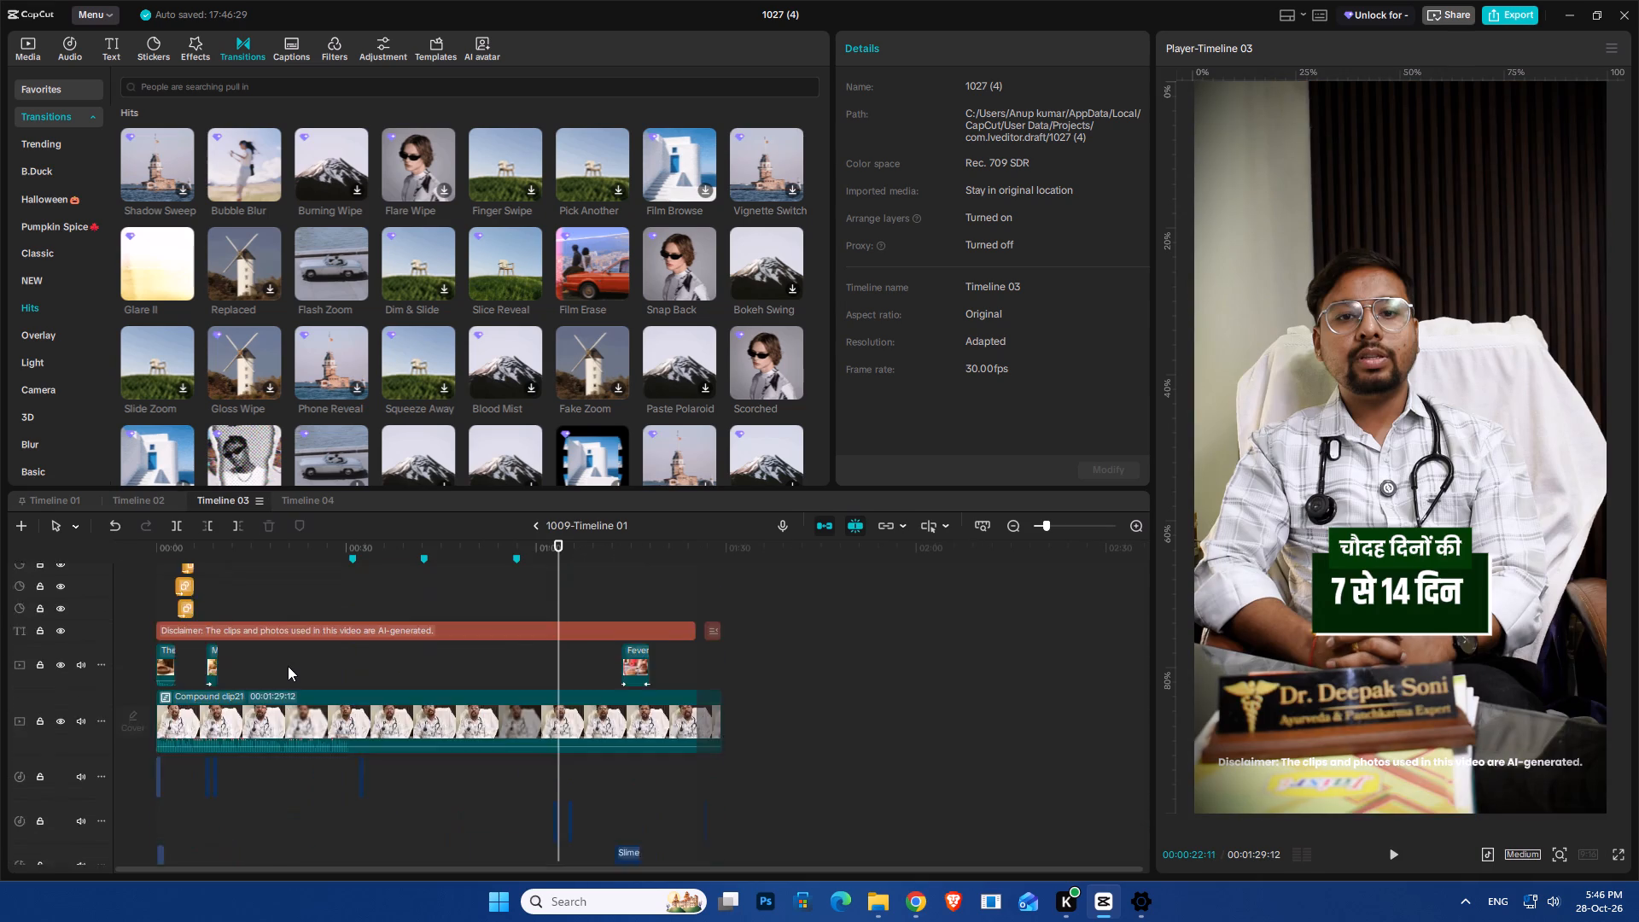
scroll(288, 666, up, 18)
scroll(288, 666, up, 20)
scroll(288, 666, up, 7)
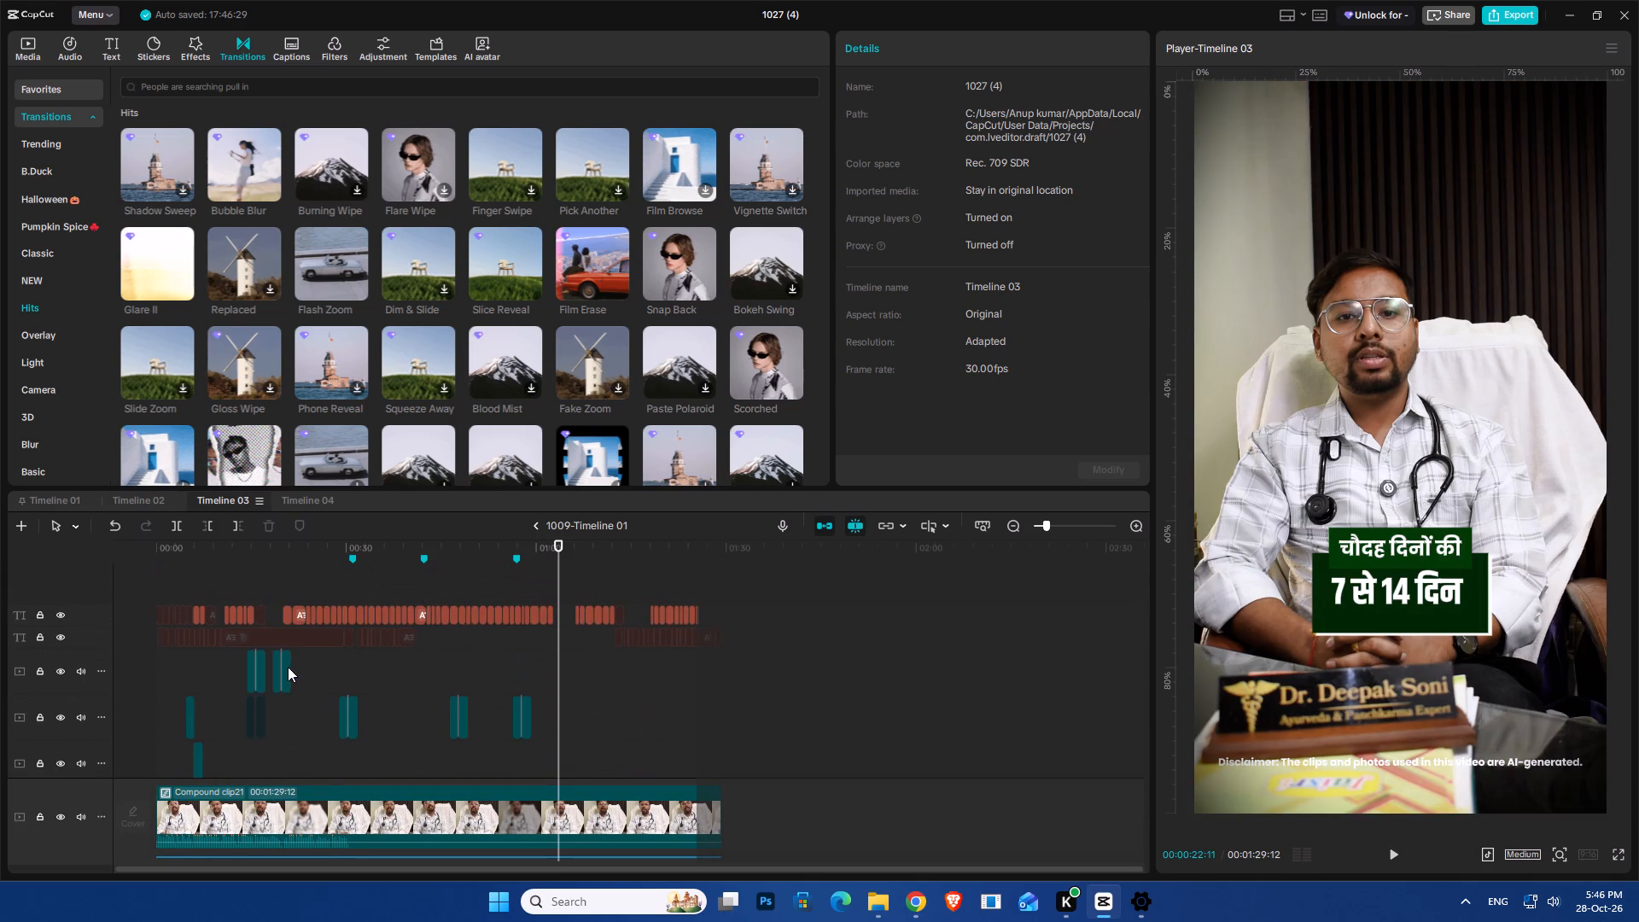
scroll(288, 667, up, 7)
Open the compound clip in Timeline 04 and look through its overlay, caption and sound tracks.
click(302, 501)
scroll(341, 668, up, 6)
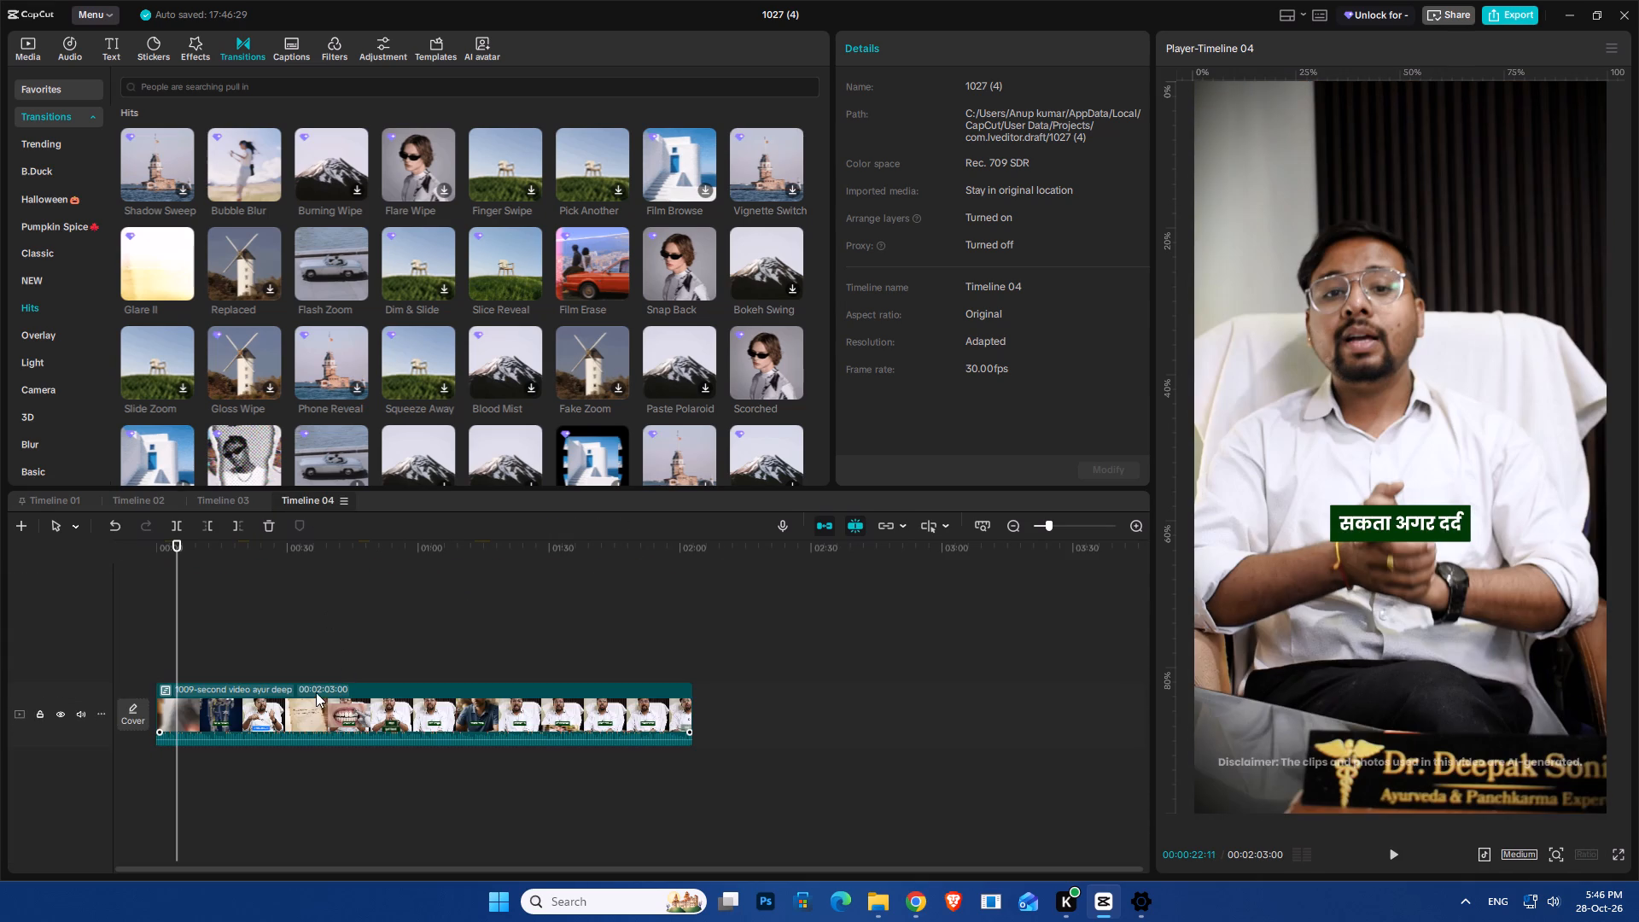
scroll(314, 695, down, 2)
scroll(314, 695, up, 4)
double_click(262, 711)
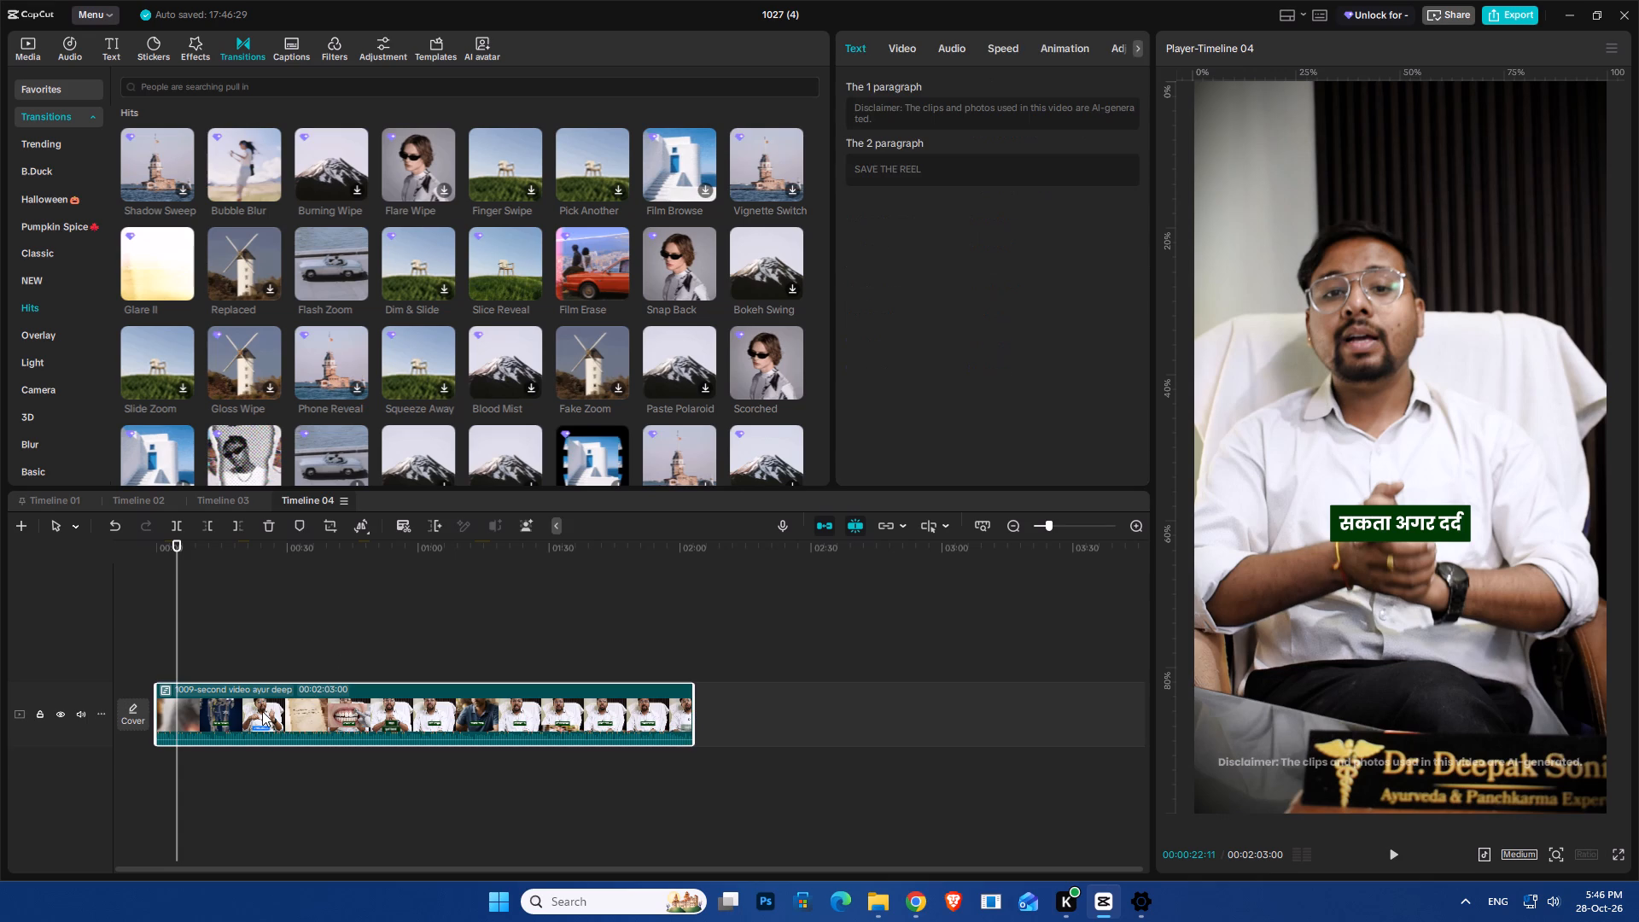
click(262, 709)
scroll(262, 708, up, 14)
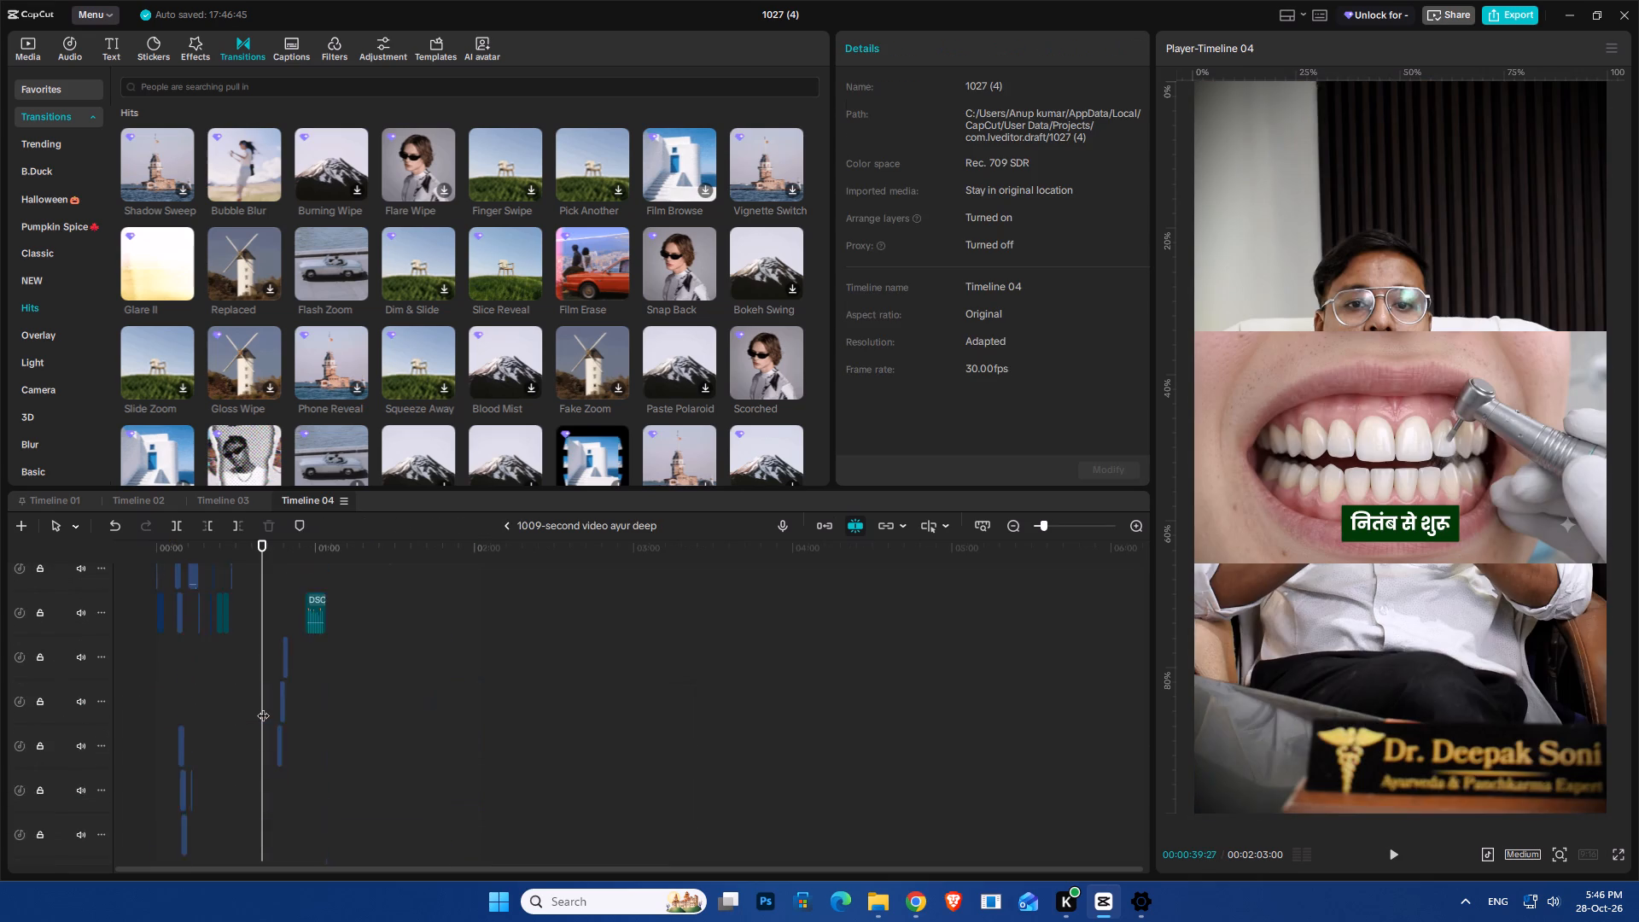
scroll(263, 707, up, 20)
scroll(263, 707, up, 1)
ctrl+scroll(264, 707, up, 17)
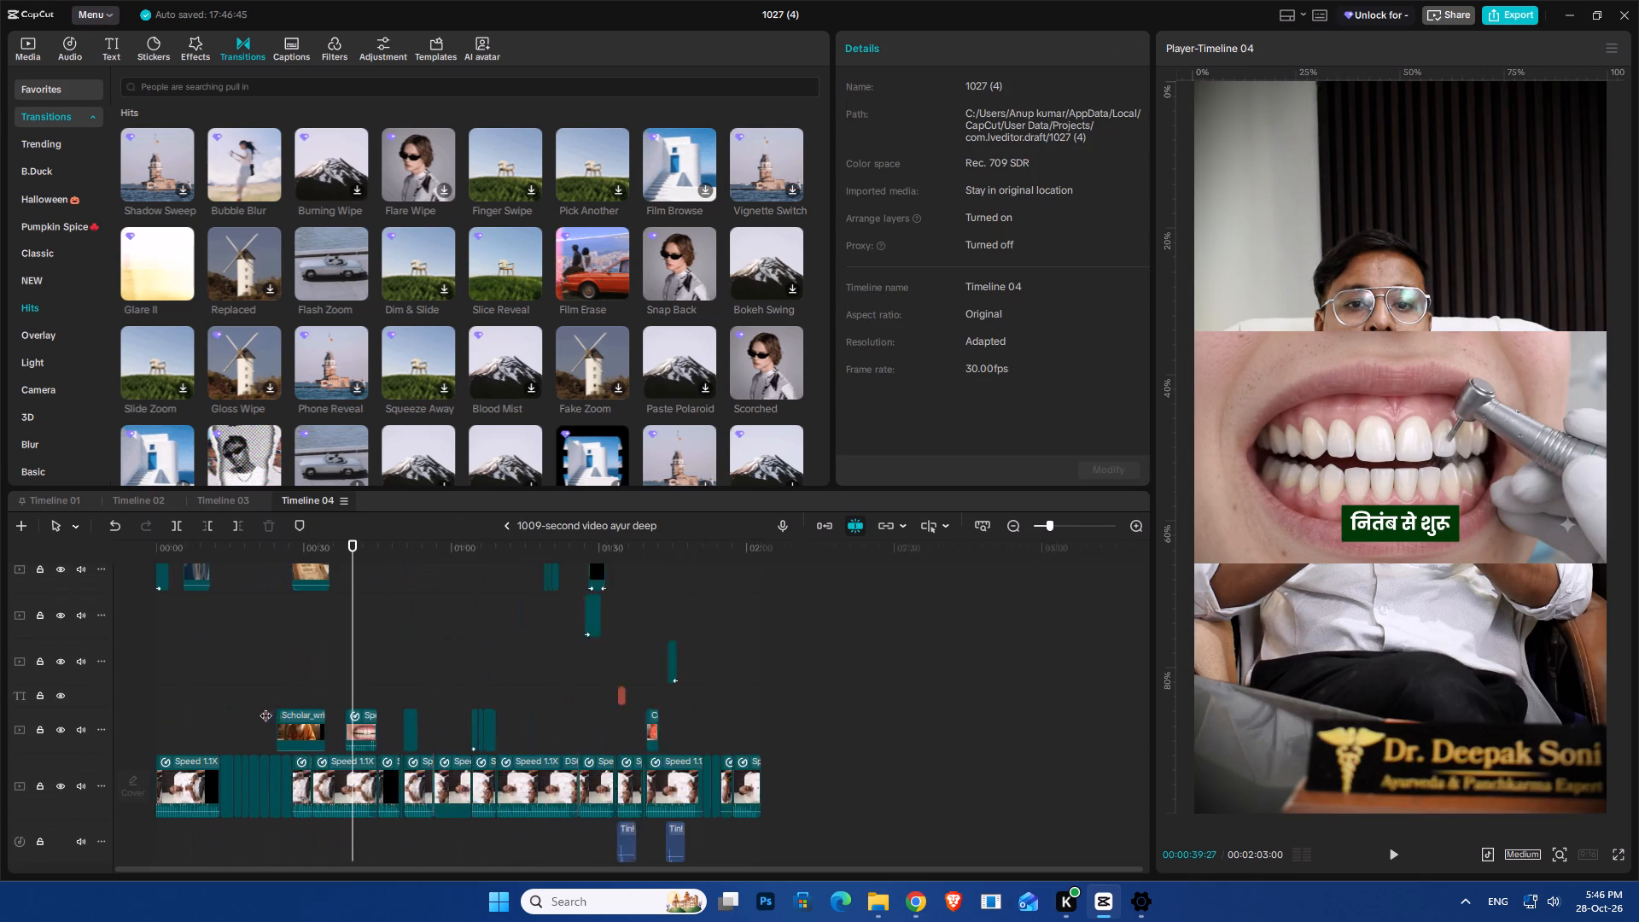
scroll(337, 707, up, 16)
scroll(337, 707, up, 13)
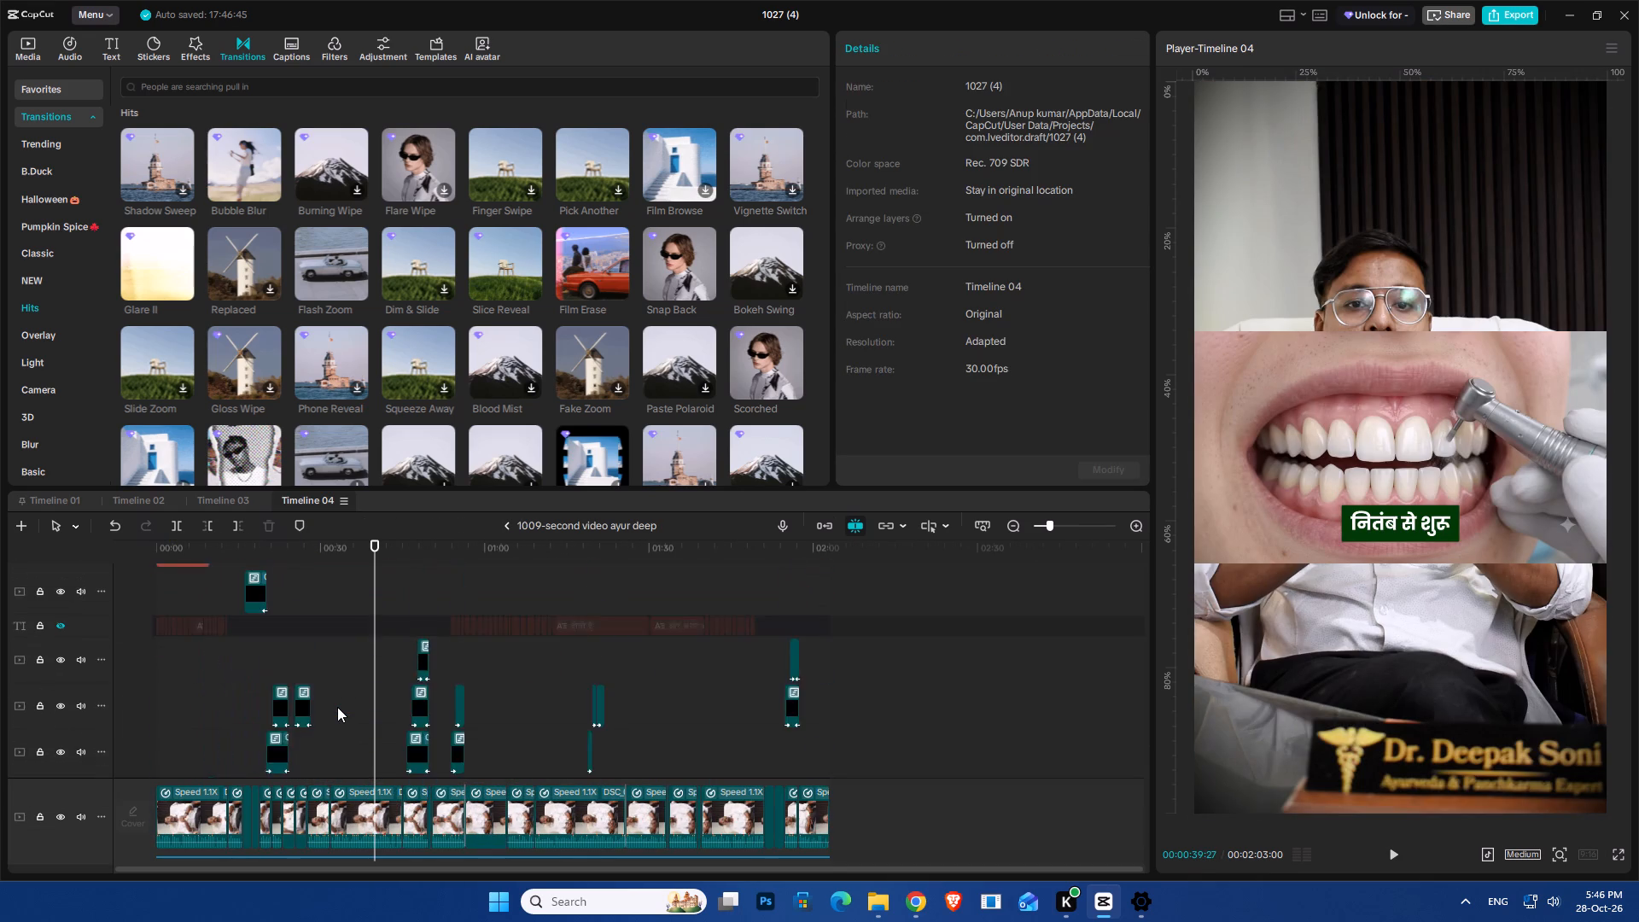
scroll(337, 707, up, 12)
click(313, 633)
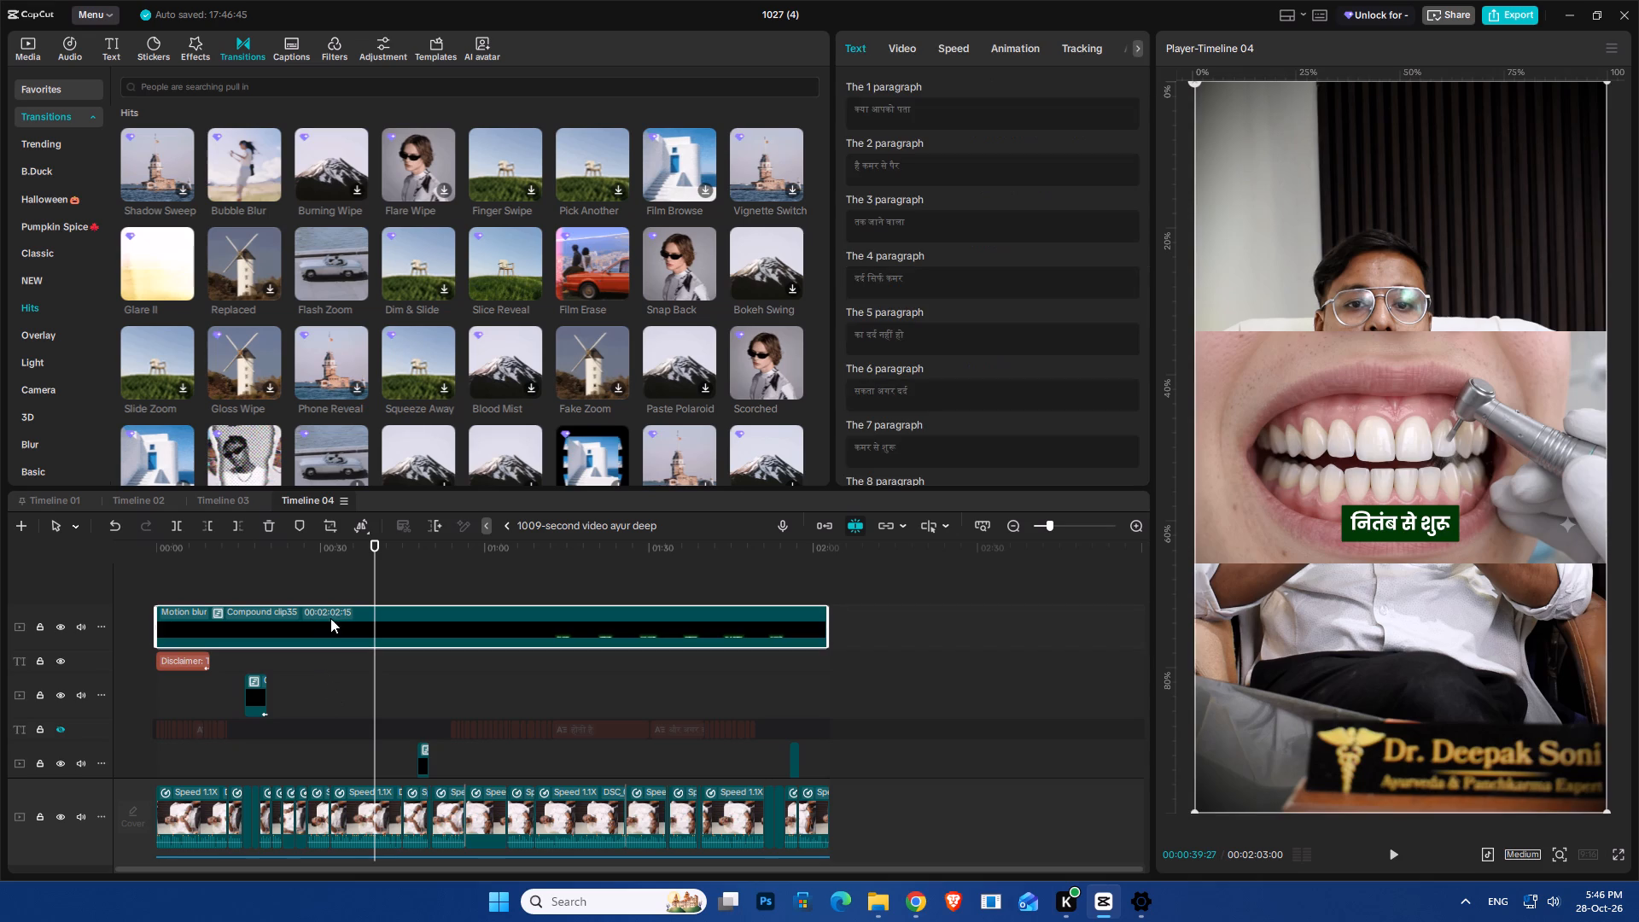
Add a square shape at 00:00:00:00 of Timeline 02 and place it on the track directly above the main track.
click(117, 503)
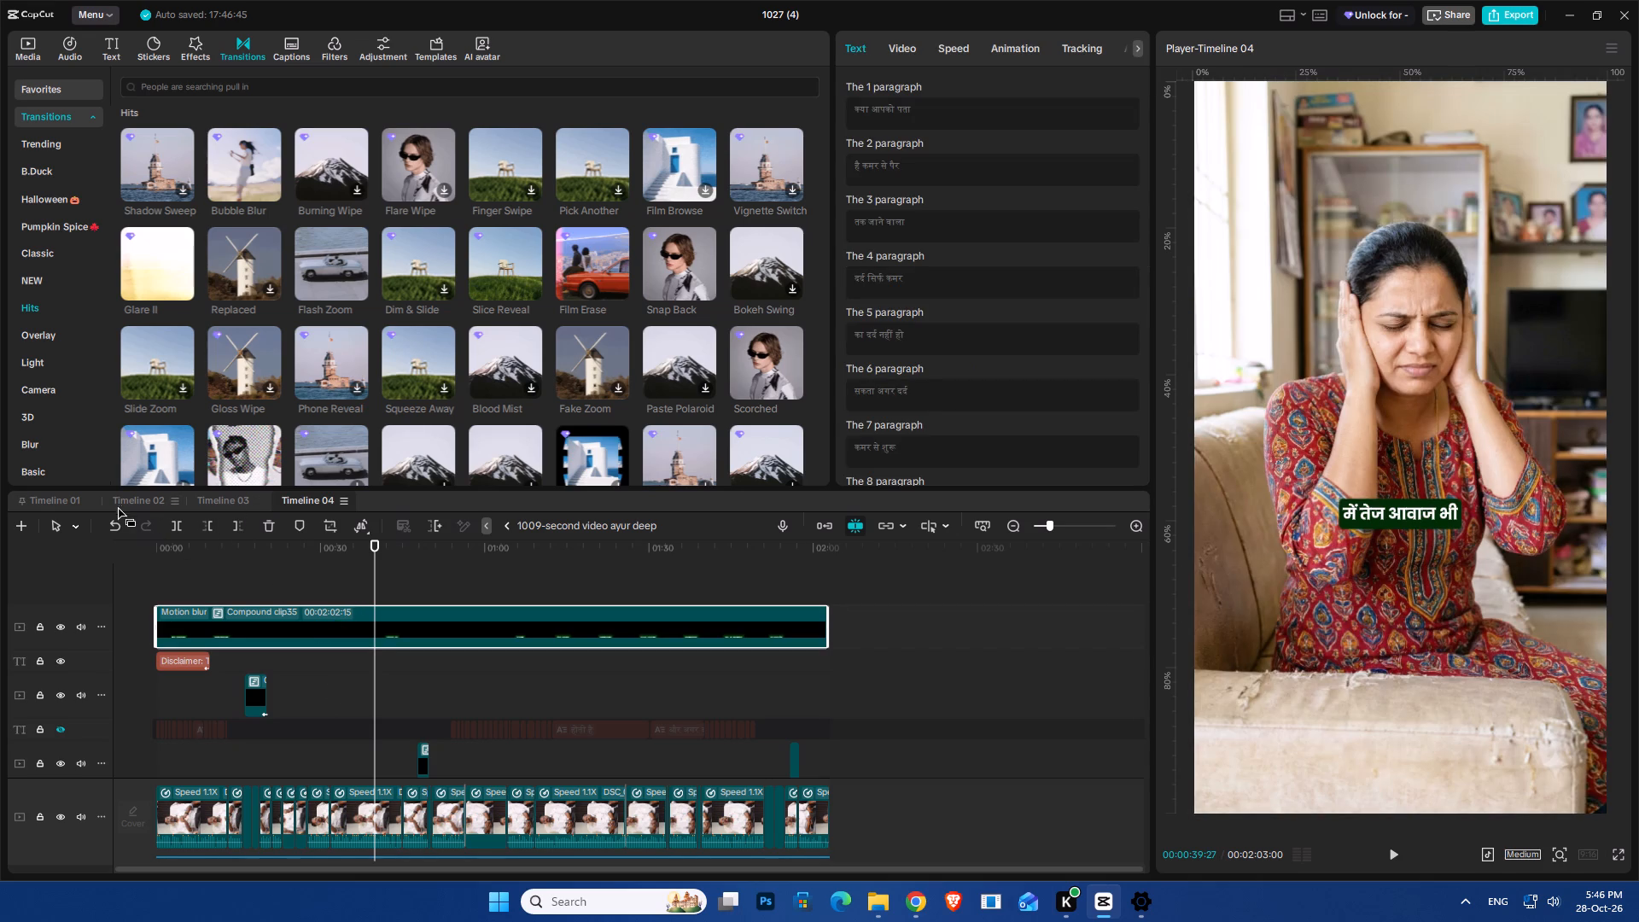
drag(194, 551, 66, 590)
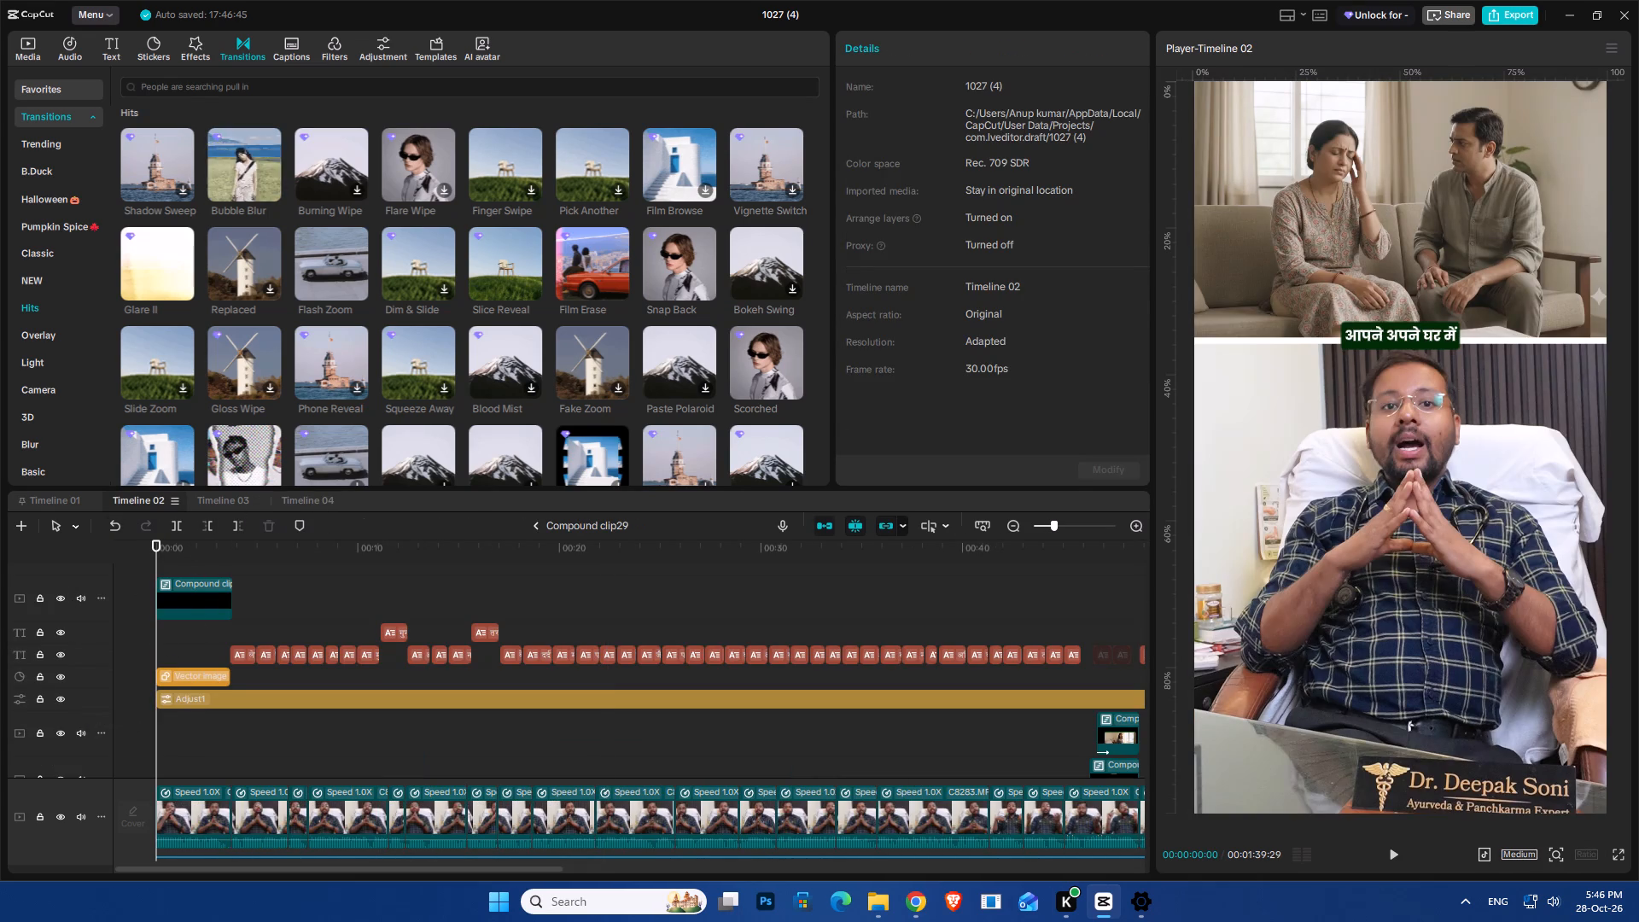
click(148, 44)
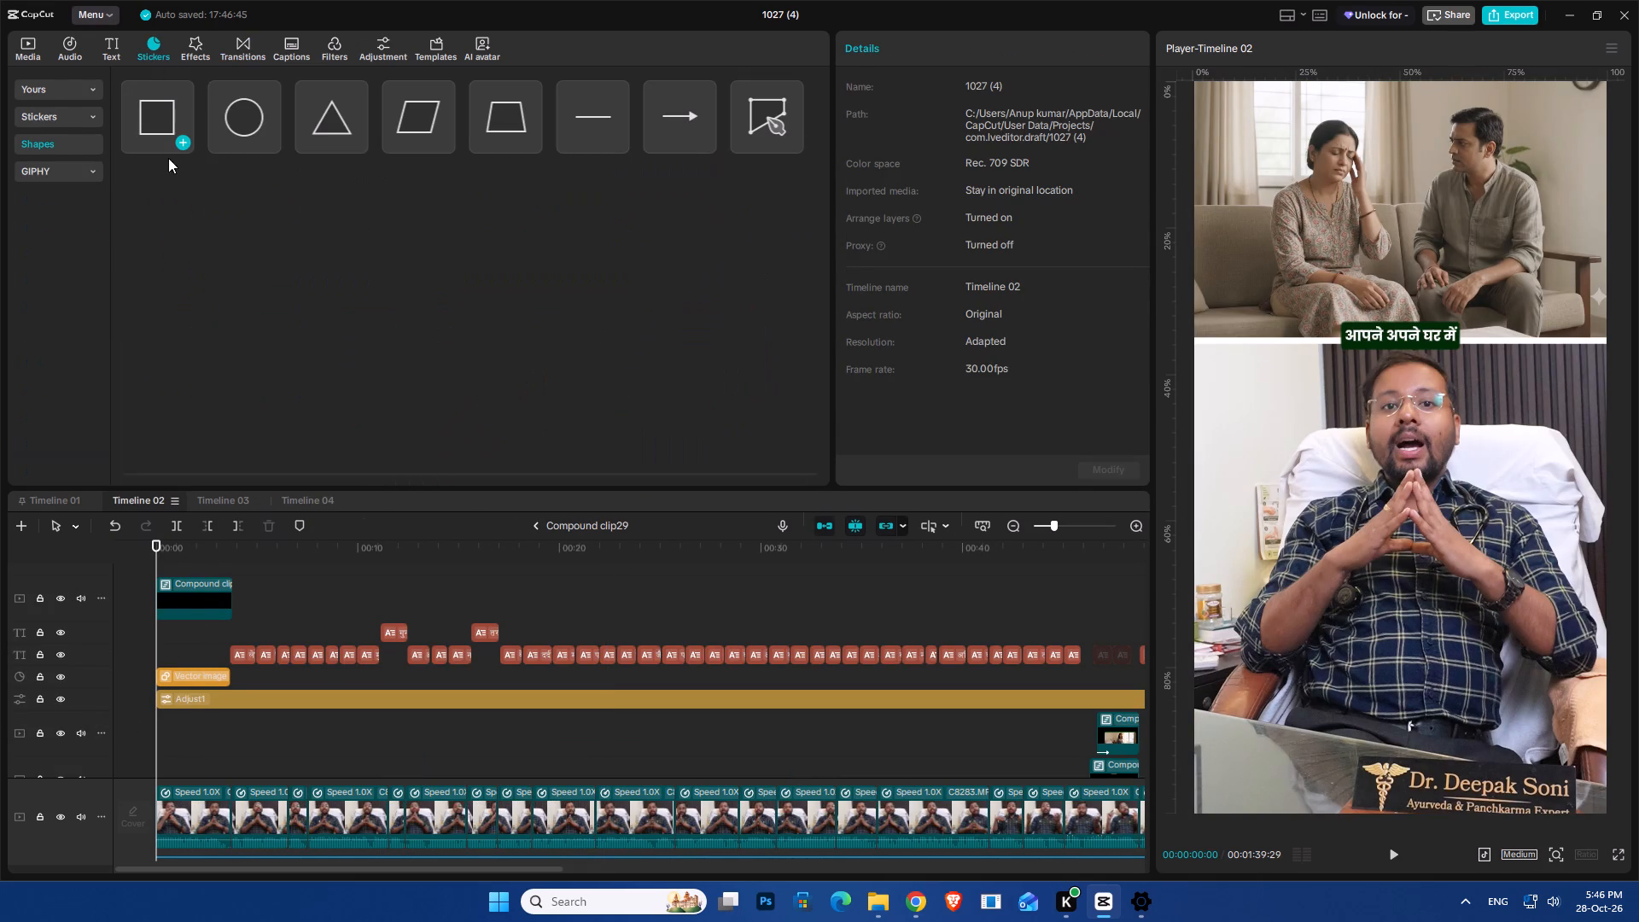
drag(154, 123, 140, 730)
scroll(137, 701, down, 6)
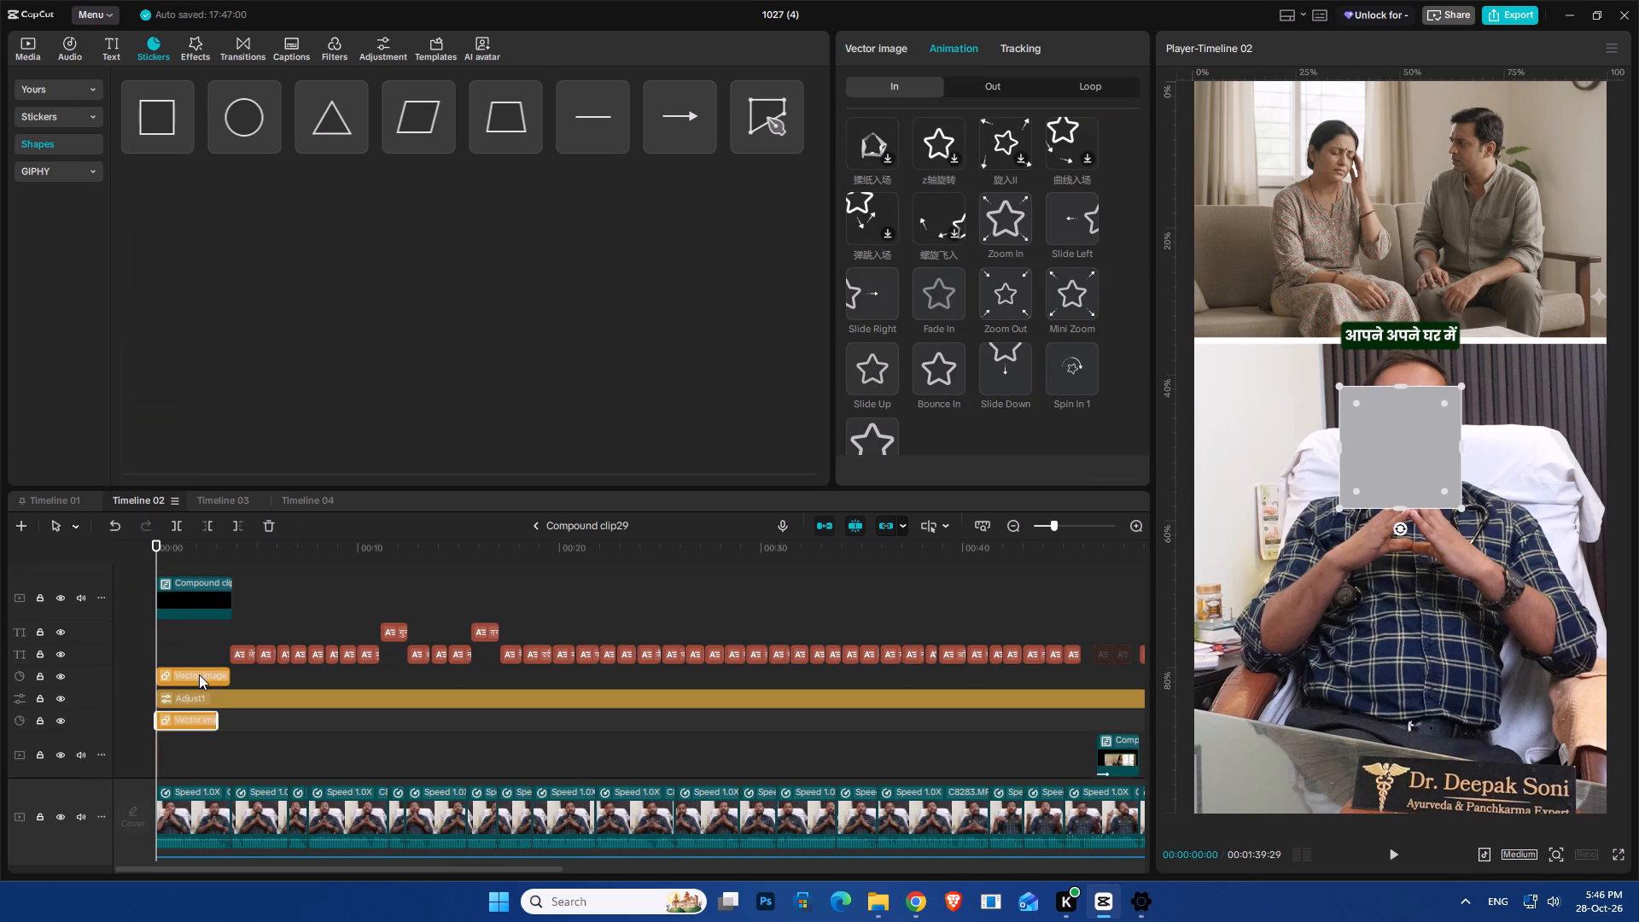
scroll(199, 674, down, 5)
drag(168, 619, 178, 723)
scroll(178, 723, down, 10)
scroll(207, 644, up, 2)
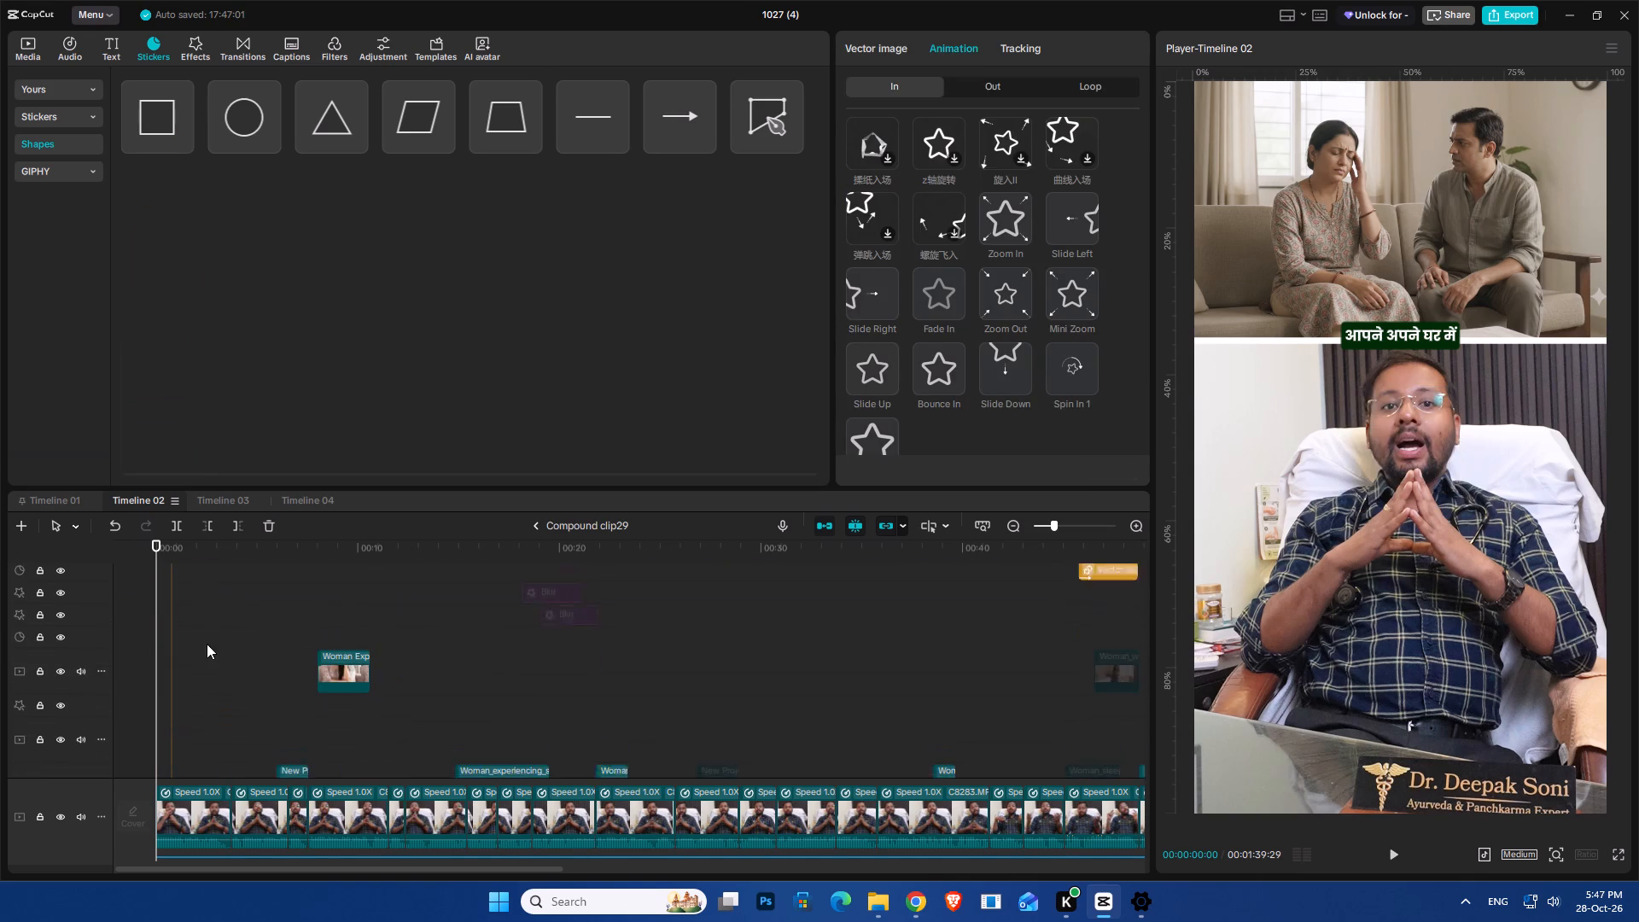
scroll(207, 644, up, 2)
click(201, 580)
drag(195, 586, 180, 662)
scroll(218, 680, down, 6)
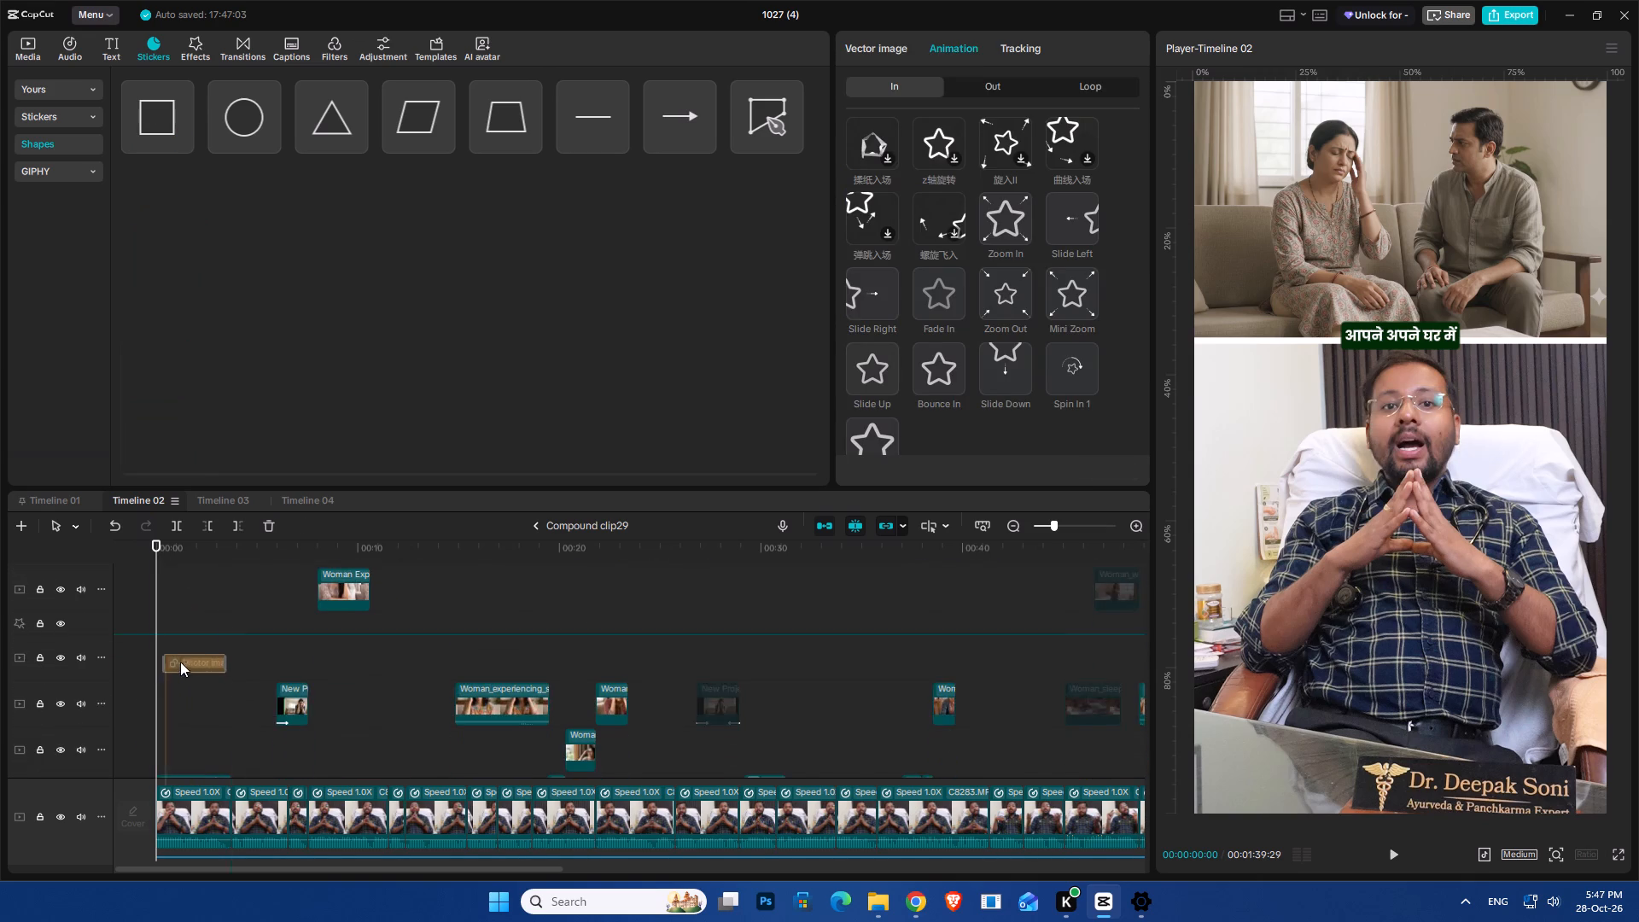
scroll(180, 662, down, 8)
drag(180, 662, 180, 697)
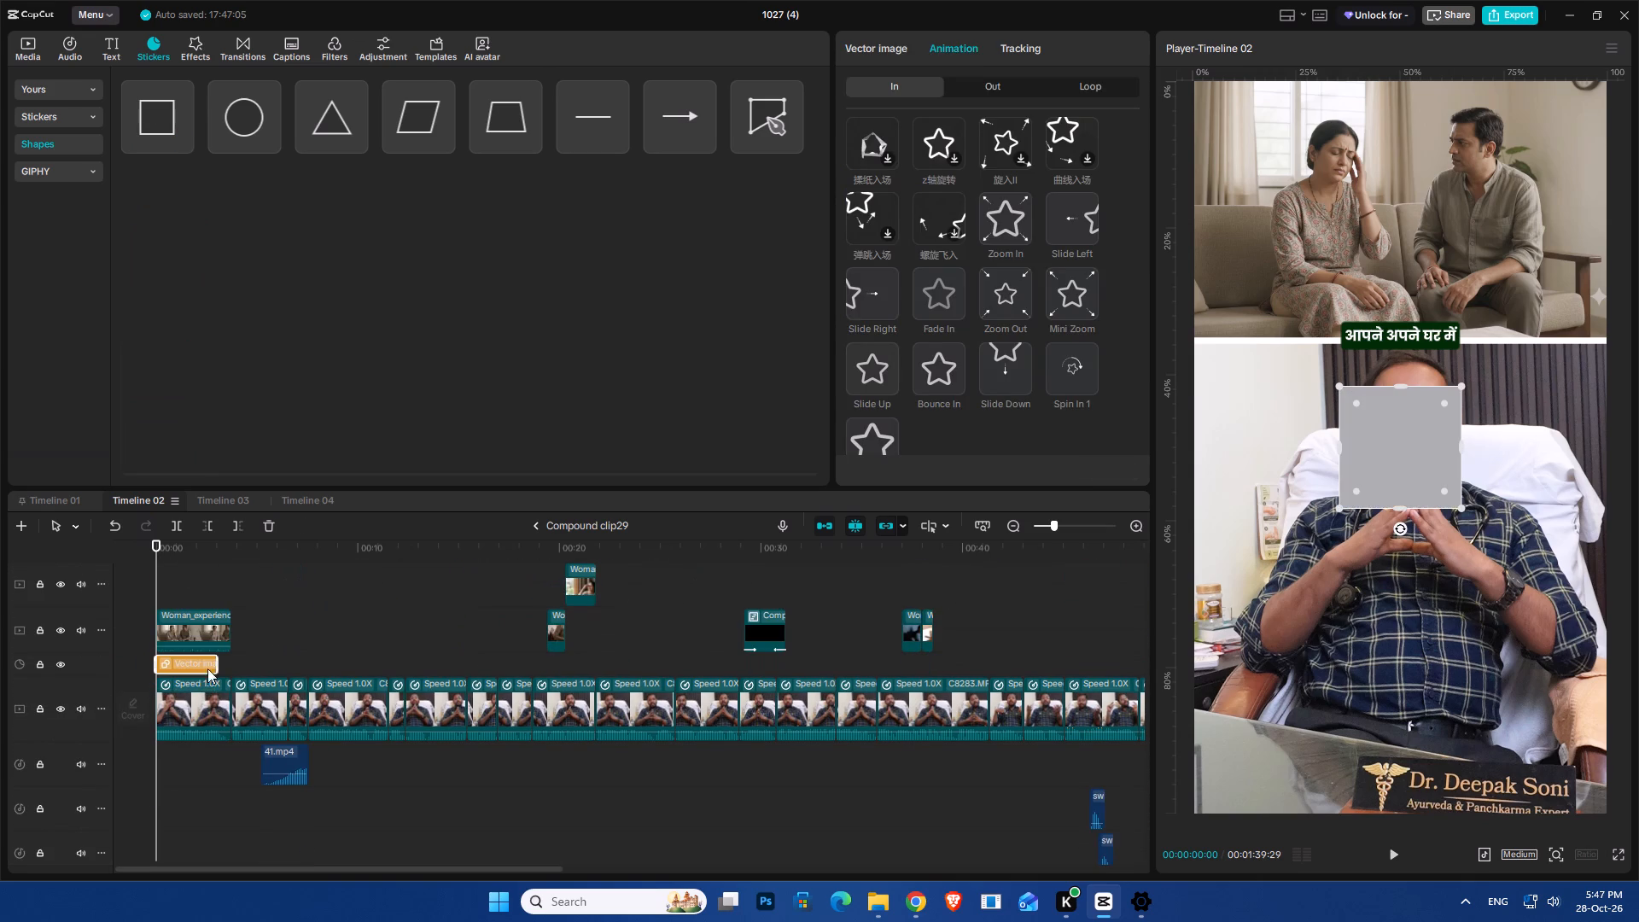
Extend the square shape's duration to the end of the last main-track clip.
drag(215, 662, 1296, 672)
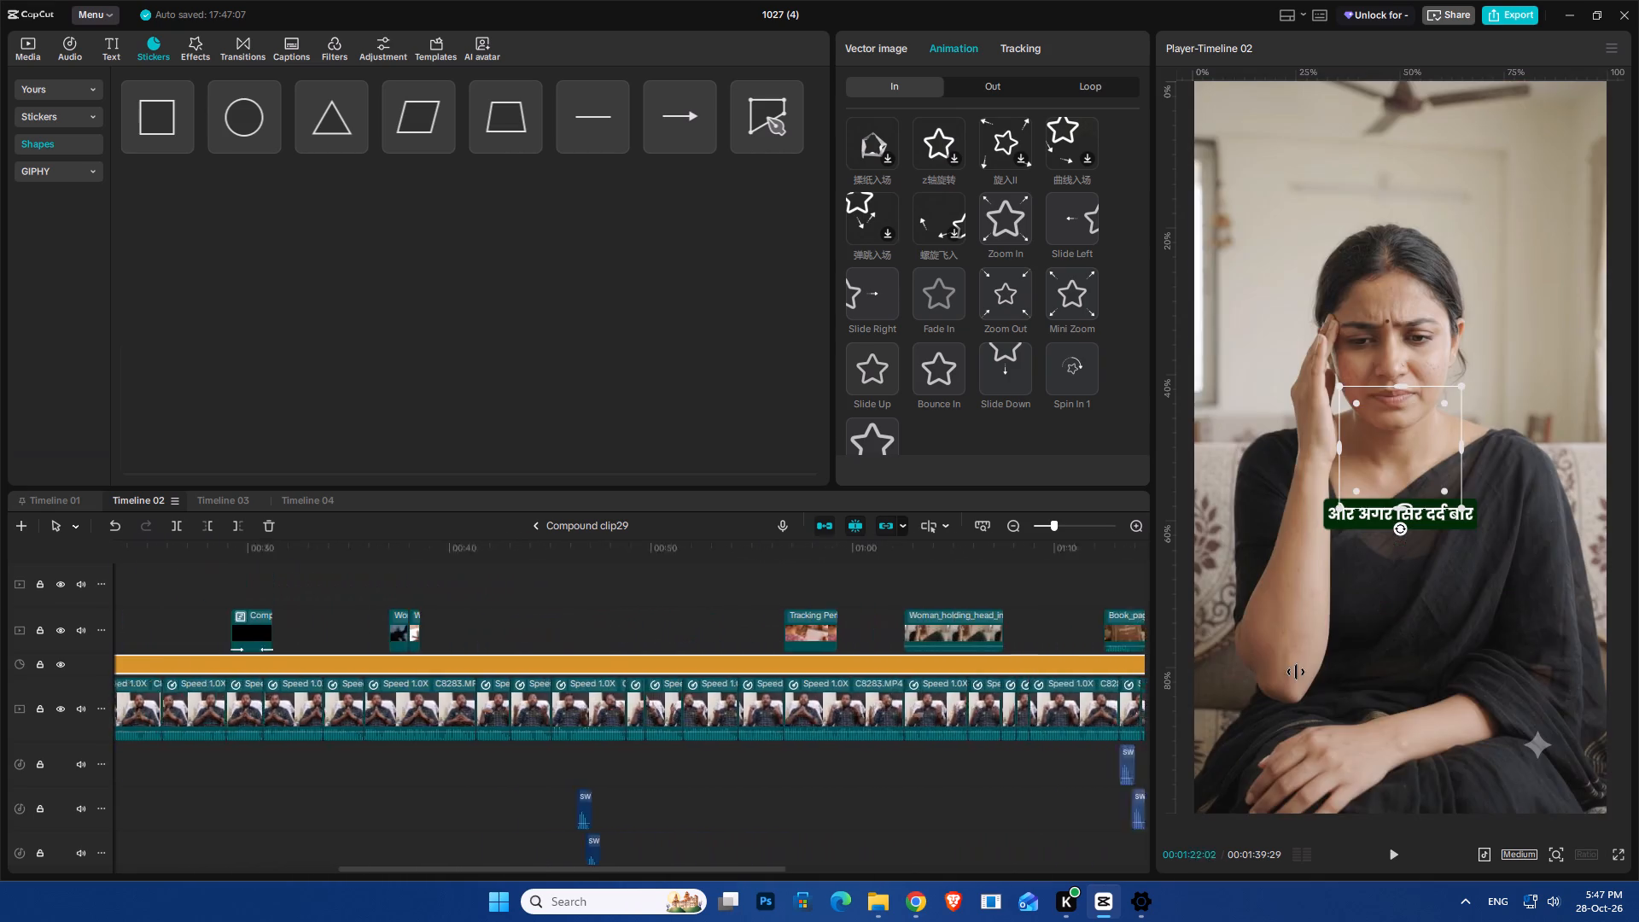
drag(1296, 672, 714, 686)
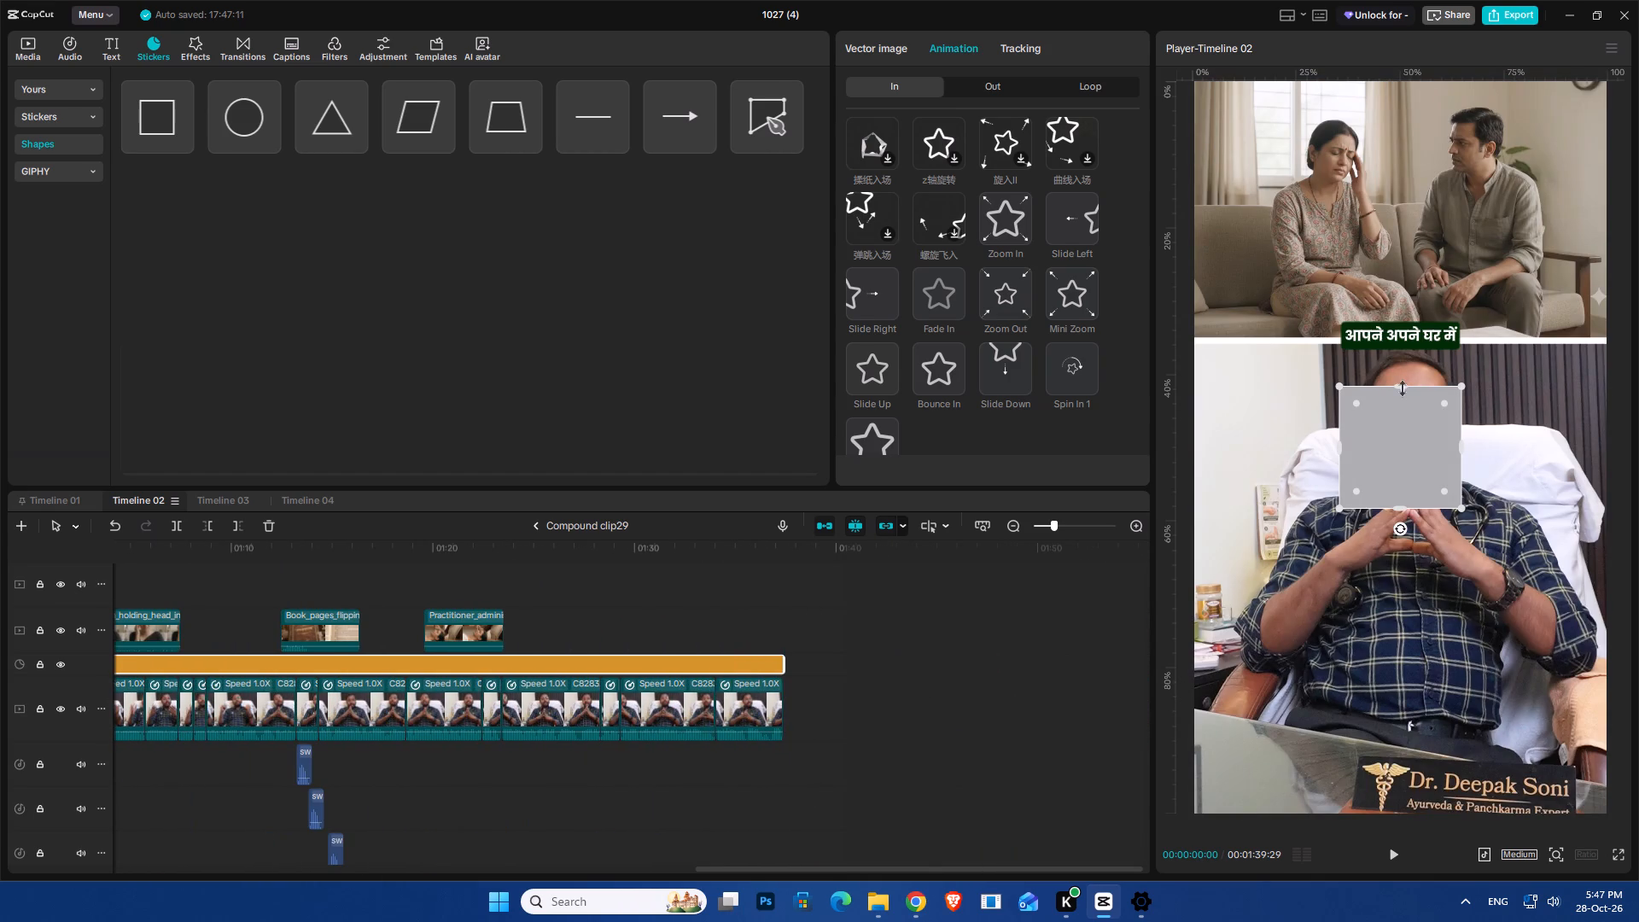
Stretch the square shape in height and width to cover the whole frame, about 1281 × 2254.
click(1403, 386)
drag(1403, 386, 1425, 1)
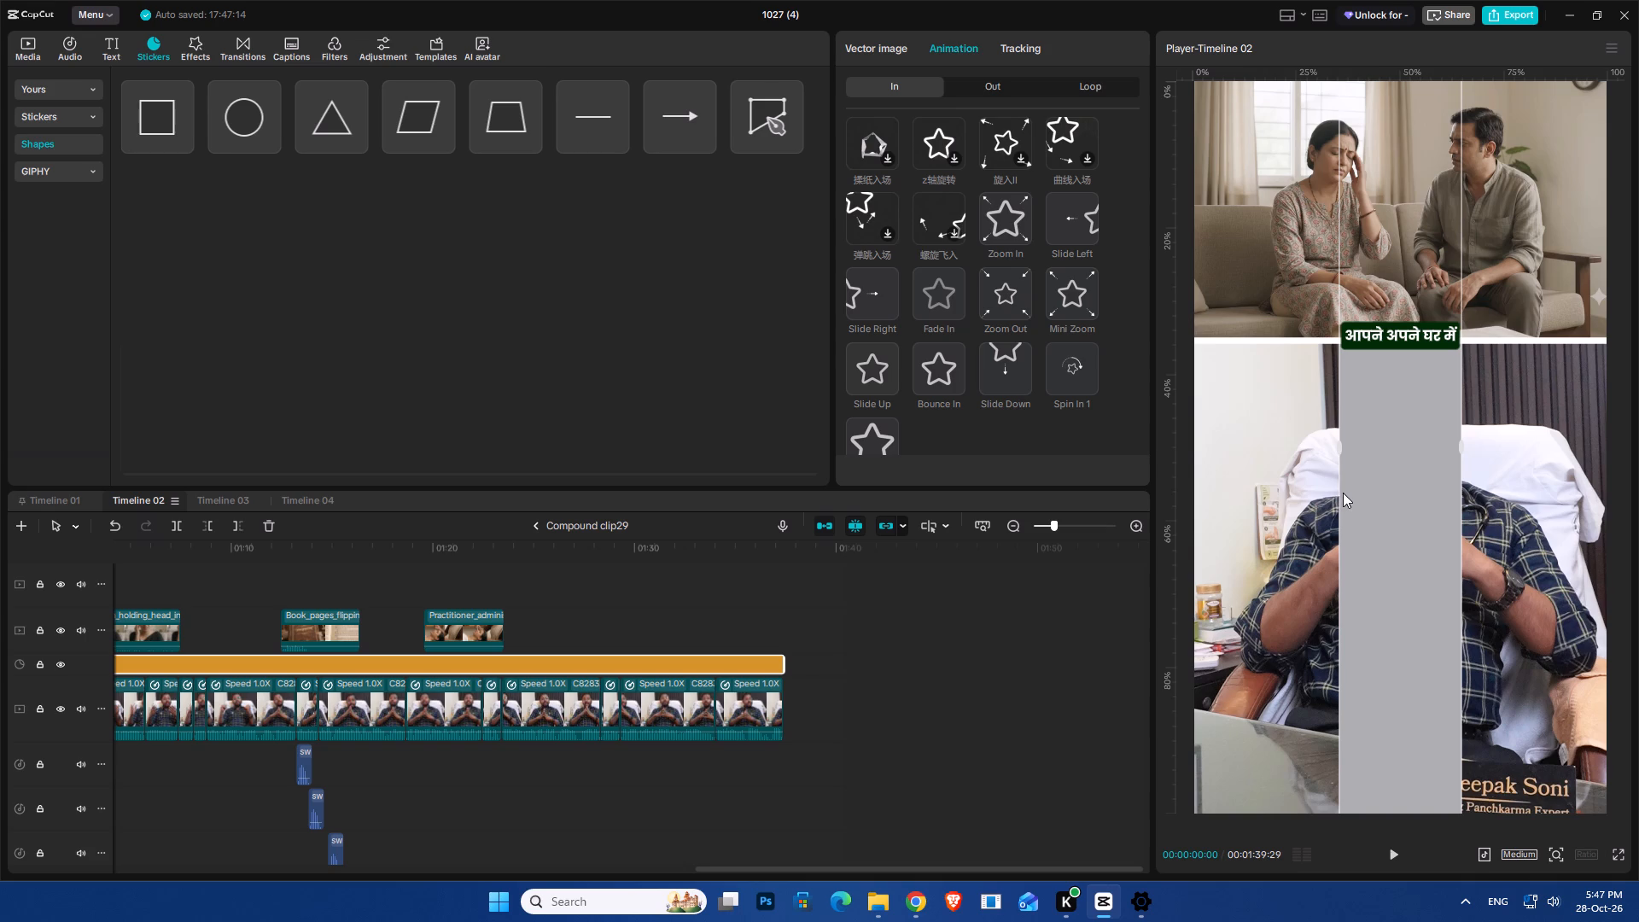
drag(1339, 452, 1130, 477)
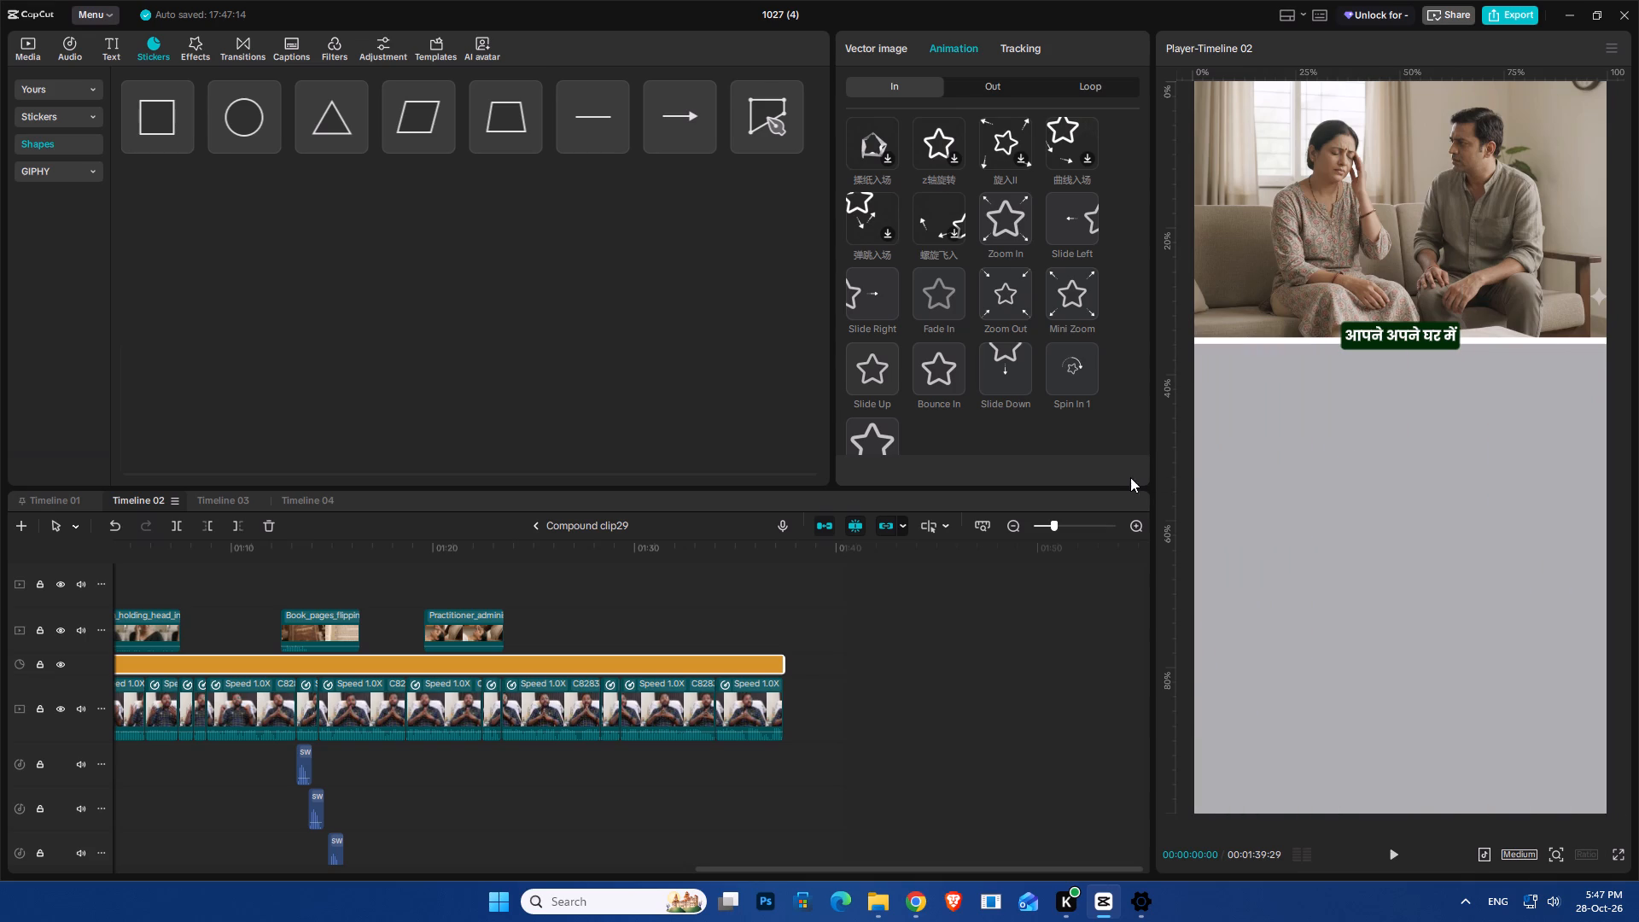
drag(1130, 477, 1158, 469)
Set the shape's fill colour to solid black, 000000.
scroll(208, 661, up, 1)
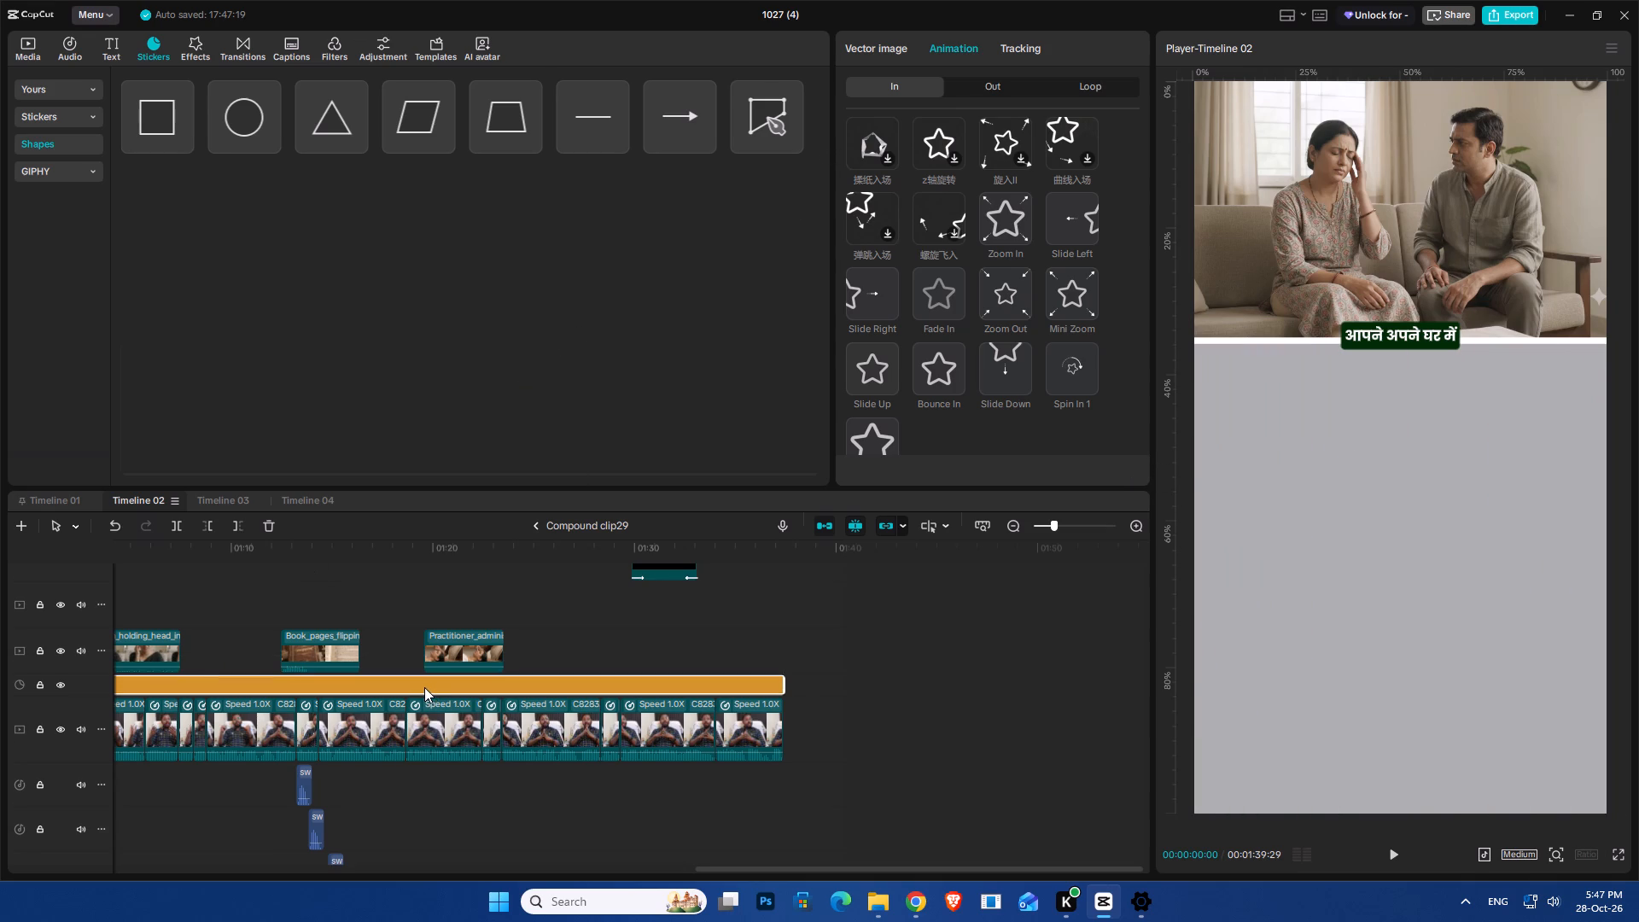
click(865, 52)
click(931, 401)
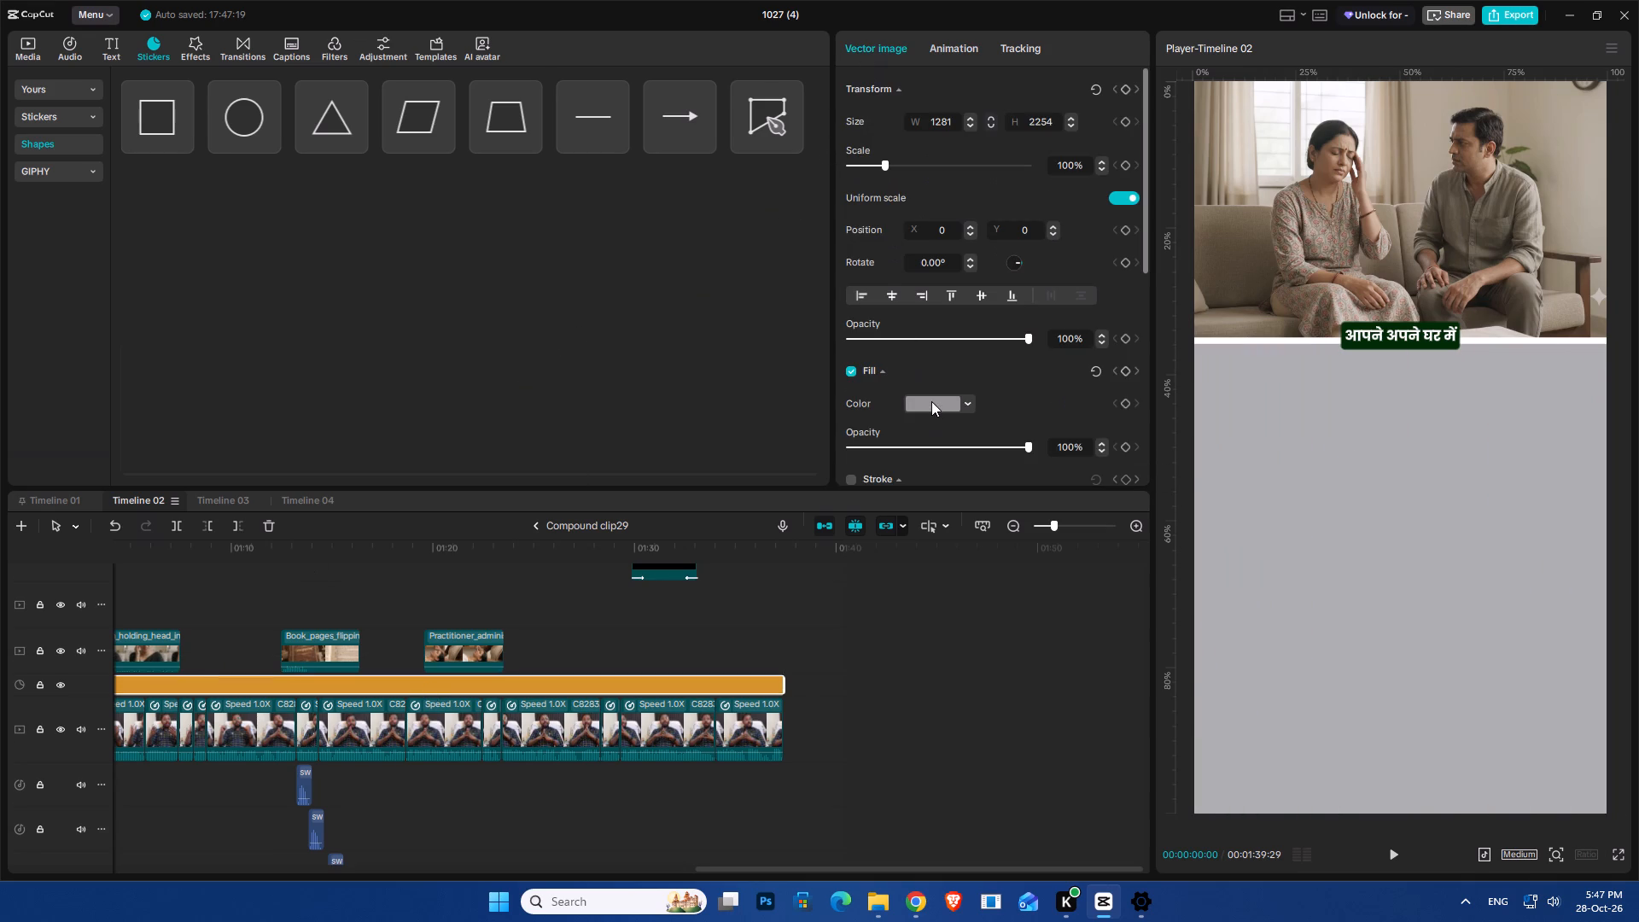
click(934, 402)
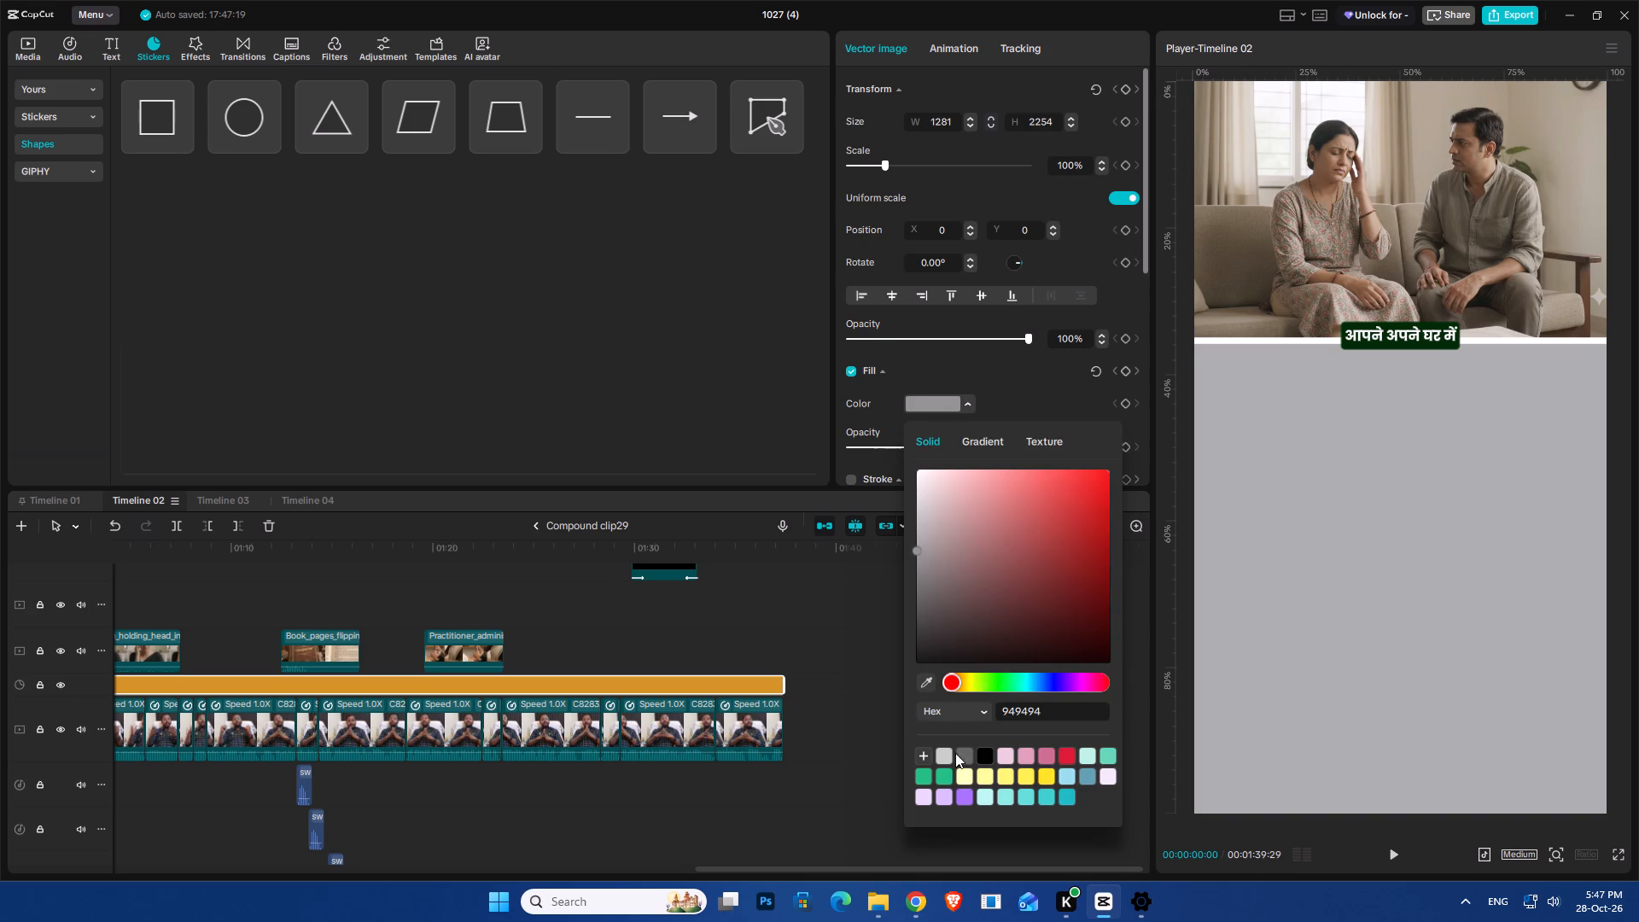
click(981, 753)
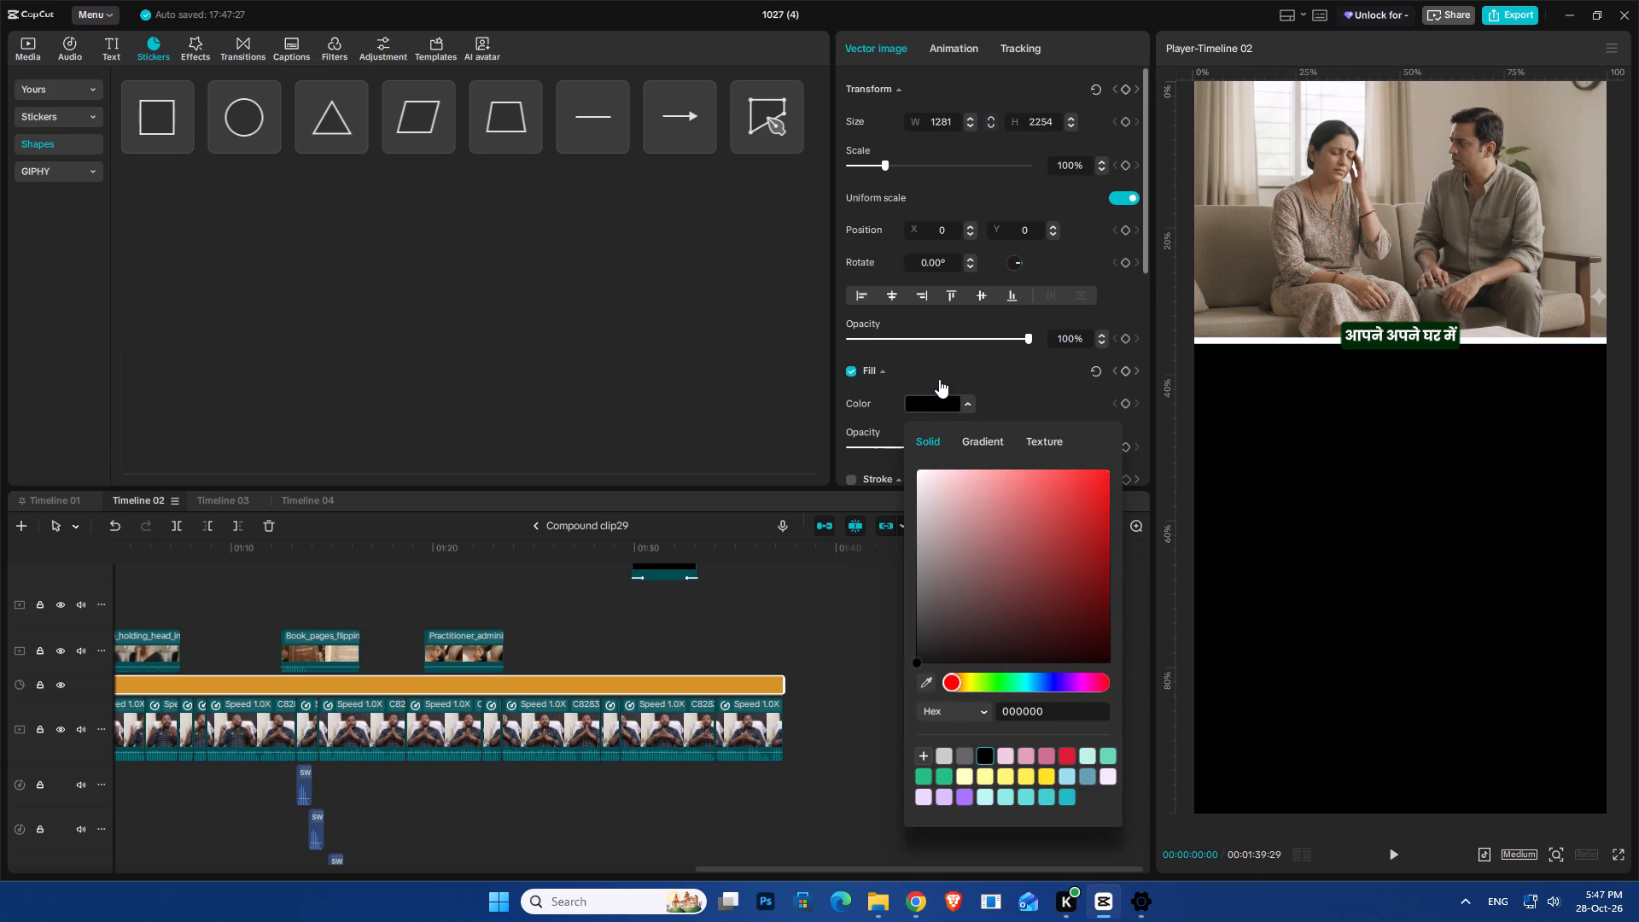
click(939, 379)
Create a compound clip from the black shape.
right_click(580, 684)
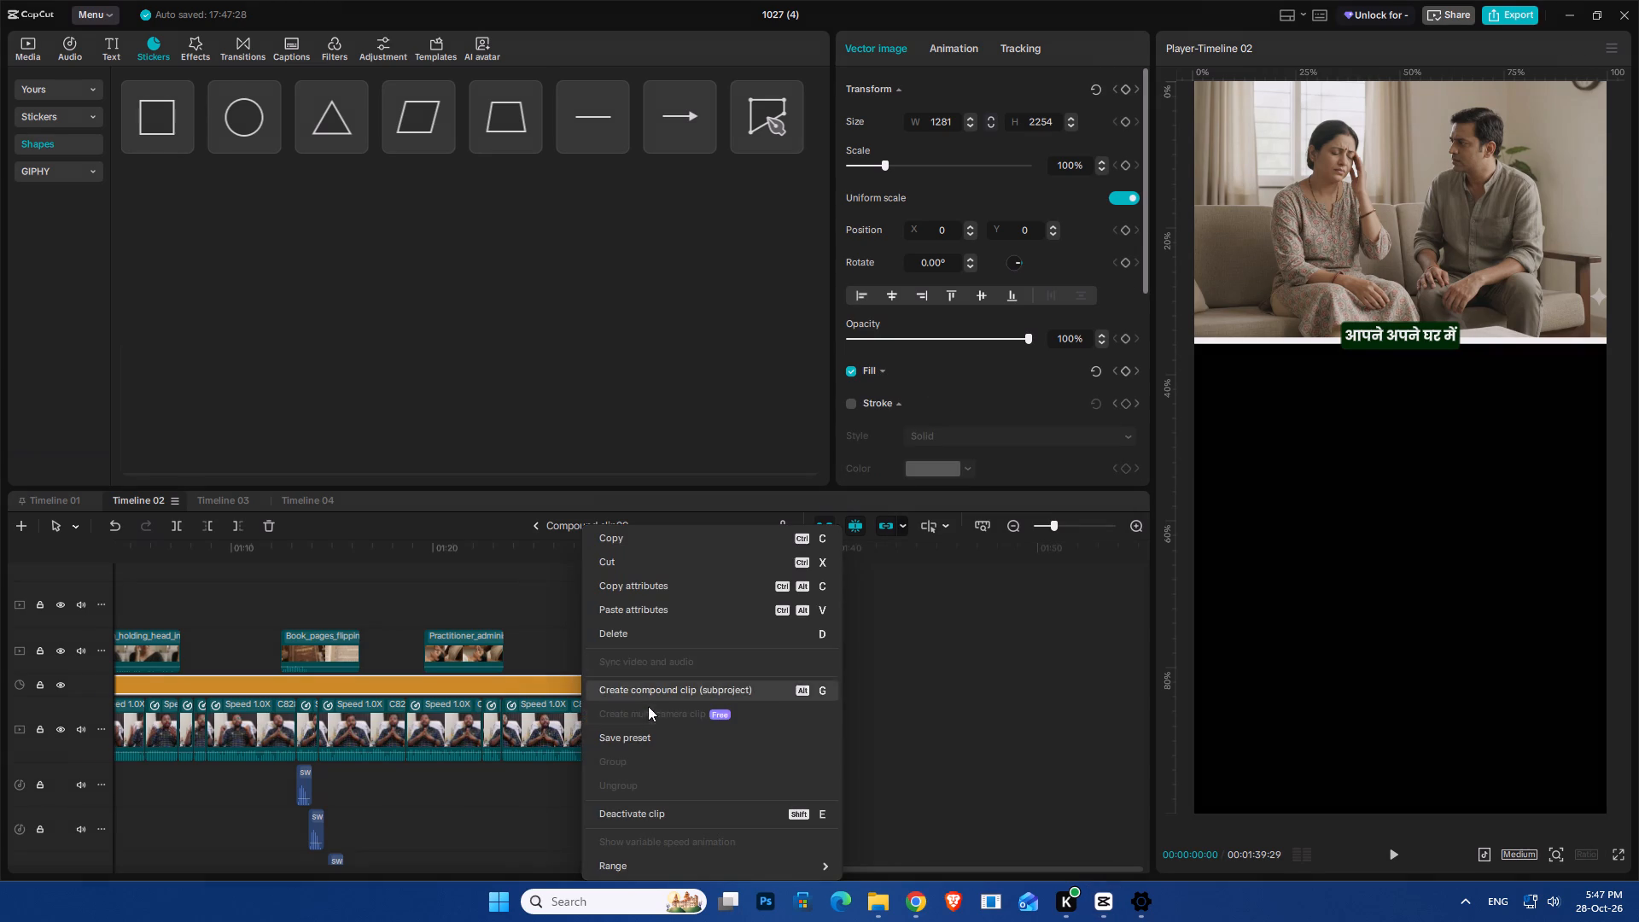
click(641, 698)
Apply a flipped Split mask to the black compound clip at about X 71, Y -745, feathered to leave a dark fade along the bottom.
click(588, 691)
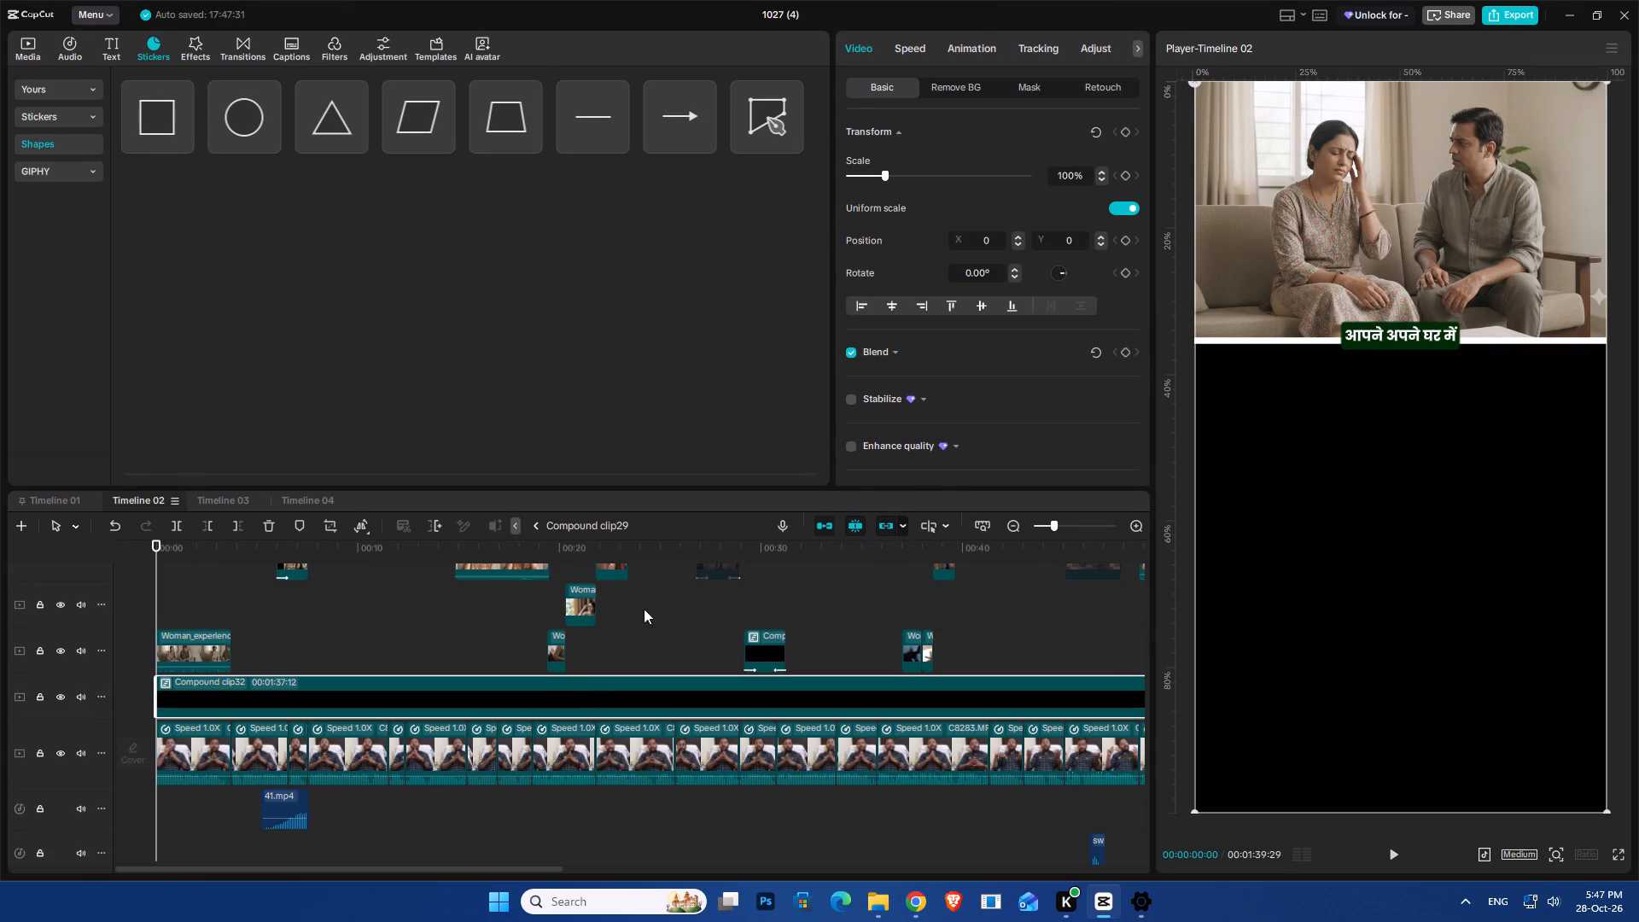
click(1025, 90)
click(877, 160)
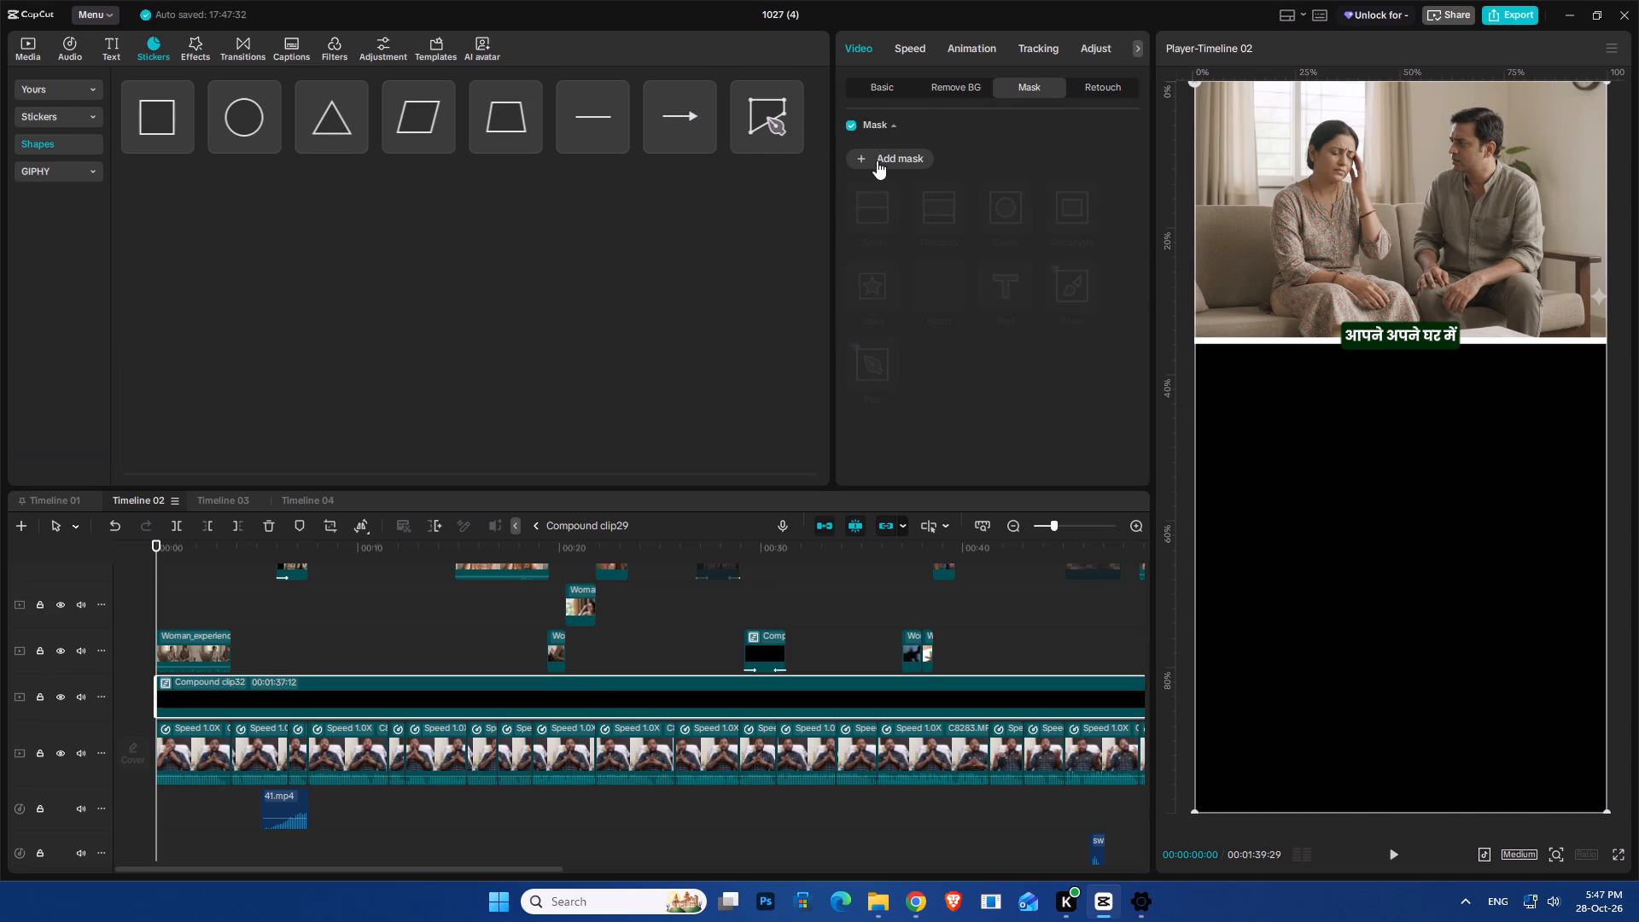
click(878, 209)
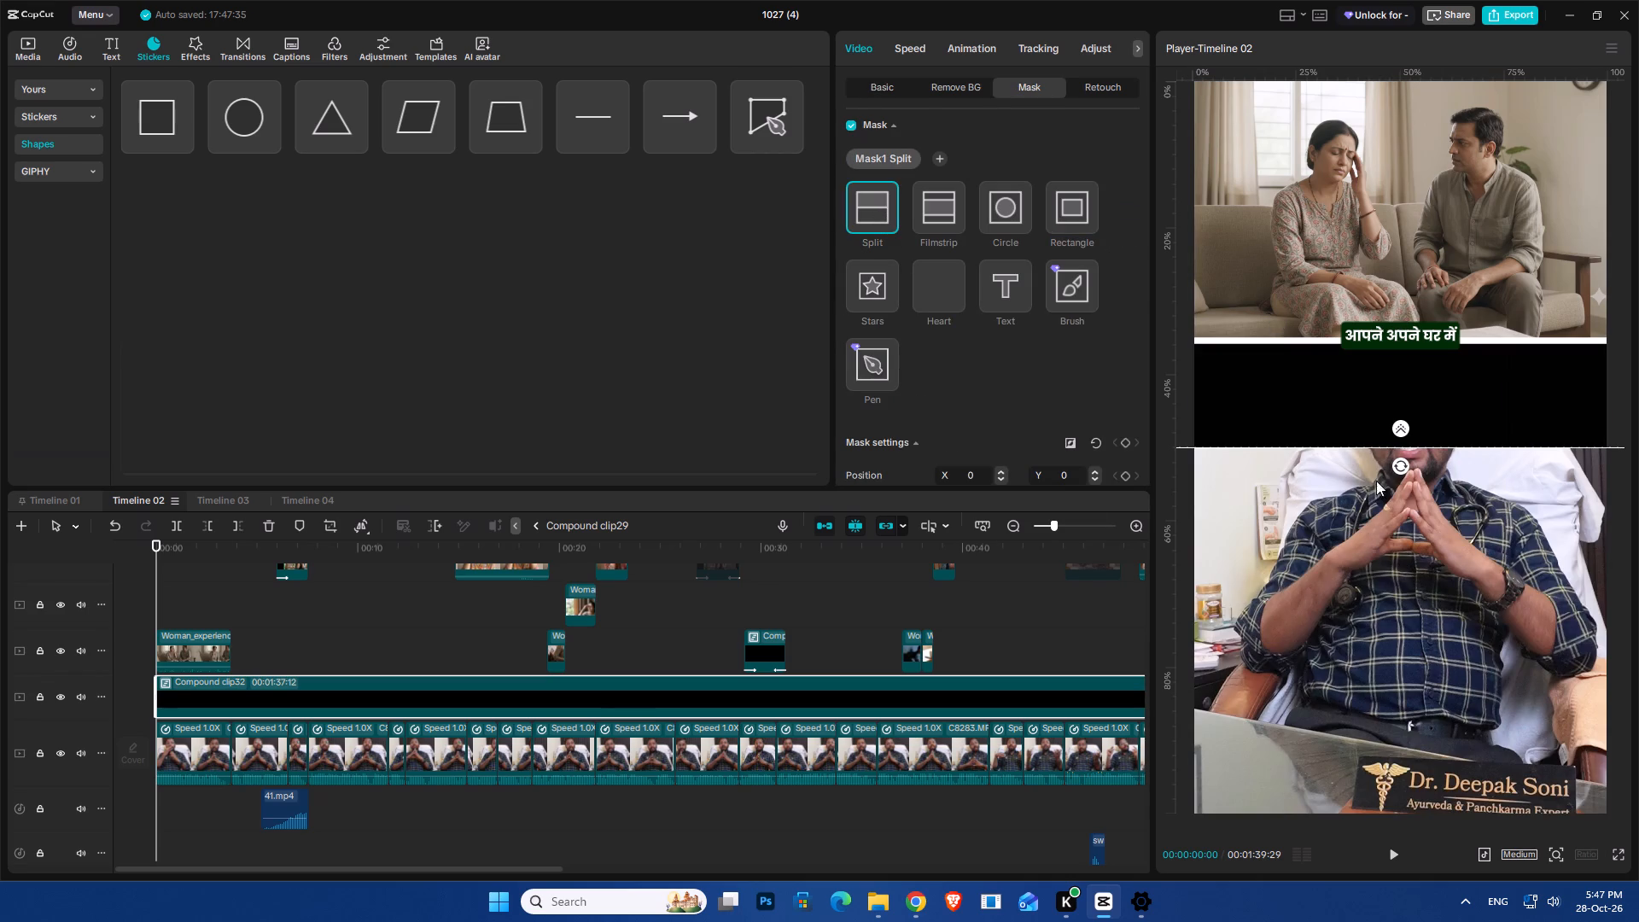
drag(1398, 467, 1408, 382)
drag(1420, 446, 1439, 719)
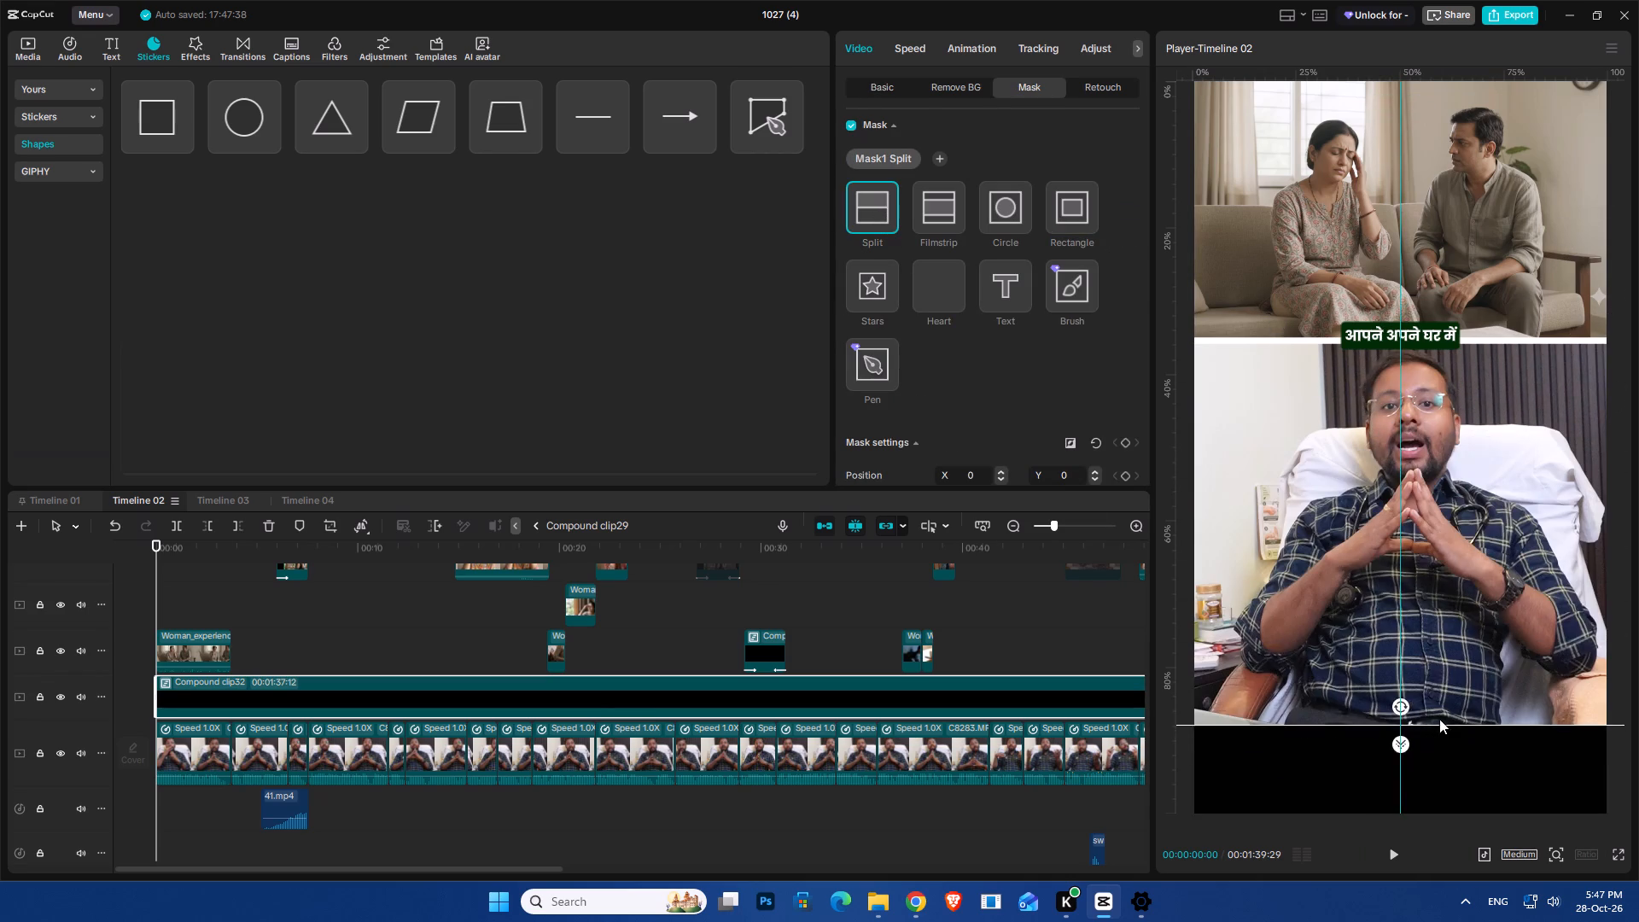
drag(1439, 719, 1443, 693)
drag(1420, 714, 1421, 732)
drag(1413, 696, 1417, 733)
drag(1426, 769, 1426, 773)
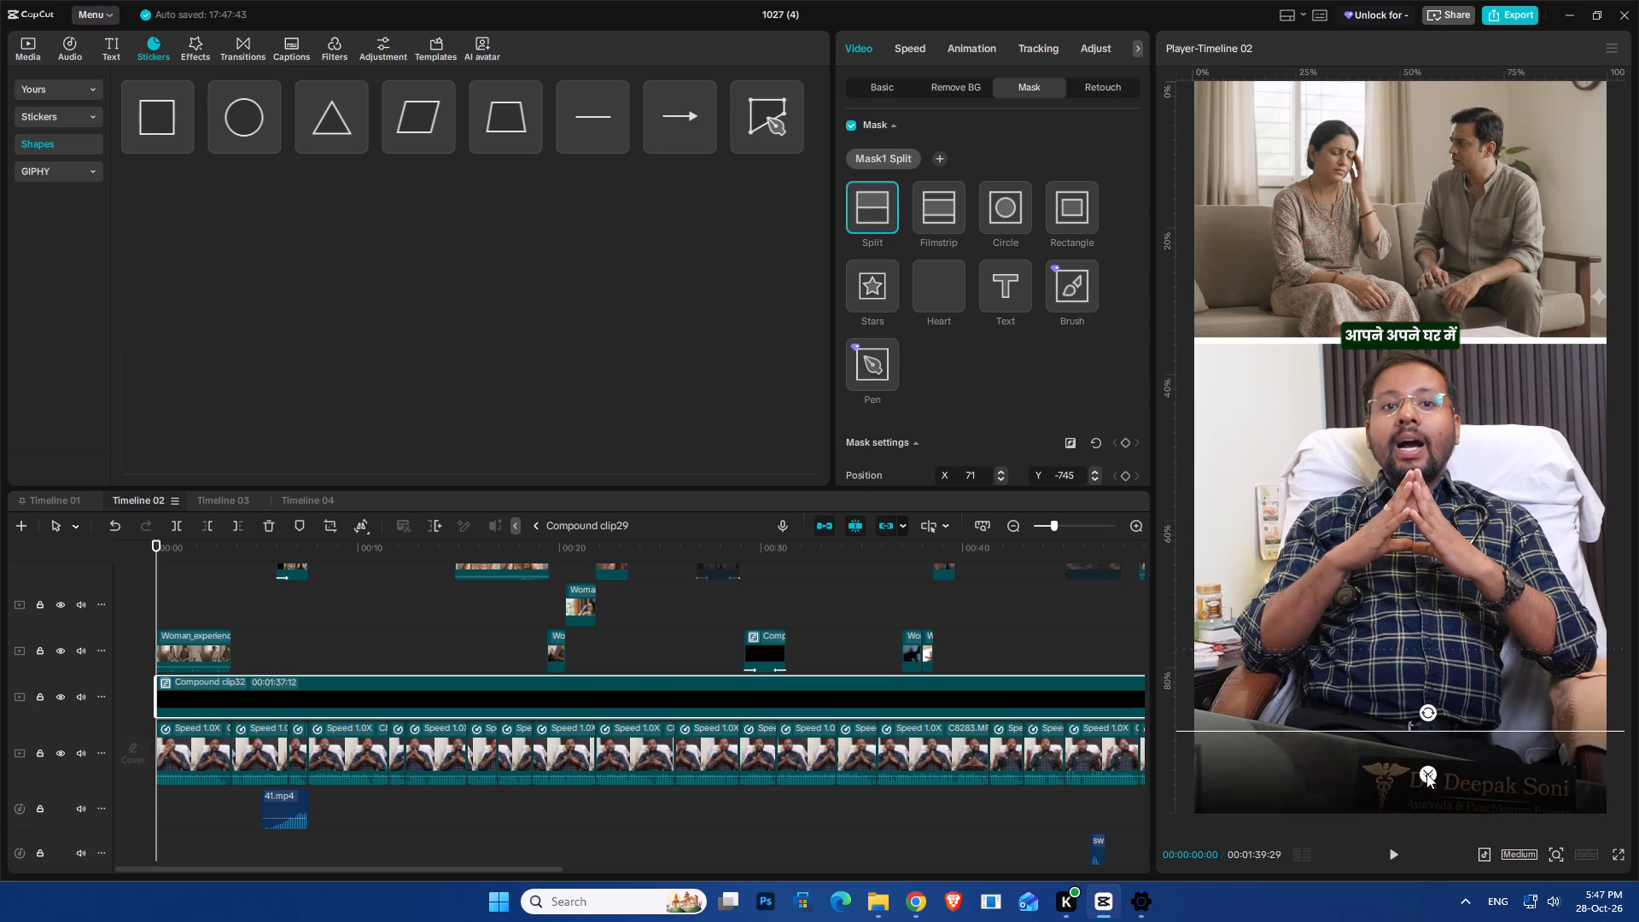
drag(1426, 773, 1427, 777)
Copy the "Disclaimer: The clips and photos used in this video are AI-generated." text from Timeline 03 to the start of Timeline 02.
click(212, 509)
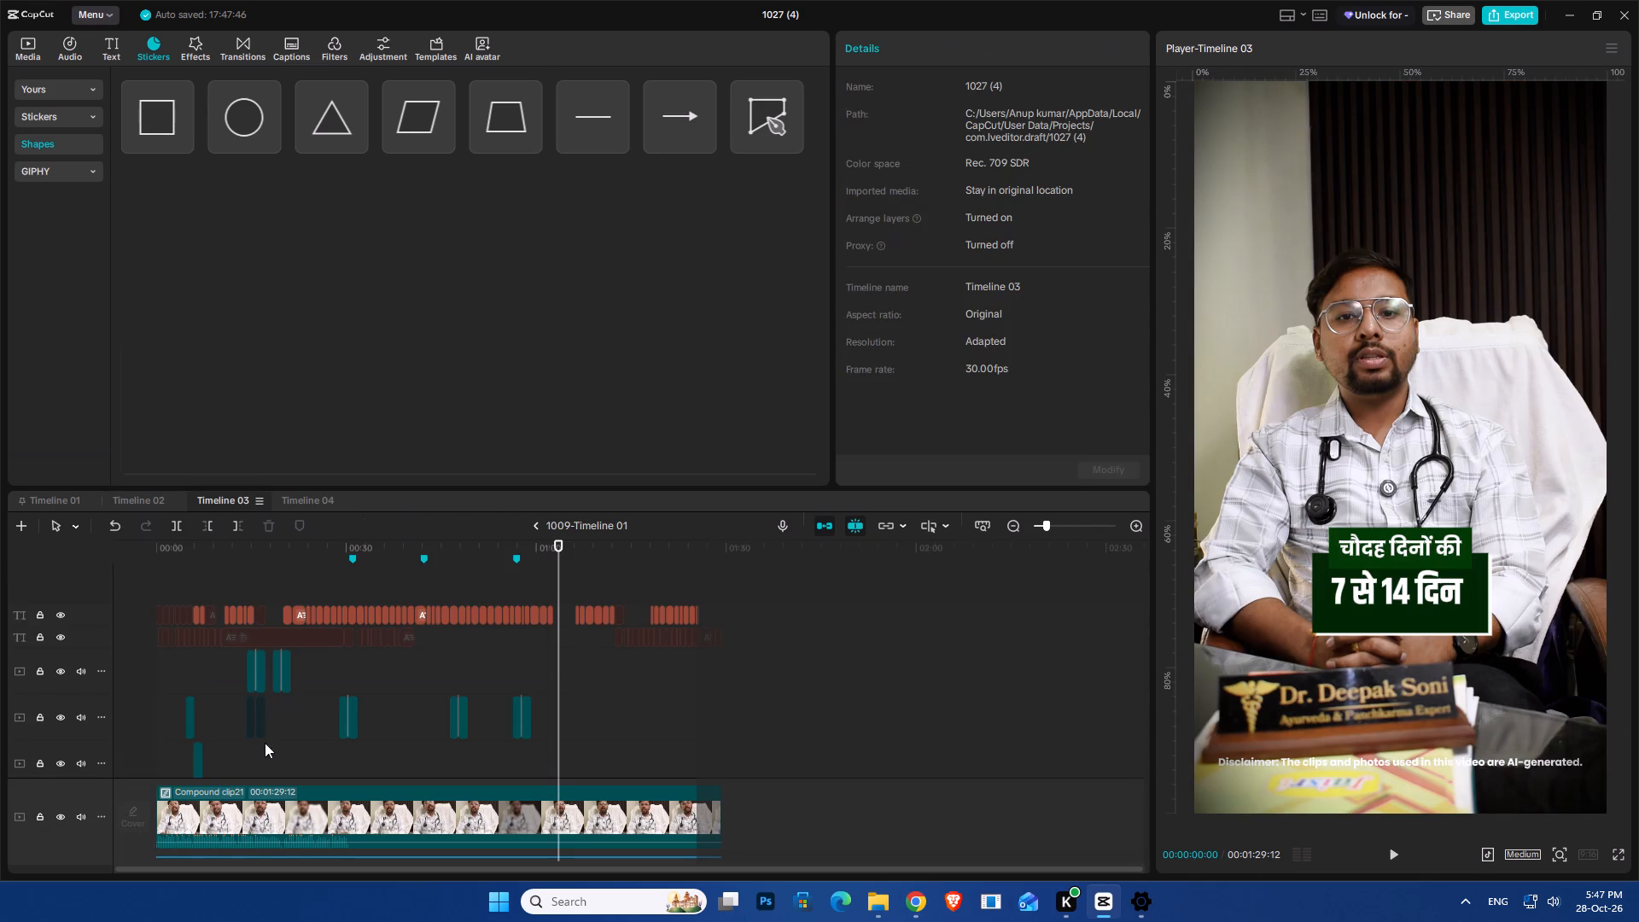
scroll(268, 718, up, 12)
scroll(289, 725, down, 2)
scroll(289, 725, up, 7)
scroll(290, 719, down, 5)
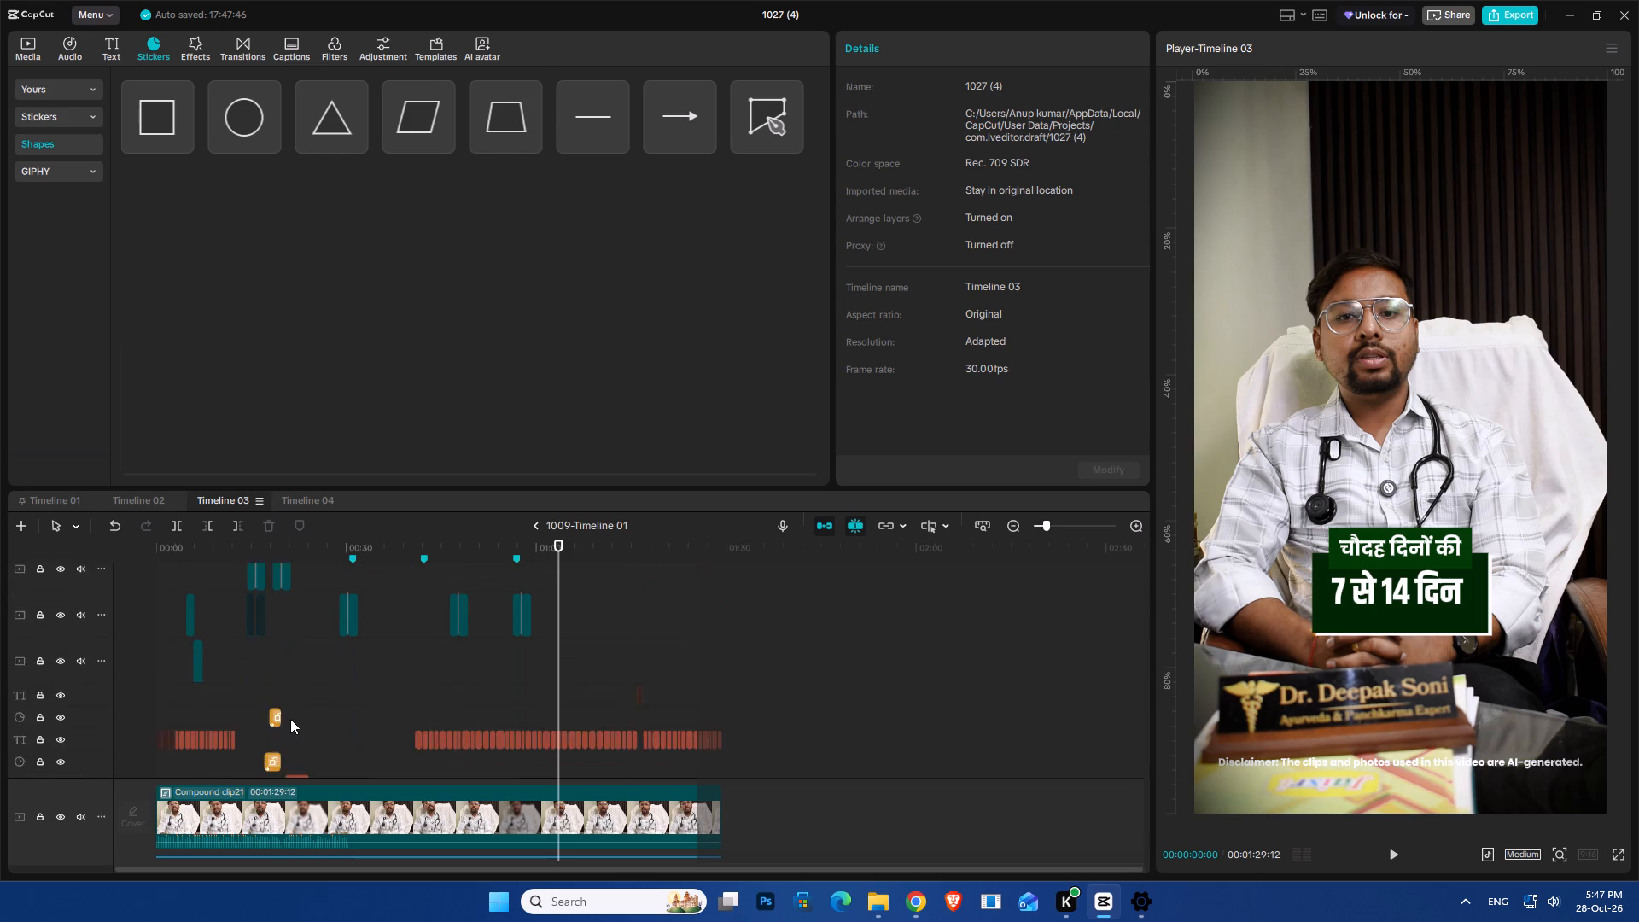
scroll(290, 719, down, 20)
scroll(290, 719, down, 15)
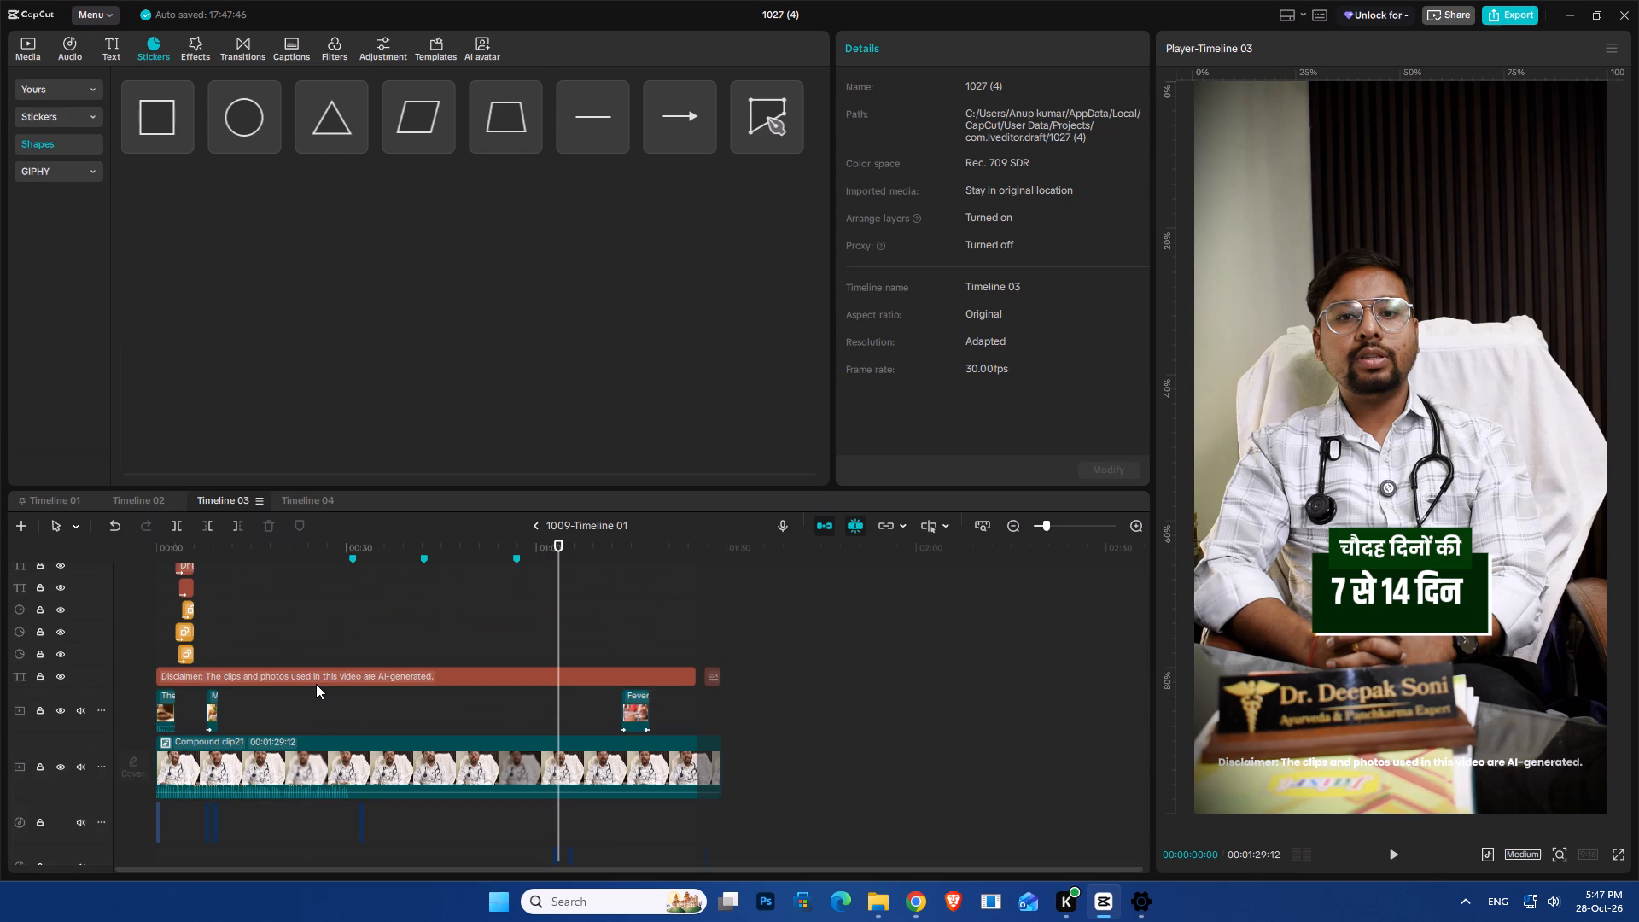
click(316, 684)
key(ctrl+c)
click(125, 499)
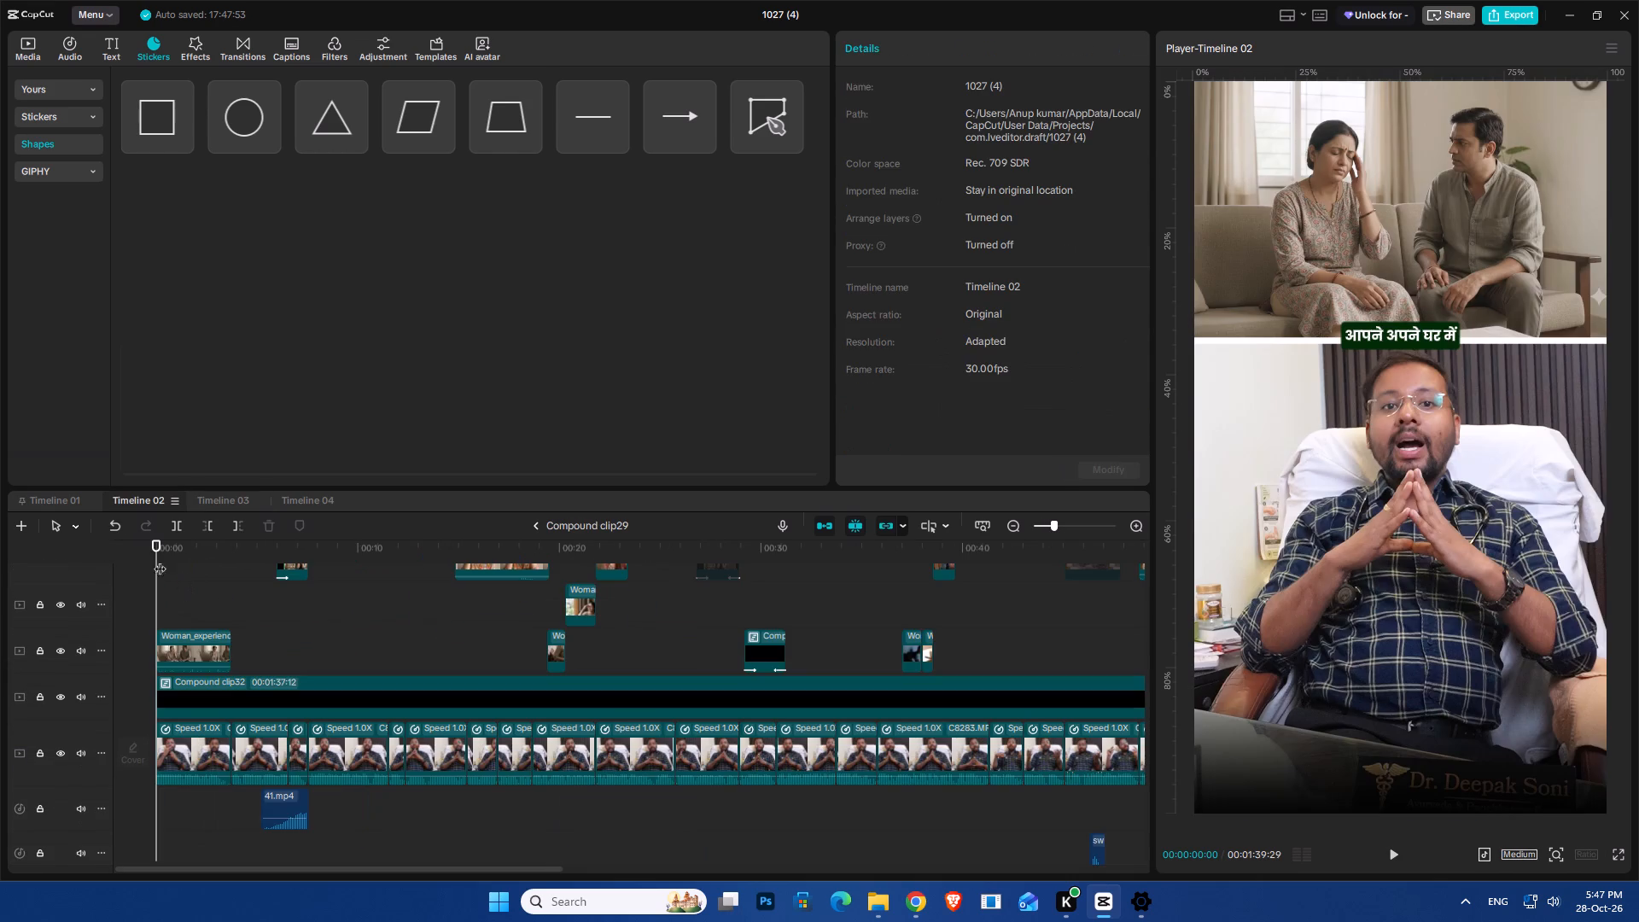
key(ctrl+v)
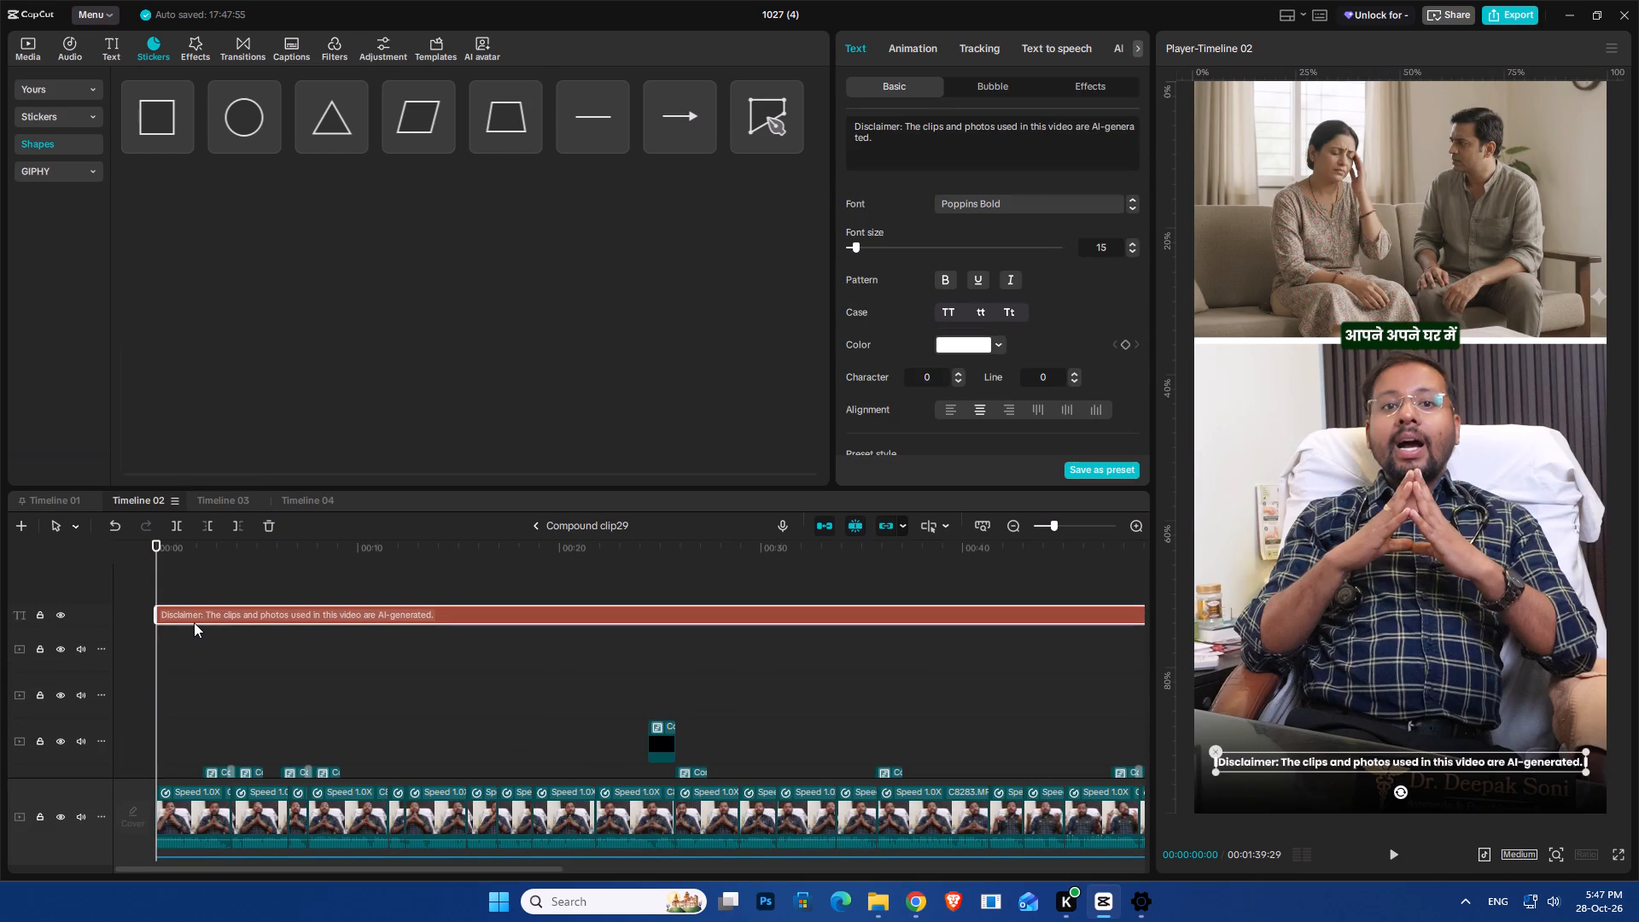
Shrink the disclaimer text slightly and move it down onto the dark fade near the frame's bottom edge.
drag(1583, 773, 1572, 755)
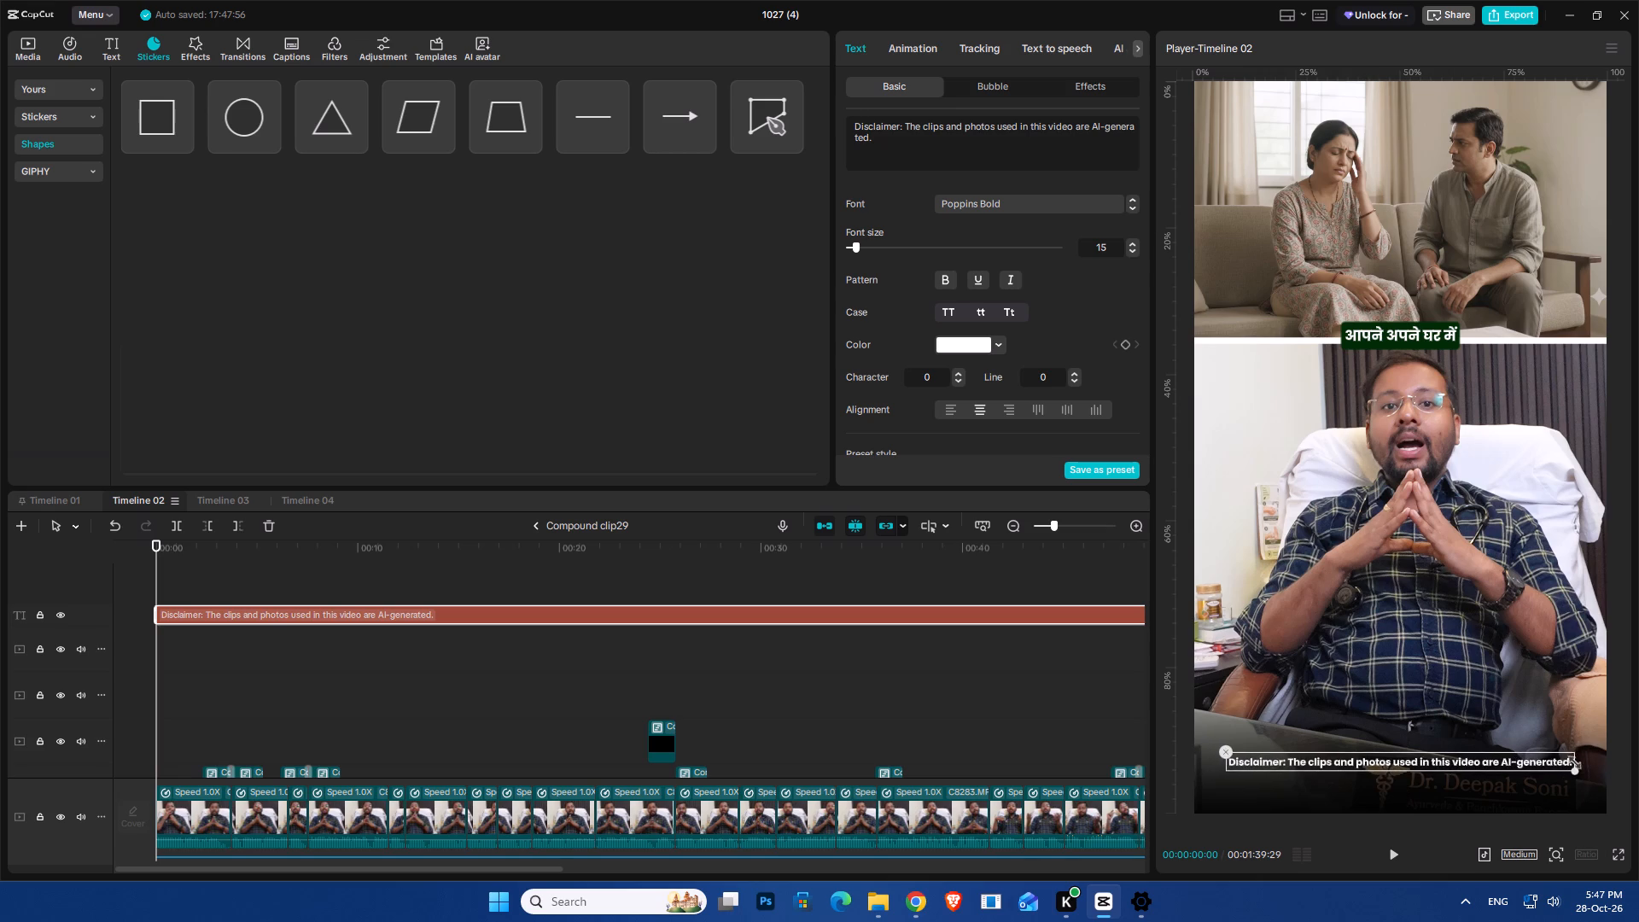
drag(1572, 755, 1567, 750)
drag(1423, 765, 1426, 788)
scroll(927, 312, down, 2)
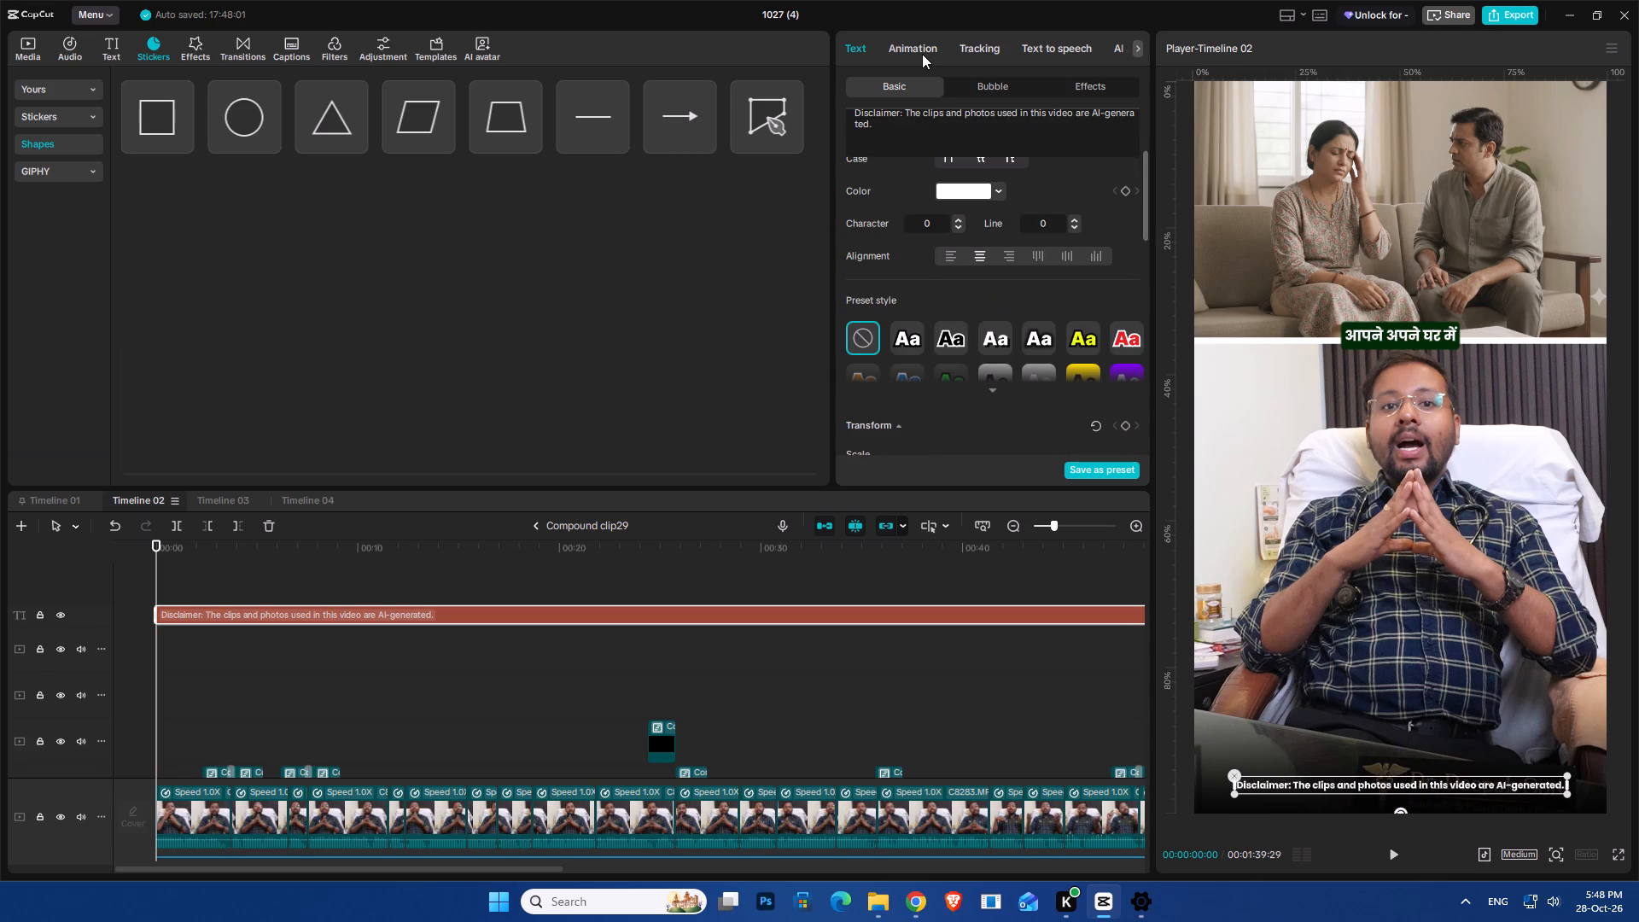
Reduce the AI disclaimer text's opacity to 50%.
scroll(975, 358, down, 5)
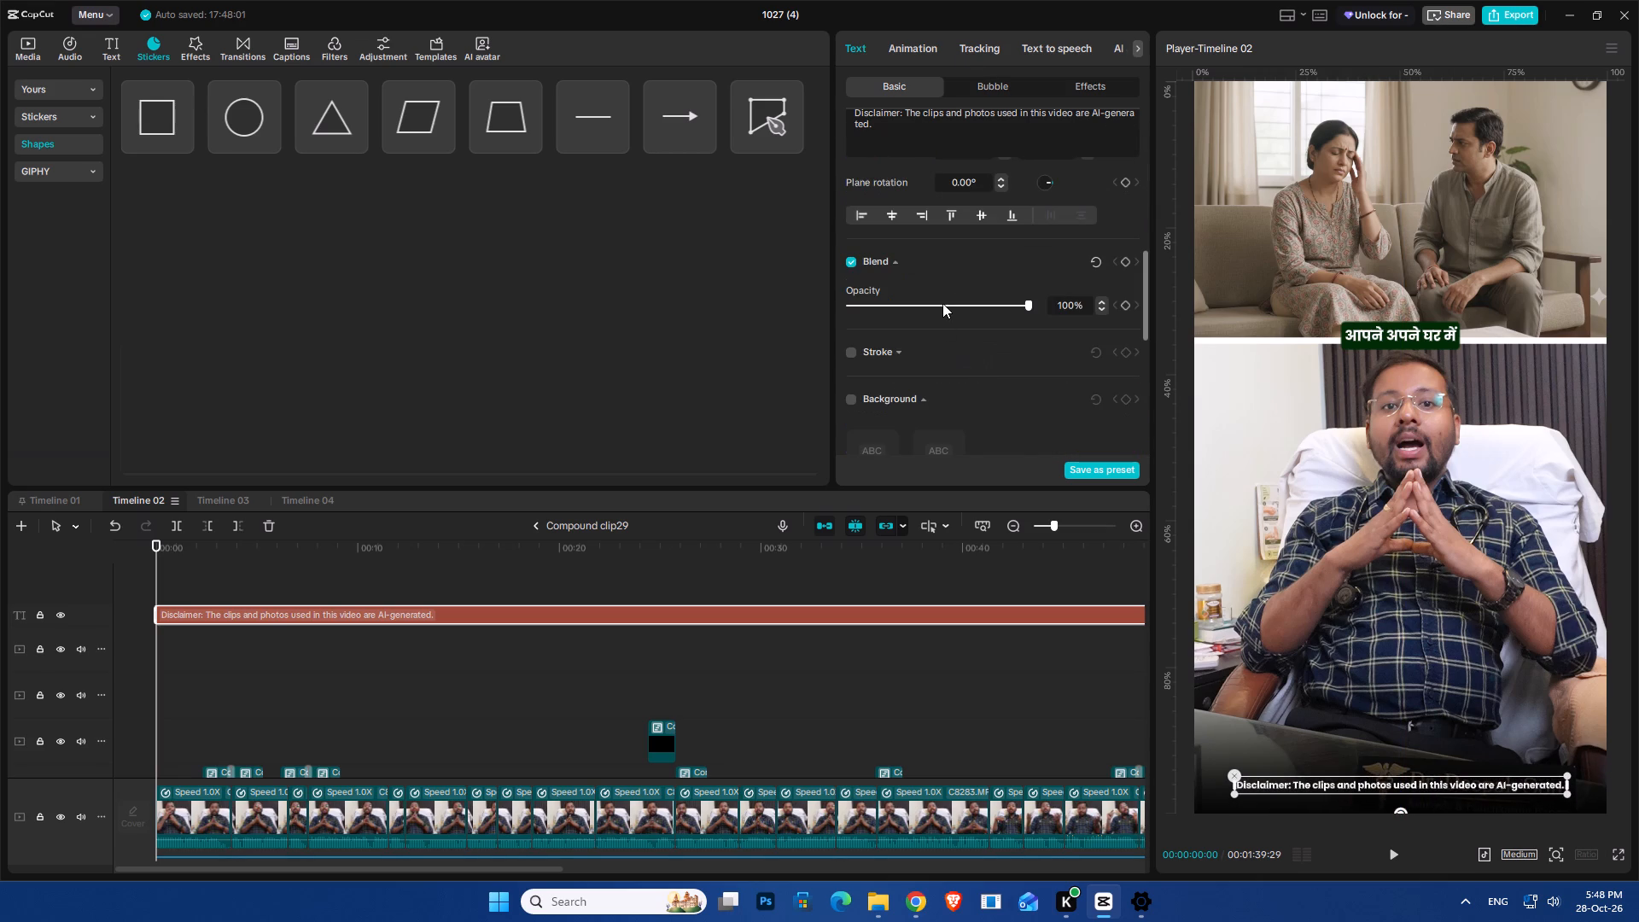
drag(942, 303, 940, 312)
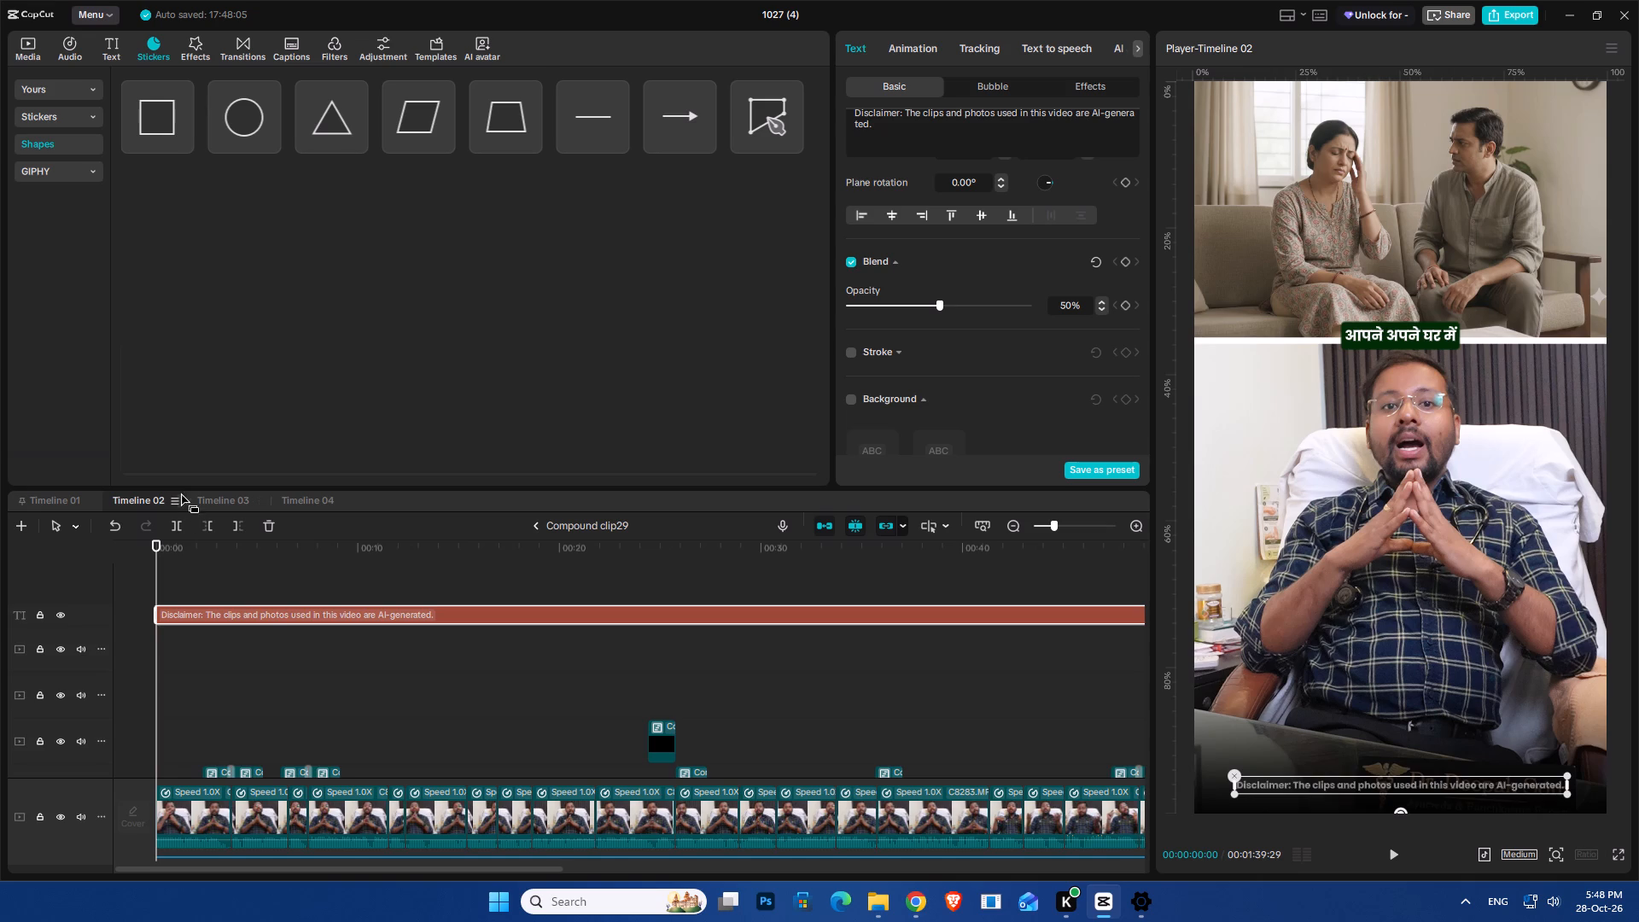
Copy the doctor's name card, with its two text layers and three vector images, from near the start of Timeline 03.
click(49, 505)
click(202, 503)
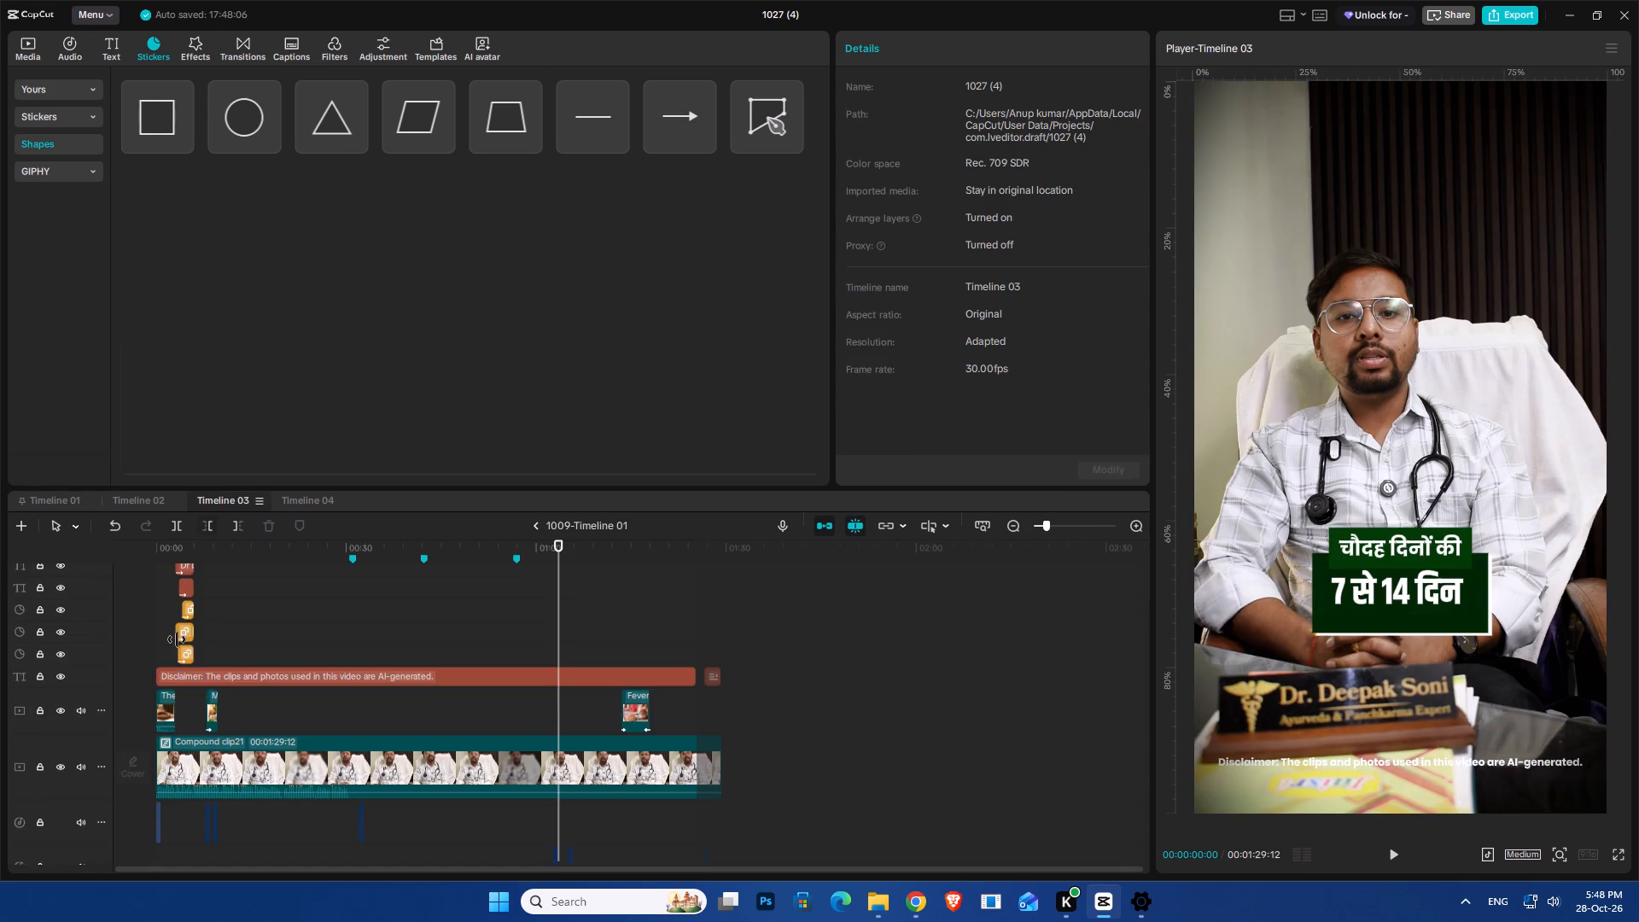
scroll(212, 652, up, 6)
ctrl+scroll(175, 656, up, 9)
drag(168, 548, 0, 570)
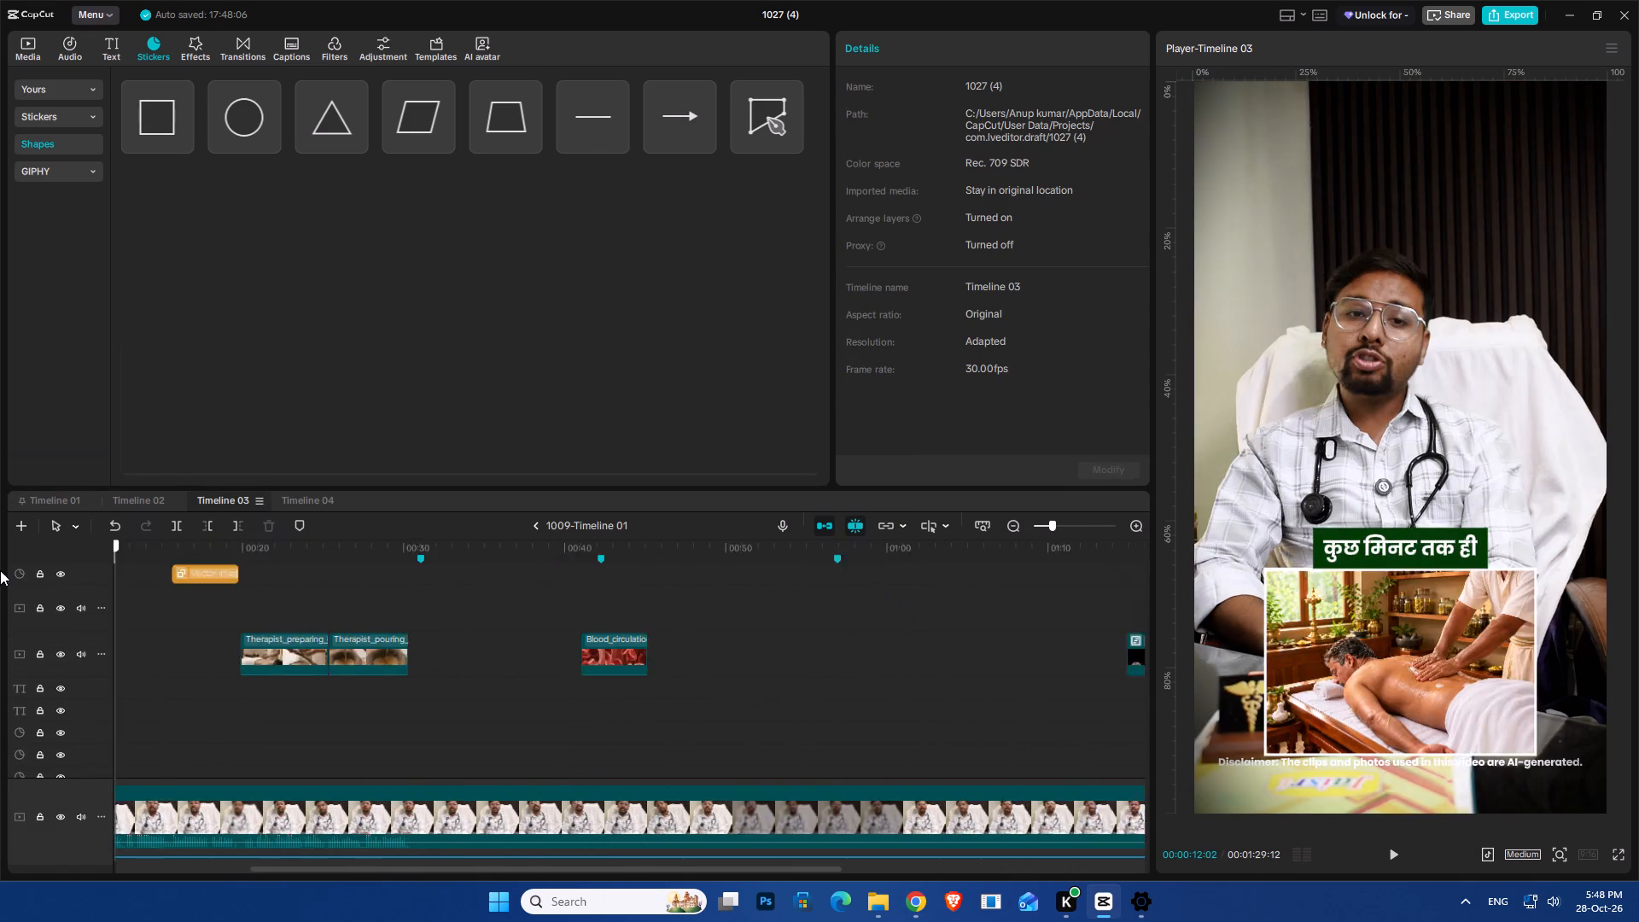
drag(0, 570, 160, 588)
scroll(162, 632, down, 4)
drag(201, 577, 244, 688)
key(ctrl+c)
click(128, 496)
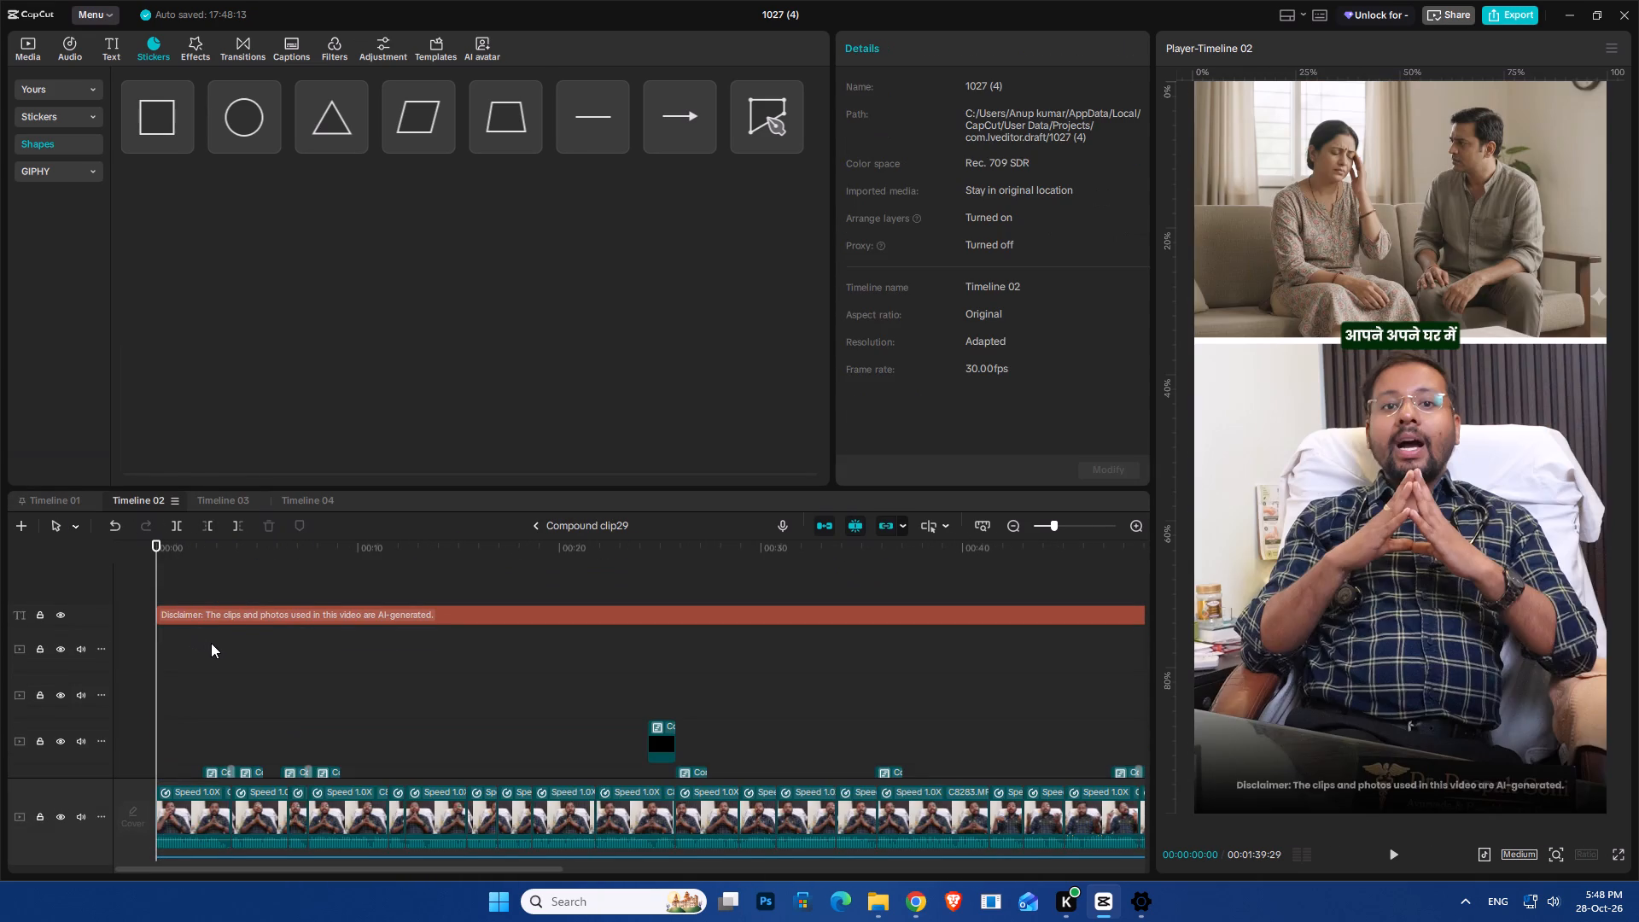
Paste the copied name card into Timeline 02 at about 00:00:11:05, where the raised caption starts.
key(space)
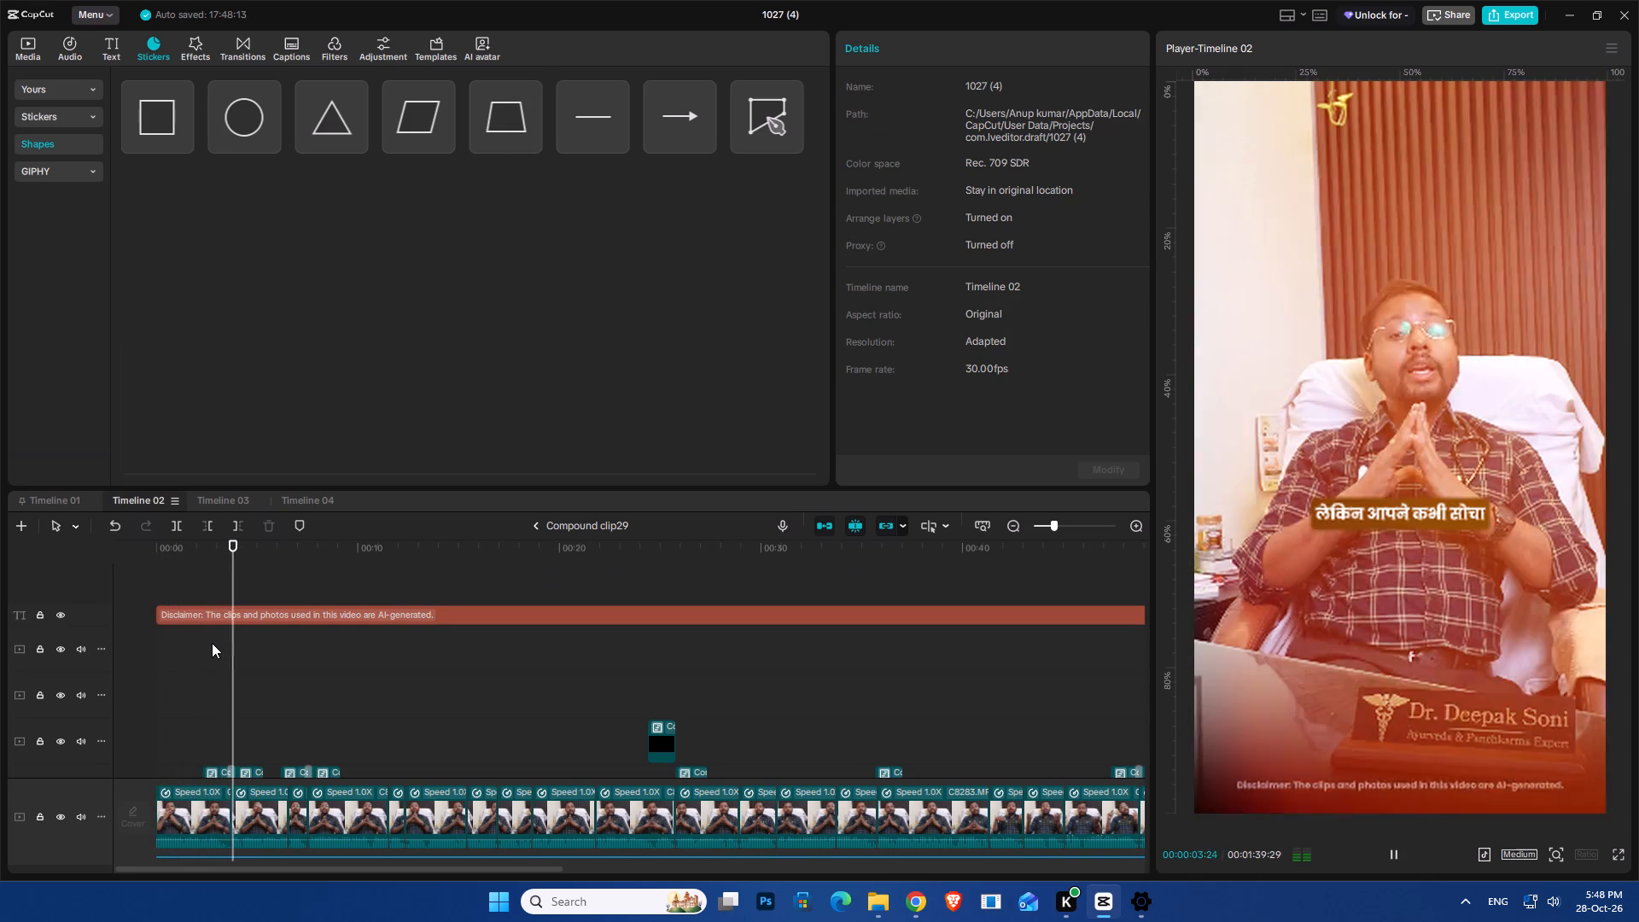
ctrl+scroll(242, 715, up, 6)
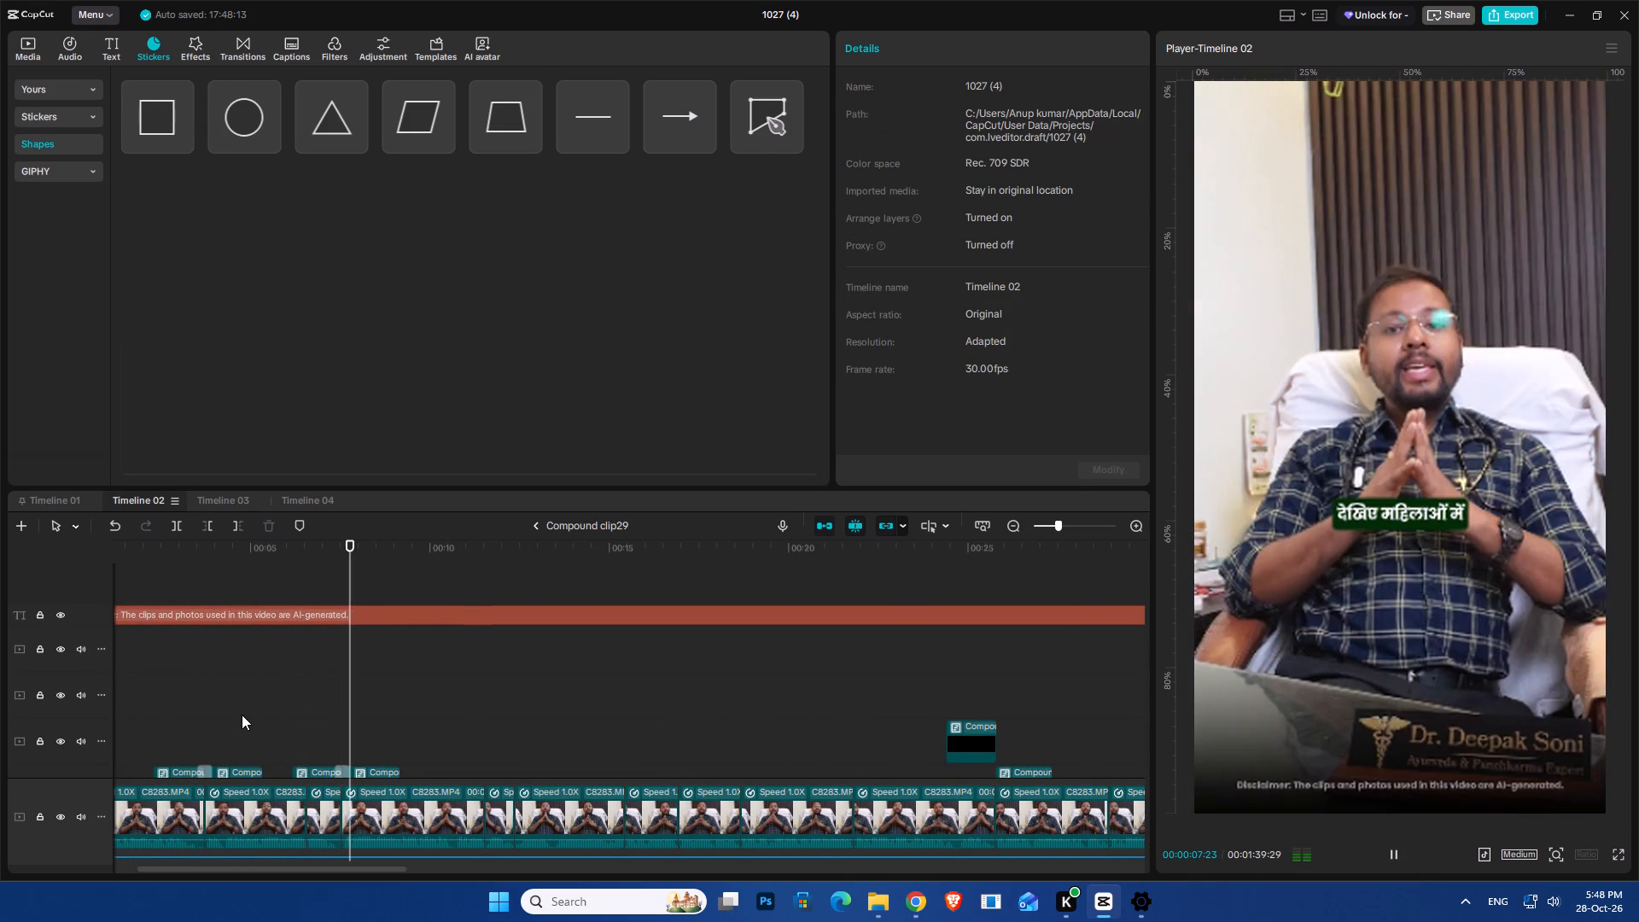
key(space)
key(space)
scroll(343, 719, down, 17)
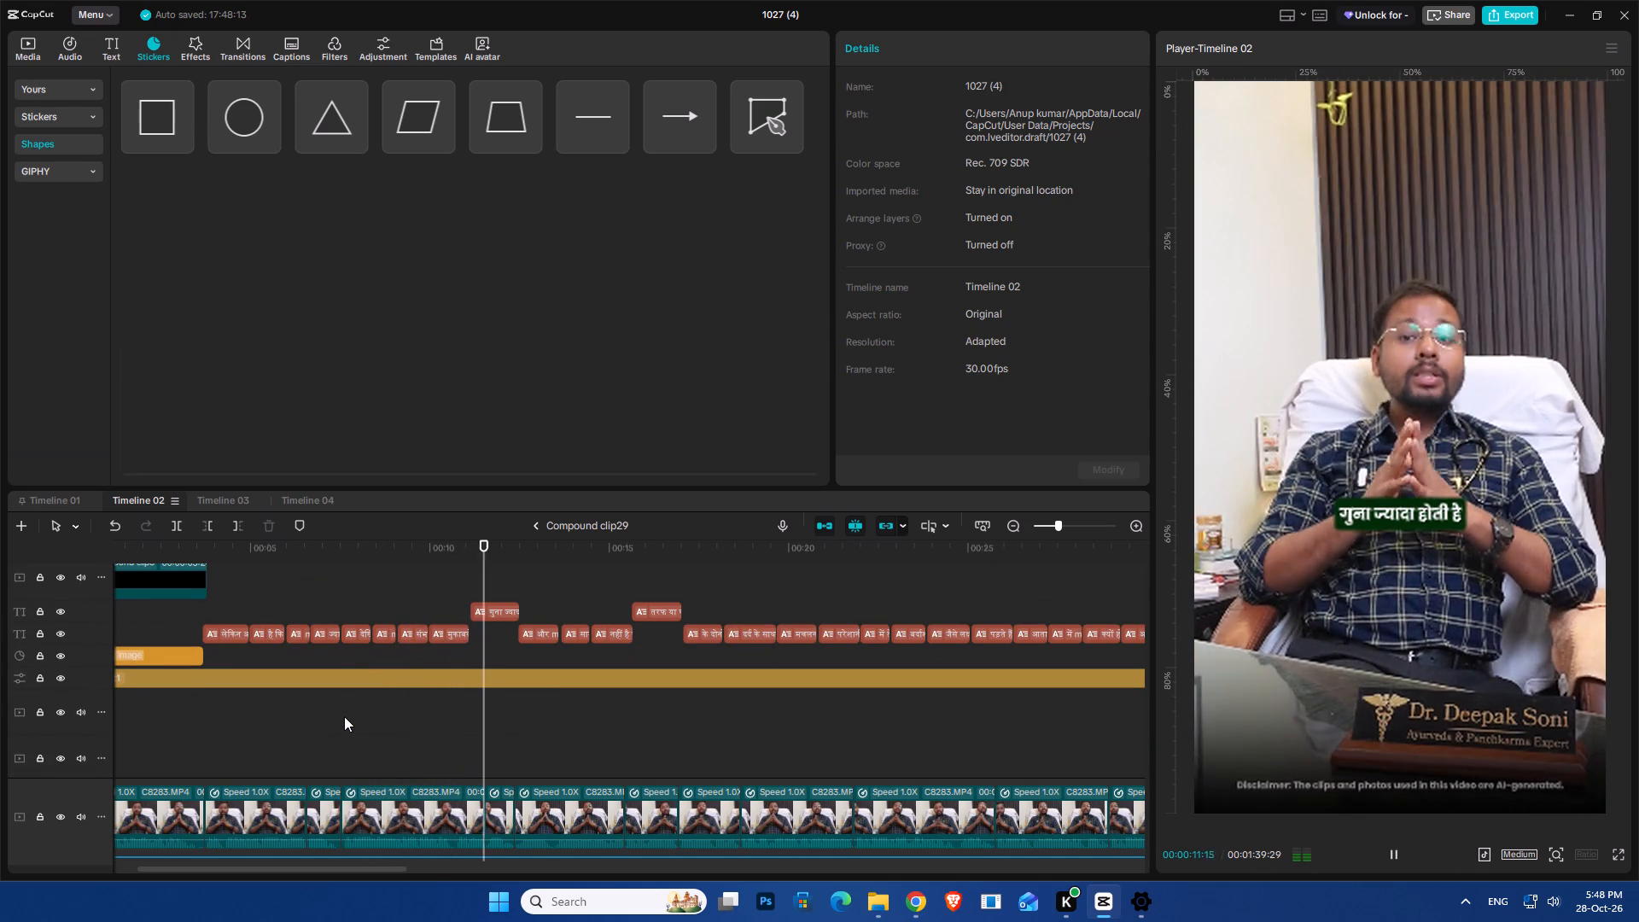
key(space)
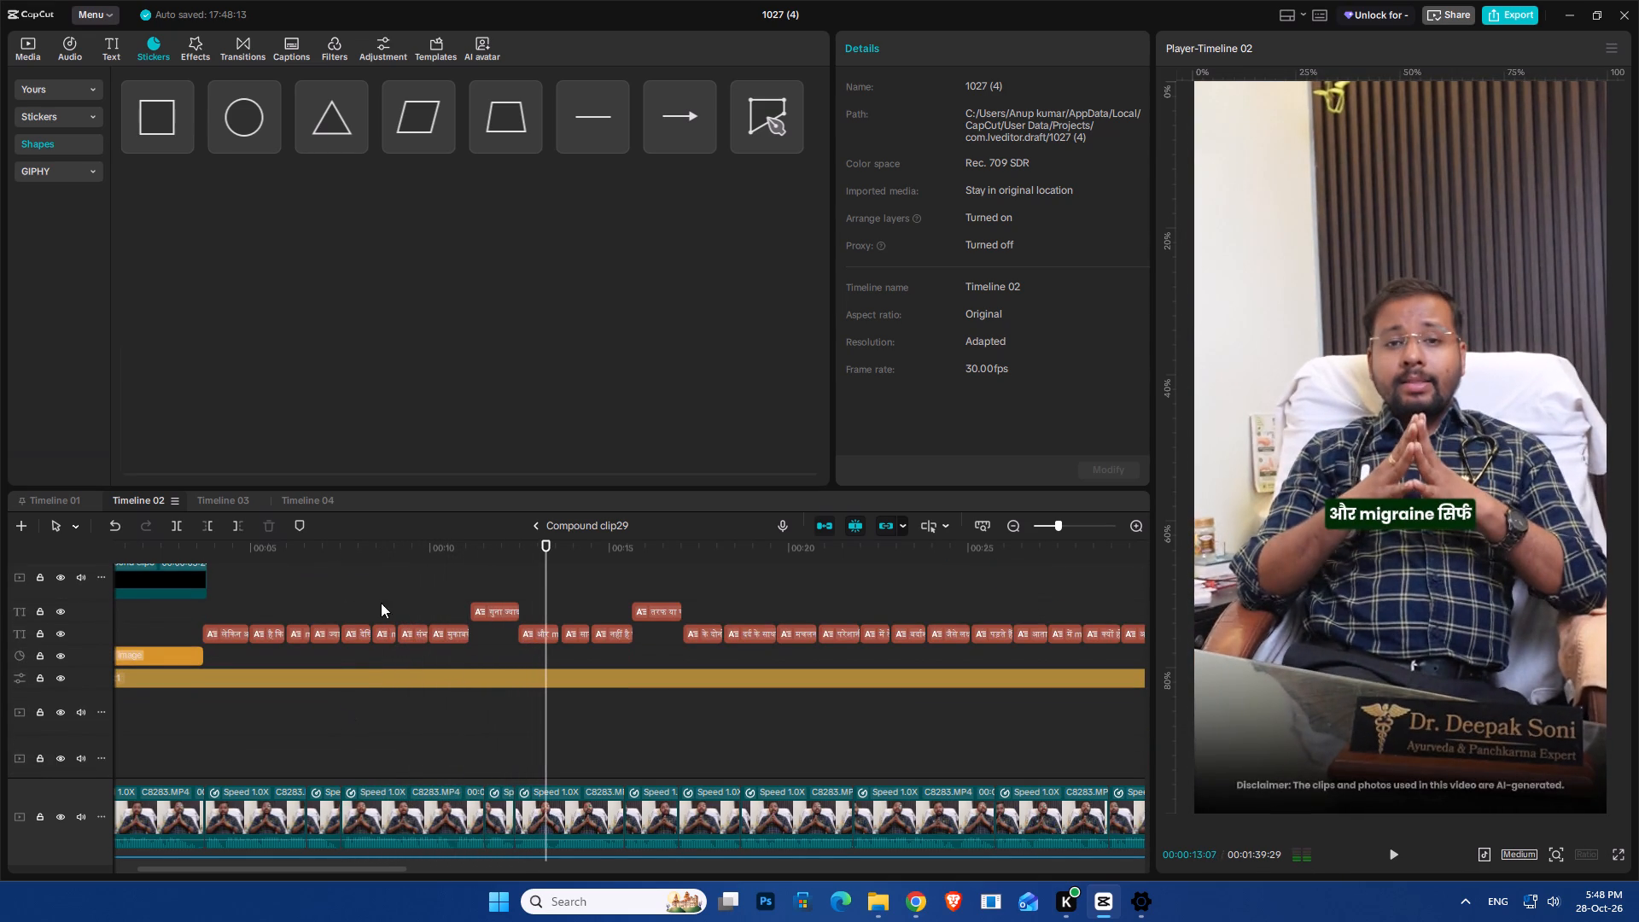
click(446, 546)
key(space)
key(space)
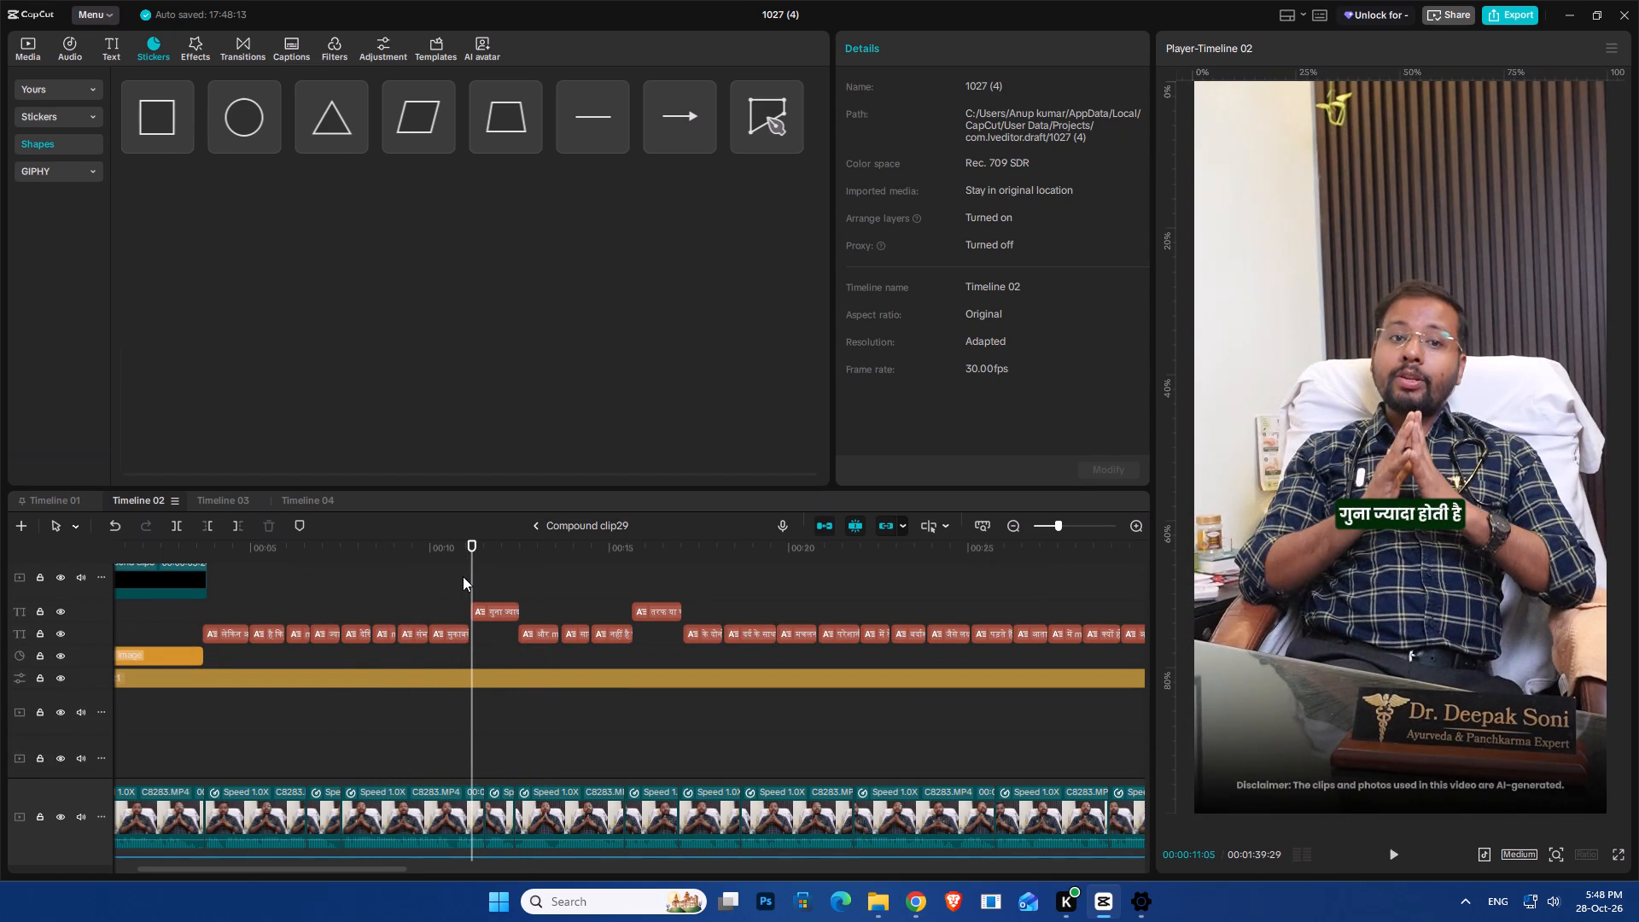
key(ctrl+v)
key(space)
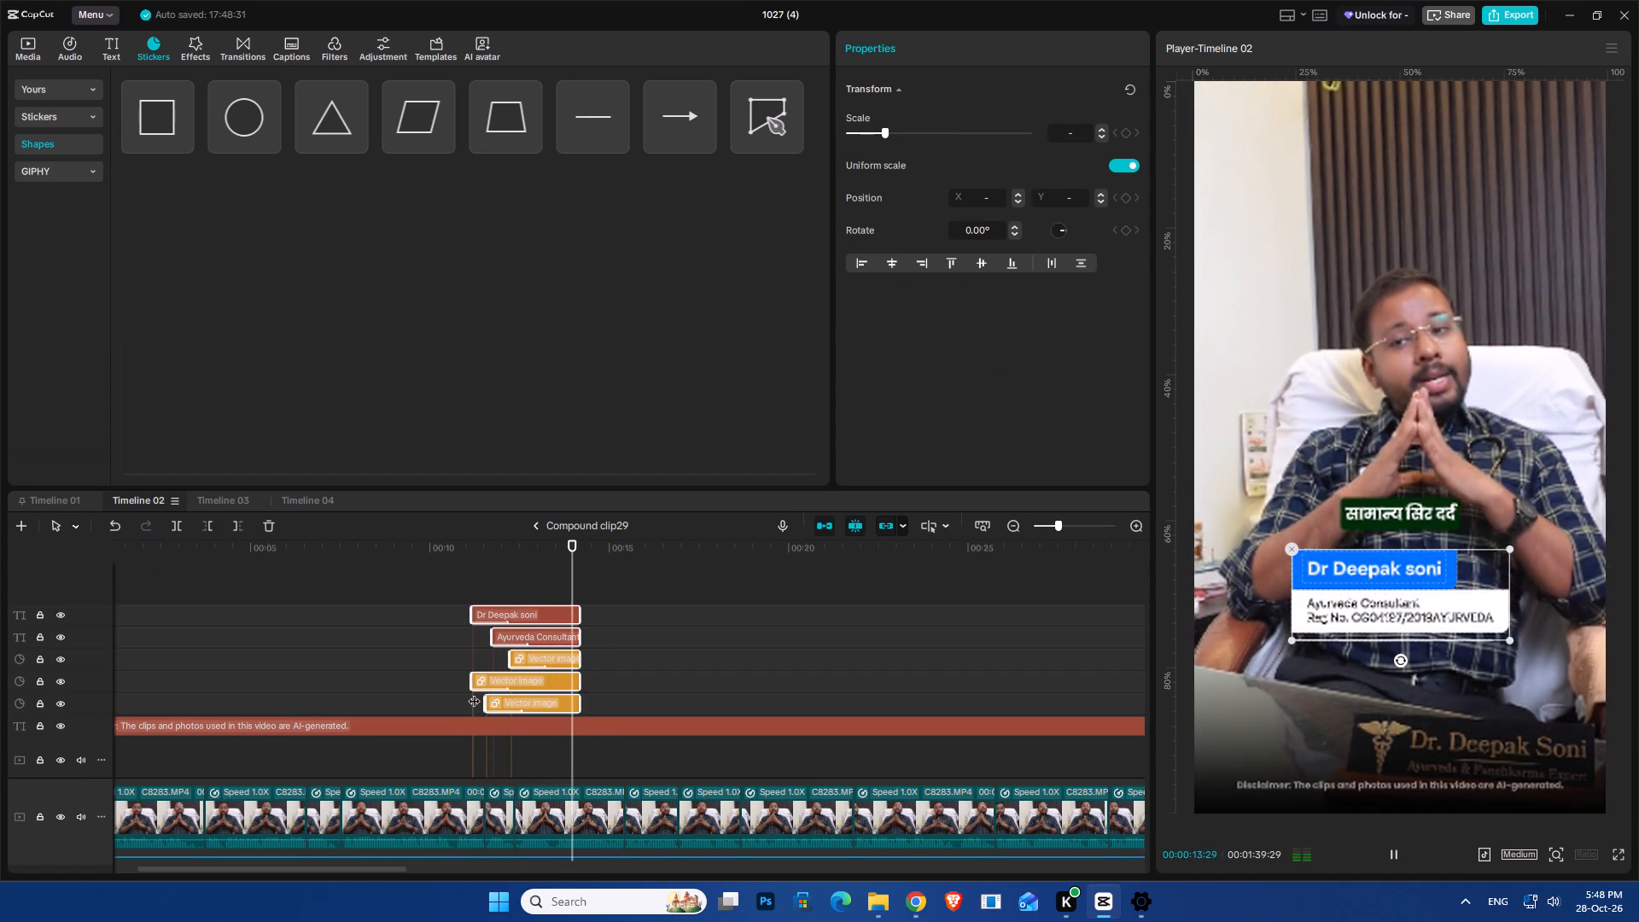
key(space)
Extend the ends of all five name-card layers together to about the 15-second mark.
drag(619, 600, 563, 703)
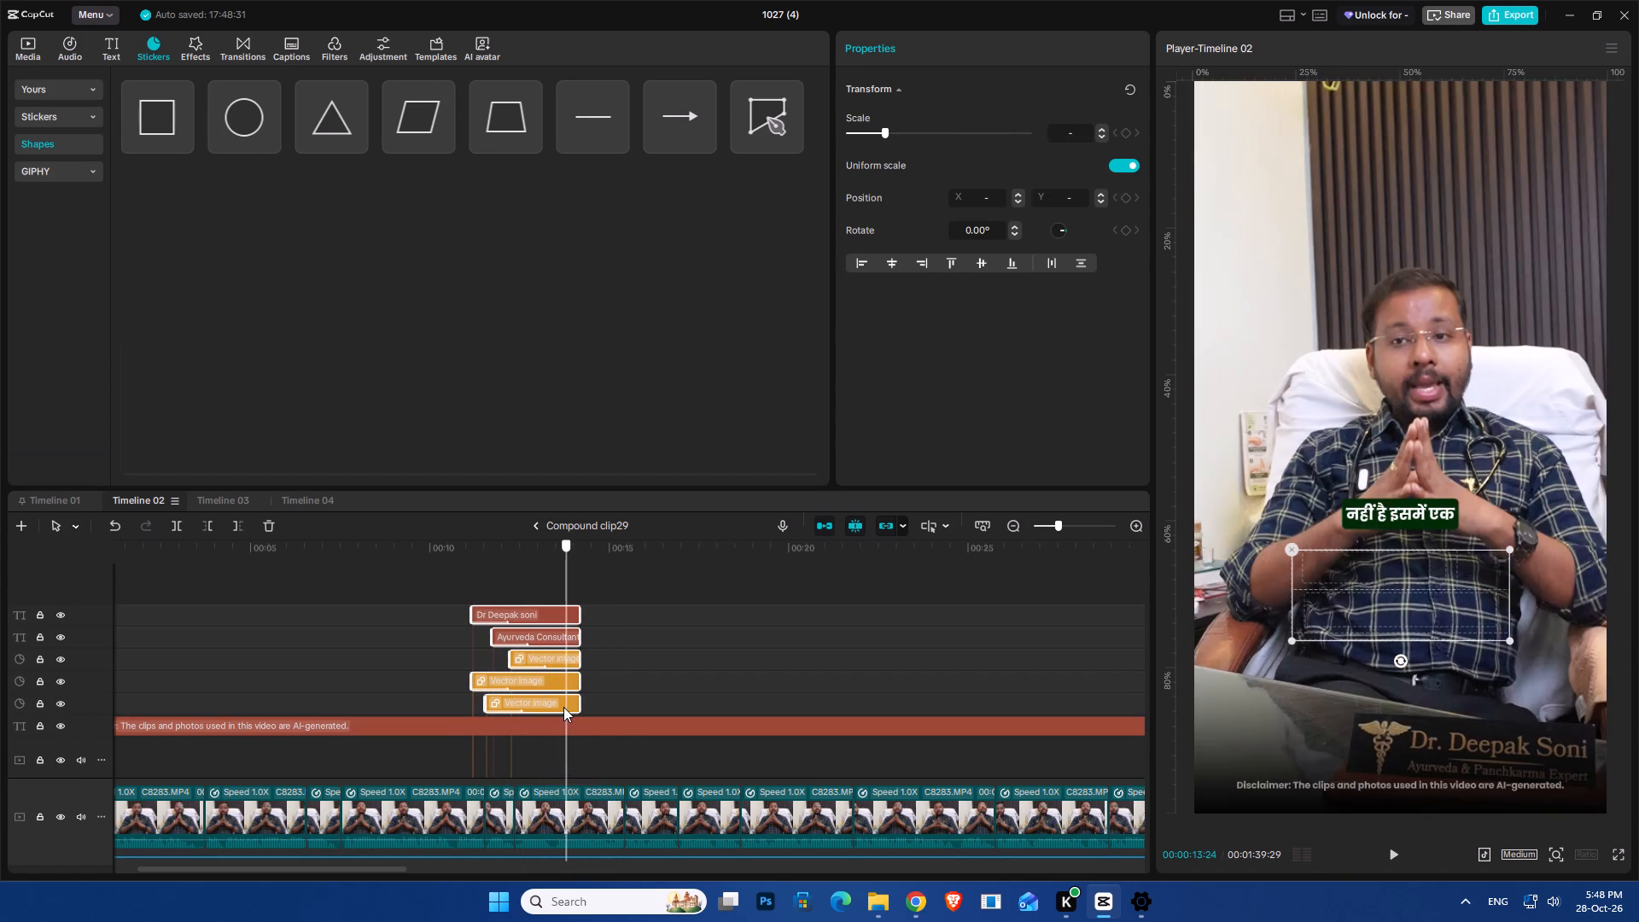
drag(623, 619, 561, 704)
drag(582, 621, 615, 642)
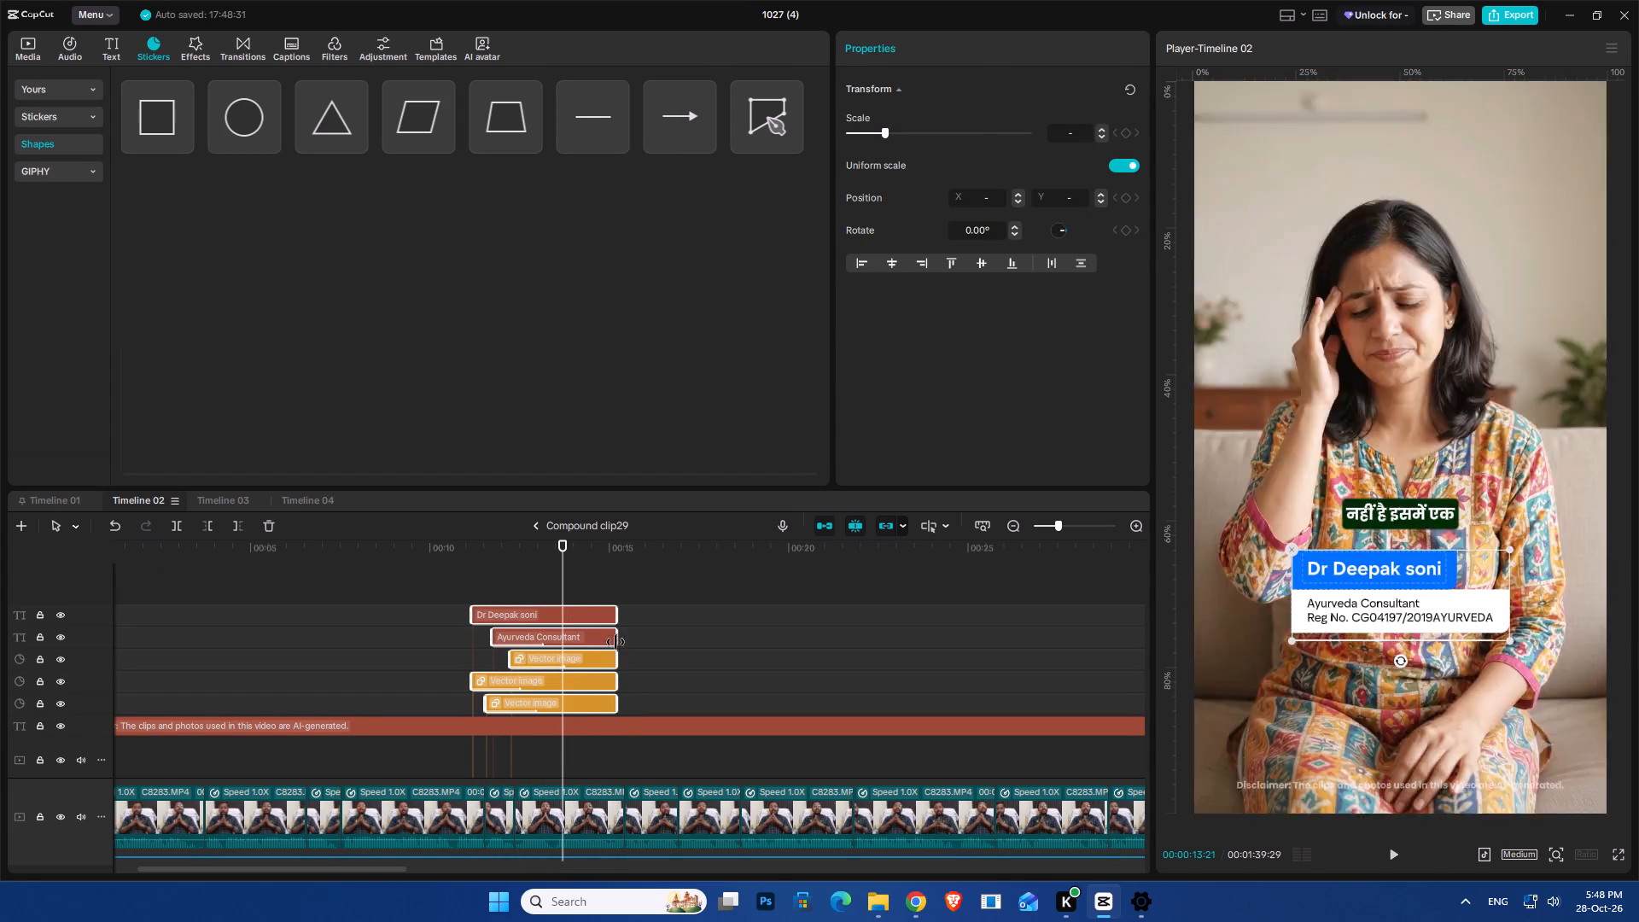
key(space)
key(space)
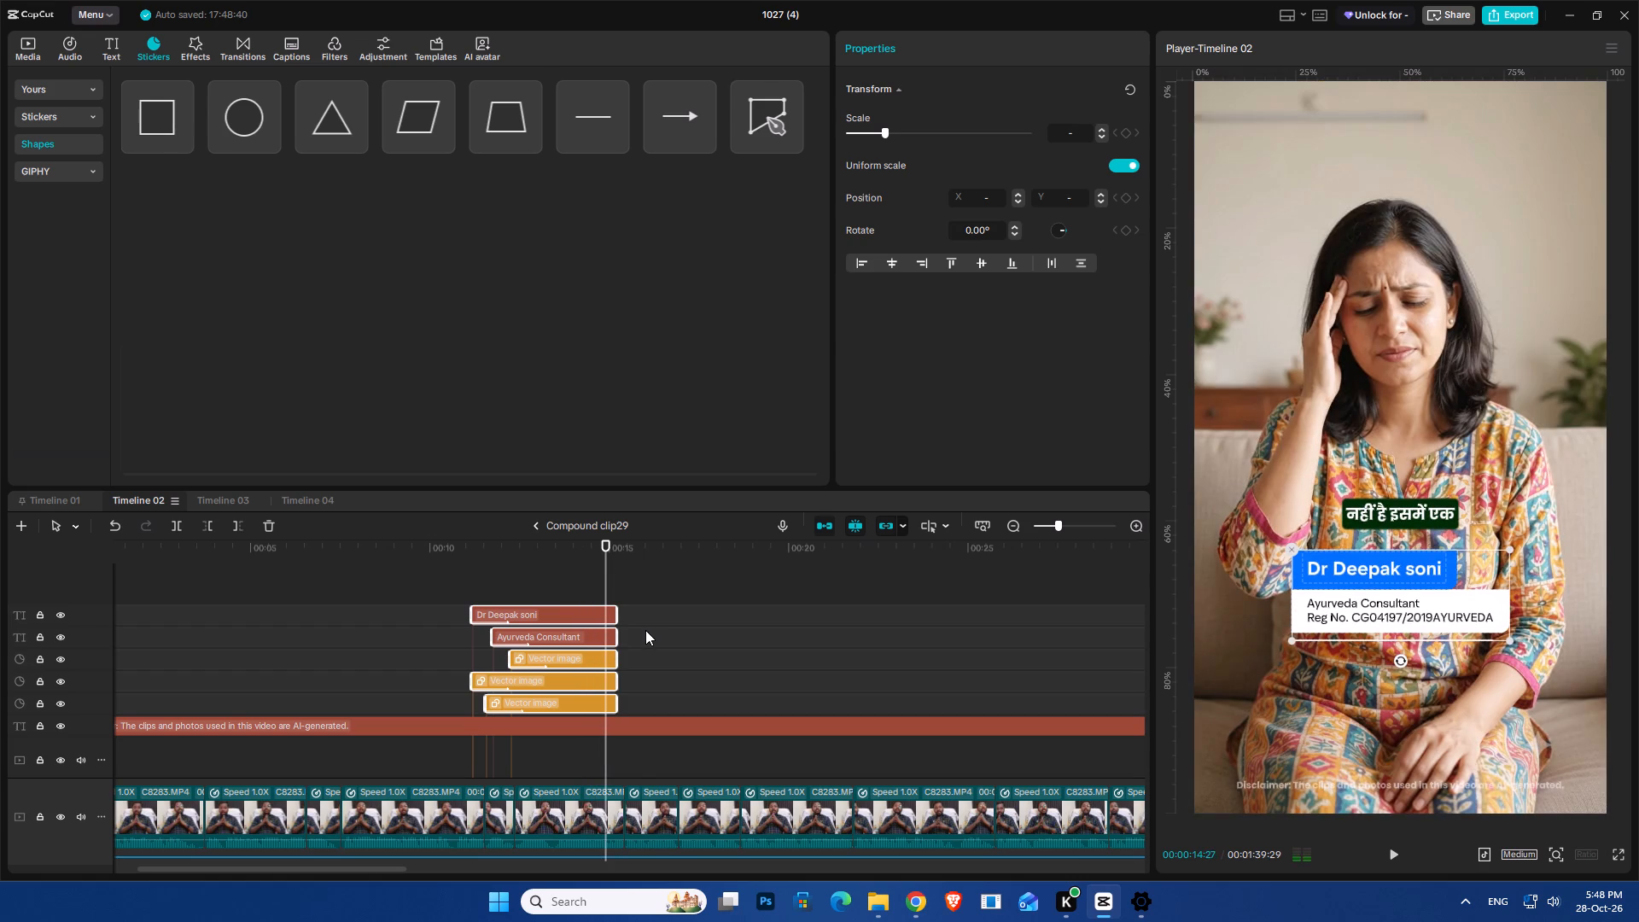
Move the name-card layers slightly later and onto tracks below the overlay clip of the woman with a severe headache.
drag(555, 616, 571, 684)
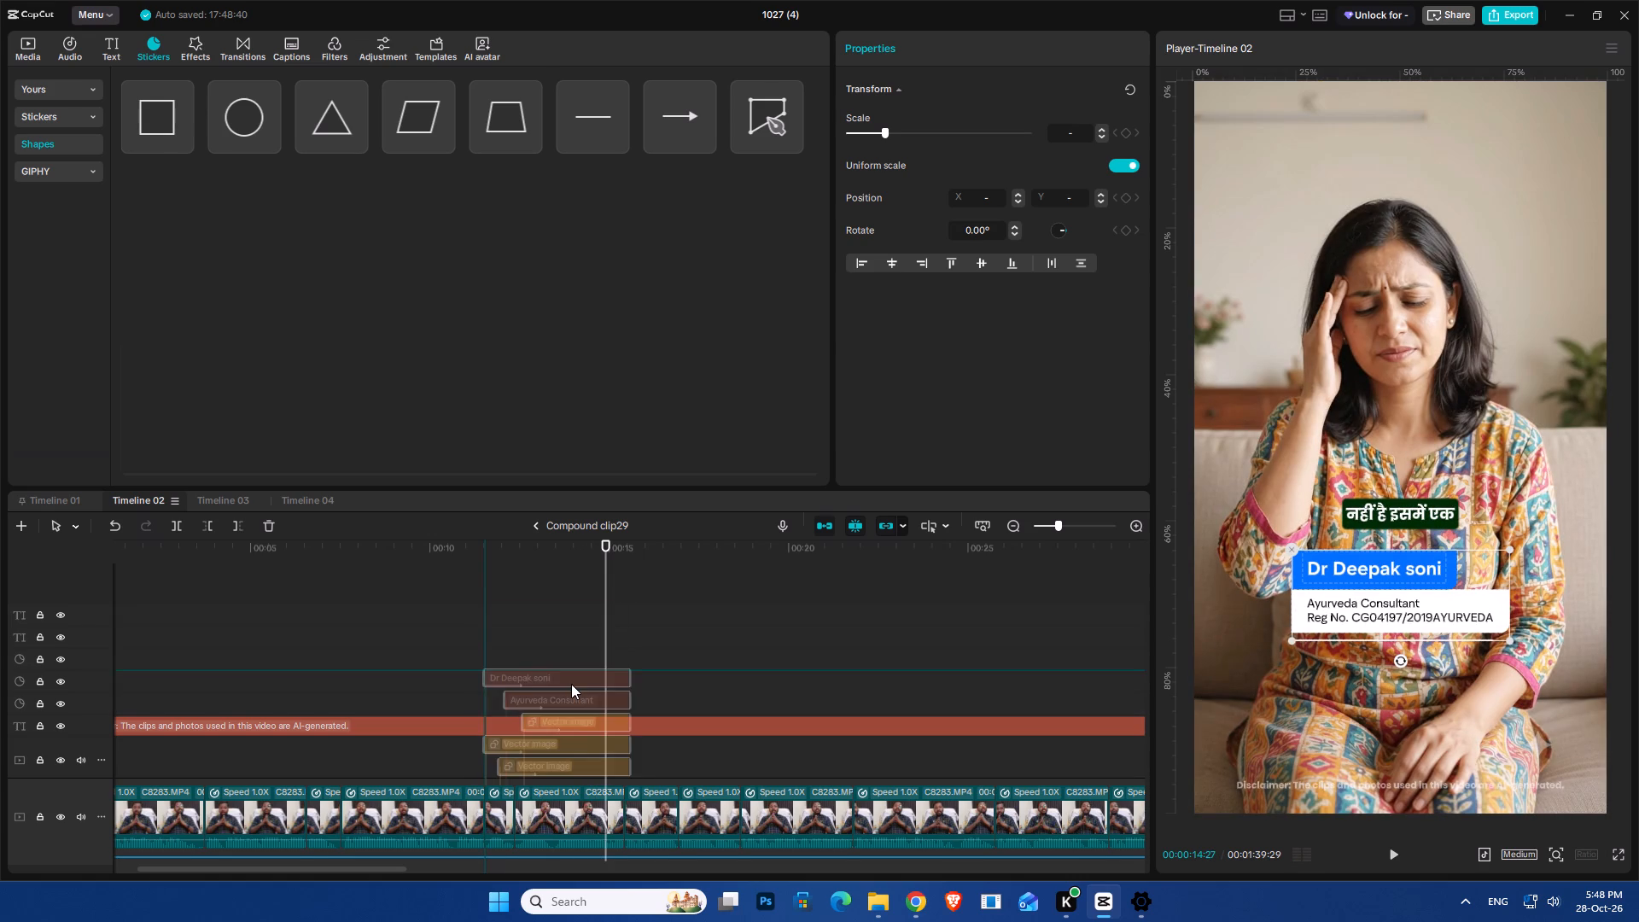
drag(571, 684, 571, 681)
scroll(571, 684, down, 20)
scroll(571, 684, down, 15)
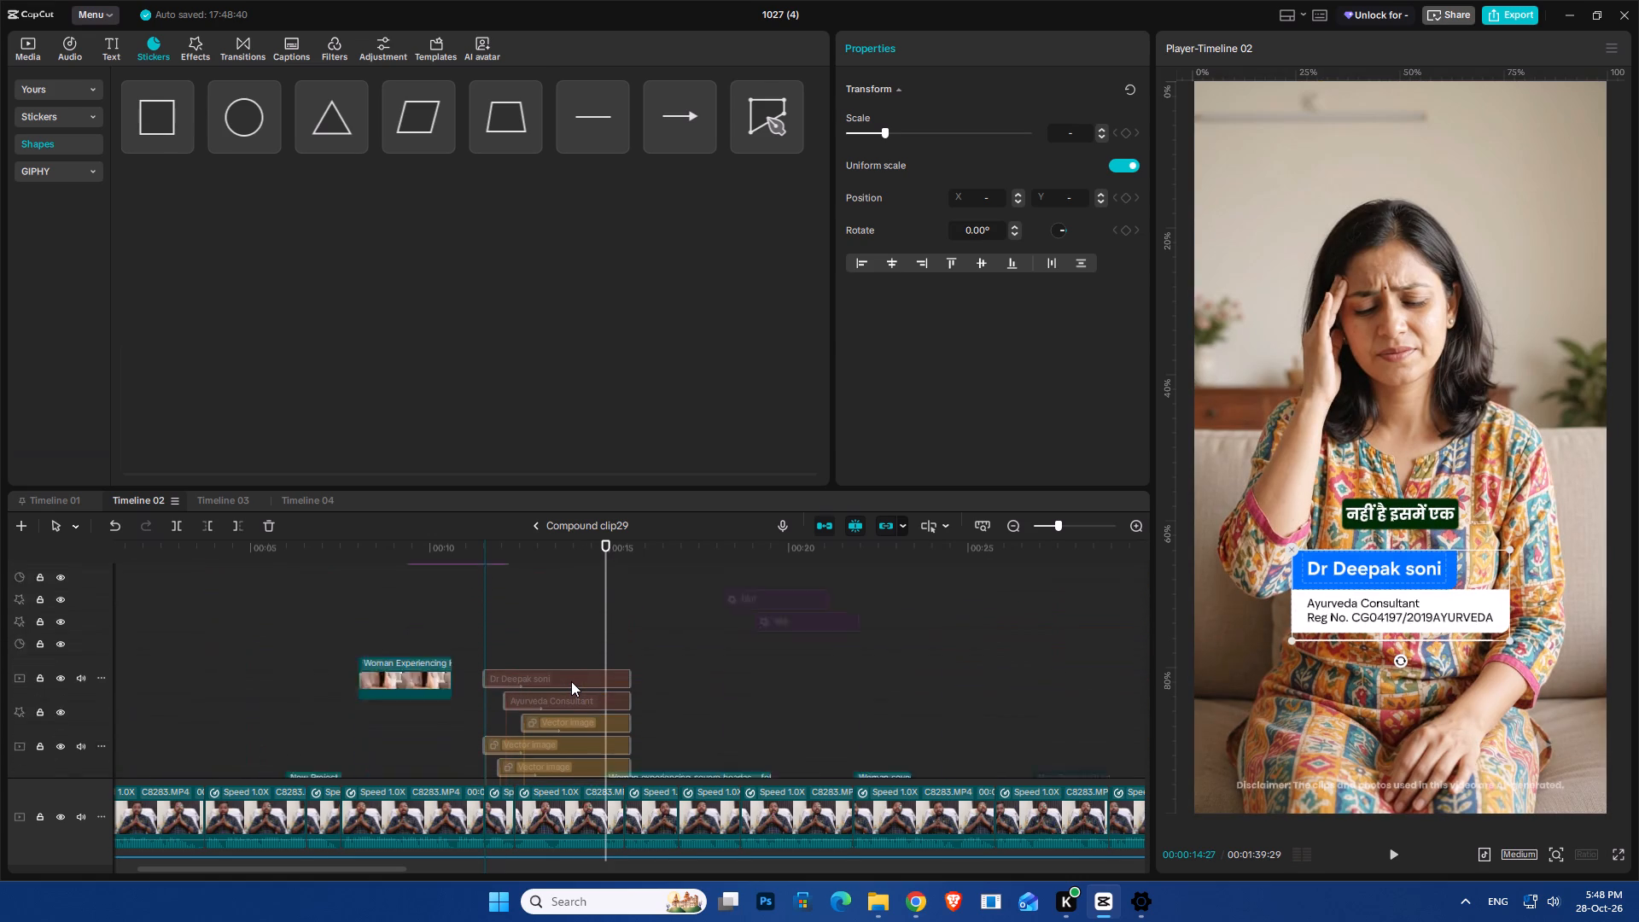
scroll(571, 681, down, 8)
drag(571, 681, 561, 654)
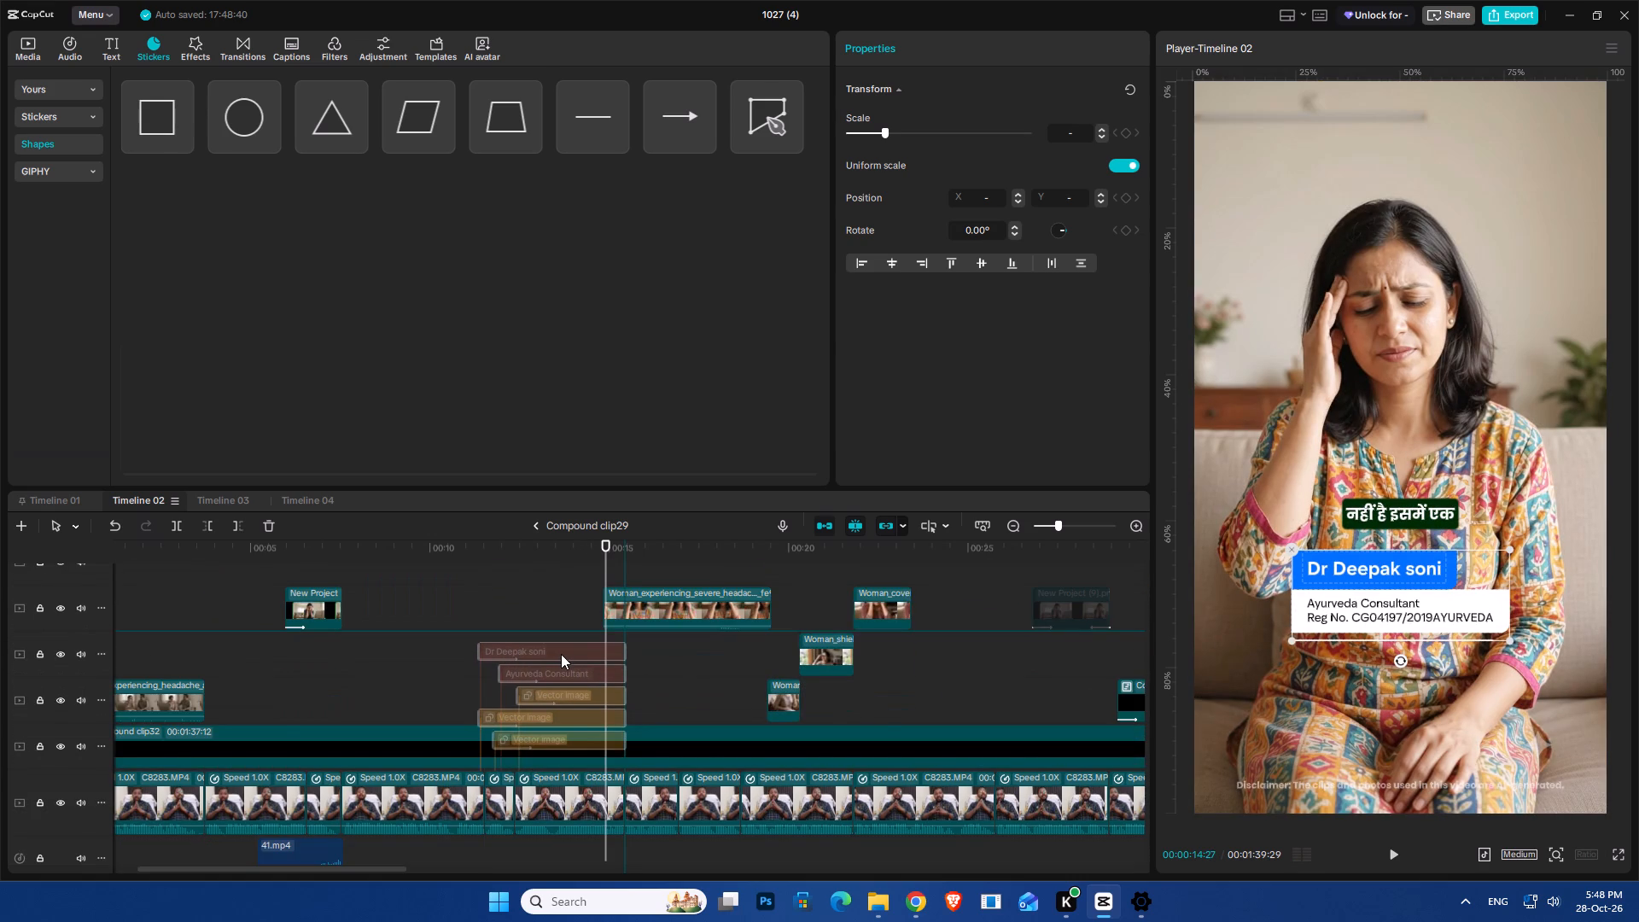
key(space)
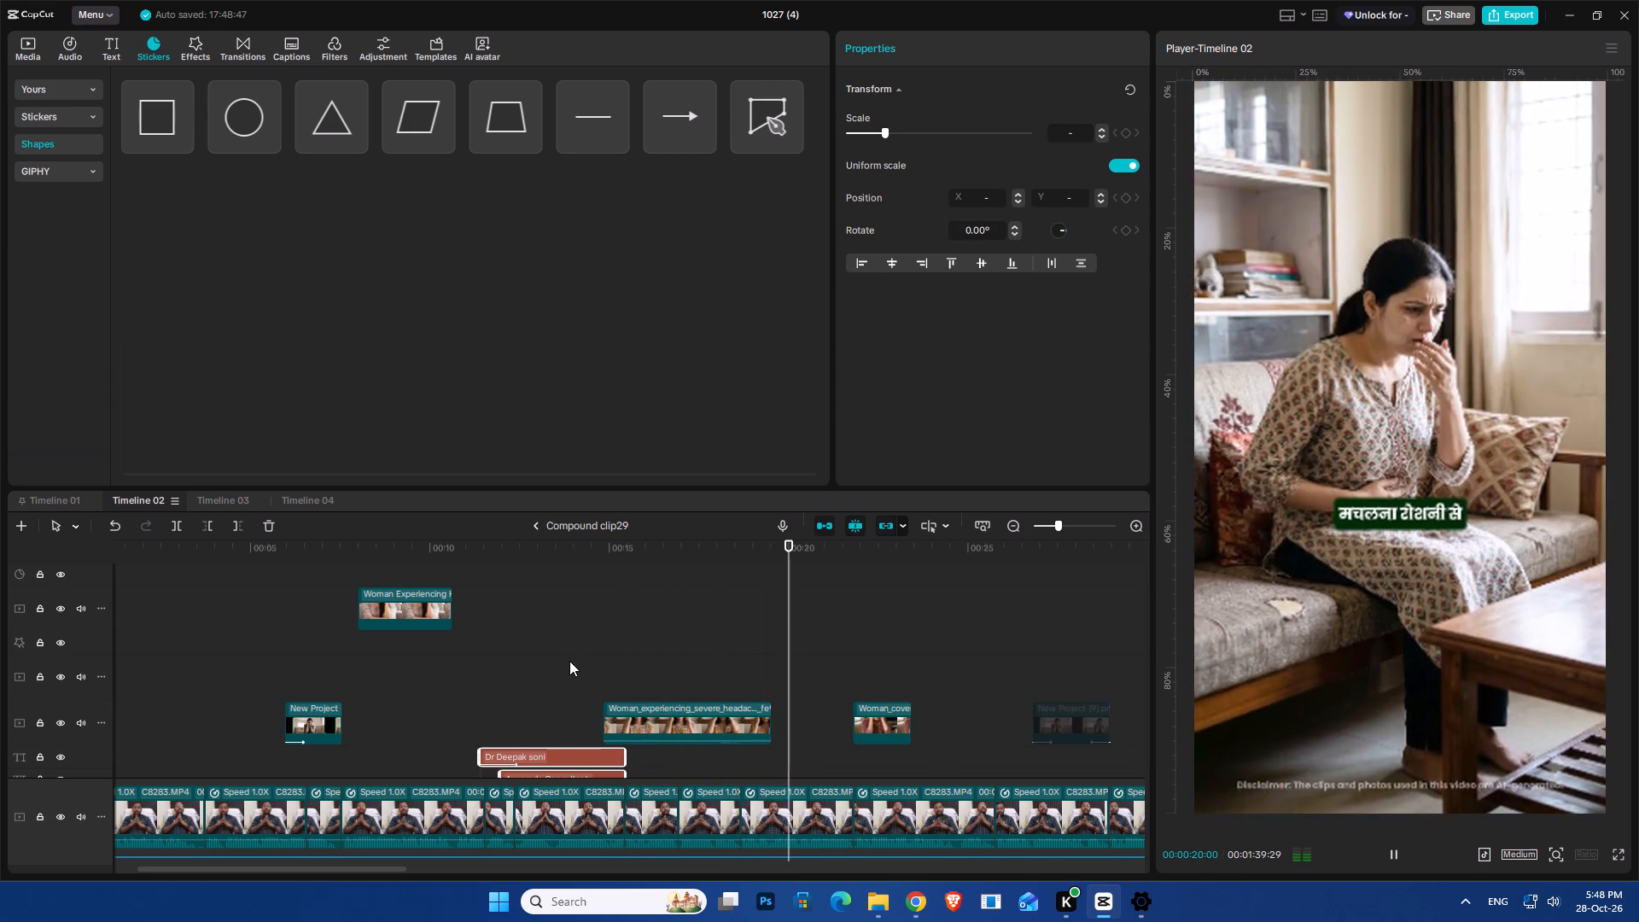
ctrl+scroll(641, 704, down, 8)
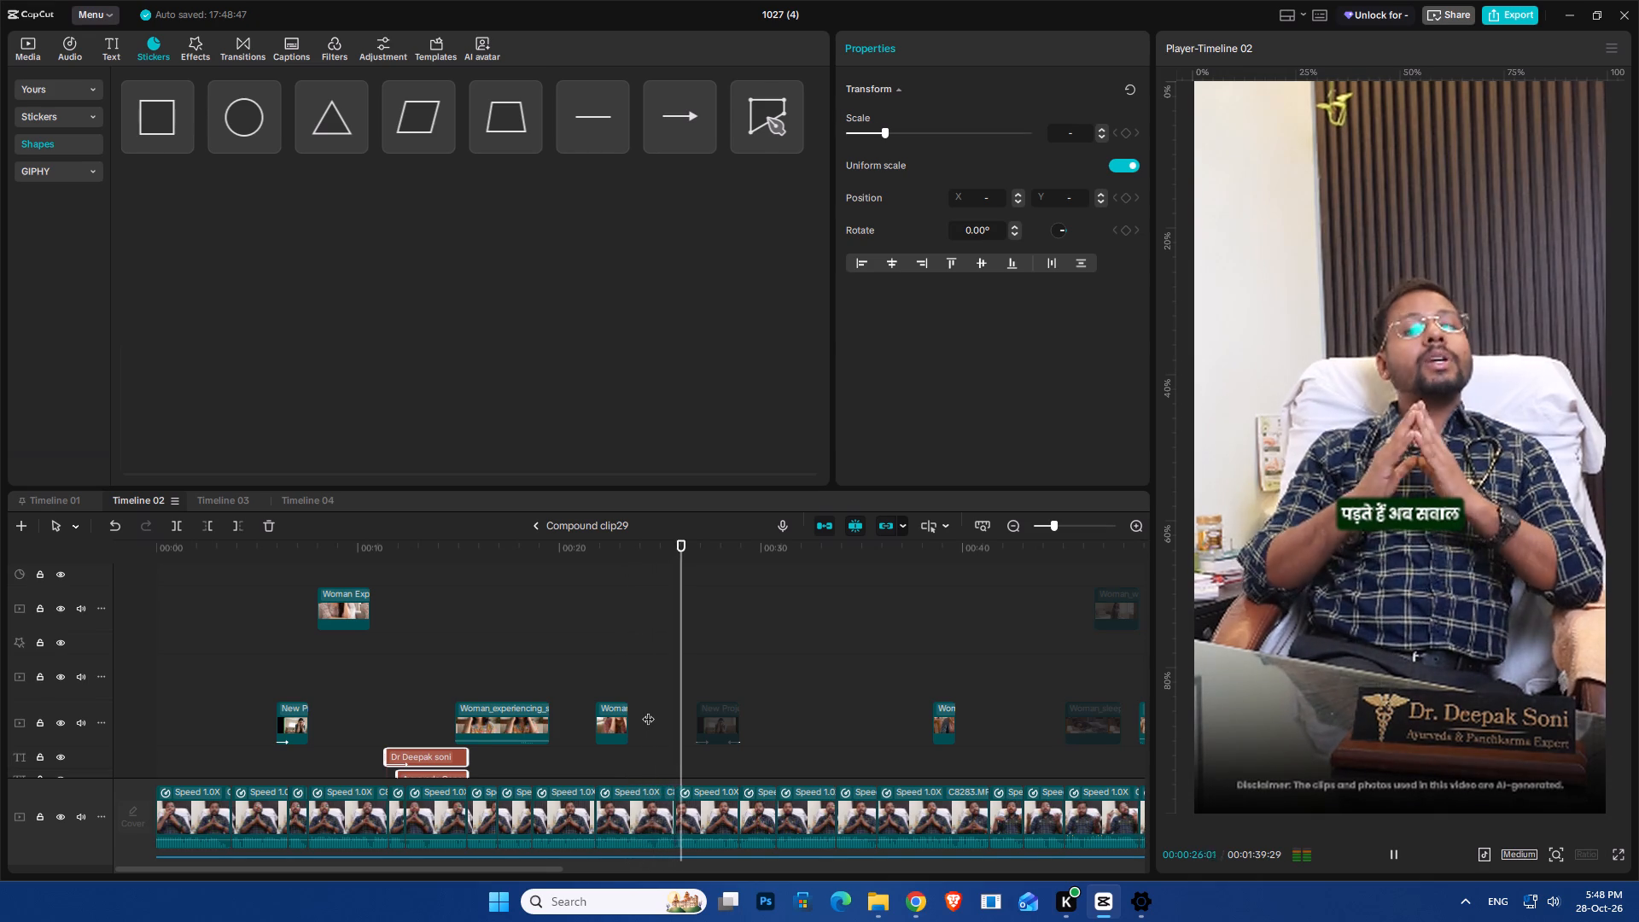
key(space)
Move Compound clip18 onto Compound clip19's track, butted directly against its end at about 00:00:25:23.
click(665, 666)
ctrl+scroll(662, 691, up, 15)
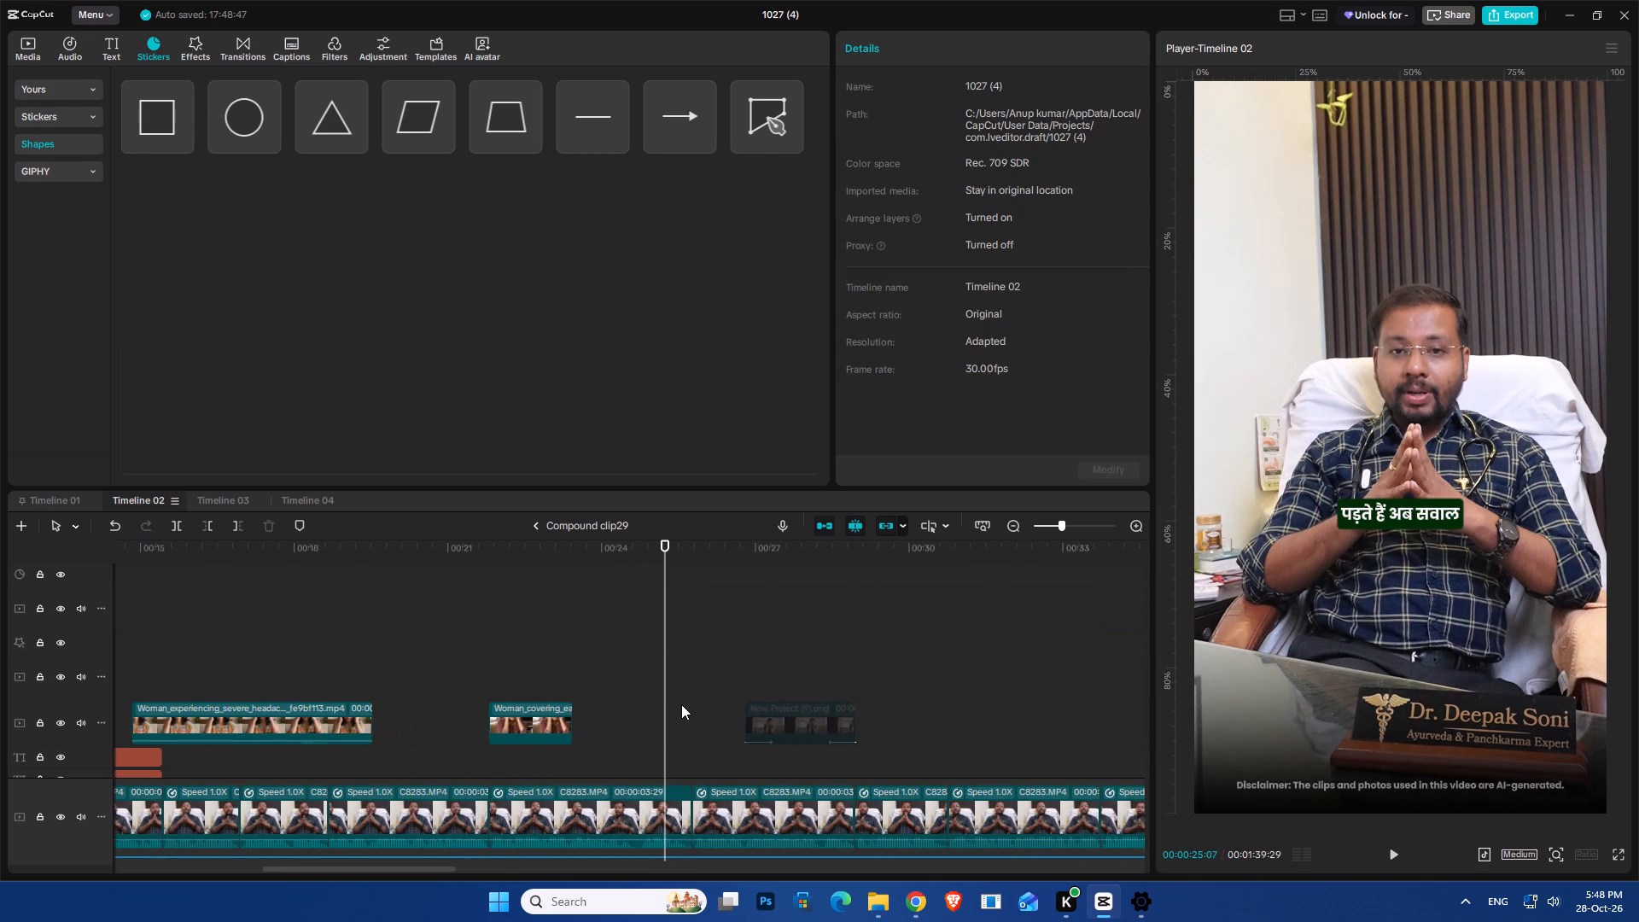
drag(662, 664, 691, 714)
scroll(688, 709, up, 20)
scroll(688, 709, up, 9)
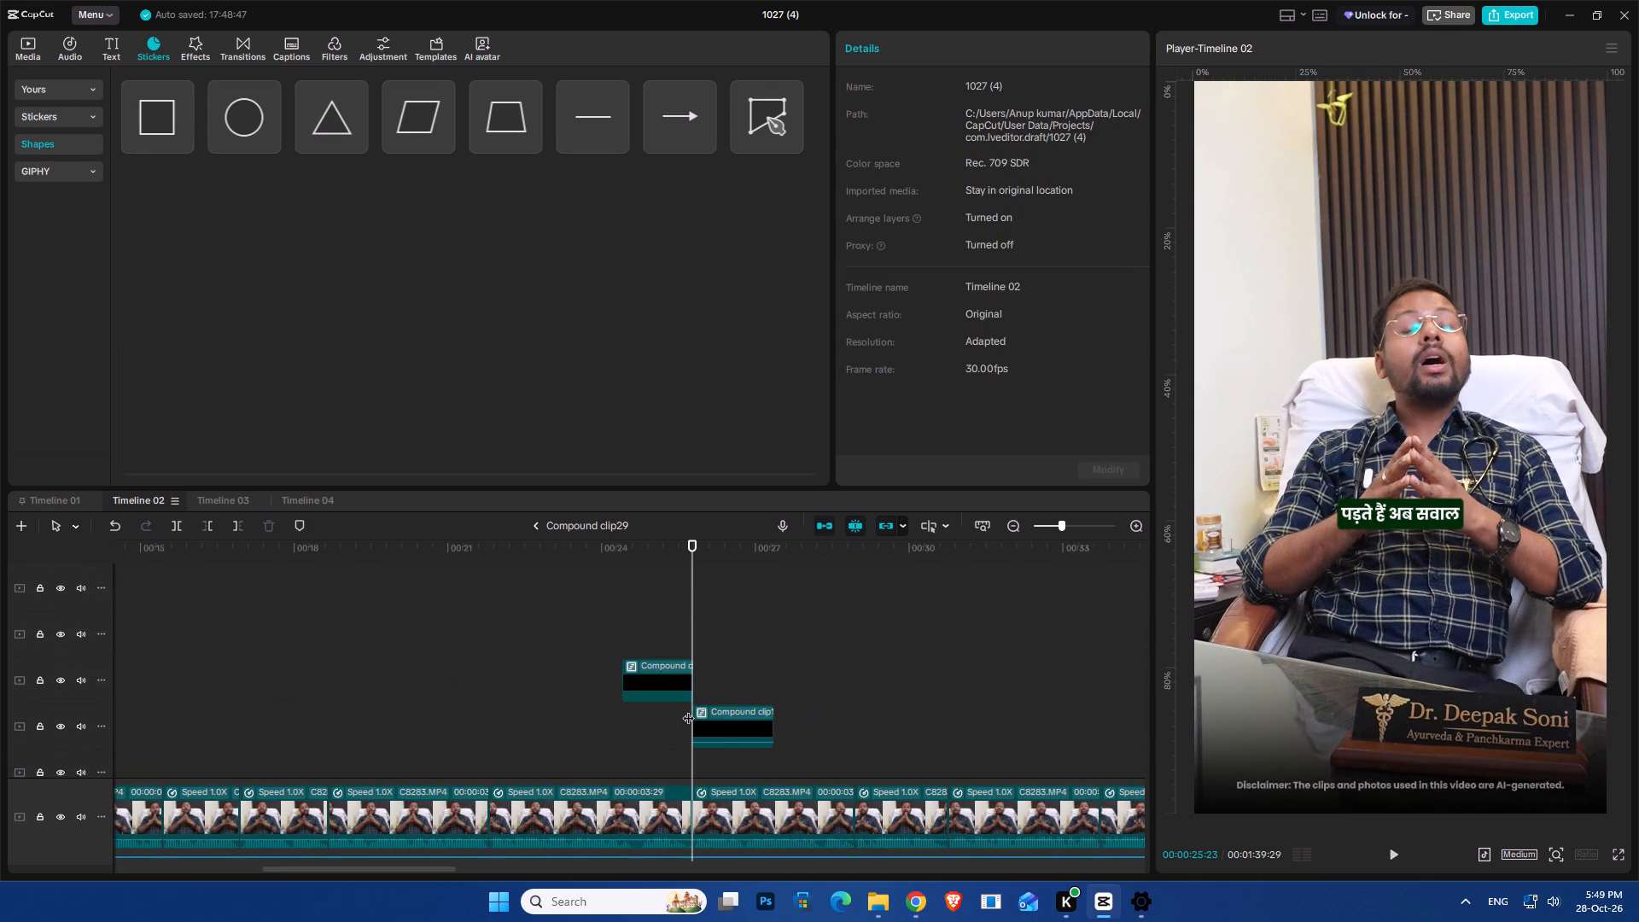
drag(725, 729, 721, 680)
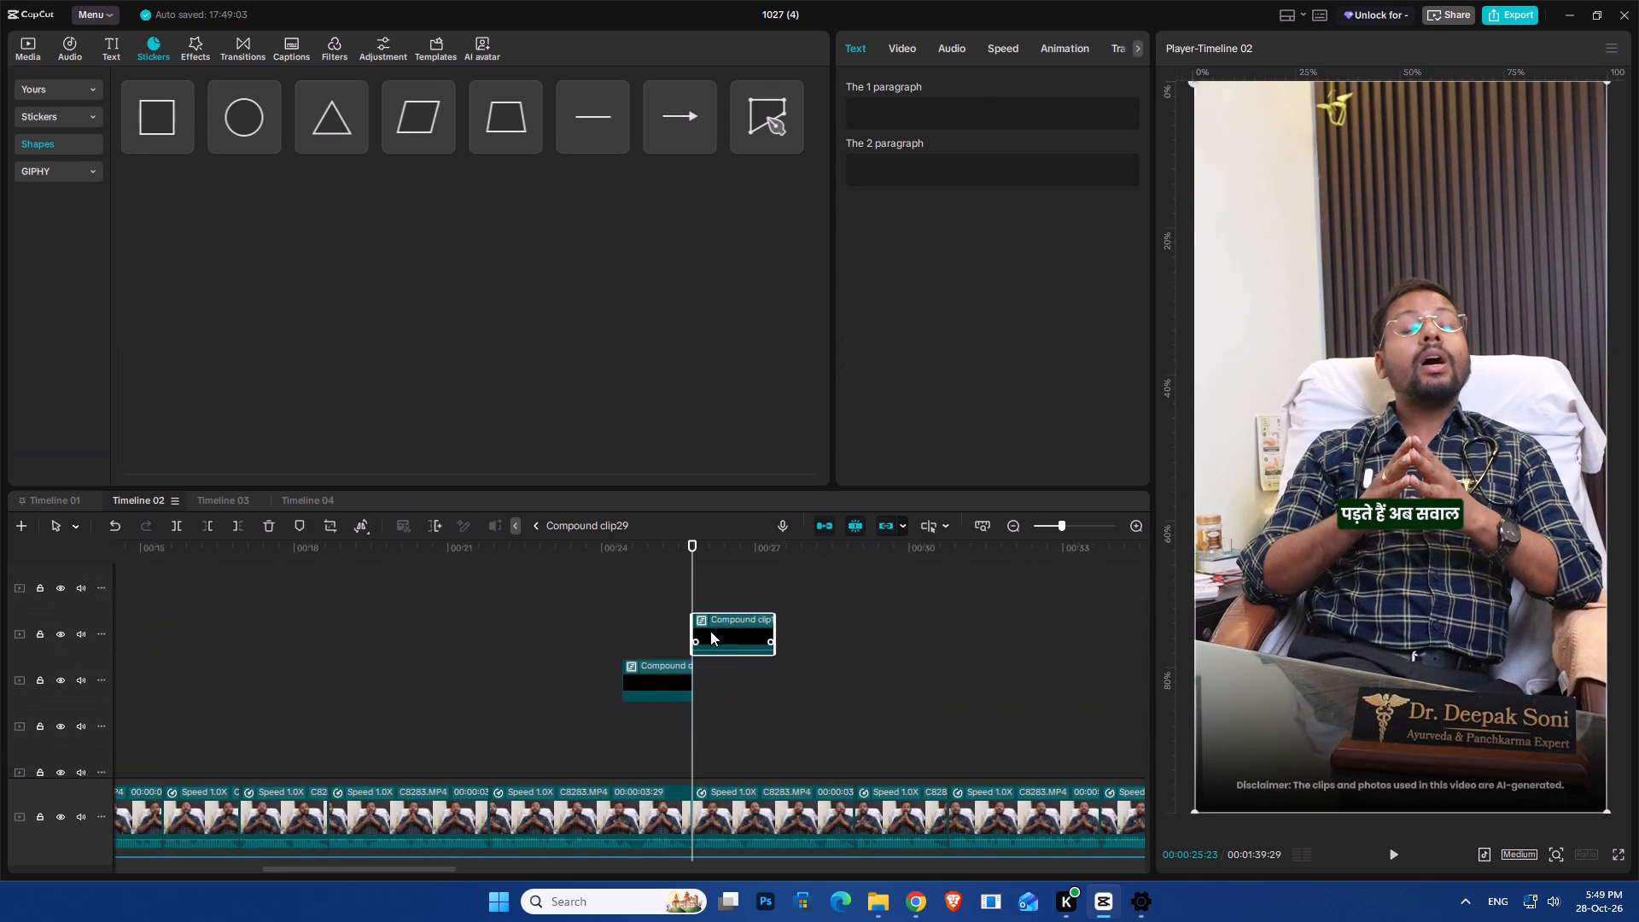
drag(710, 631, 715, 683)
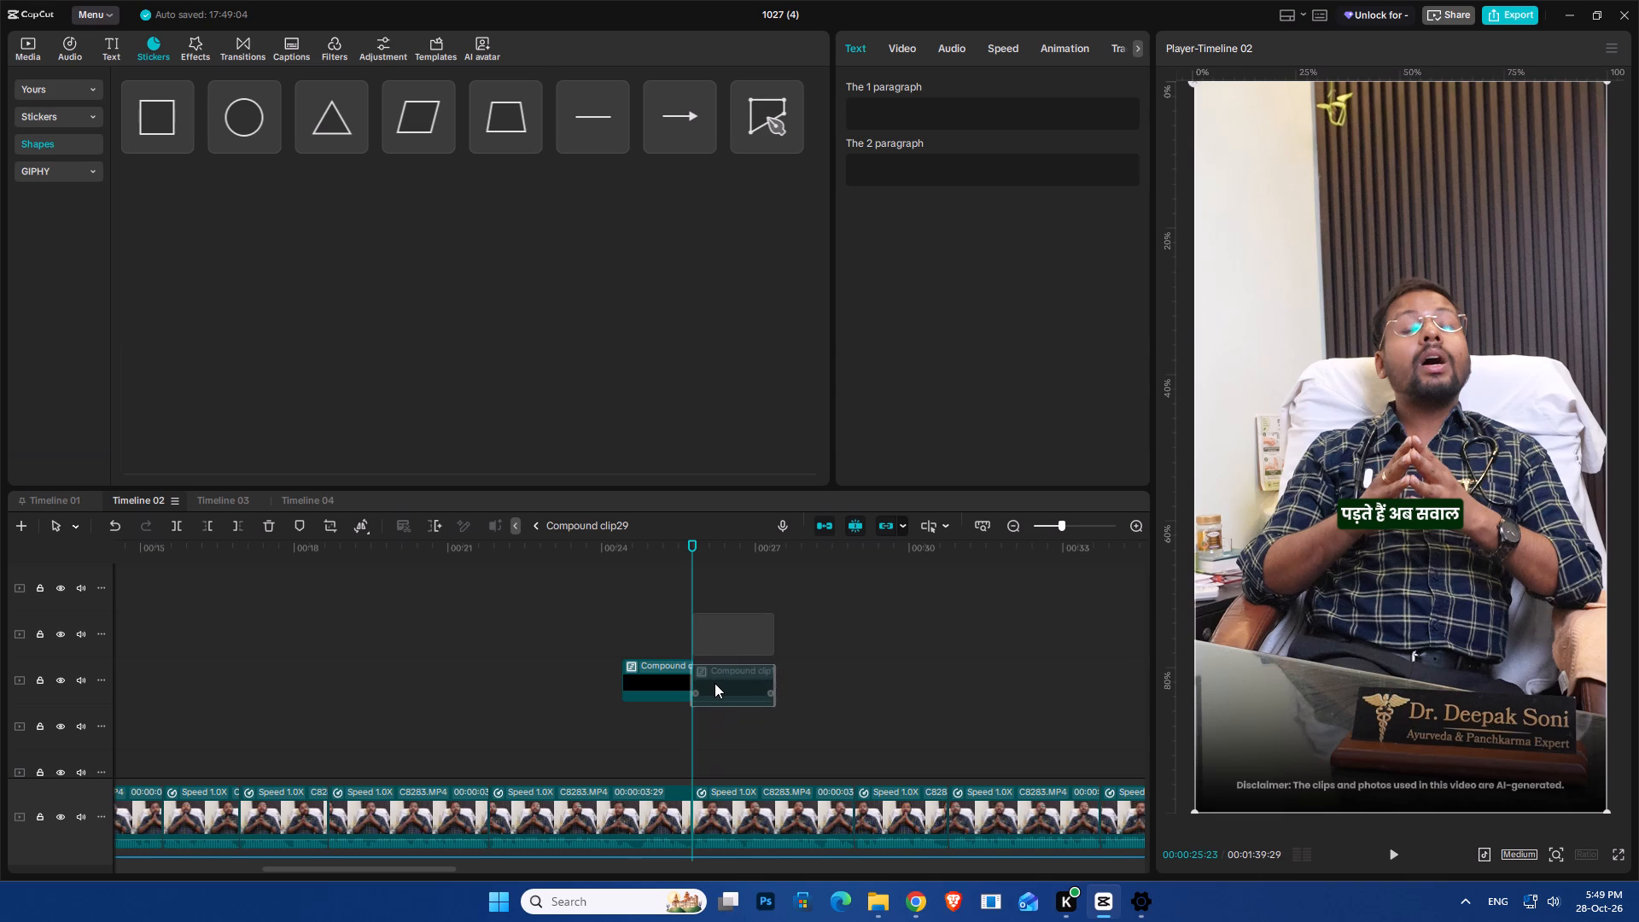
drag(715, 683, 718, 683)
click(719, 682)
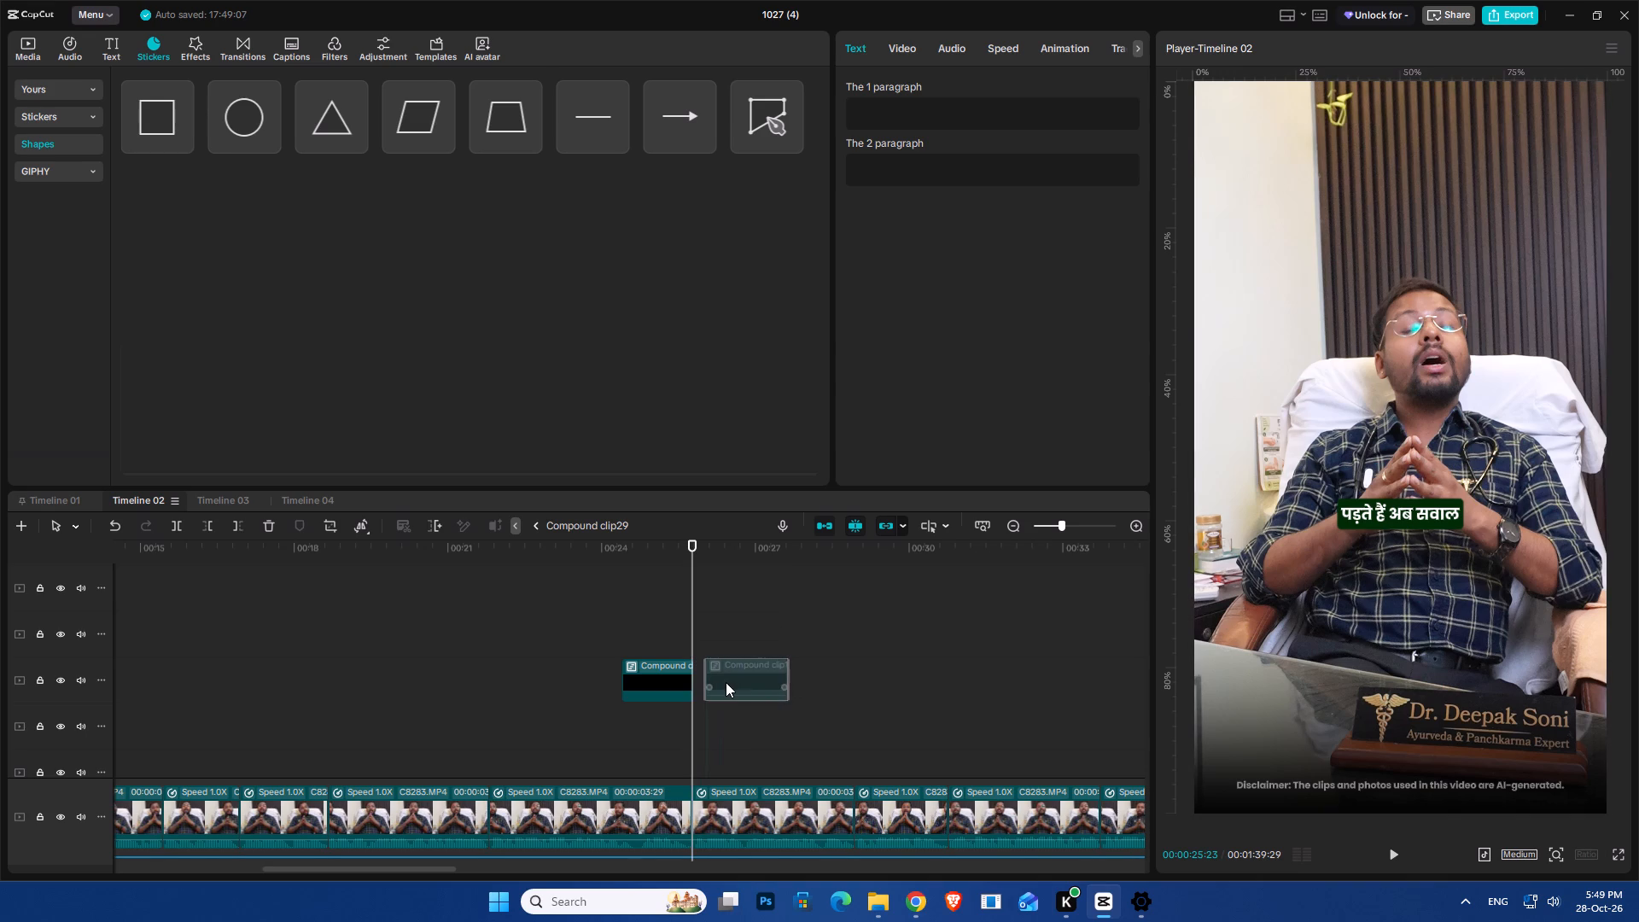
ctrl+scroll(716, 694, up, 20)
ctrl+scroll(716, 694, up, 4)
drag(765, 676, 743, 678)
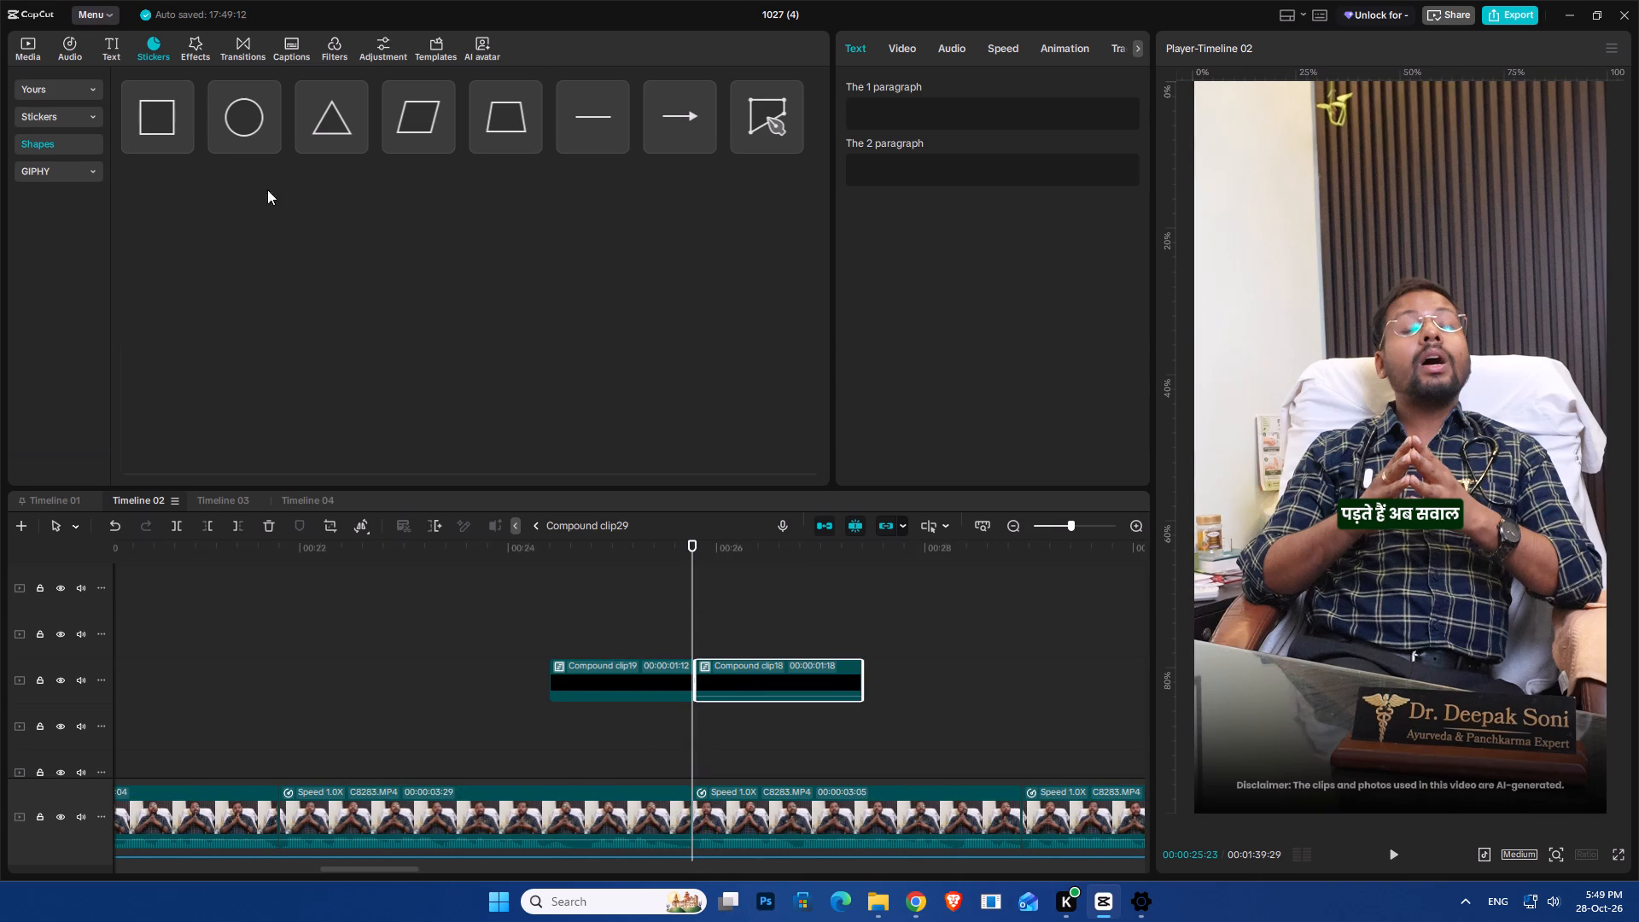
Add the Glare II transition between Compound clip19 and Compound clip18.
click(411, 48)
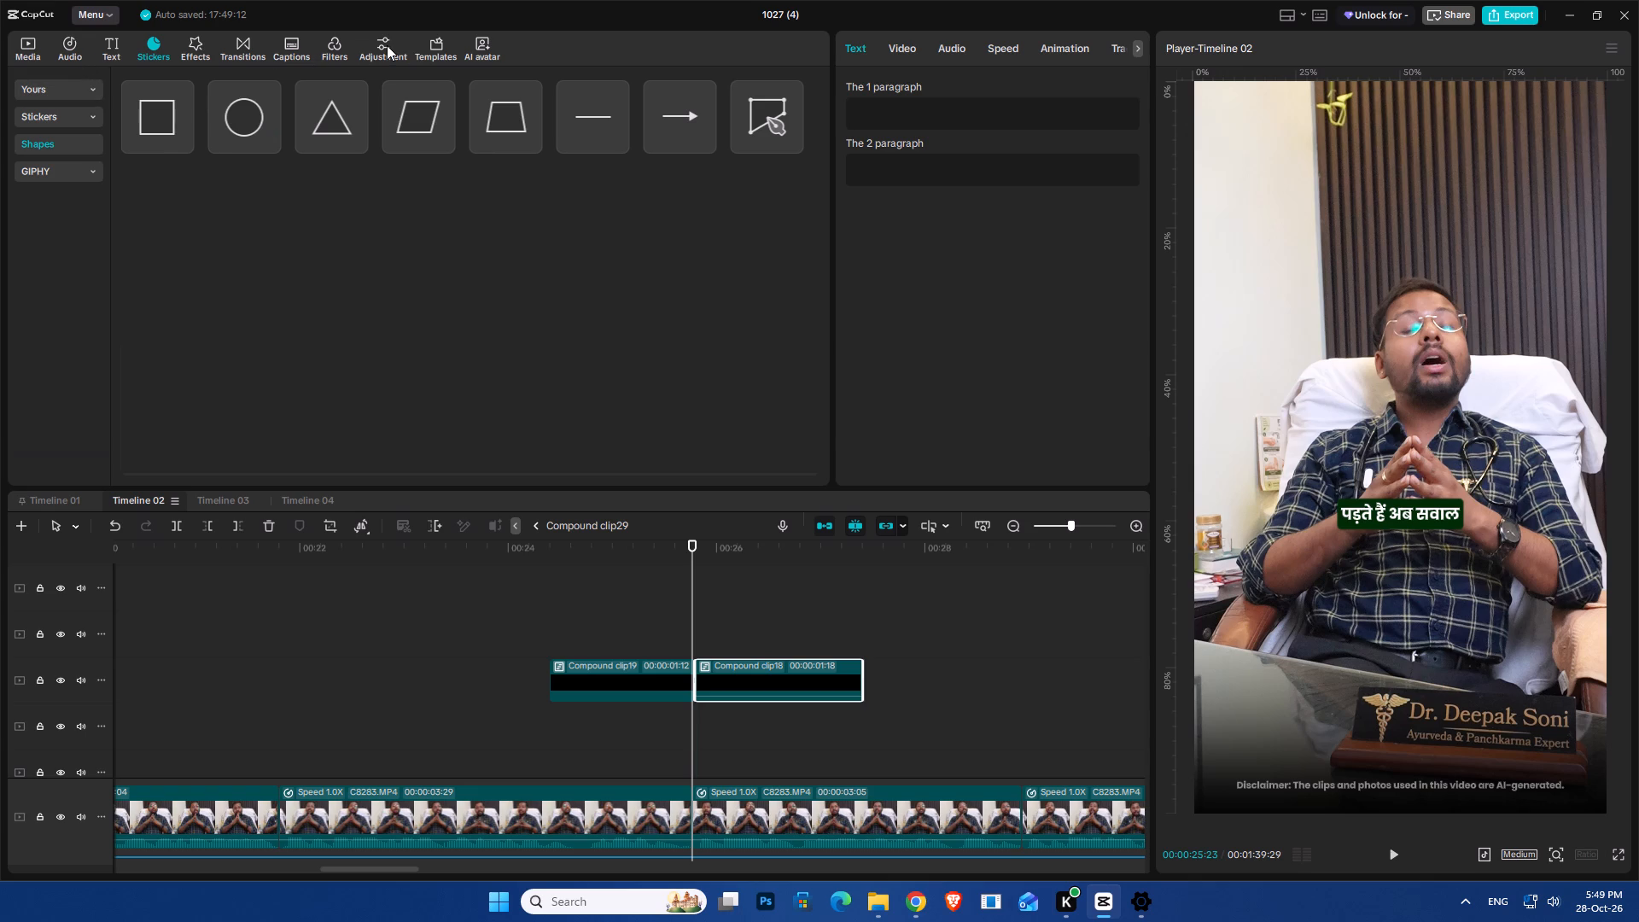
click(387, 45)
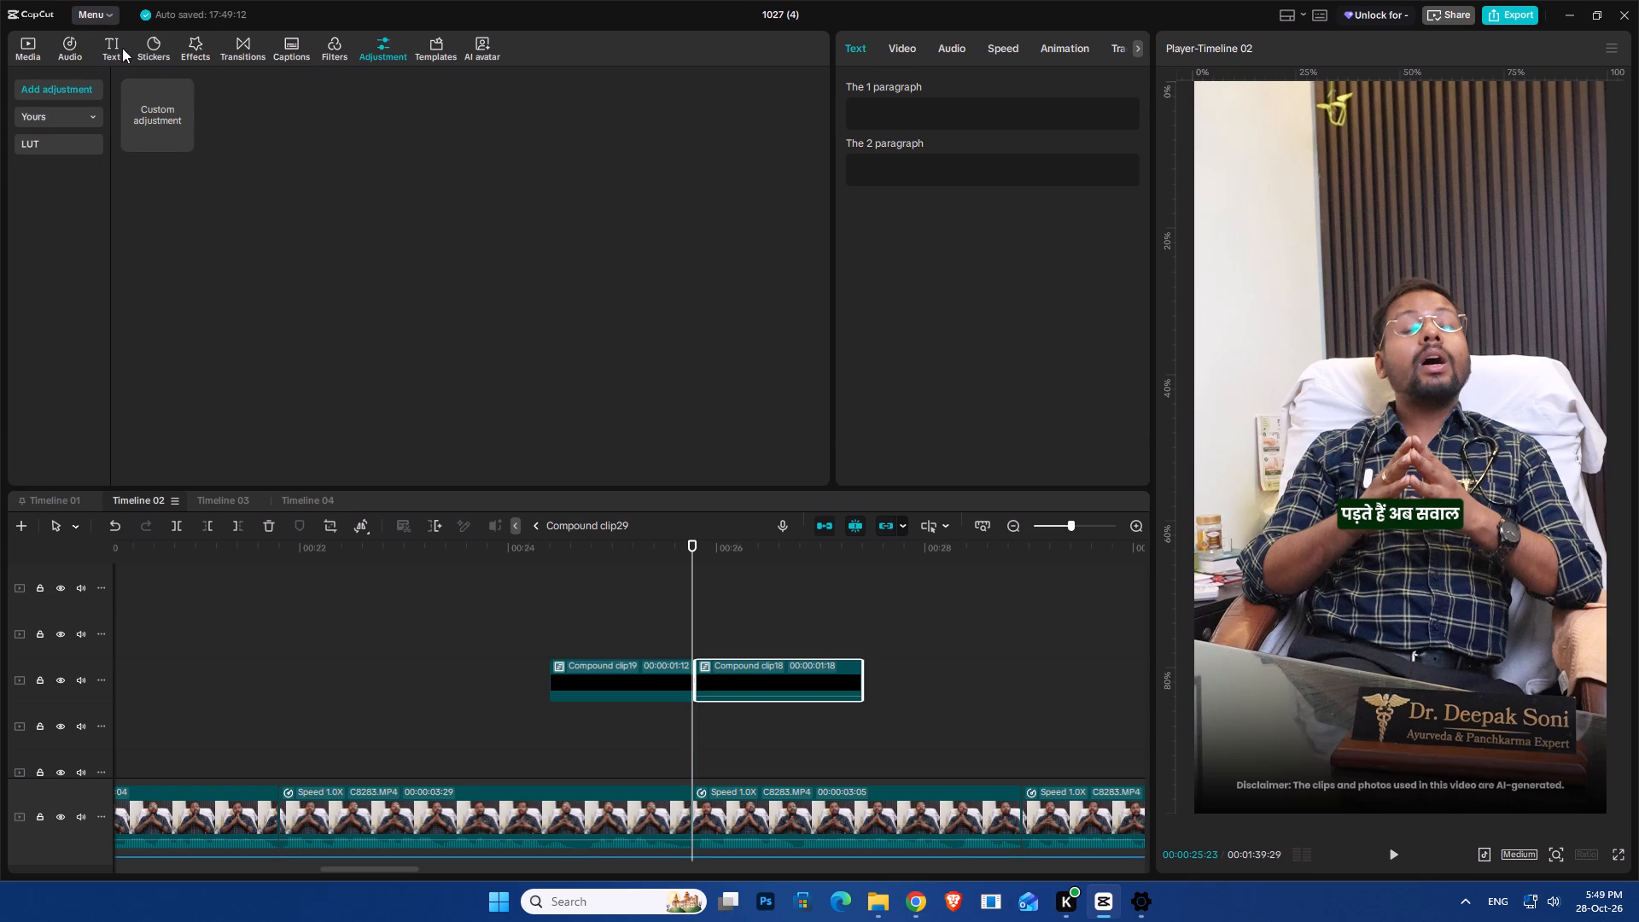
click(249, 44)
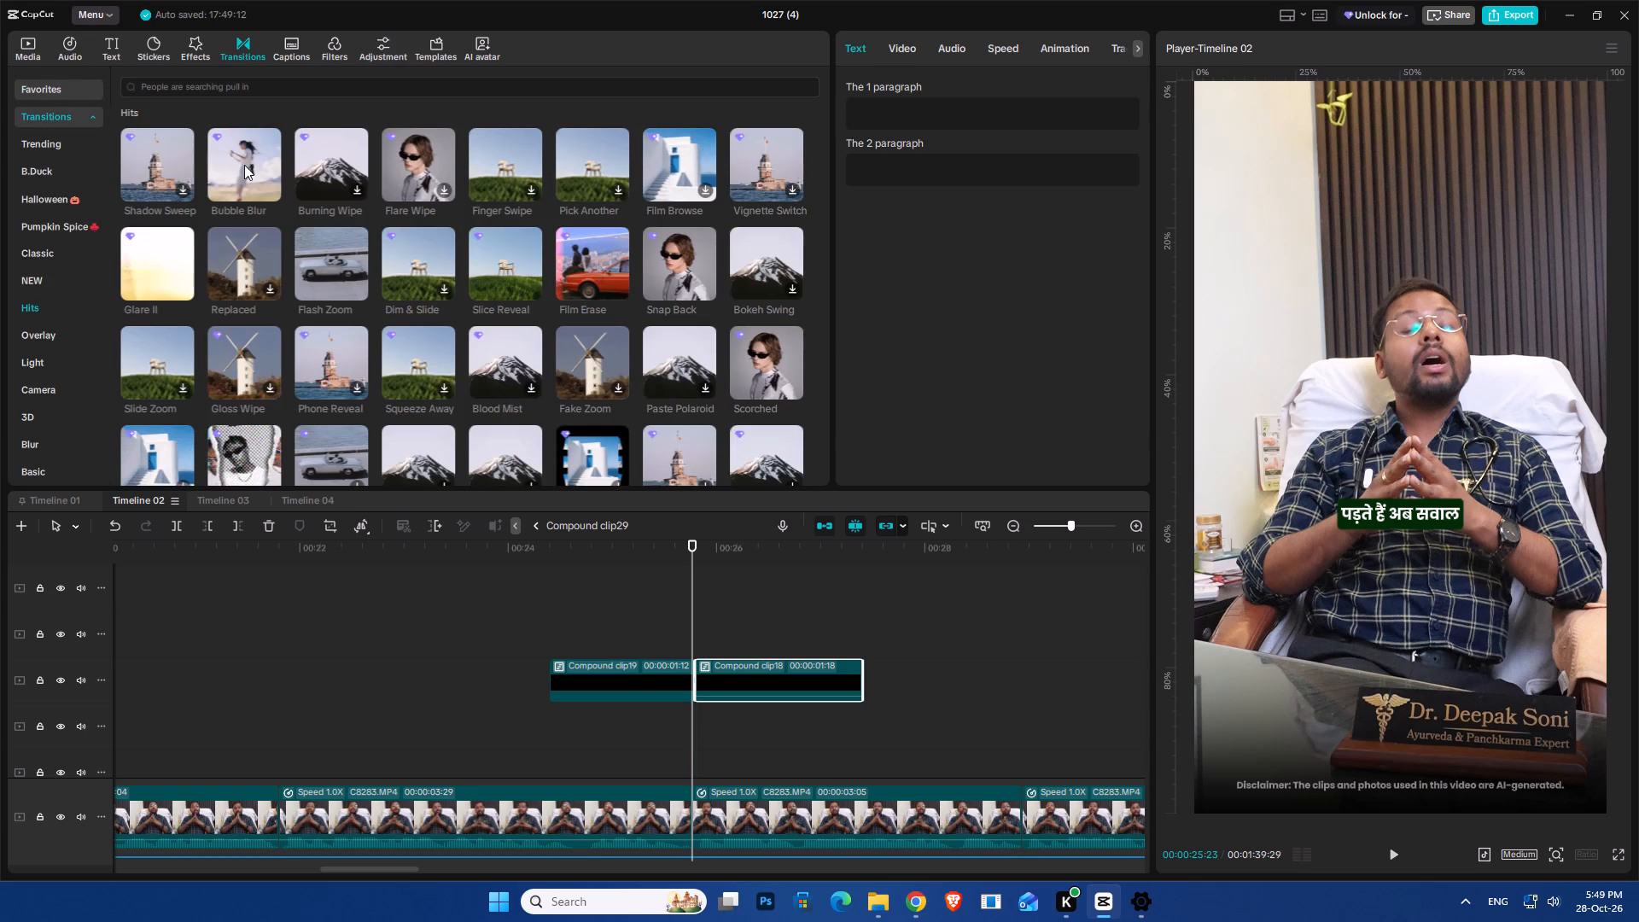
drag(163, 263, 674, 674)
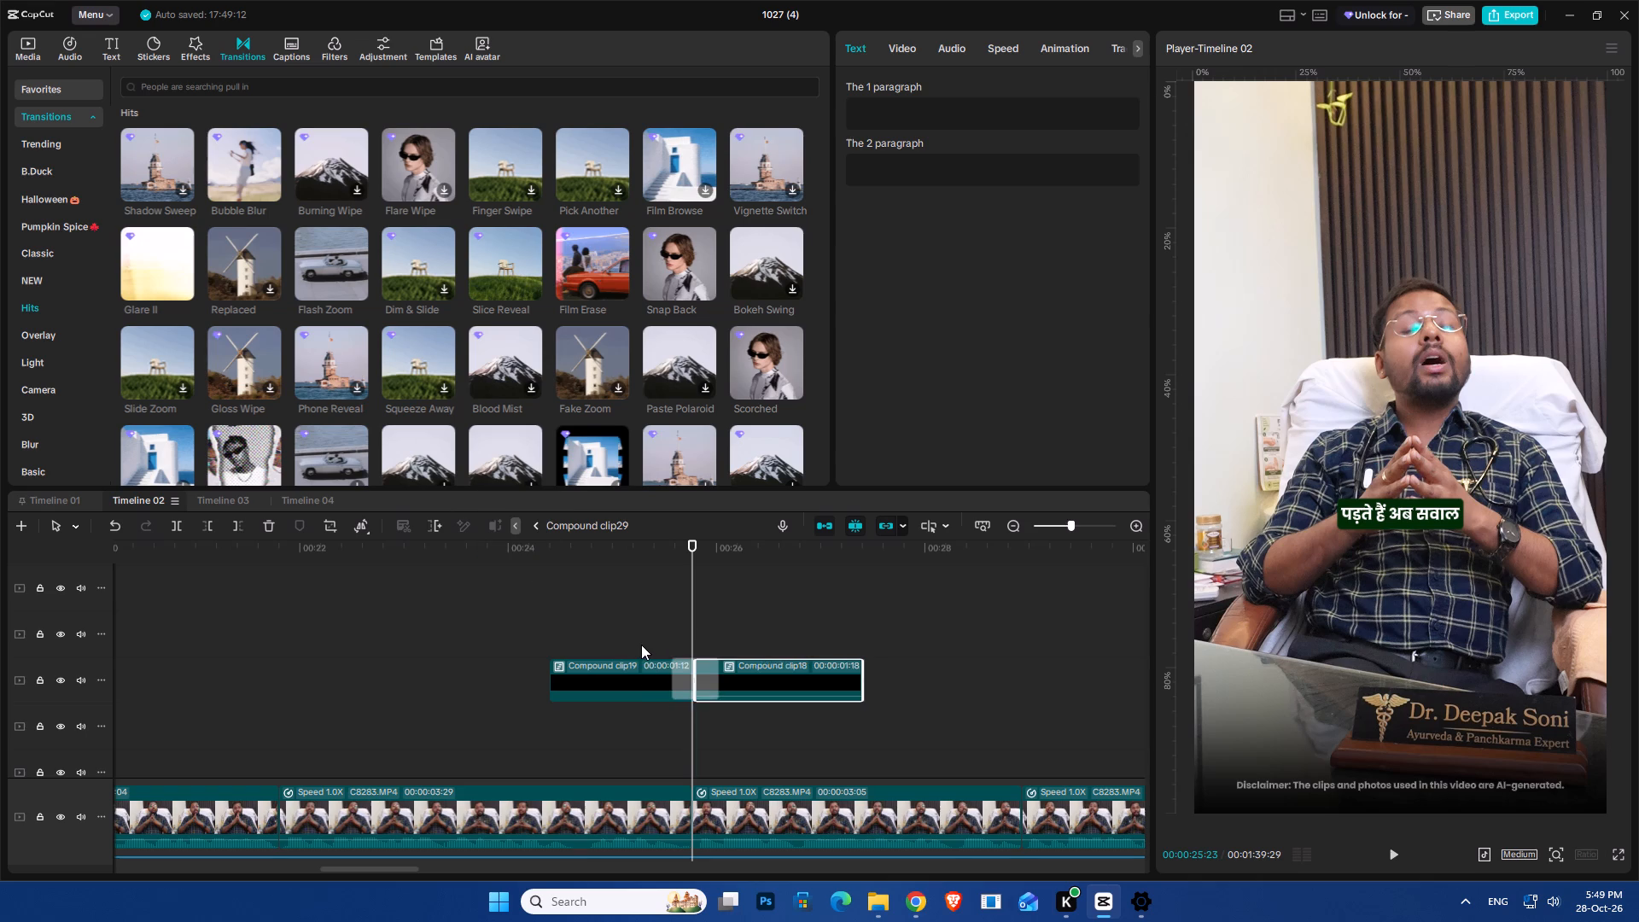
Play back the new transition and the footage after it, up to about 00:00:28:23, to check the flow.
click(641, 645)
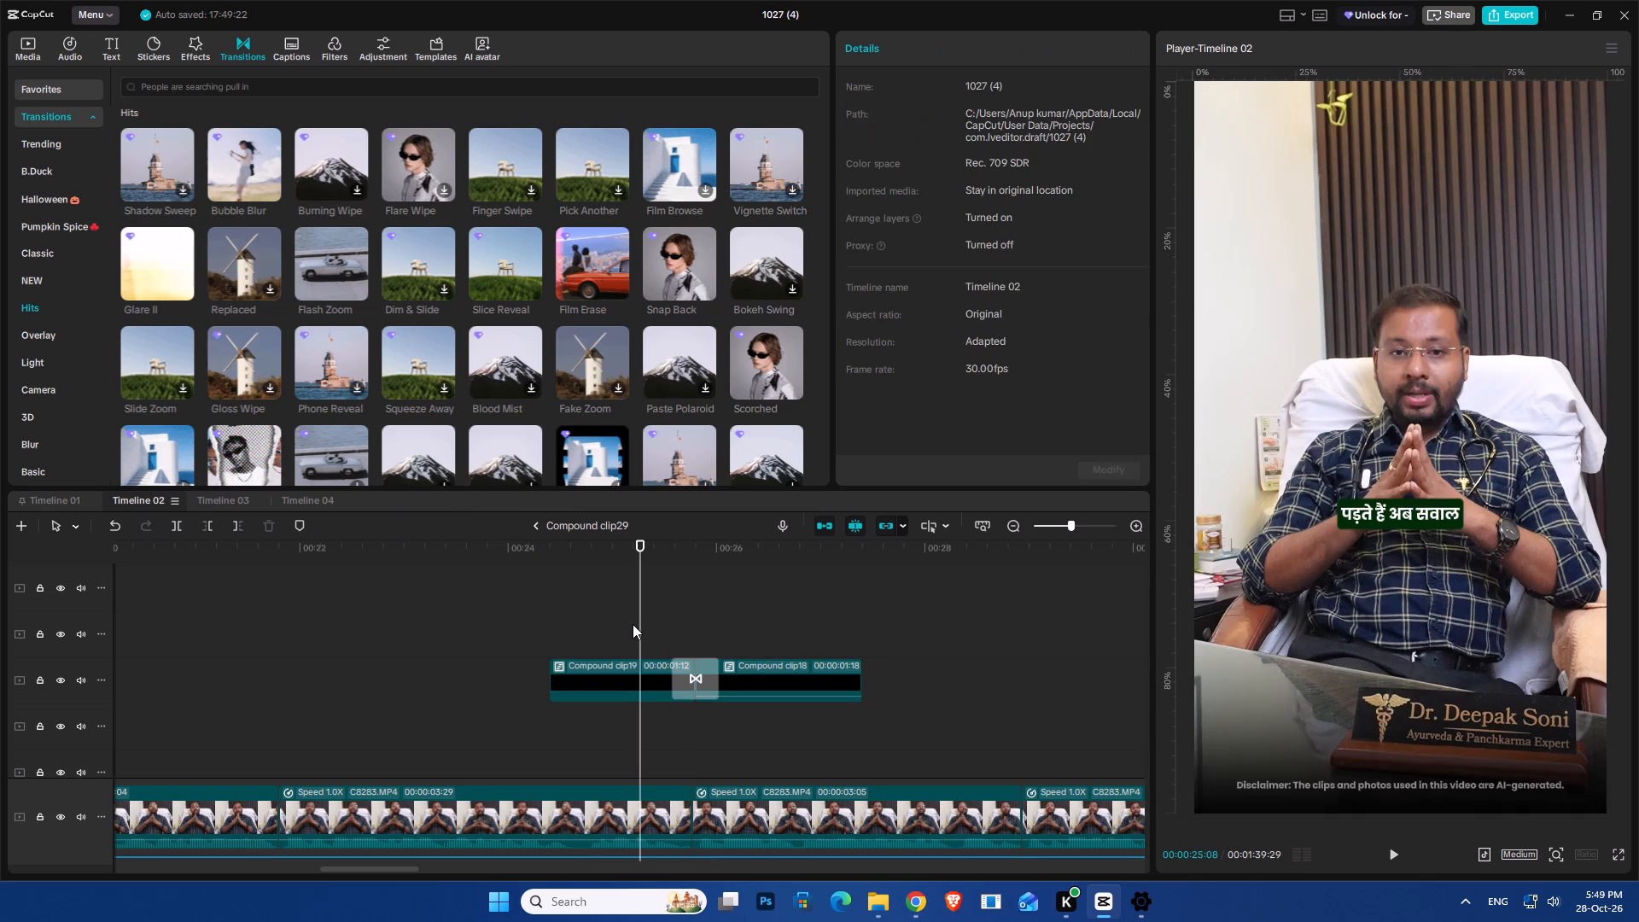
key(space)
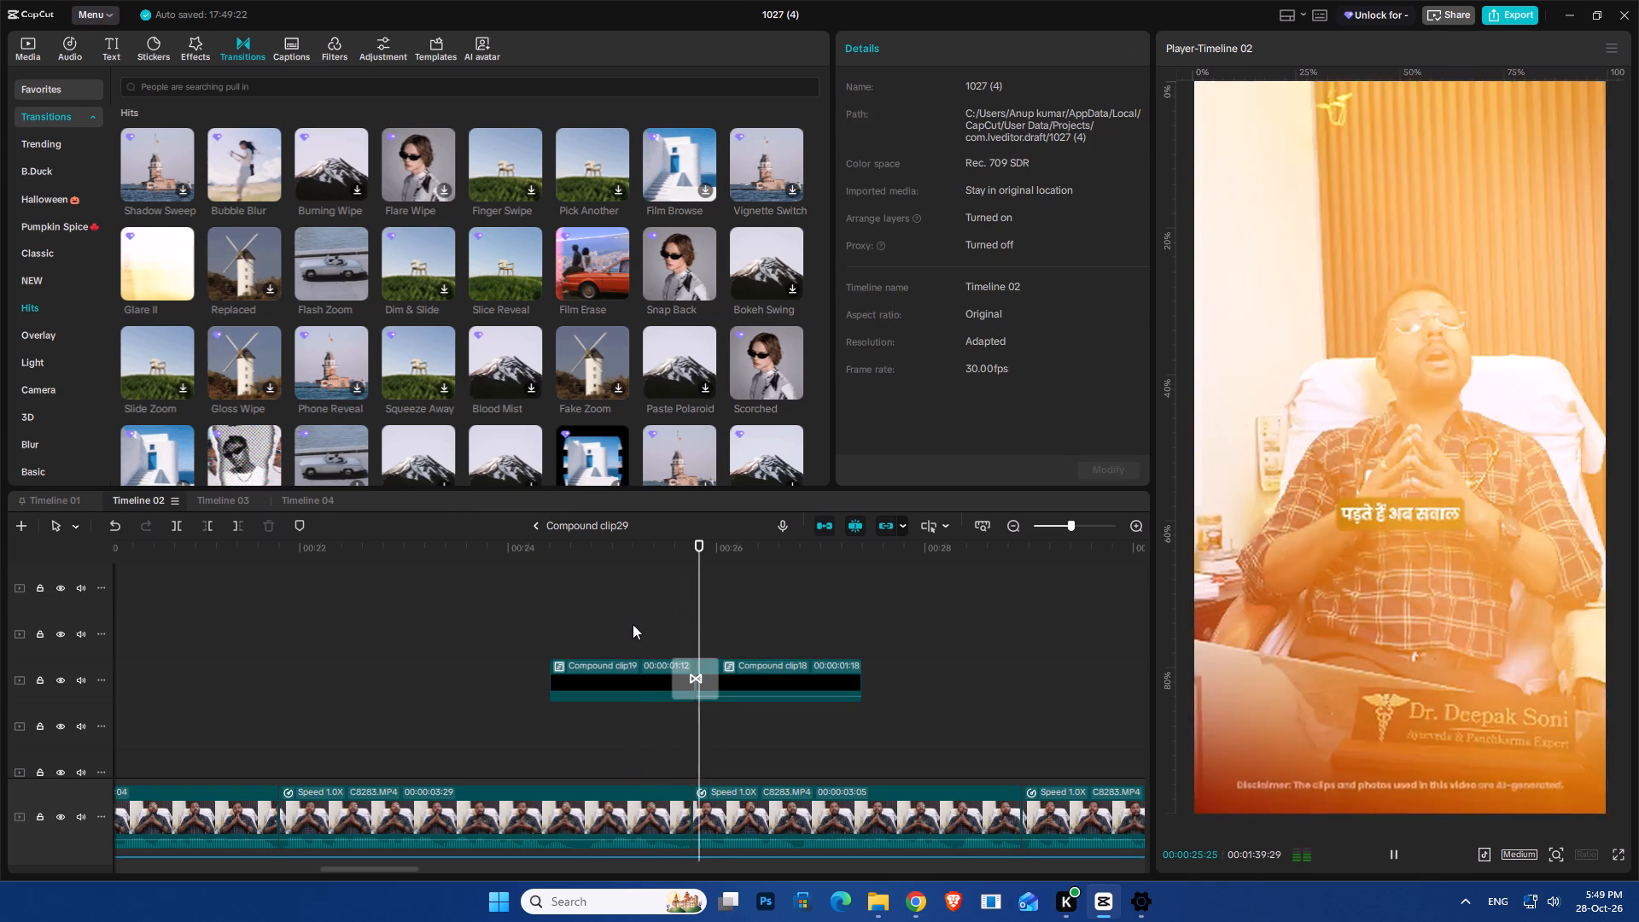
key(space)
key(space)
ctrl+scroll(662, 645, down, 14)
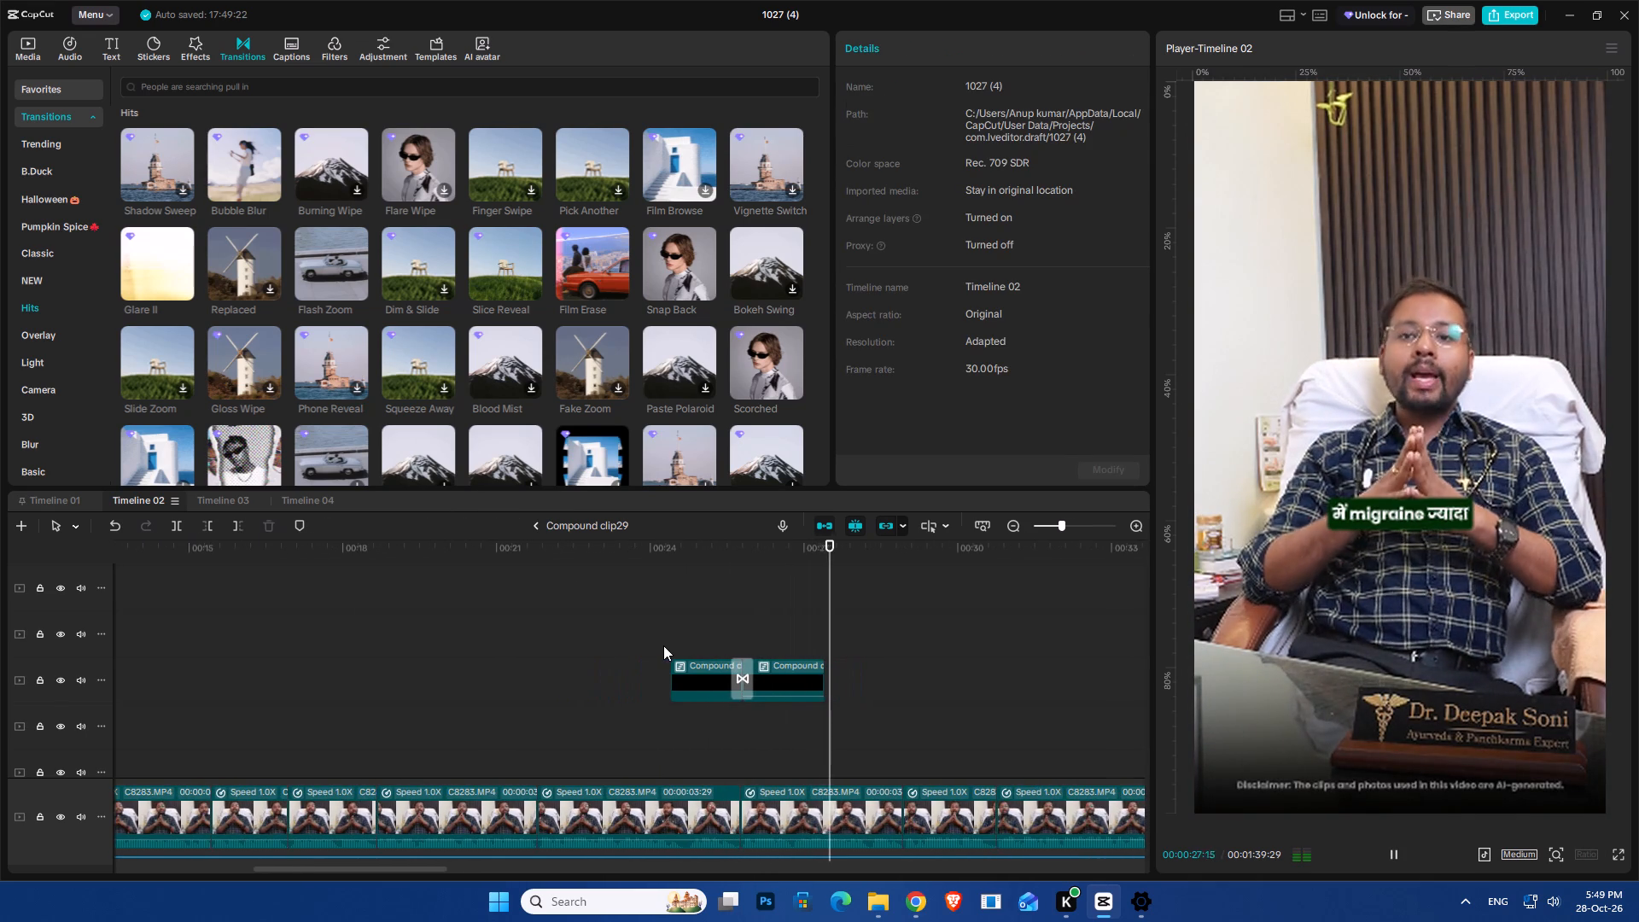
click(719, 623)
key(space)
key(space)
key(space)
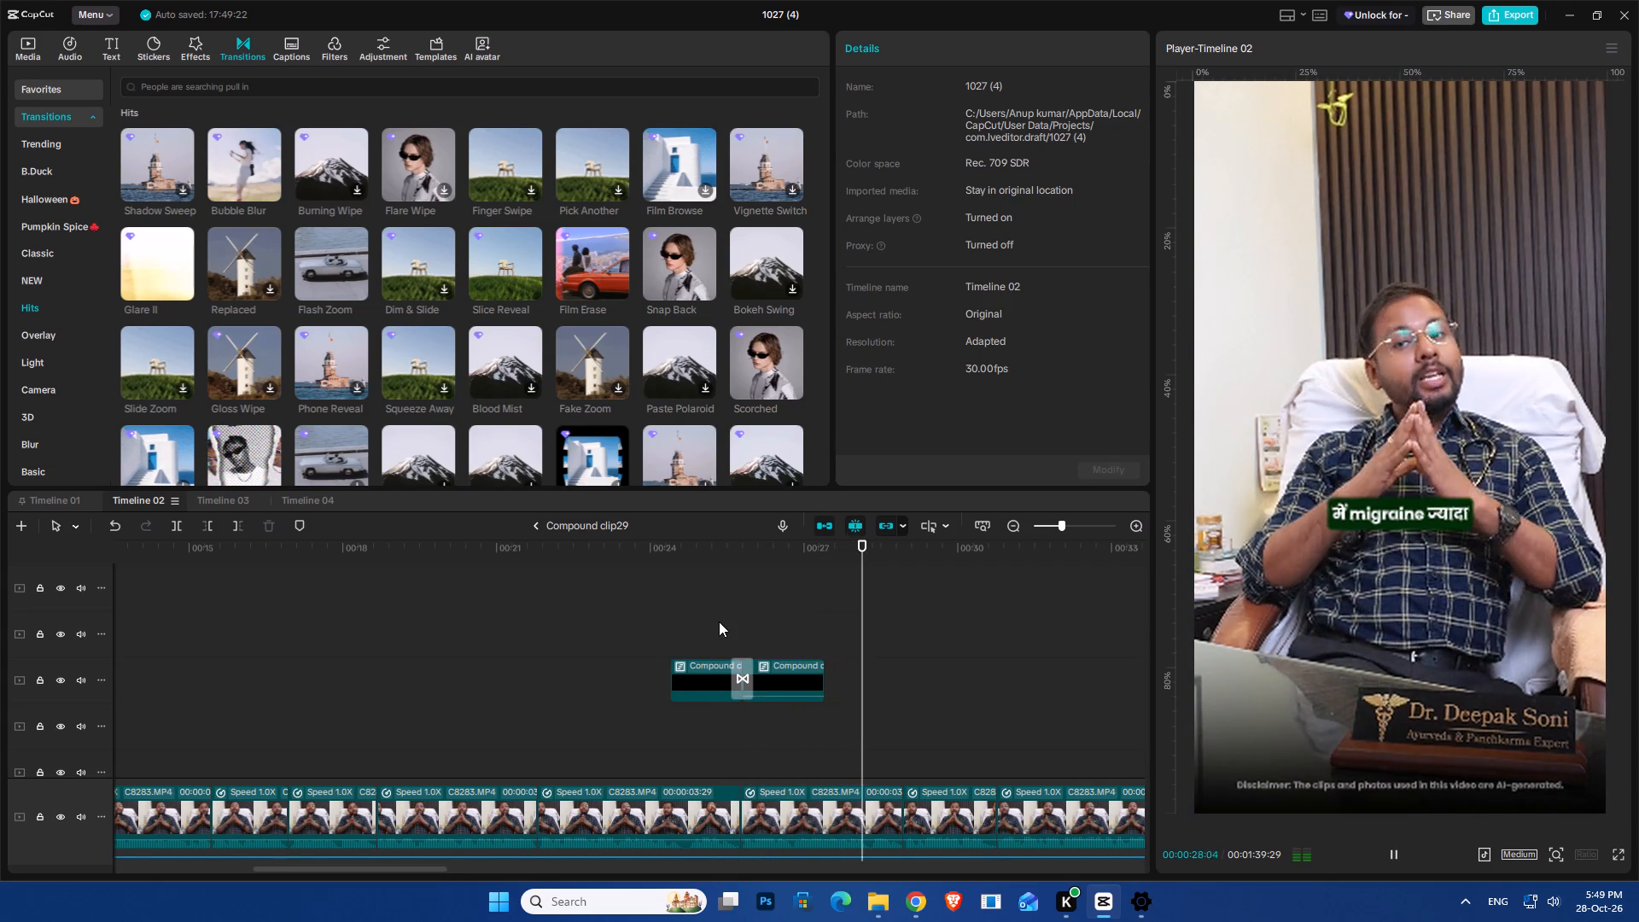
ctrl+scroll(719, 621, down, 7)
key(space)
click(845, 663)
key(space)
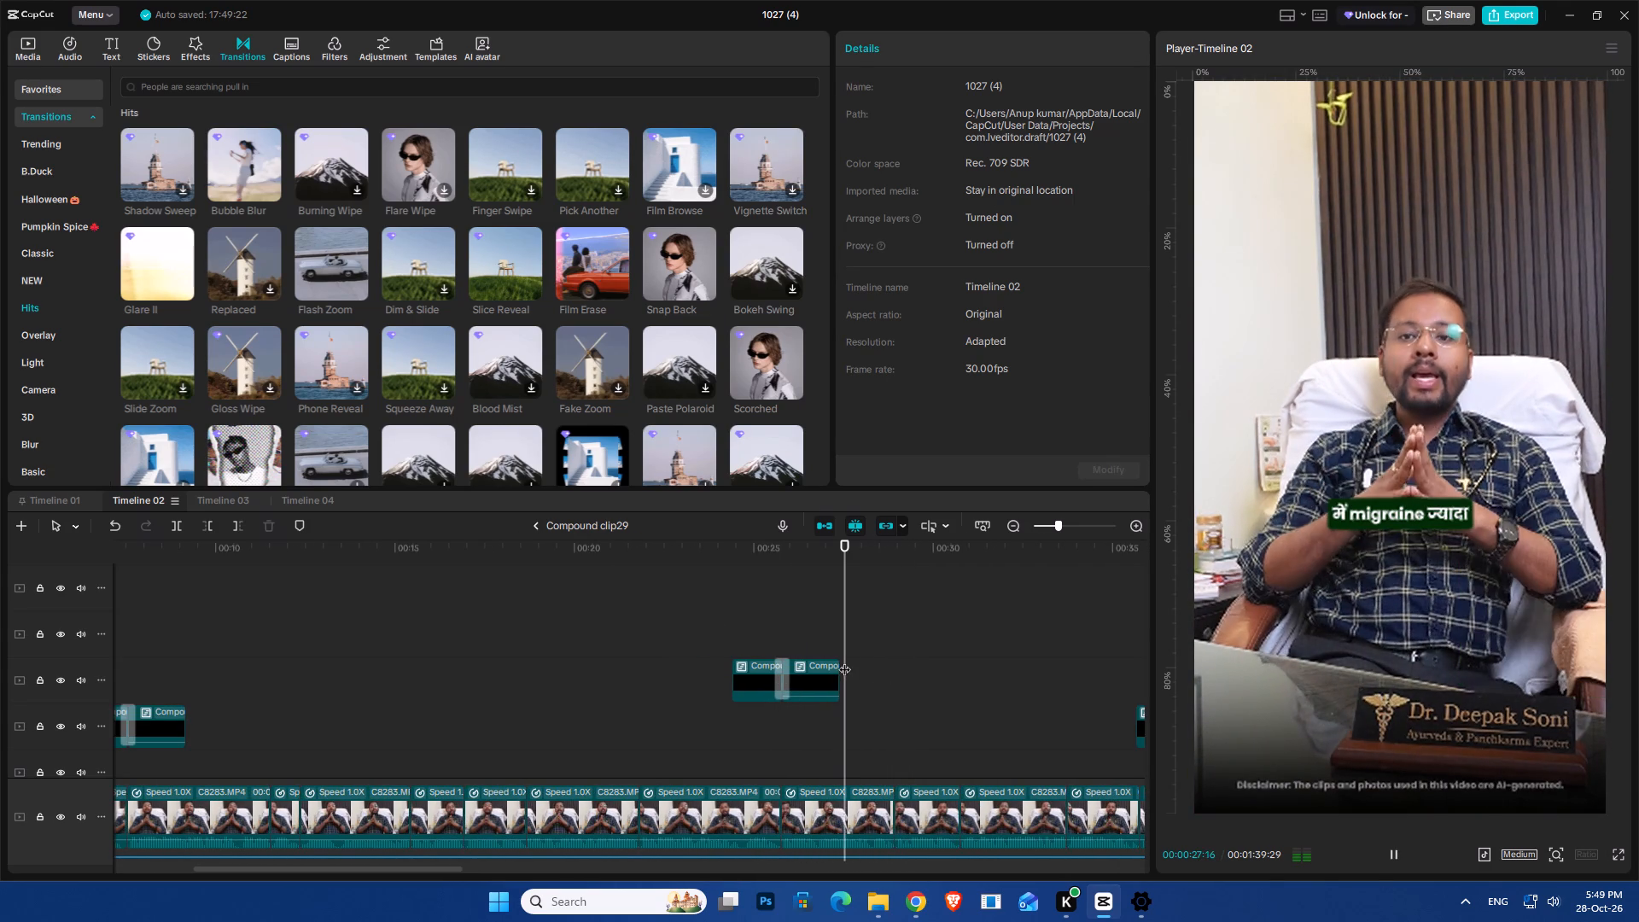
key(space)
scroll(873, 678, down, 9)
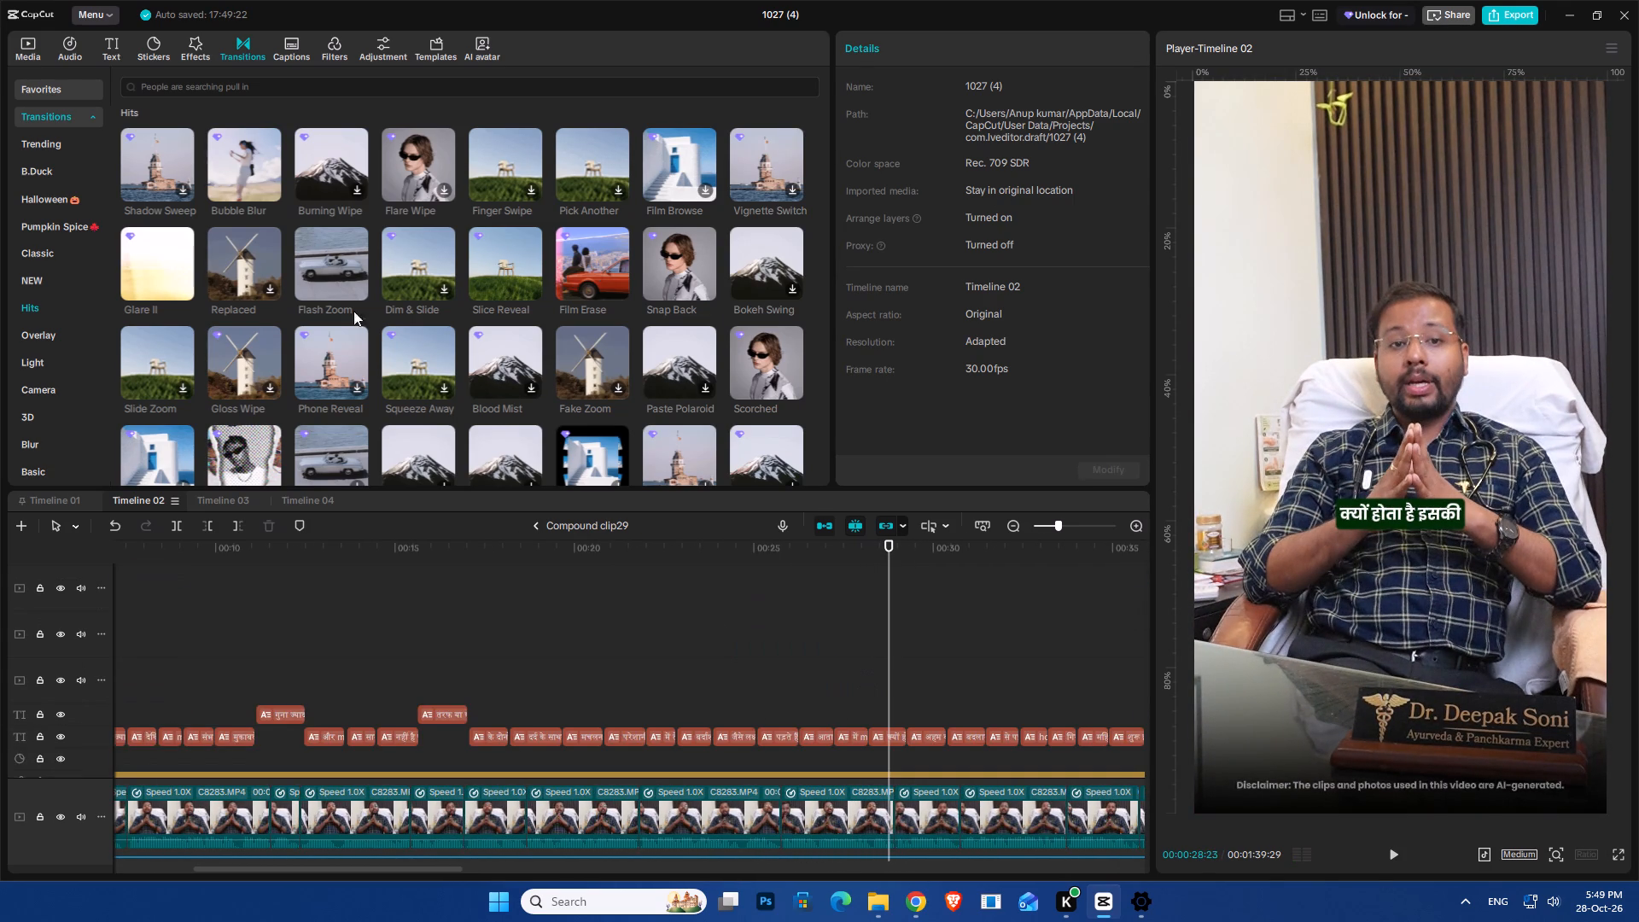
Add the riser sound 1.mp4 from the RISERS NORMAL folder to the audio track below the main clip, starting at about 00:00:27.
click(22, 46)
click(155, 170)
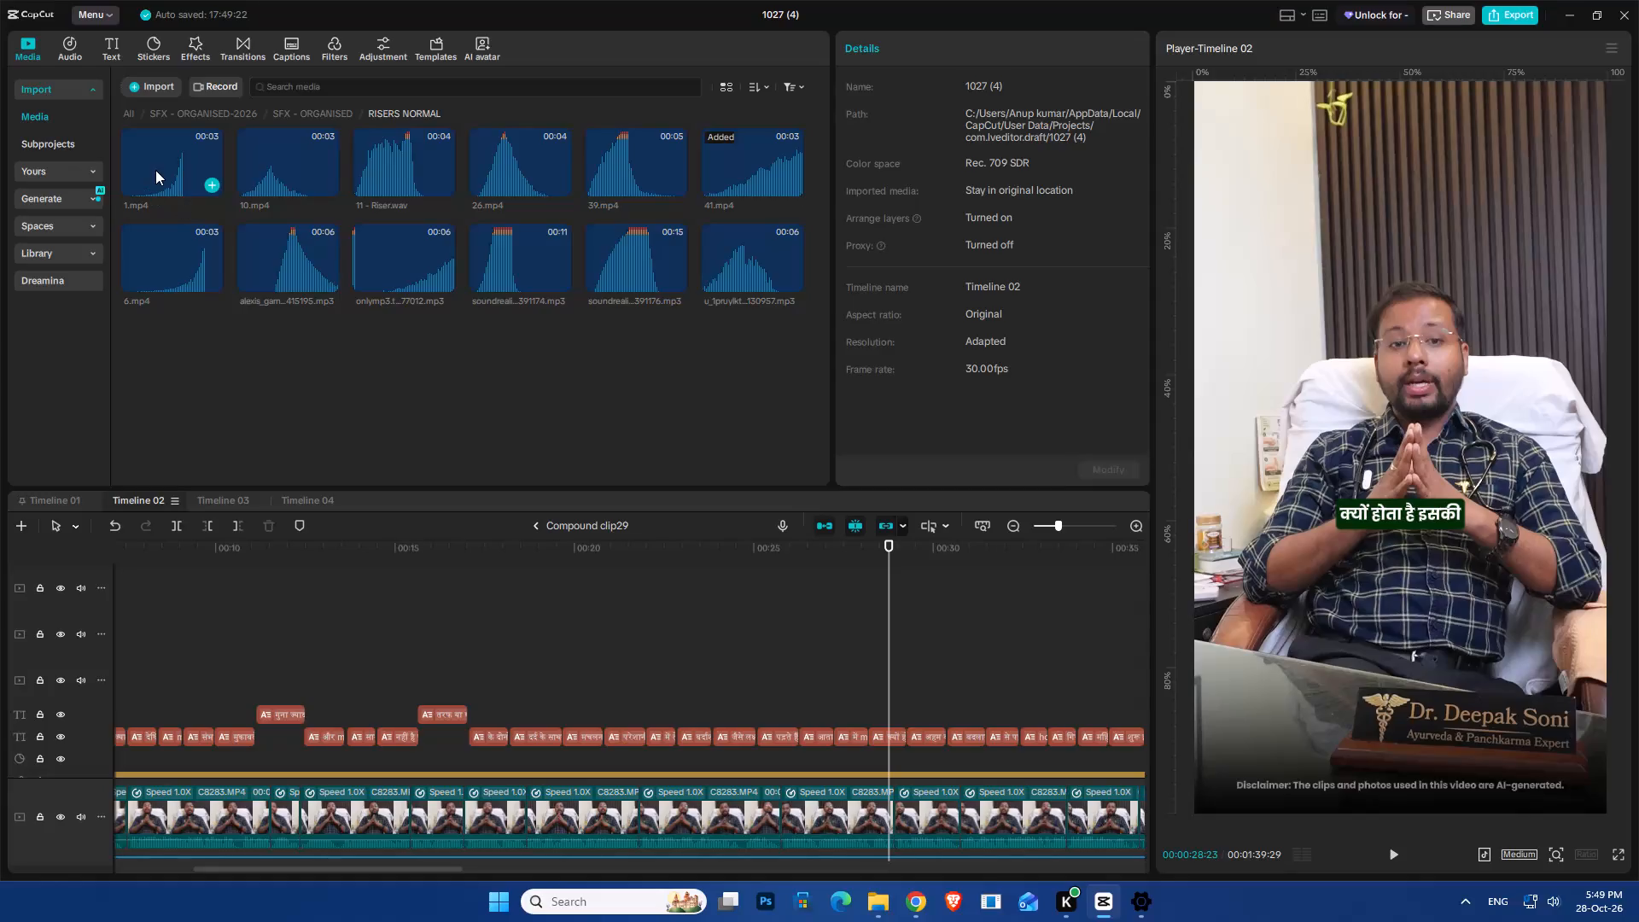
drag(168, 166, 786, 836)
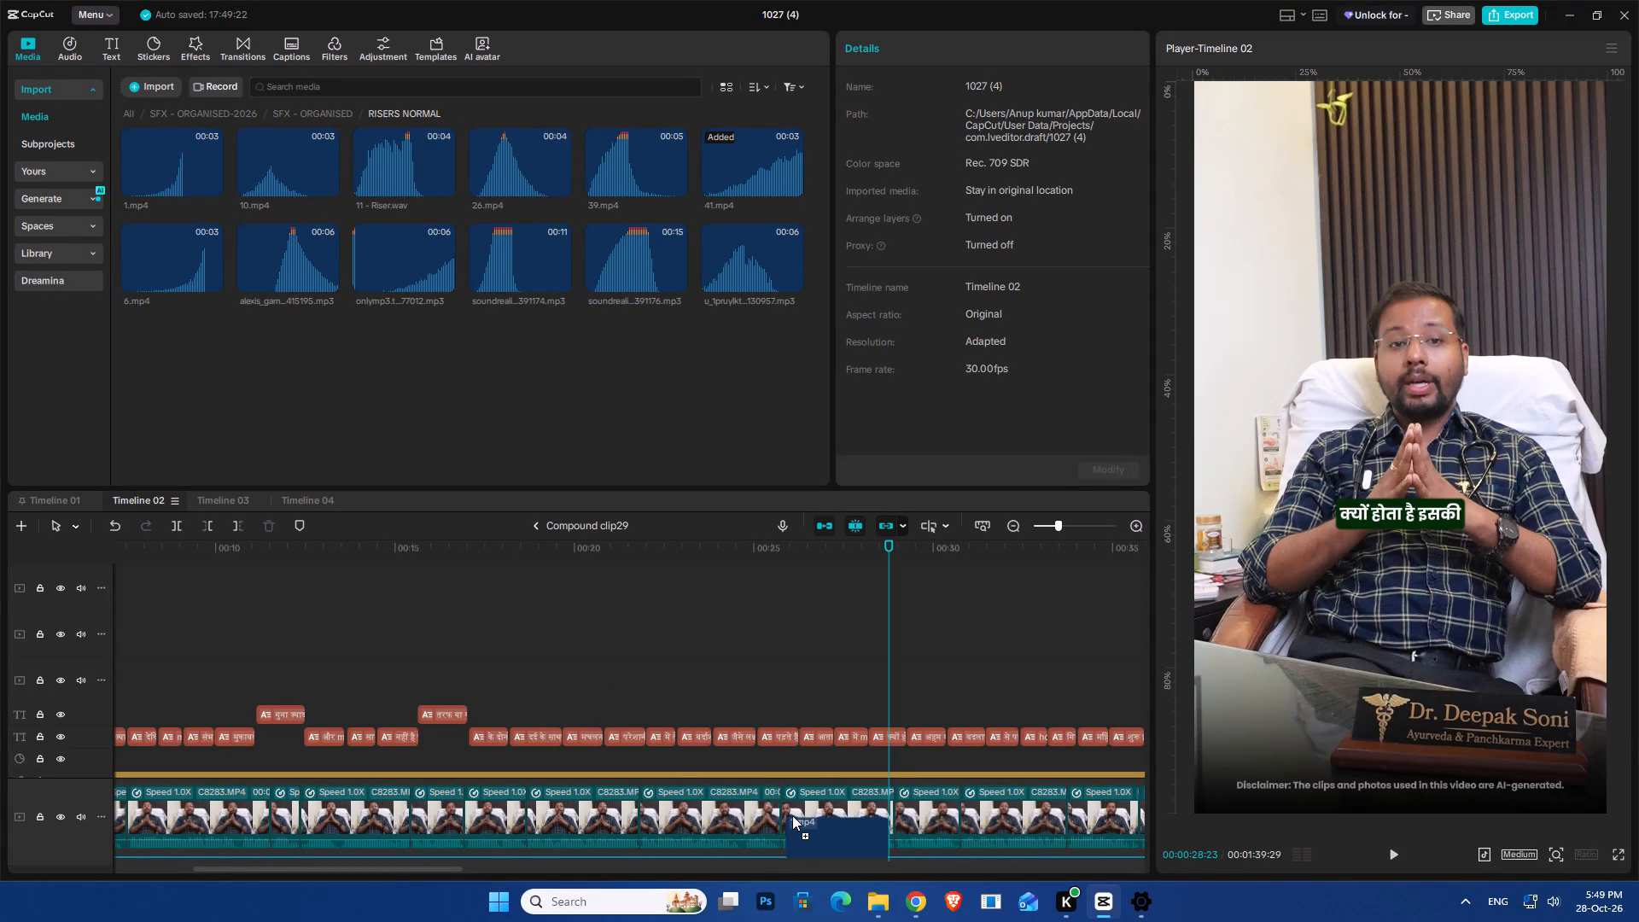
scroll(792, 815, down, 6)
drag(818, 616, 854, 611)
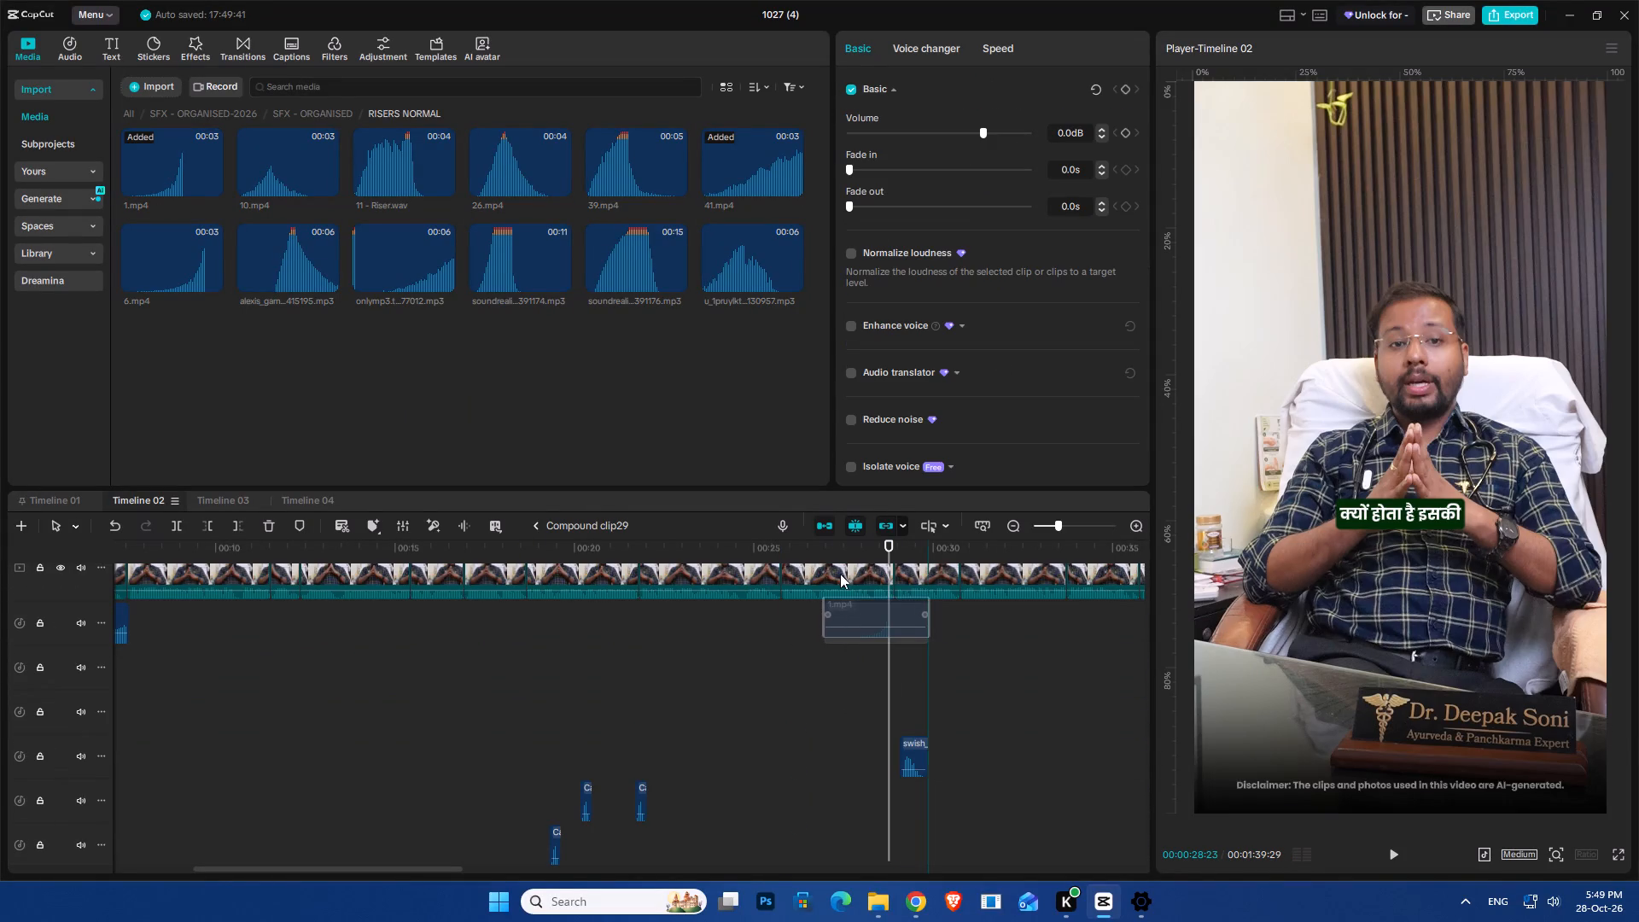
Play back the footage around 00:00:27 to 00:00:30 several times to check the riser against the hormonal-balance overlay.
click(842, 551)
key(space)
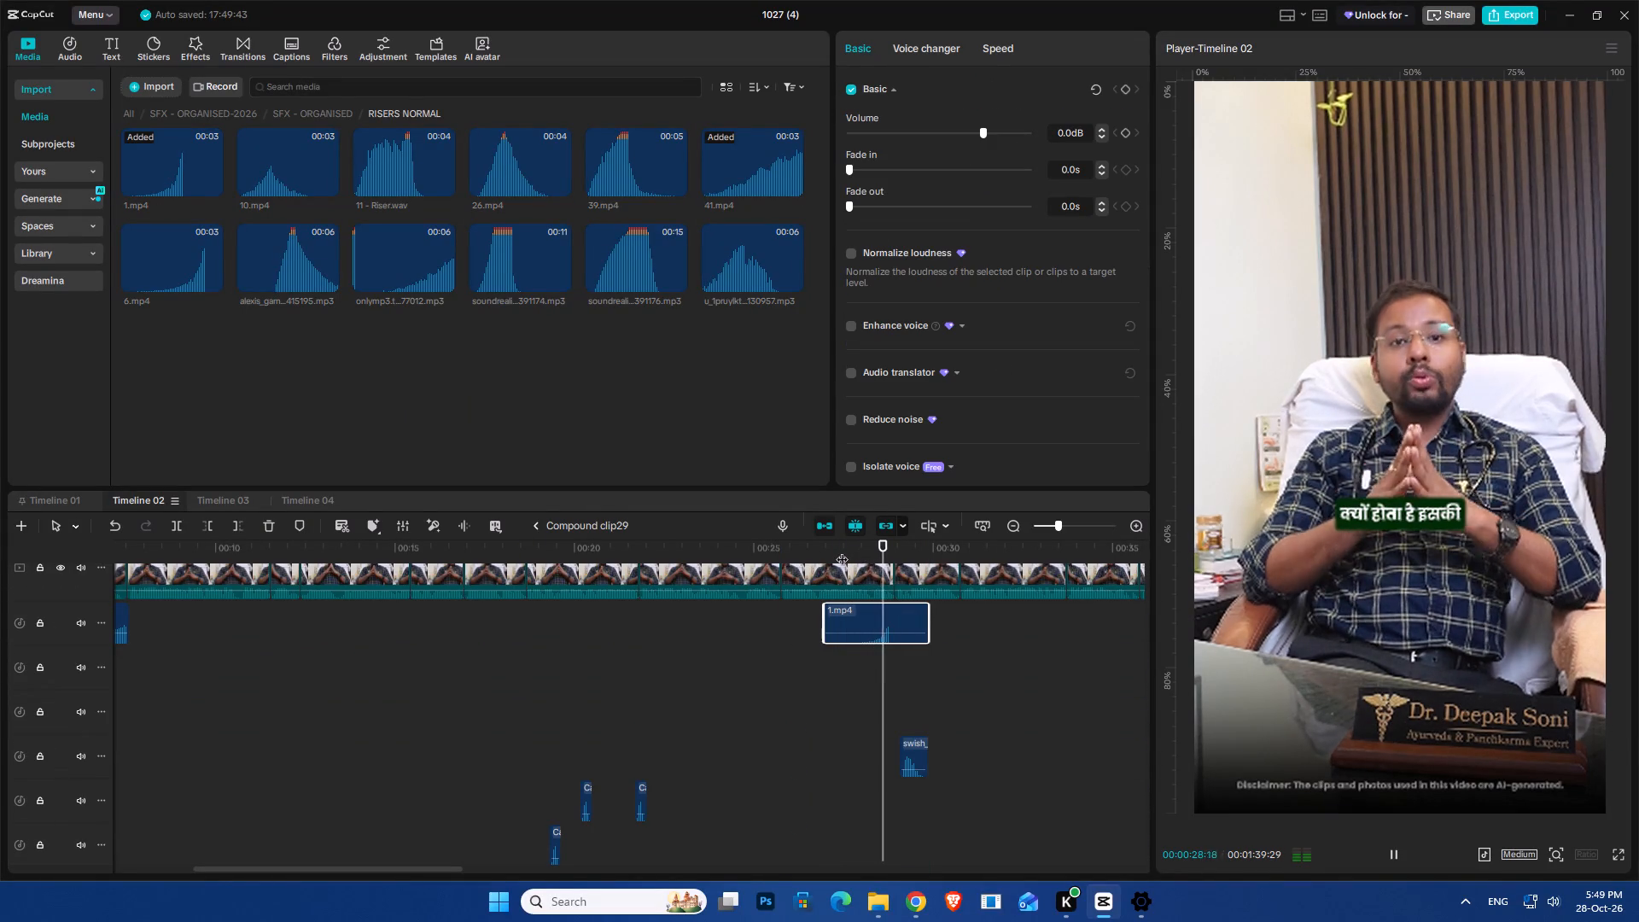
key(space)
key(space)
ctrl+scroll(870, 635, down, 4)
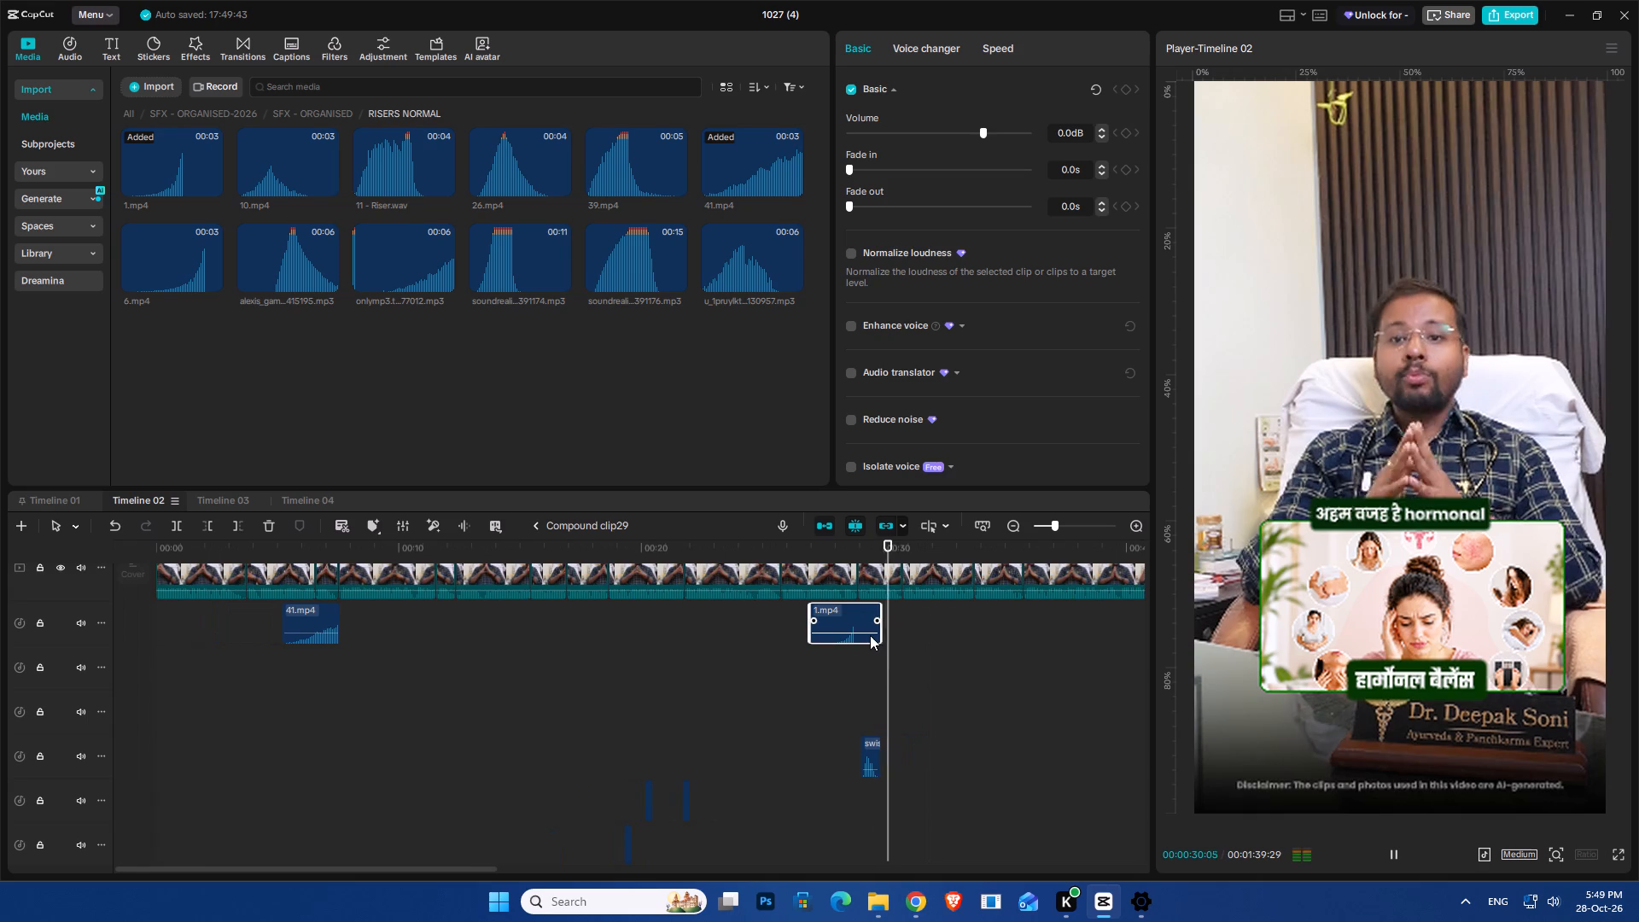
key(space)
click(835, 554)
key(space)
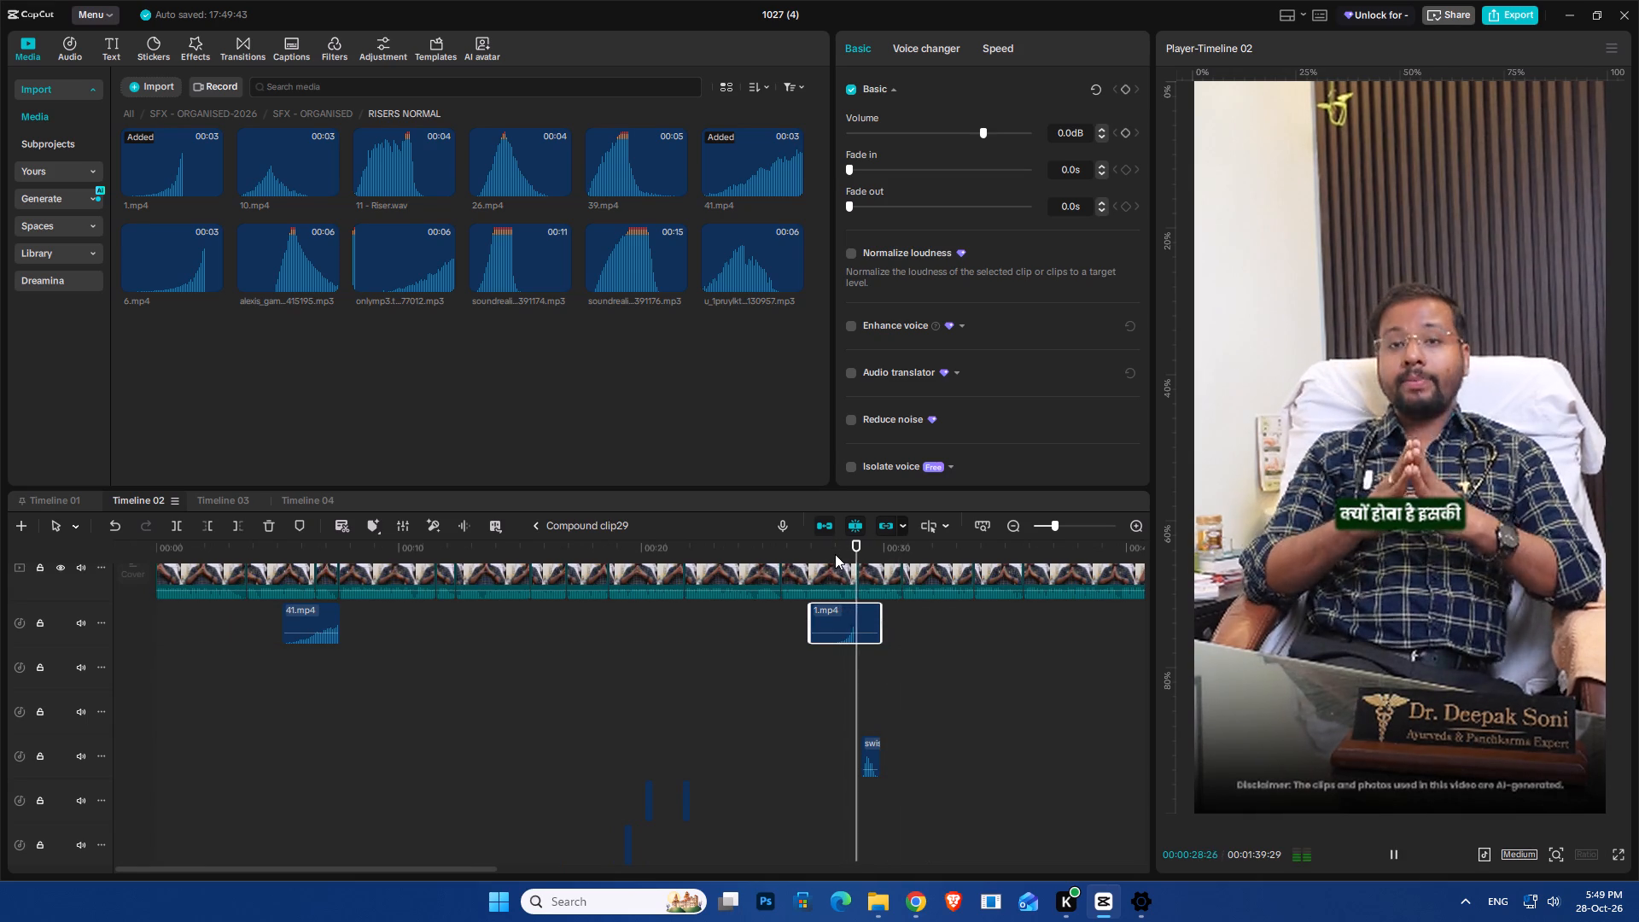
key(space)
key(space)
ctrl+scroll(859, 634, down, 3)
click(673, 623)
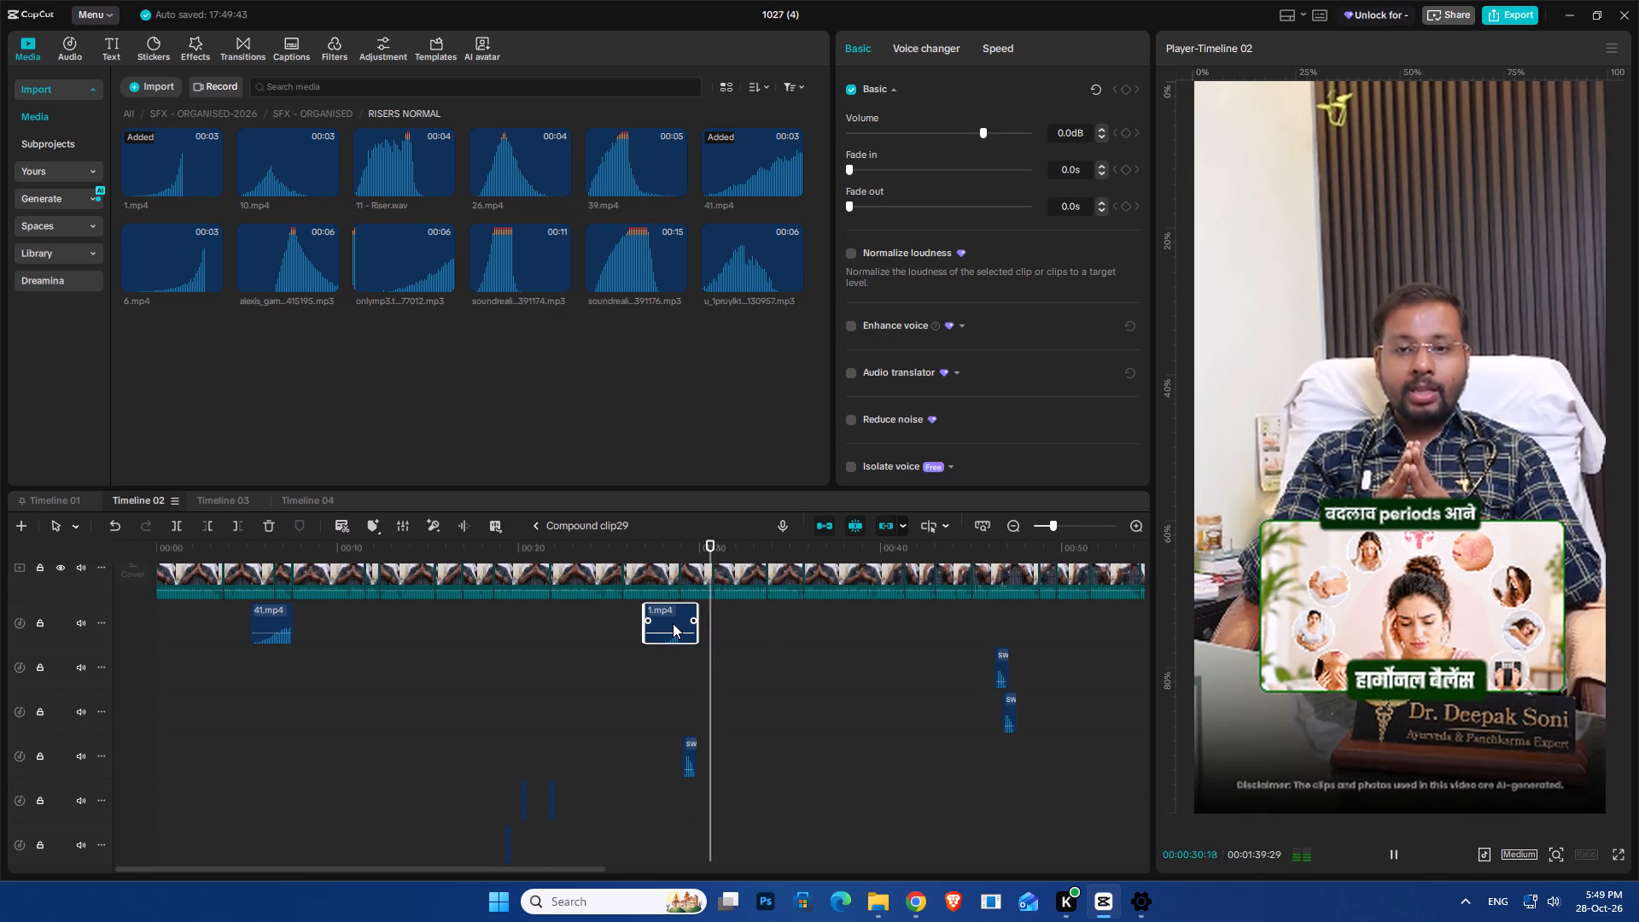
key(space)
click(684, 544)
key(space)
key(space)
scroll(681, 614, up, 6)
key(space)
Disable the 1.mp4 riser clip on the audio track.
click(662, 747)
key(space)
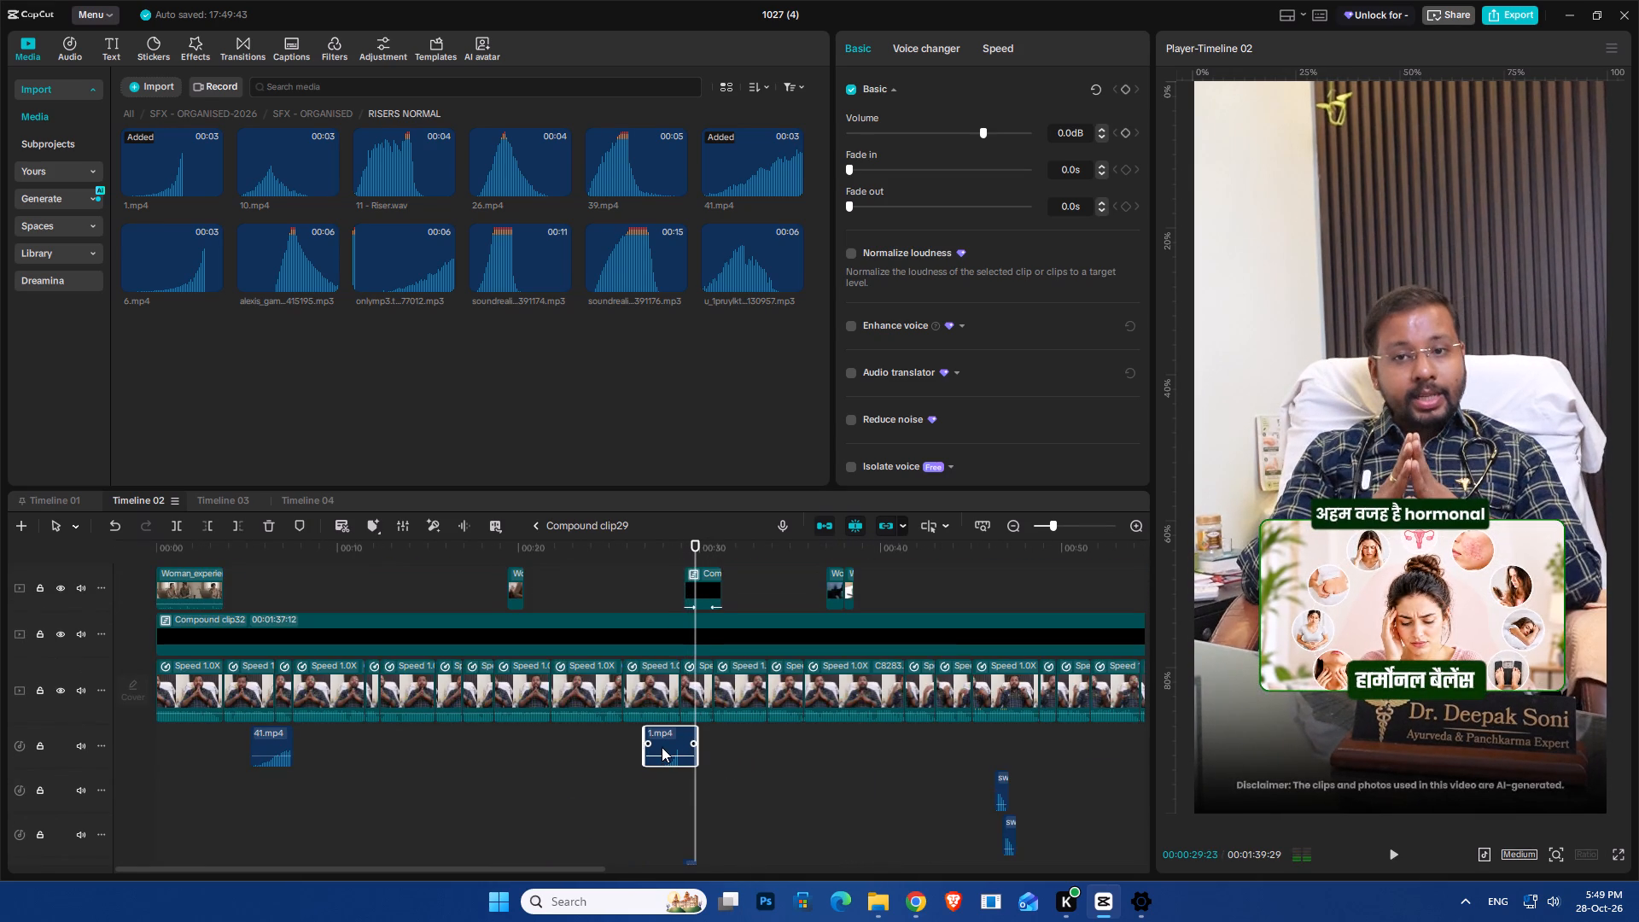
key(shift+e)
Play back the footage from about 00:00:30 to 00:00:38:13 to check the flow into the full-screen images.
key(space)
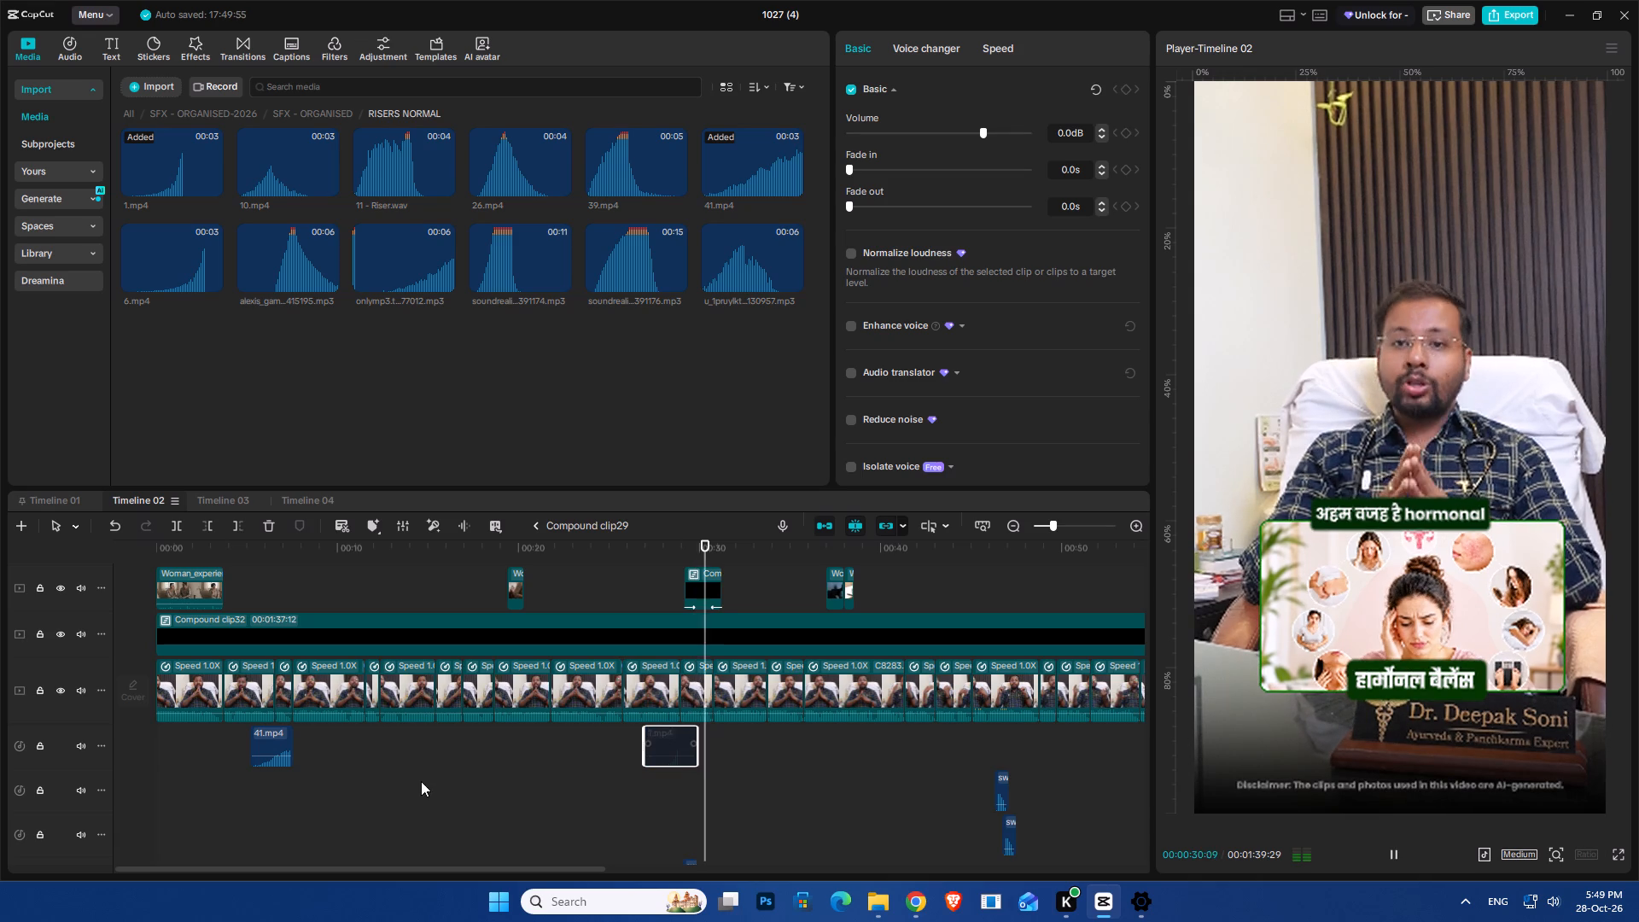
key(space)
key(space)
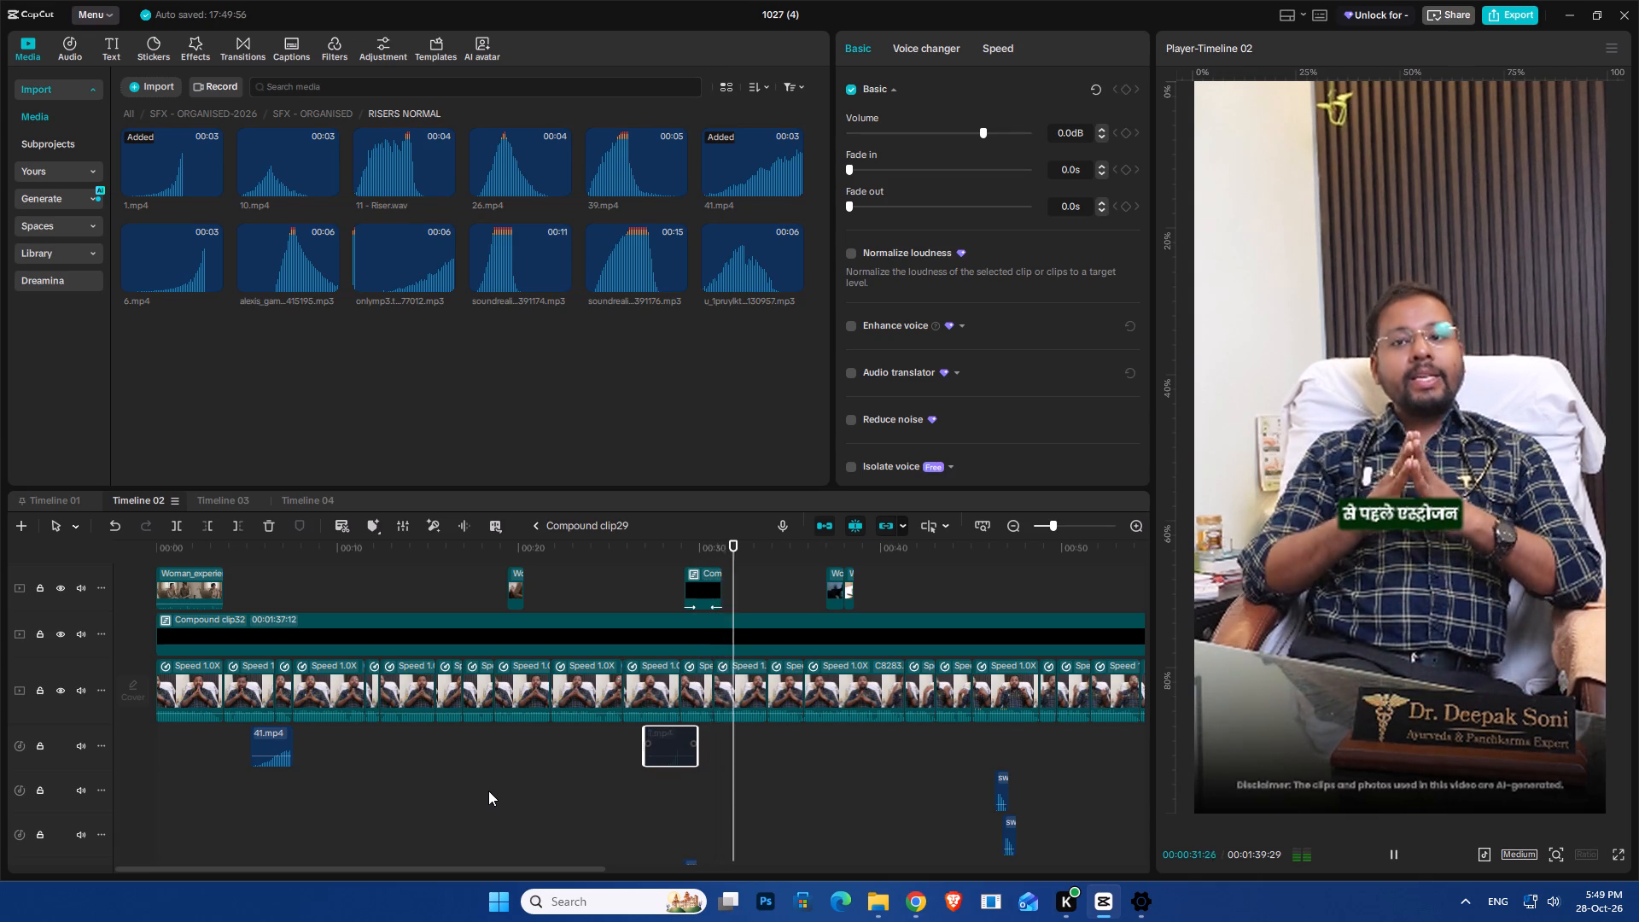
key(space)
key(space)
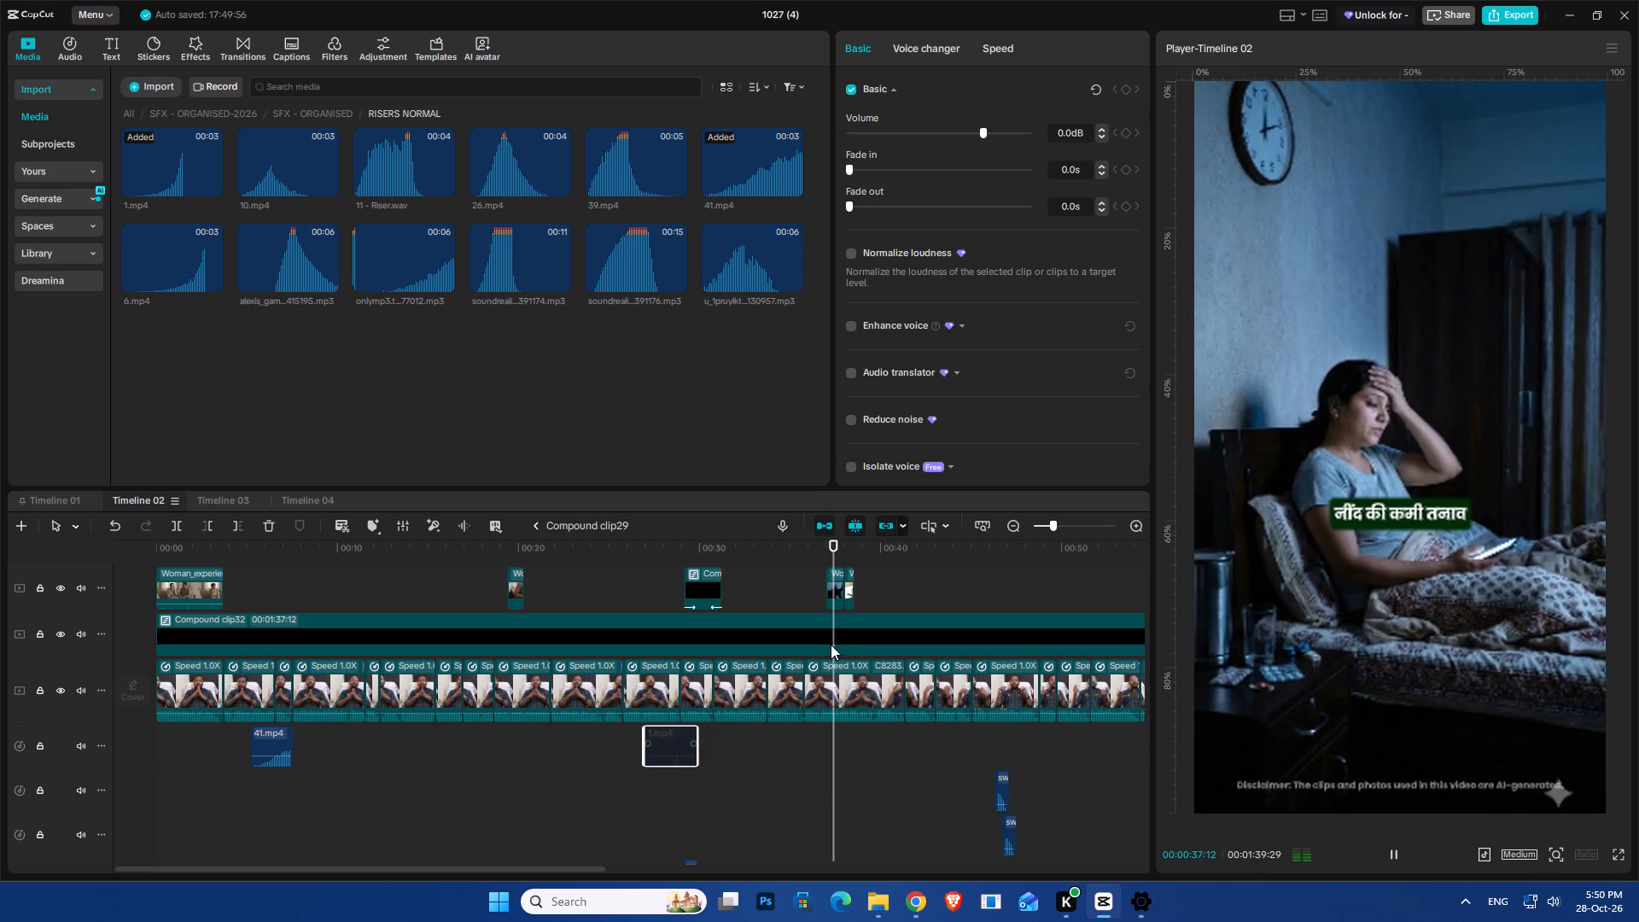
key(space)
Move Compound clip20 up onto Compound clip21's track, butted directly against its end at about 00:00:37.
scroll(841, 644, up, 14)
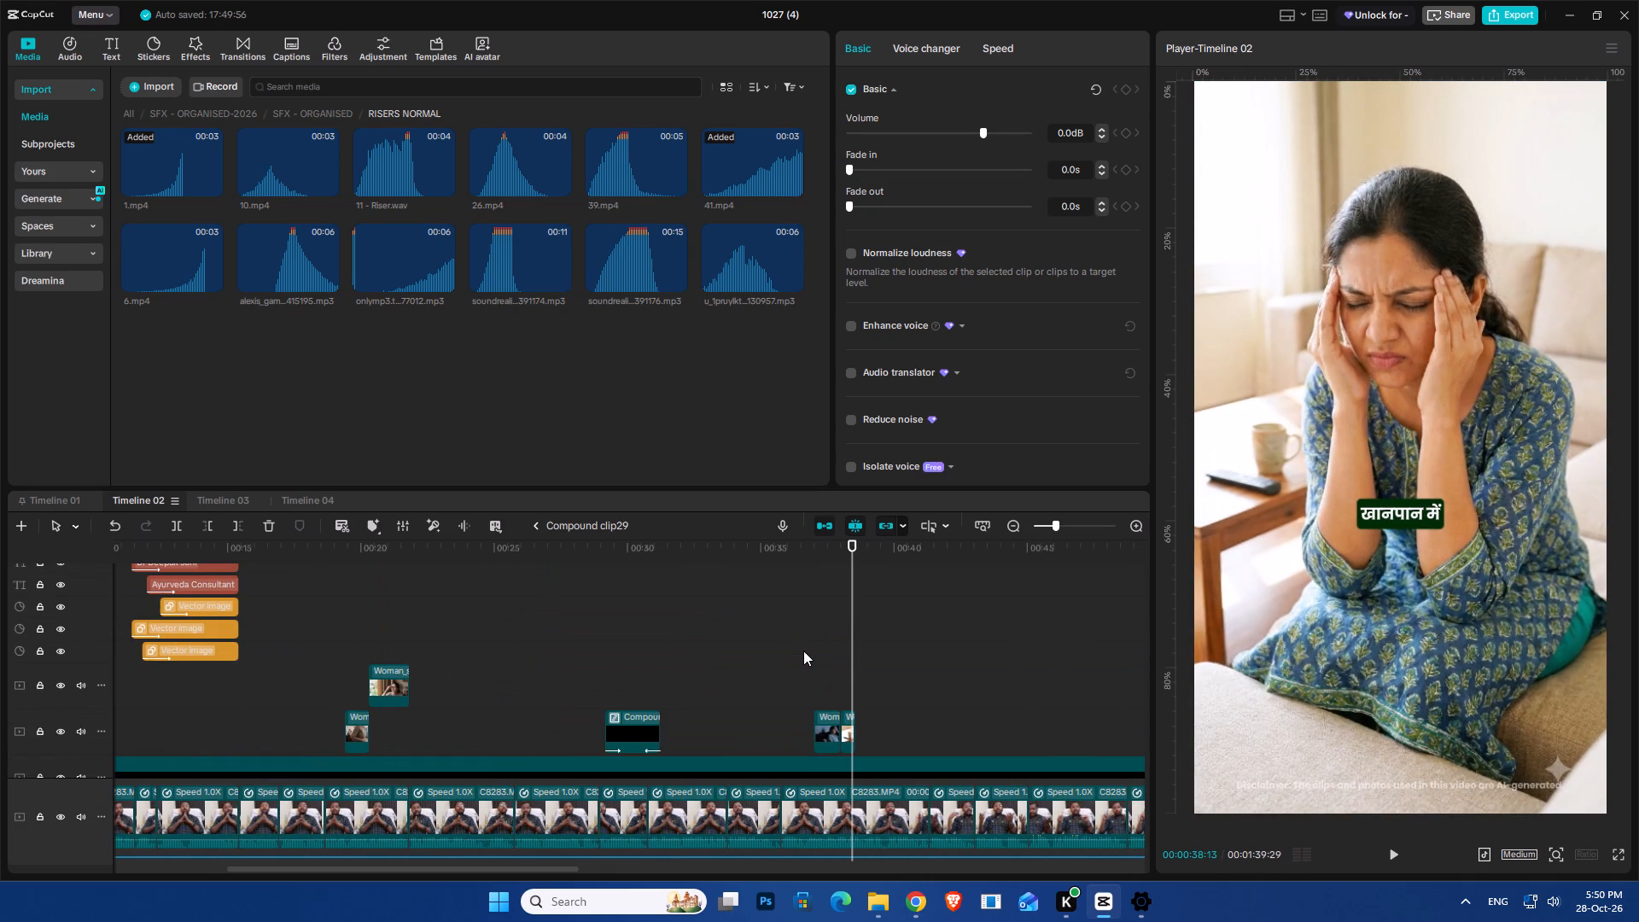
scroll(793, 642, up, 20)
scroll(793, 642, up, 18)
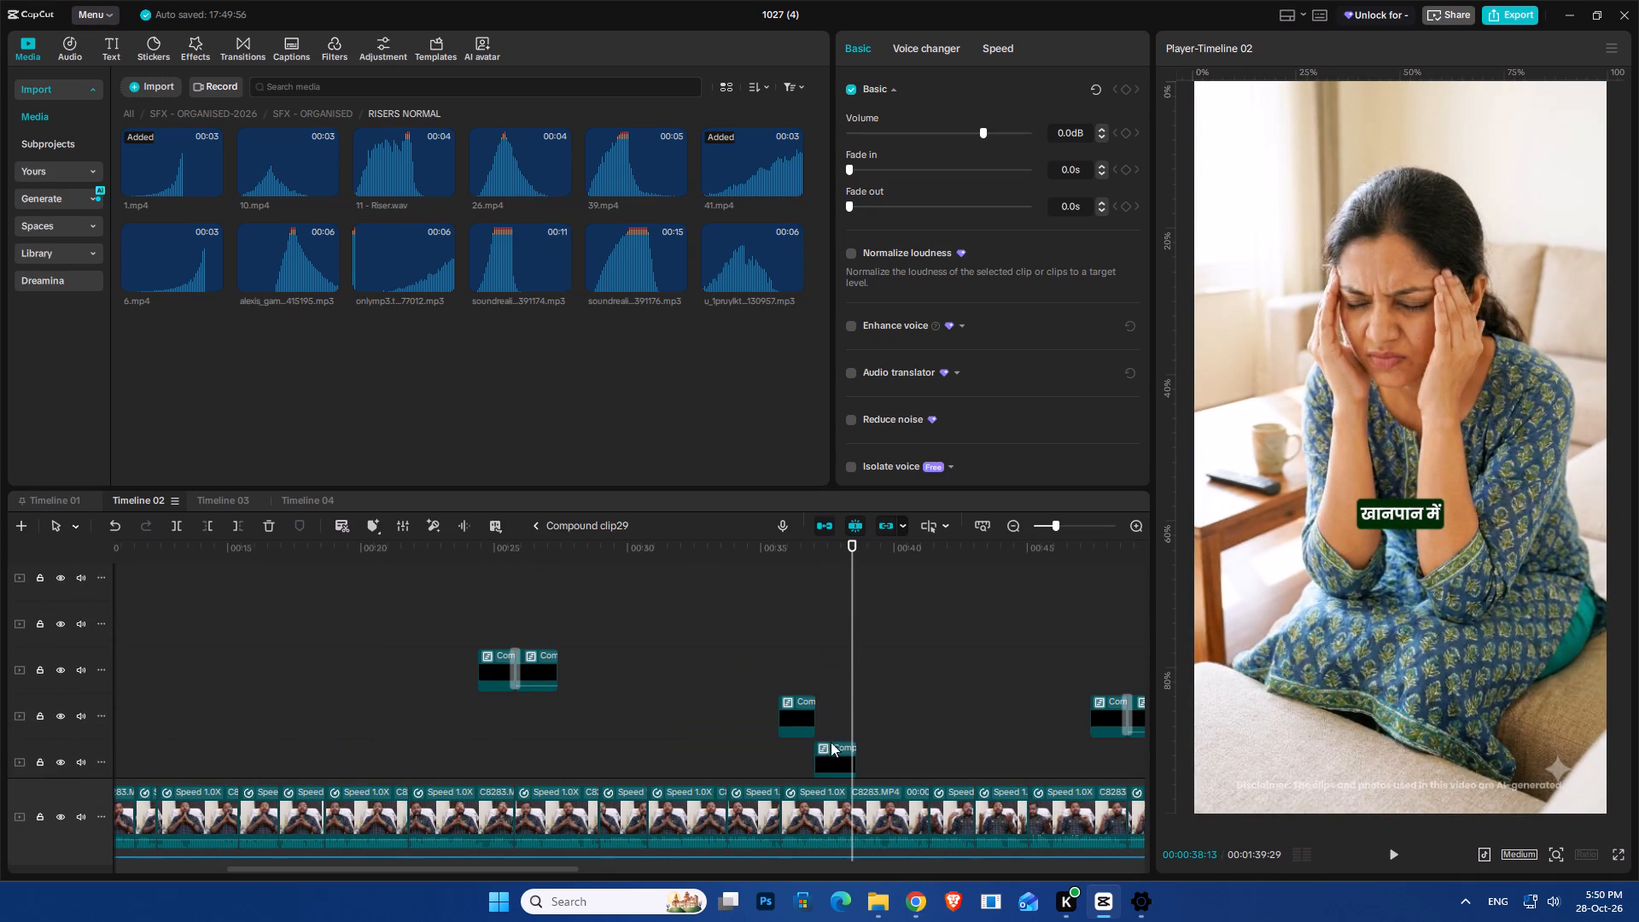
drag(831, 756, 834, 714)
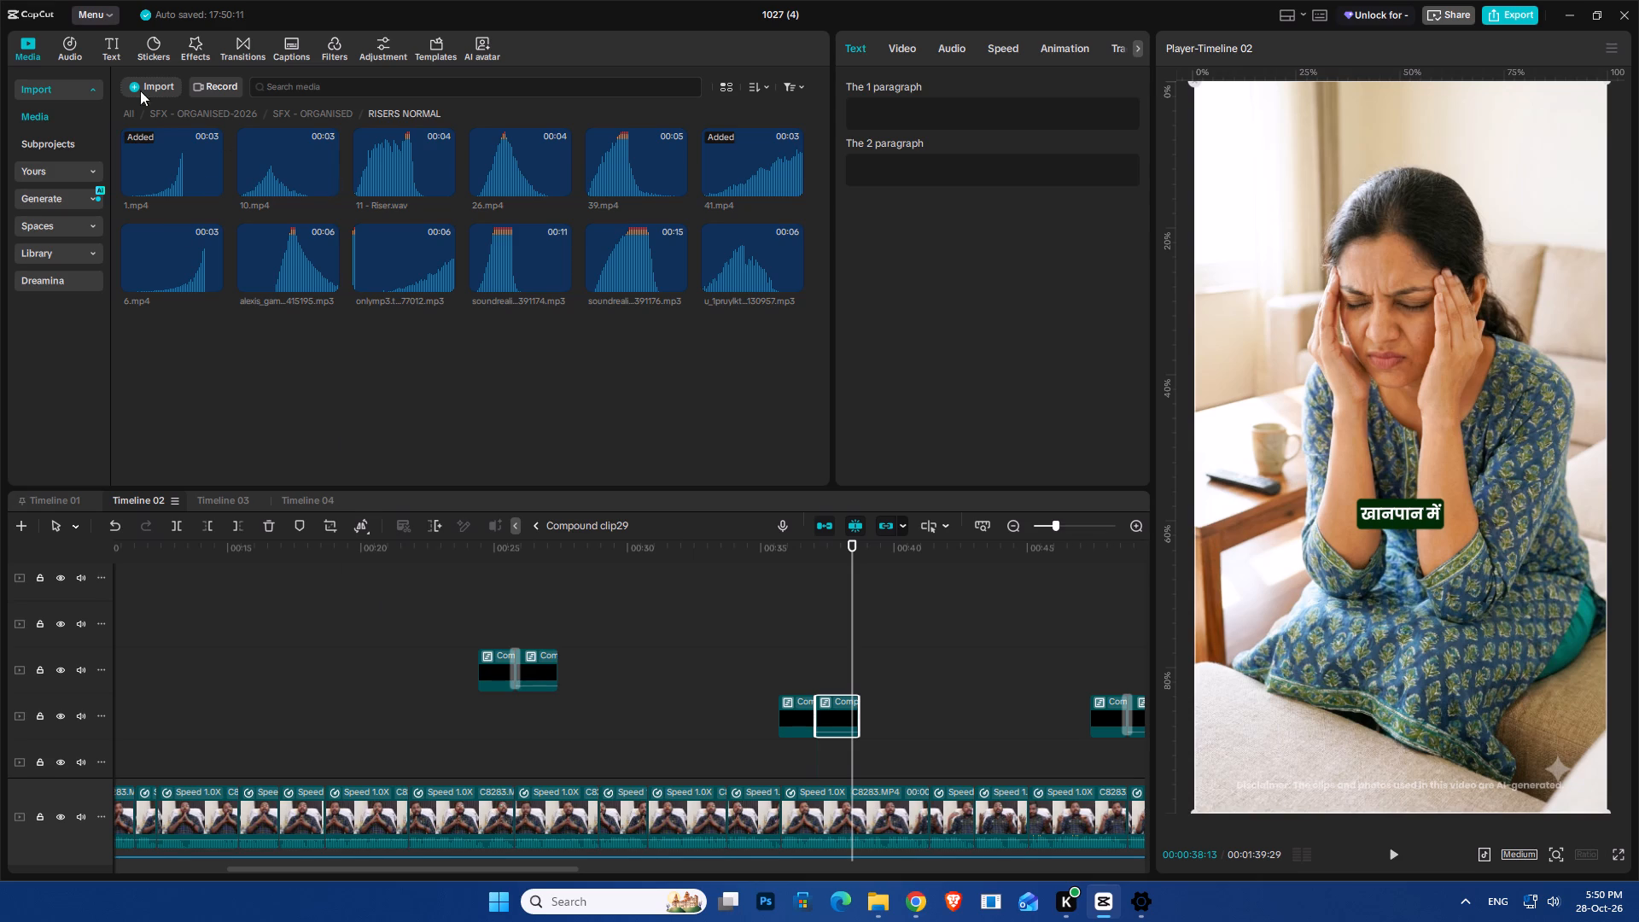
Add the Glare II transition between Compound clip21 and Compound clip20 and preview it.
click(114, 46)
click(236, 44)
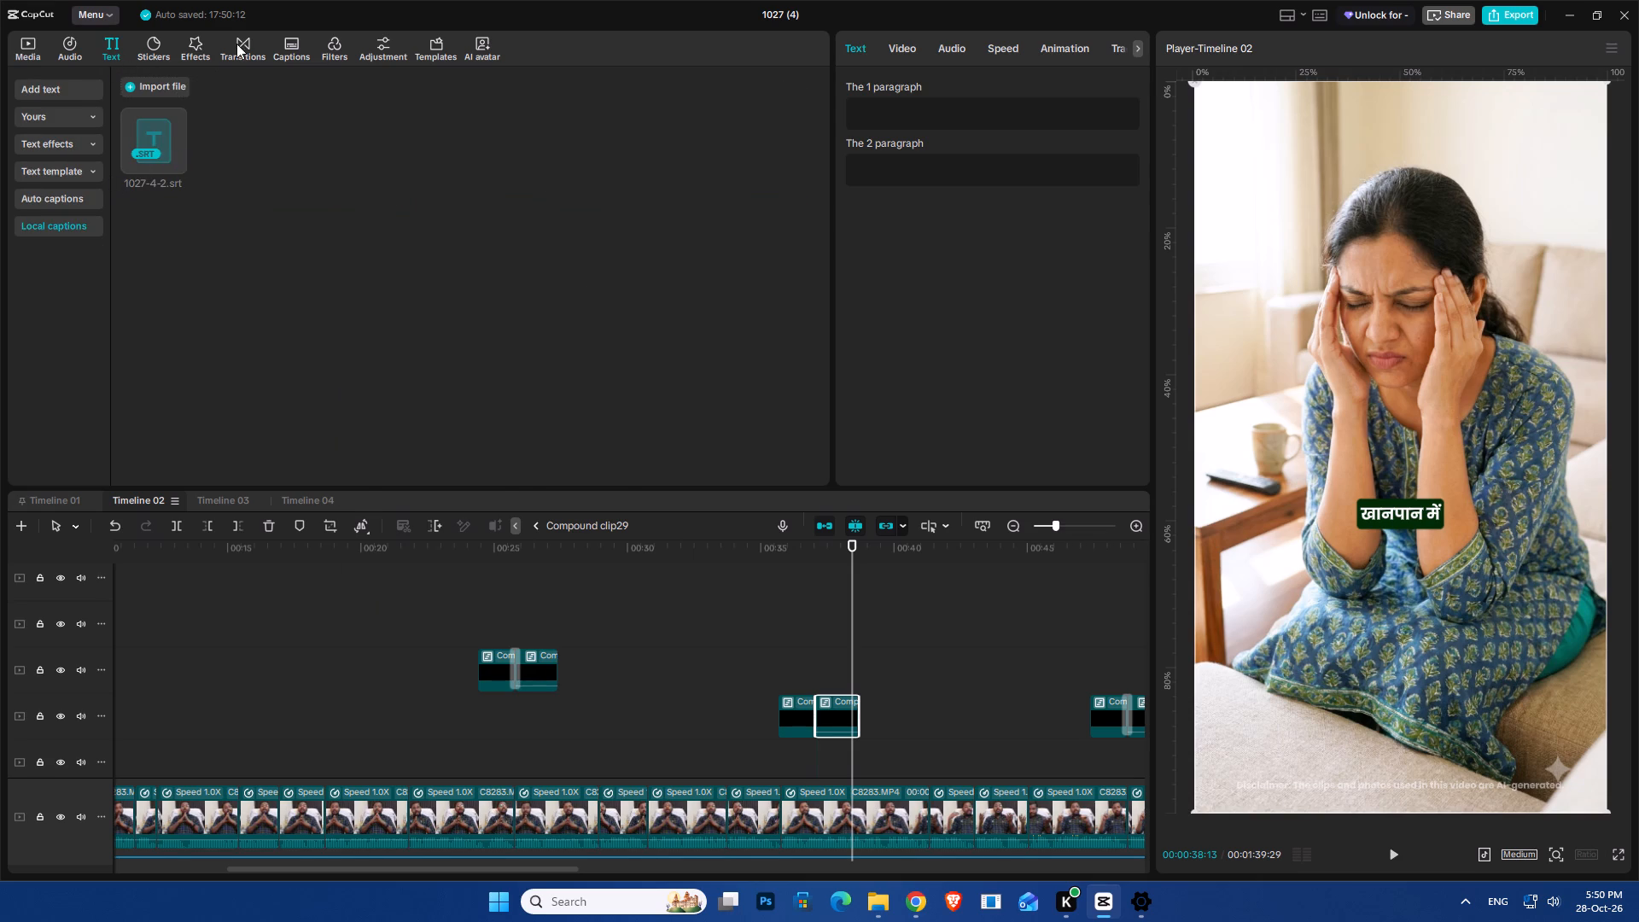
drag(156, 252, 815, 715)
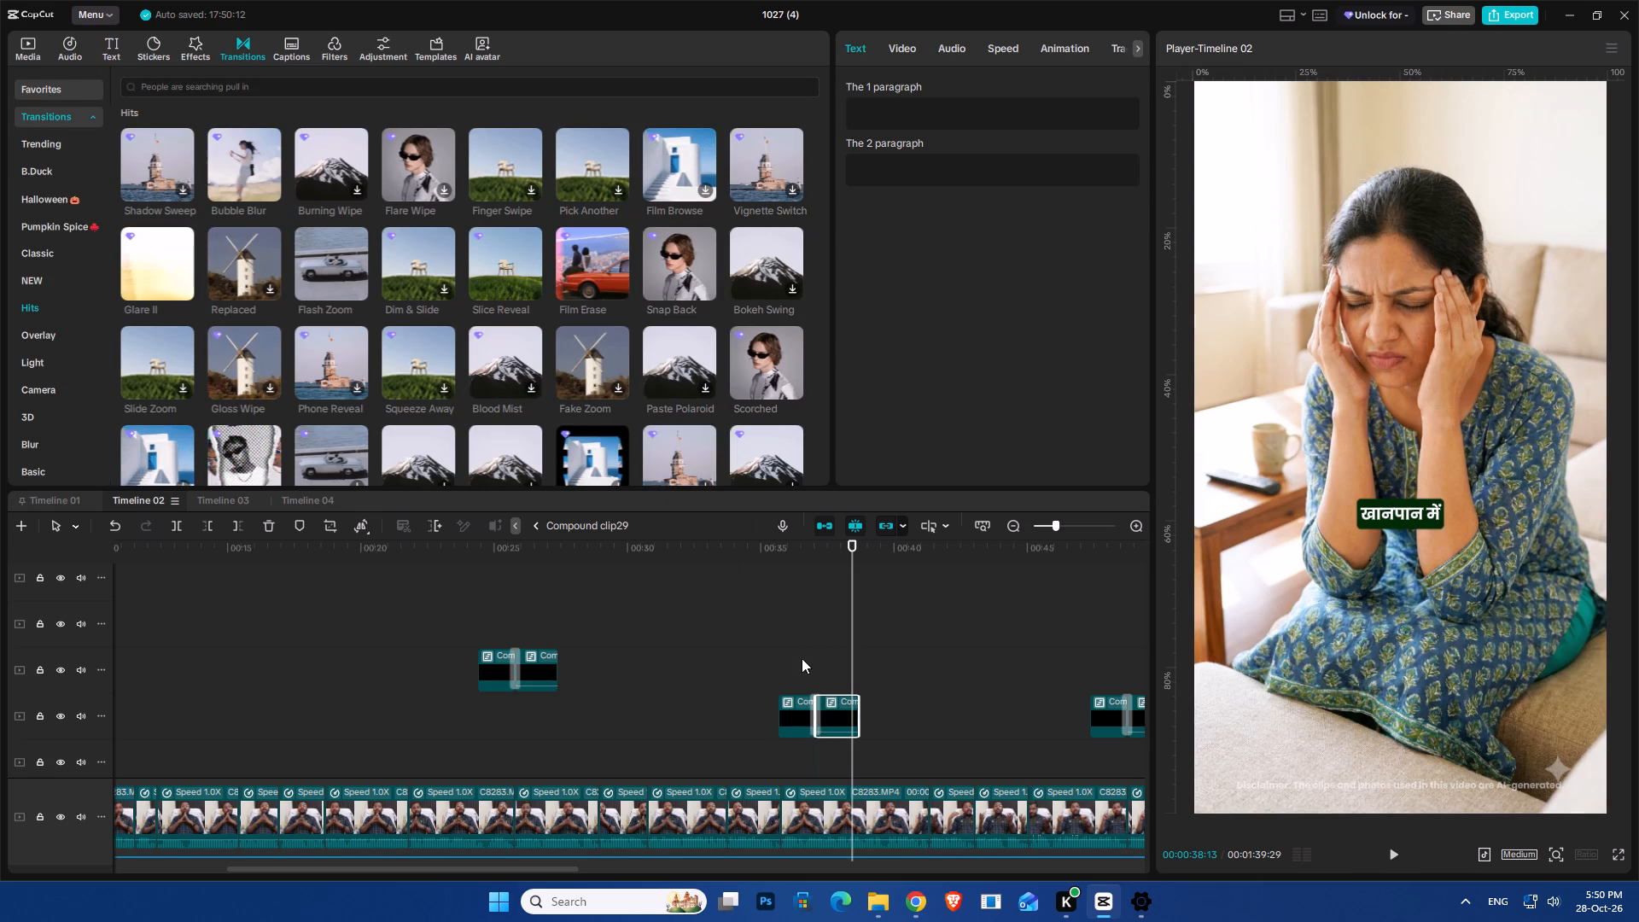
click(802, 658)
key(space)
key(space)
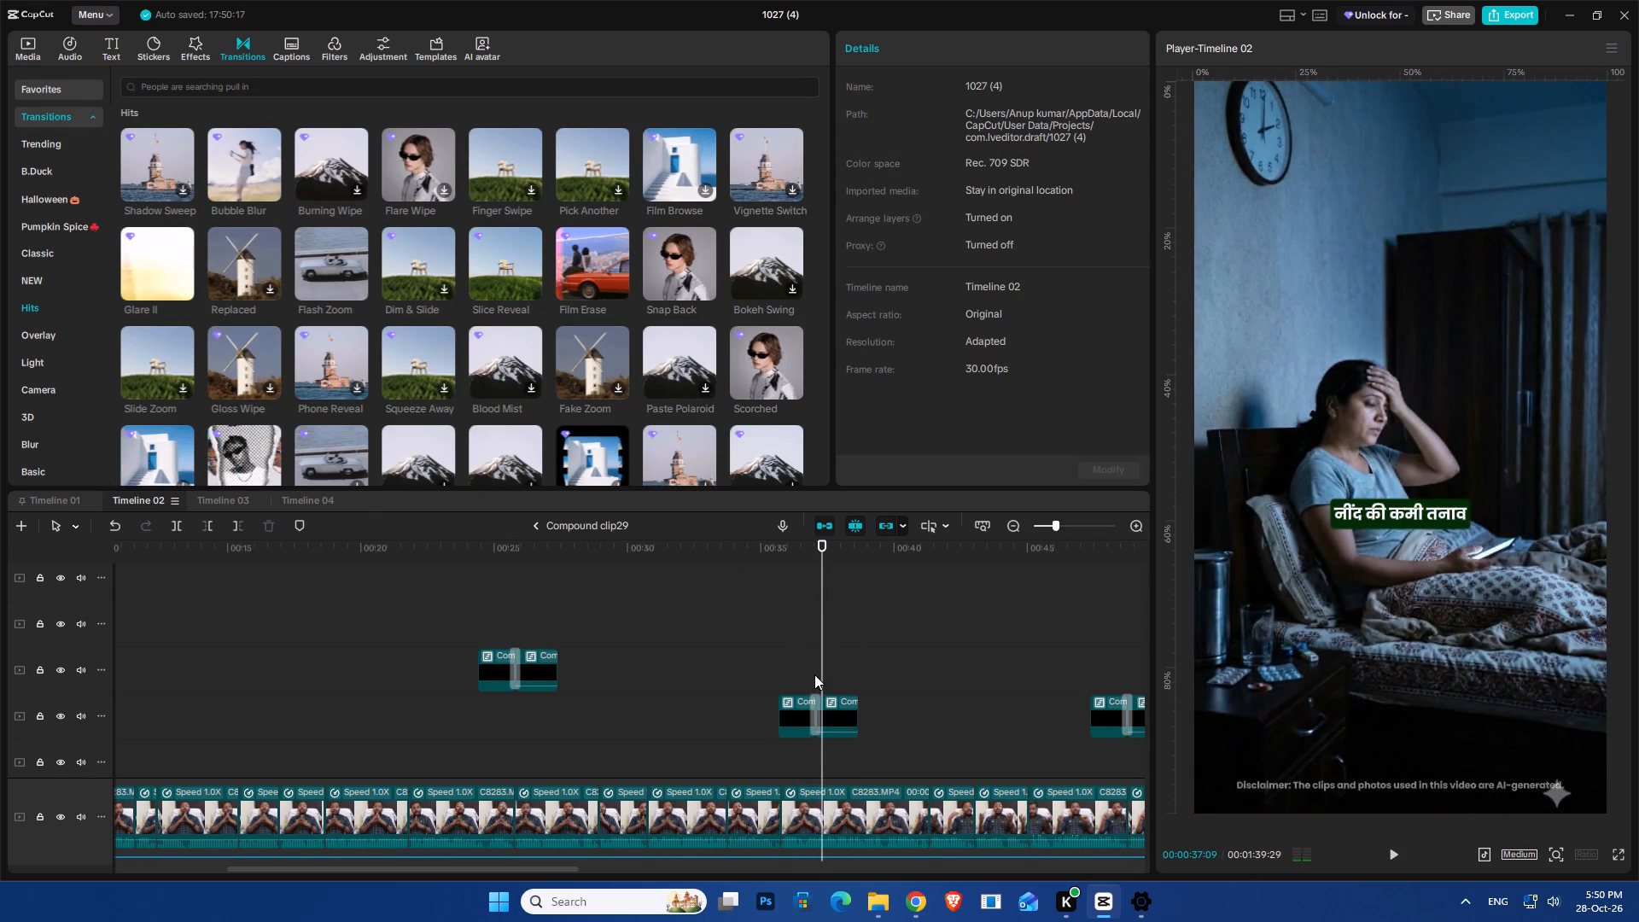
key(space)
Shift Compound clip21 and Compound clip20 together slightly earlier so their transition centres on 00:00:37:00.
click(800, 656)
ctrl+scroll(807, 661, up, 20)
ctrl+scroll(807, 661, up, 2)
scroll(819, 671, down, 13)
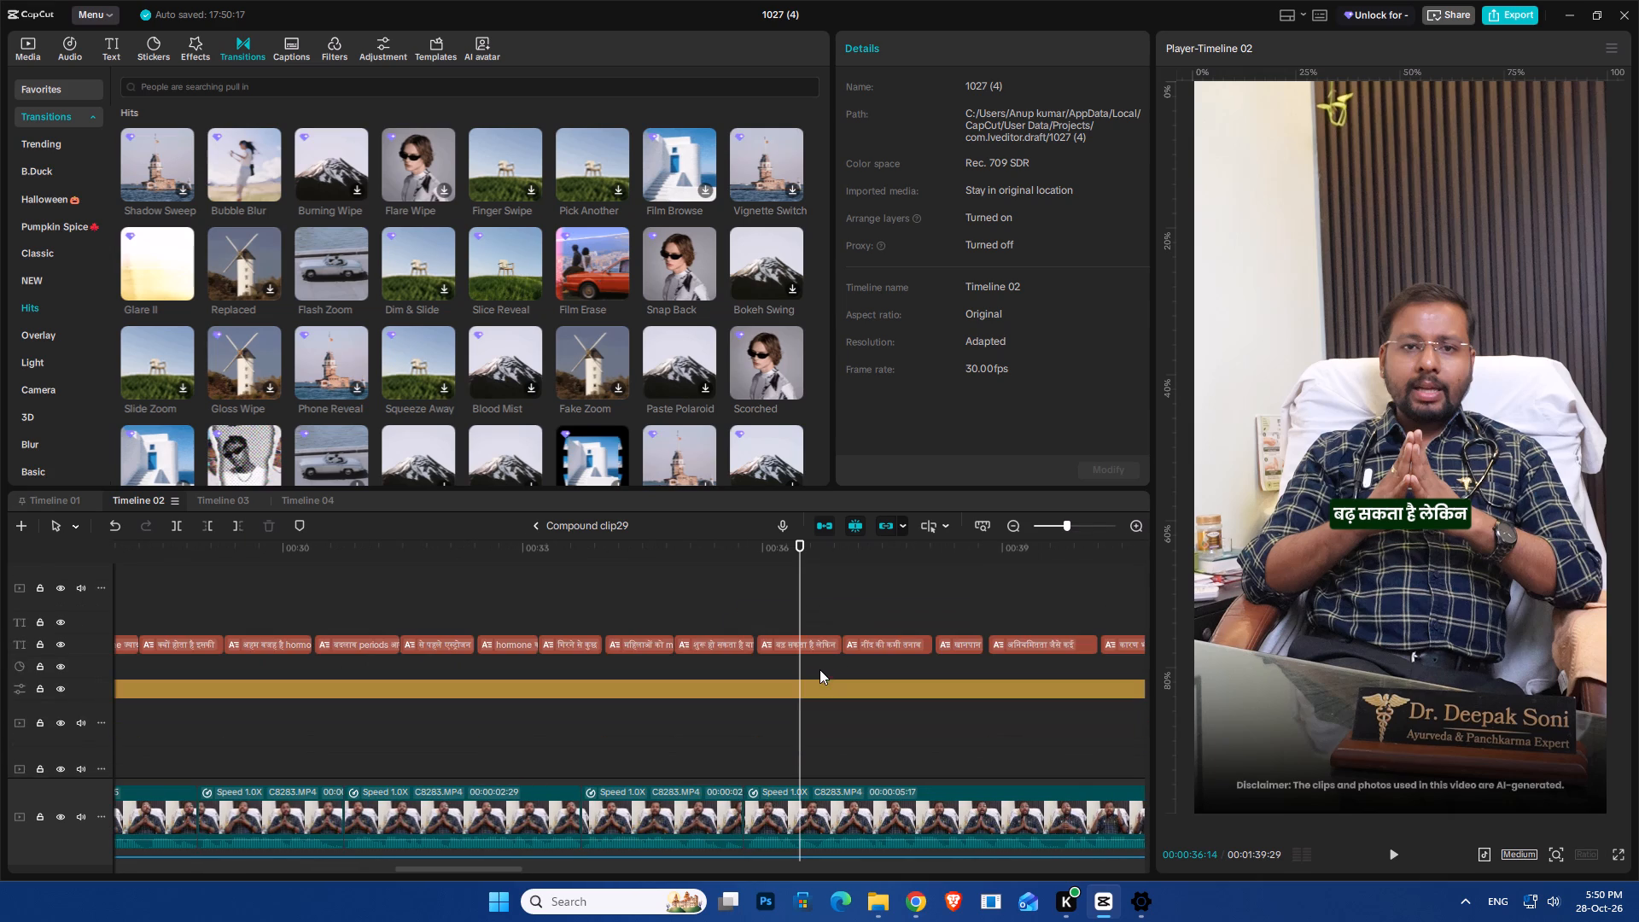
drag(796, 583, 843, 621)
scroll(843, 621, down, 13)
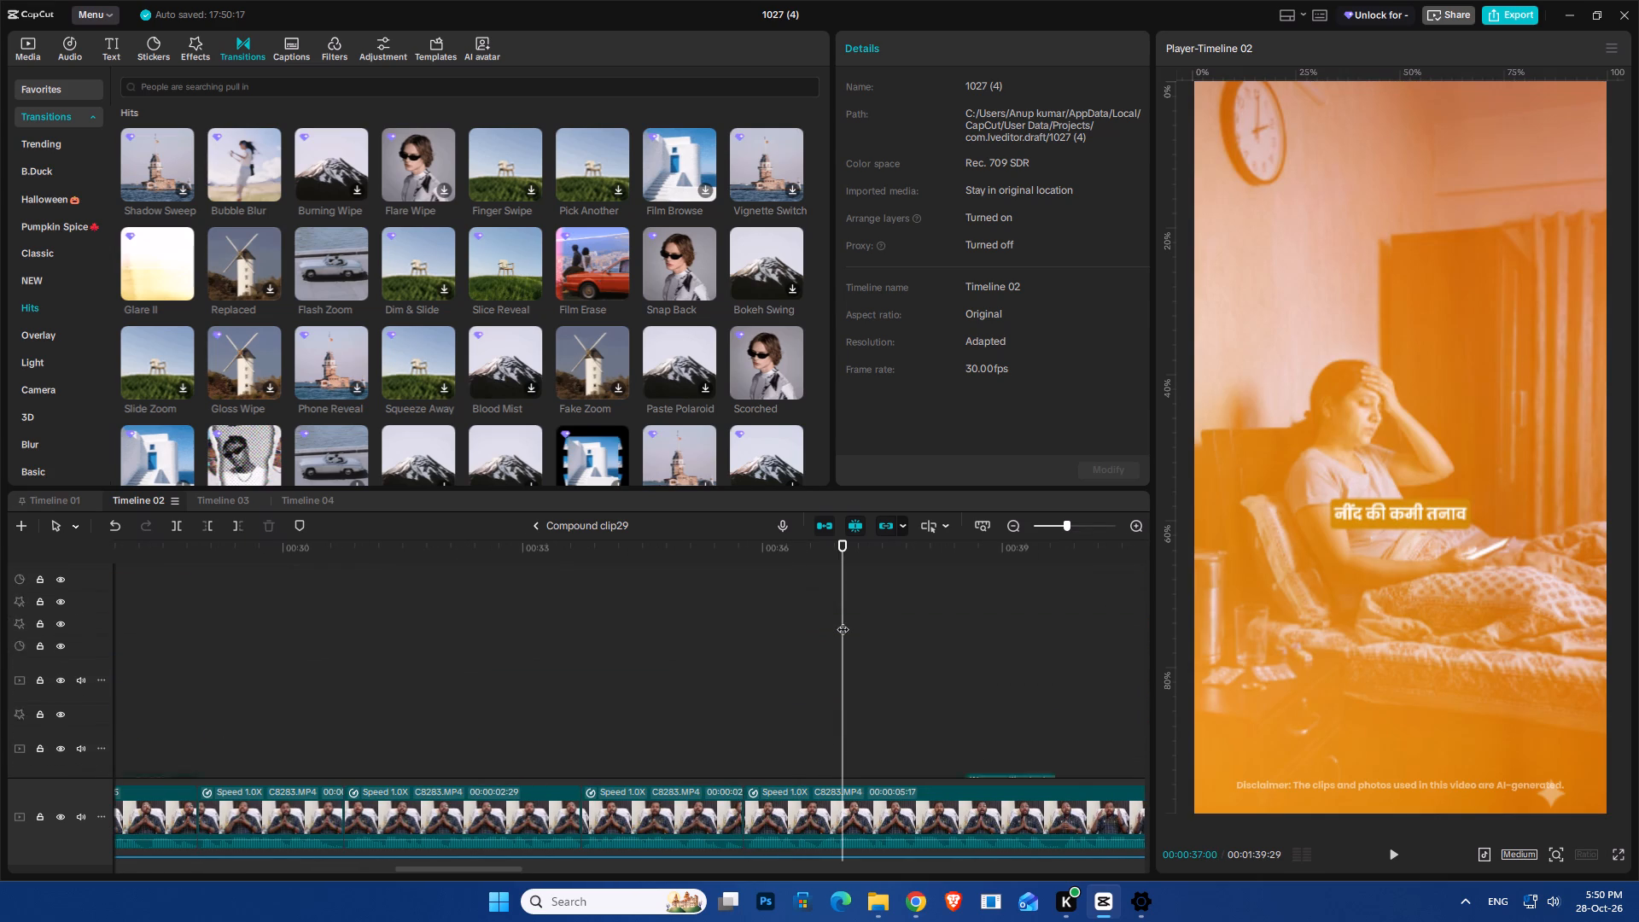
scroll(843, 621, down, 18)
scroll(843, 621, up, 19)
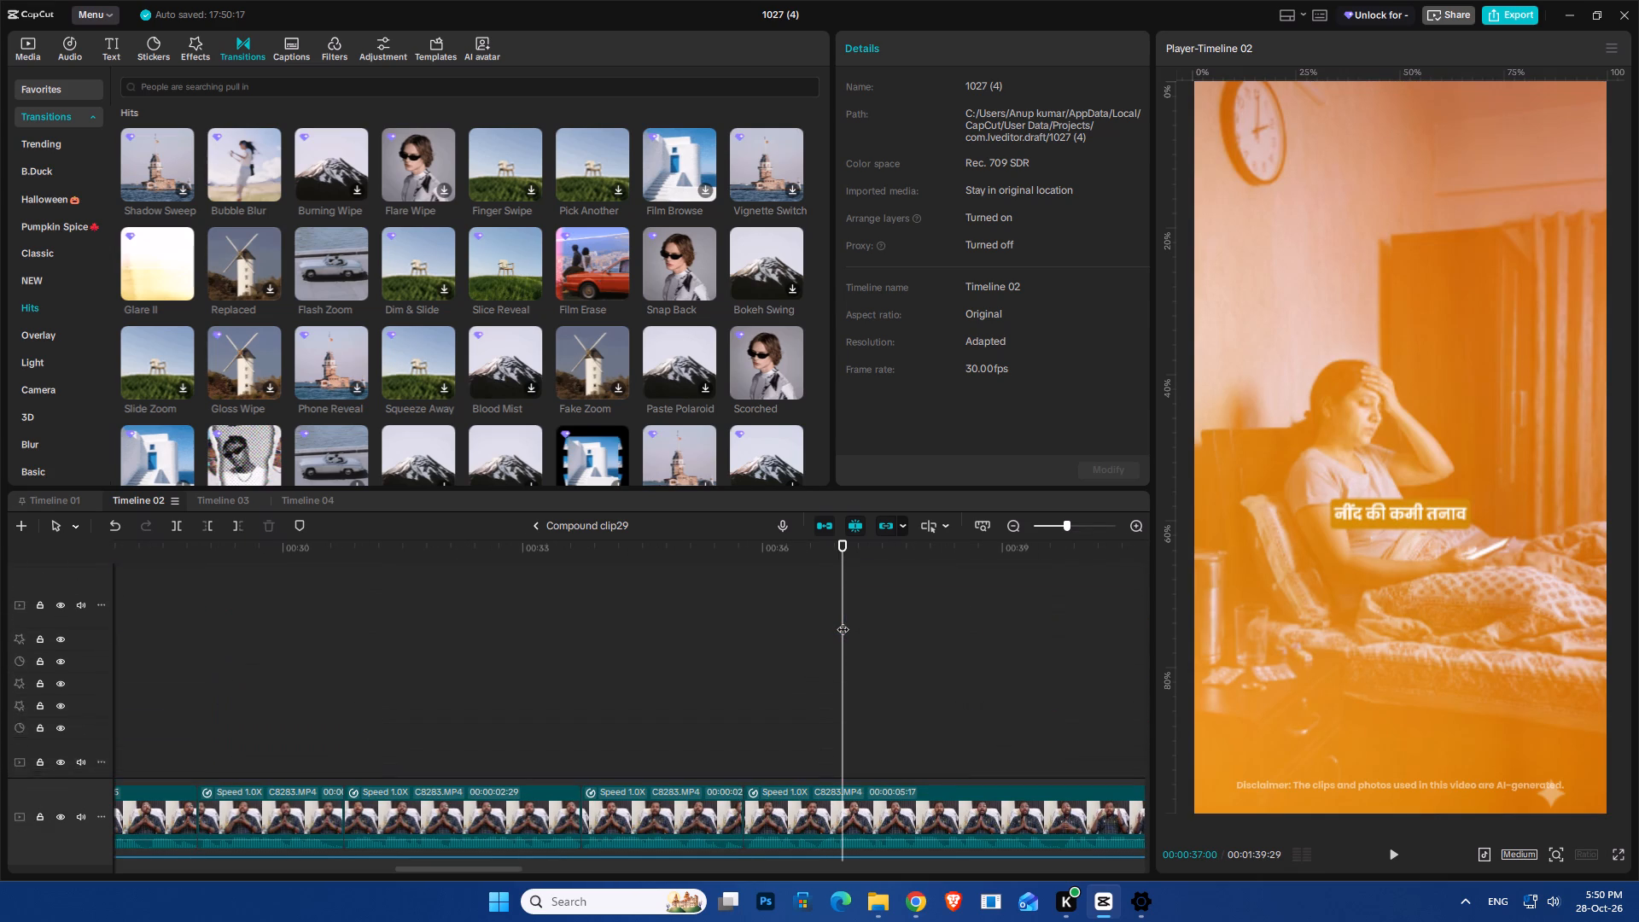
scroll(843, 621, up, 20)
scroll(843, 621, up, 3)
drag(983, 592, 795, 744)
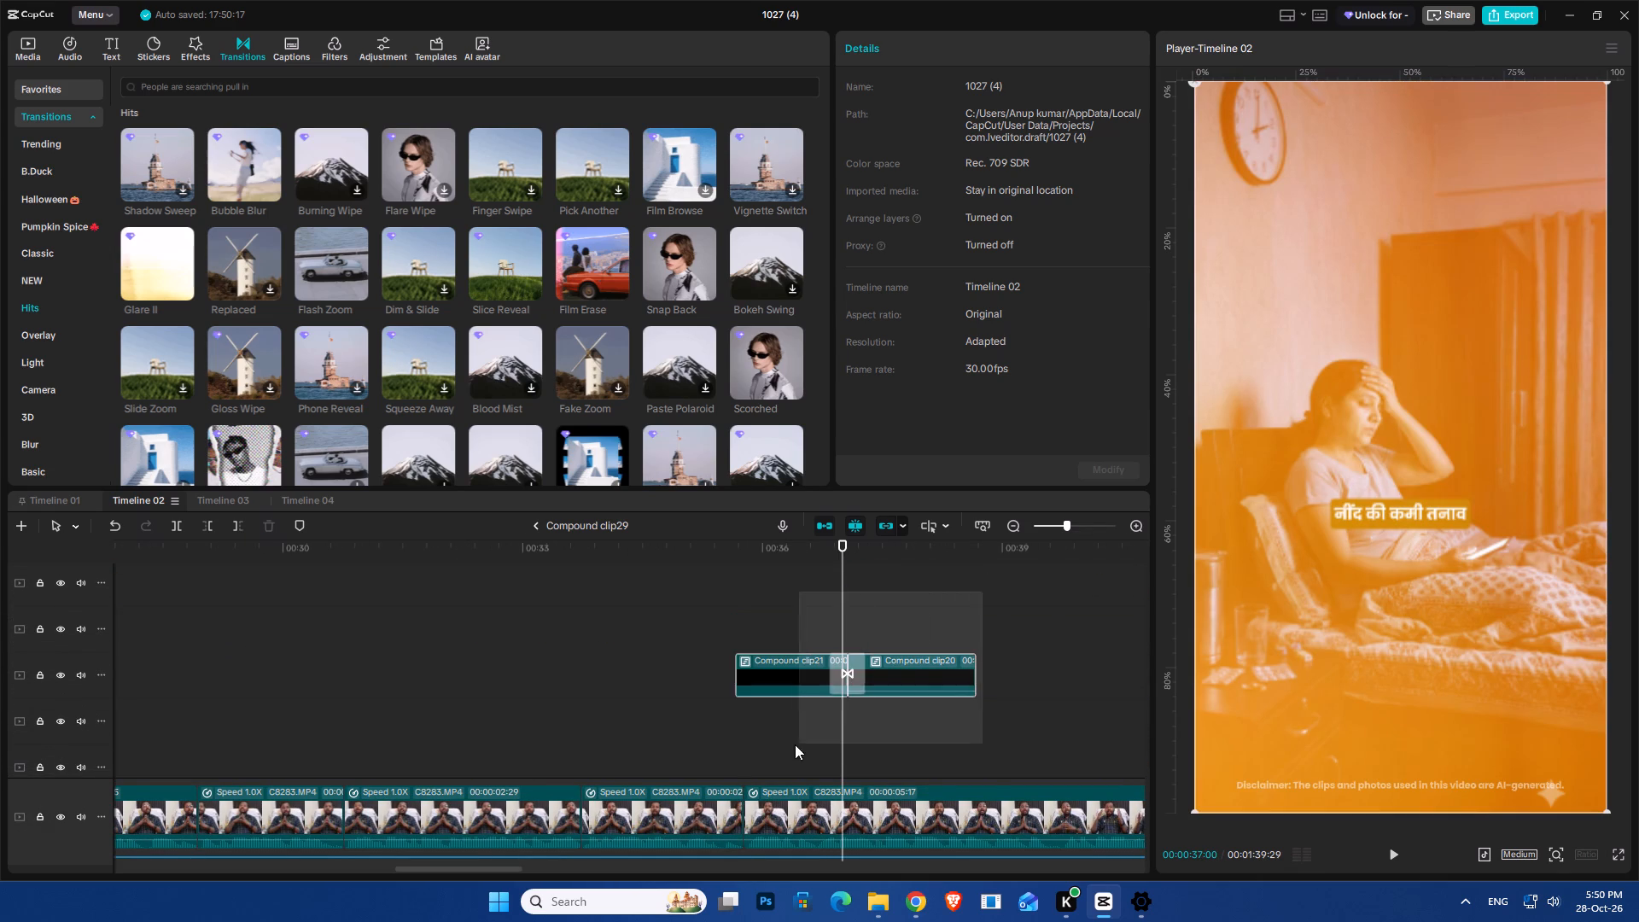
drag(795, 744, 795, 739)
click(922, 684)
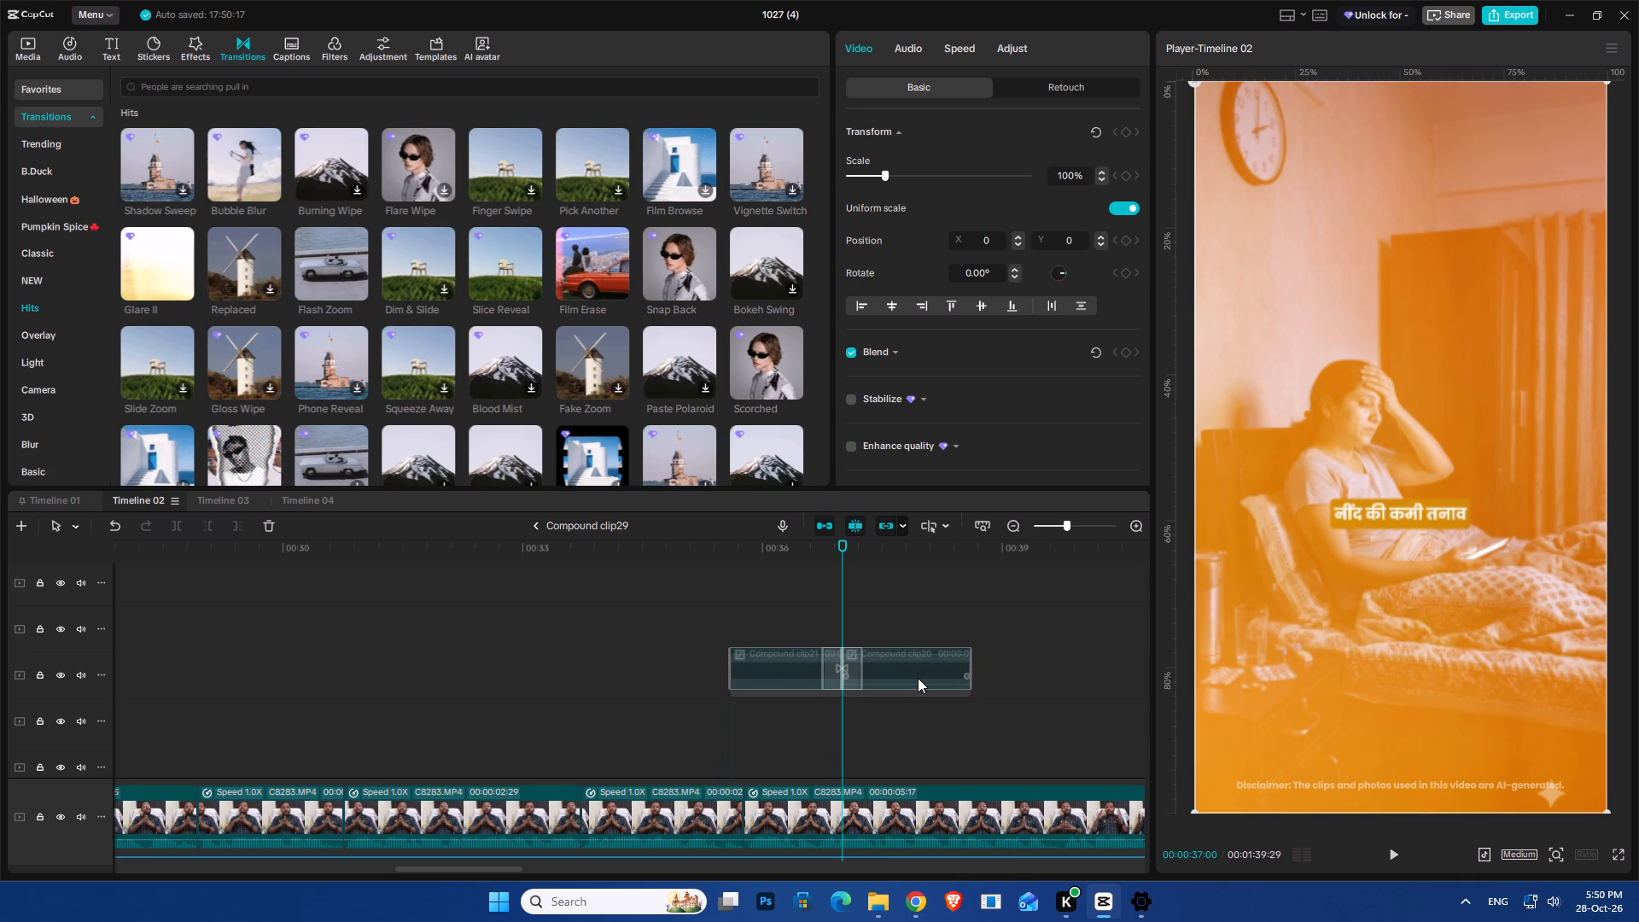
Play back from about 00:00:36 to 00:00:44:28 to check the shifted transition and the doctor footage that follows.
click(777, 610)
key(space)
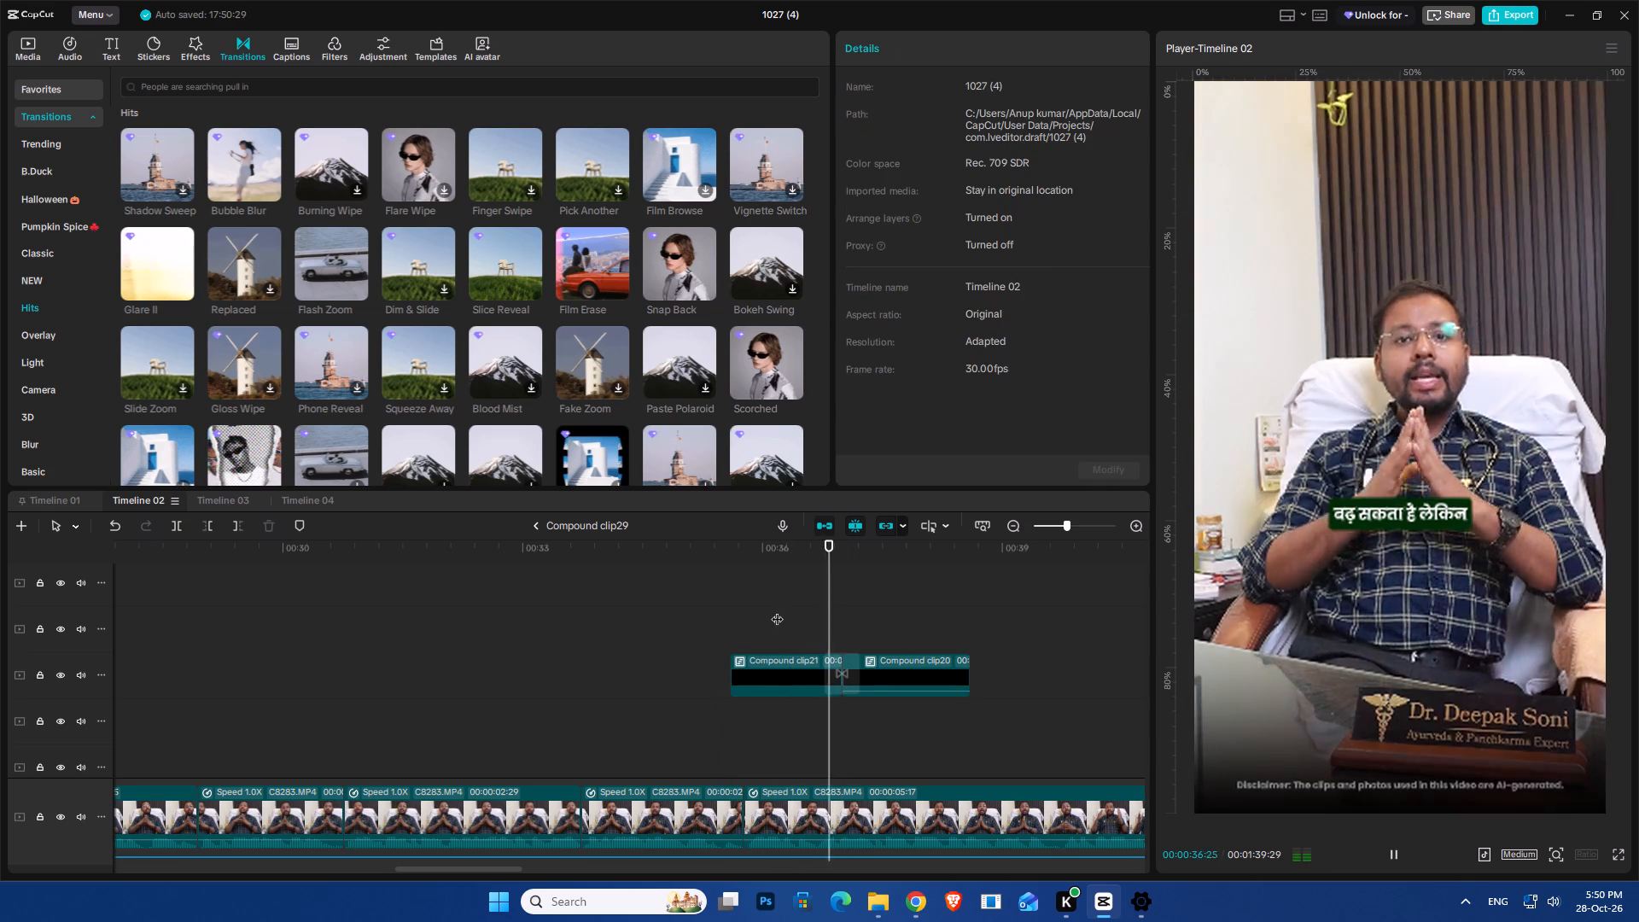
key(space)
key(space)
ctrl+scroll(812, 631, down, 7)
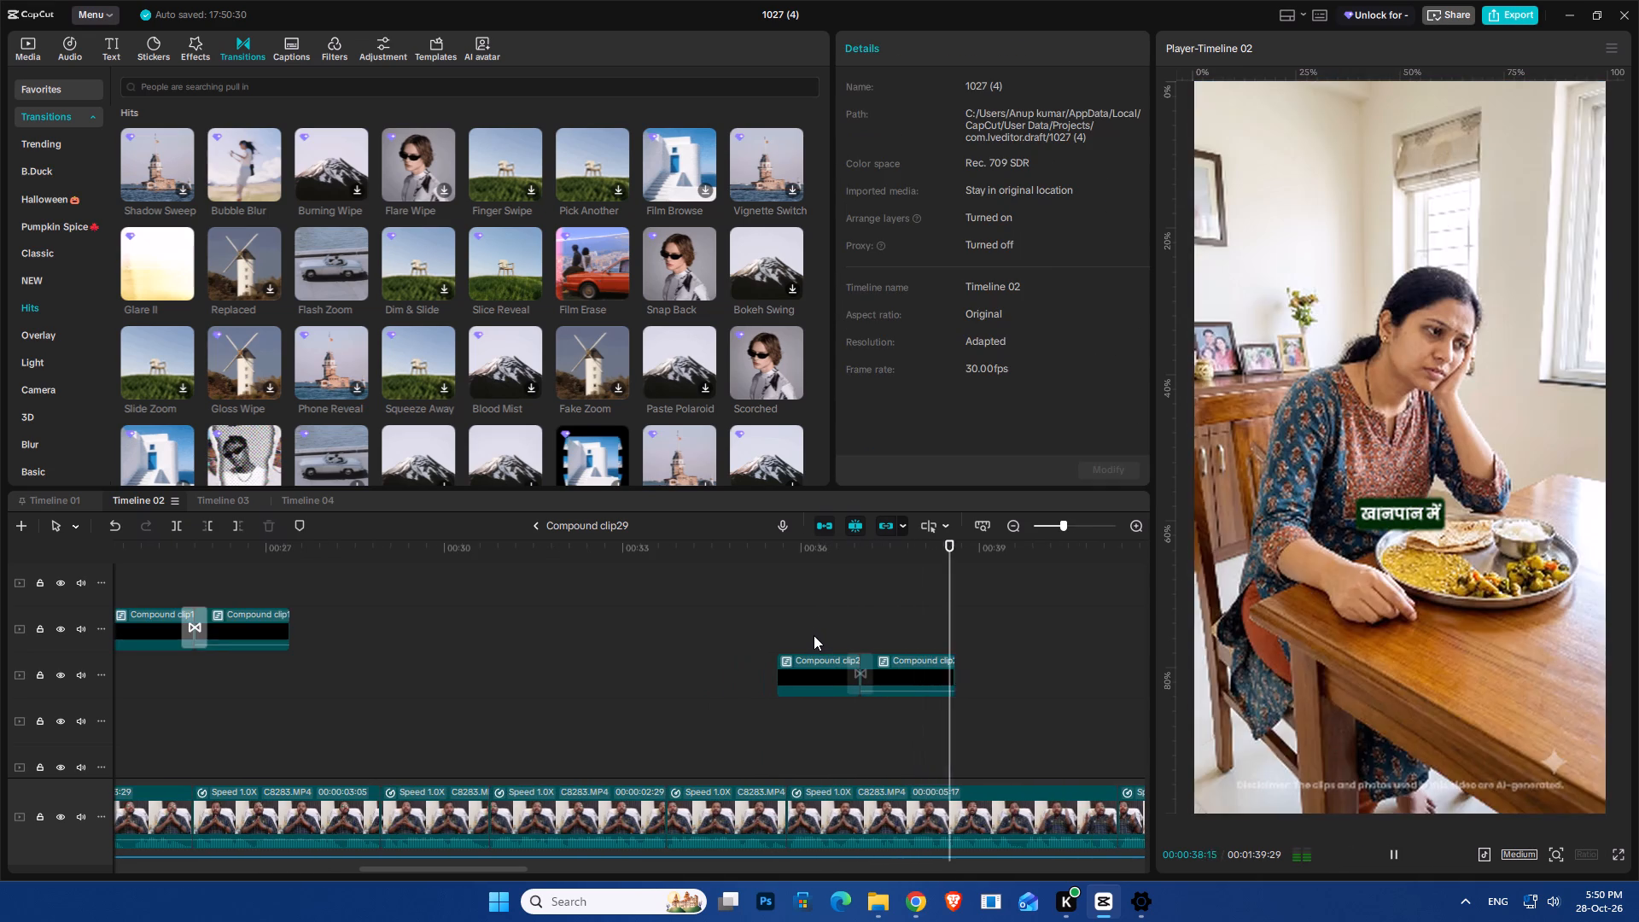
key(space)
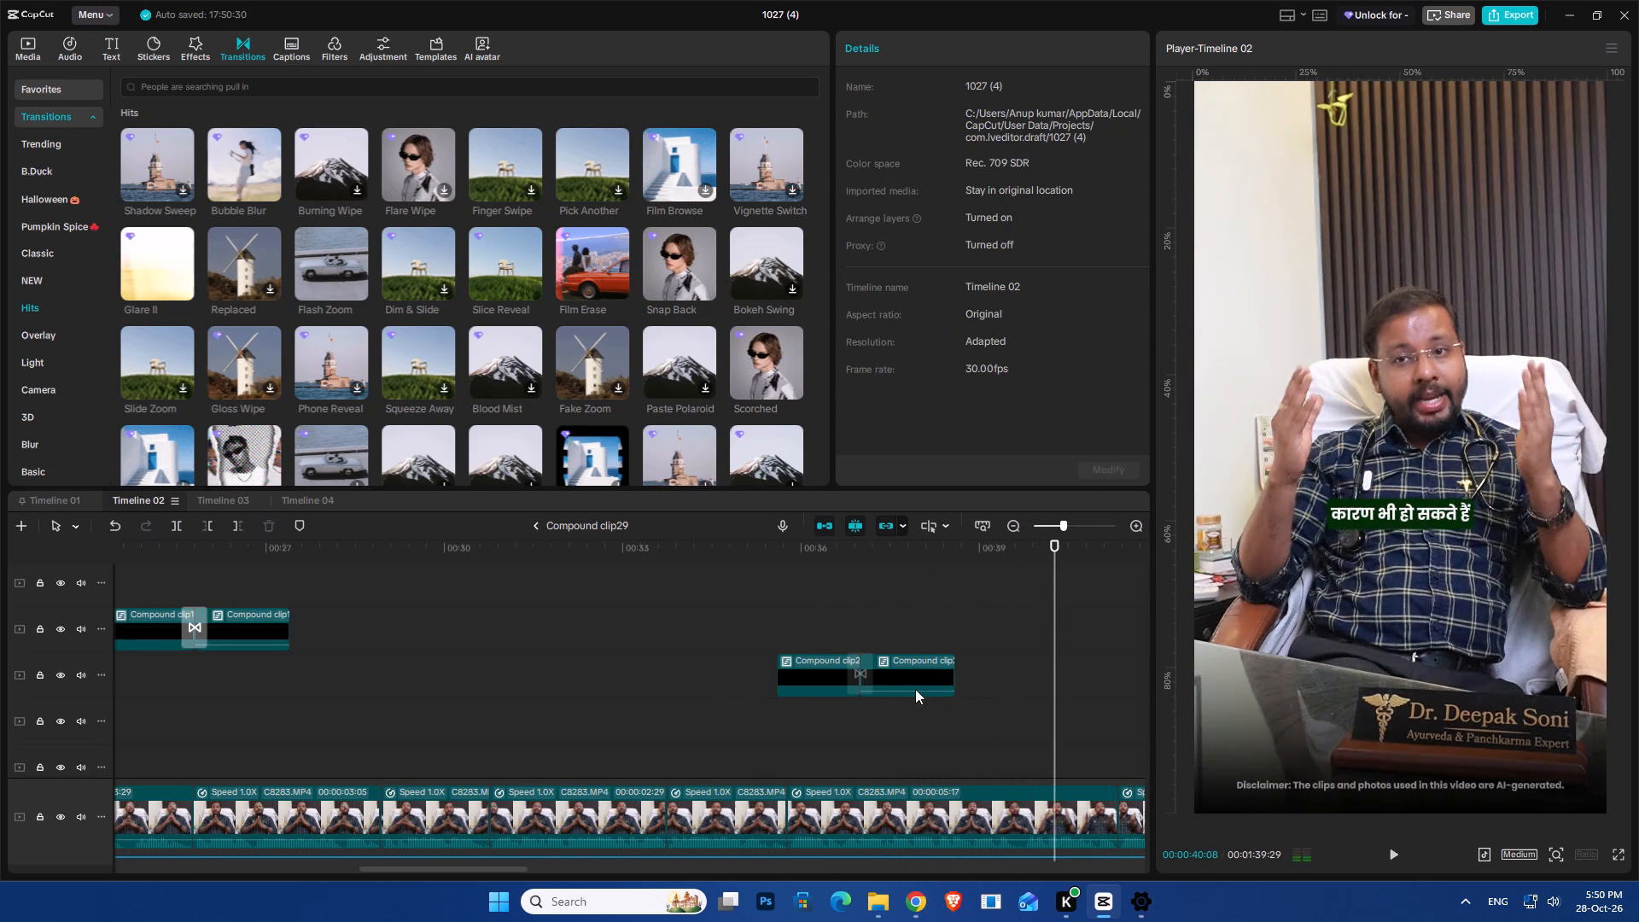
key(space)
key(space)
key(space)
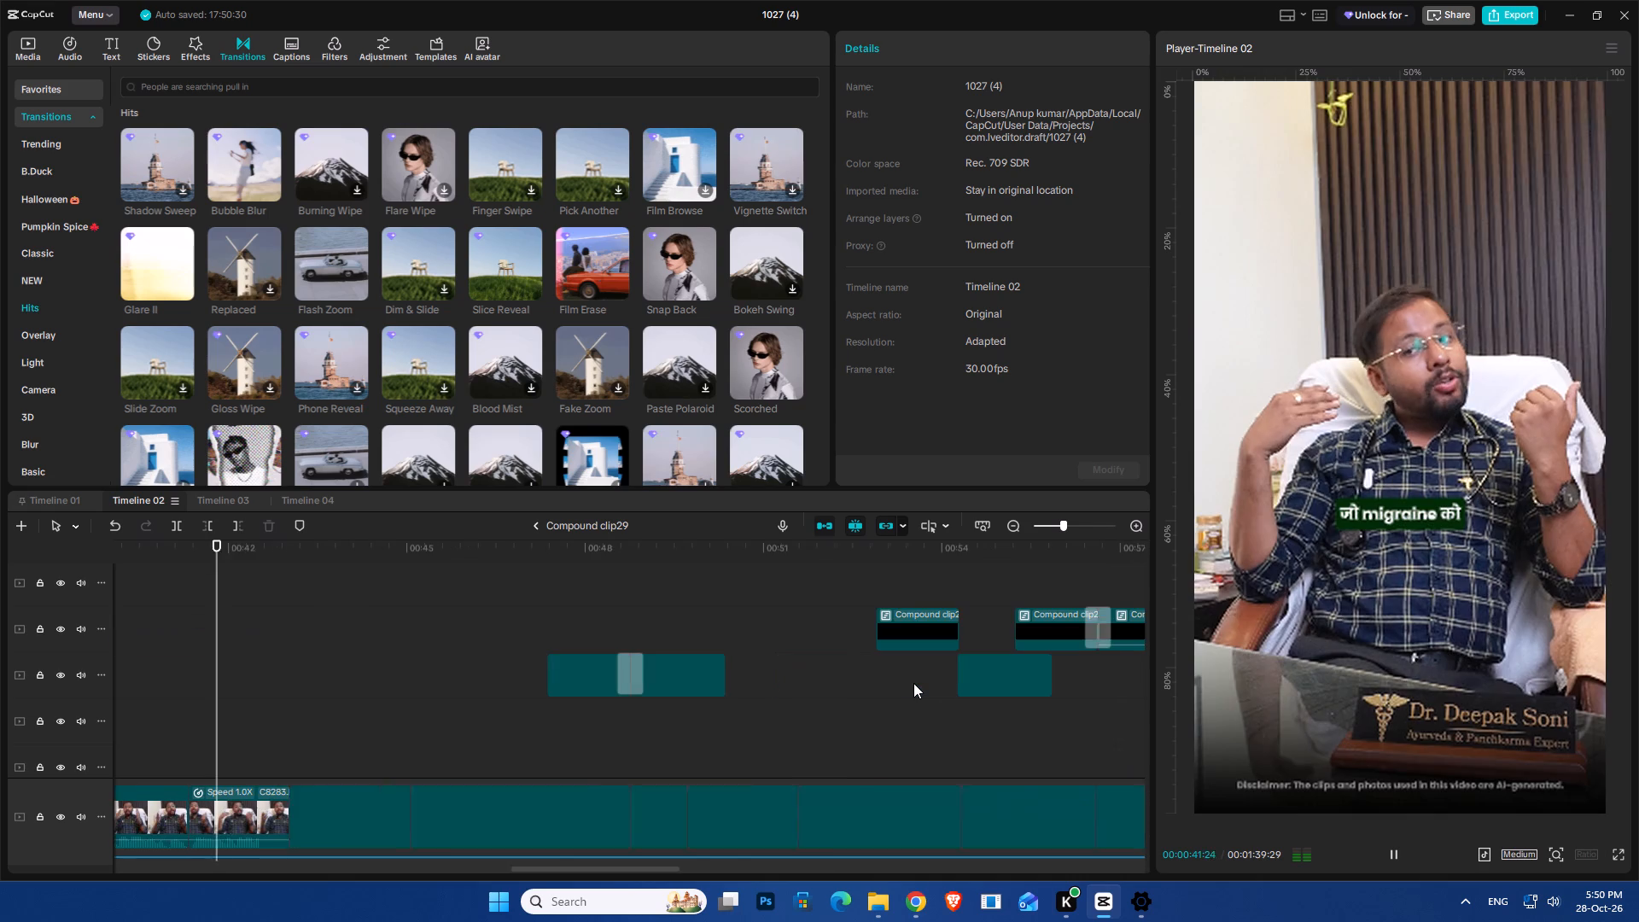
key(space)
key(space)
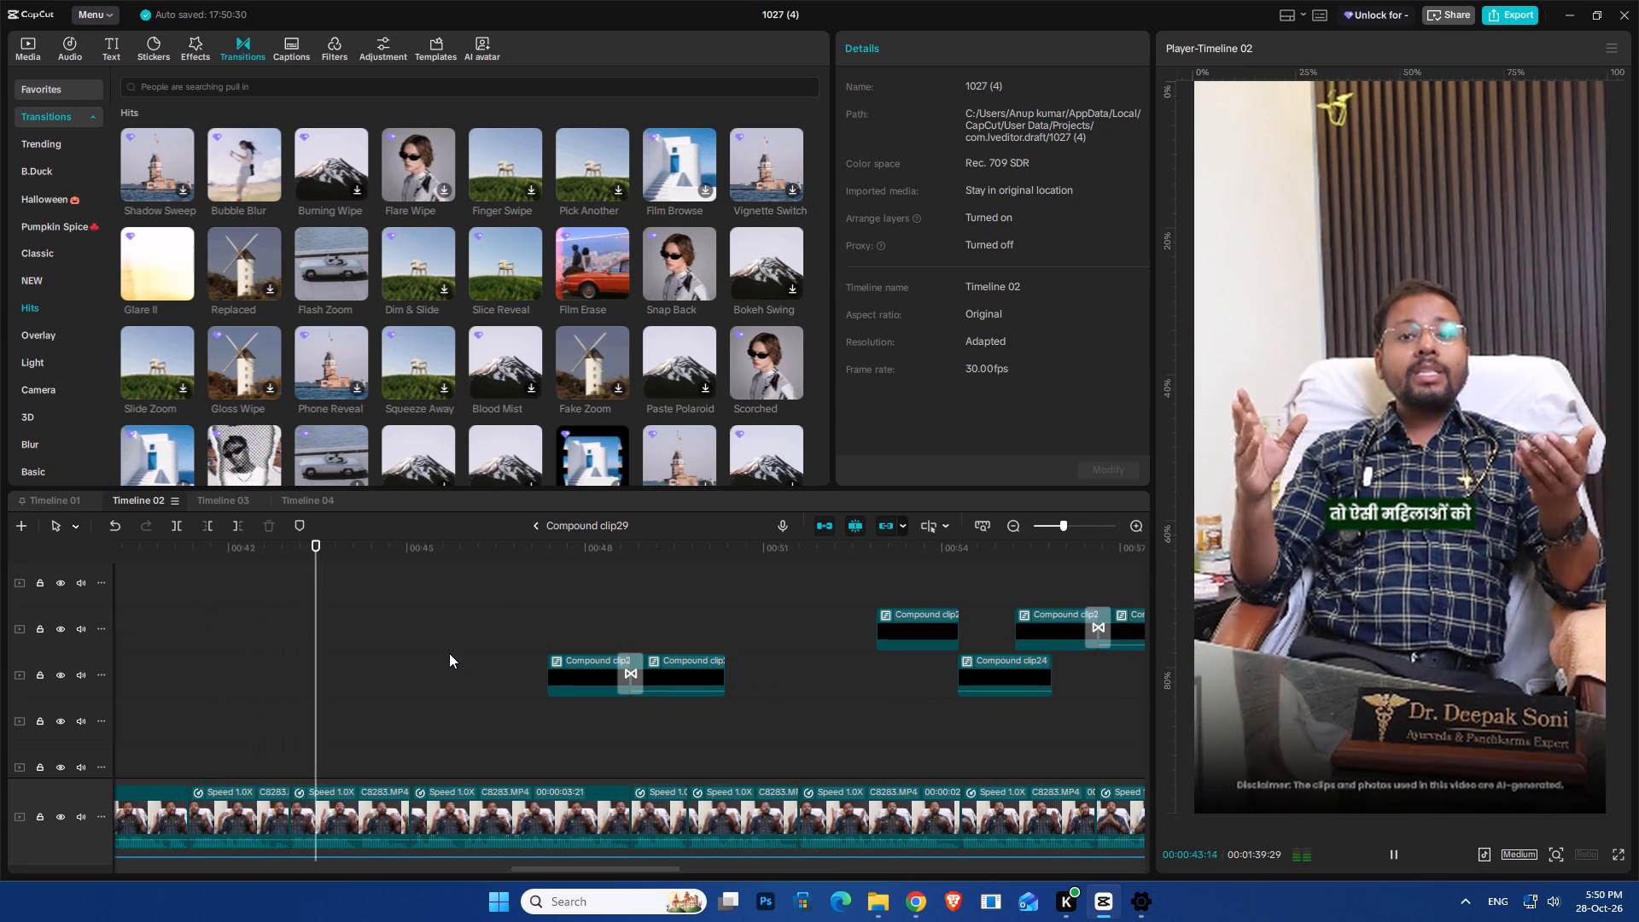
key(space)
Keyframe the main doctor clip's scale from 100% at 00:00:44:01 to 106% at 00:00:44:11.
click(308, 602)
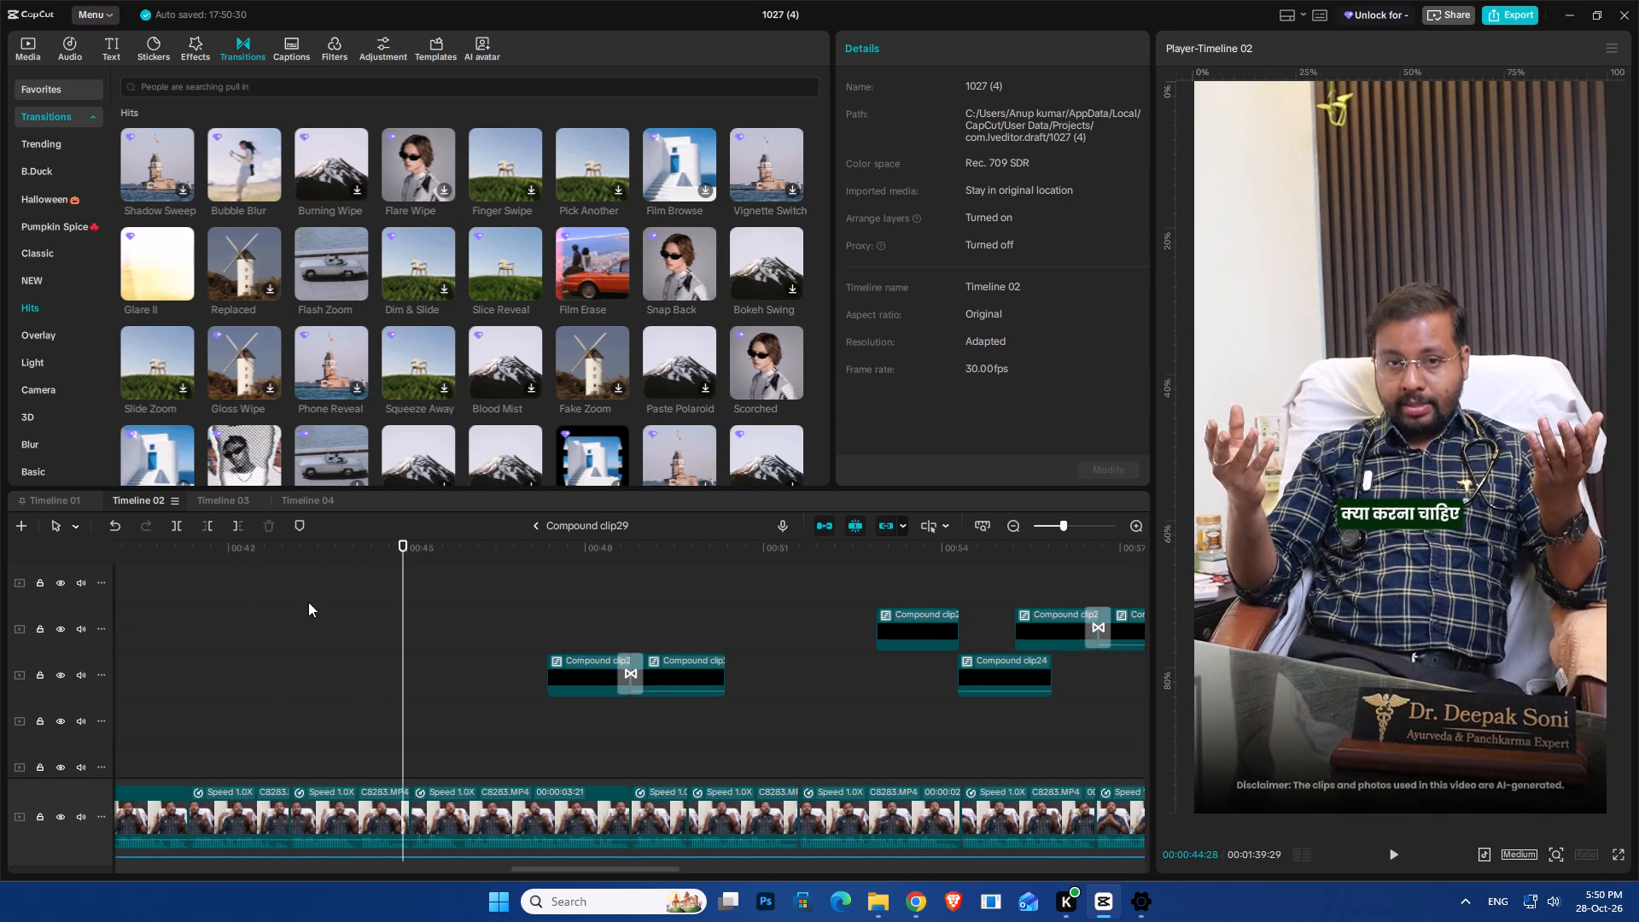
key(space)
key(space)
click(359, 833)
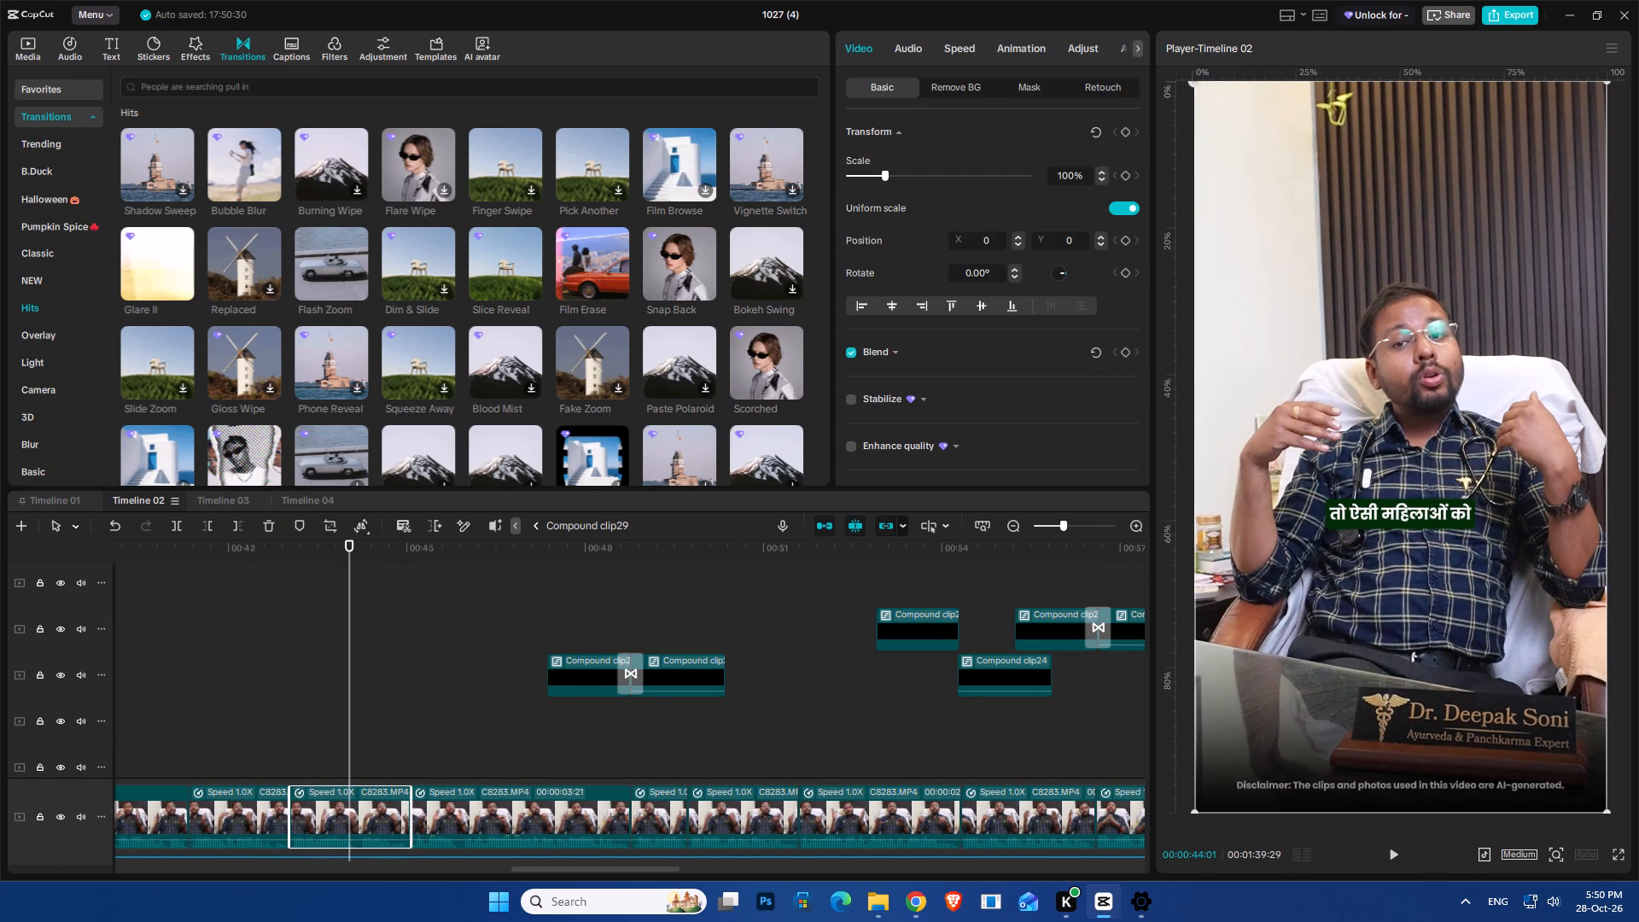
click(1129, 172)
key(shift+Right)
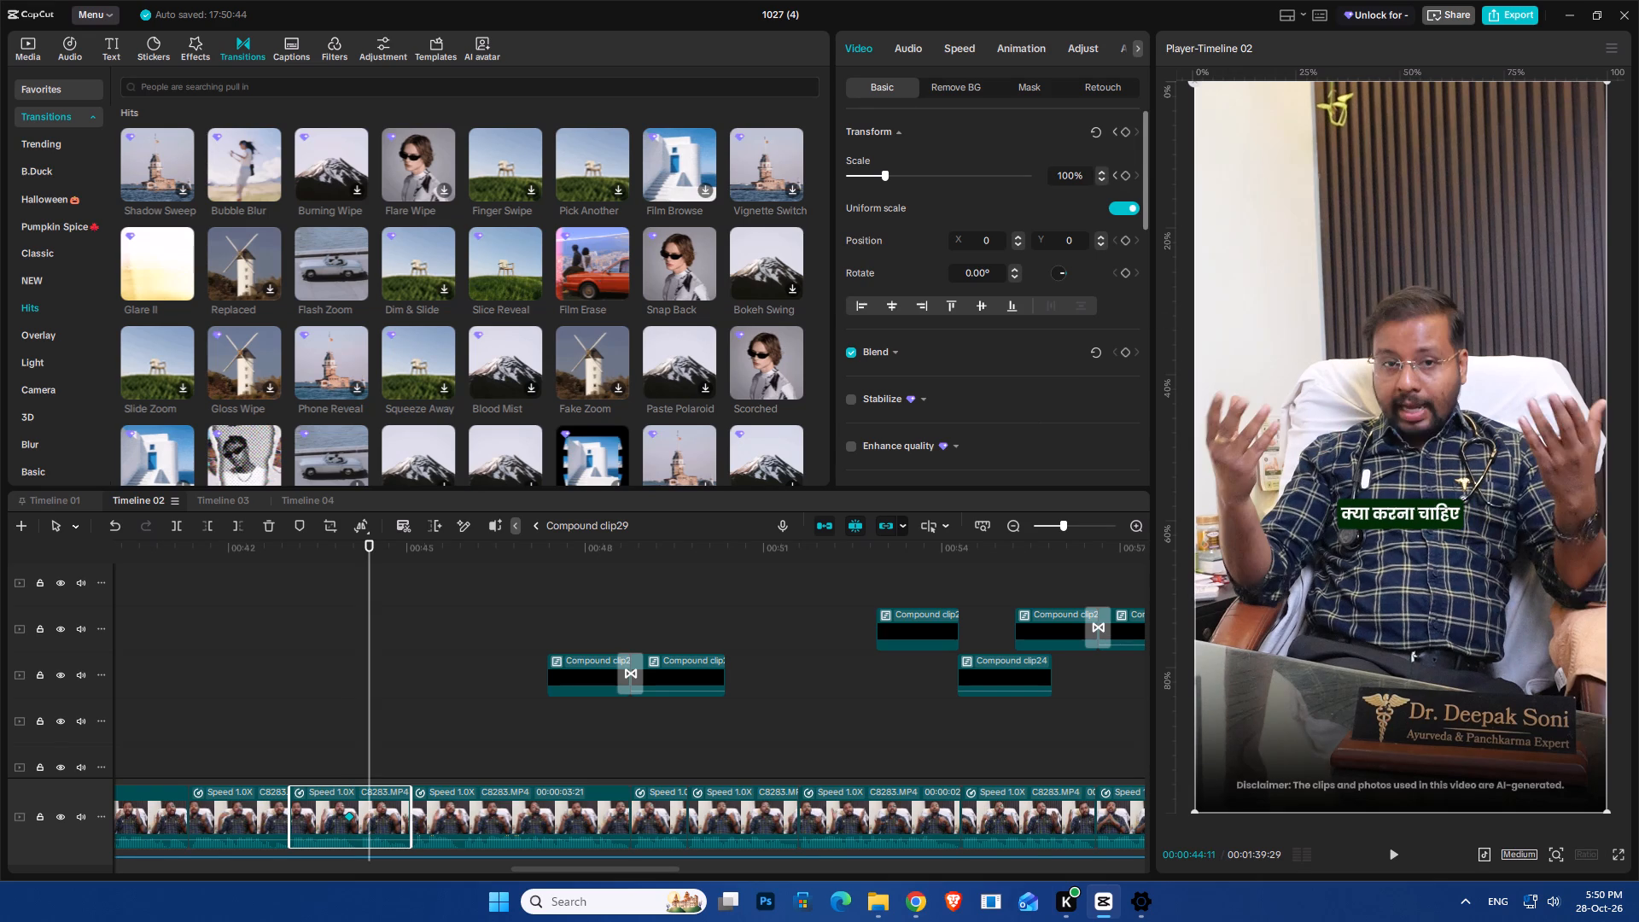
click(1069, 172)
scroll(1069, 172, up, 6)
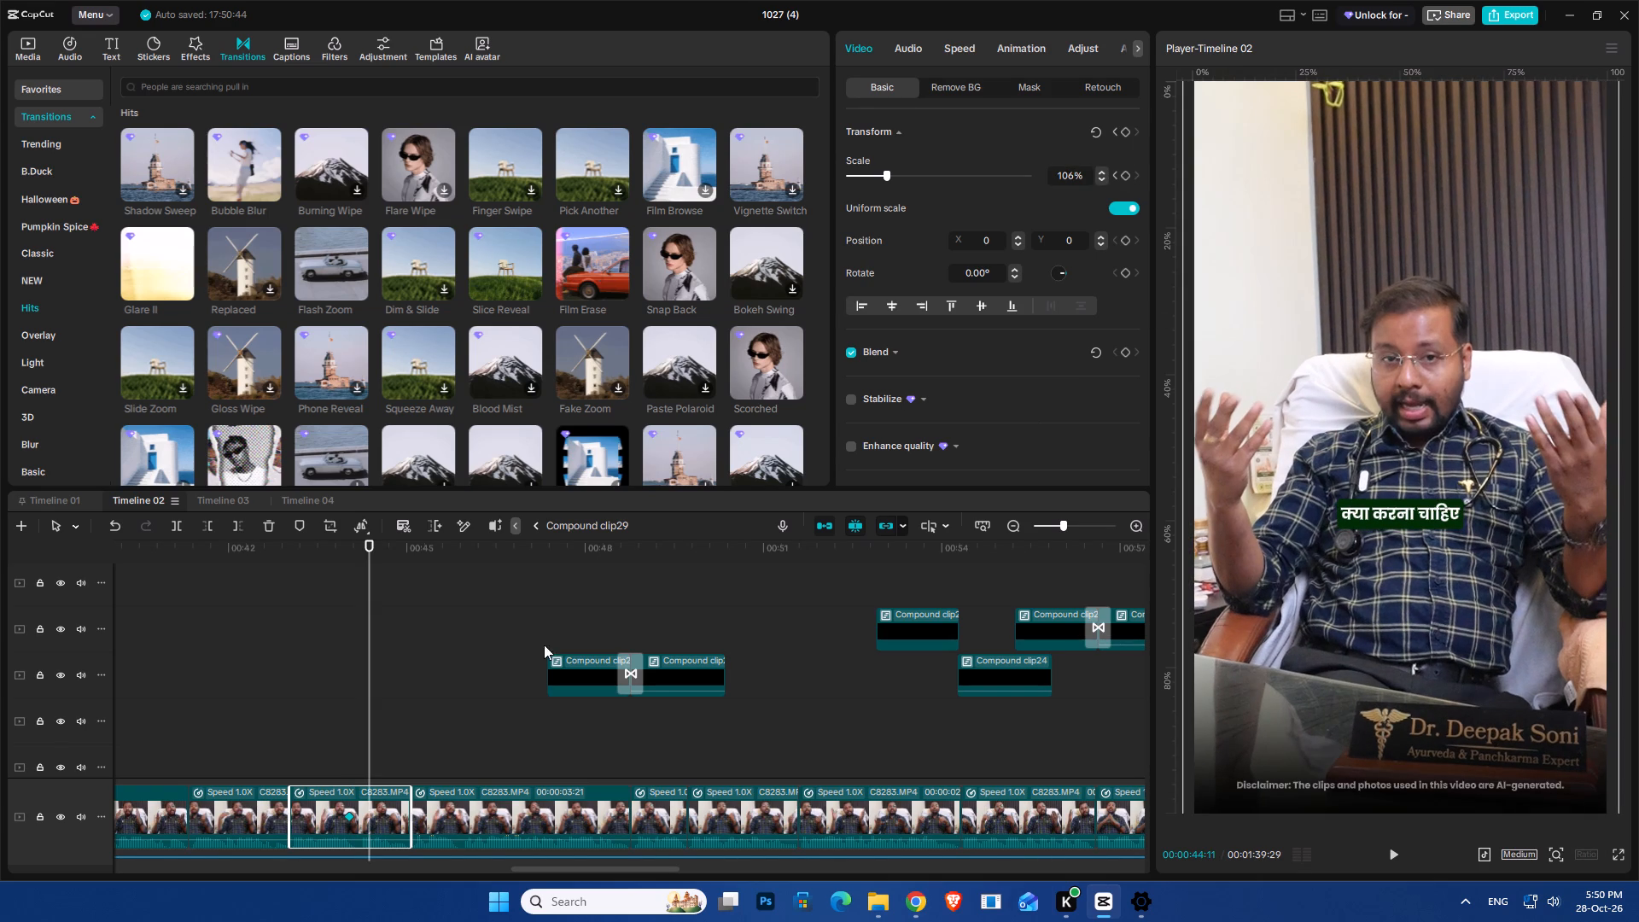
Play back the new zoom and the following overlays from about 00:00:43 to 00:00:55 to check the flow.
click(325, 784)
key(space)
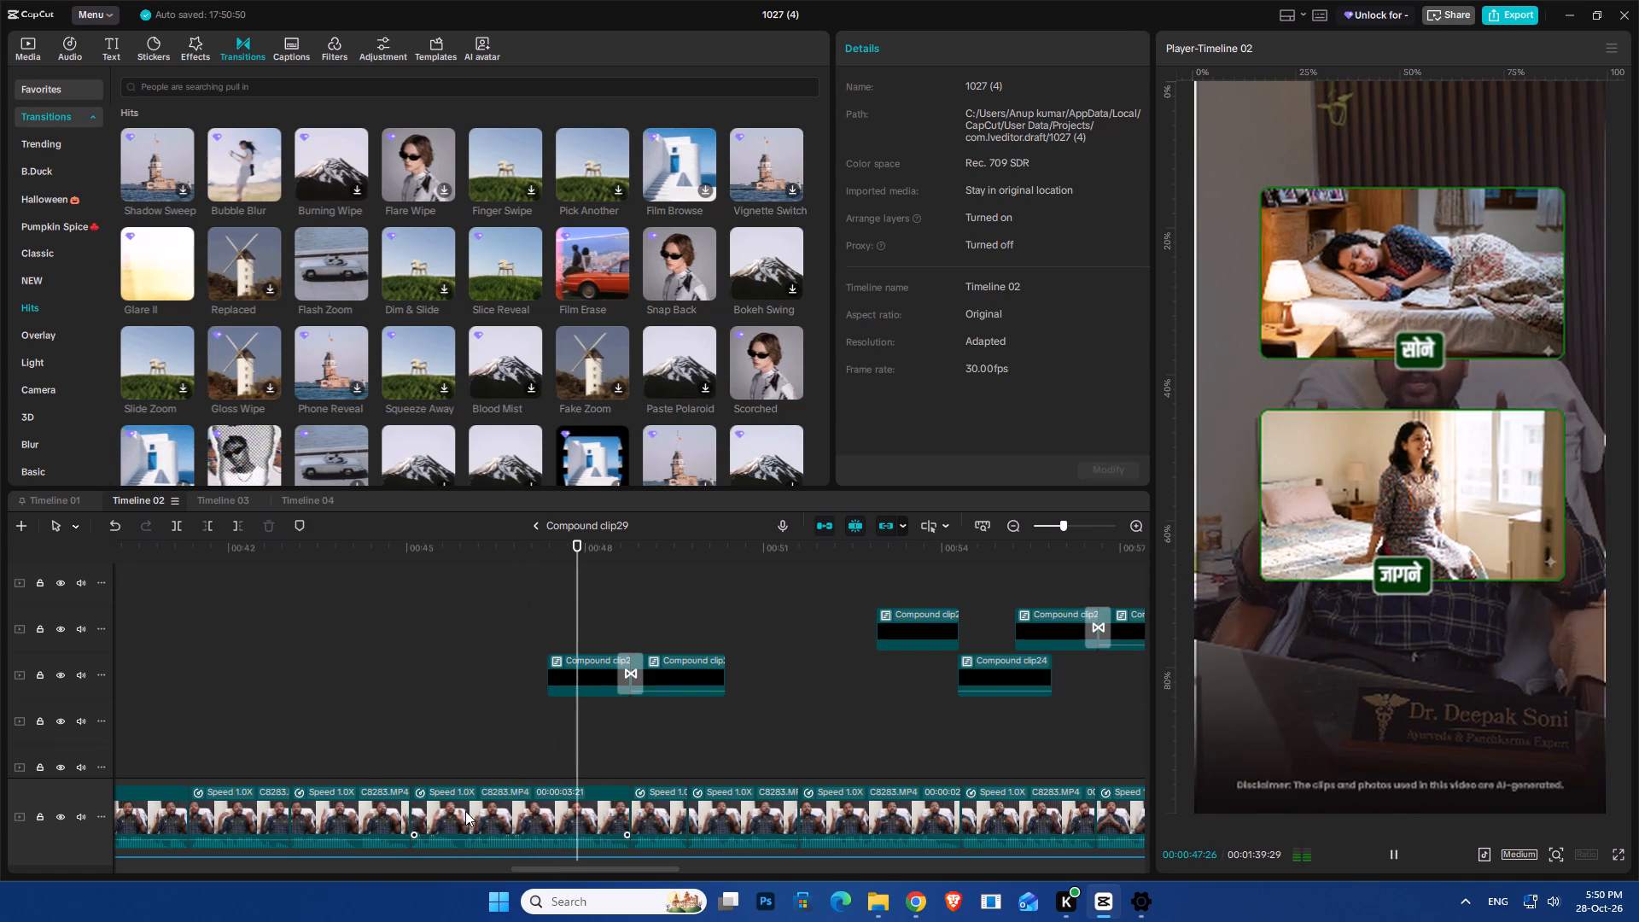
ctrl+scroll(465, 811, down, 3)
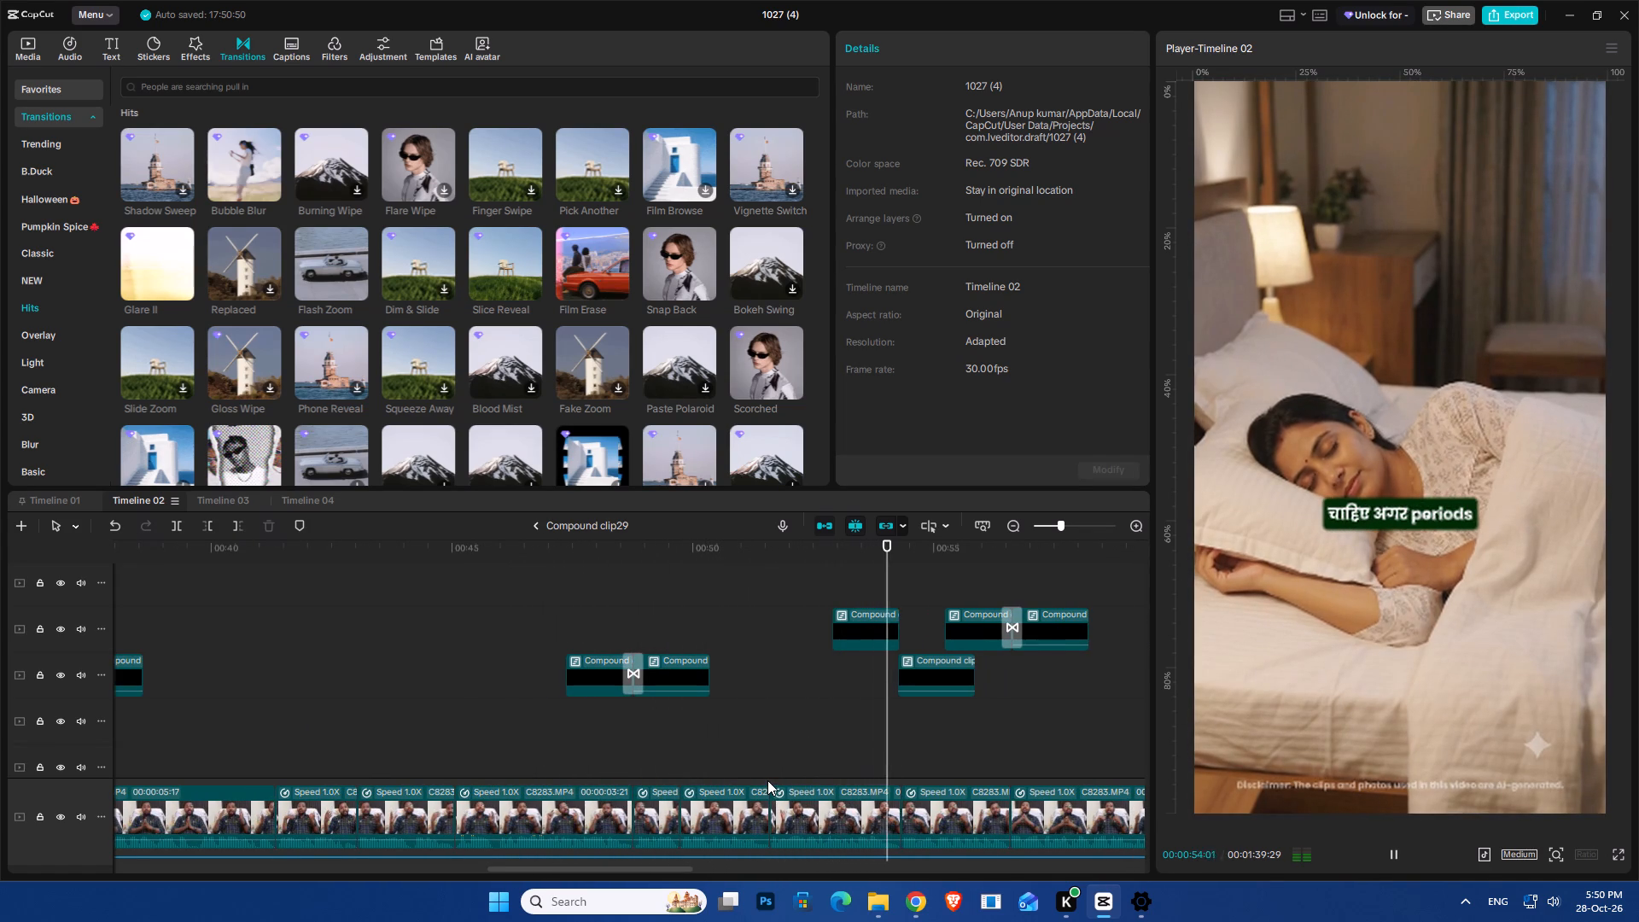
key(space)
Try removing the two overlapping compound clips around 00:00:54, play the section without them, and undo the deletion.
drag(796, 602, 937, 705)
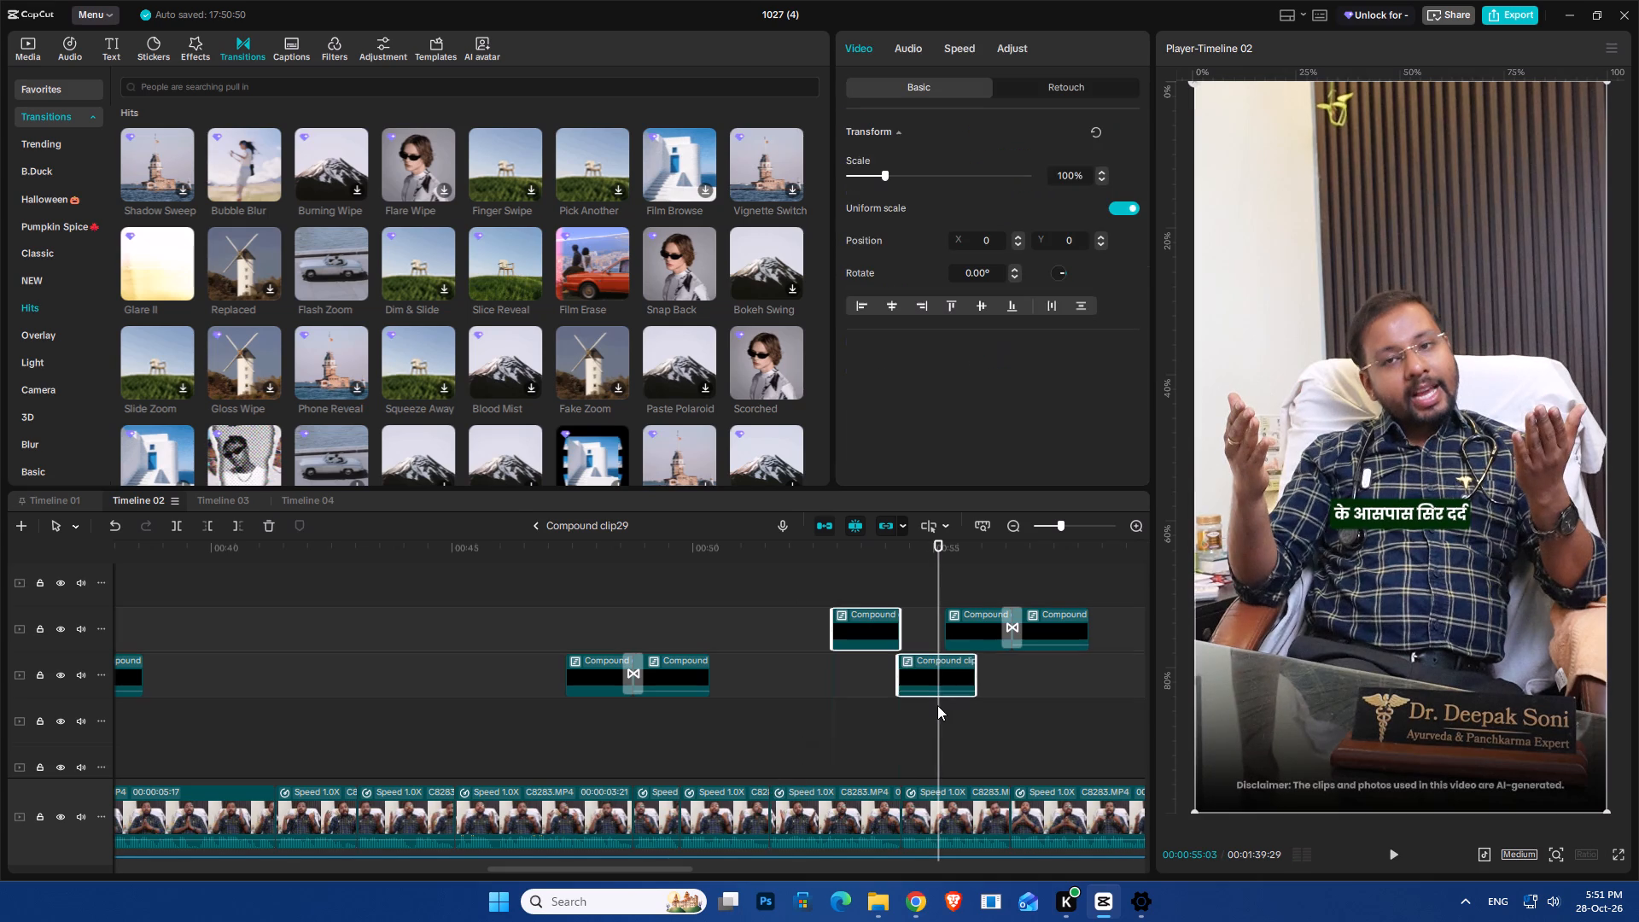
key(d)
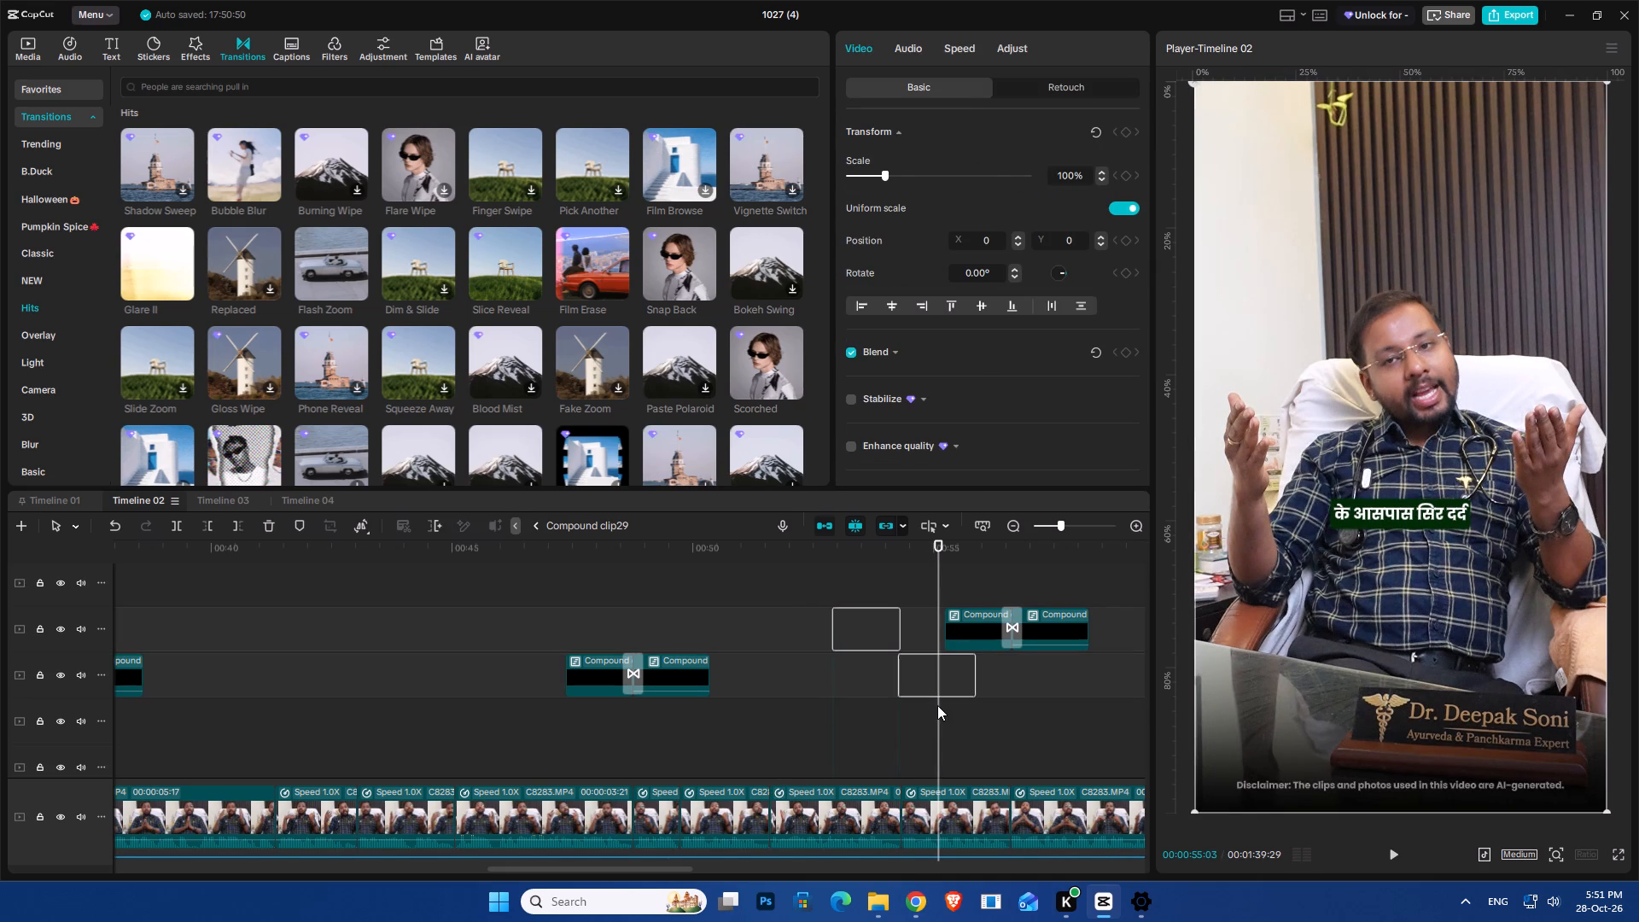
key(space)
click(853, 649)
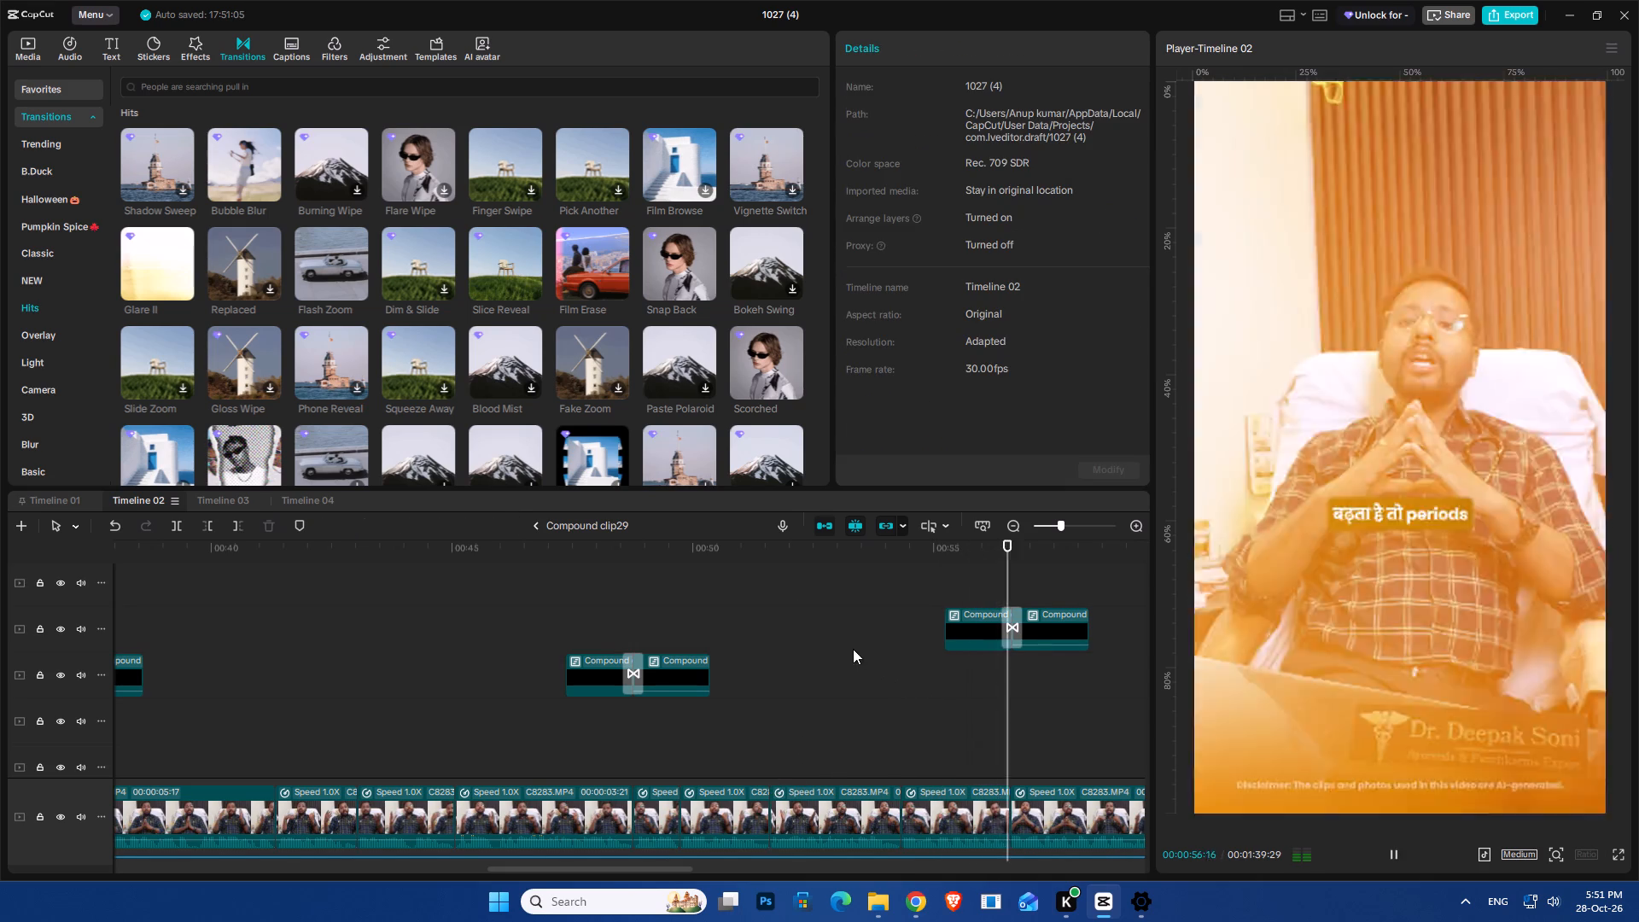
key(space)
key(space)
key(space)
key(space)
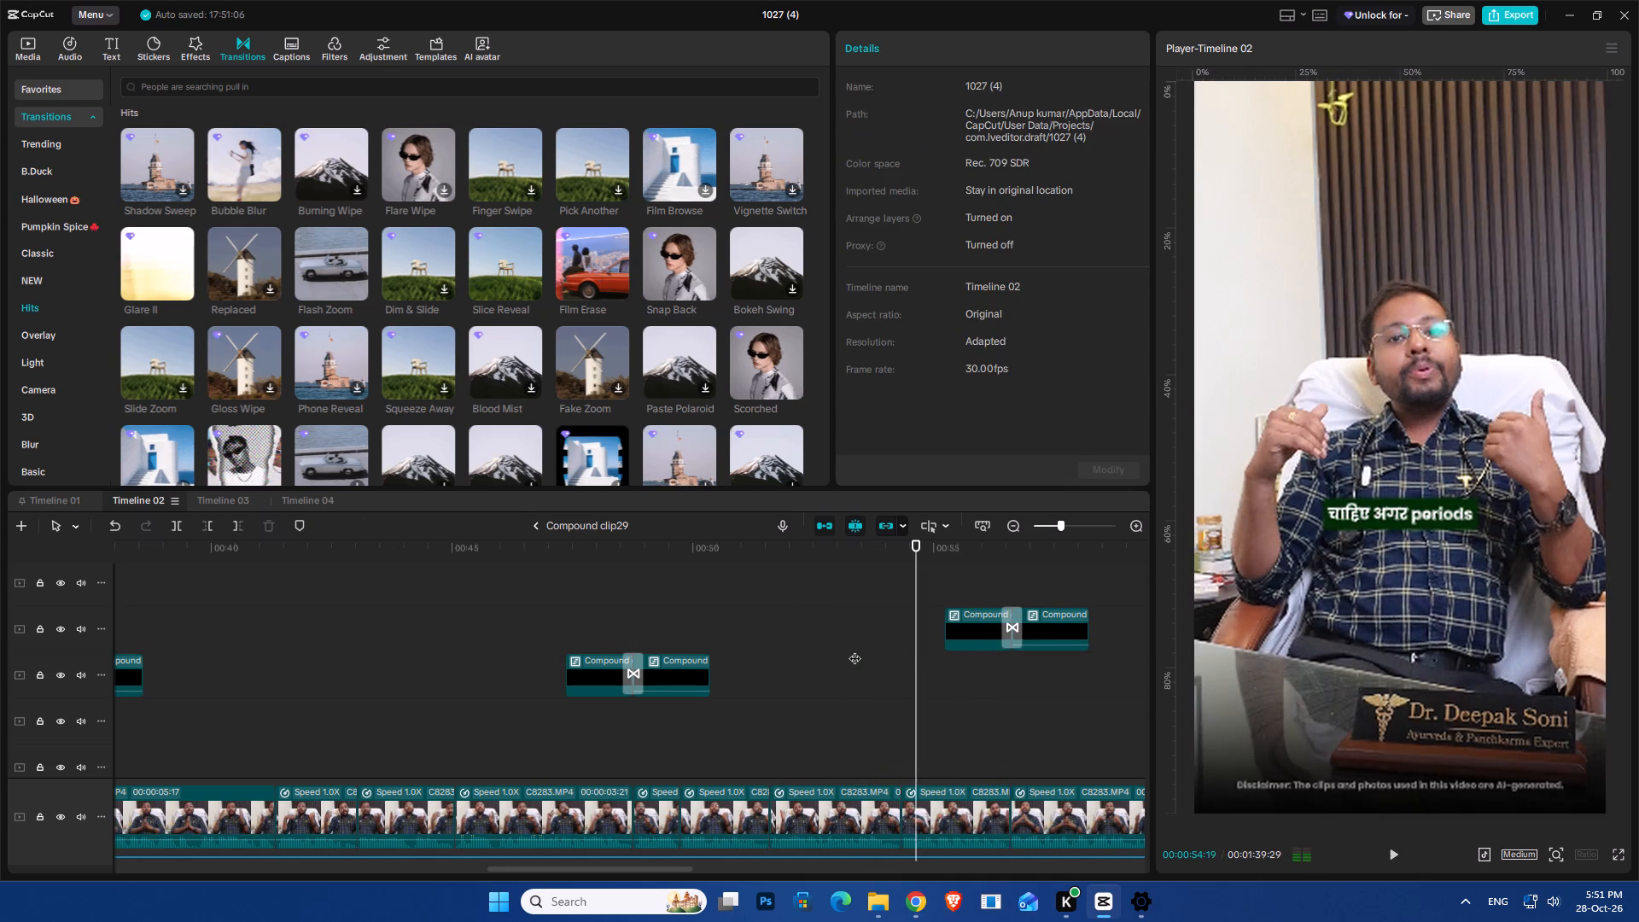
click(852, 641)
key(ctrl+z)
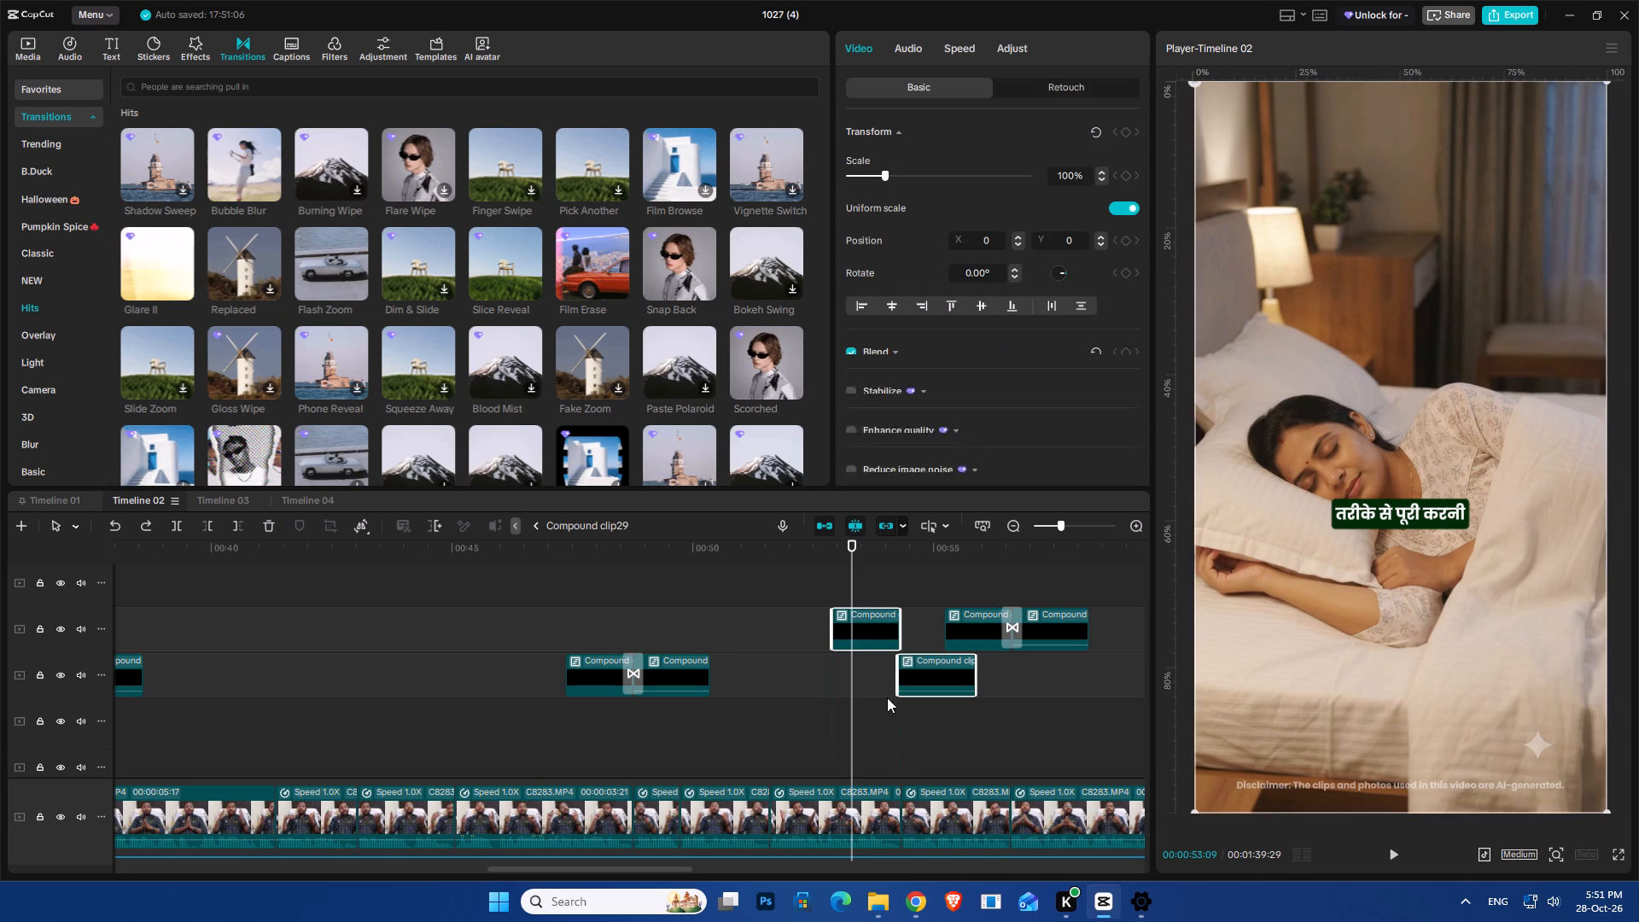
Place the two overlapping compound clips end to end on one track, meeting at 00:00:54:12 where the sleeping-woman clip ends.
key(space)
key(space)
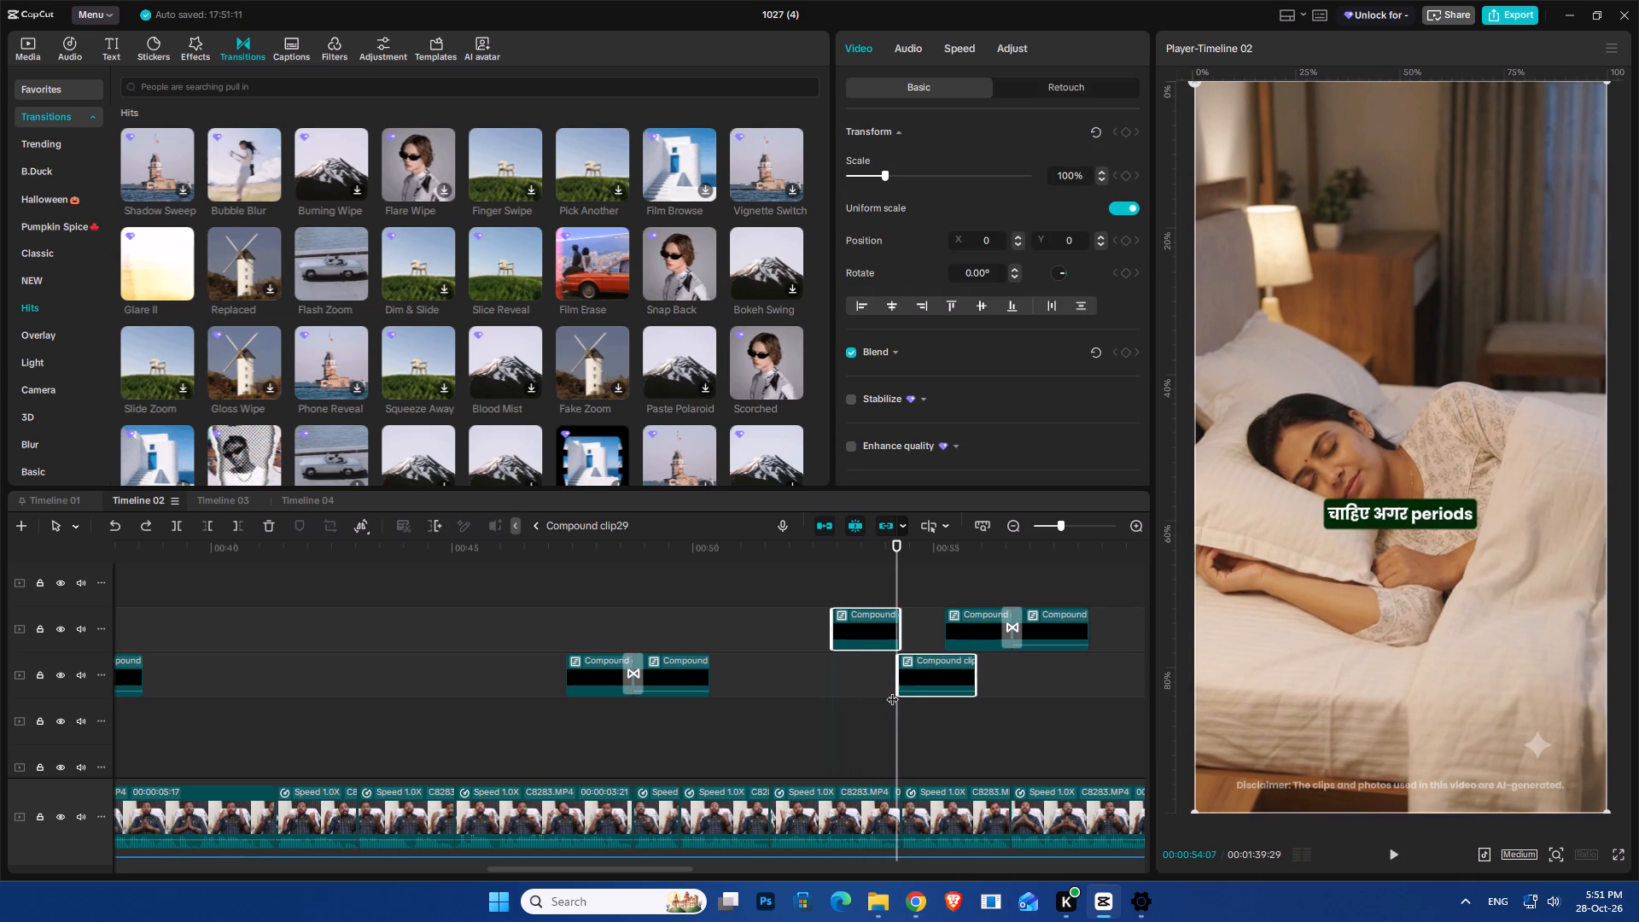
scroll(899, 745, up, 7)
scroll(899, 745, down, 20)
scroll(899, 745, down, 17)
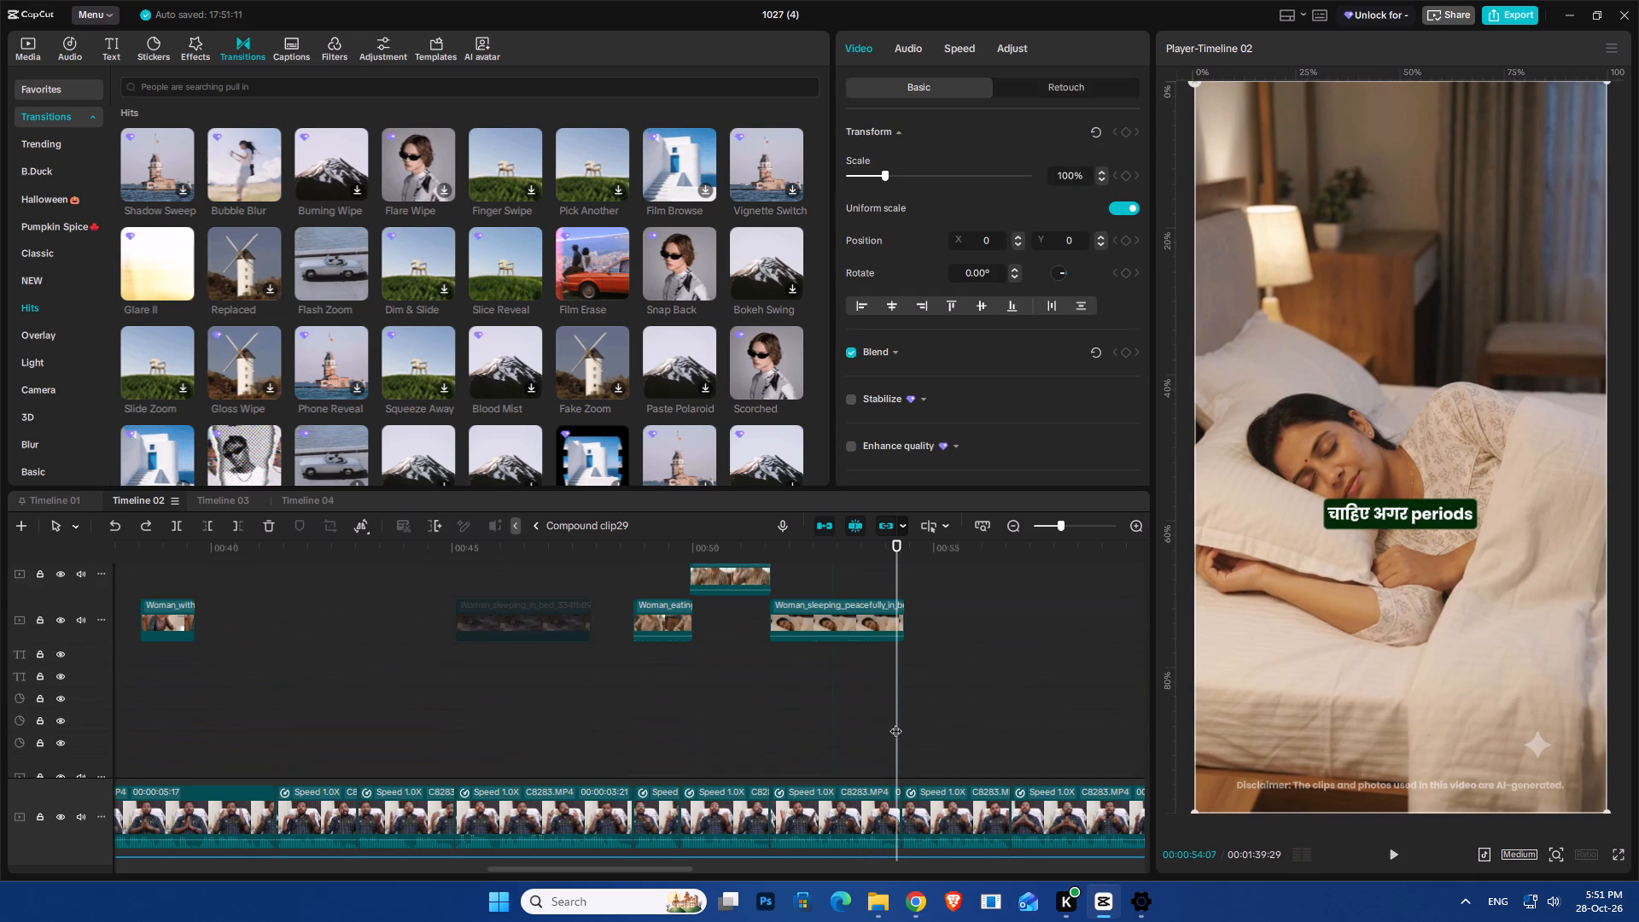
drag(895, 722, 909, 750)
scroll(910, 751, up, 20)
scroll(910, 751, up, 3)
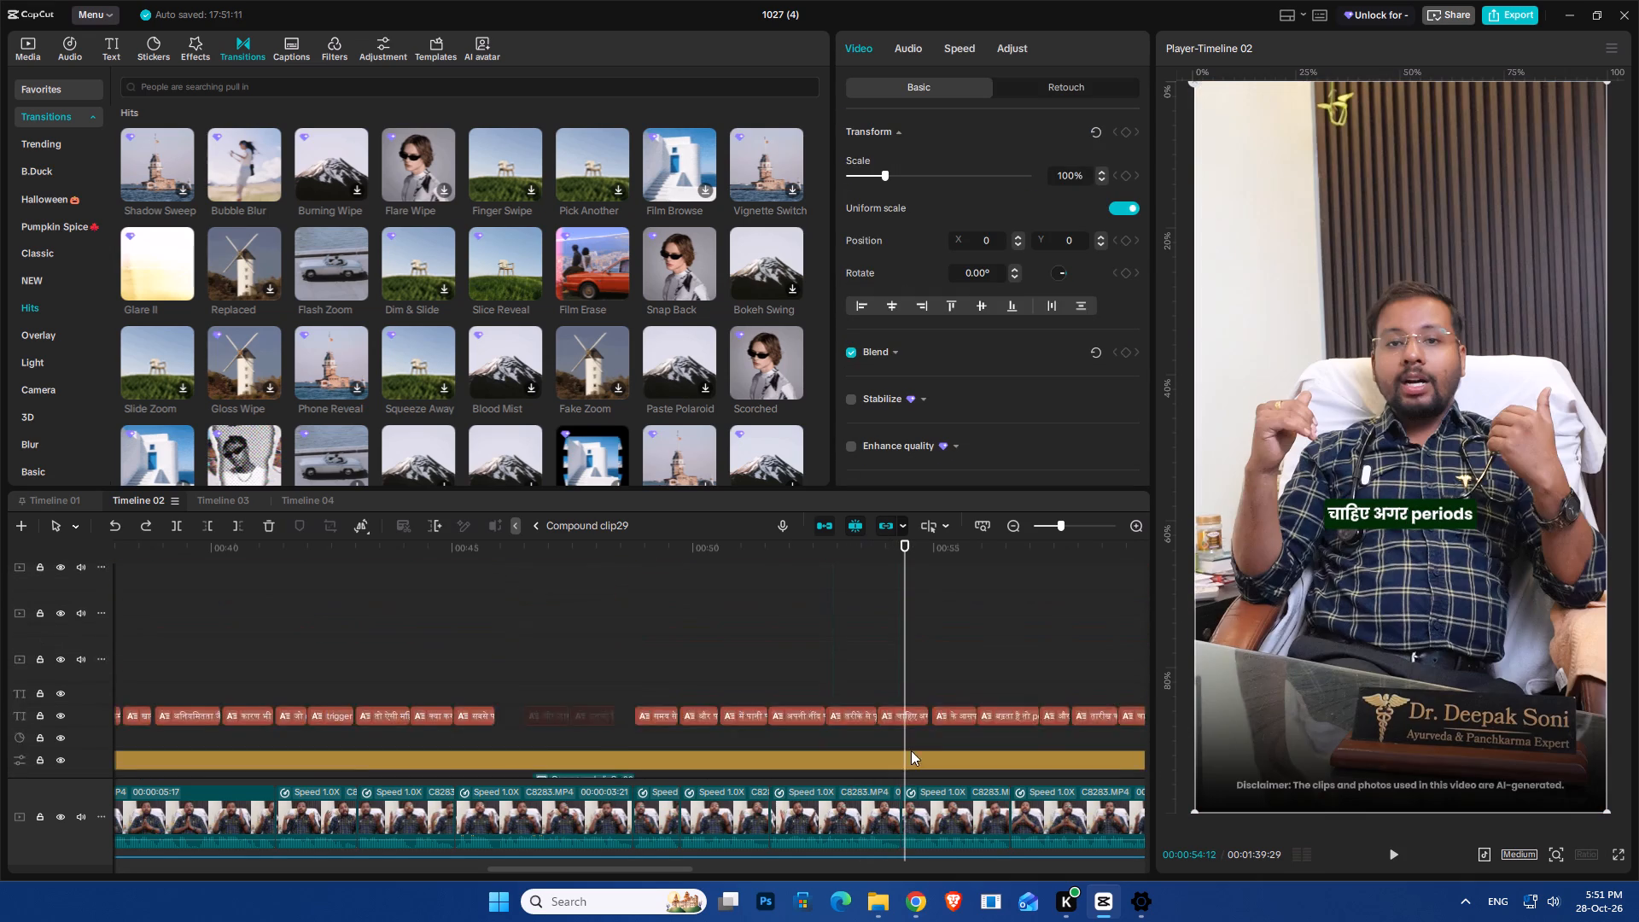
scroll(911, 750, up, 15)
scroll(919, 680, down, 3)
click(879, 686)
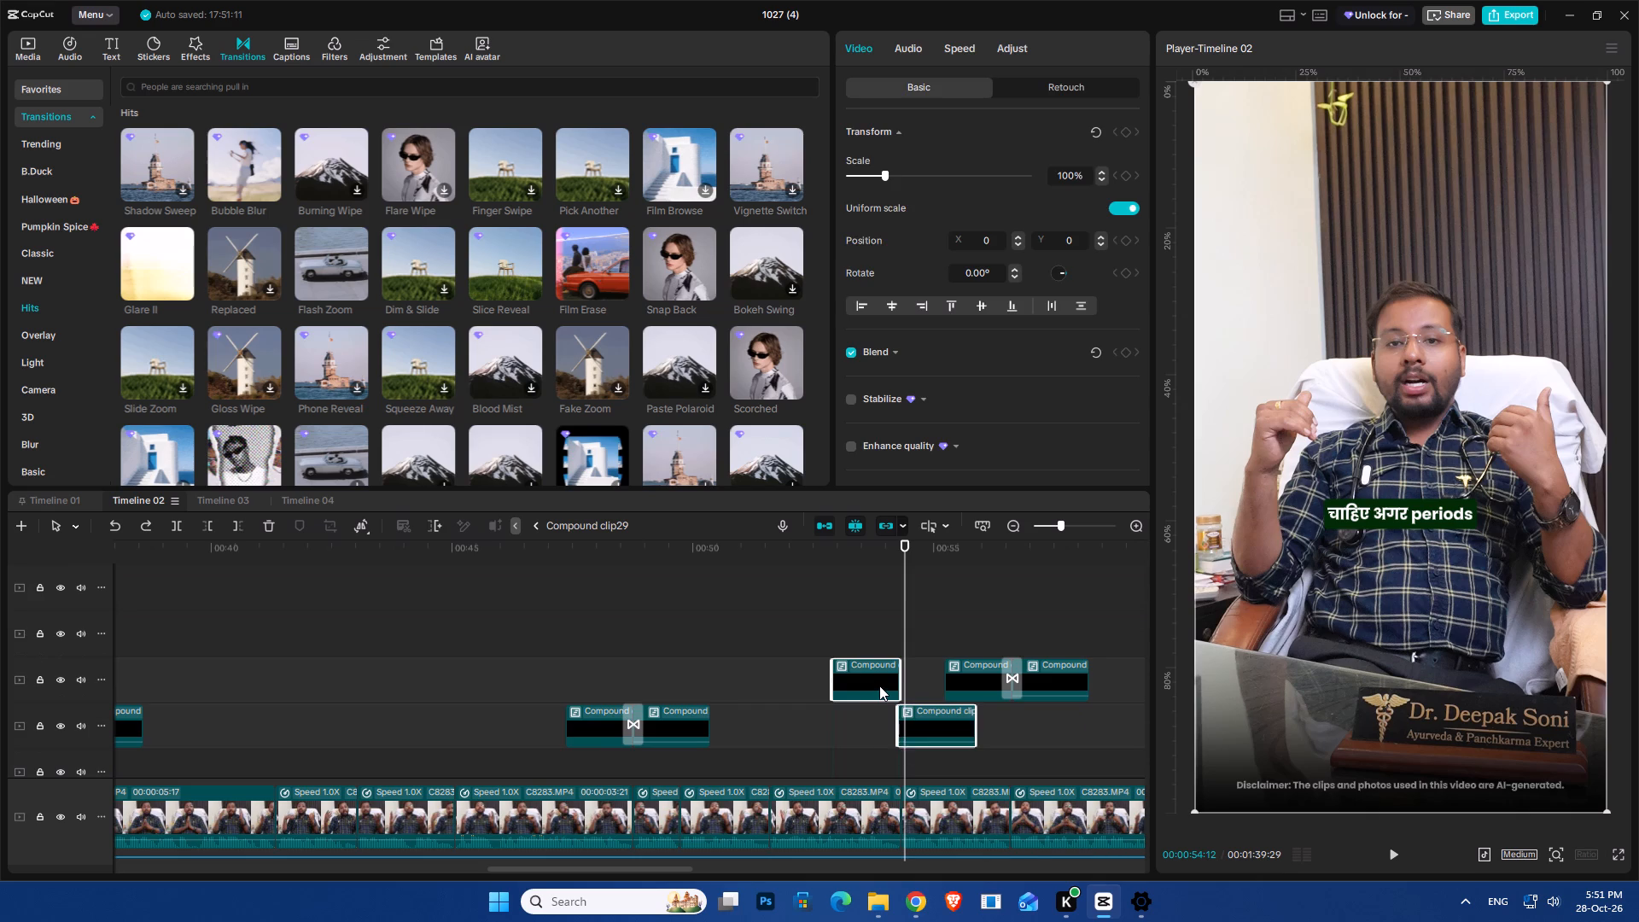
drag(919, 726, 928, 727)
drag(857, 675, 860, 729)
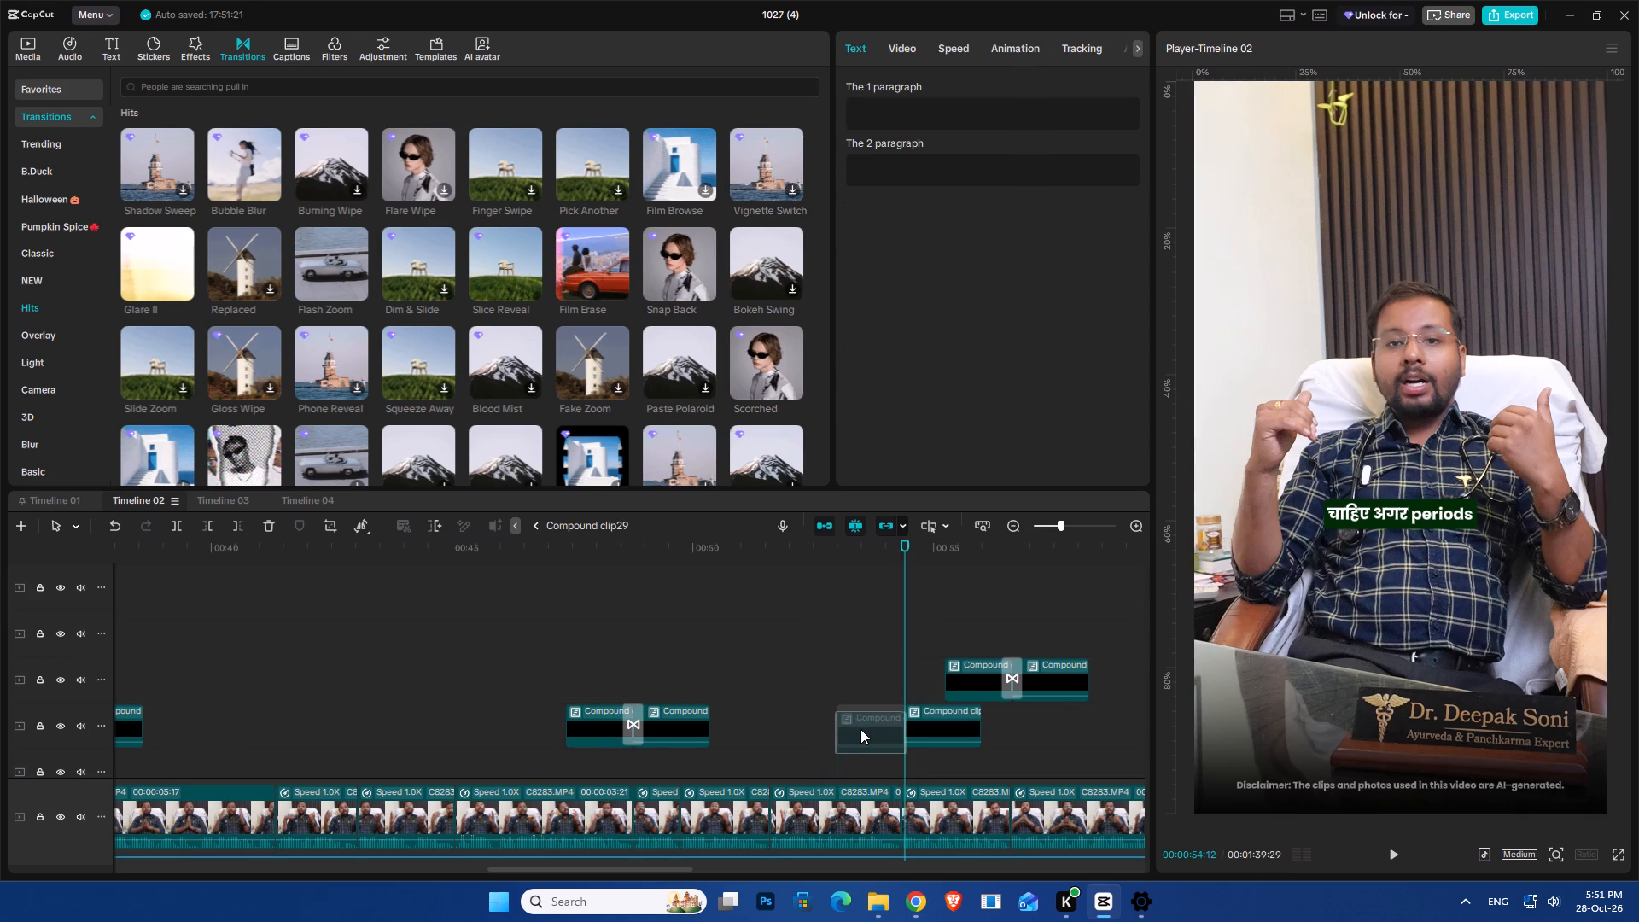
drag(860, 729, 860, 730)
Add the Glare II transition between the two joined compound clips at 00:00:54:12 and play through it.
drag(149, 260, 638, 638)
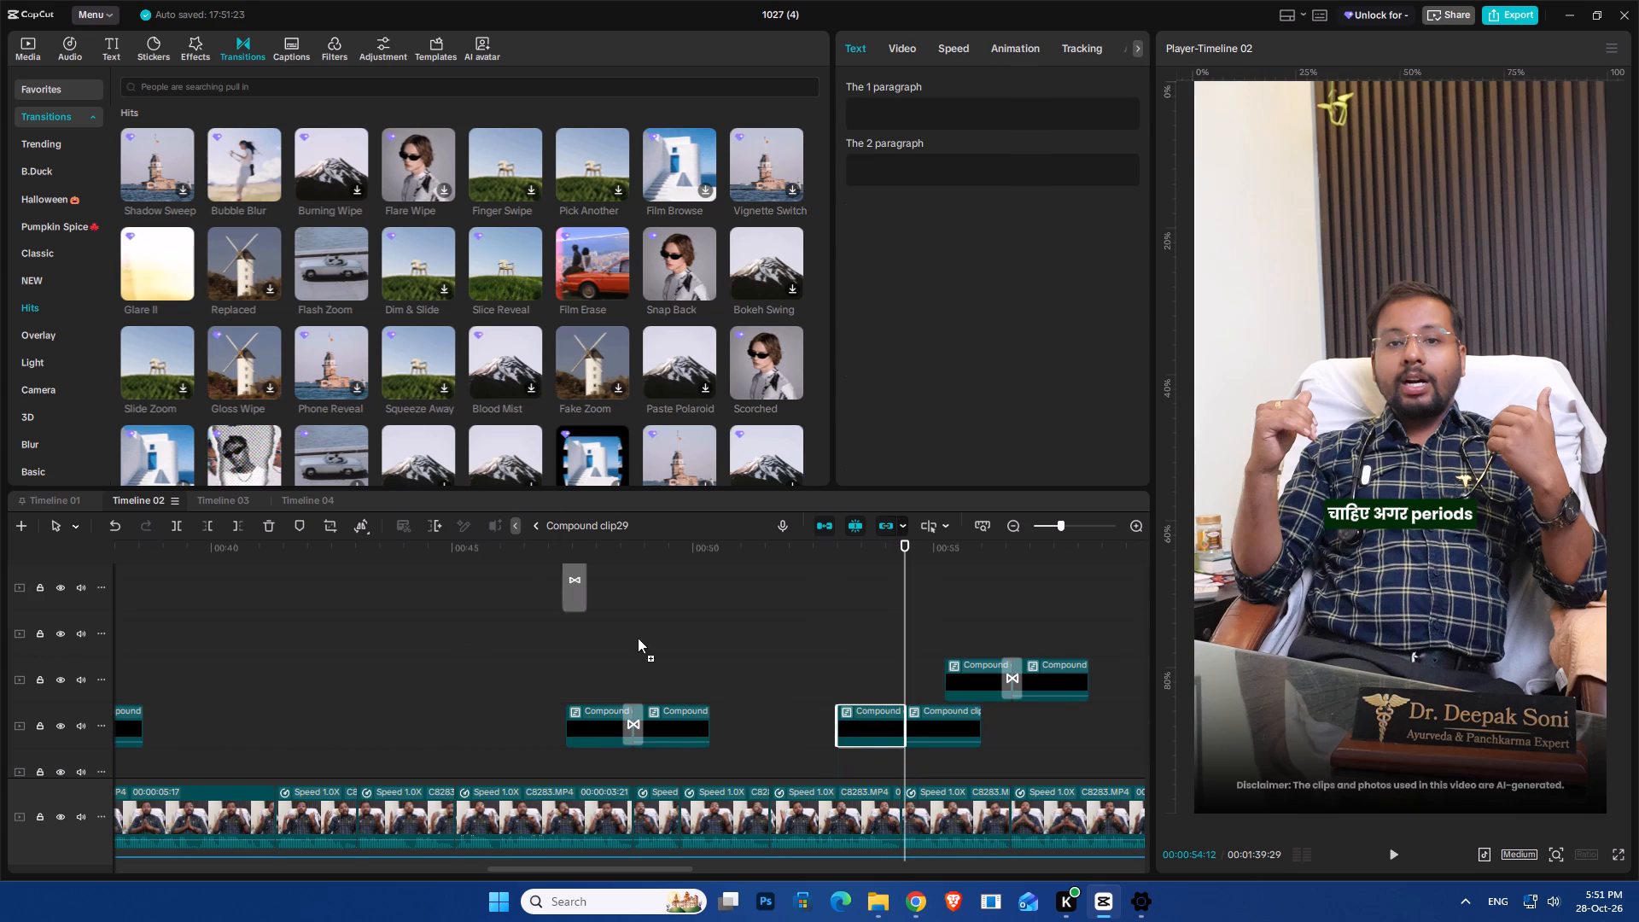
drag(638, 638, 896, 723)
click(864, 658)
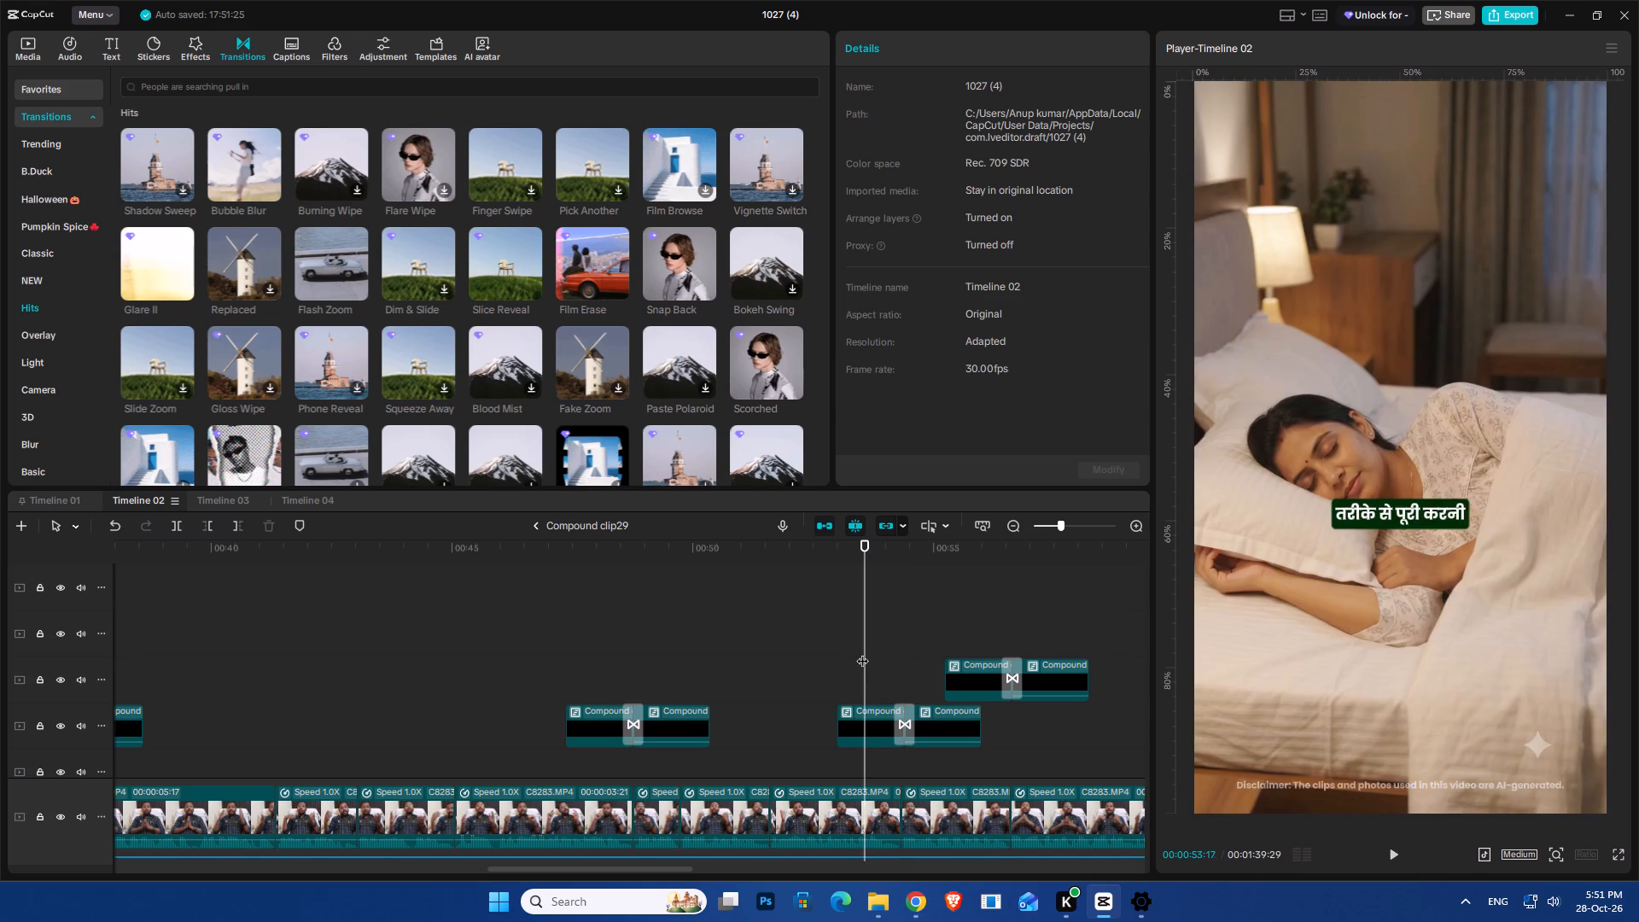
key(space)
key(space)
click(892, 659)
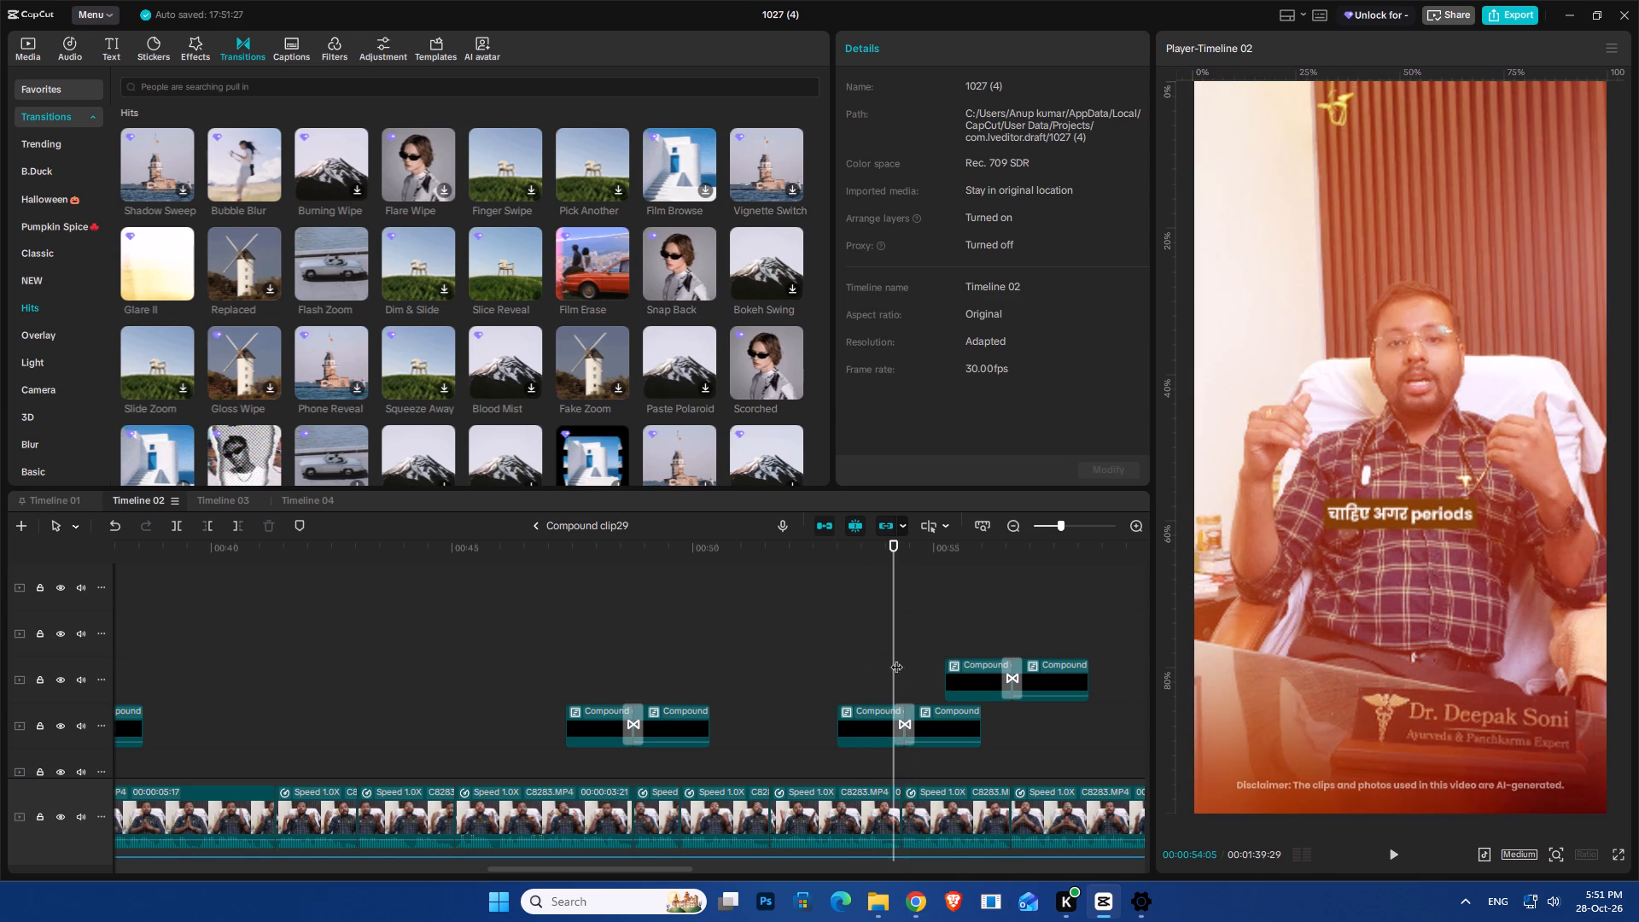
Move the camera click sound near 00:00:54 slightly later to line up with the Glare II transition at 00:00:54:12.
drag(893, 650, 902, 681)
scroll(902, 680, down, 15)
scroll(900, 677, up, 1)
scroll(900, 677, down, 10)
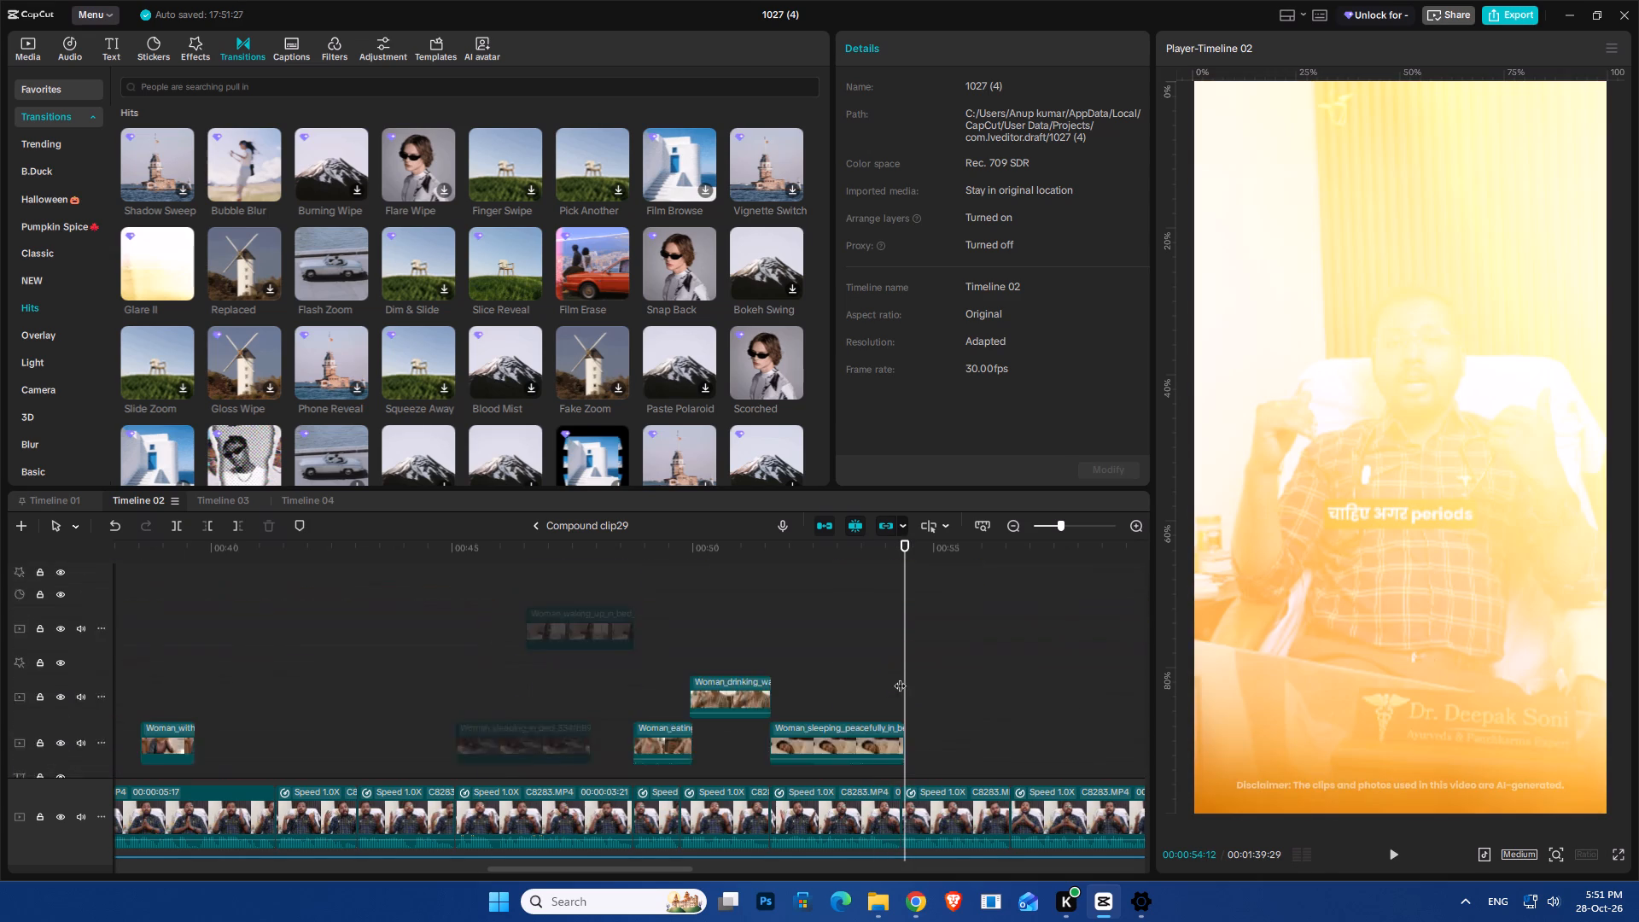
scroll(900, 677, down, 20)
scroll(900, 677, down, 14)
ctrl+scroll(911, 732, up, 17)
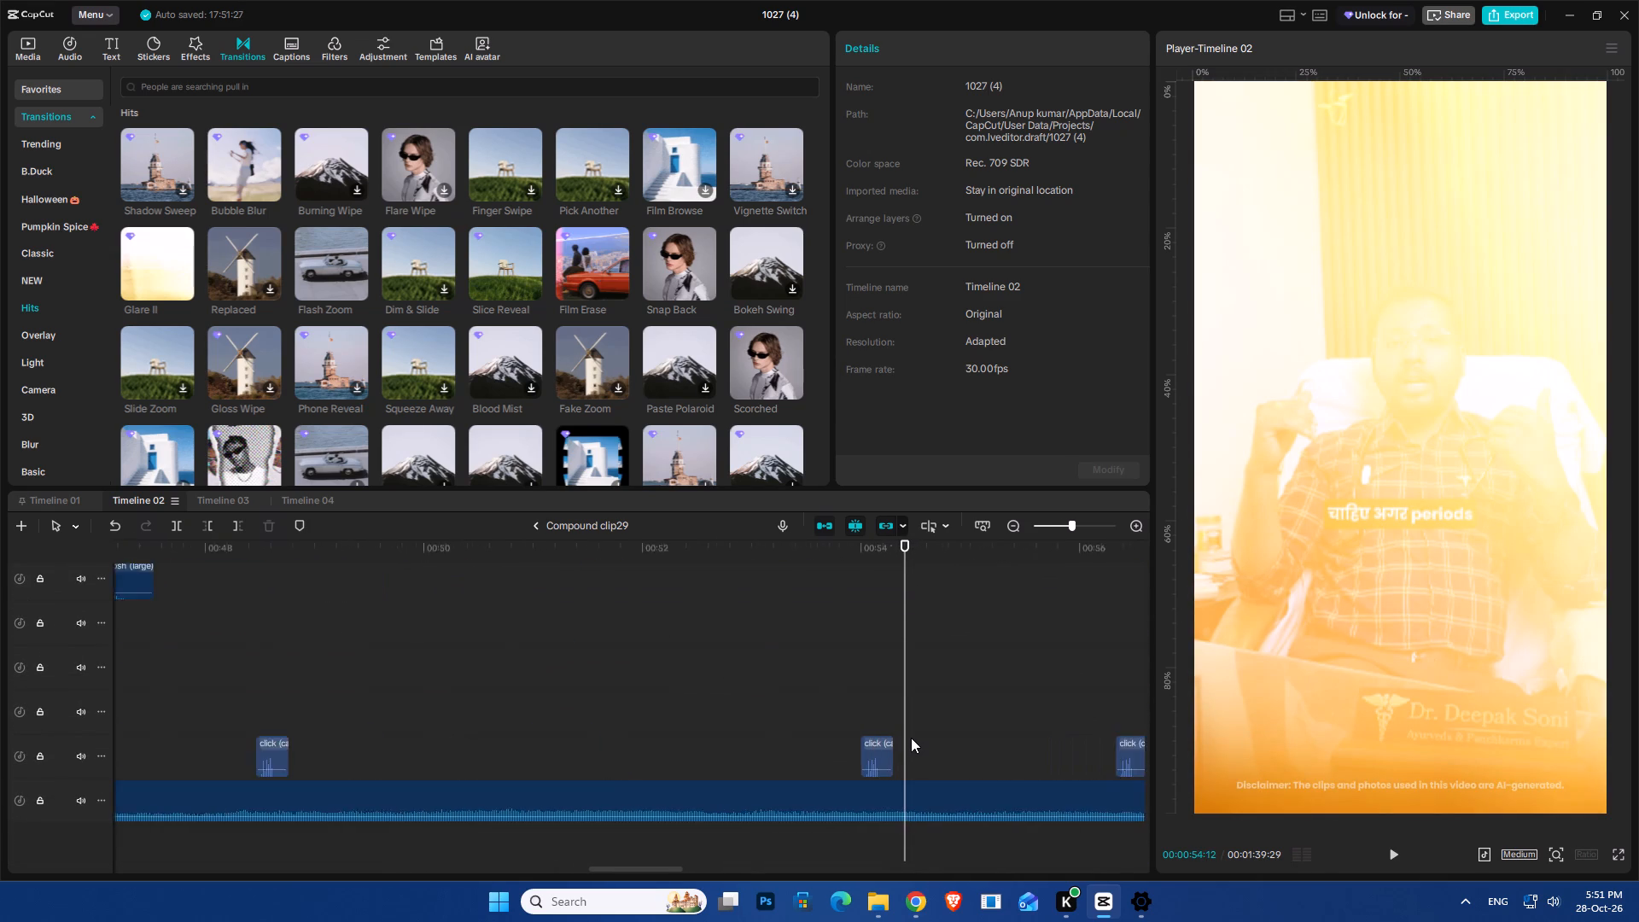
ctrl+scroll(911, 738, up, 10)
click(862, 759)
drag(859, 756, 917, 756)
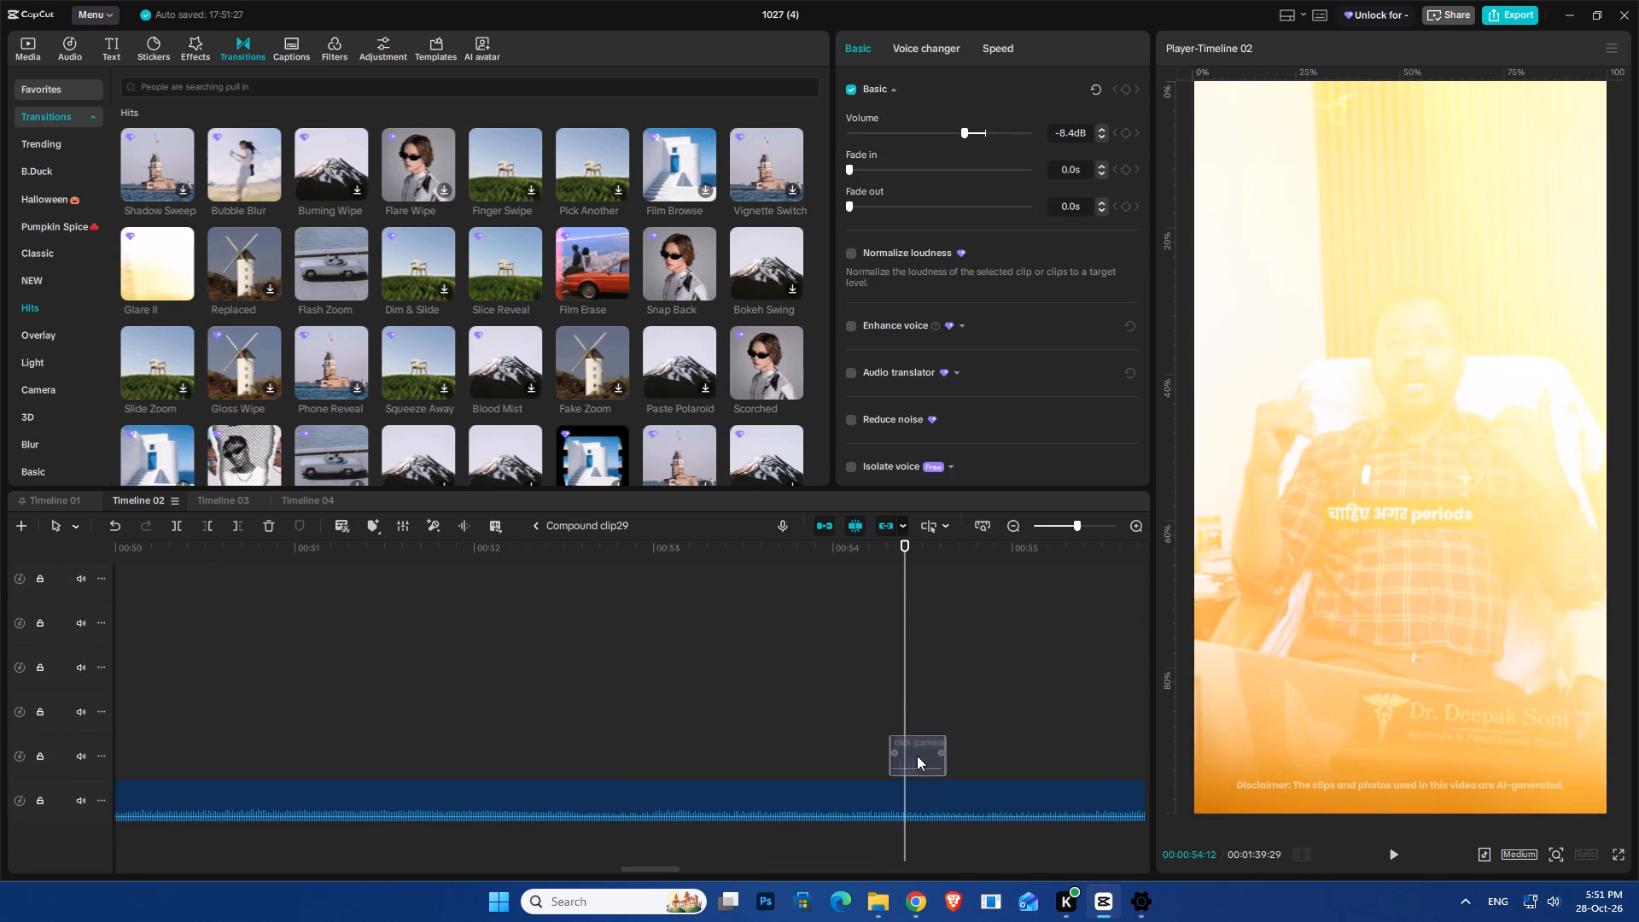
drag(917, 756, 909, 759)
Play back from about 00:00:54 to 00:01:14:25 to check the click sound, the following overlays and the book-page text.
click(831, 698)
key(space)
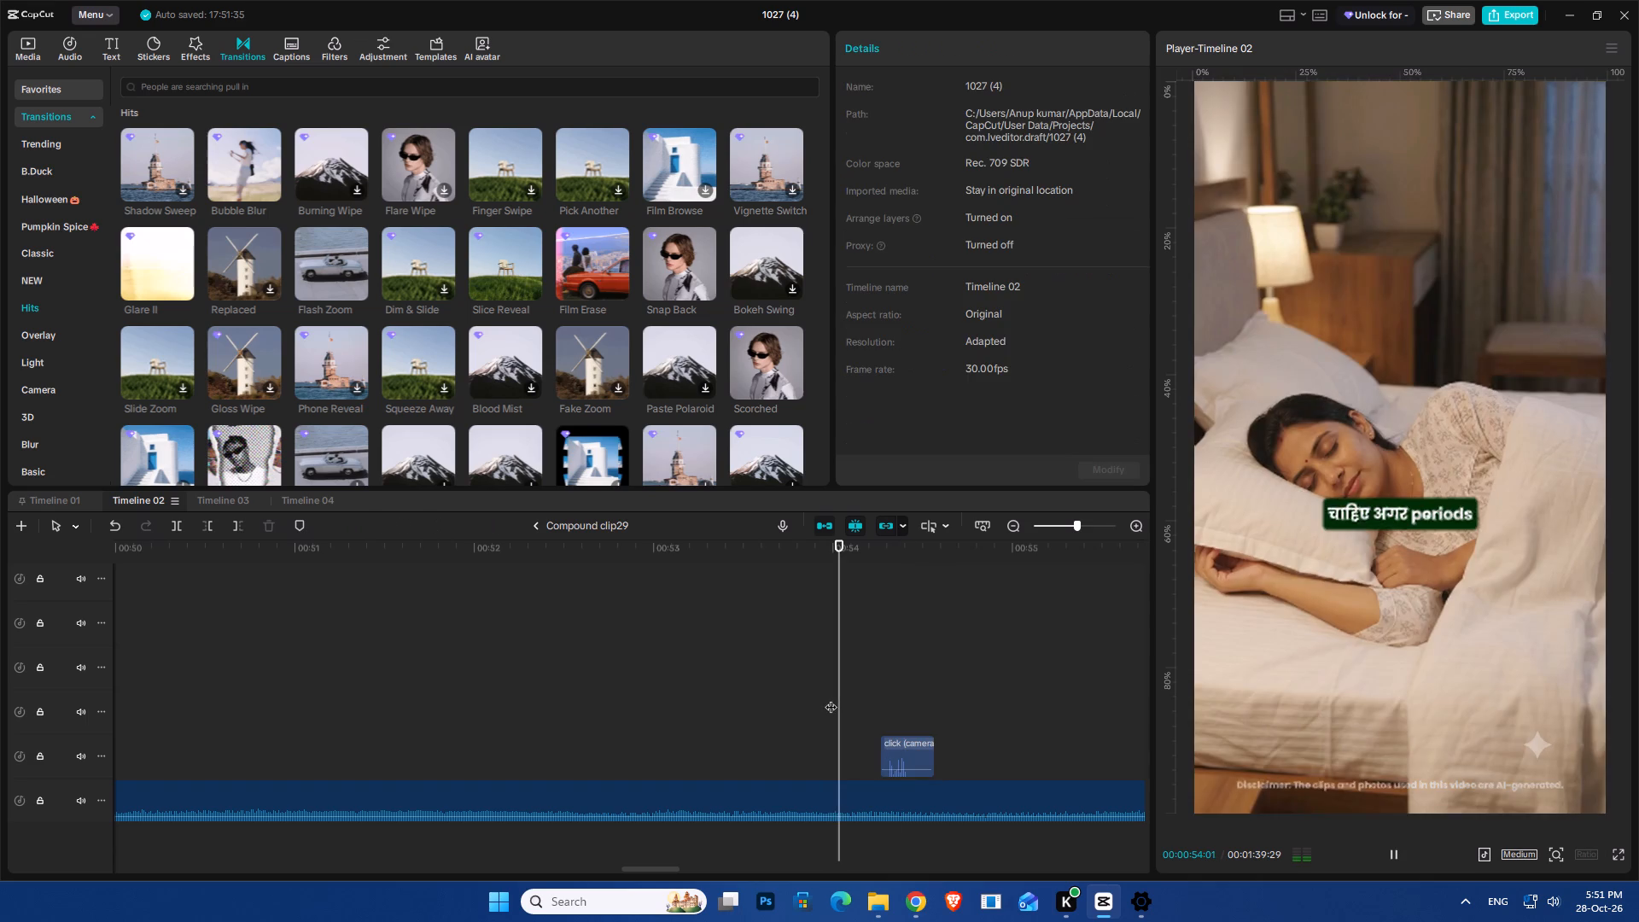
key(space)
ctrl+scroll(831, 698, down, 16)
key(space)
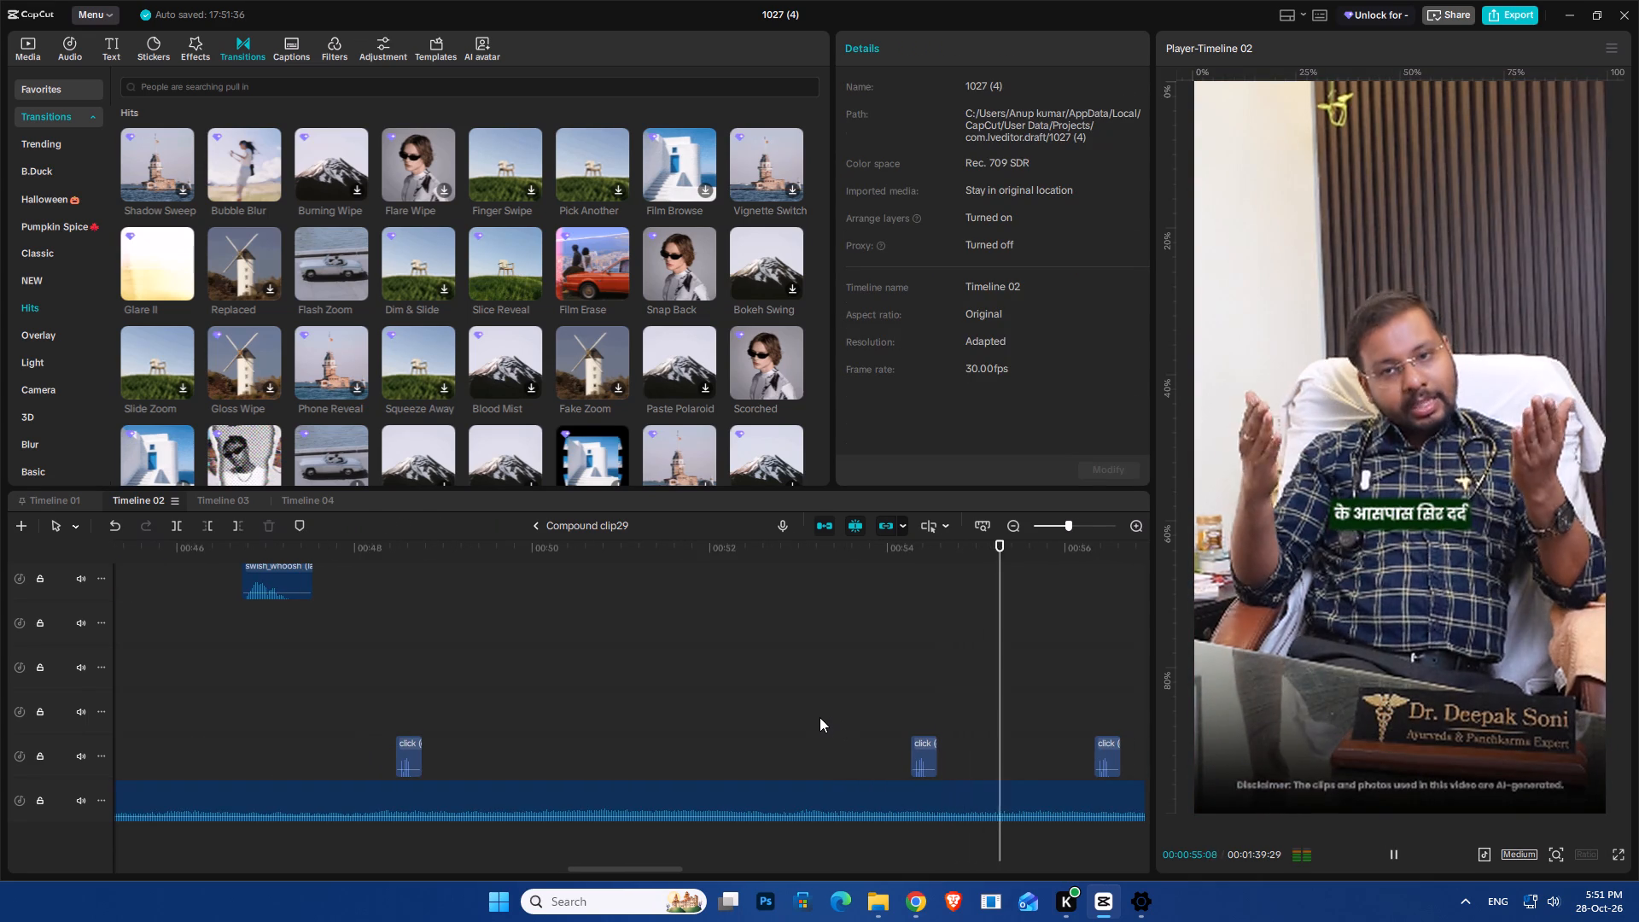
key(space)
key(space)
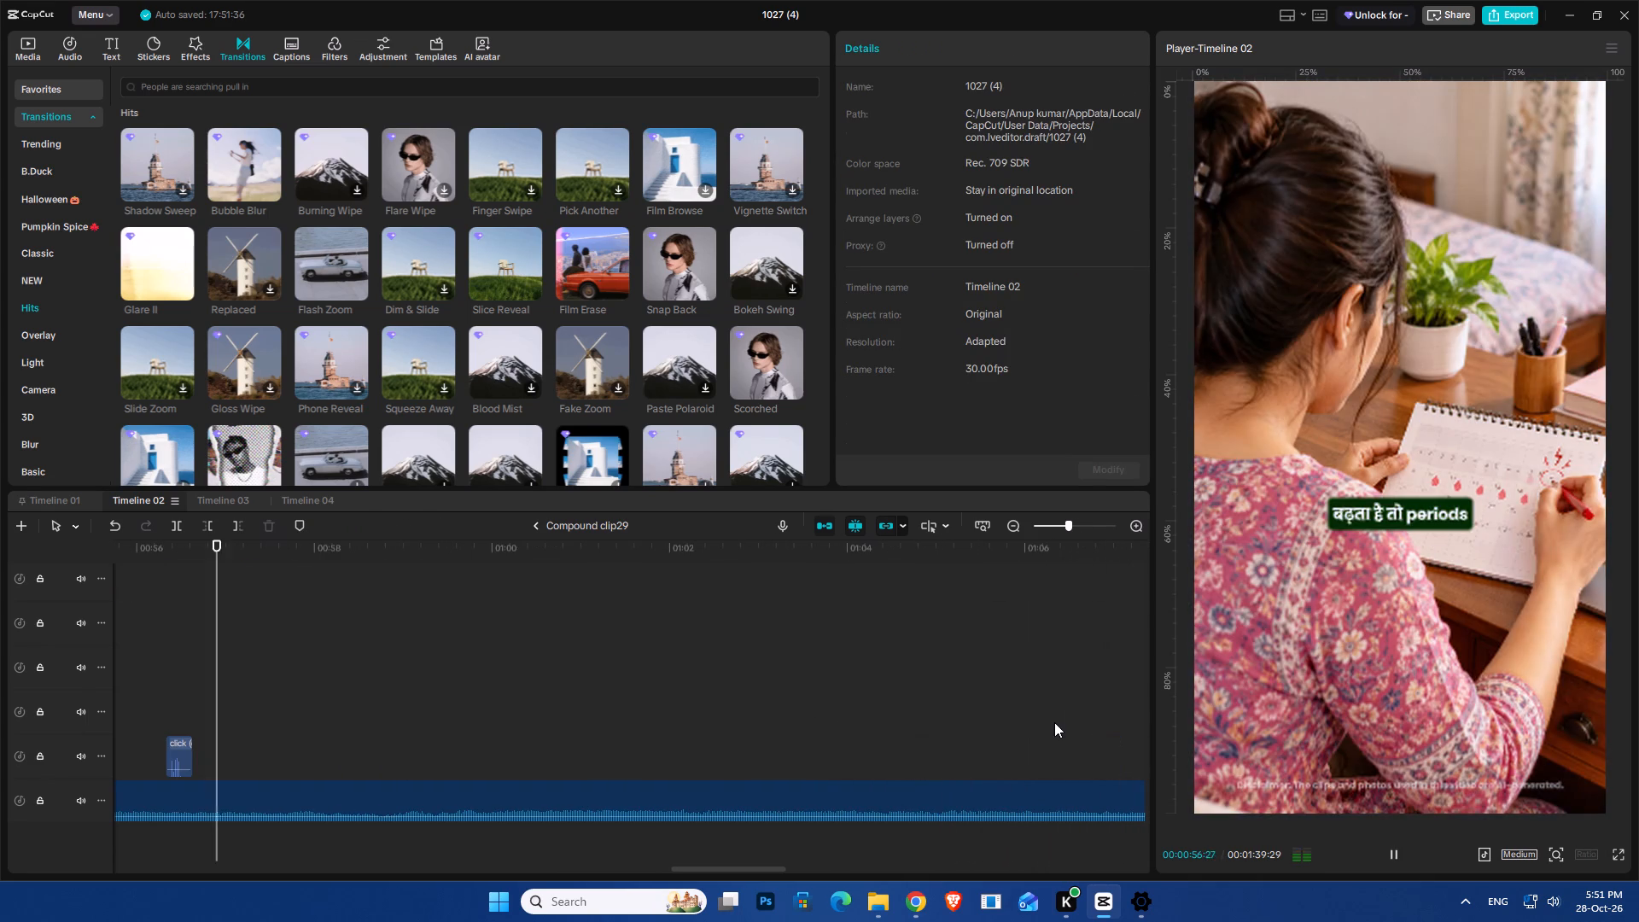
ctrl+scroll(270, 628, down, 8)
scroll(359, 645, up, 20)
scroll(359, 645, up, 1)
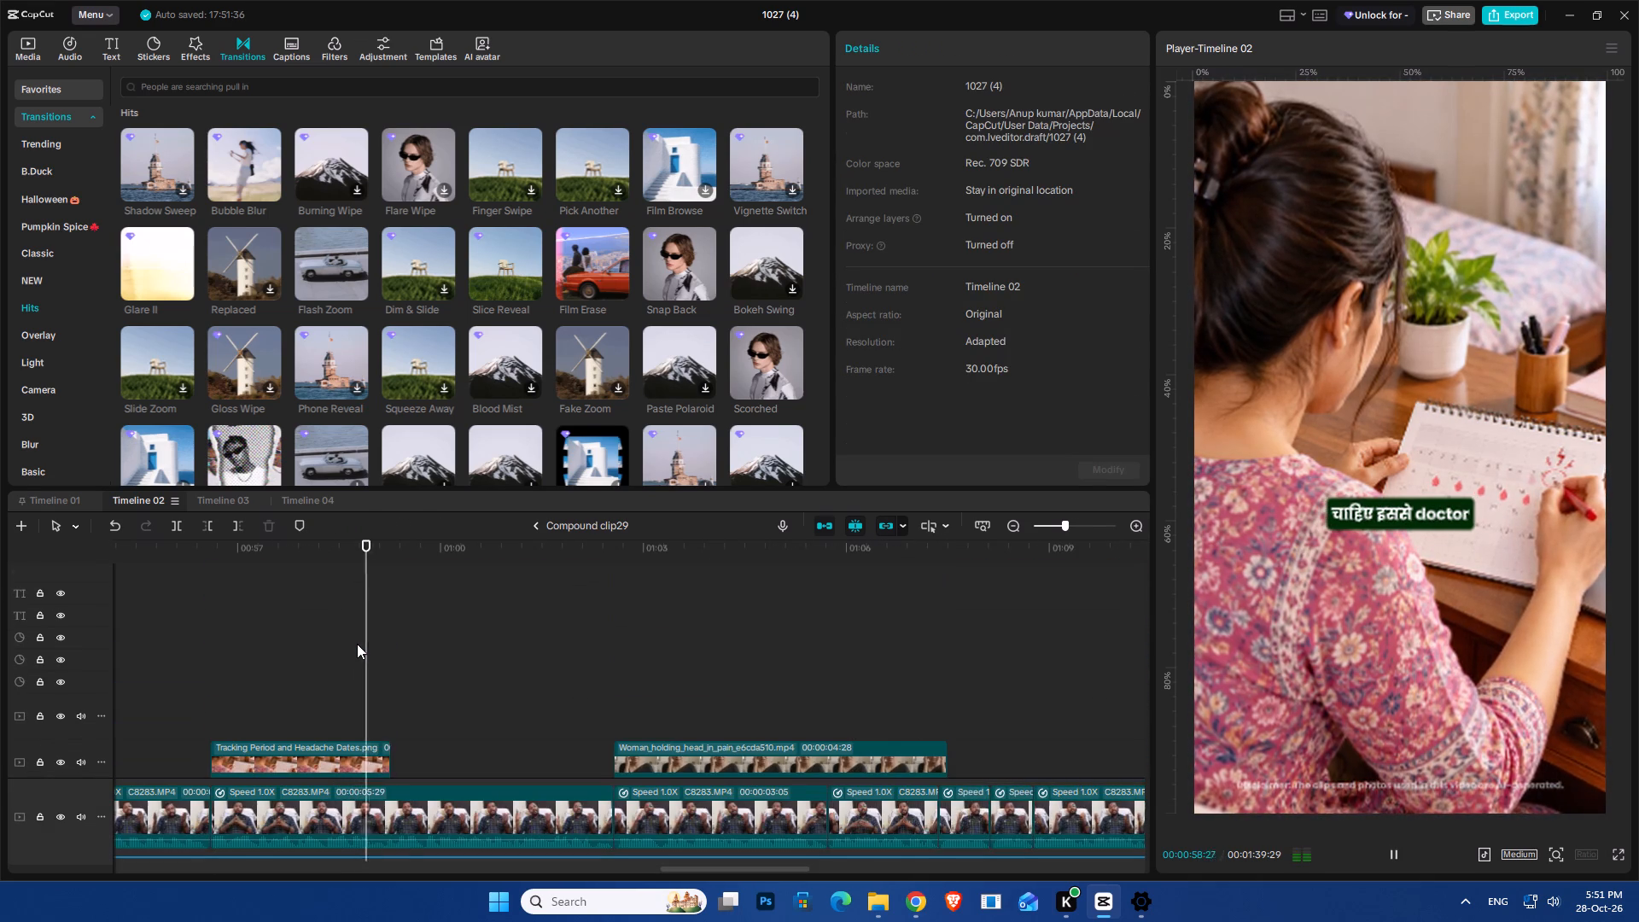
ctrl+scroll(357, 644, down, 7)
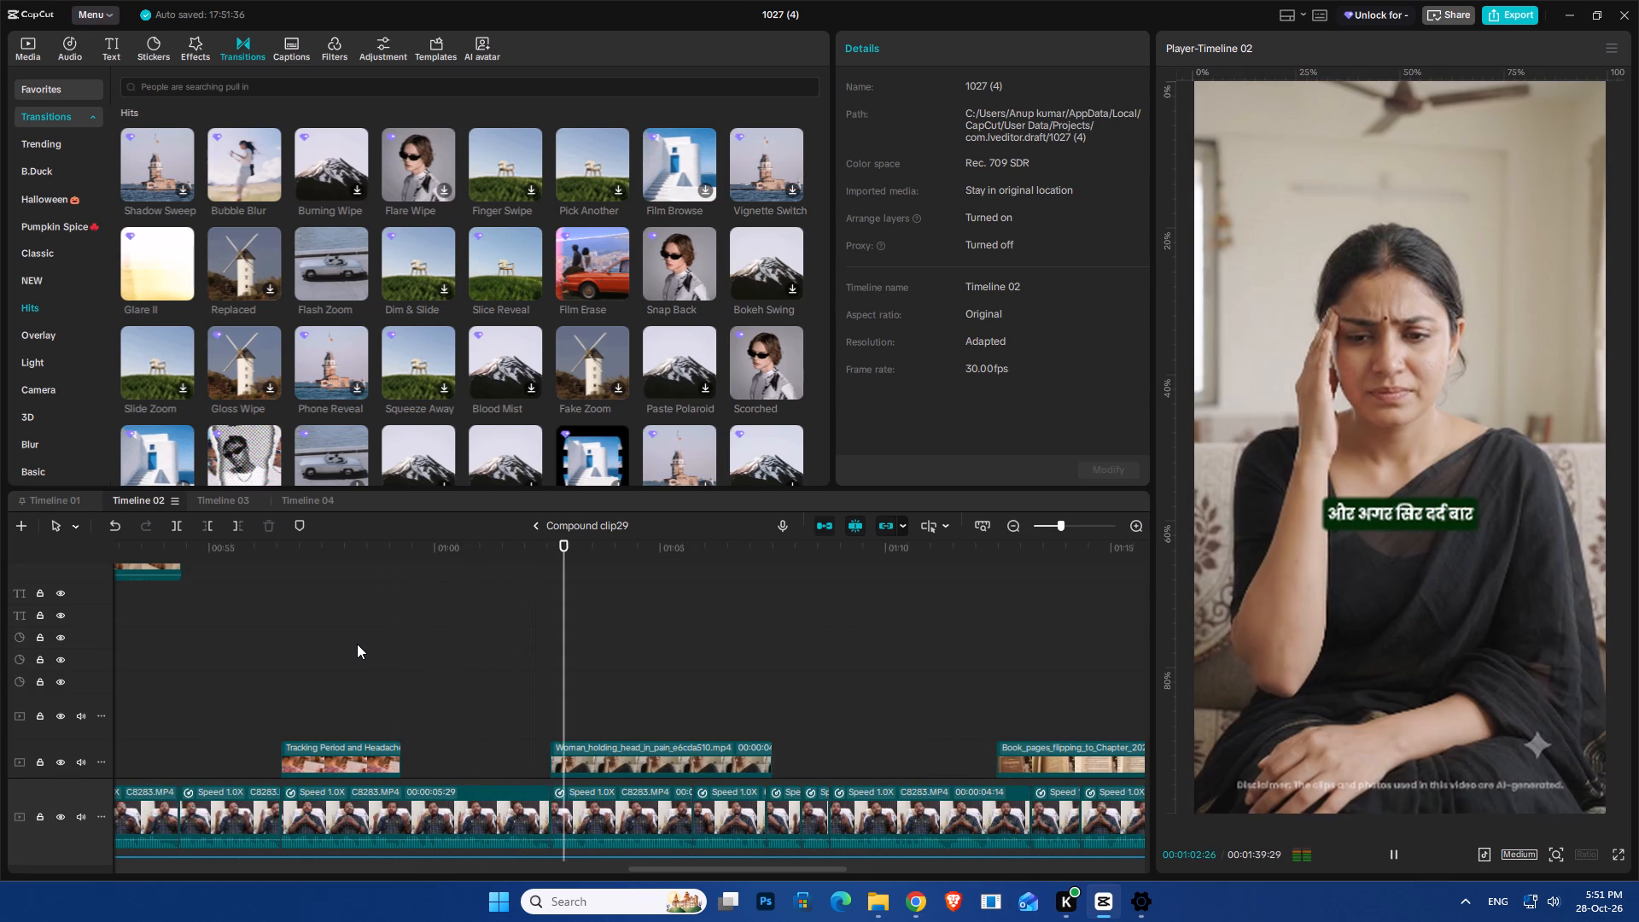
ctrl+scroll(438, 656, down, 8)
scroll(446, 657, down, 9)
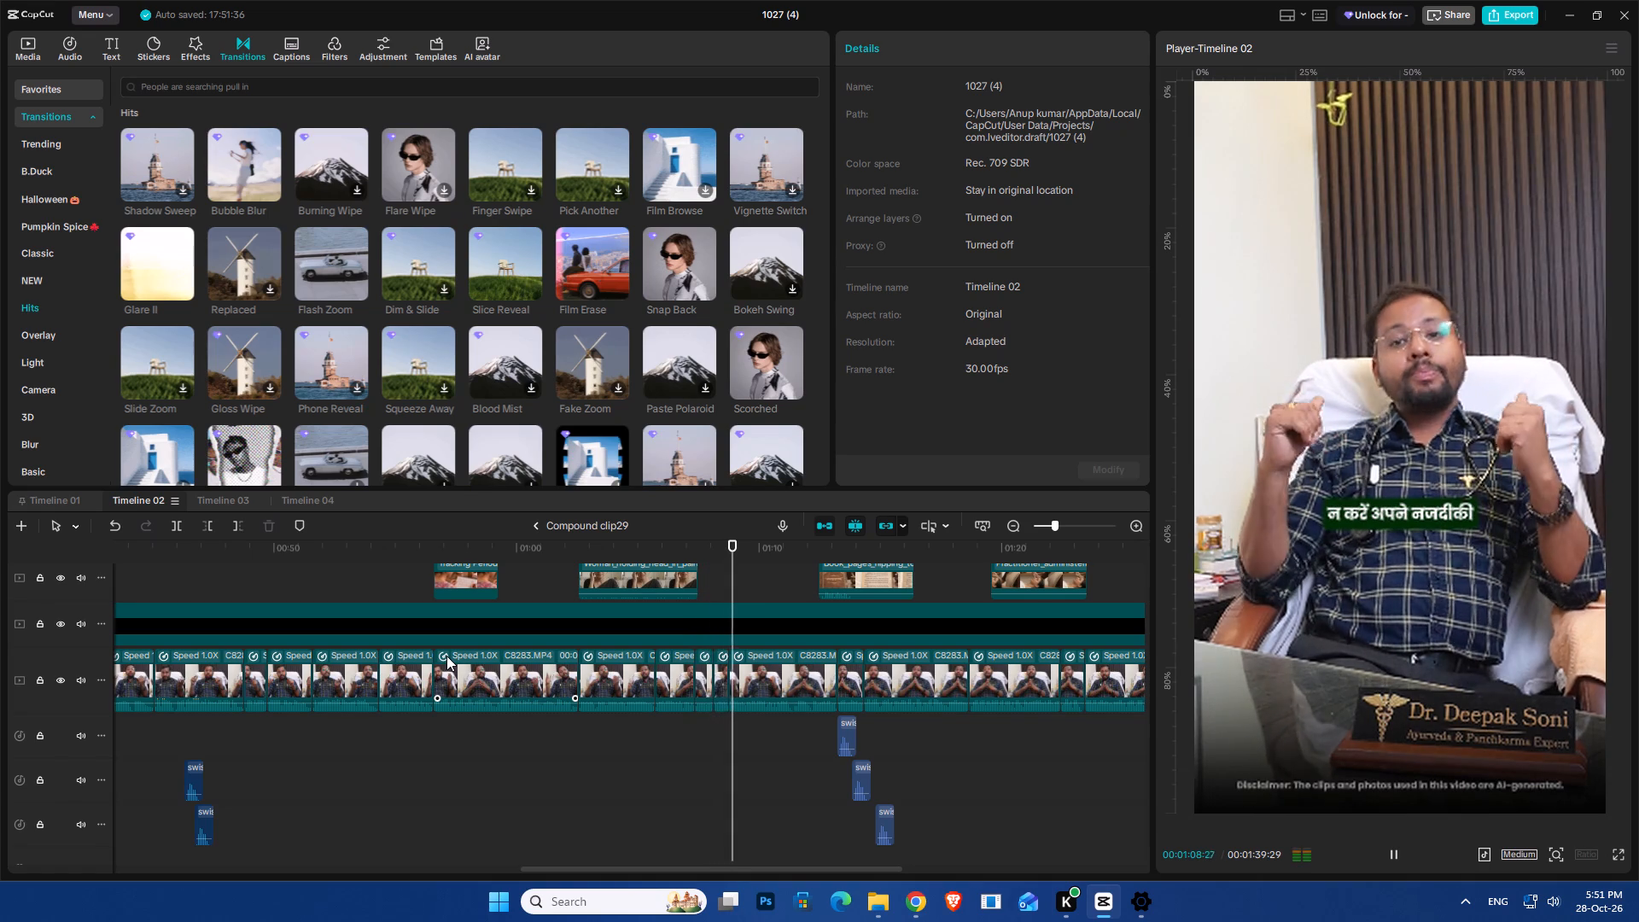
key(space)
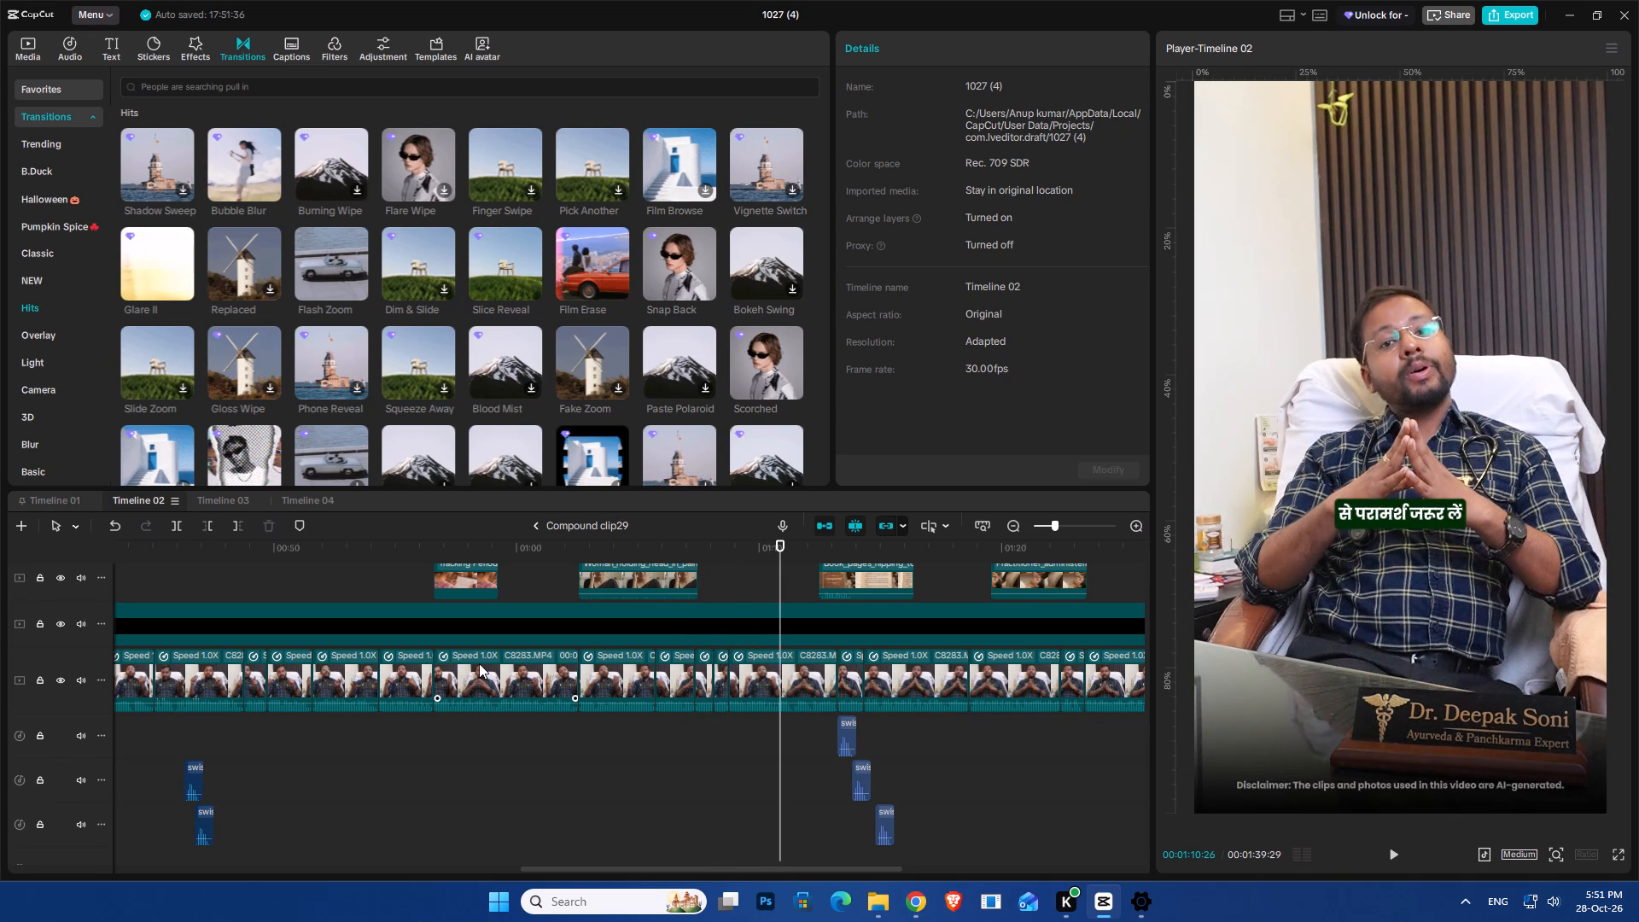
key(space)
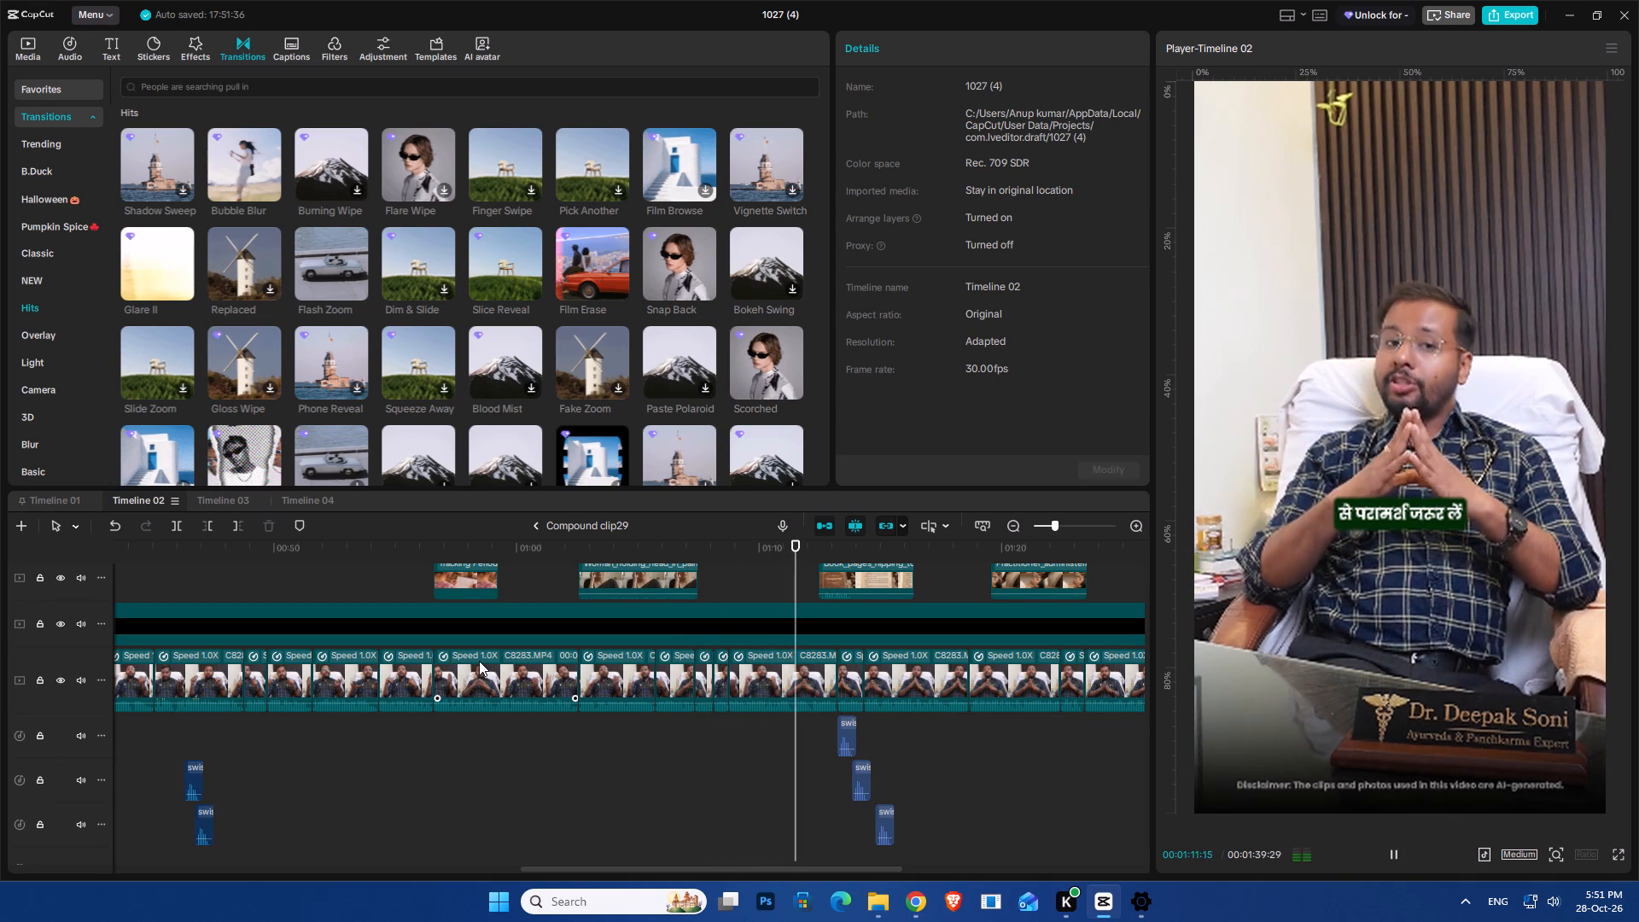
key(space)
key(space)
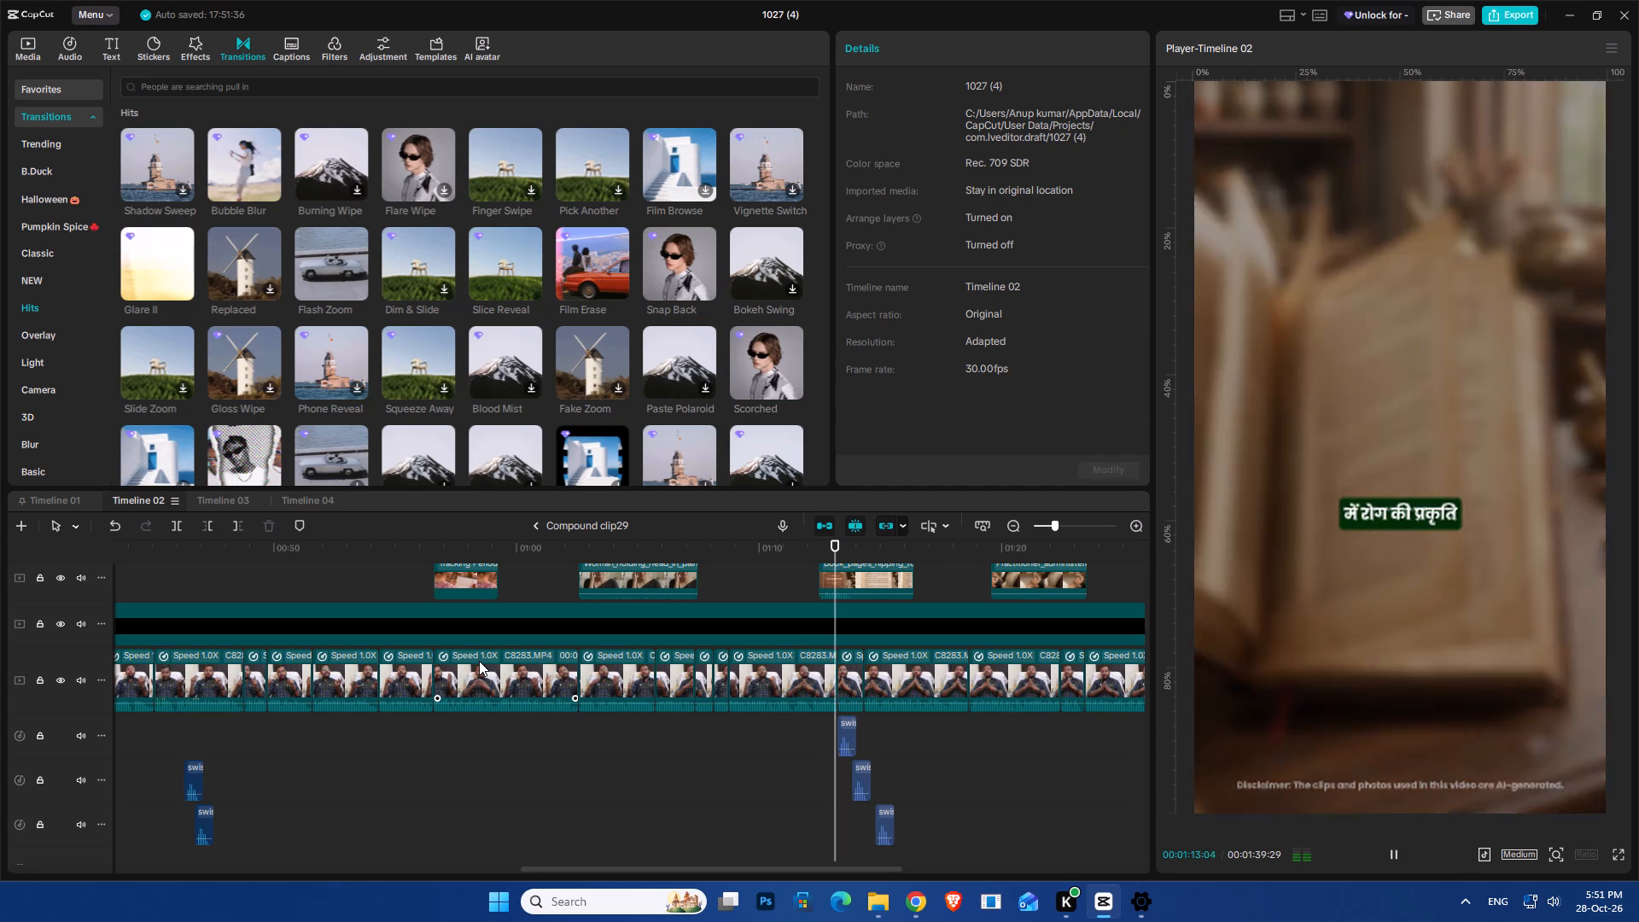
key(space)
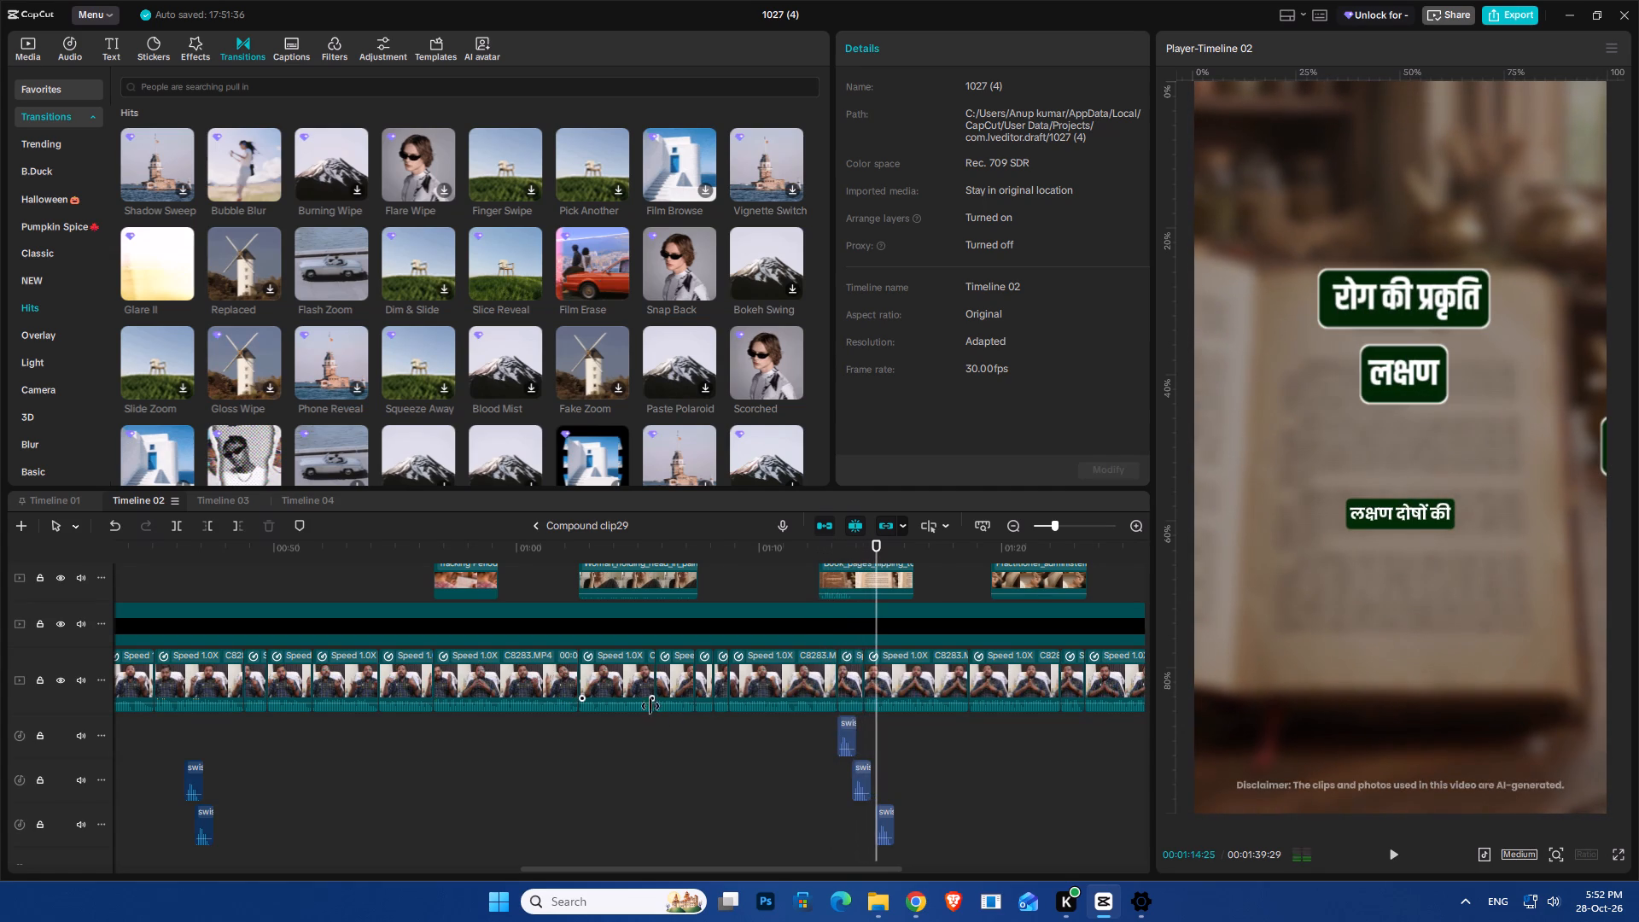
Retime the middle swish_whoosh sound to start at about 00:01:14:06 and play back the text pop-ups over the book pages.
ctrl+scroll(674, 712, up, 17)
drag(837, 779, 862, 782)
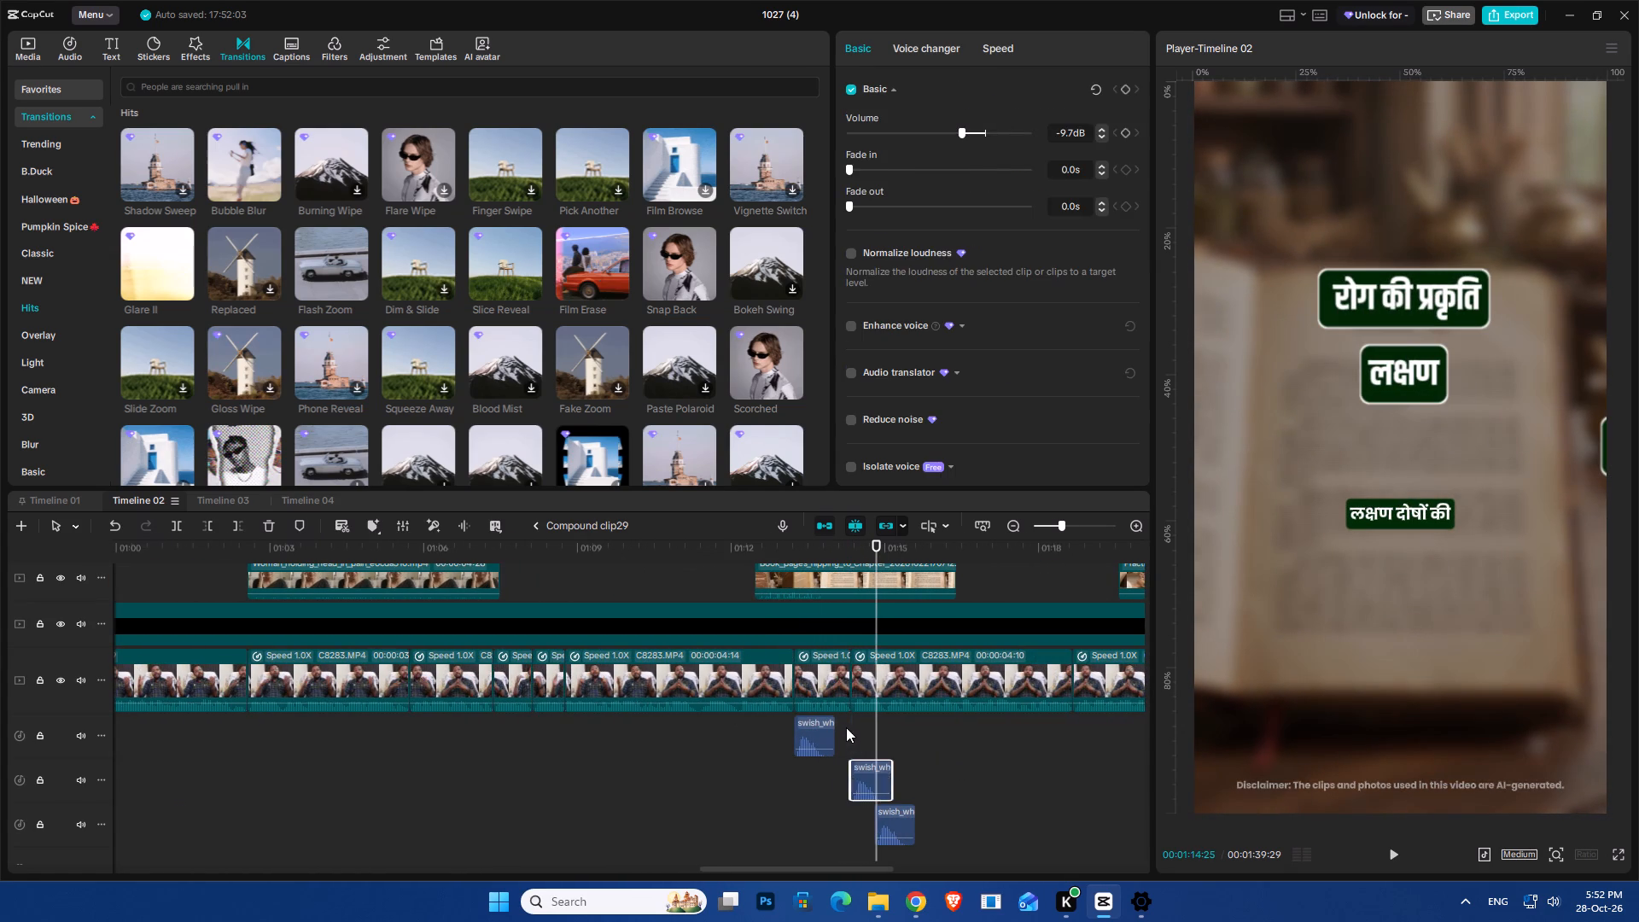
click(846, 727)
key(space)
key(space)
ctrl+scroll(865, 792, up, 13)
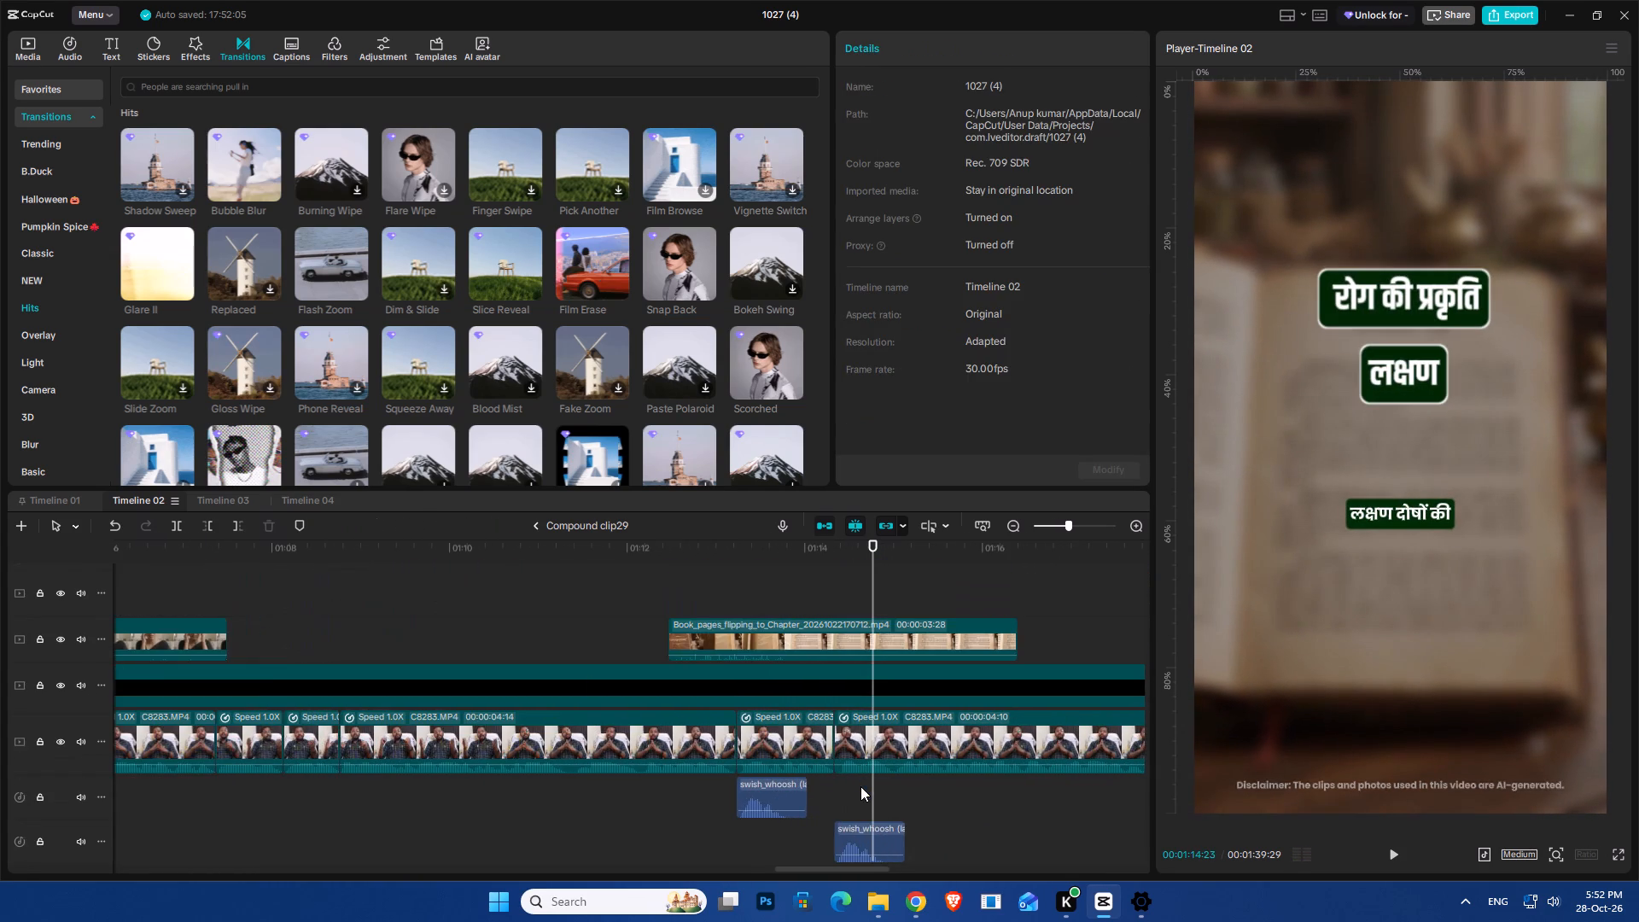
scroll(863, 783, down, 5)
click(864, 755)
drag(861, 743, 850, 744)
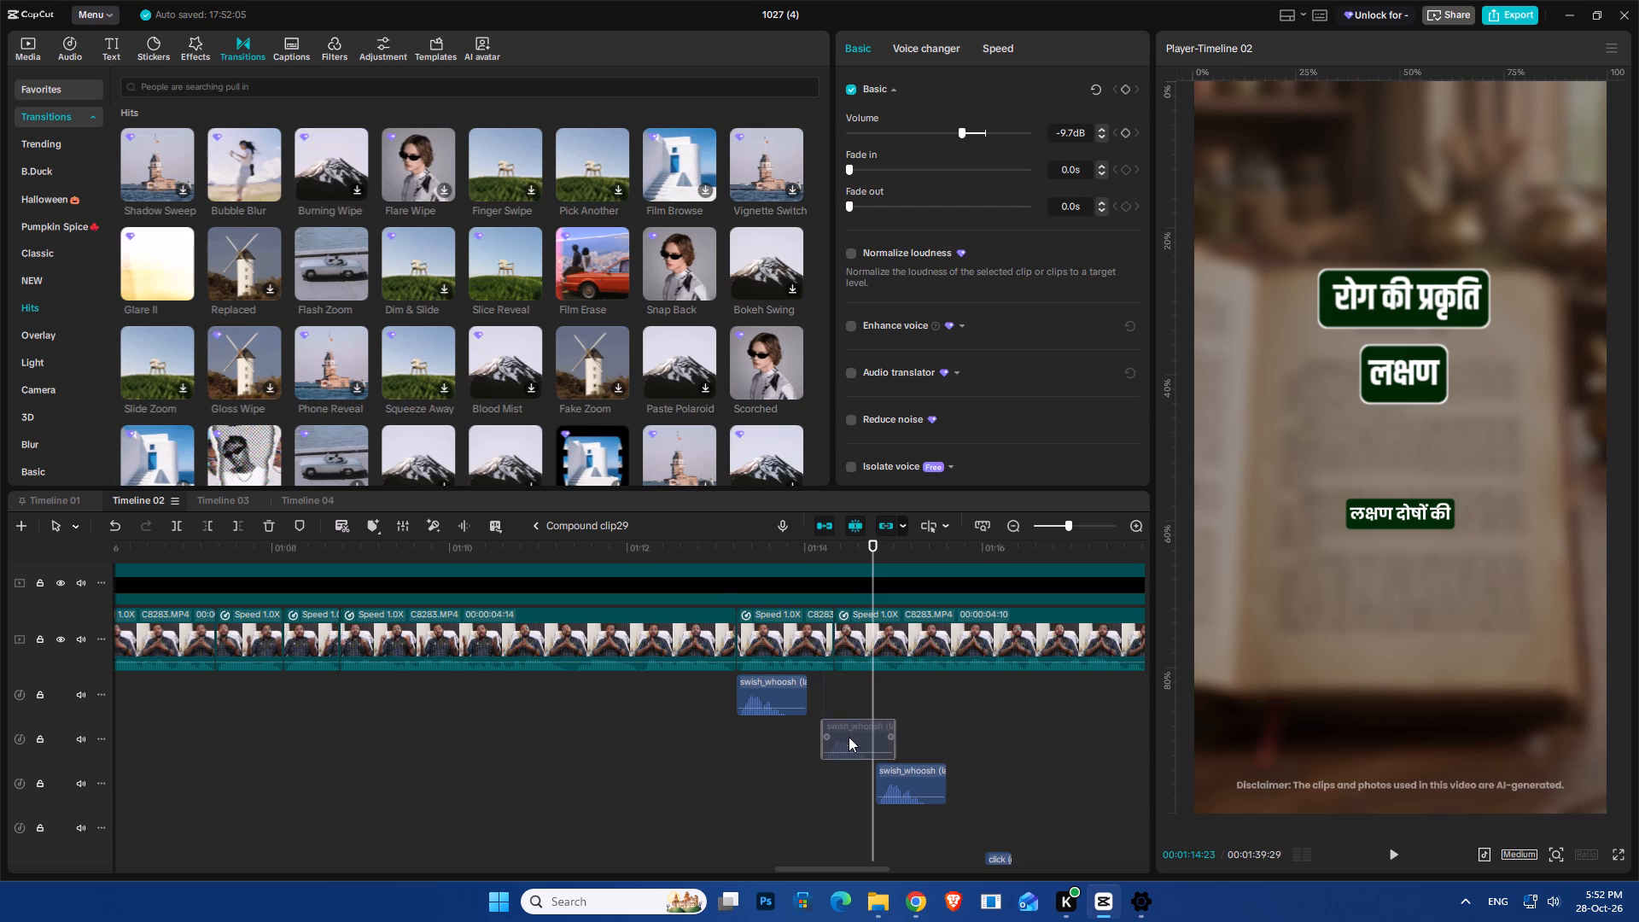
click(714, 553)
key(space)
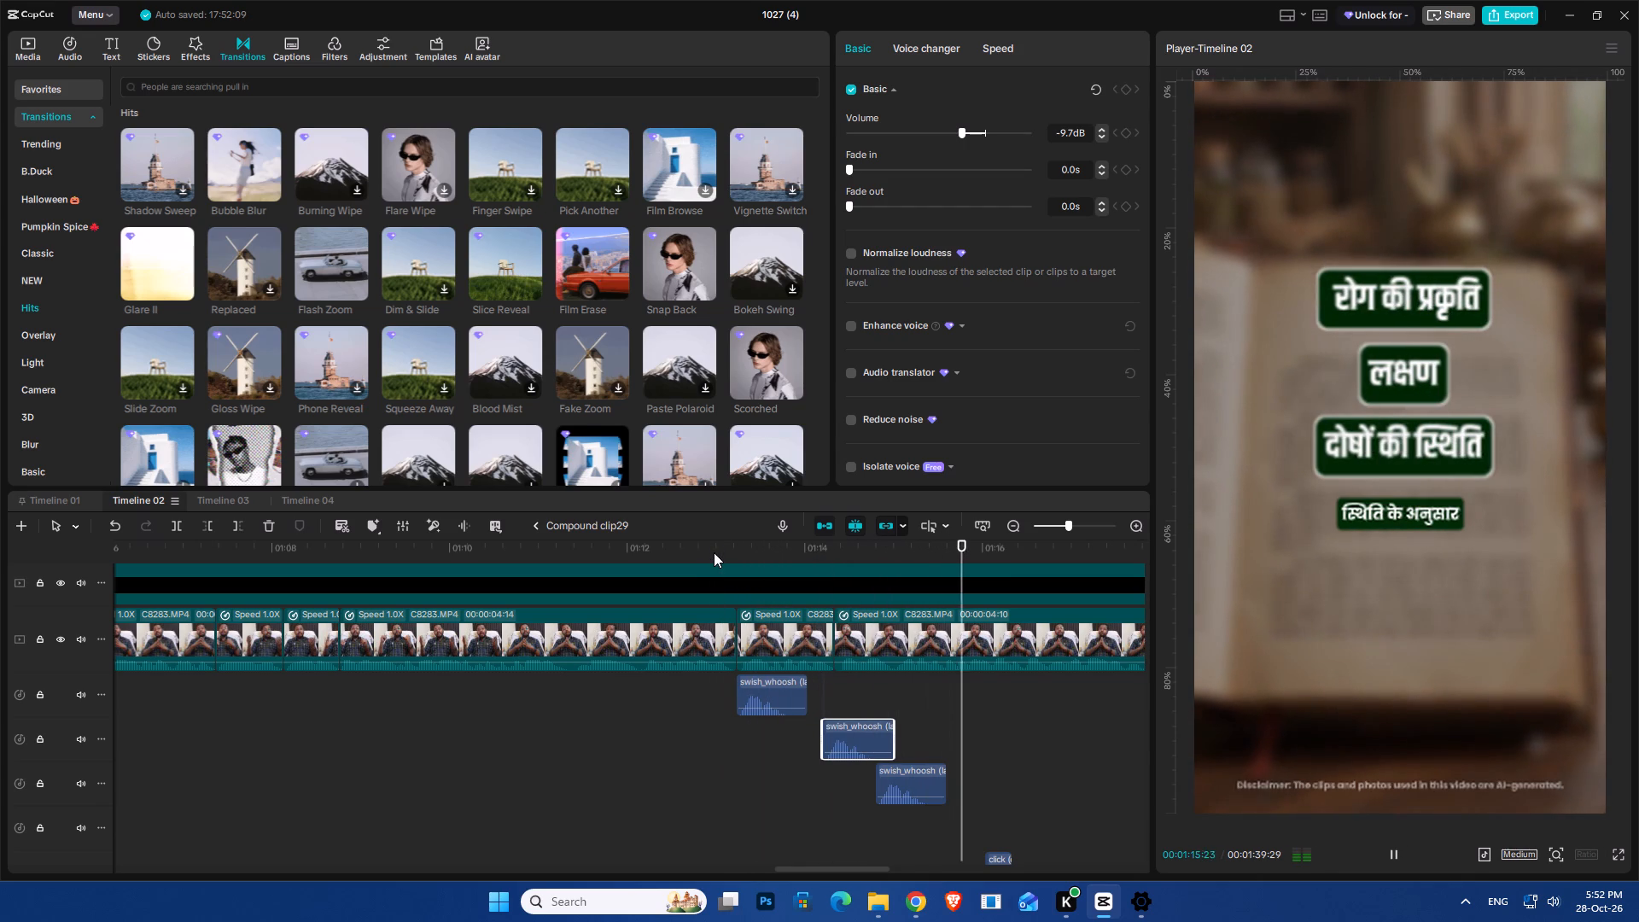
key(space)
Place Compound clip14 and Compound clip15 end to end on one track, meeting at 00:01:16:12 where the book-page footage ends.
scroll(909, 681, up, 13)
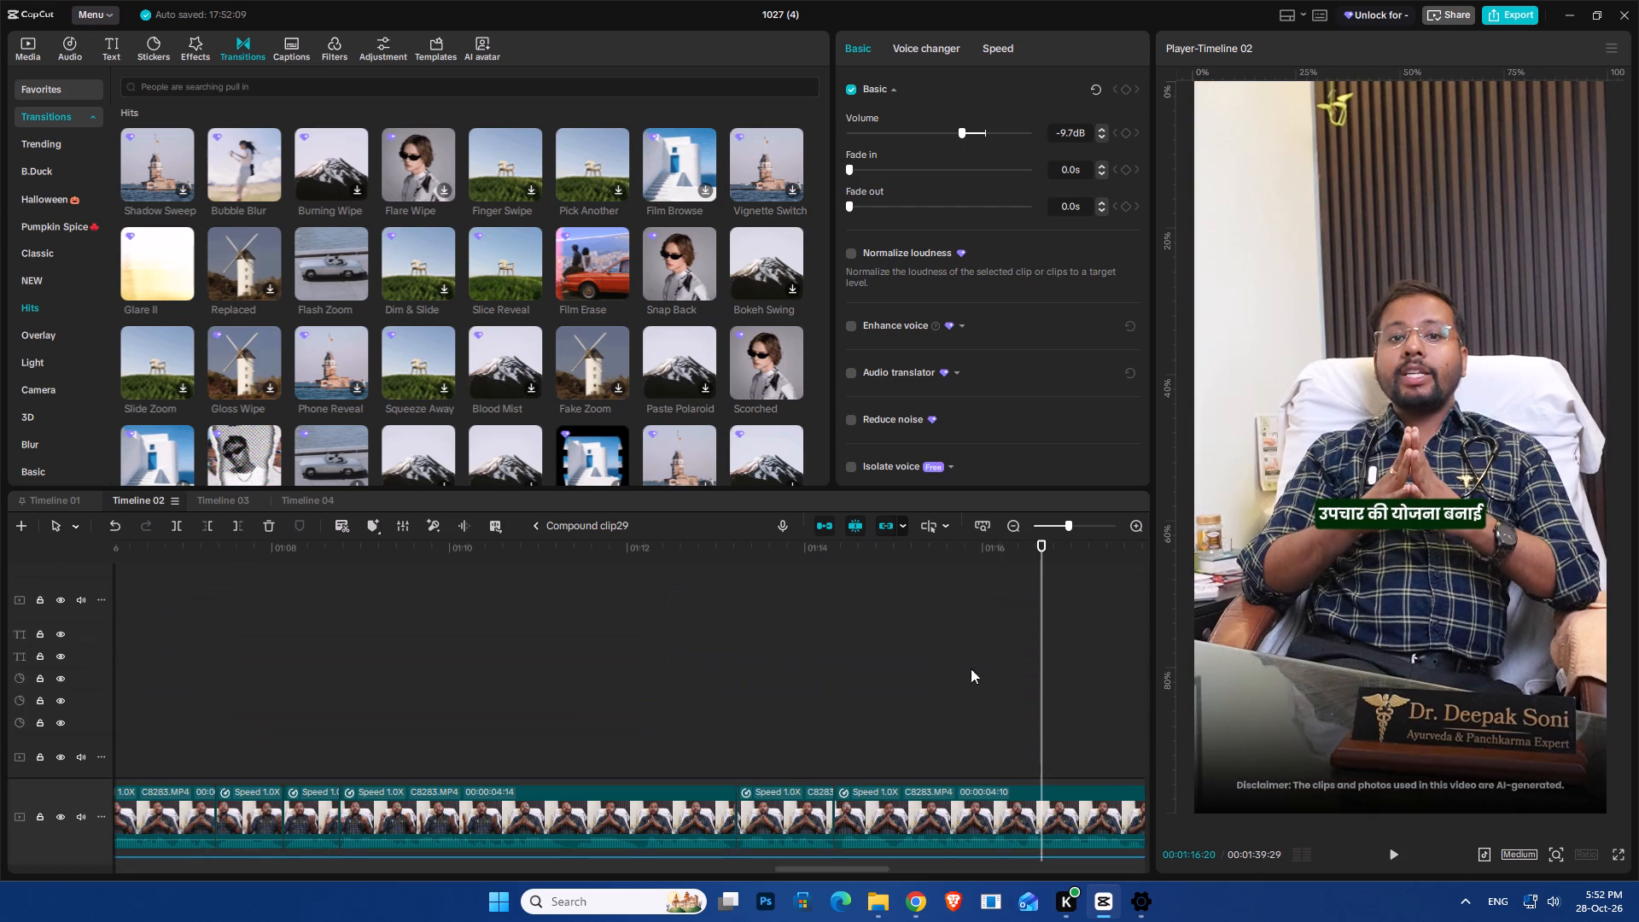
scroll(1016, 659, down, 6)
drag(1036, 621, 1016, 639)
scroll(1015, 639, up, 17)
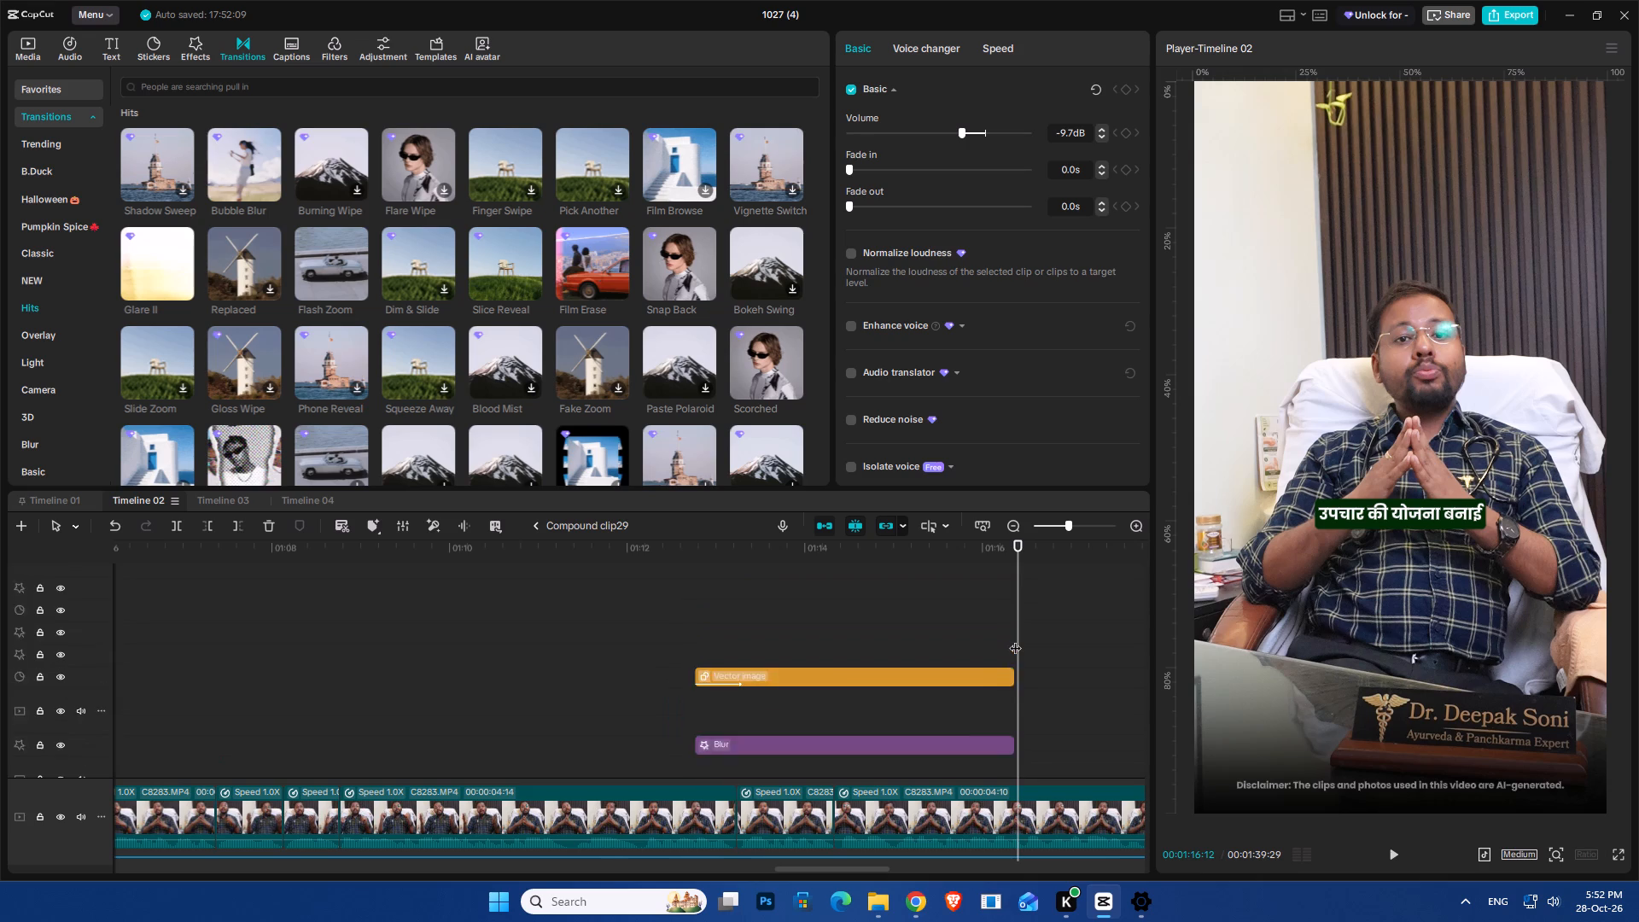
scroll(1015, 639, up, 20)
scroll(977, 637, up, 6)
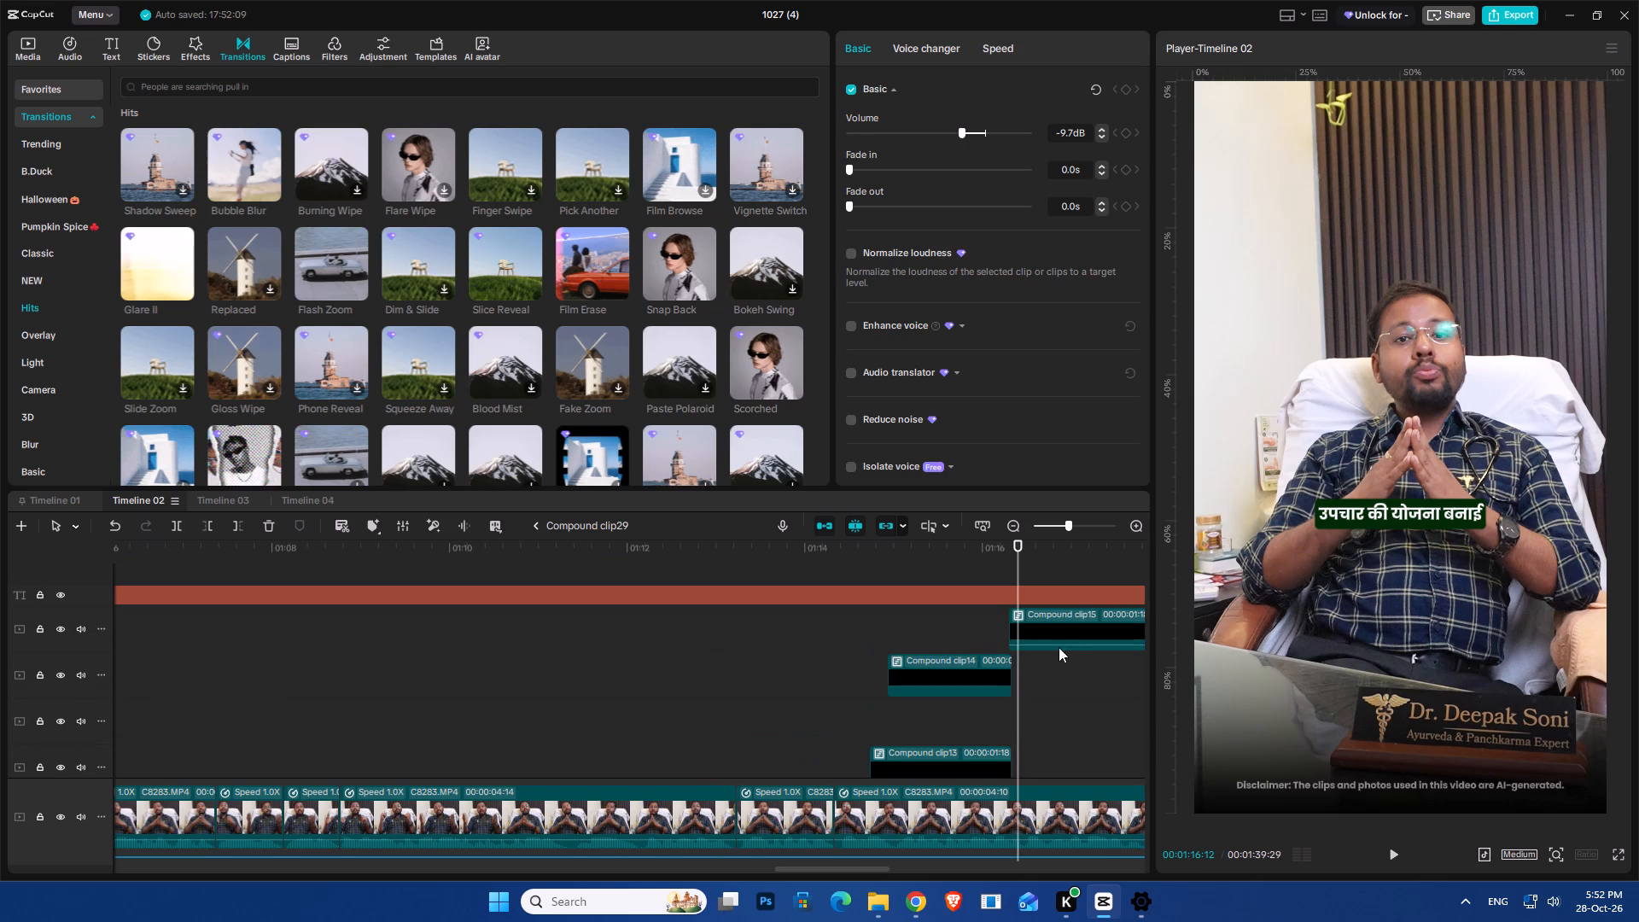
click(994, 674)
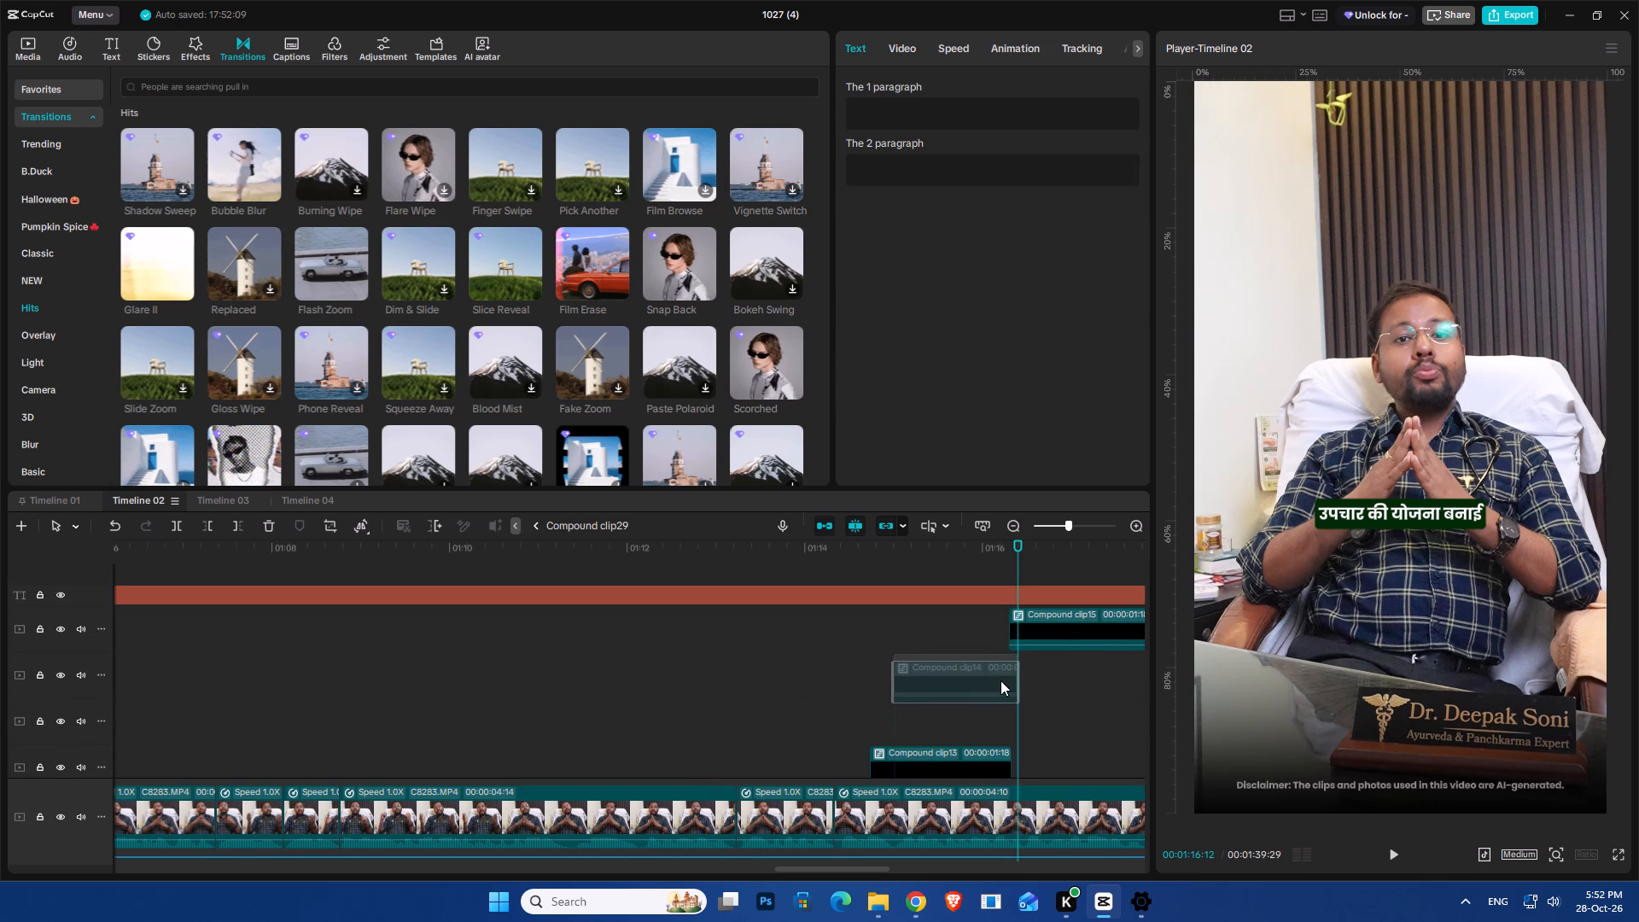
drag(1035, 635, 1043, 675)
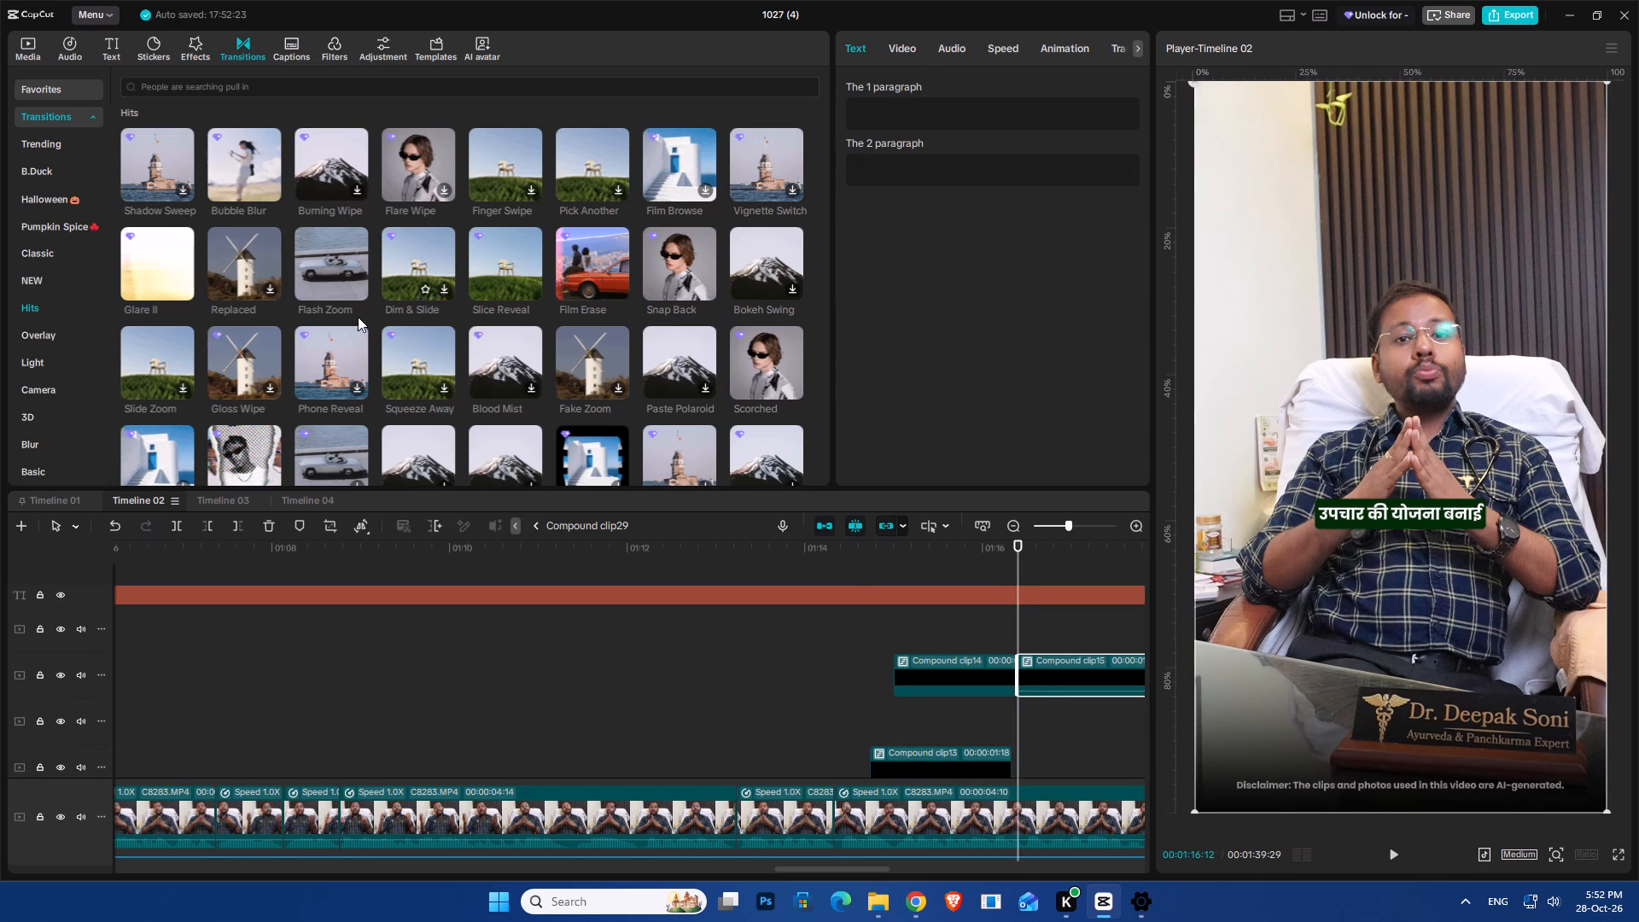
Add the Glare II transition between Compound clip14 and Compound clip15 at 00:01:16:12.
drag(156, 274, 1007, 666)
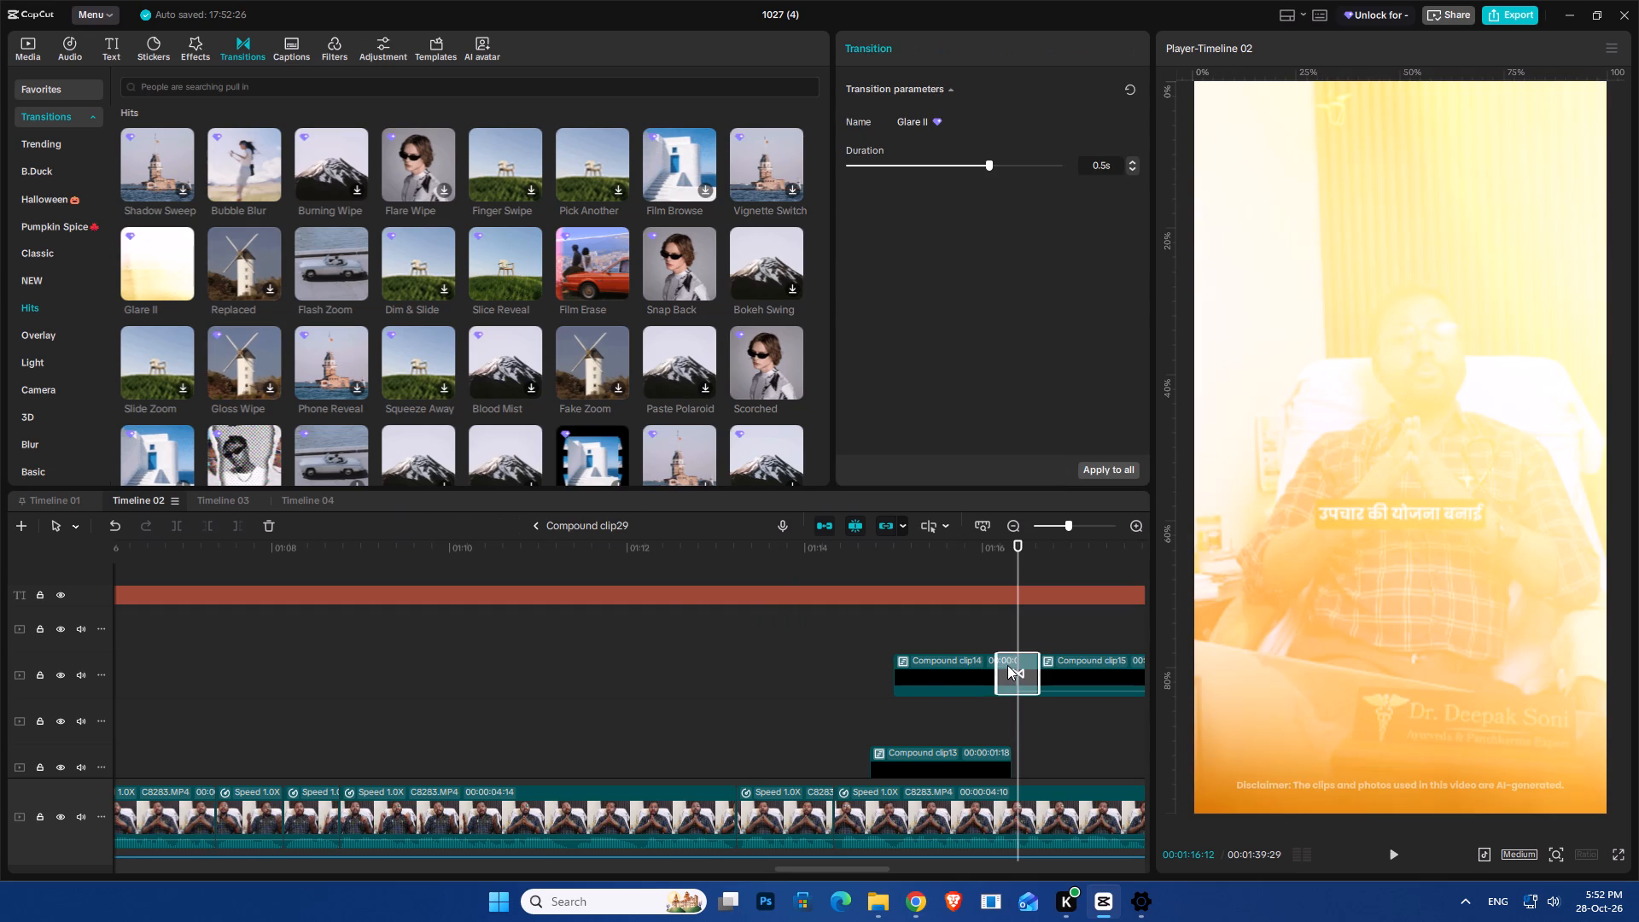
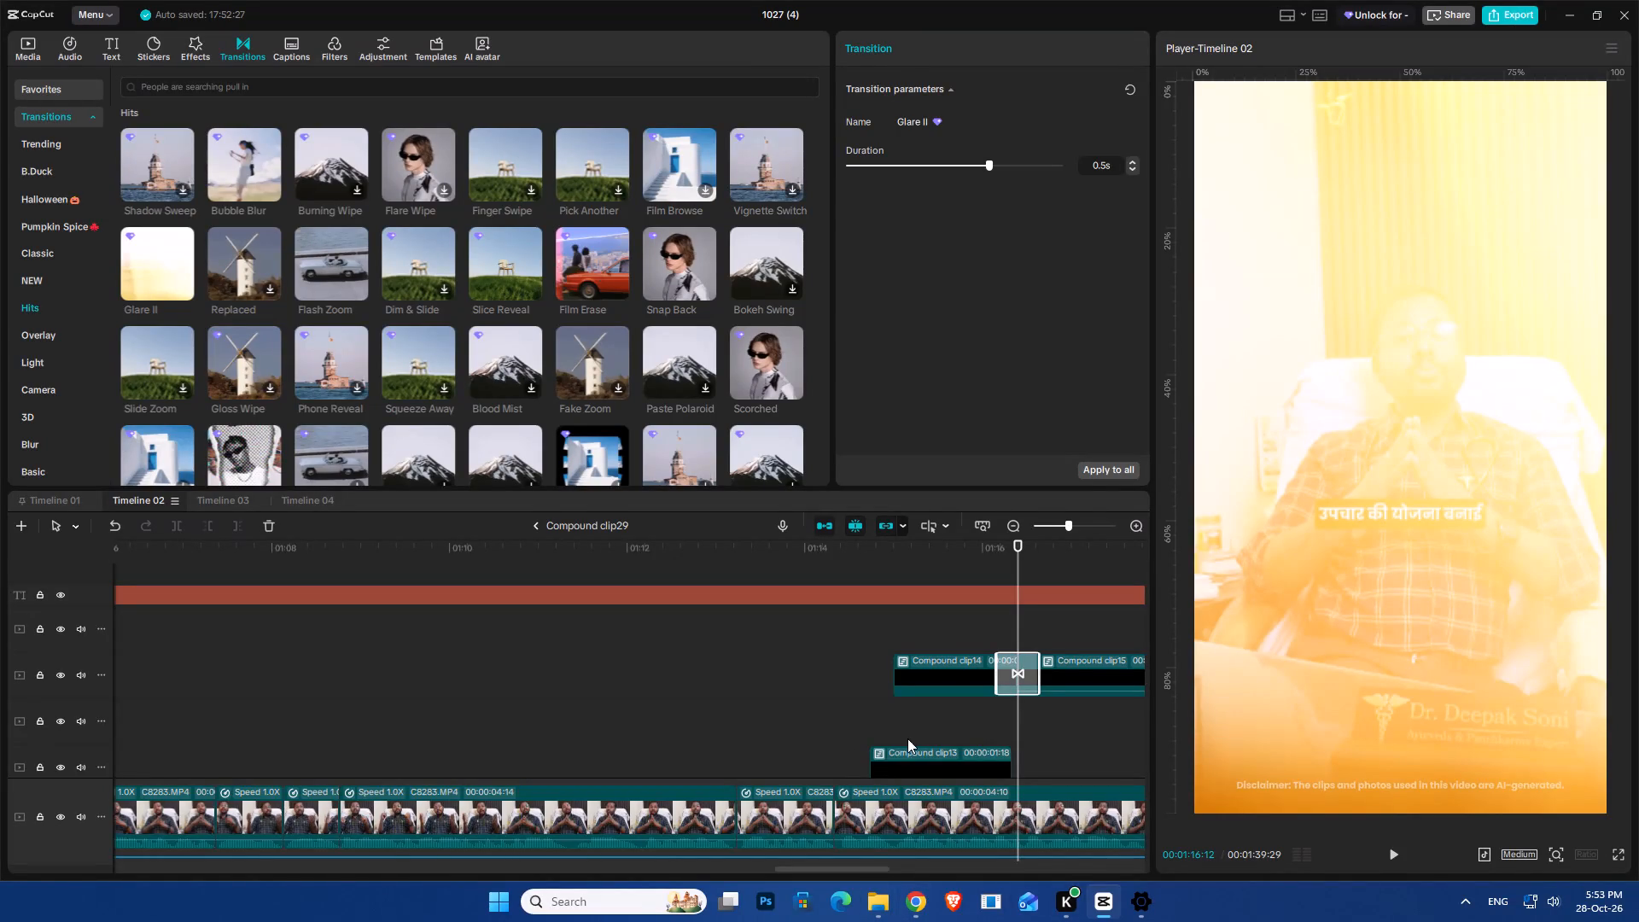
Review the audio settings of the 00:00:04:14 C8283.MP4 clip on the main track, including the Isolate voice options.
ctrl+scroll(908, 741, down, 7)
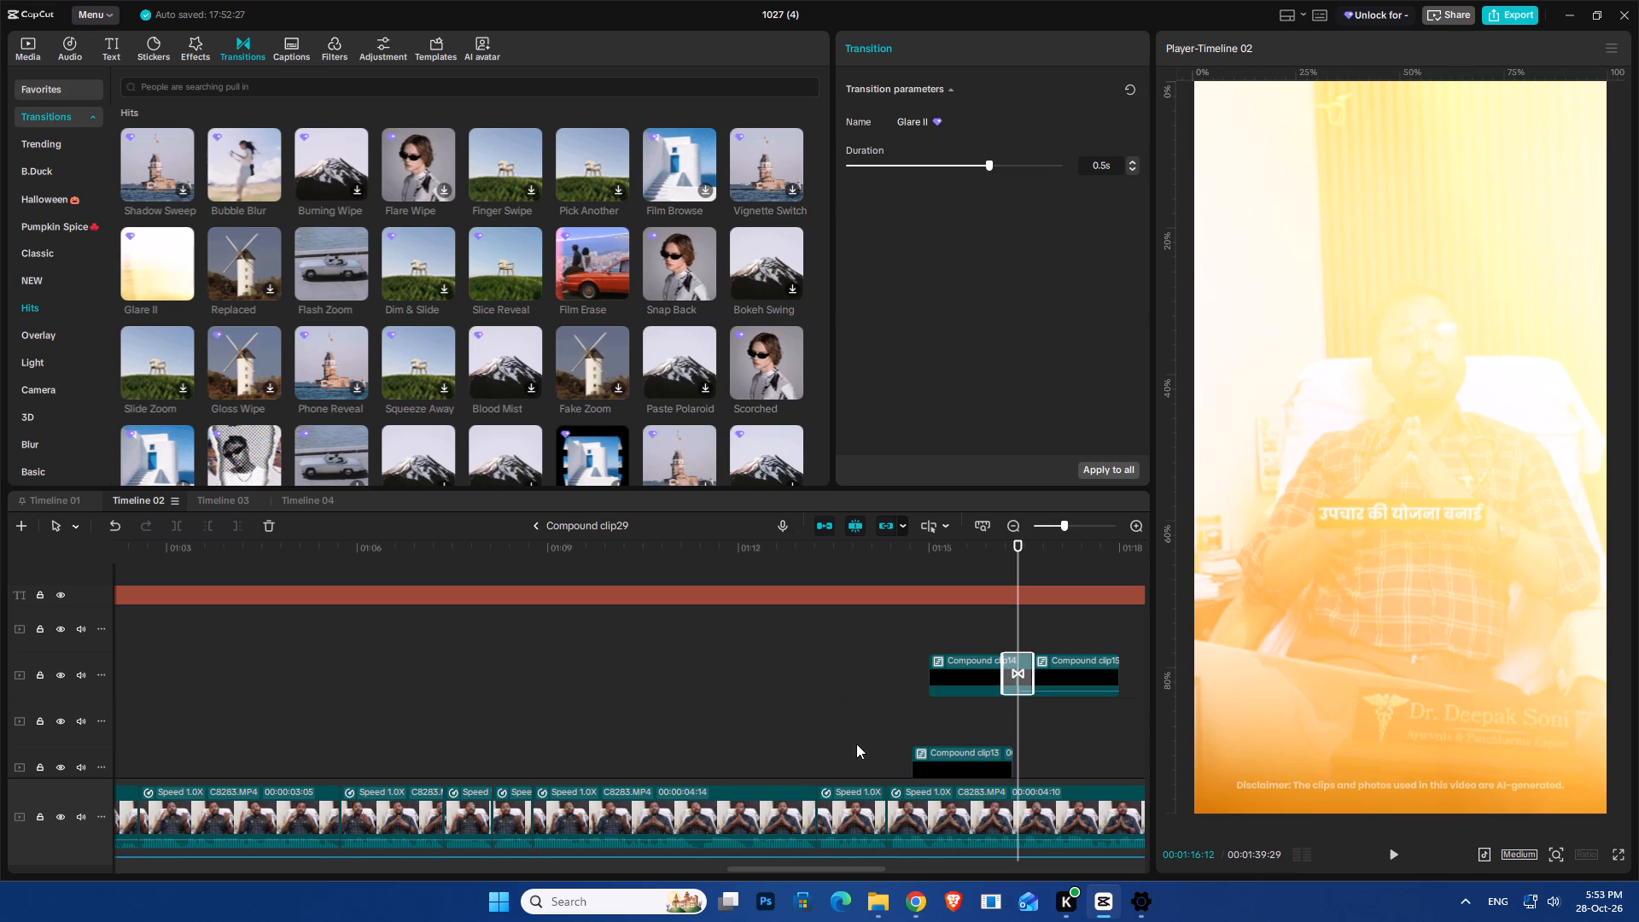
scroll(859, 766, down, 8)
click(776, 814)
click(906, 57)
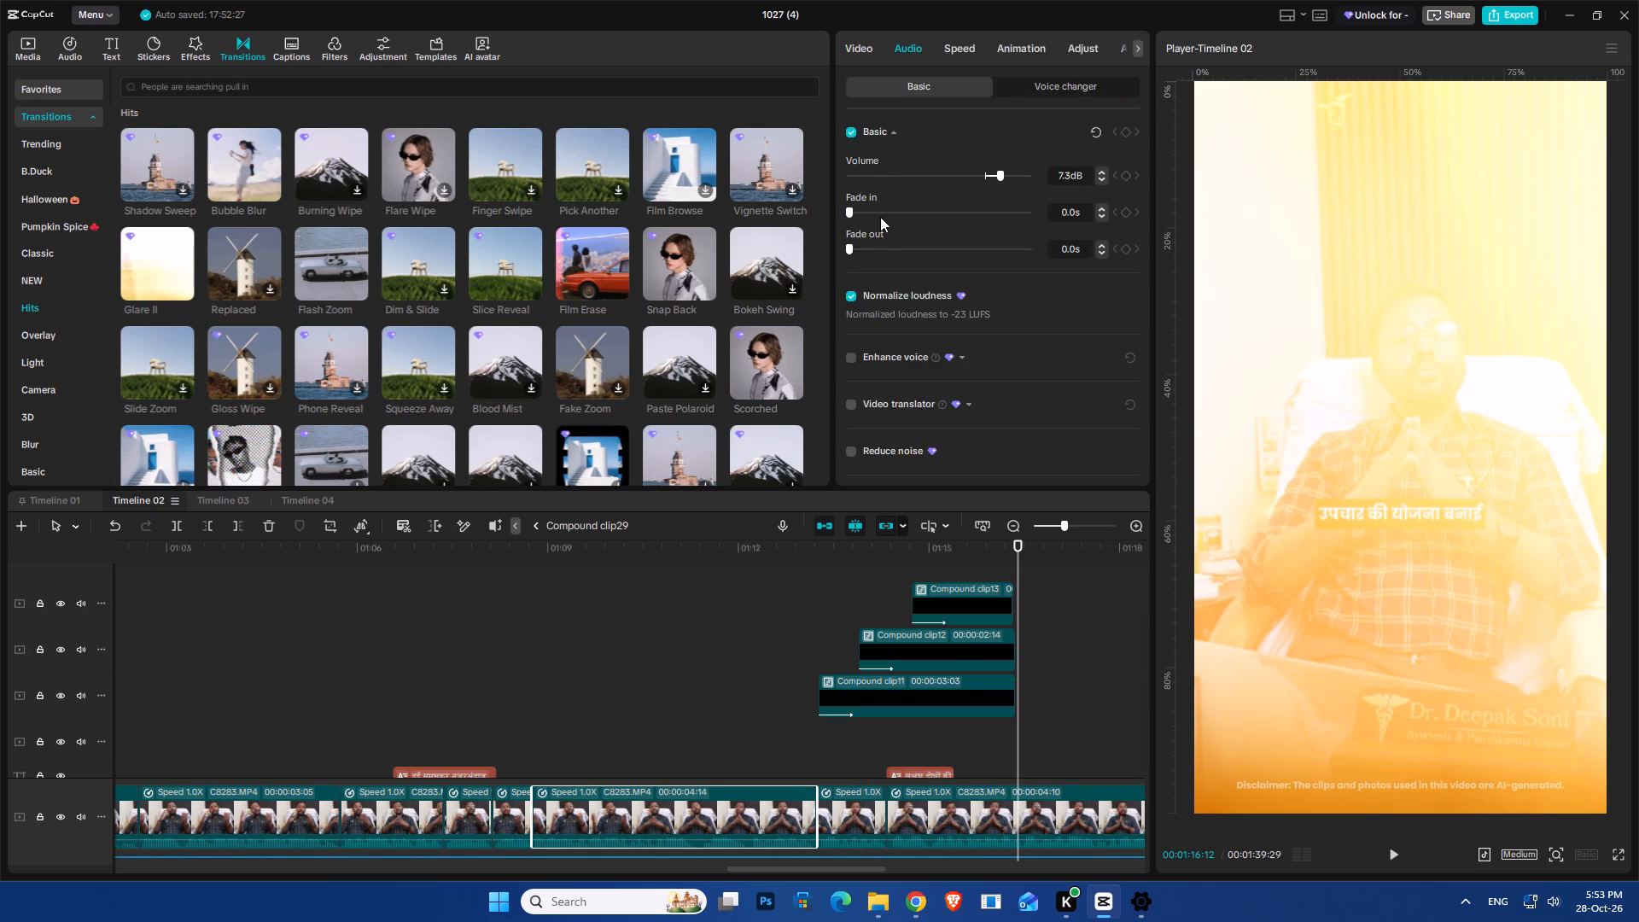
scroll(883, 253, down, 4)
scroll(917, 429, down, 3)
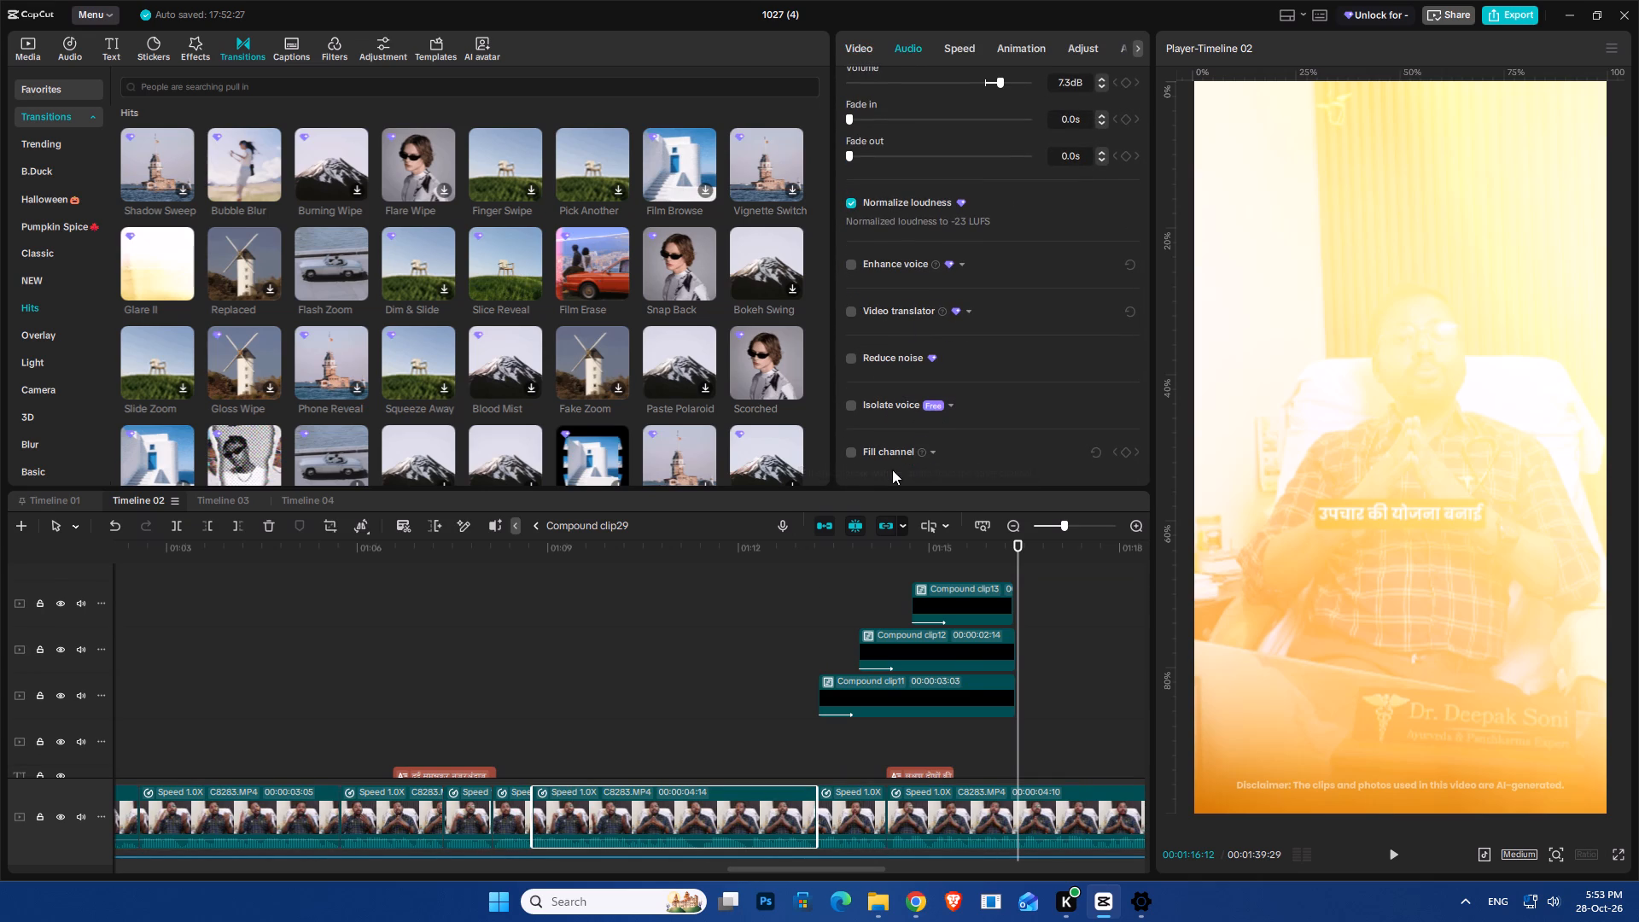
click(951, 402)
scroll(905, 458, down, 3)
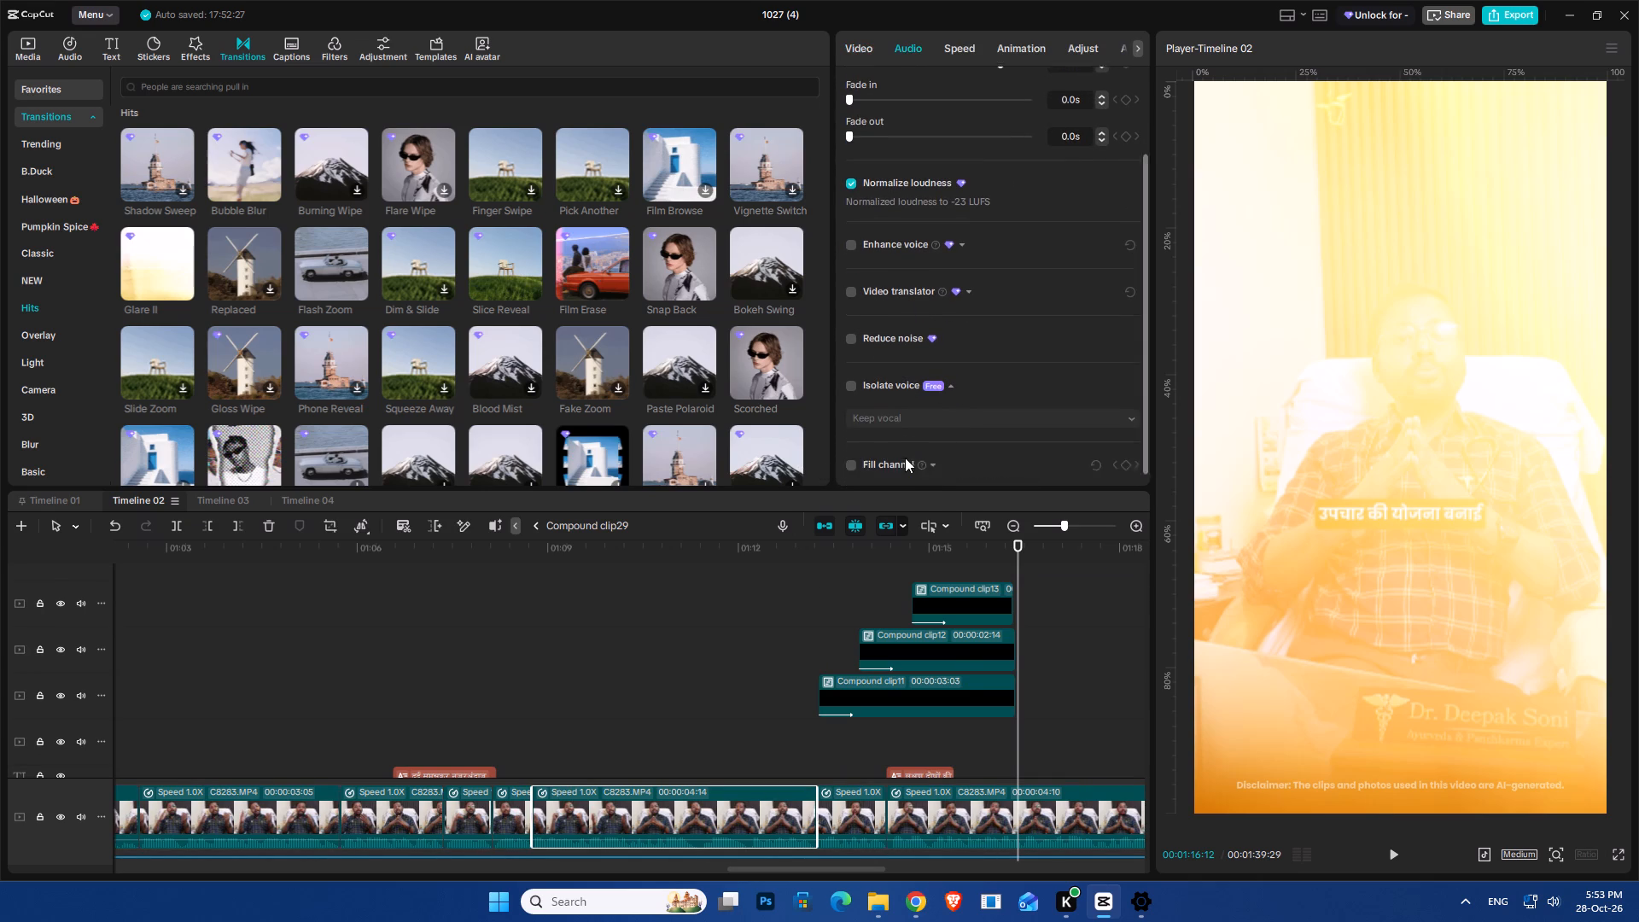
scroll(905, 458, down, 1)
scroll(923, 325, up, 9)
scroll(923, 325, down, 8)
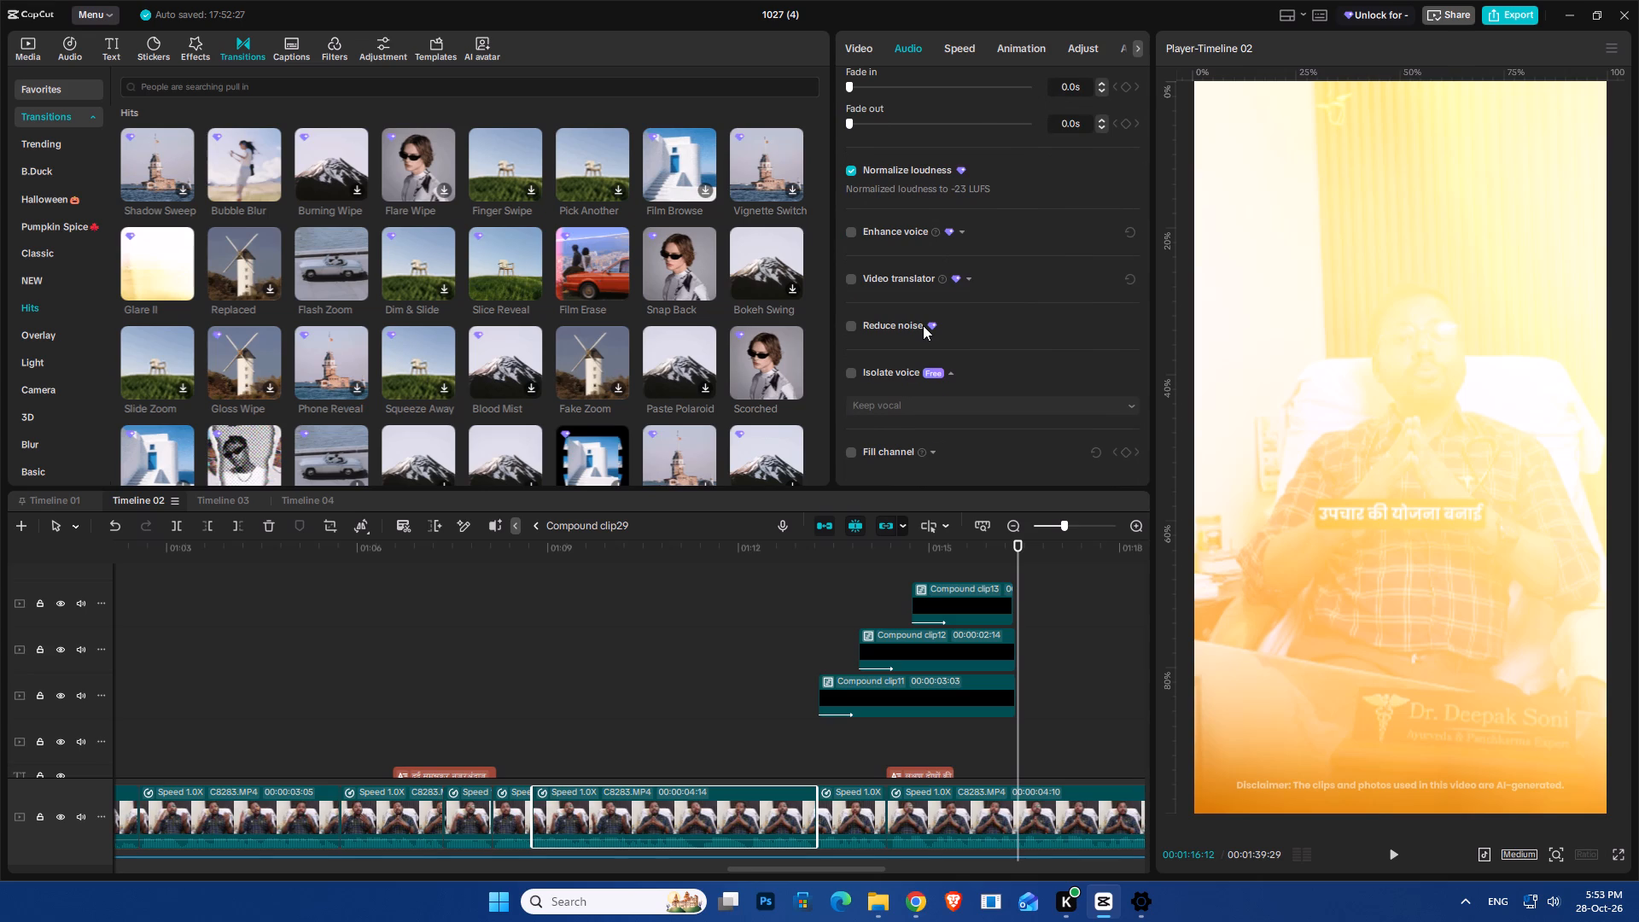
click(965, 574)
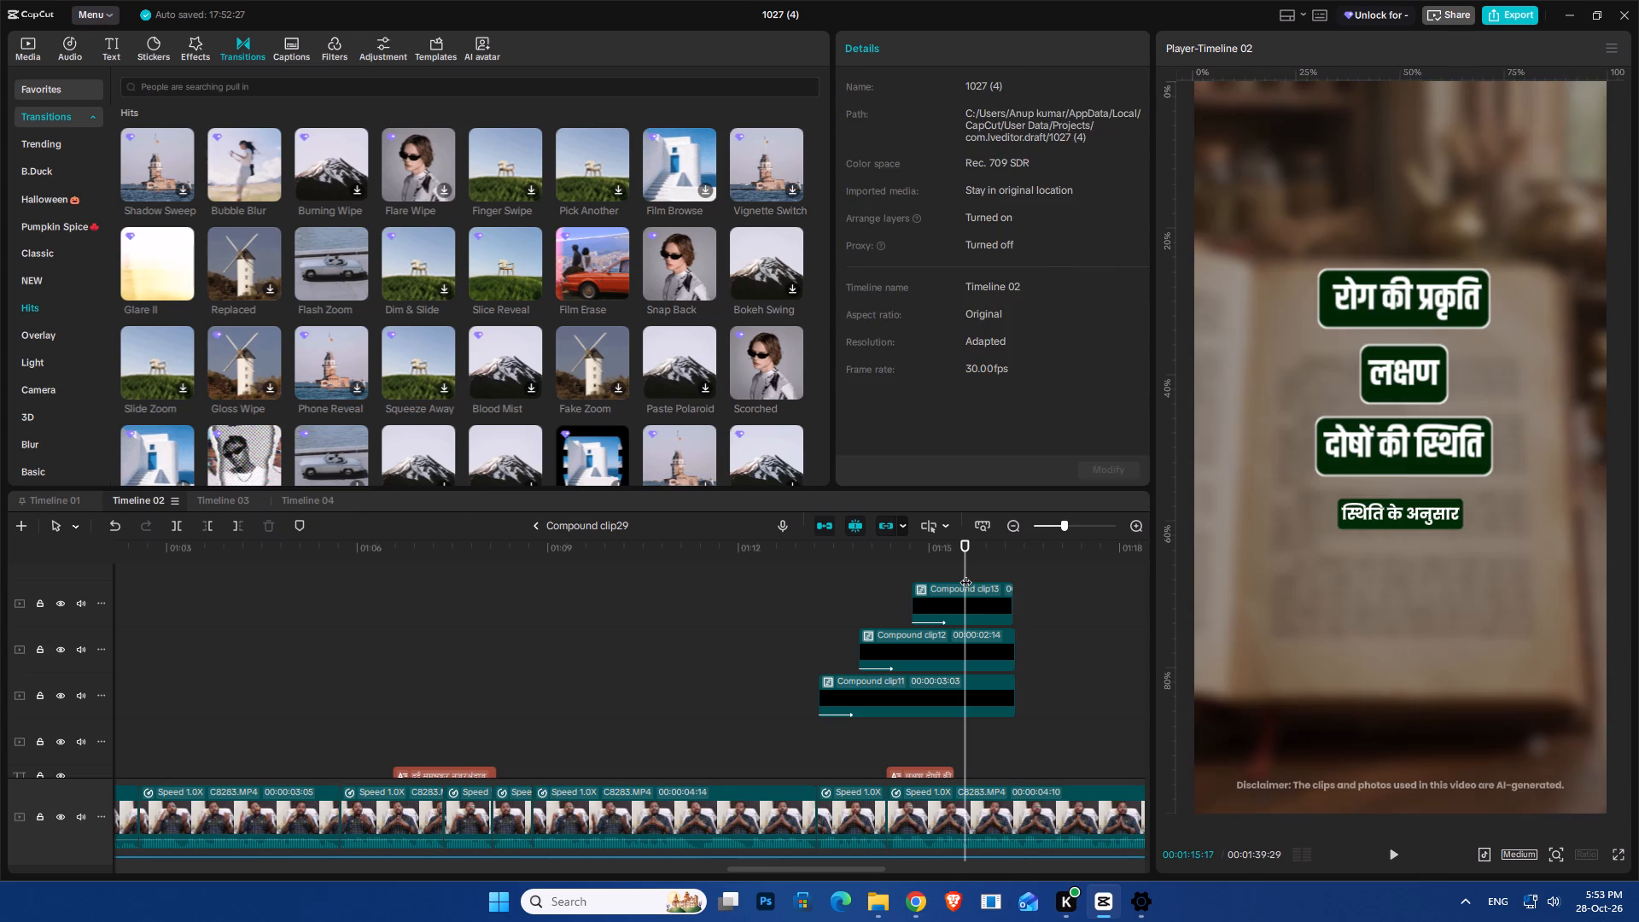
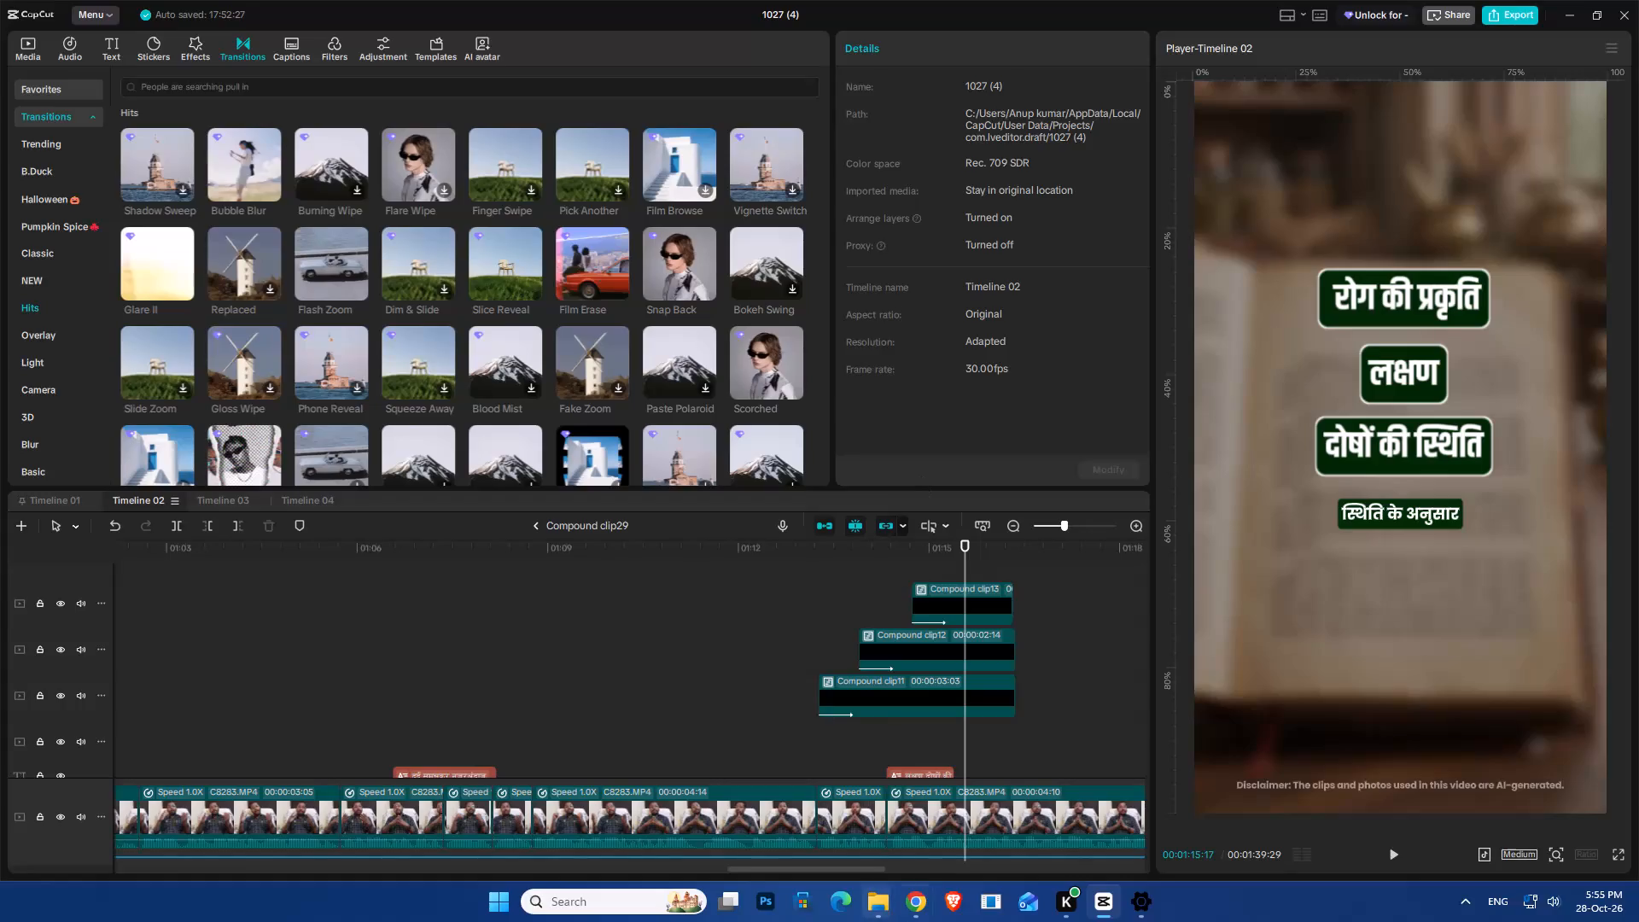
Switch to Chrome and play the opening of the city dental-Clear aligners vs braces(5).mp4 reference video in Drive, pausing it at about 0:05.
click(910, 913)
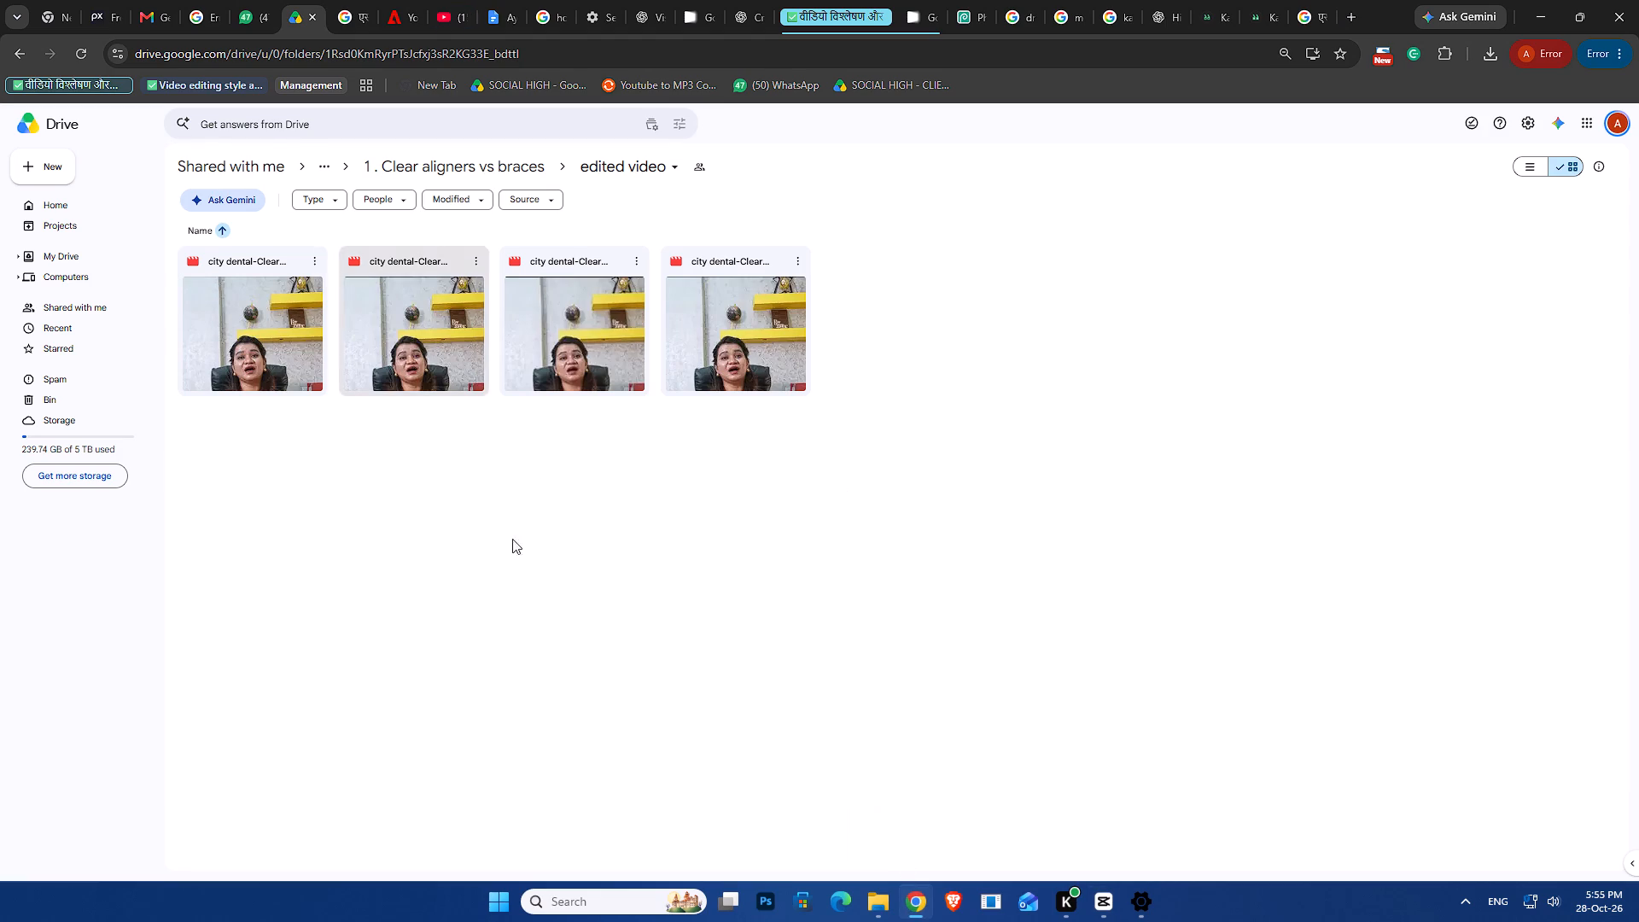
double_click(703, 356)
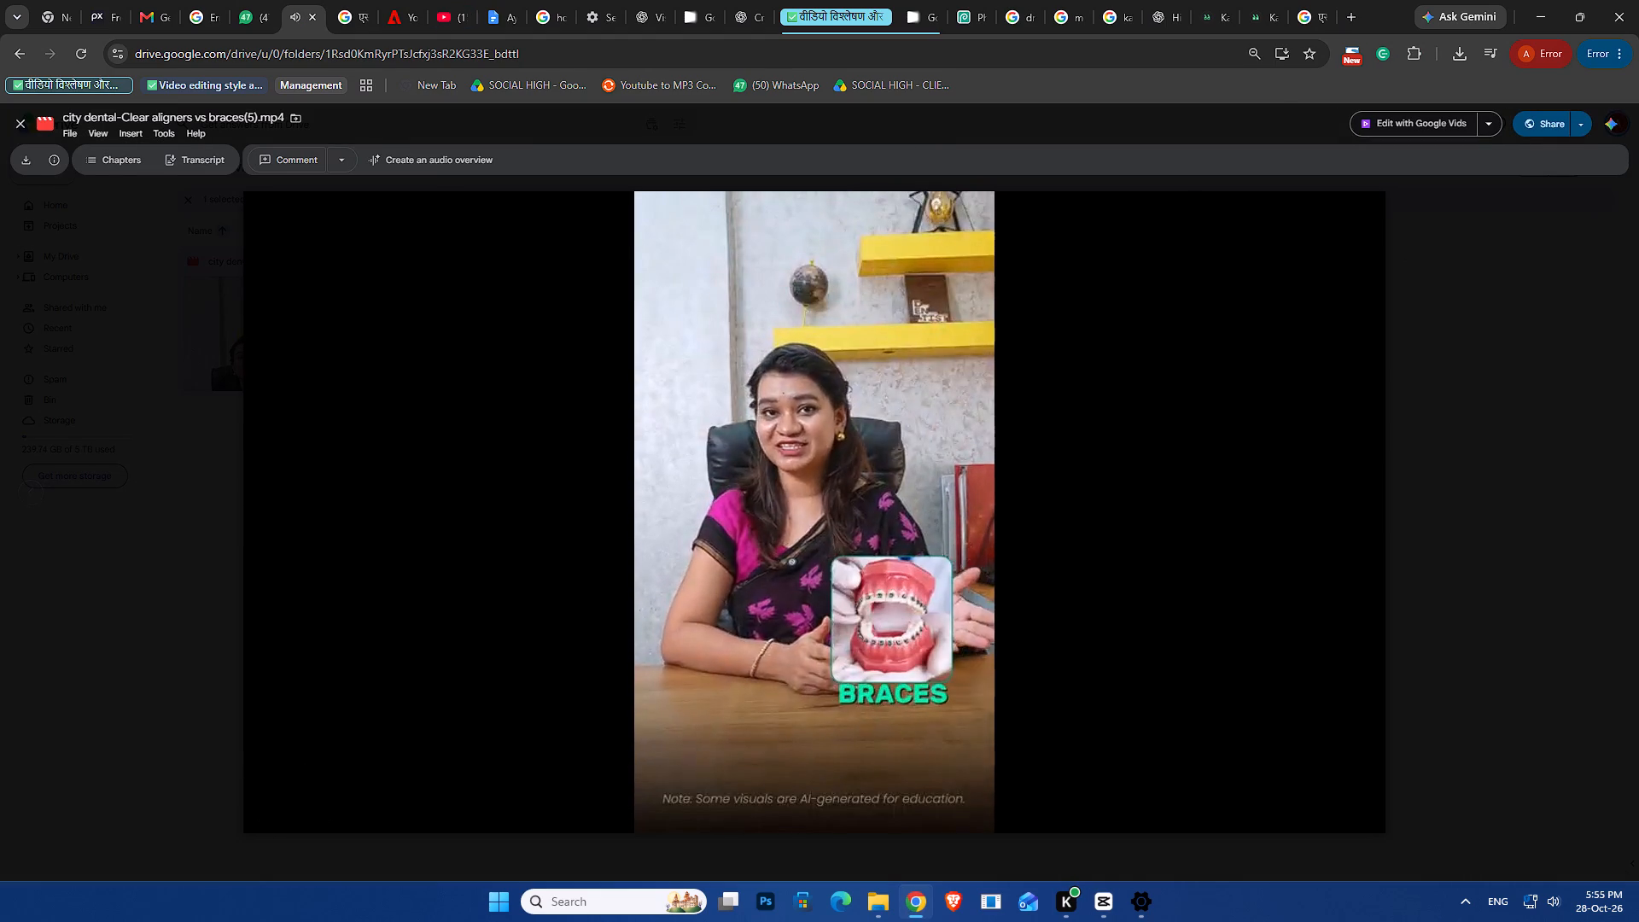
click(290, 788)
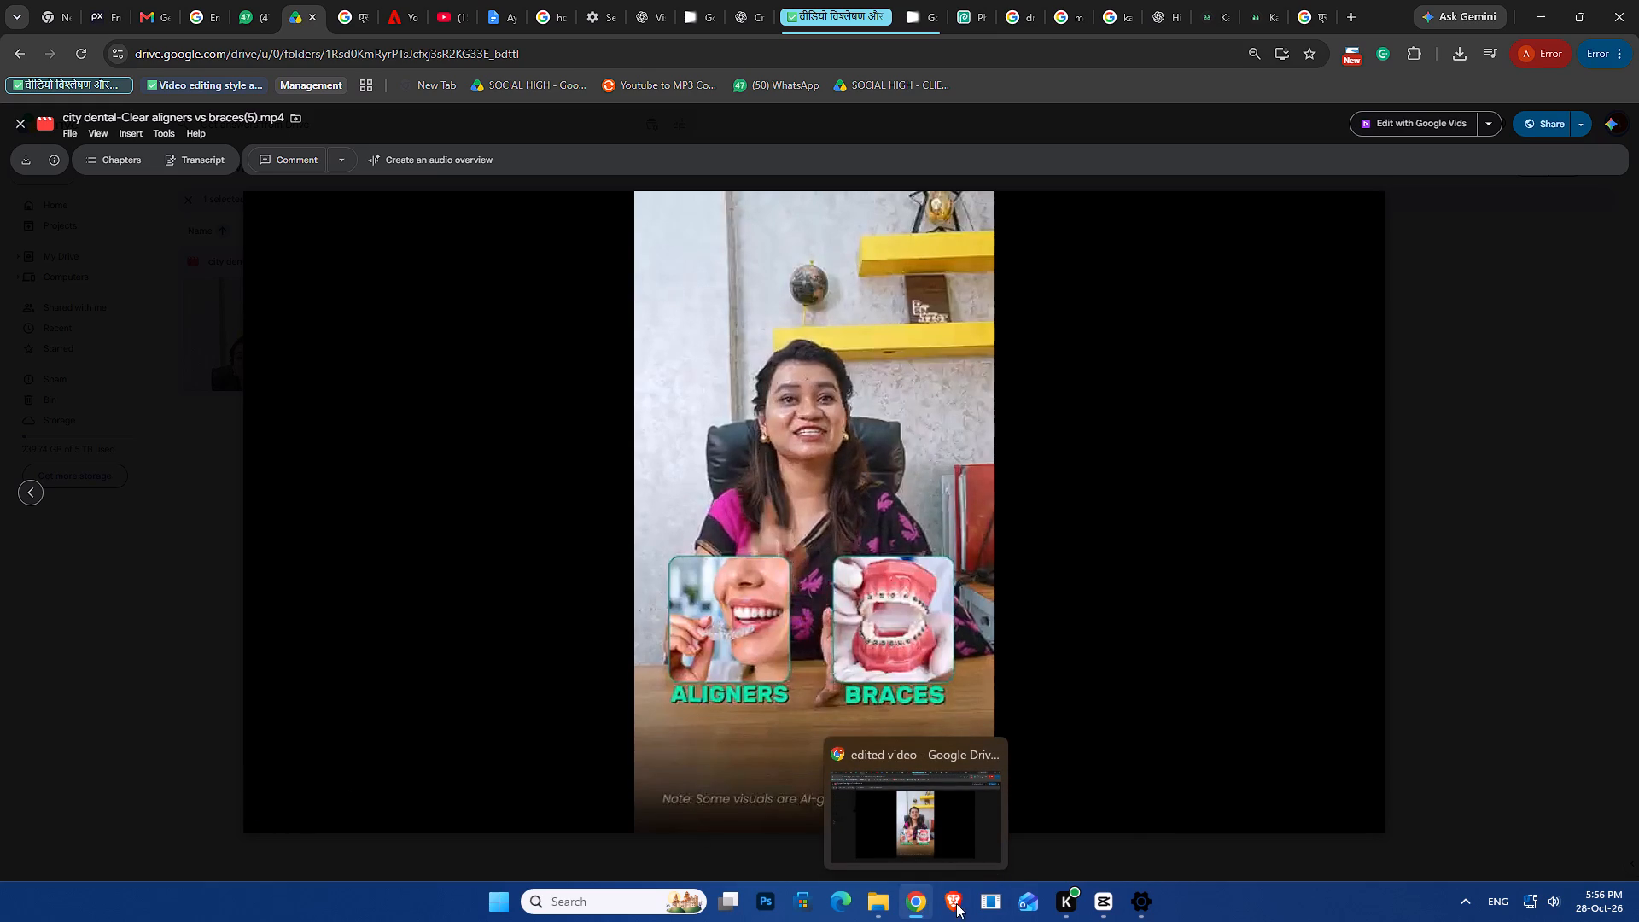
Switch back to CapCut and close the 1027 (4) project.
click(1095, 902)
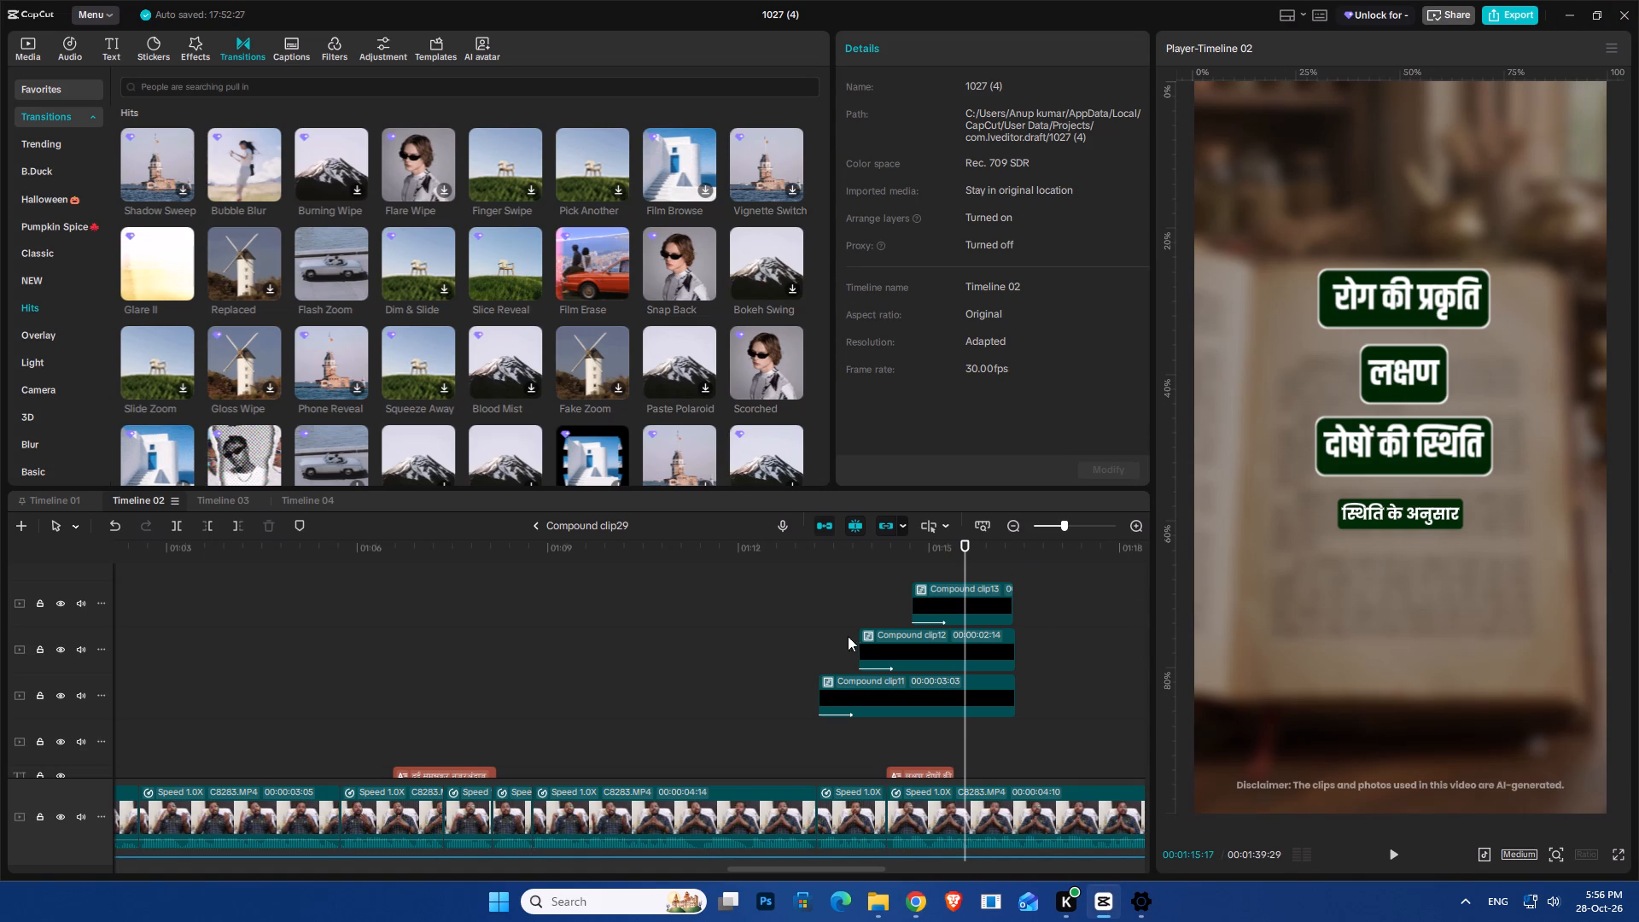
click(858, 600)
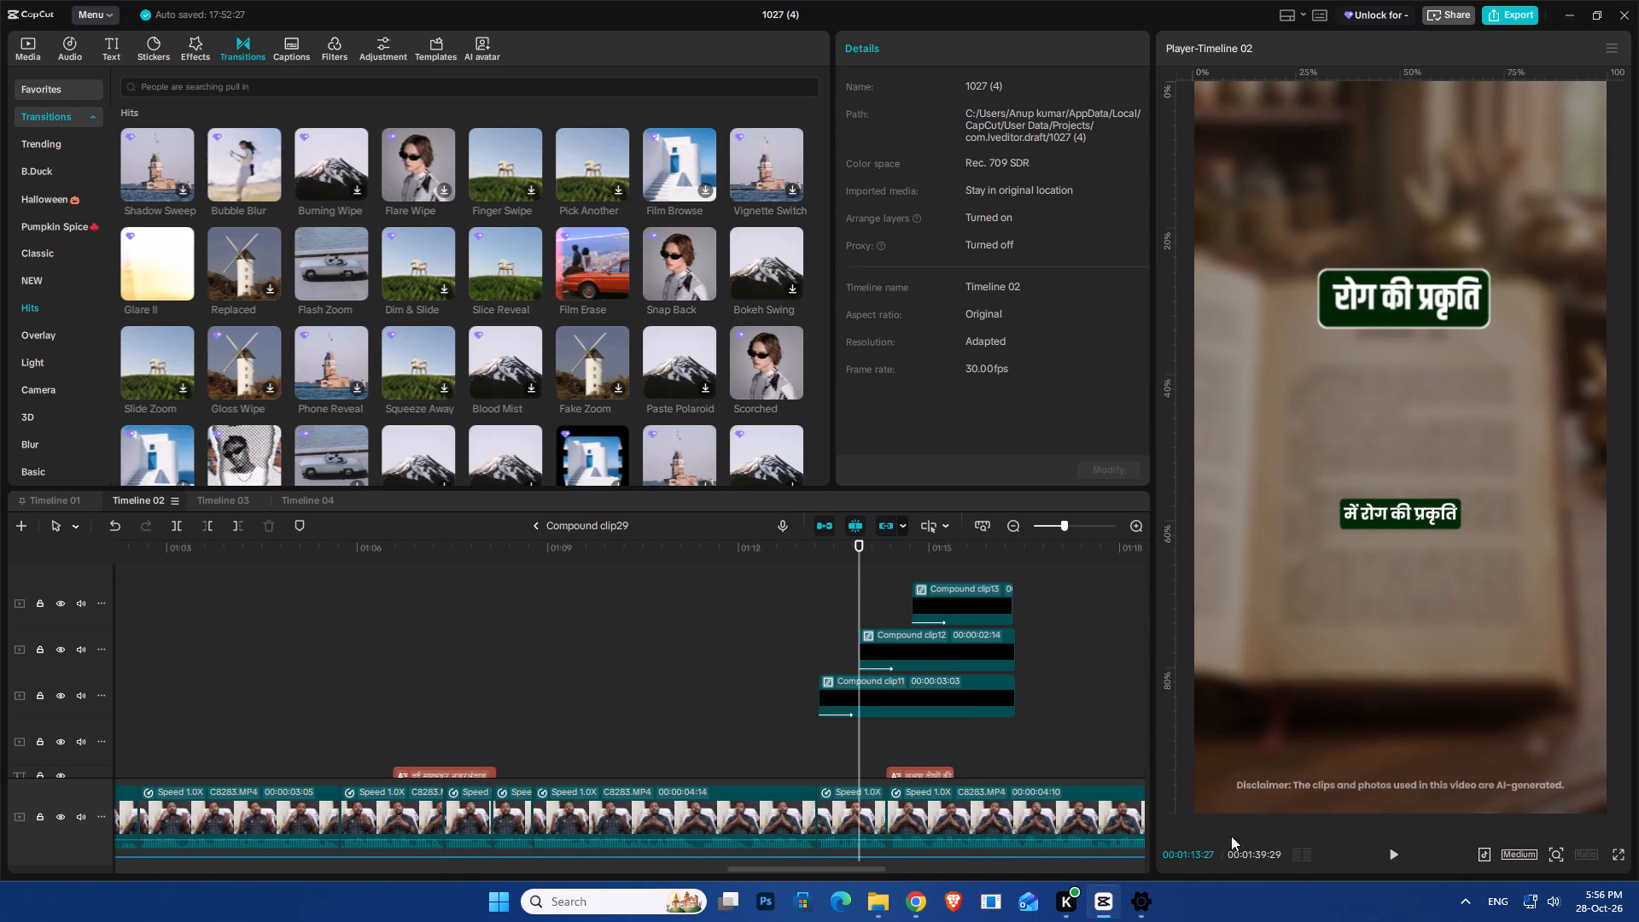
click(1627, 21)
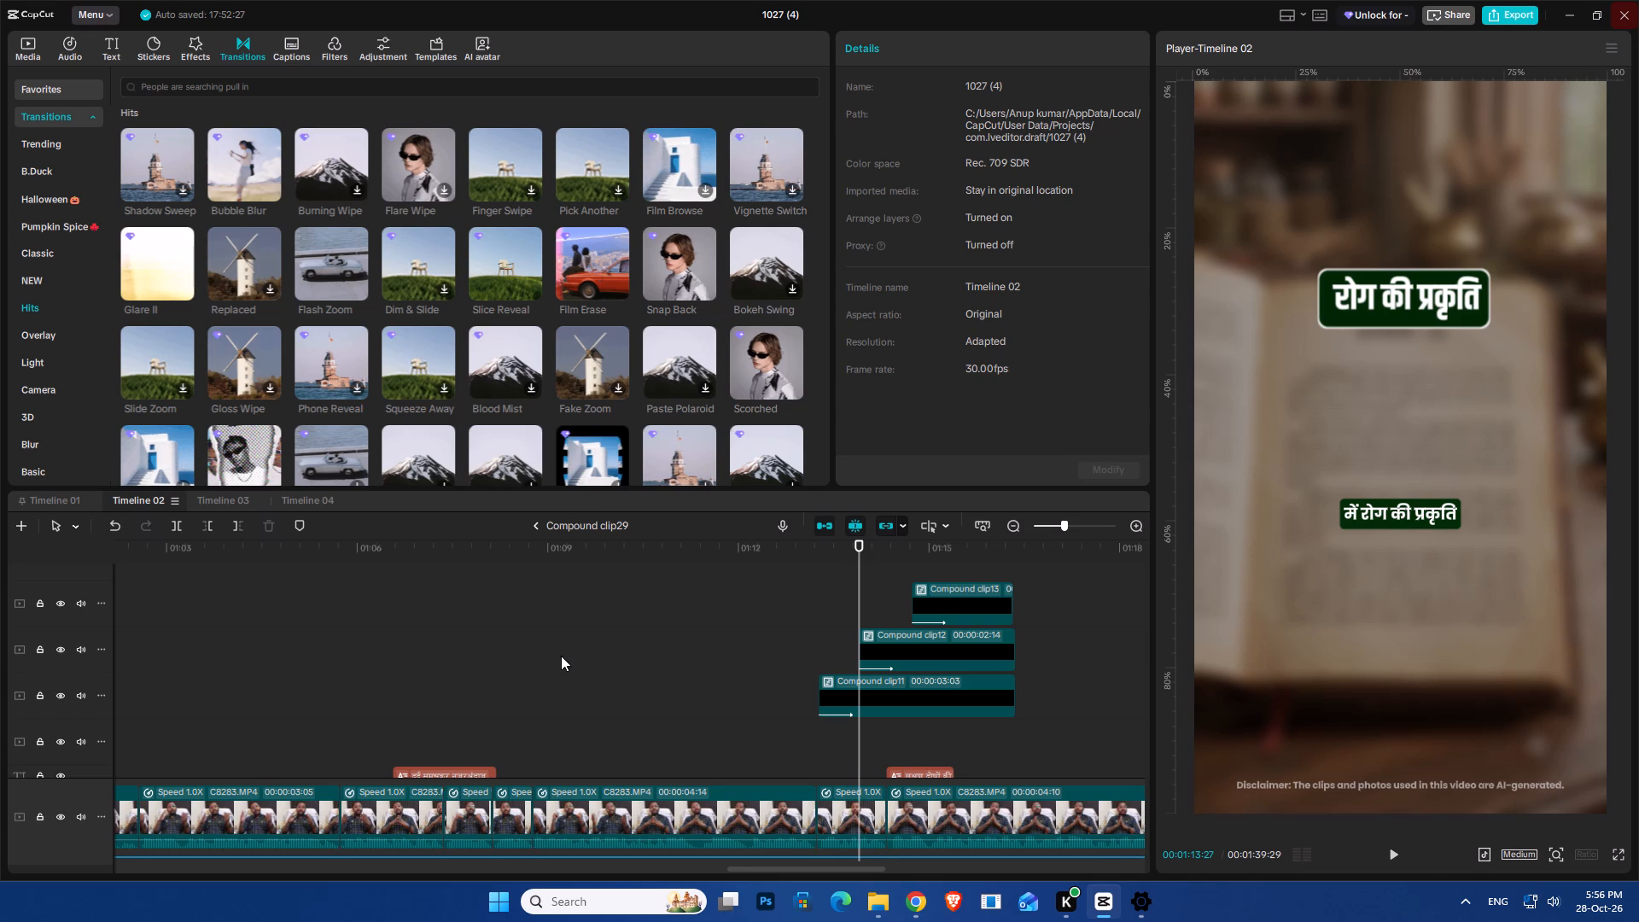
scroll(601, 667, down, 4)
scroll(601, 667, up, 1)
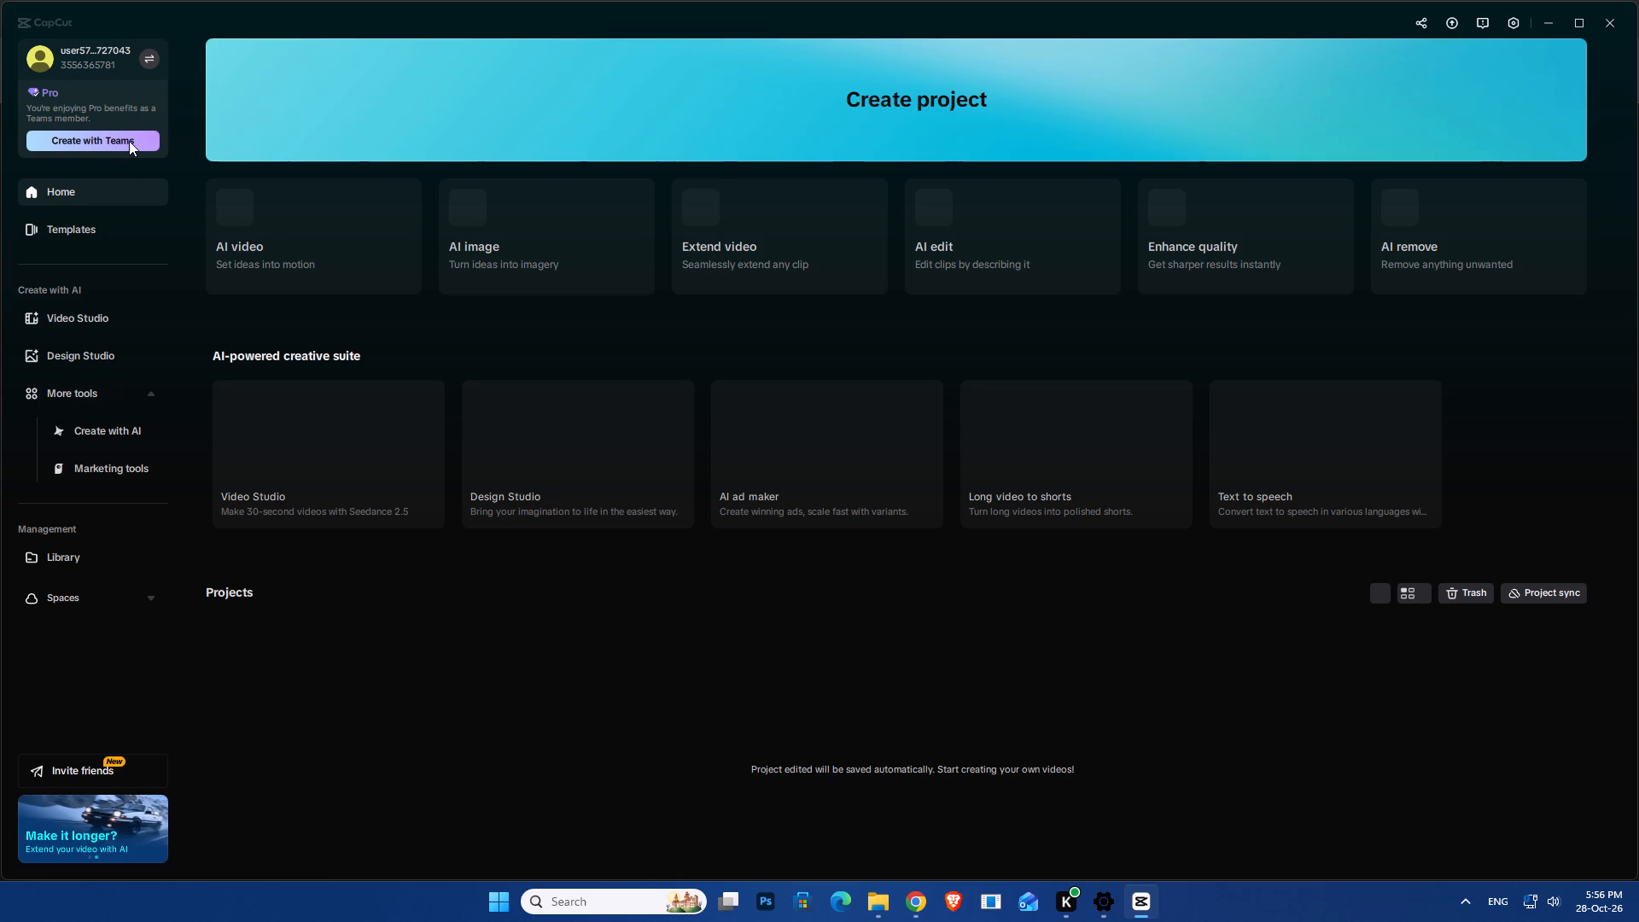
Close the CapCut home window, ending the unresponsive program instead of waiting for it.
click(1606, 31)
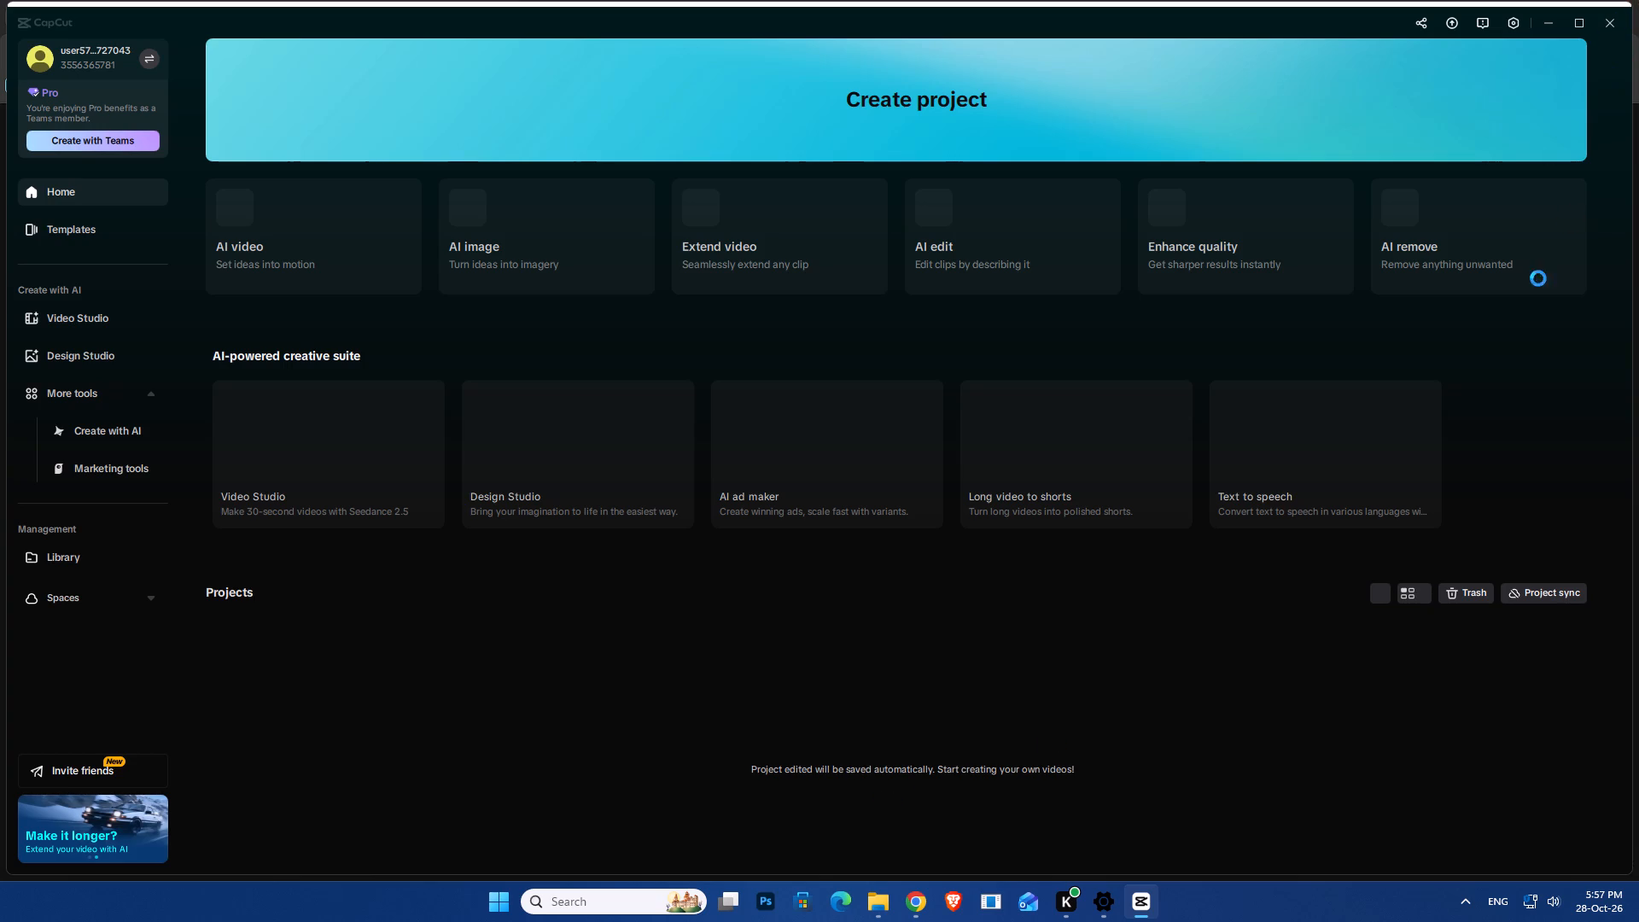
right_click(1146, 908)
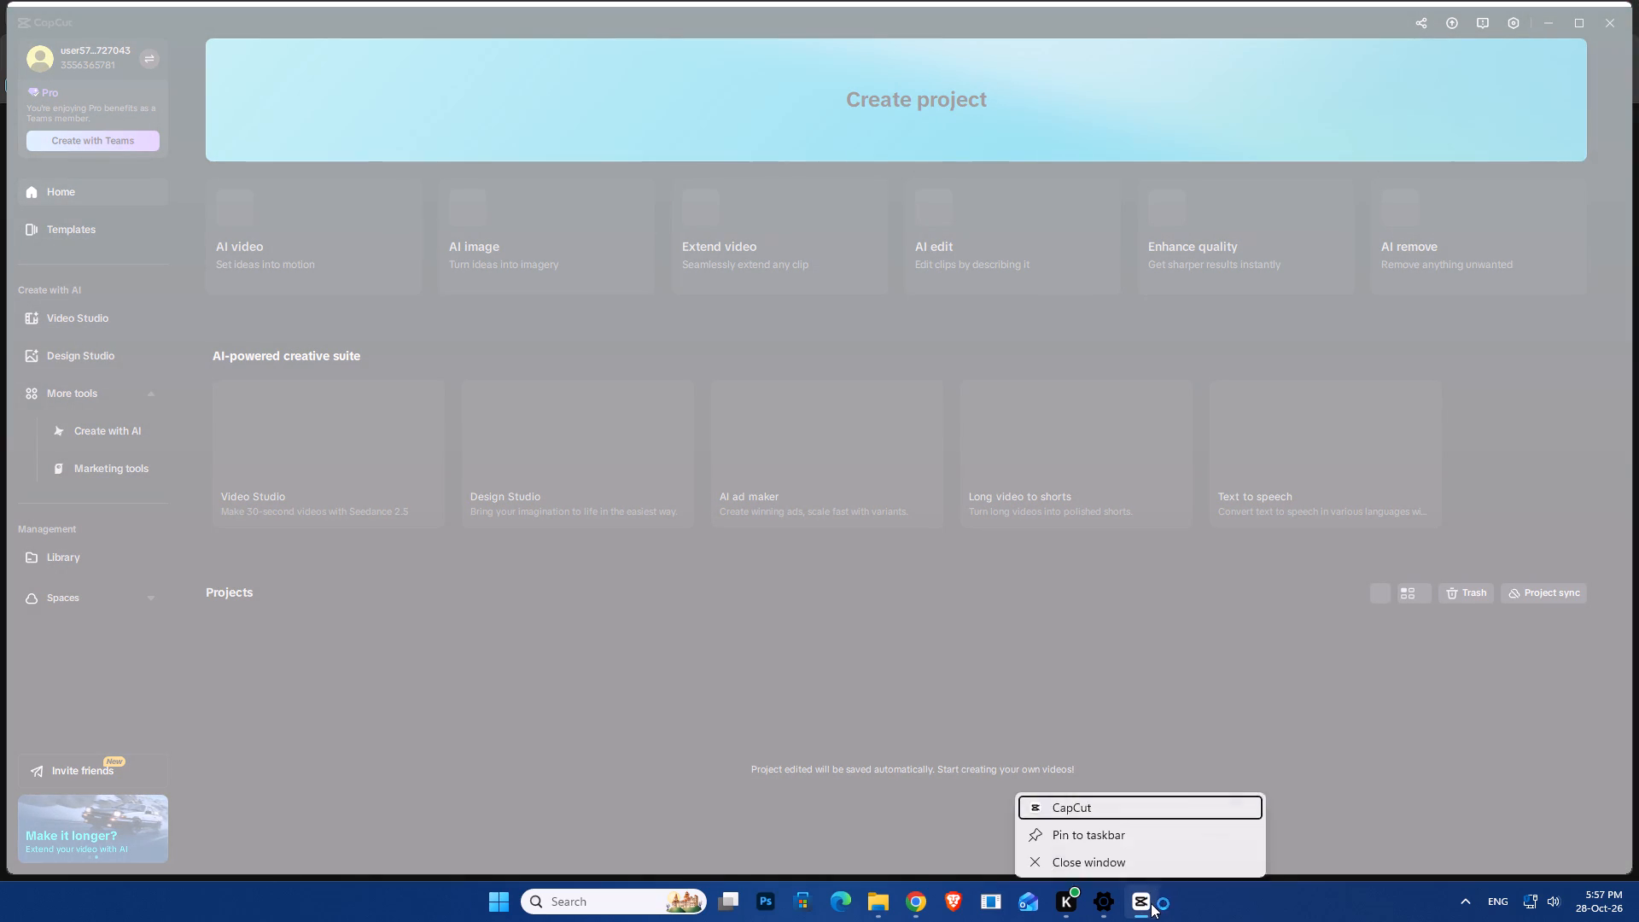
click(1121, 869)
click(1165, 902)
click(1143, 895)
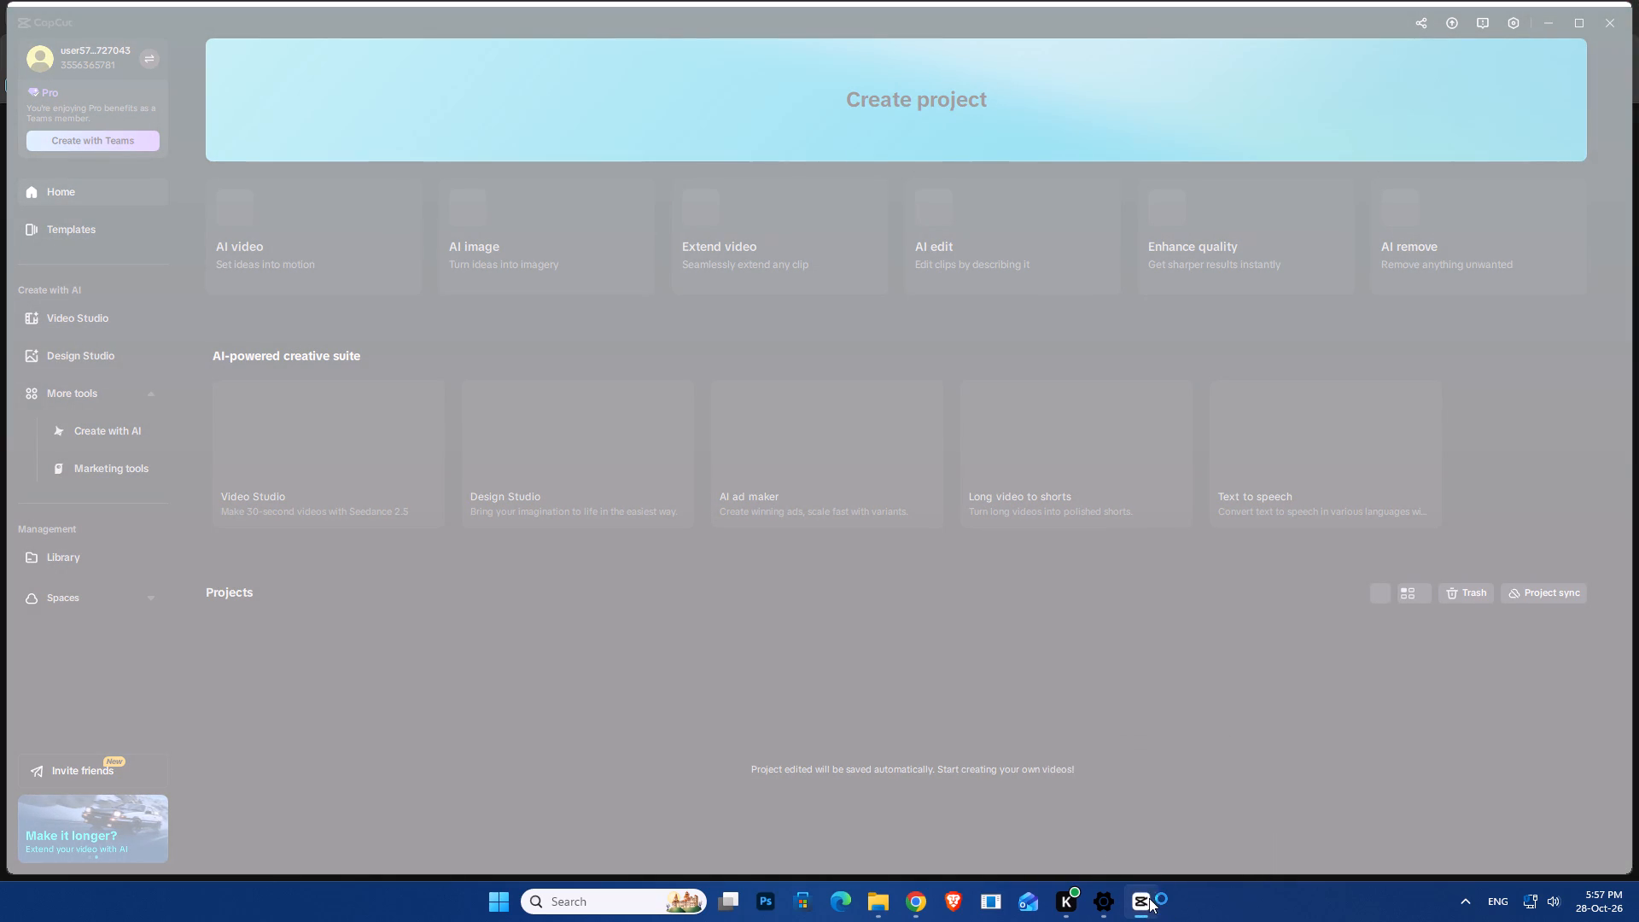
right_click(1151, 900)
click(1092, 858)
click(1148, 897)
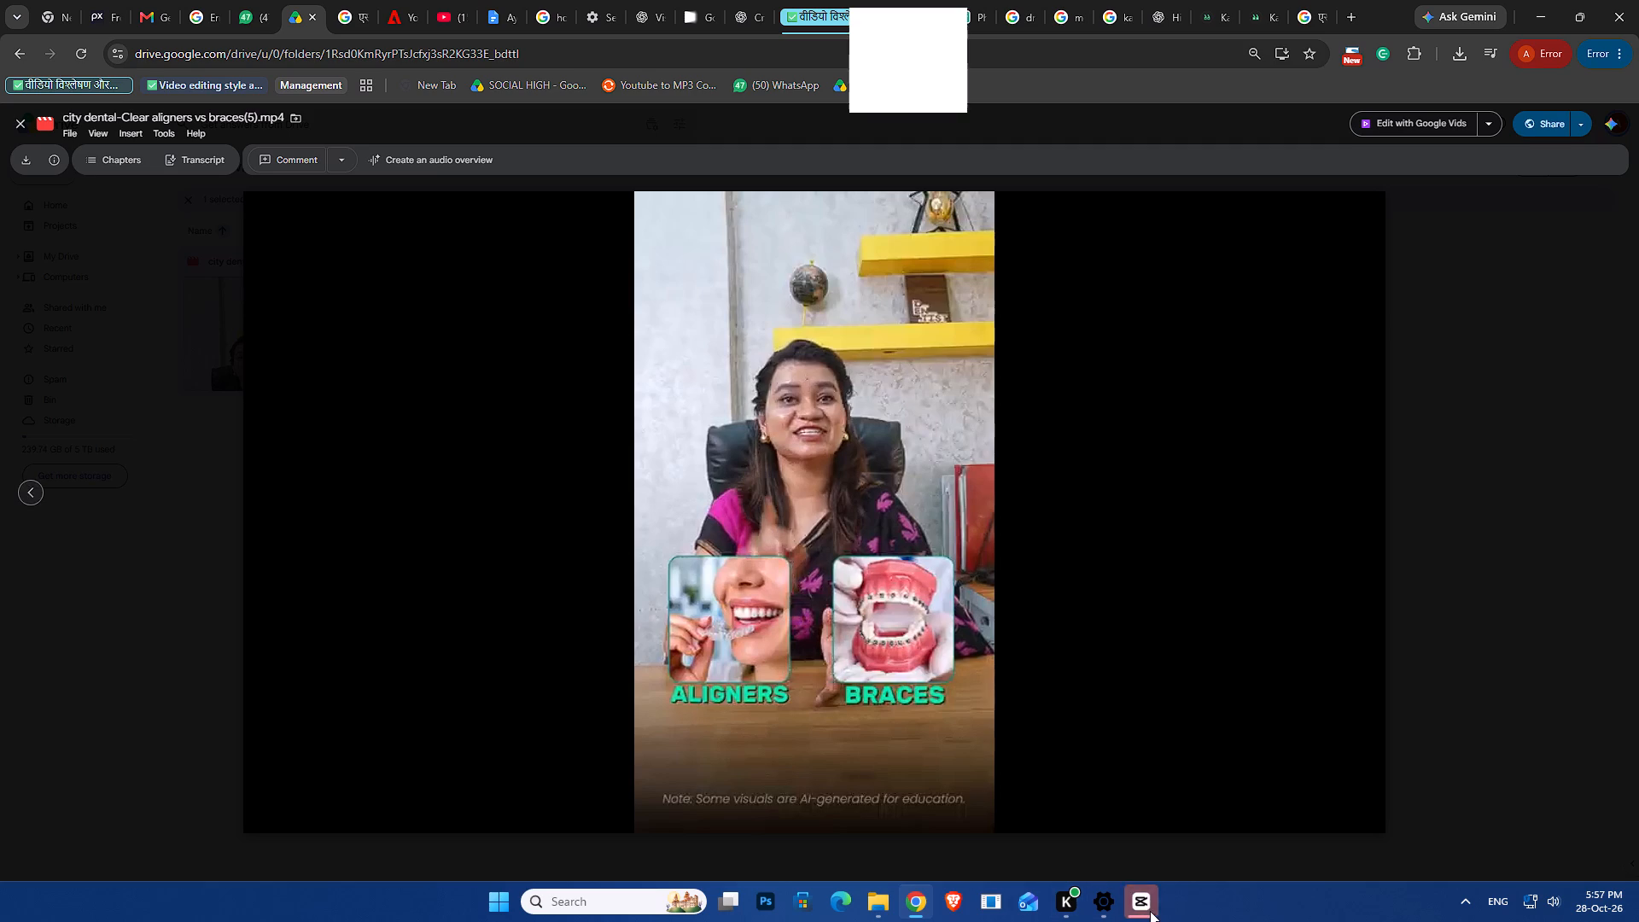
click(1150, 911)
click(824, 489)
click(824, 483)
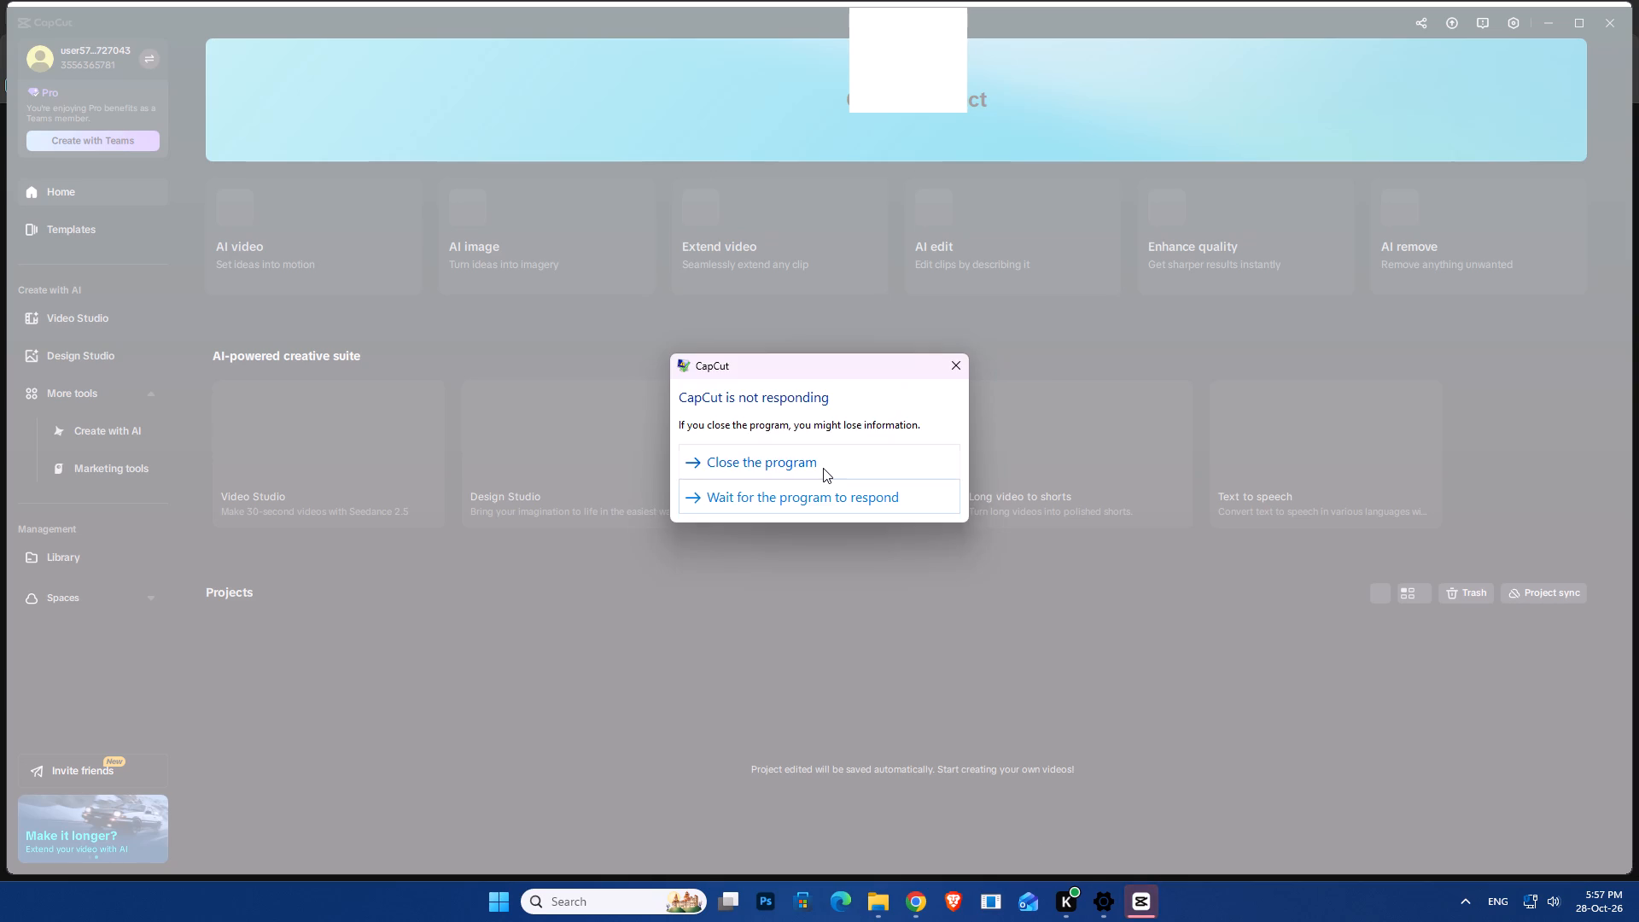
triple_click(823, 470)
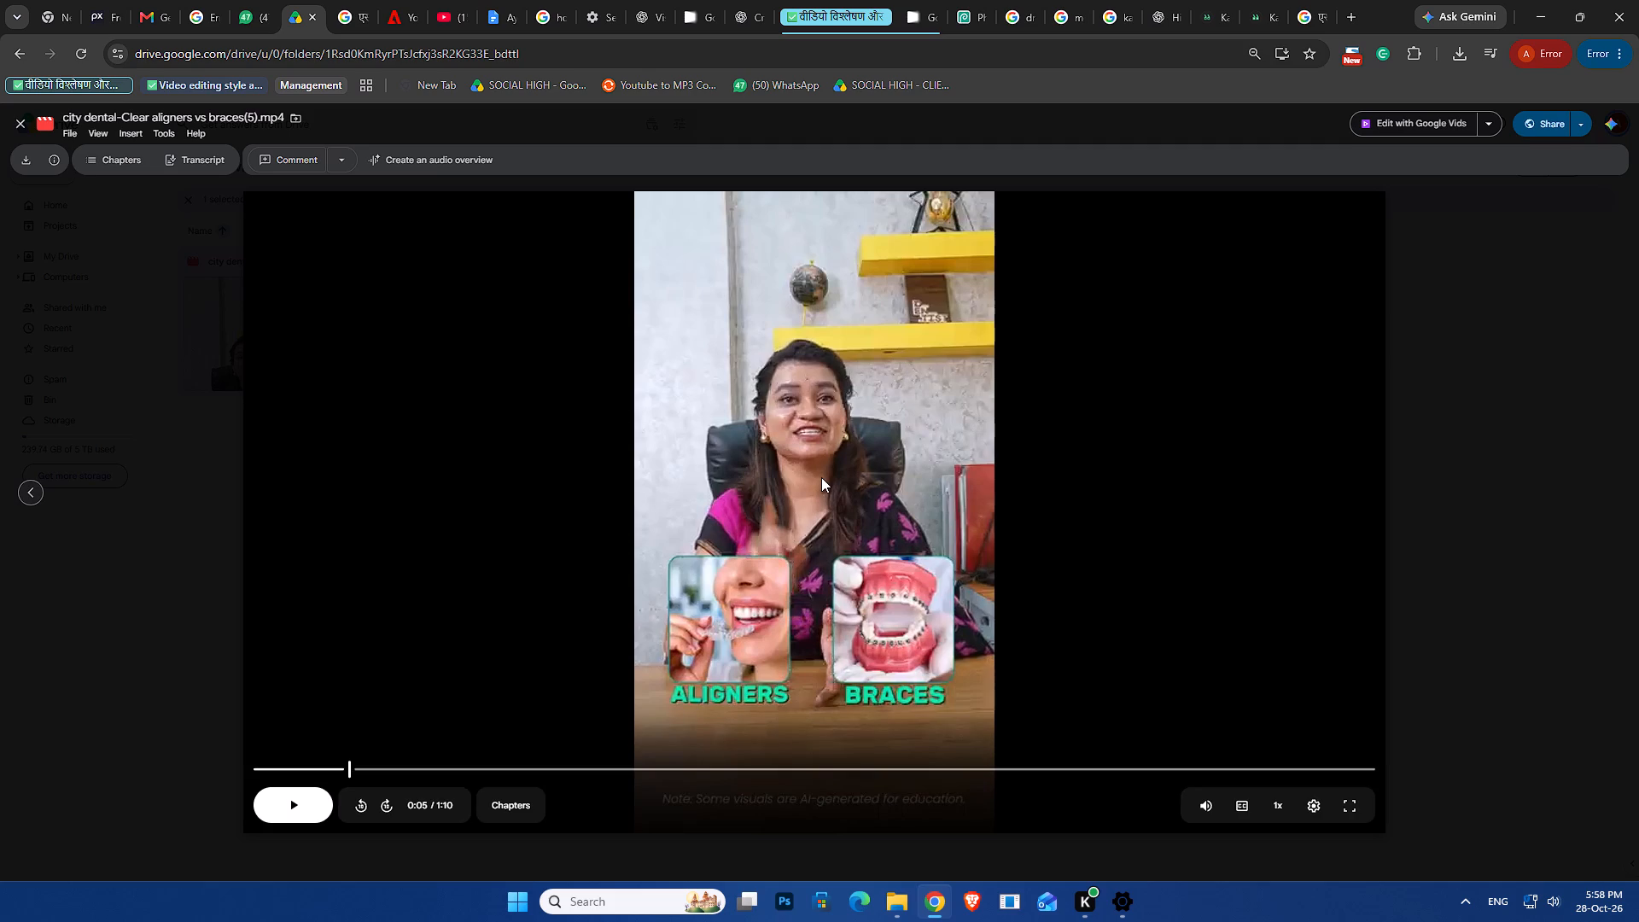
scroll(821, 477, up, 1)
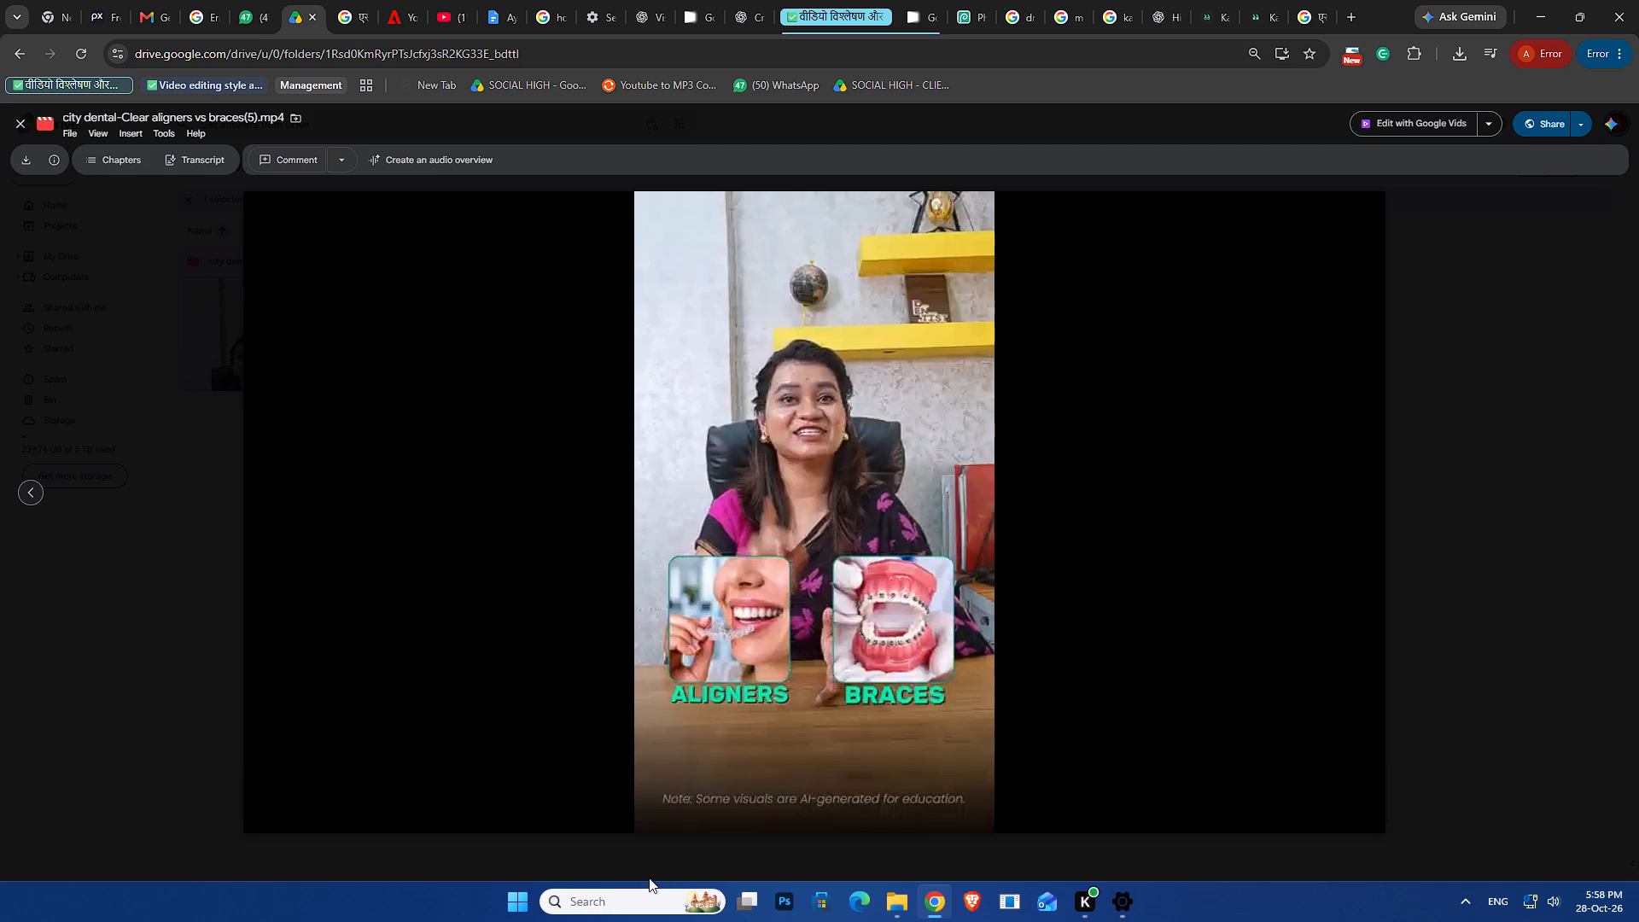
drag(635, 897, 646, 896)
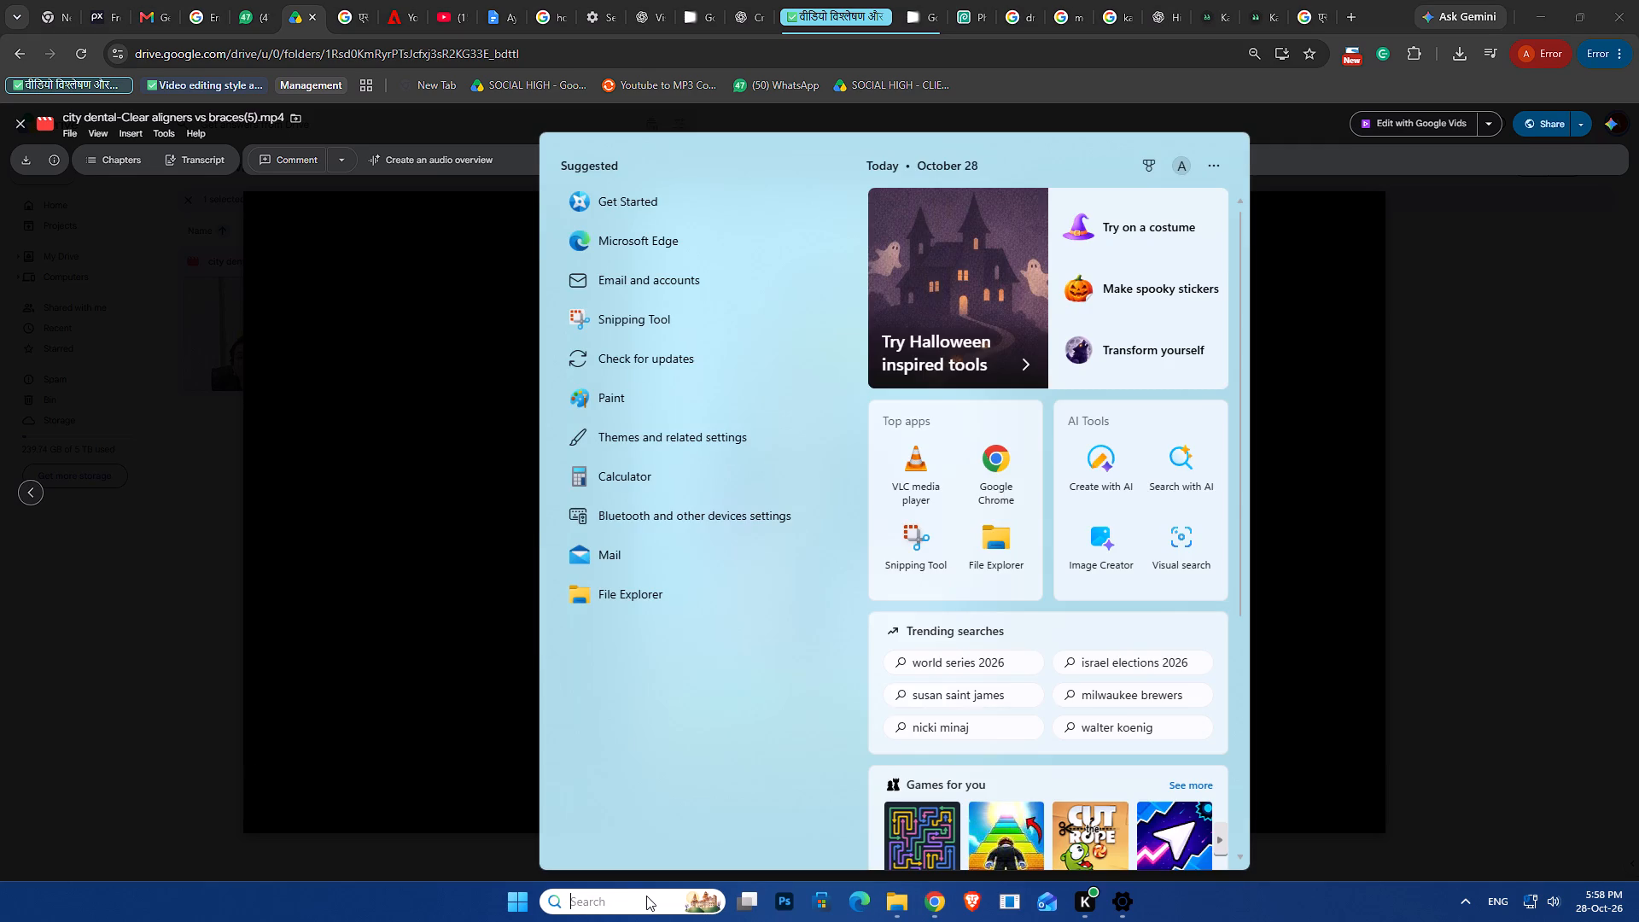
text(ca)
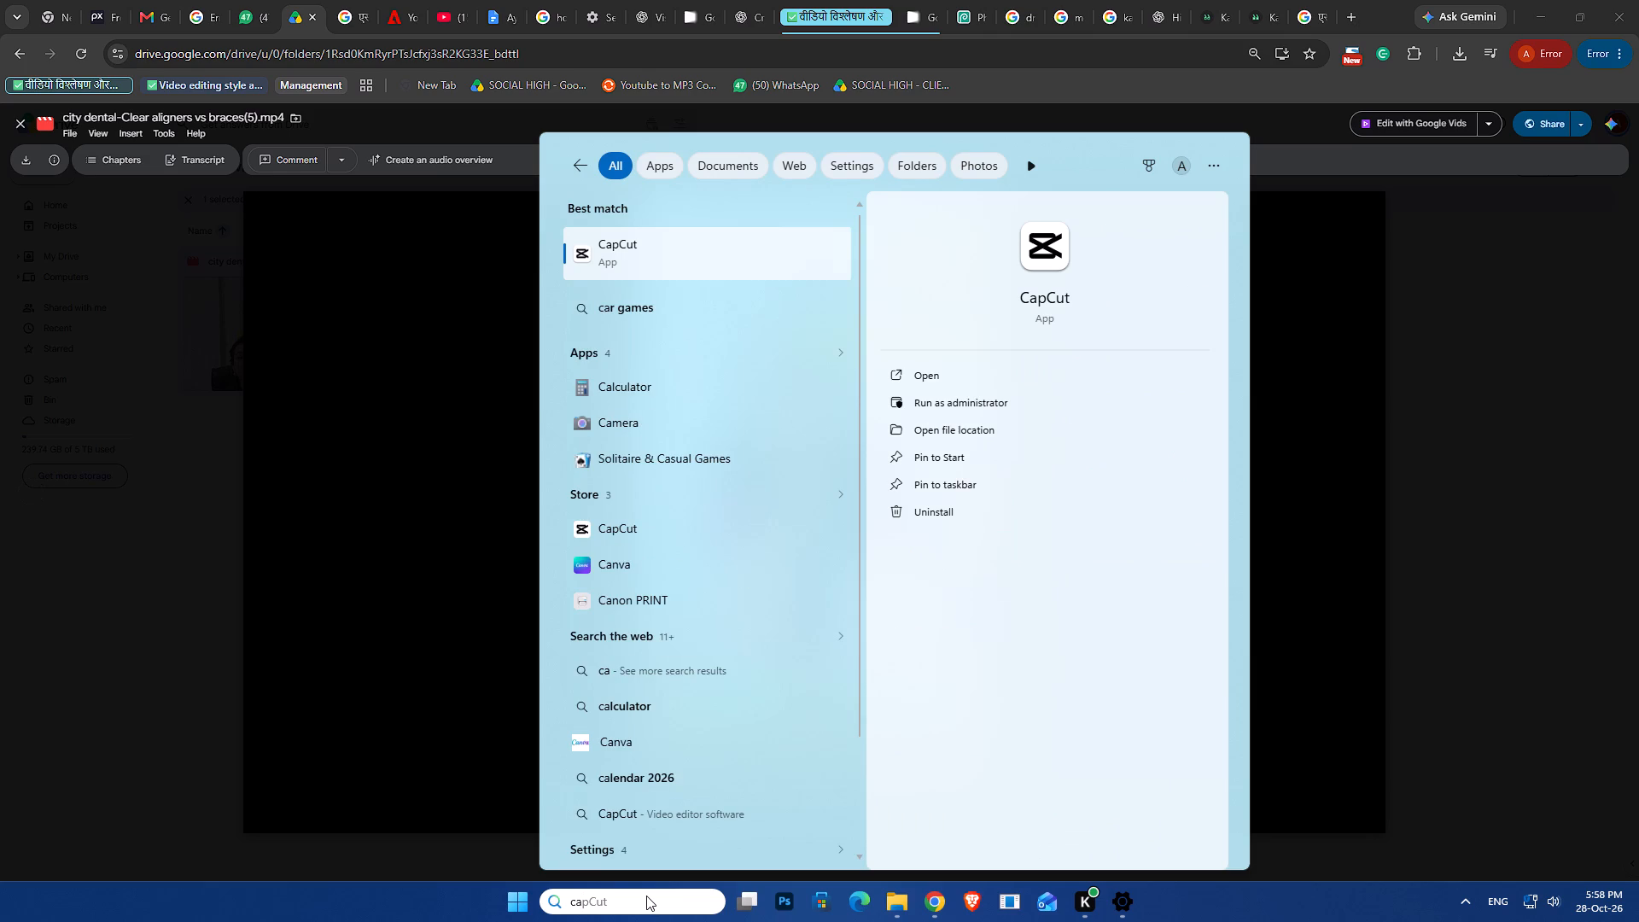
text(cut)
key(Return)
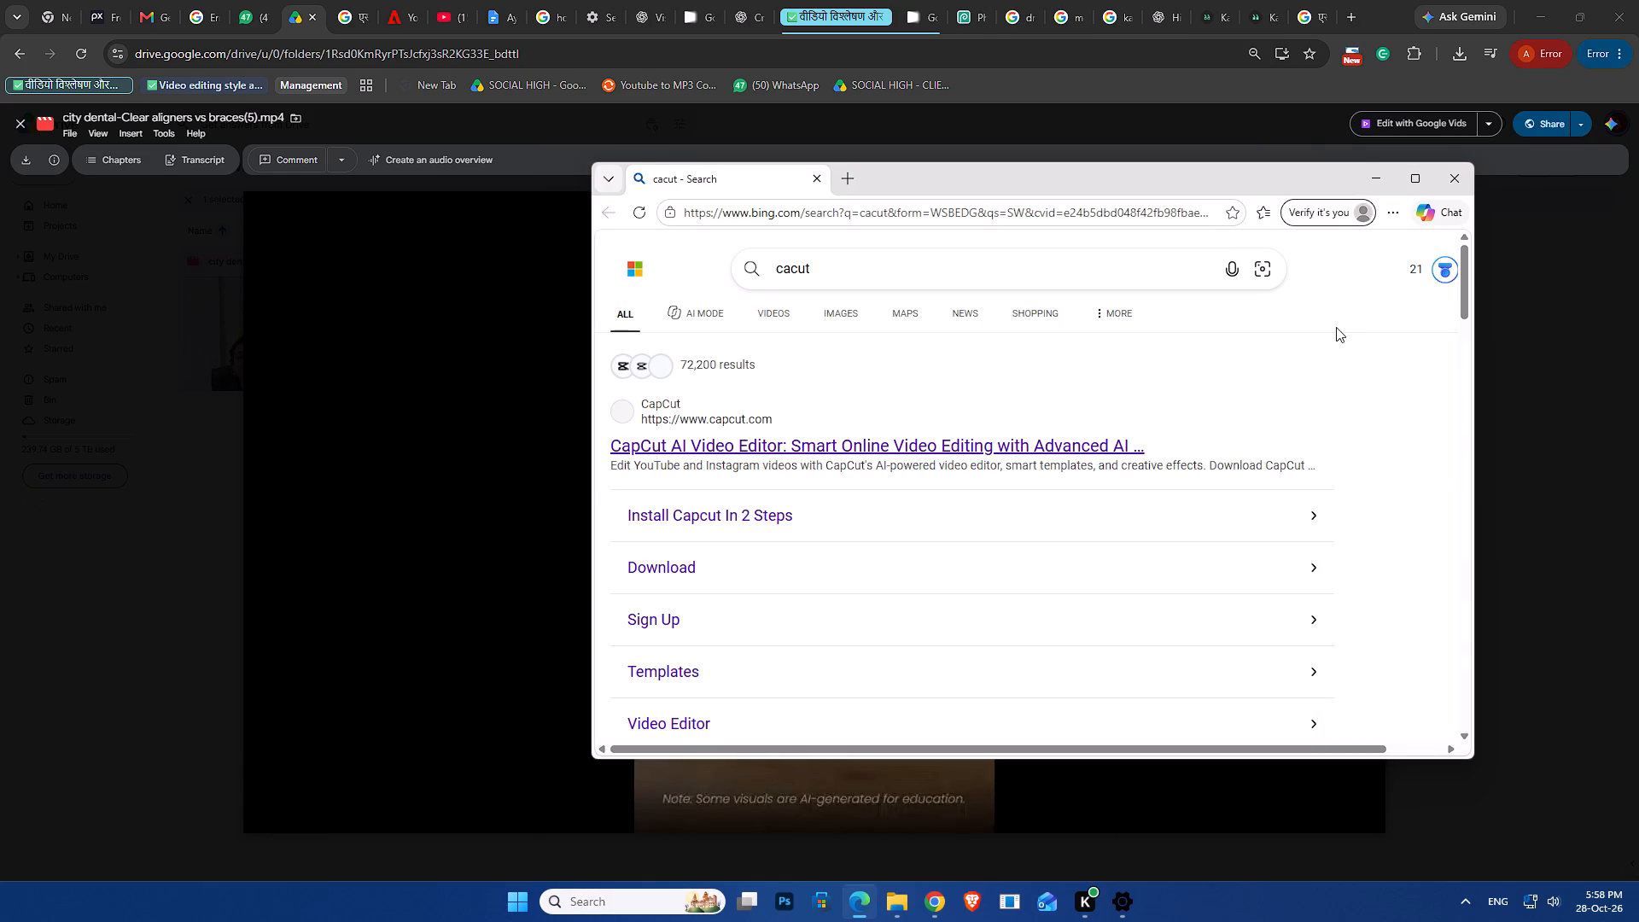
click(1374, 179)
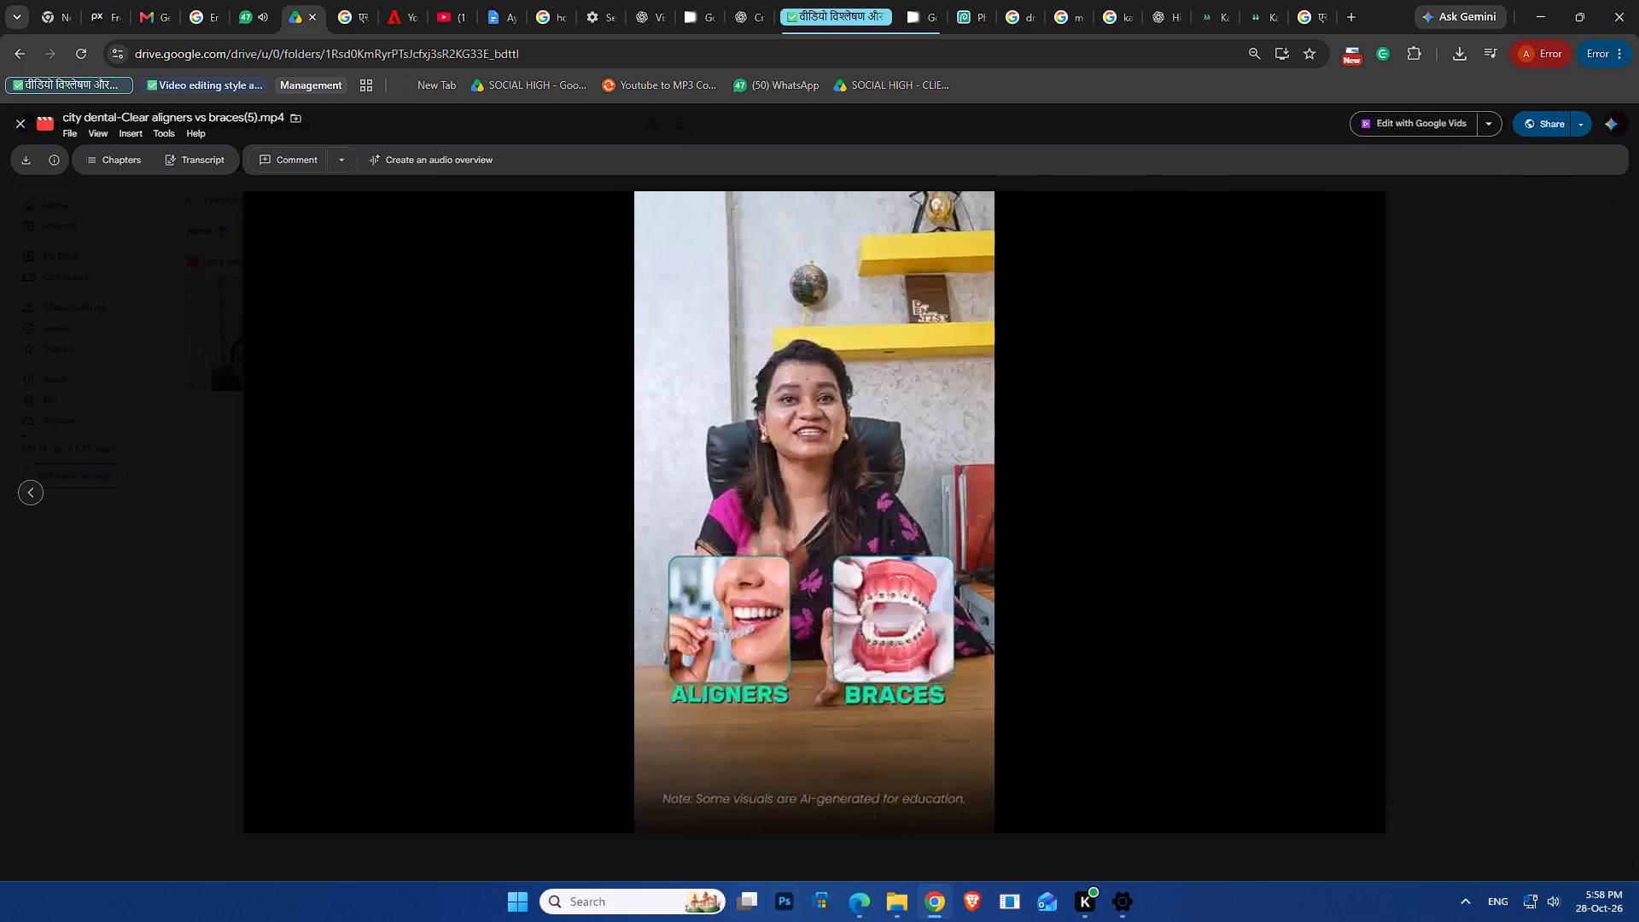
Find the CapCut app with the Windows search and launch it again.
click(645, 901)
key(c)
key(a)
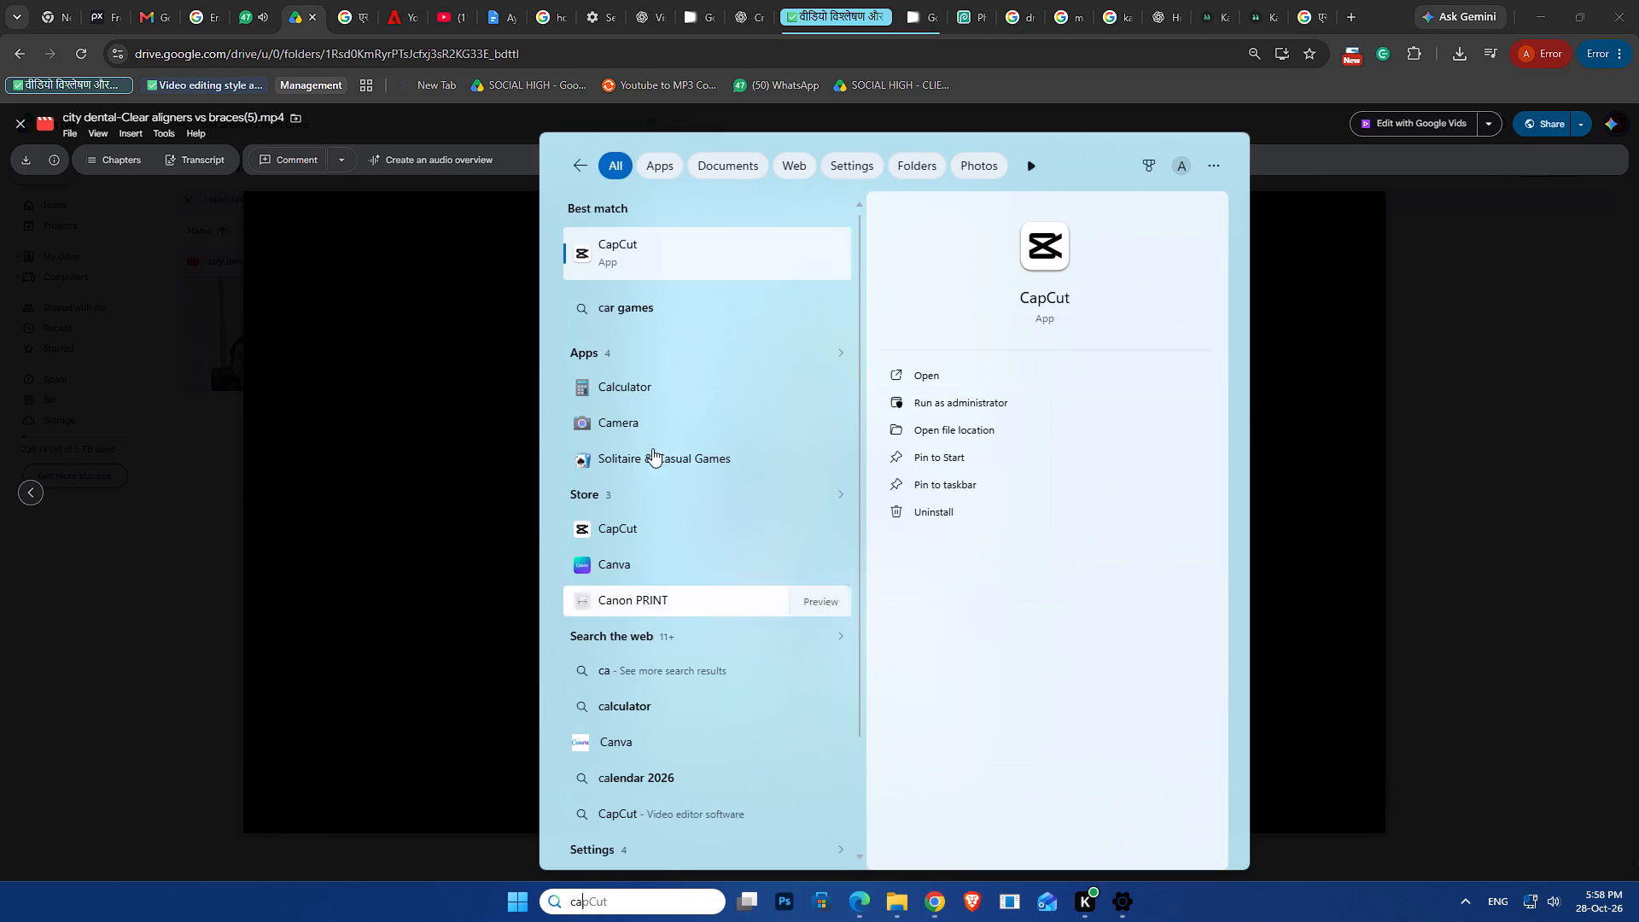
click(615, 263)
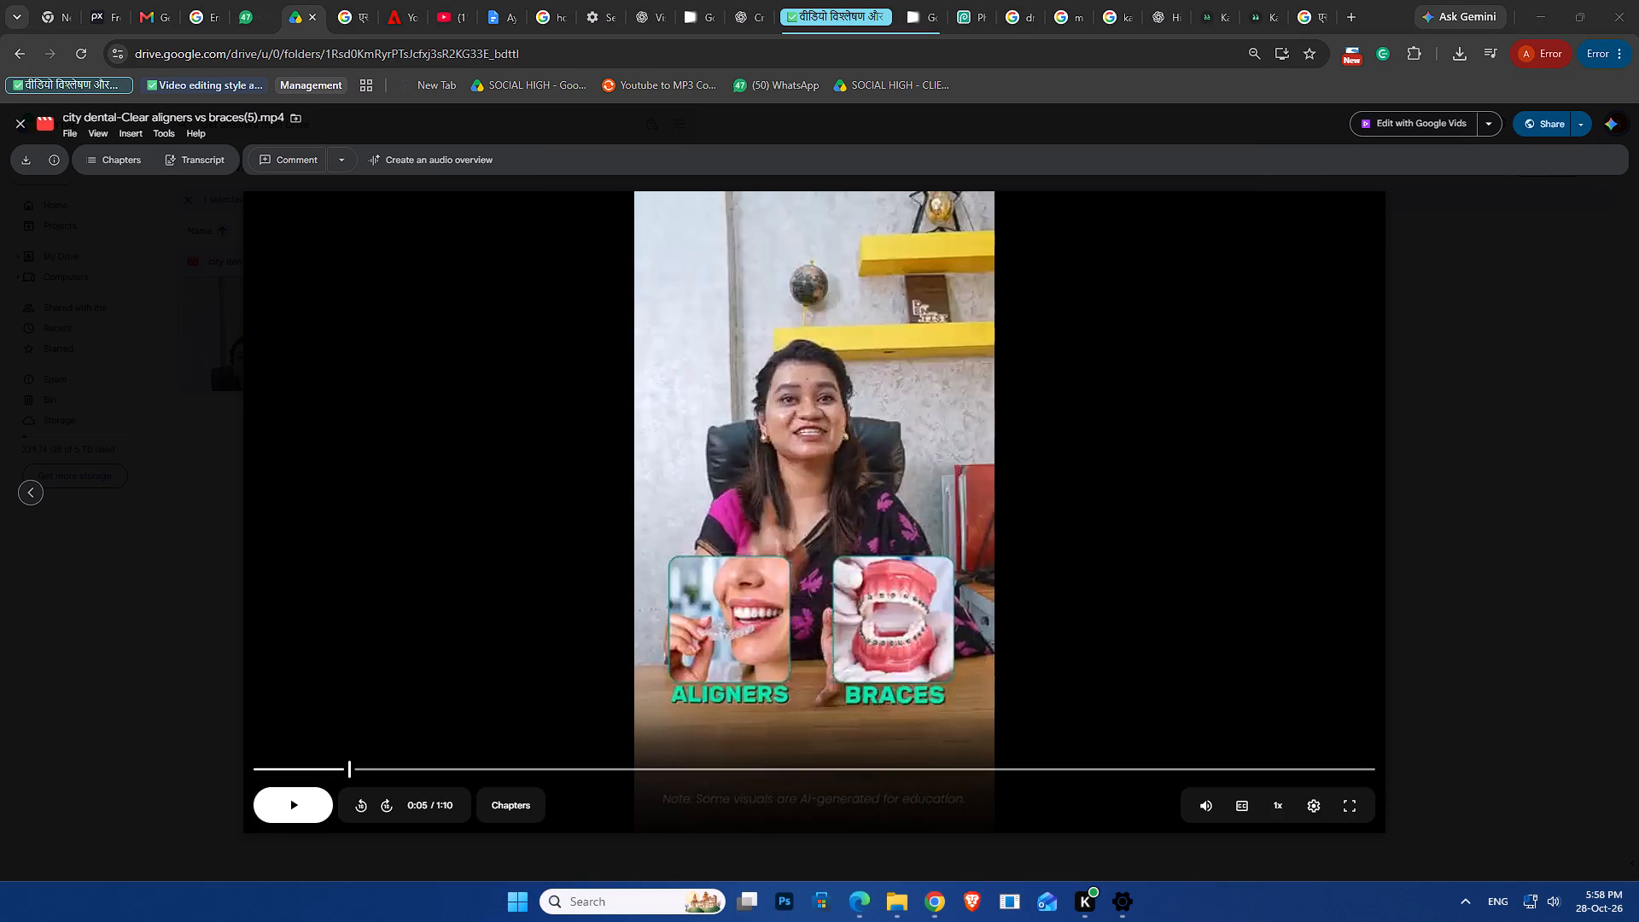
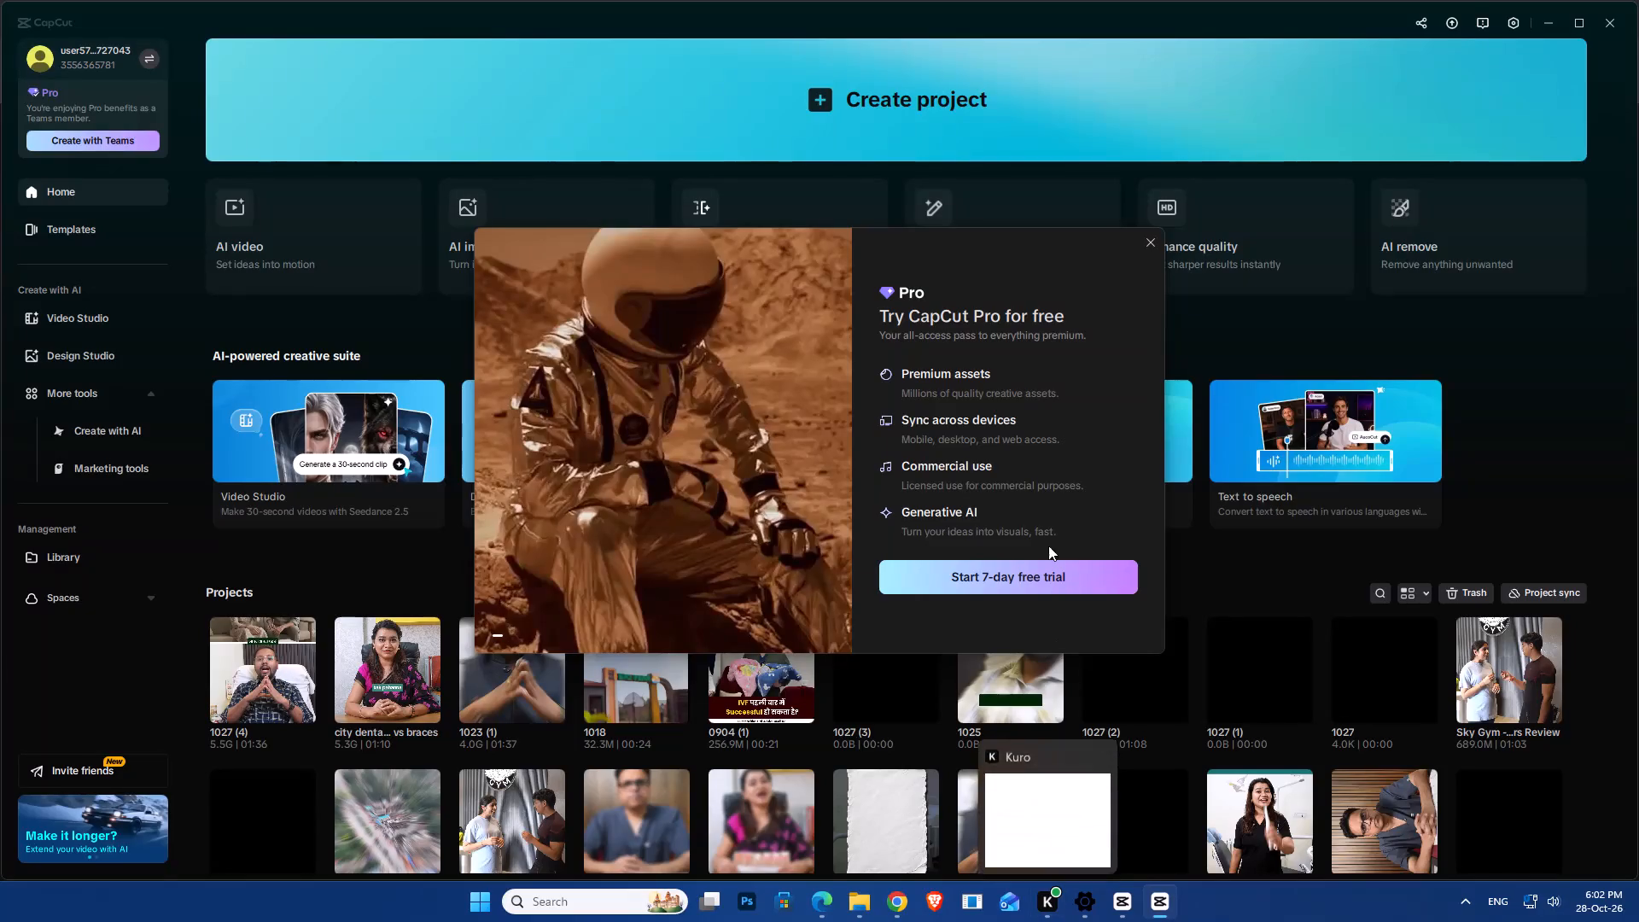
Dismiss the Pro free-trial offer and reopen the 1027 (4) project.
click(1150, 245)
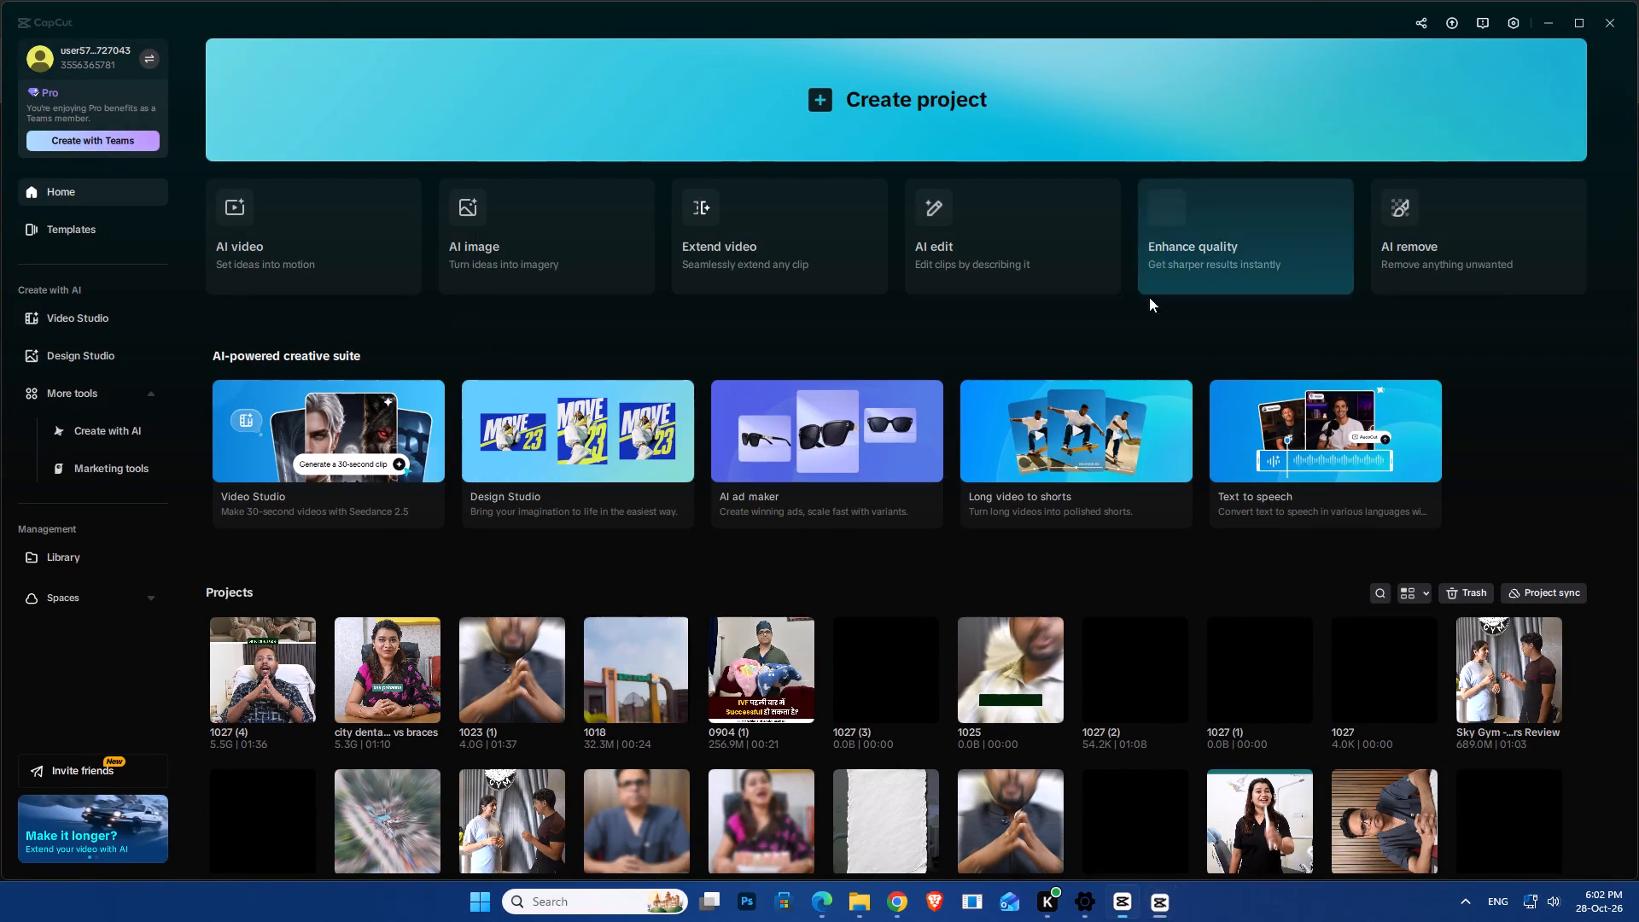
click(276, 660)
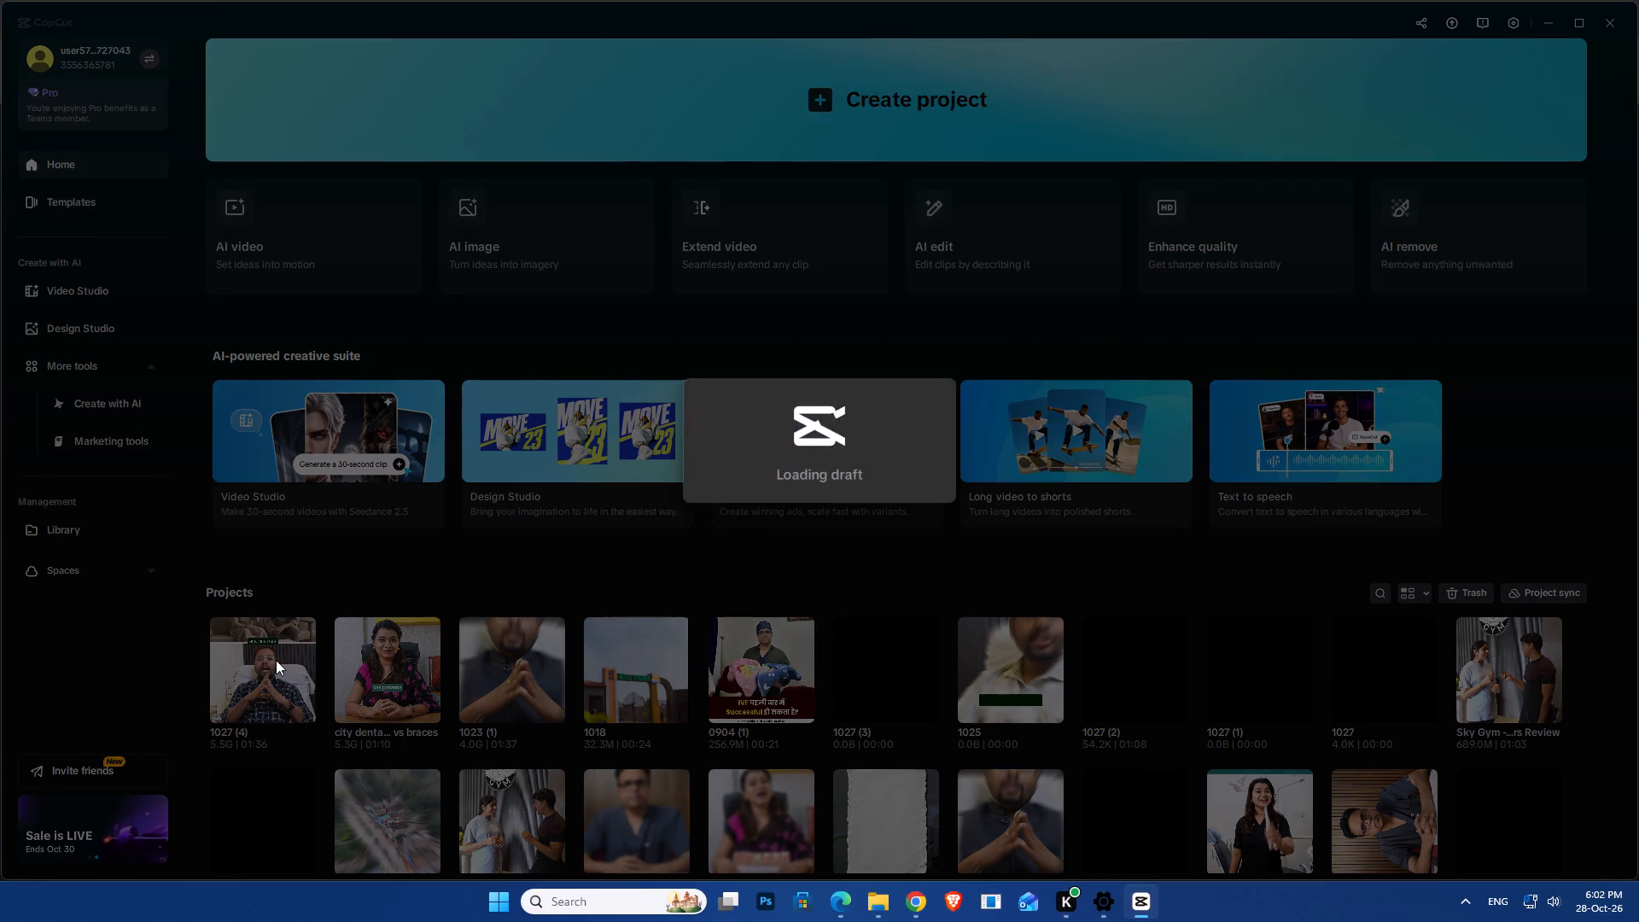
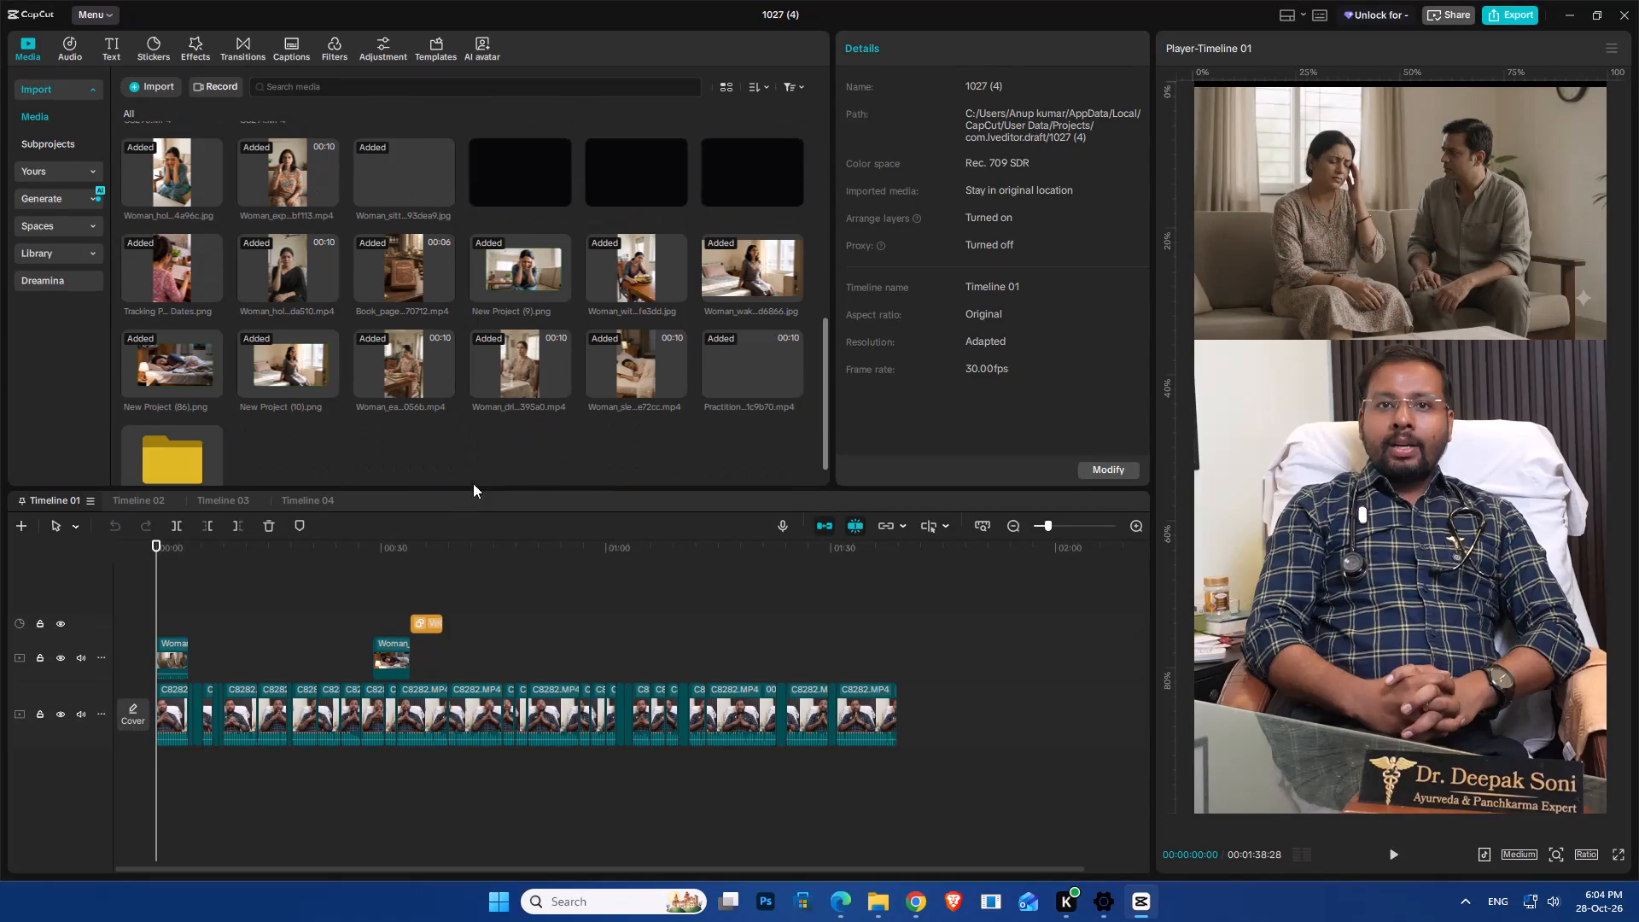
Switch from Timeline 01 to Timeline 02 in the reopened project.
scroll(501, 689, up, 8)
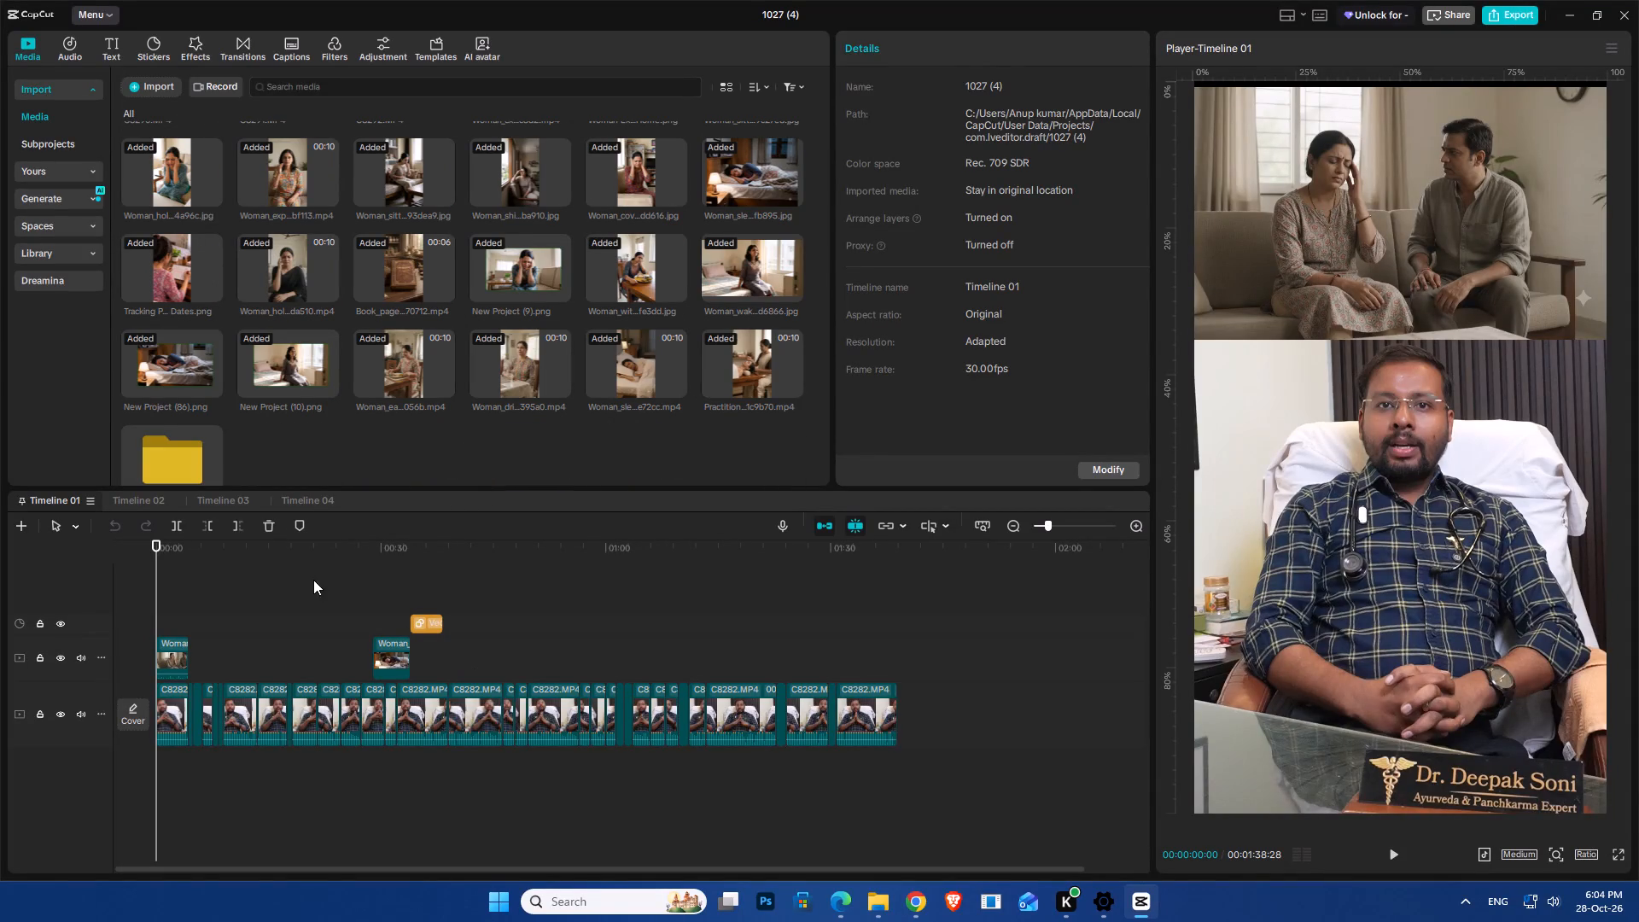
click(120, 504)
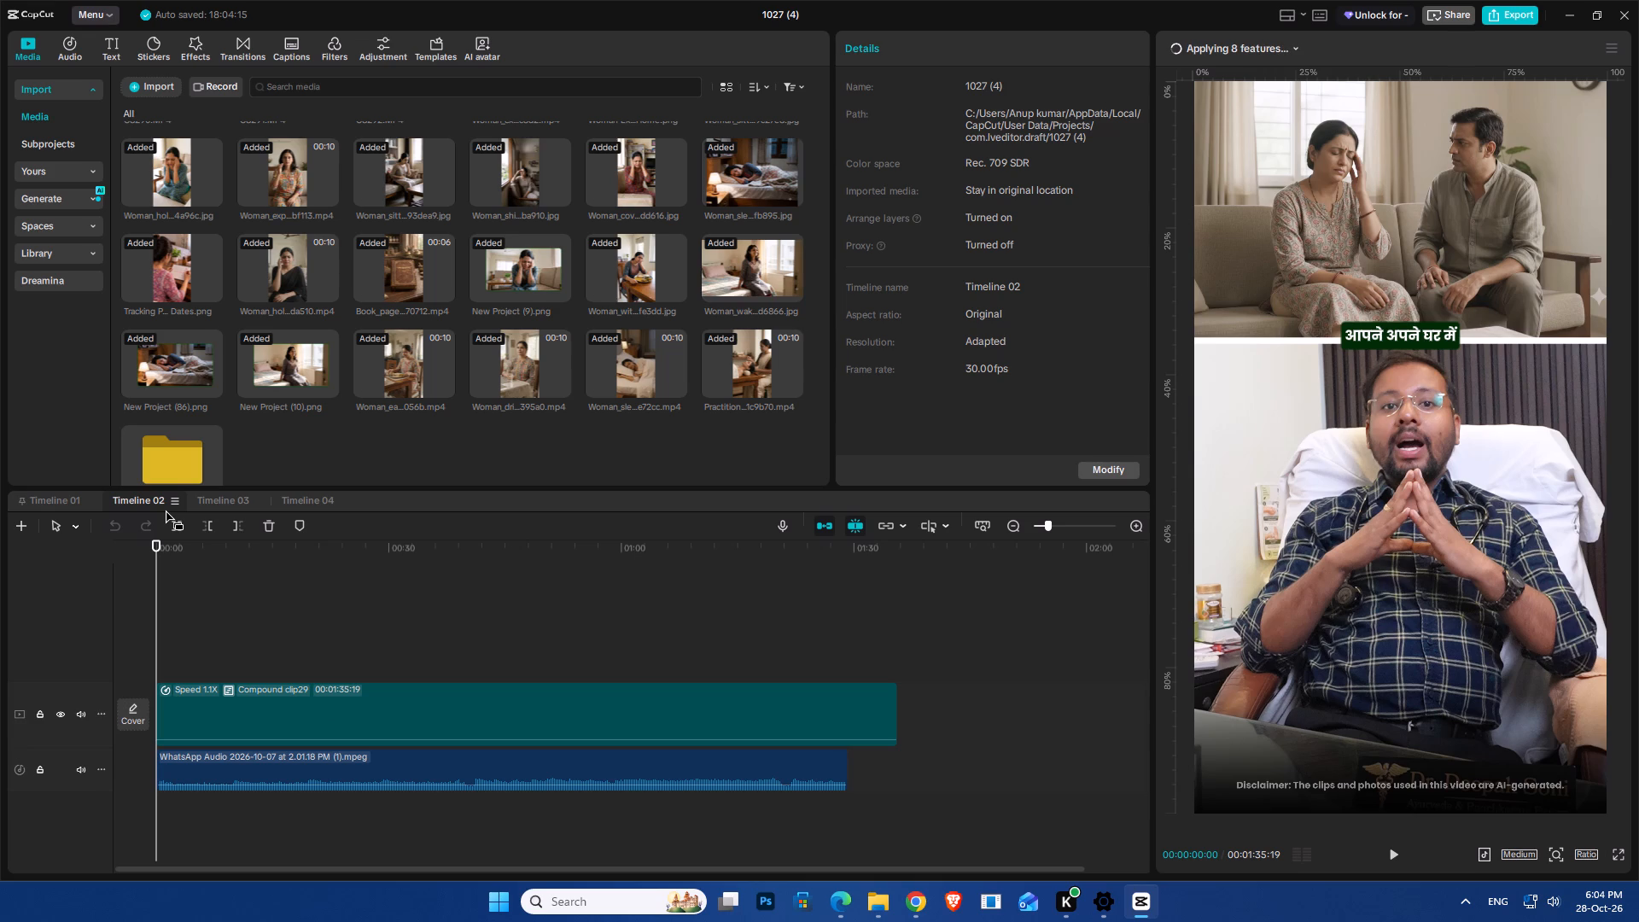
scroll(239, 691, up, 5)
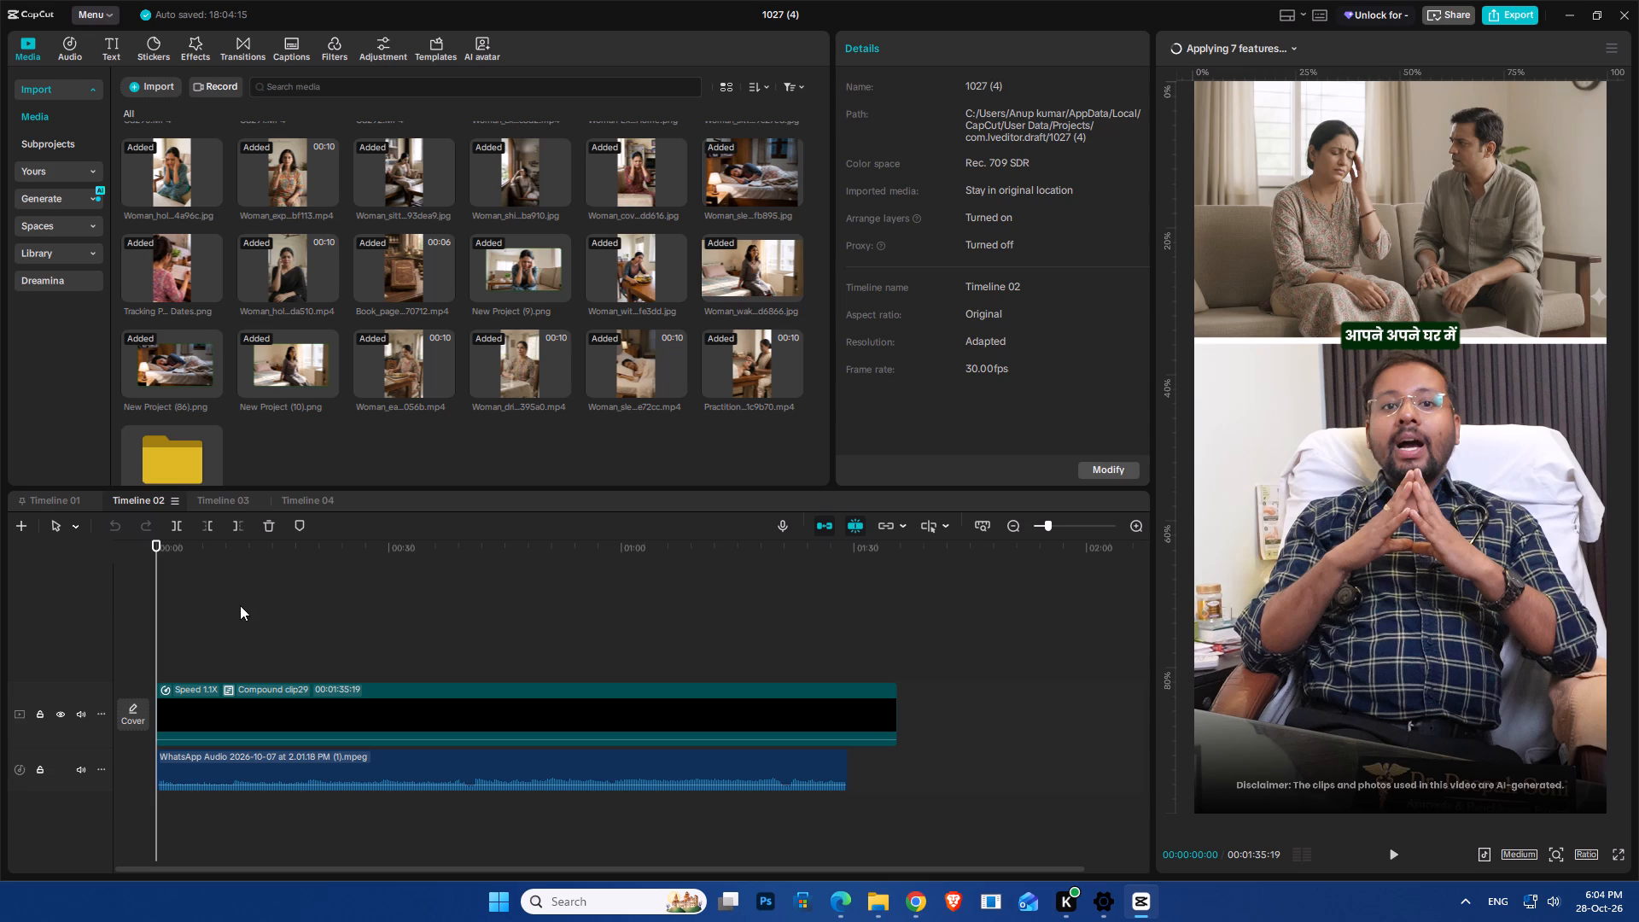
scroll(236, 656, up, 3)
scroll(236, 652, down, 4)
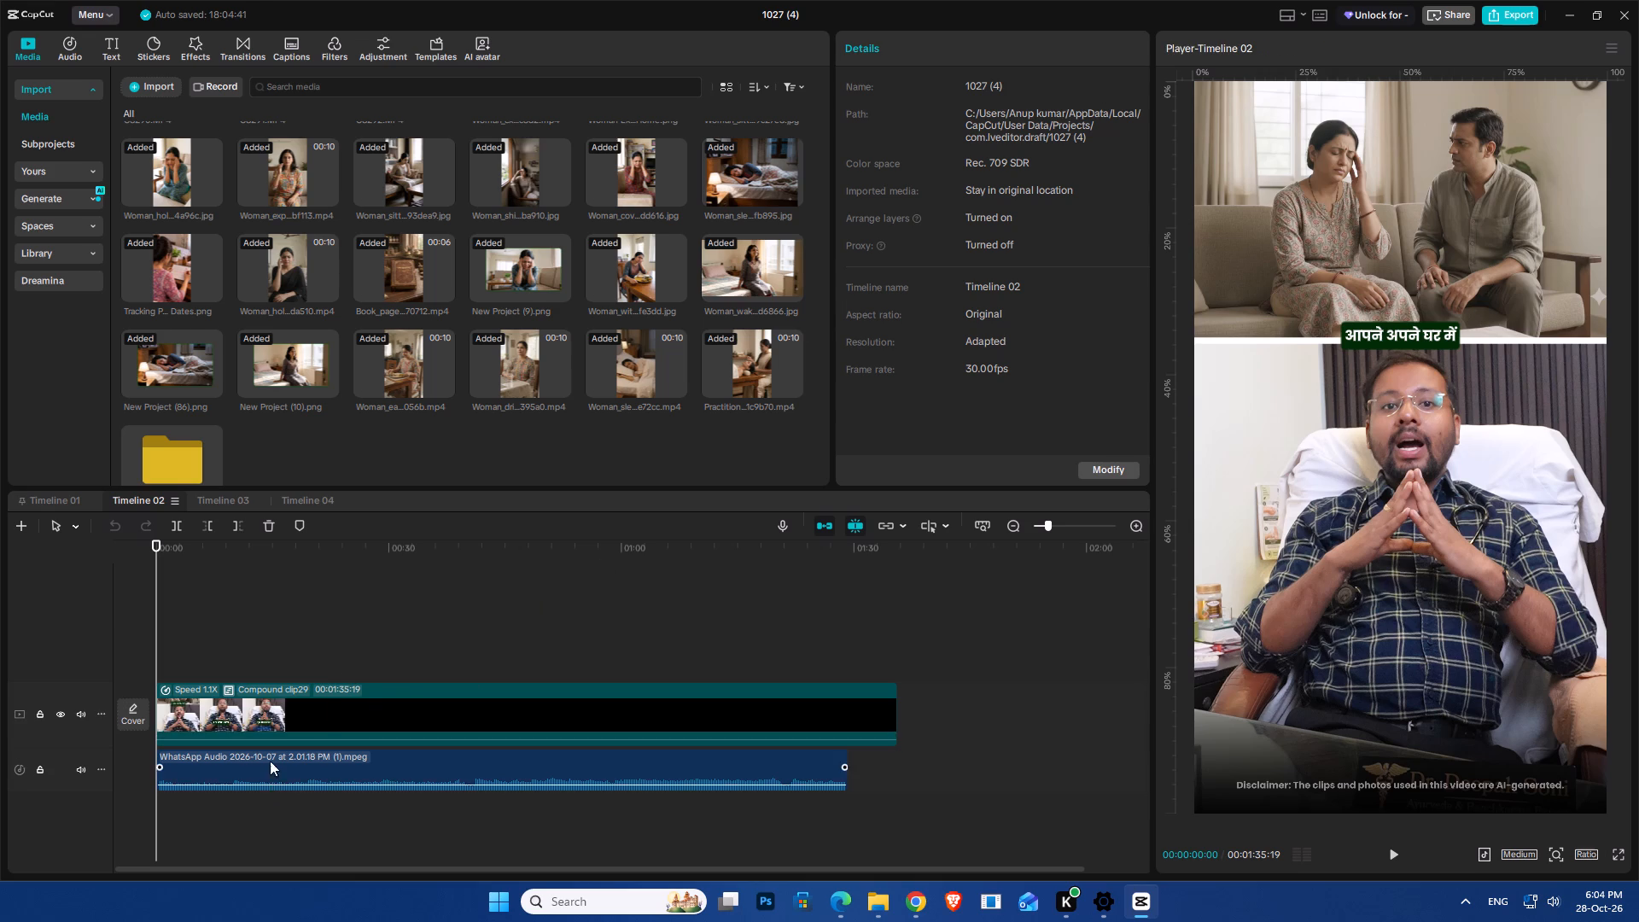
Select the 1.1X compound clip on Timeline 02's main video track and show its properties.
click(268, 730)
click(655, 720)
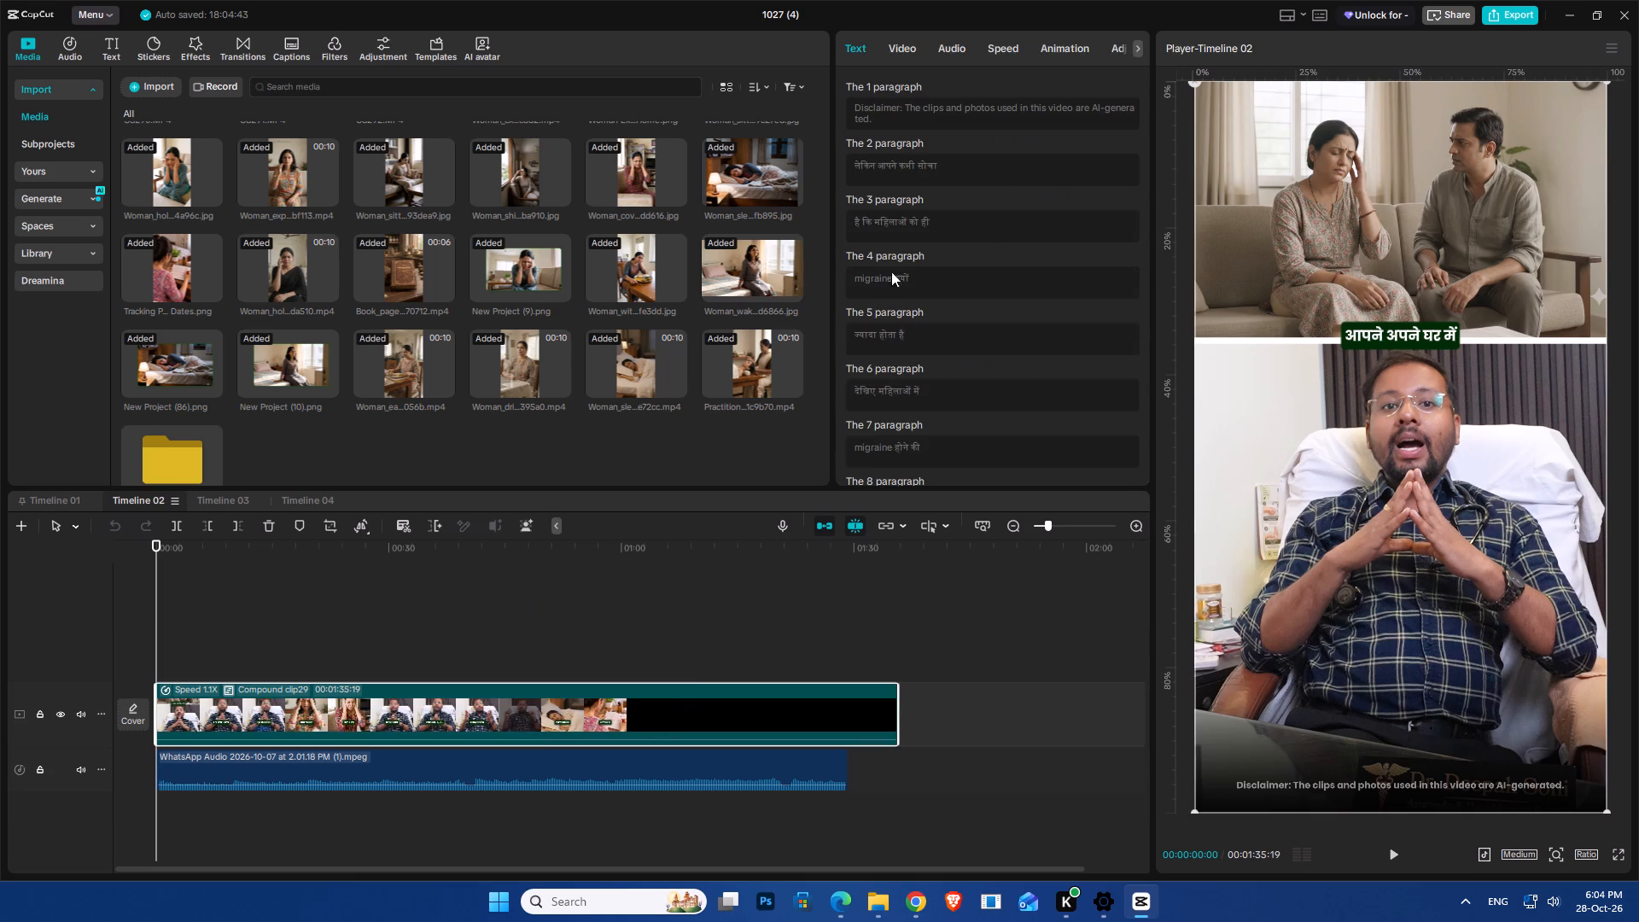
Set the playback speed of the compound clip on the main track to 1.0x.
click(963, 53)
click(993, 47)
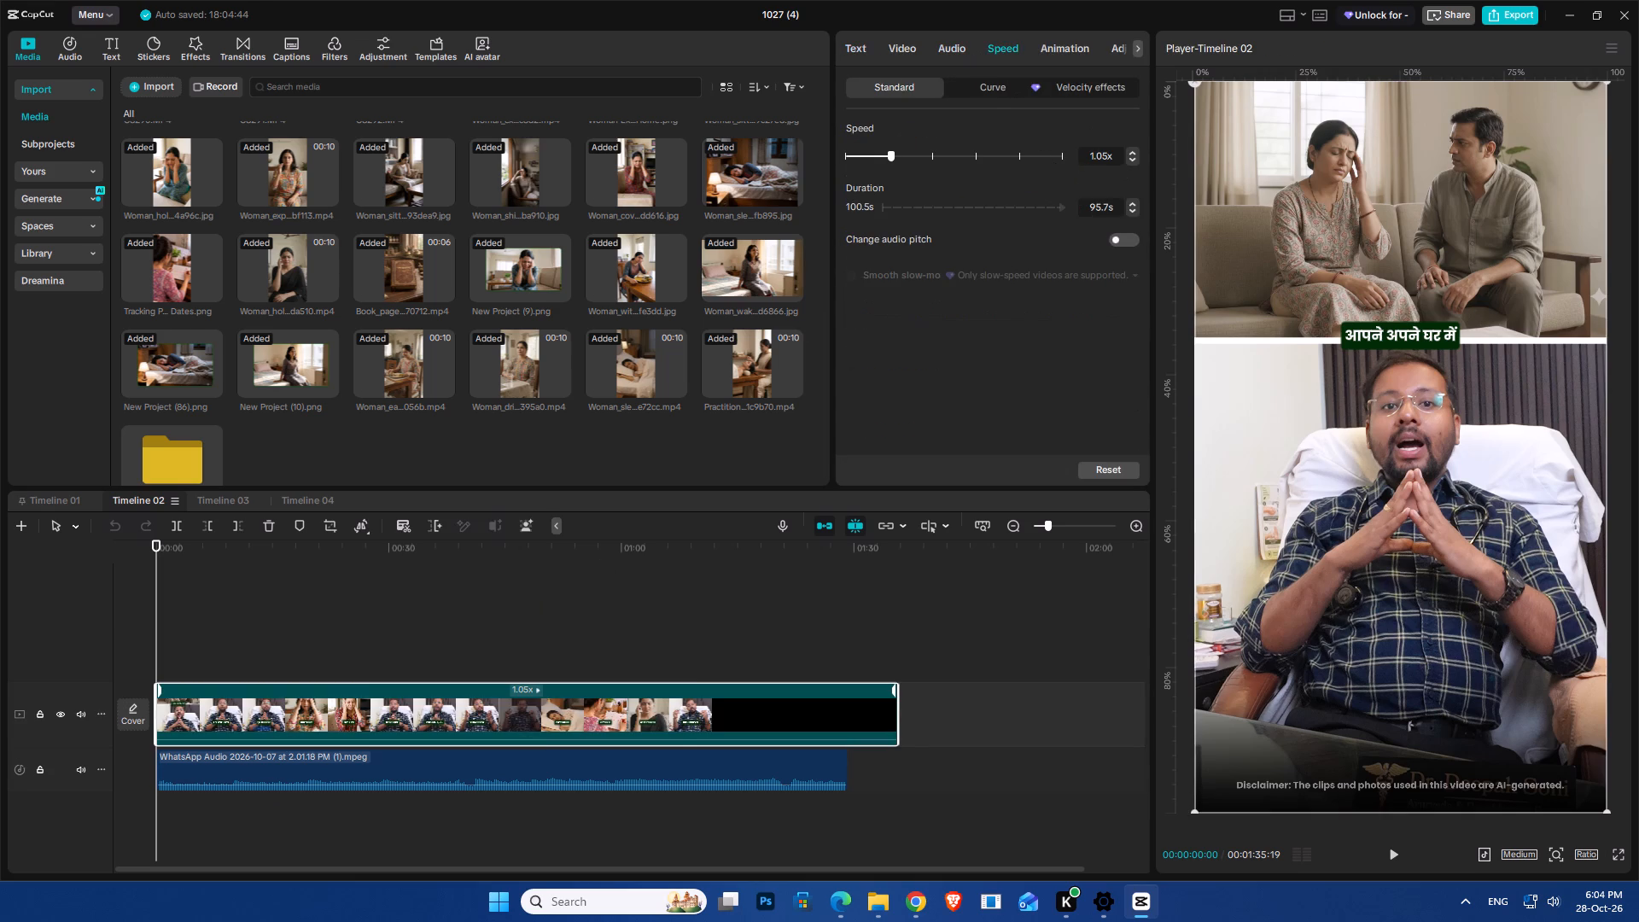
click(1105, 153)
key(BackSpace)
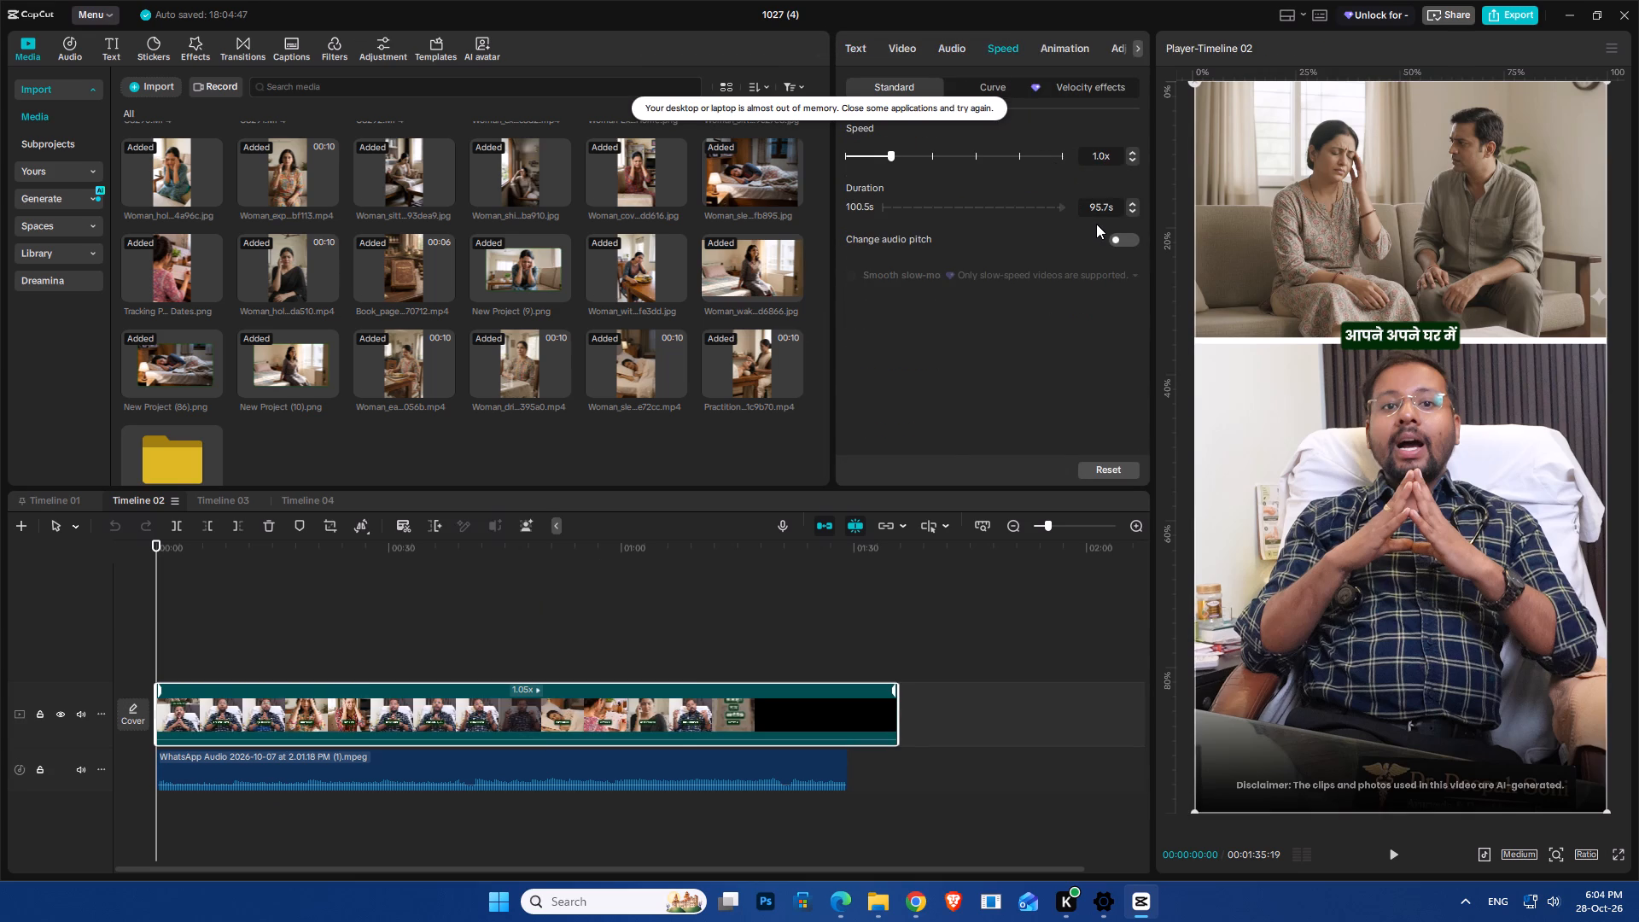
click(542, 643)
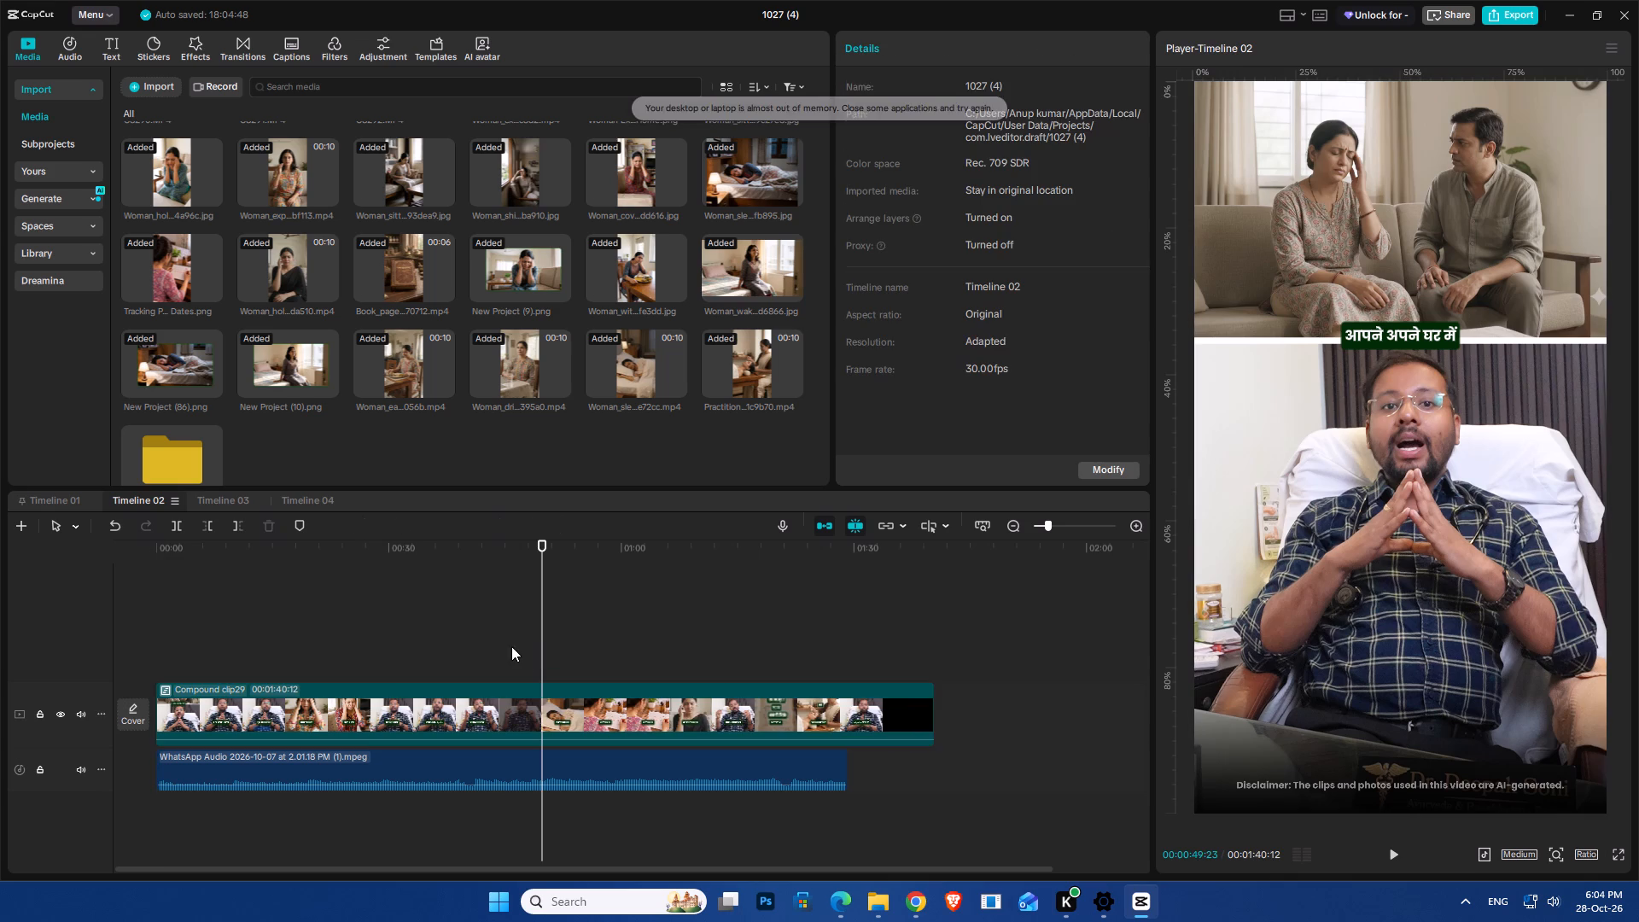
Copy the WhatsApp audio clip and break the main-track compound clip back into its separate clips.
click(557, 761)
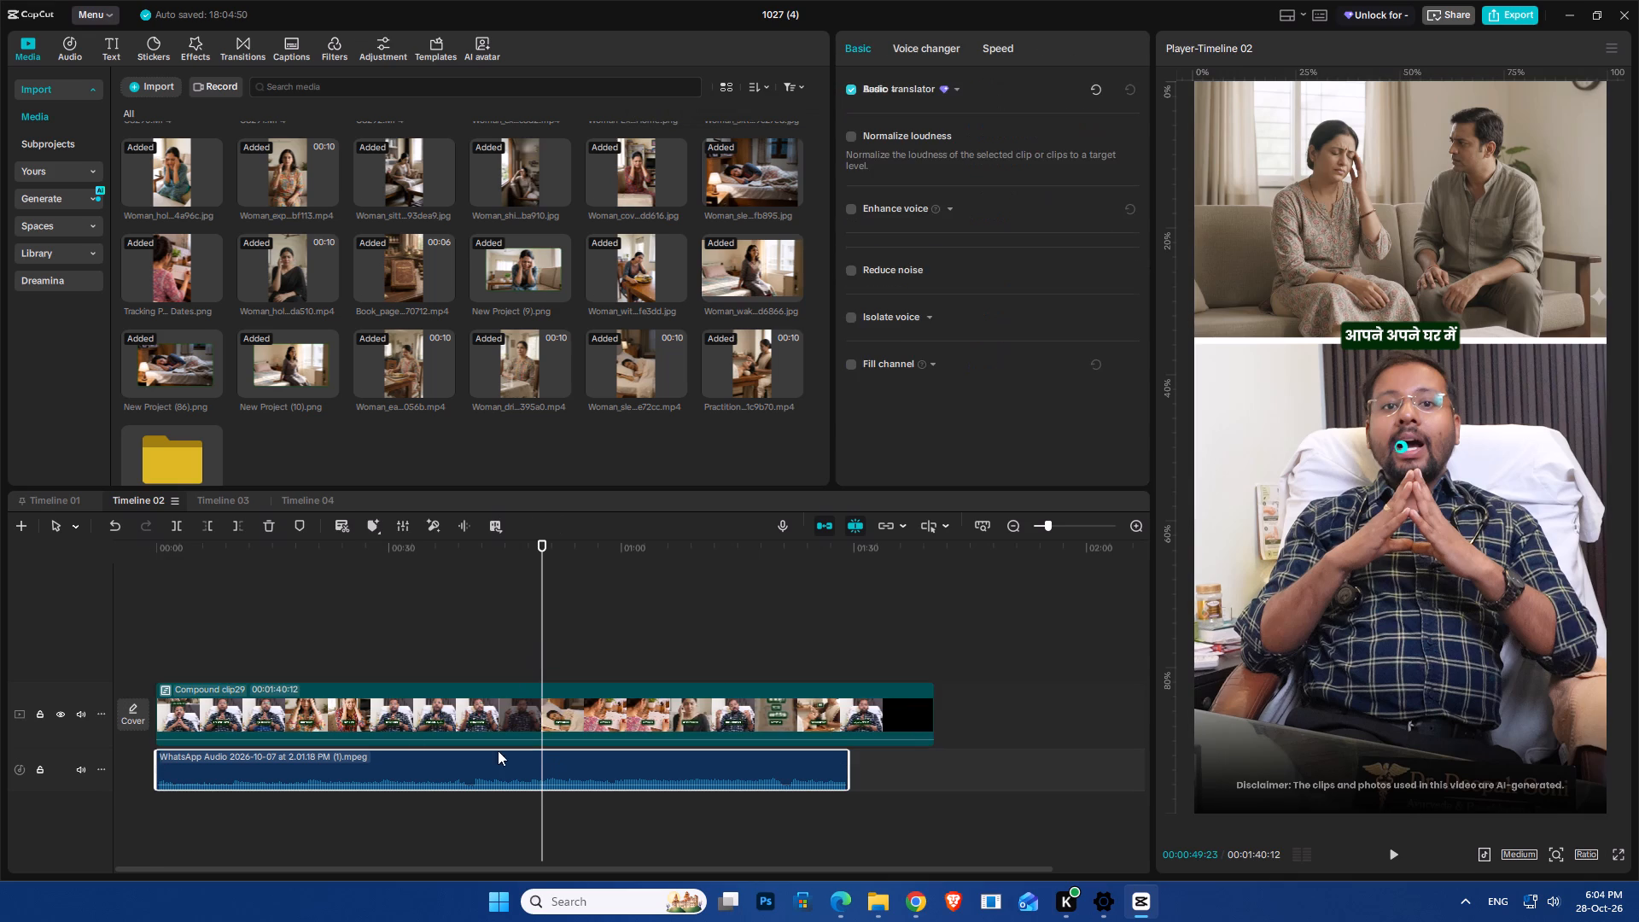
drag(186, 544, 64, 568)
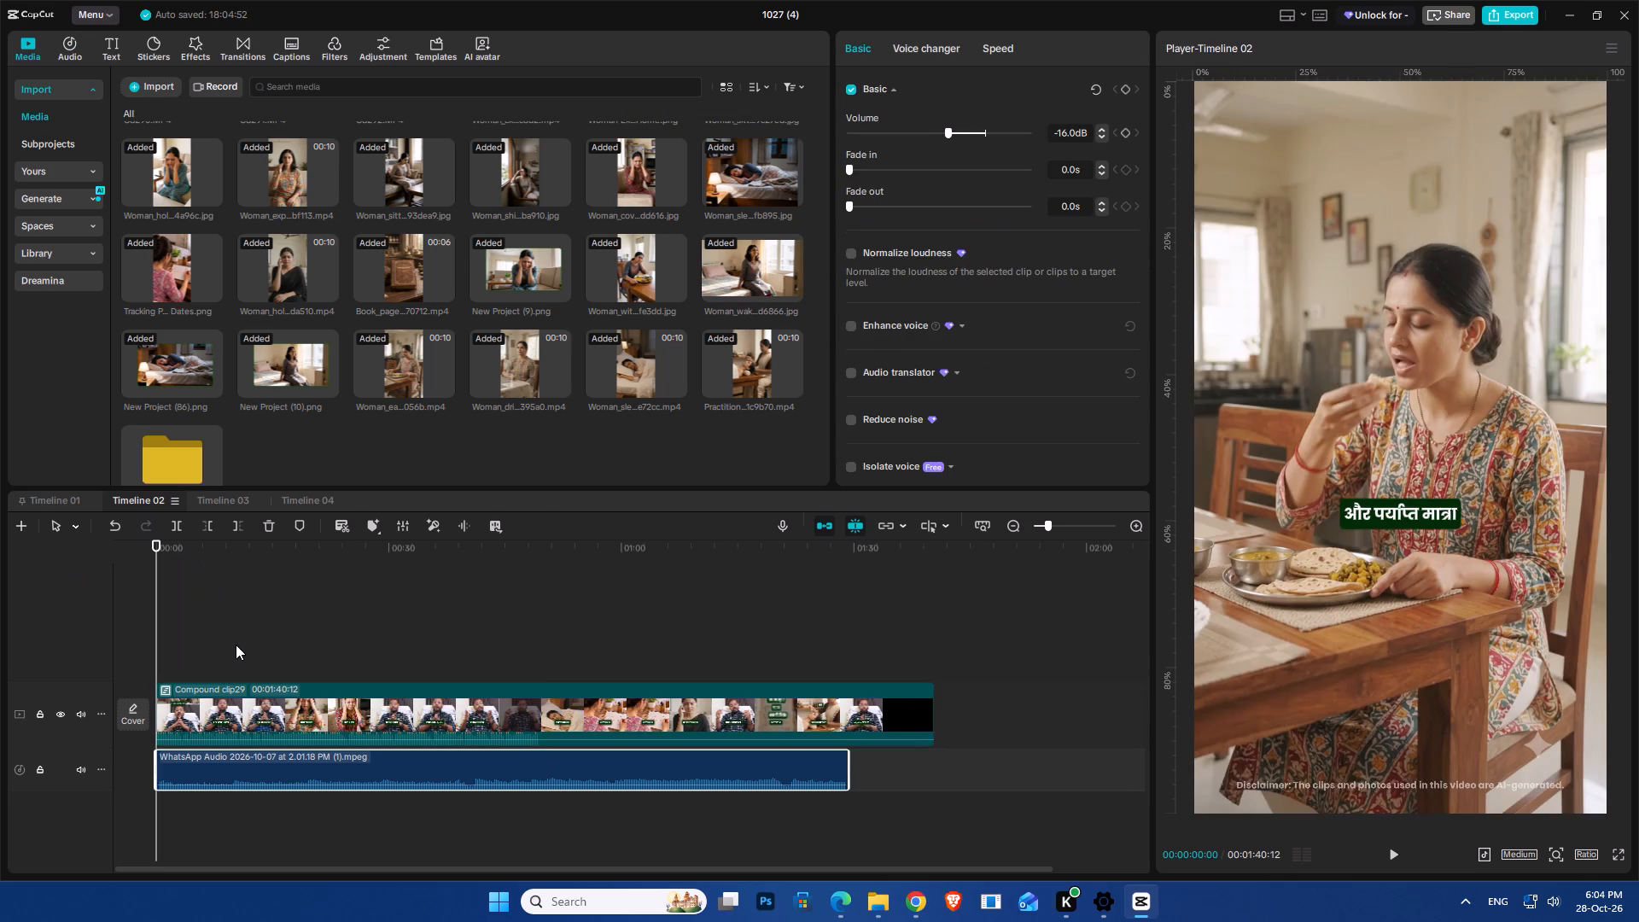
key(space)
key(space)
right_click(230, 707)
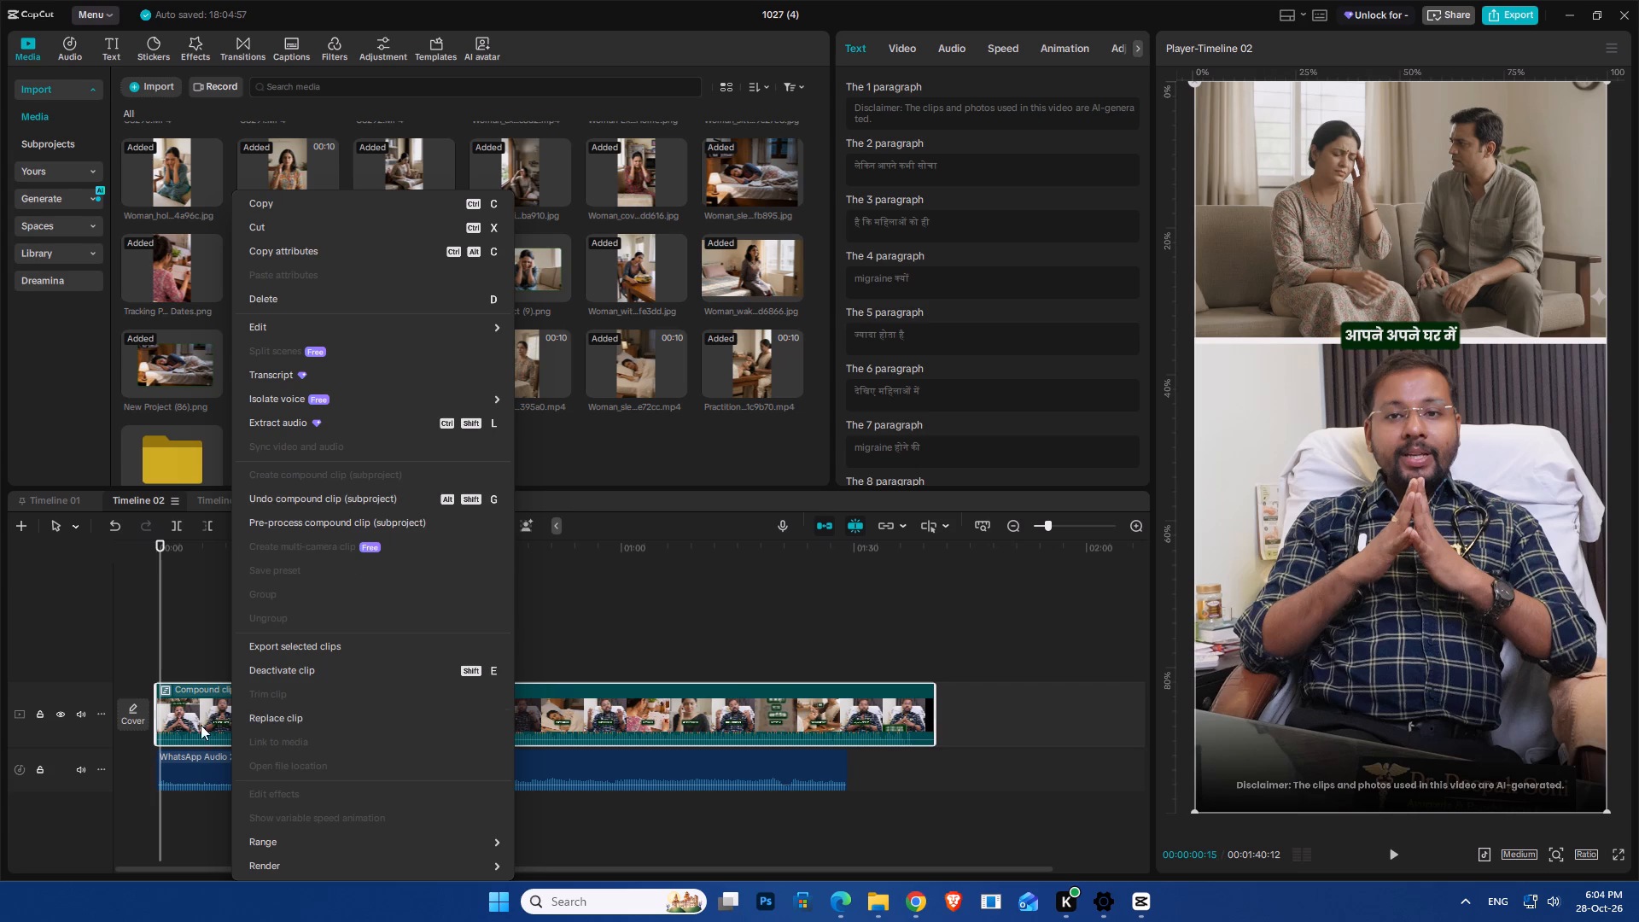
click(174, 762)
click(186, 771)
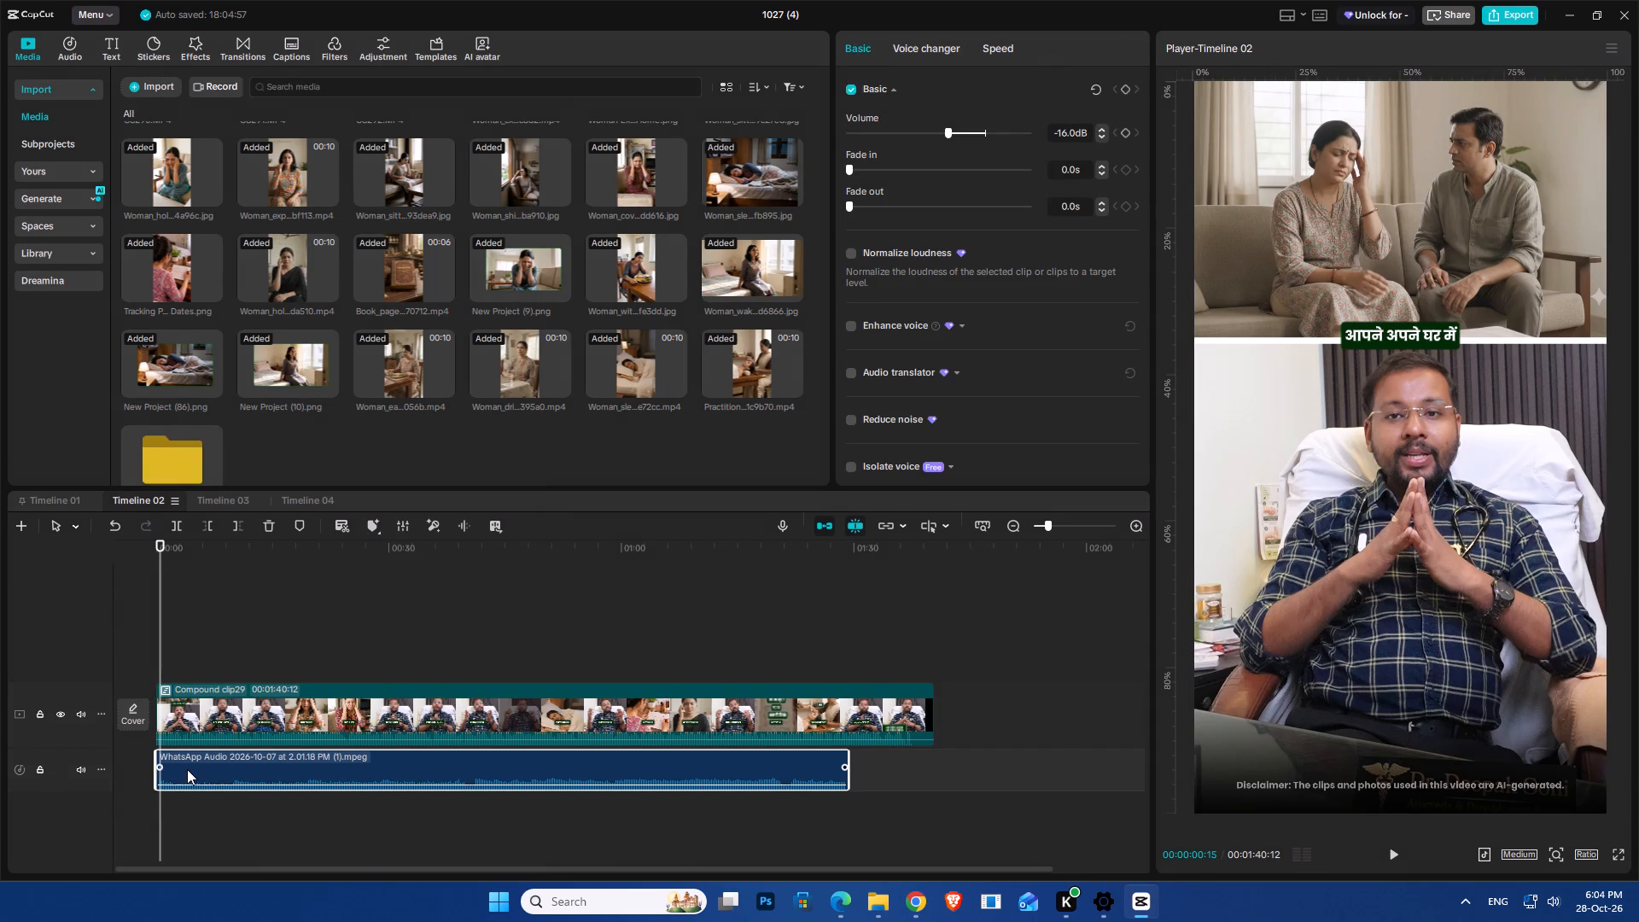
key(ctrl+c)
right_click(193, 720)
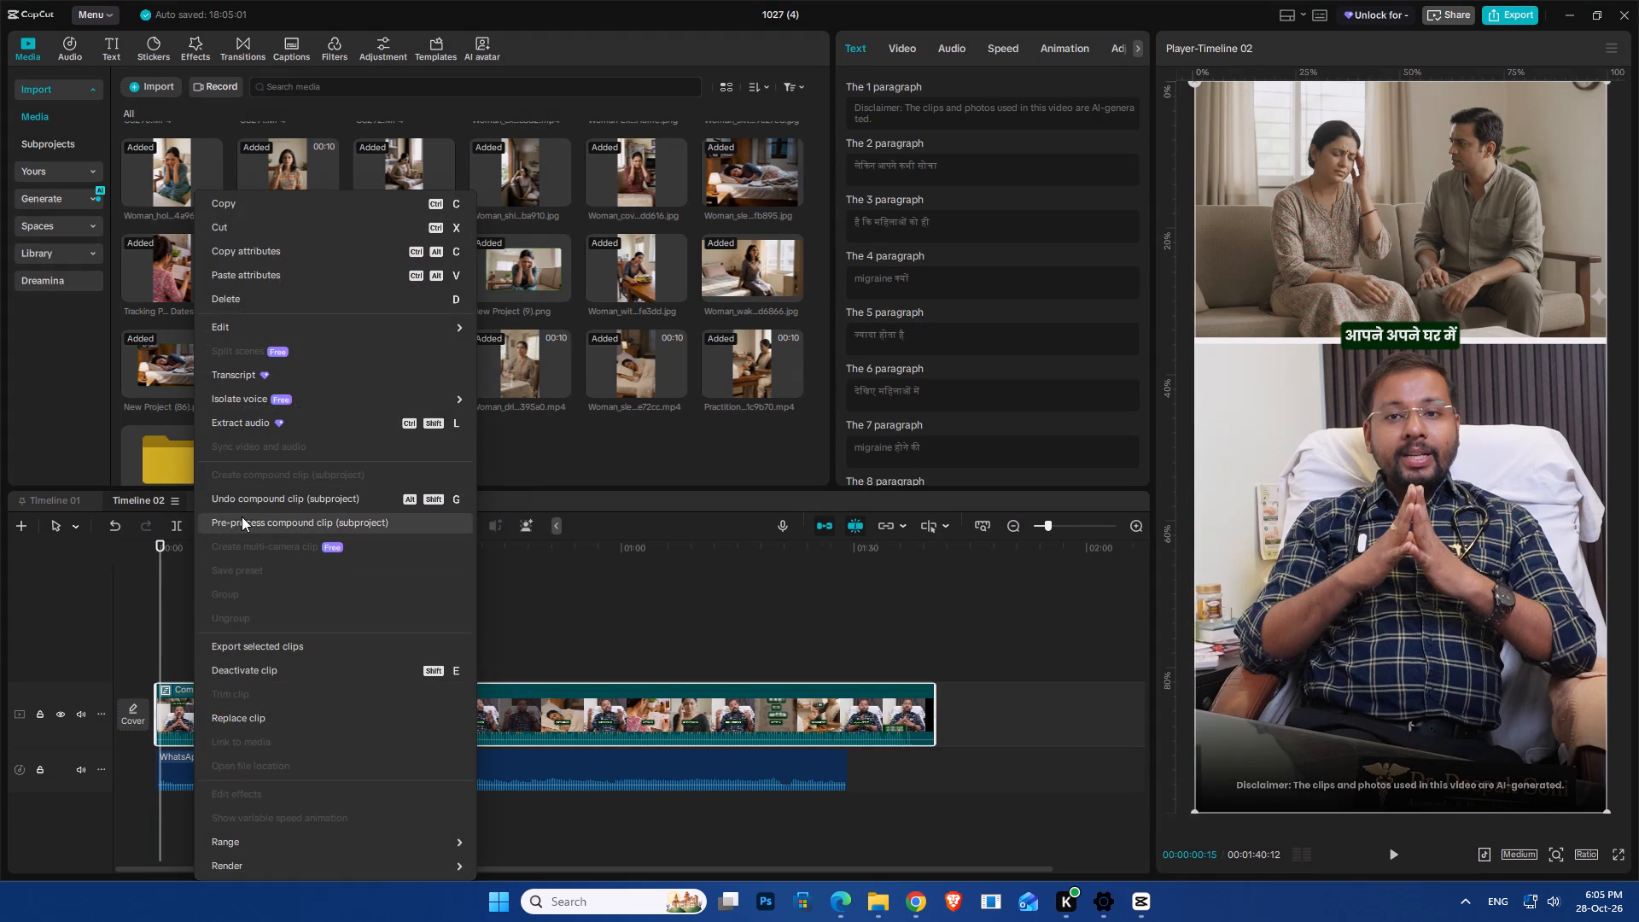
click(243, 502)
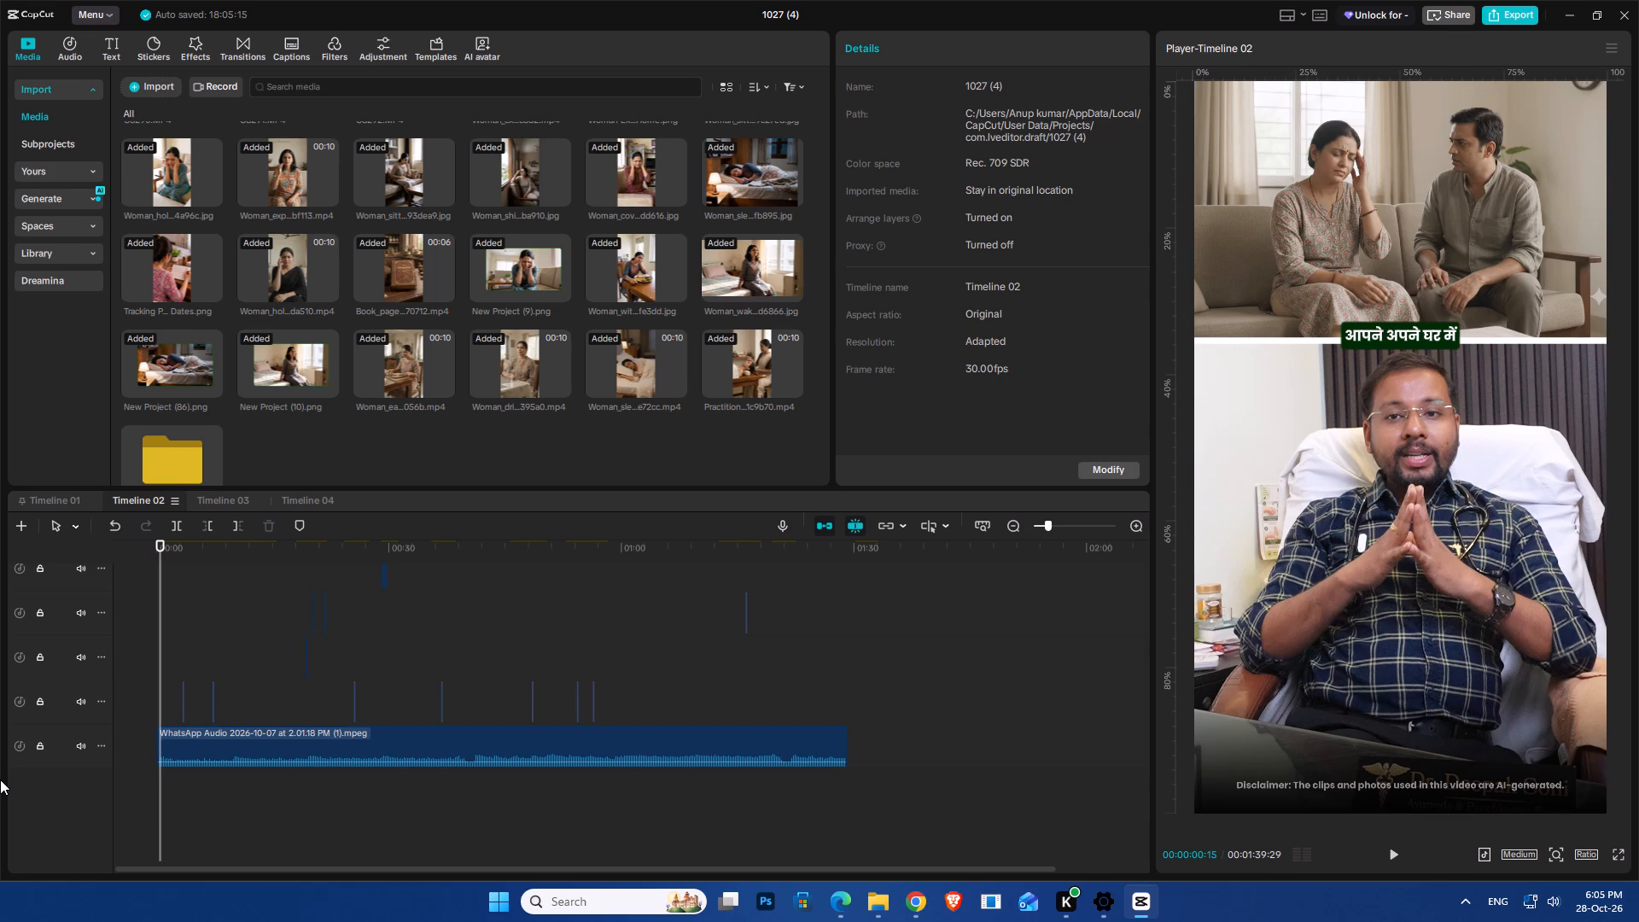
Look through the restored video, text, effect and audio tracks around the opening of the timeline.
scroll(112, 731, up, 15)
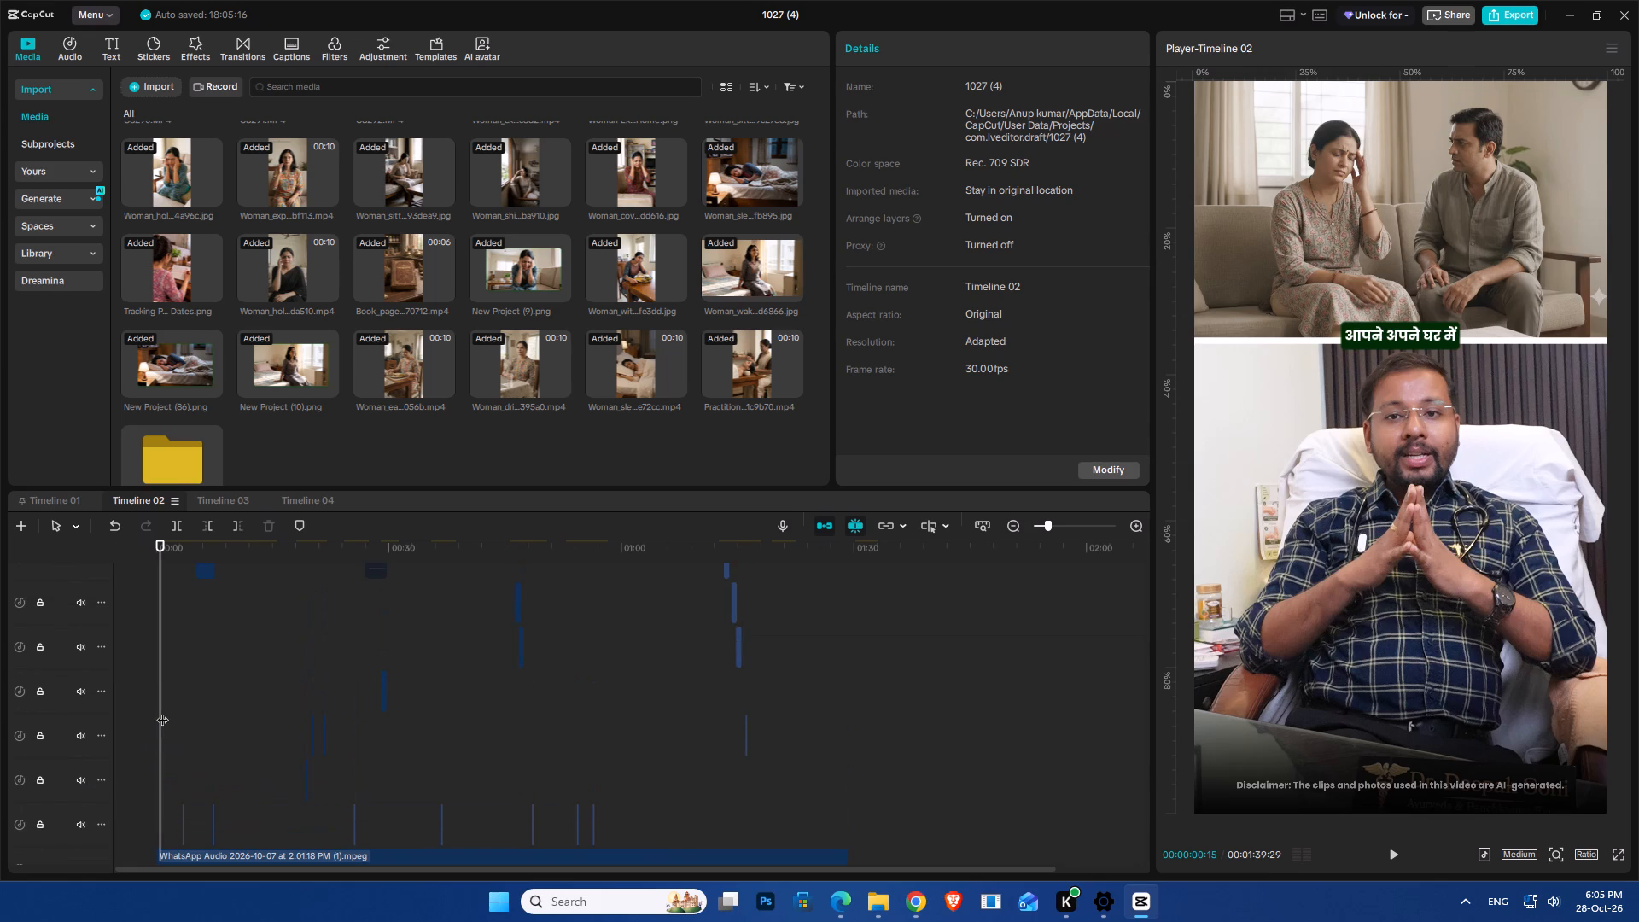
scroll(190, 721, up, 15)
scroll(188, 765, up, 7)
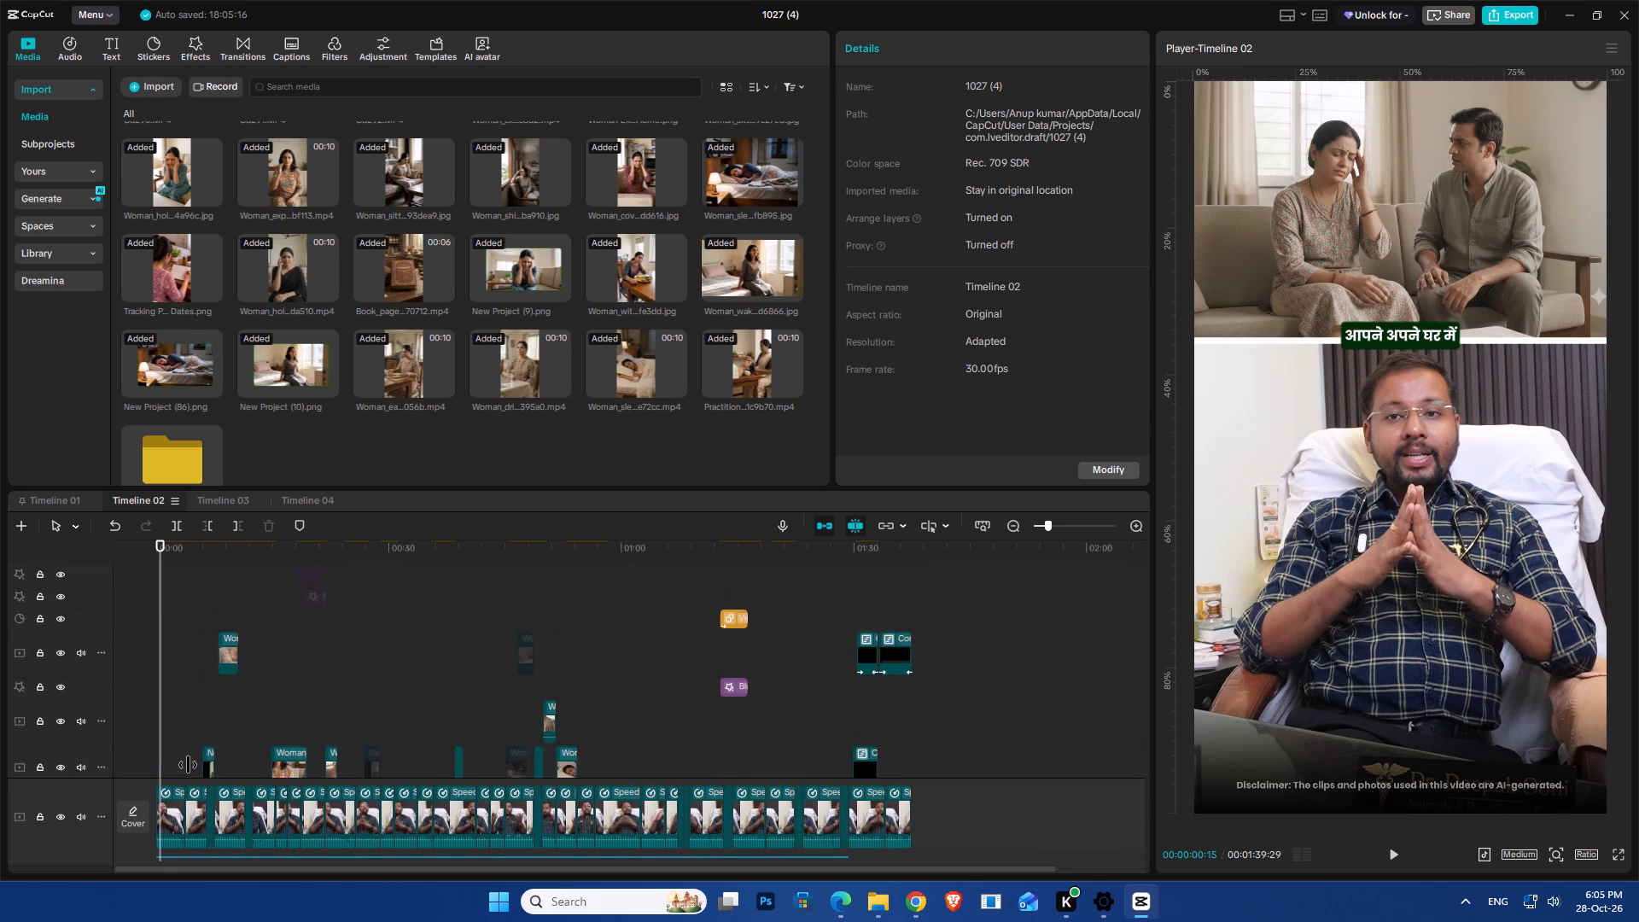
scroll(188, 765, up, 7)
ctrl+scroll(188, 765, up, 6)
scroll(193, 756, down, 5)
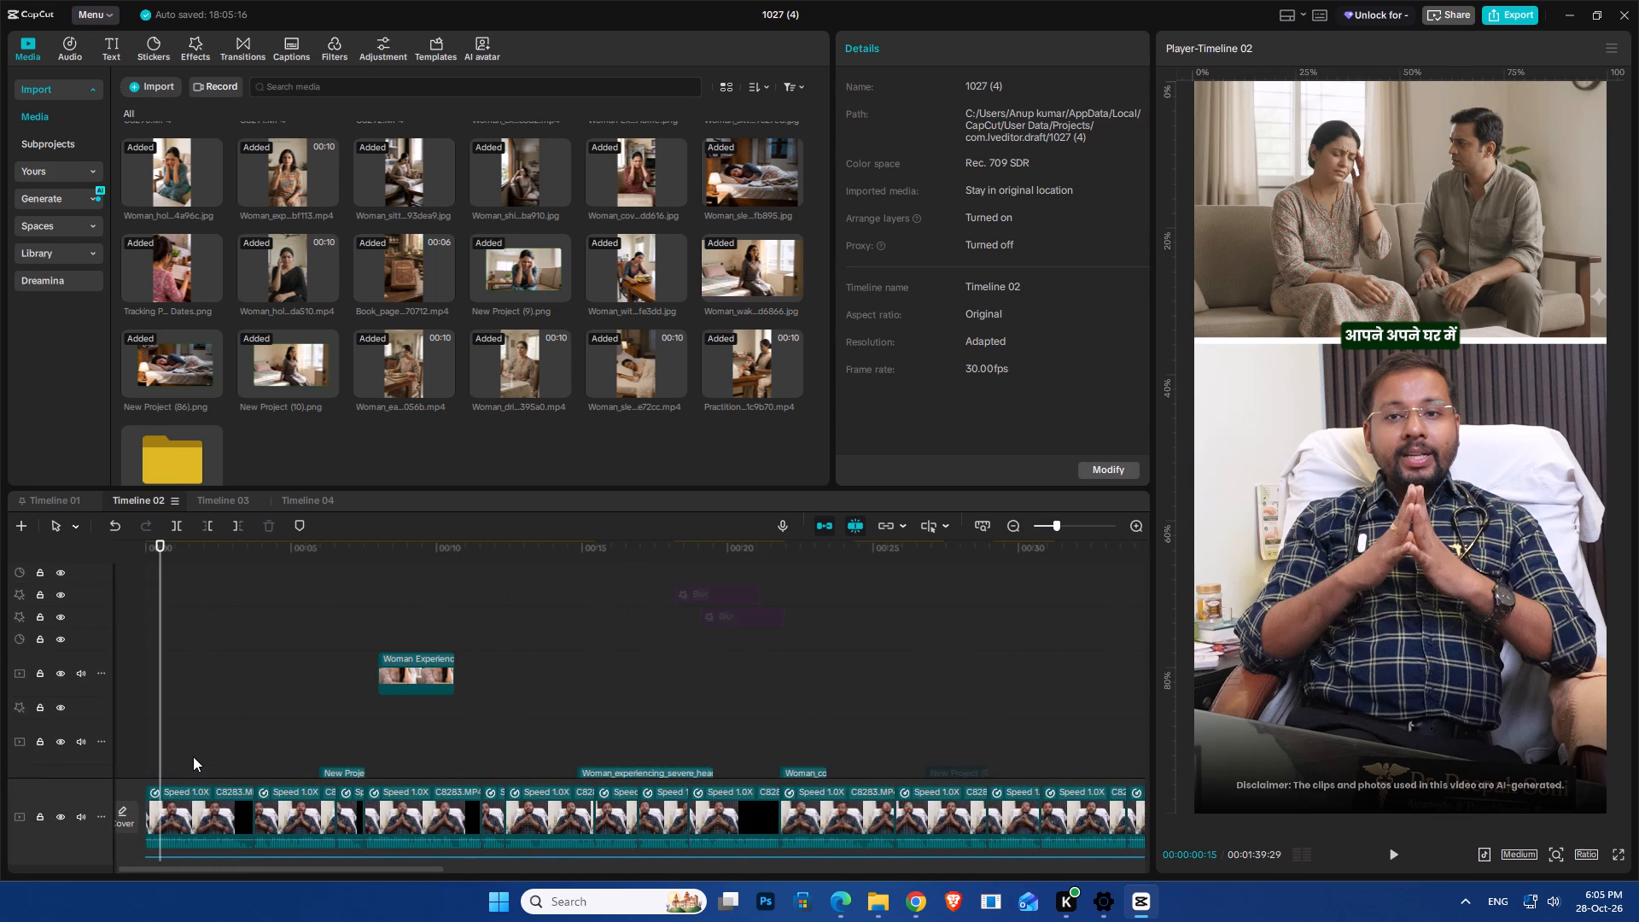
scroll(193, 756, down, 18)
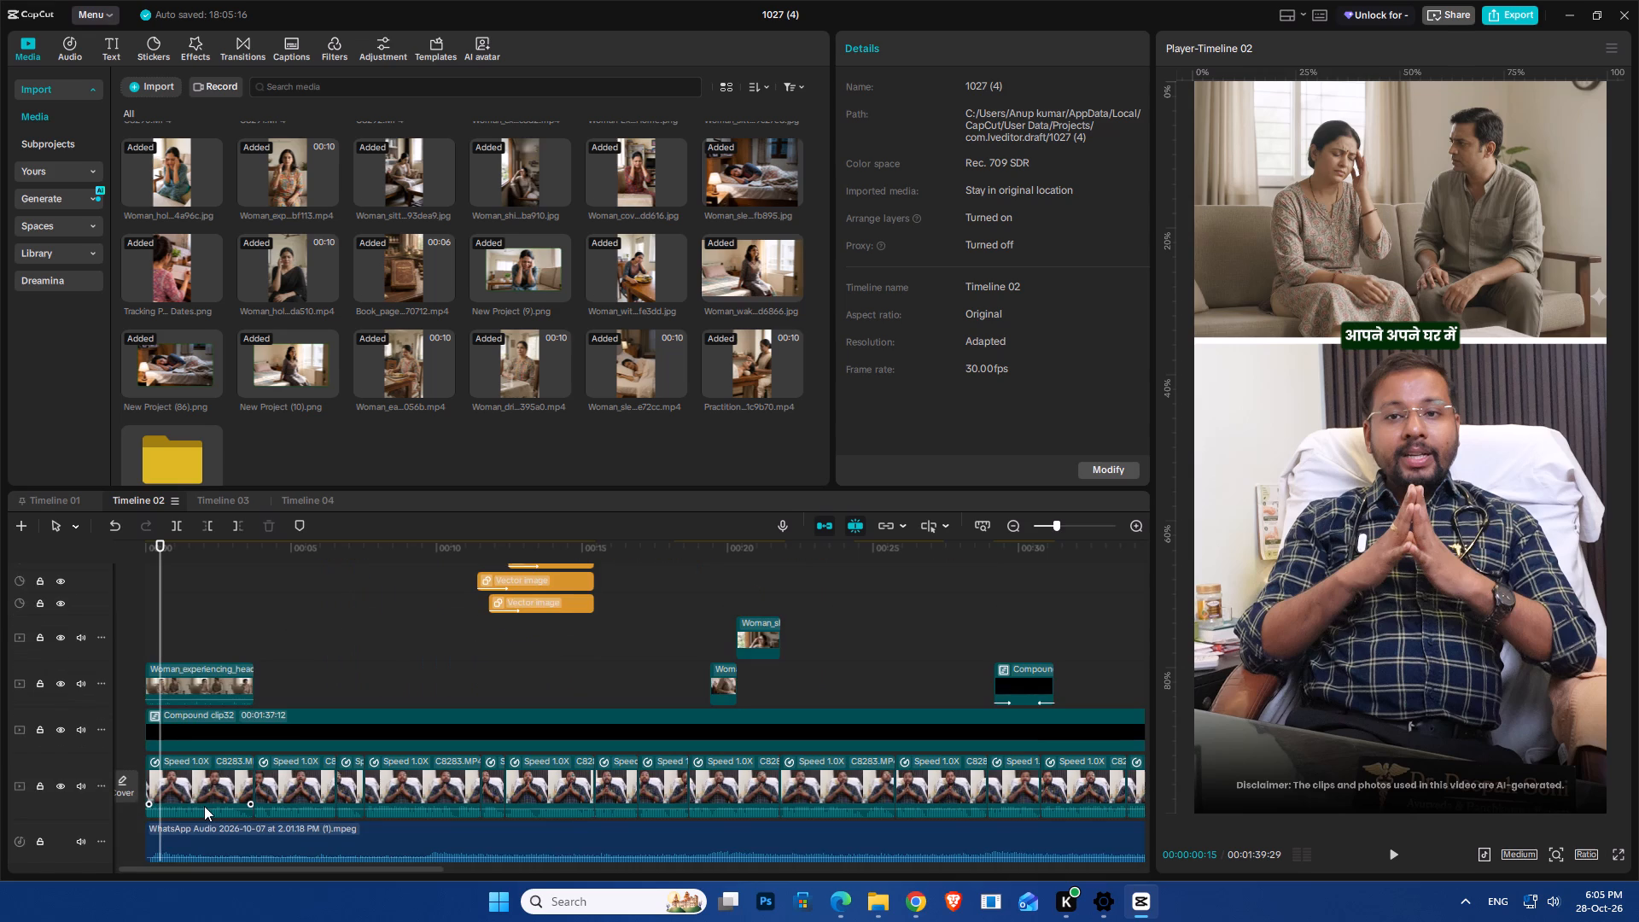
scroll(204, 806, up, 7)
scroll(211, 723, up, 12)
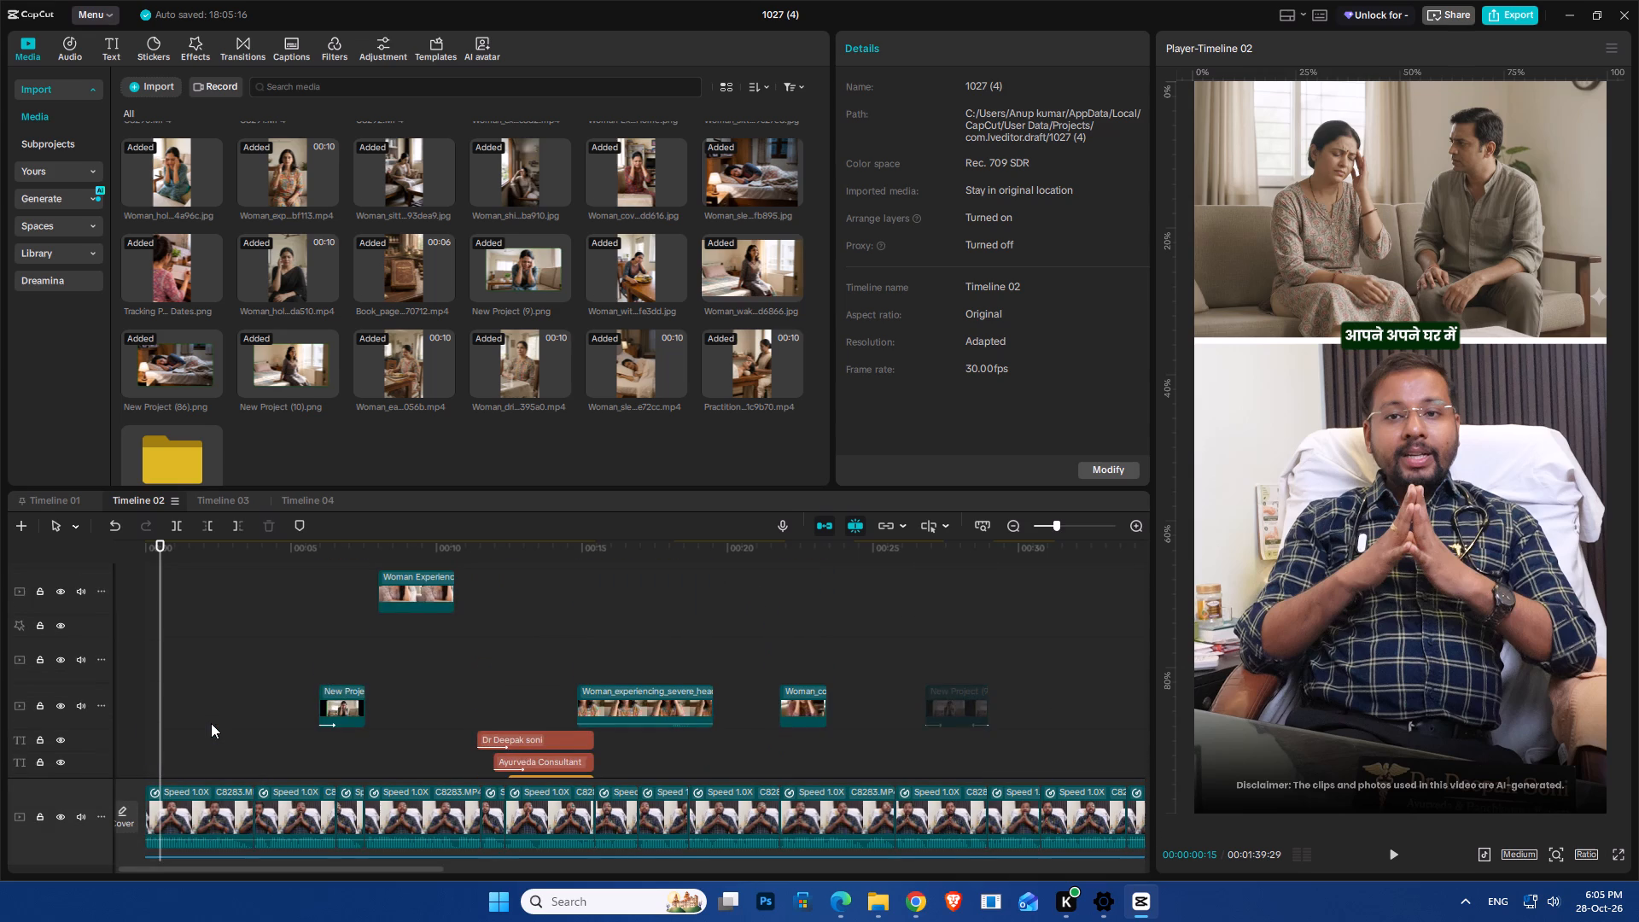
click(224, 710)
scroll(179, 783, down, 6)
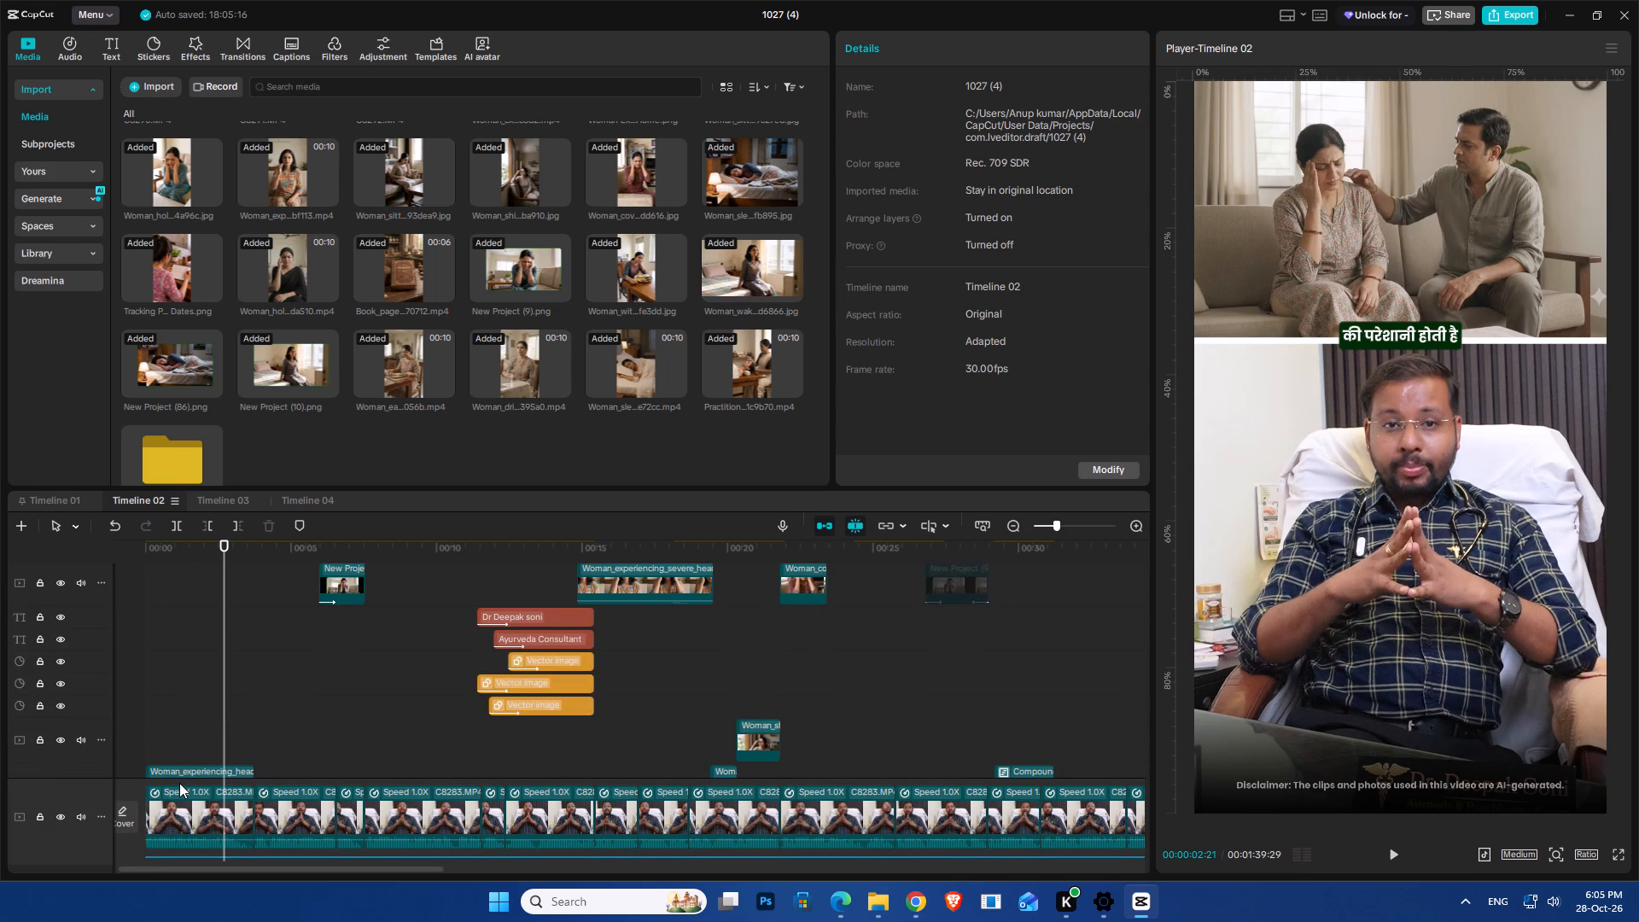
scroll(179, 783, down, 2)
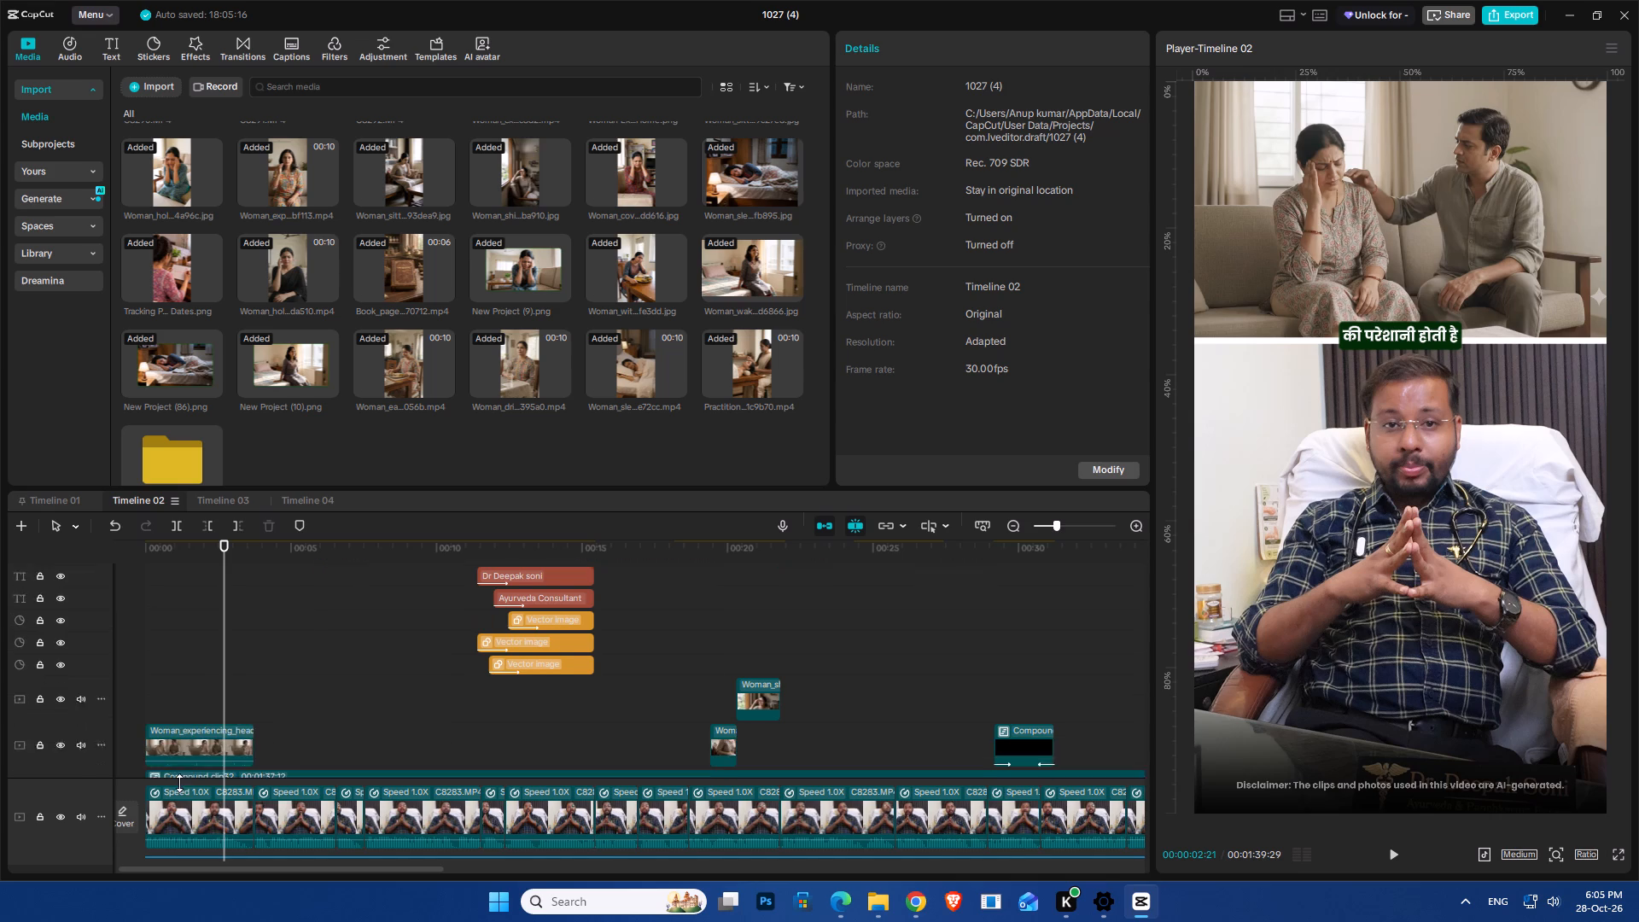
scroll(179, 783, down, 9)
scroll(179, 783, up, 7)
scroll(179, 783, down, 5)
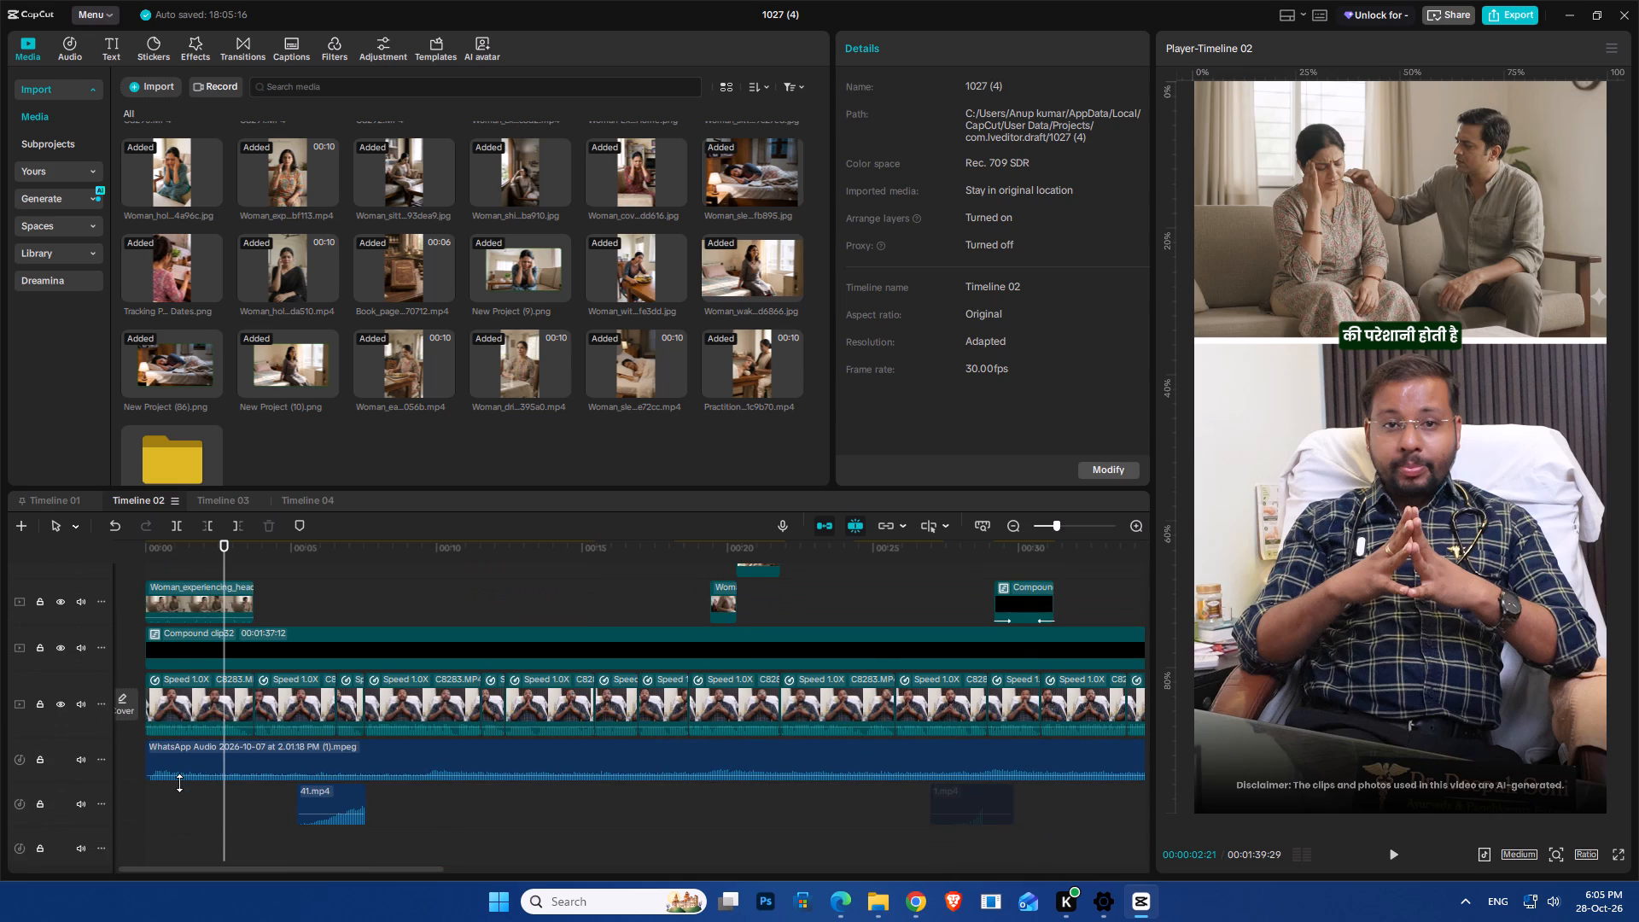
Play back the opening seconds, checking the tracks and the 41.mp4 sound under the first inset picture.
key(space)
key(space)
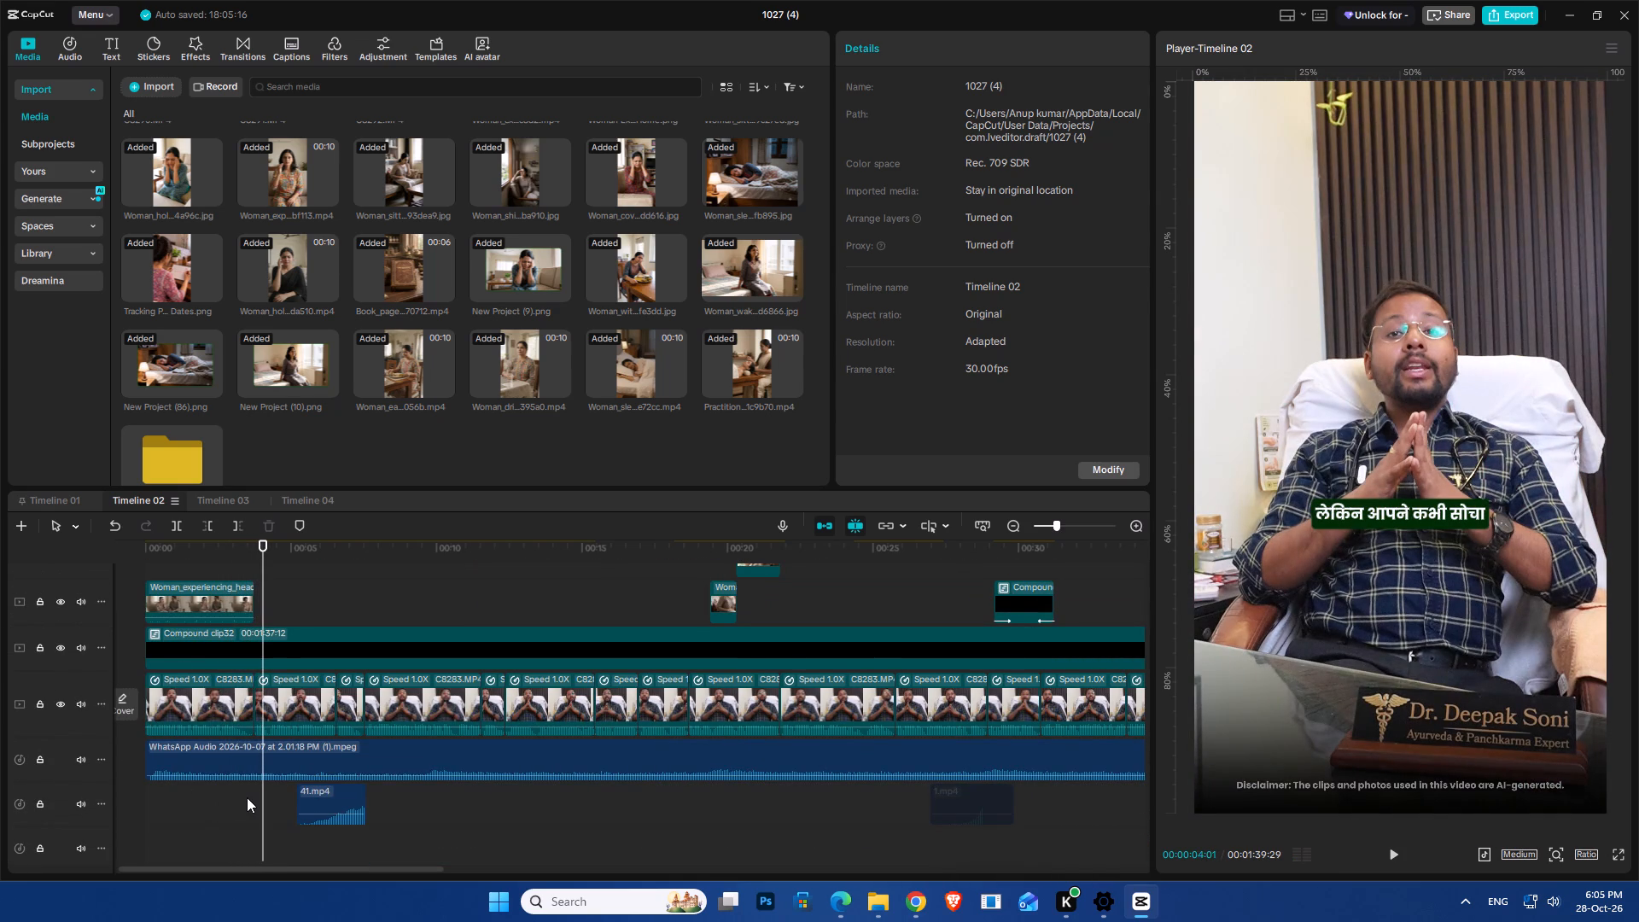
scroll(247, 797, up, 15)
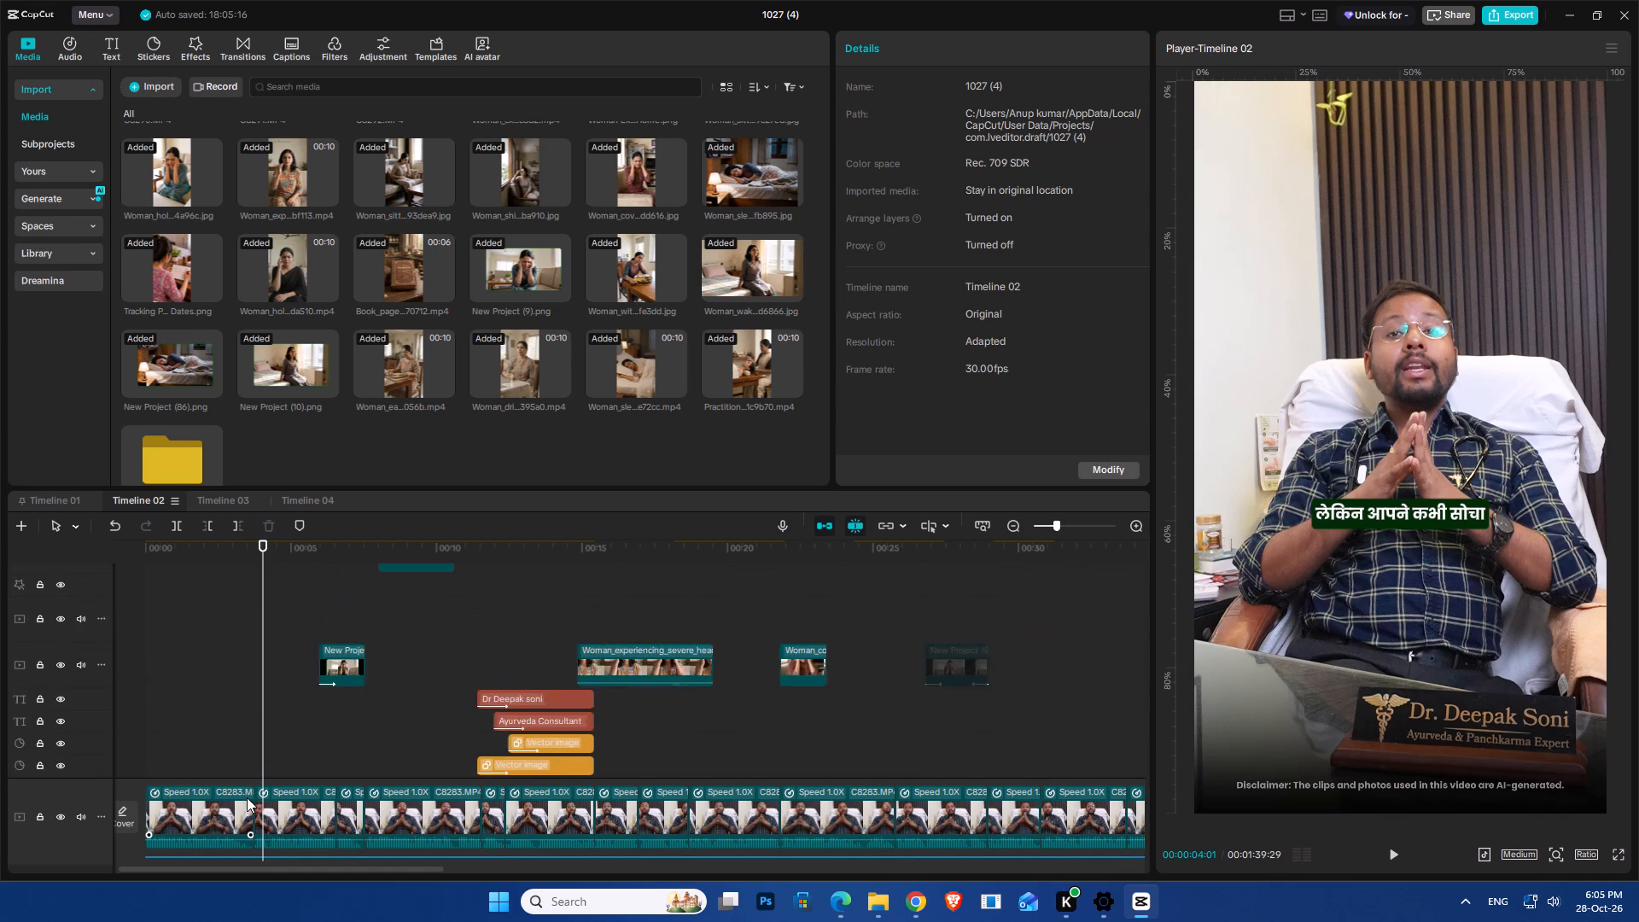
scroll(247, 797, up, 4)
click(268, 721)
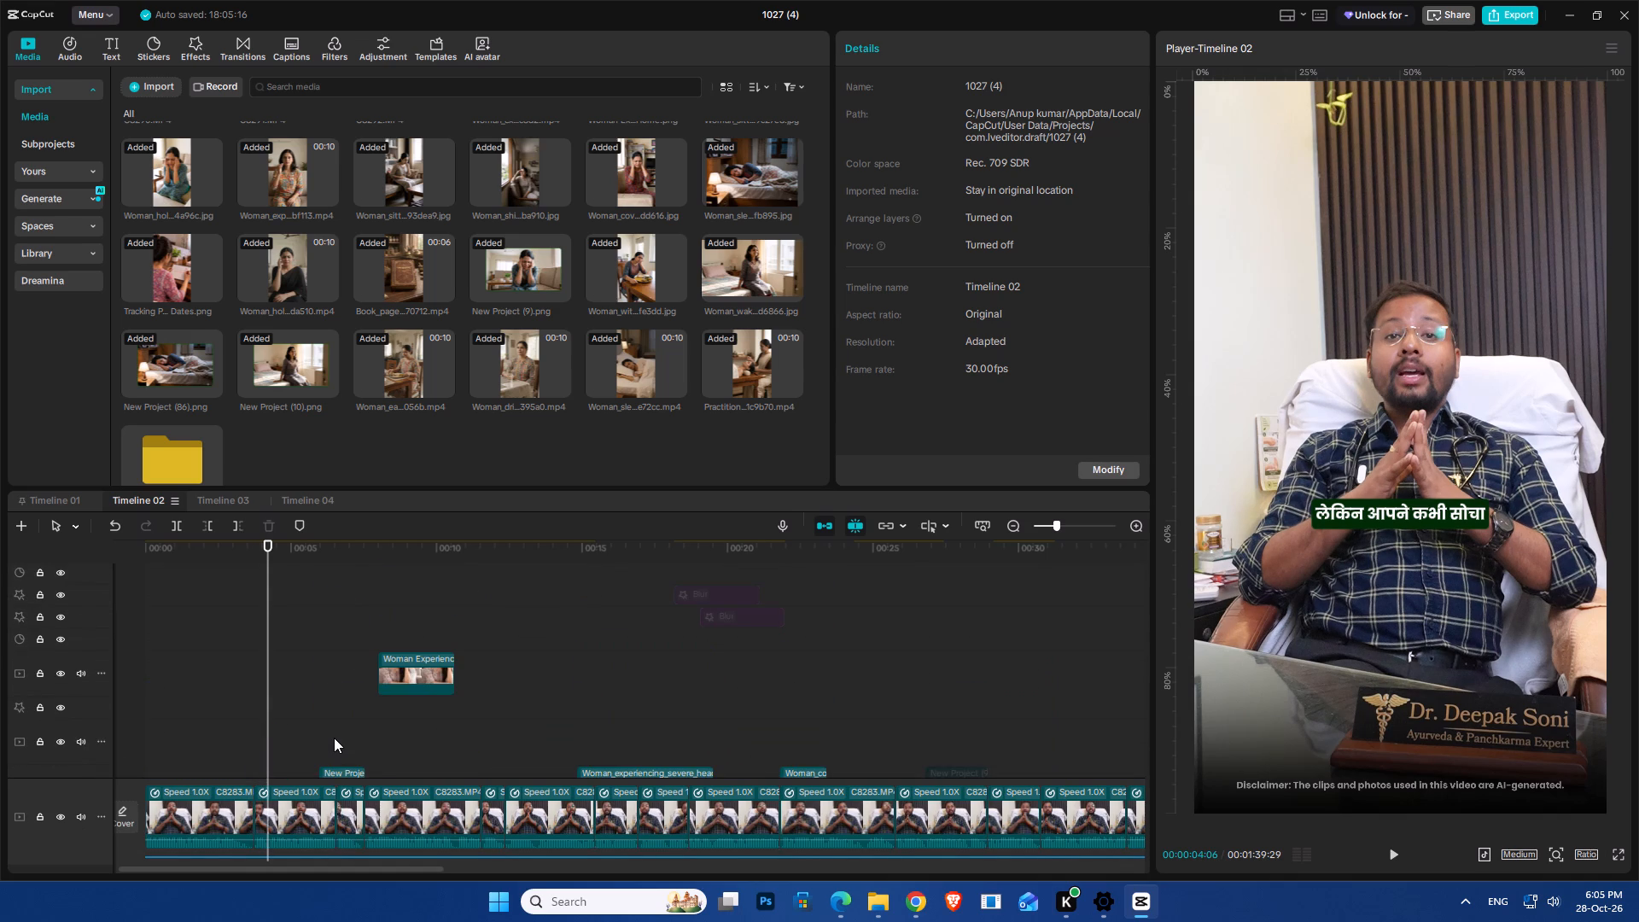
scroll(302, 713, down, 3)
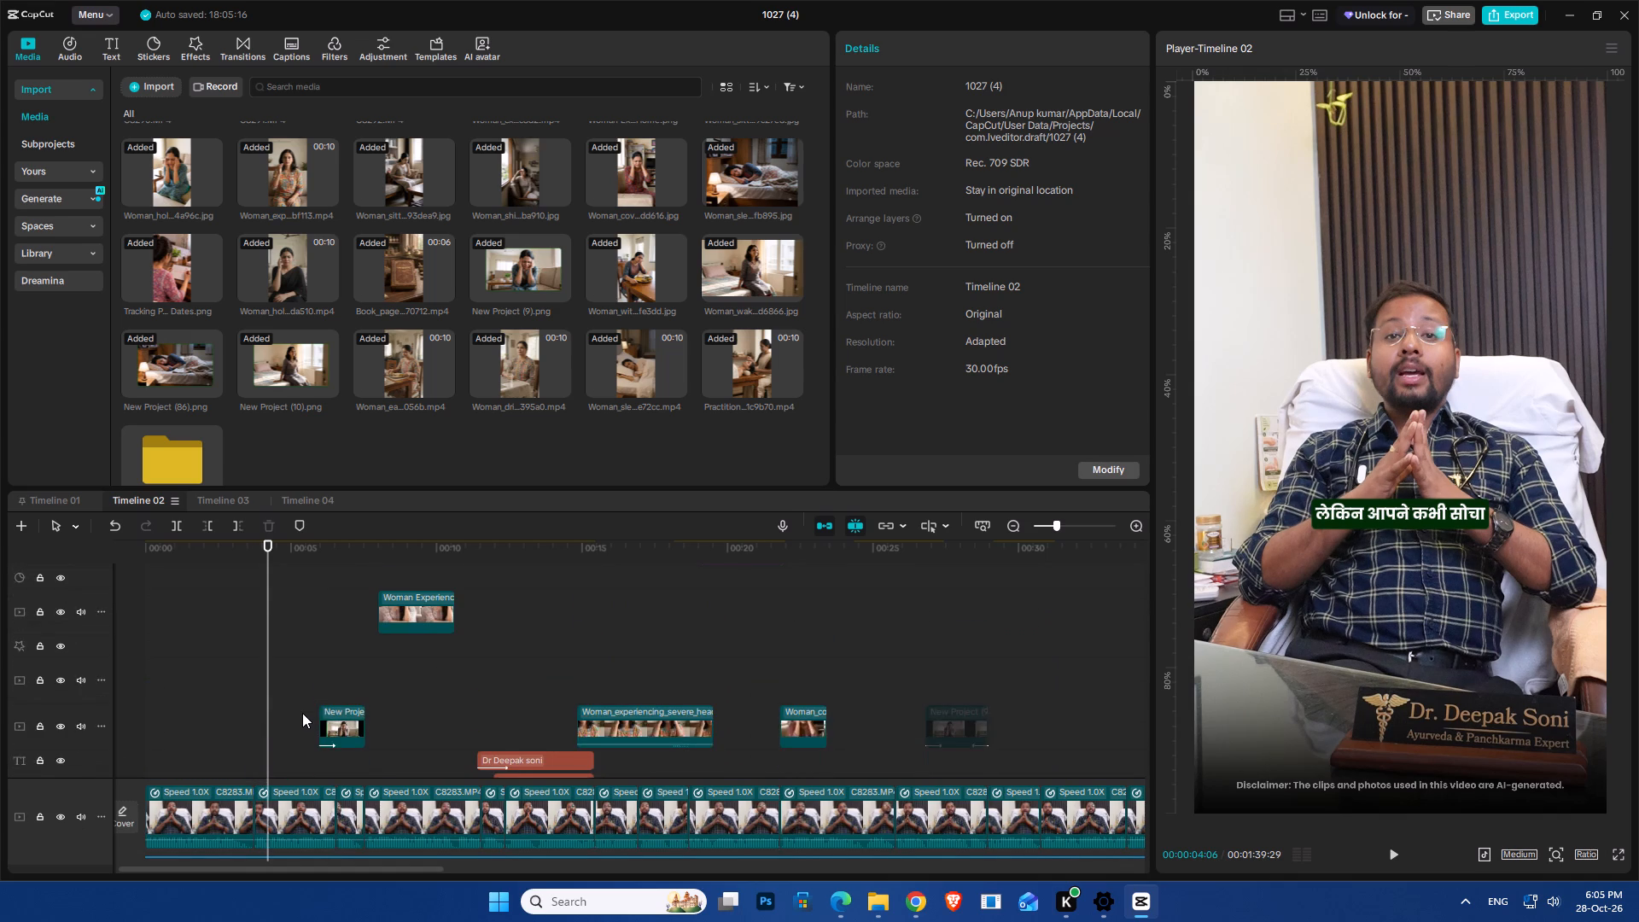
scroll(302, 713, down, 6)
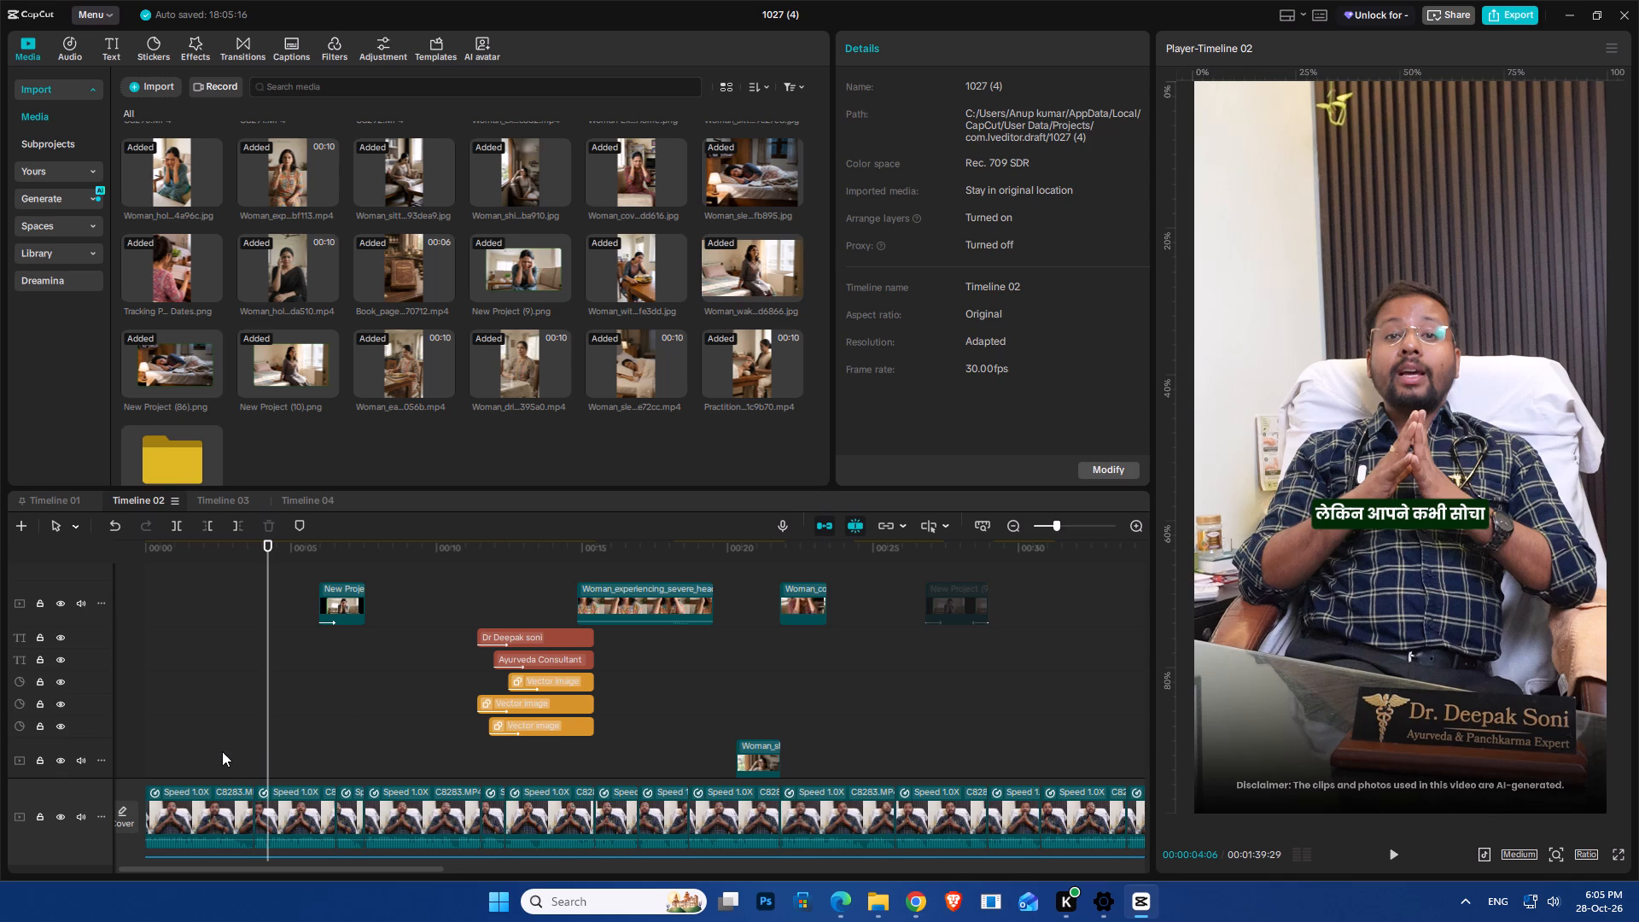
ctrl+scroll(248, 757, up, 5)
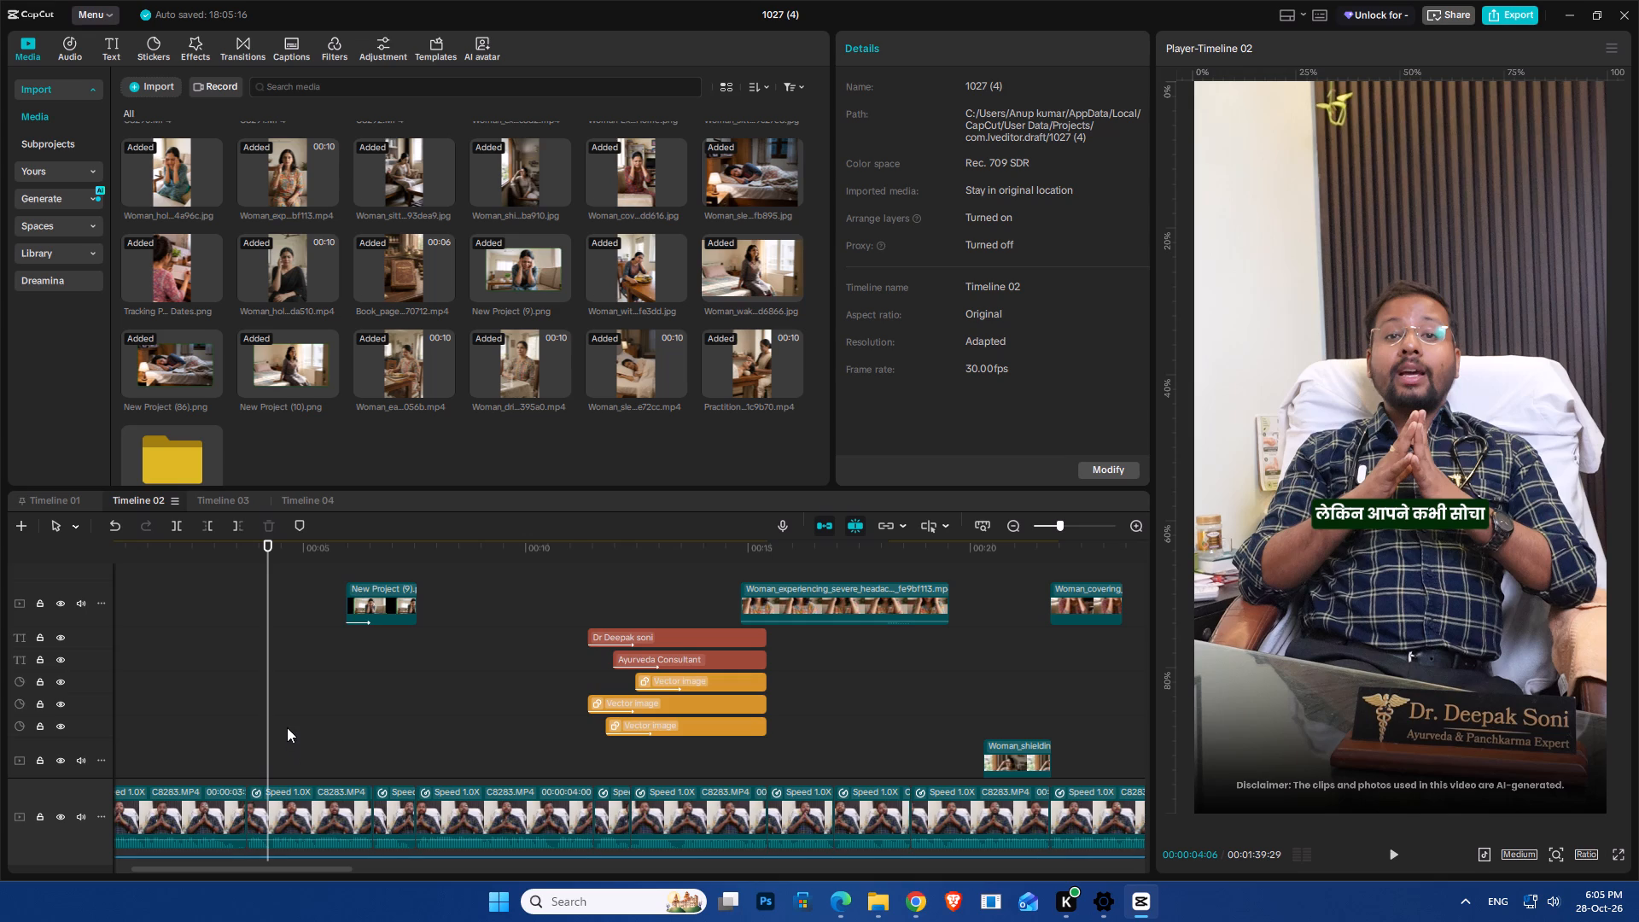
scroll(287, 727, down, 10)
scroll(287, 727, up, 10)
key(space)
key(space)
scroll(287, 727, down, 13)
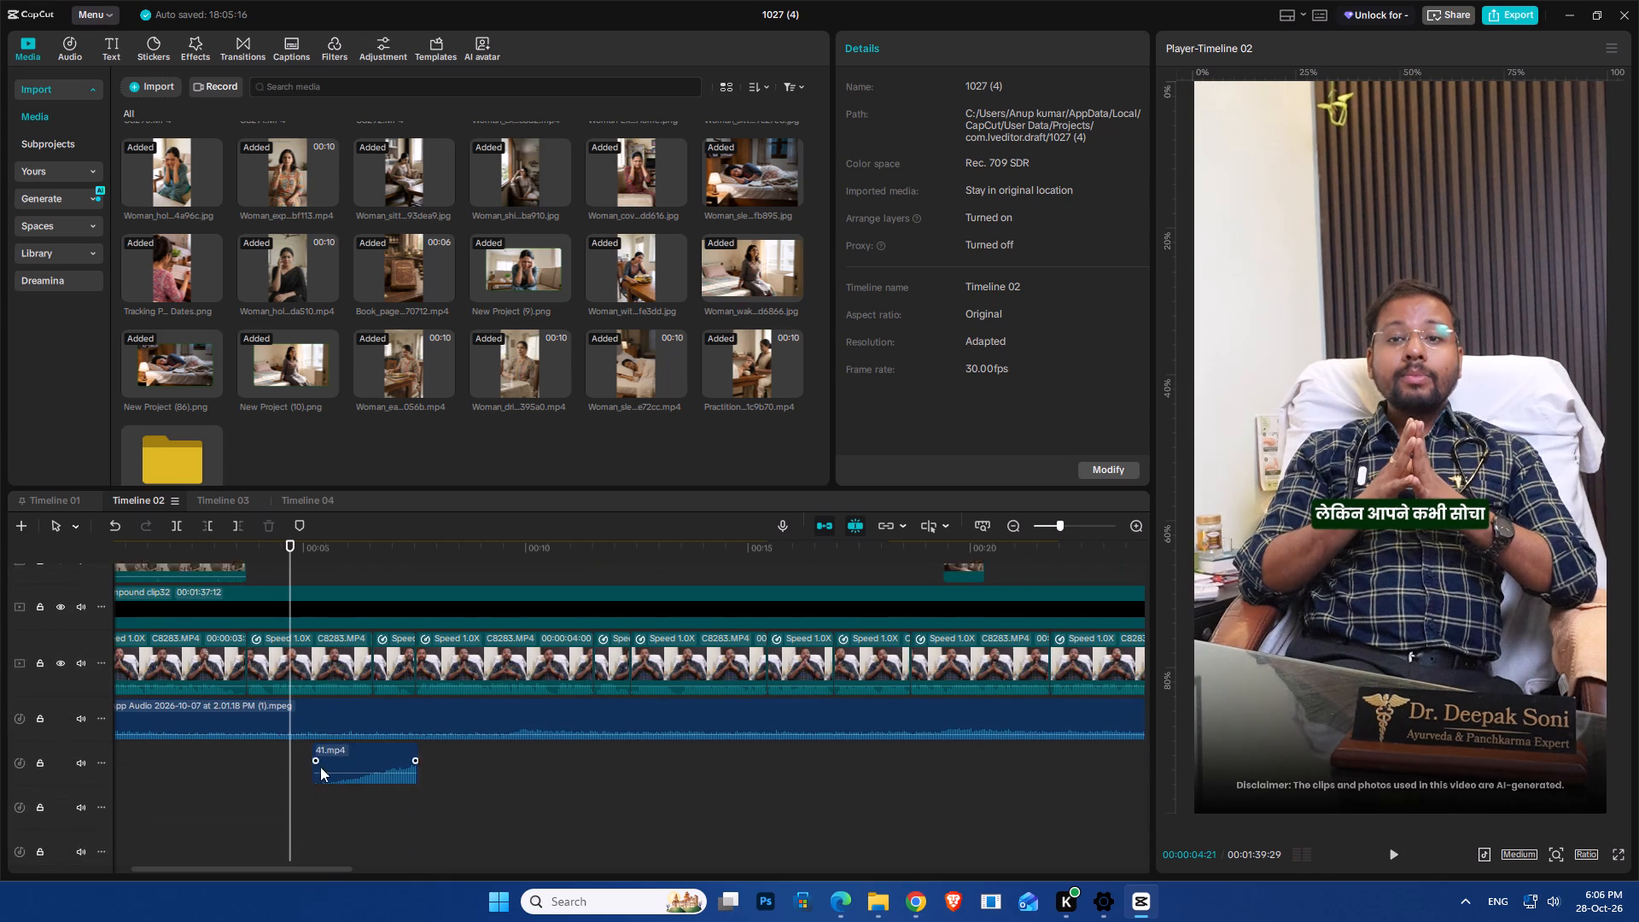
key(space)
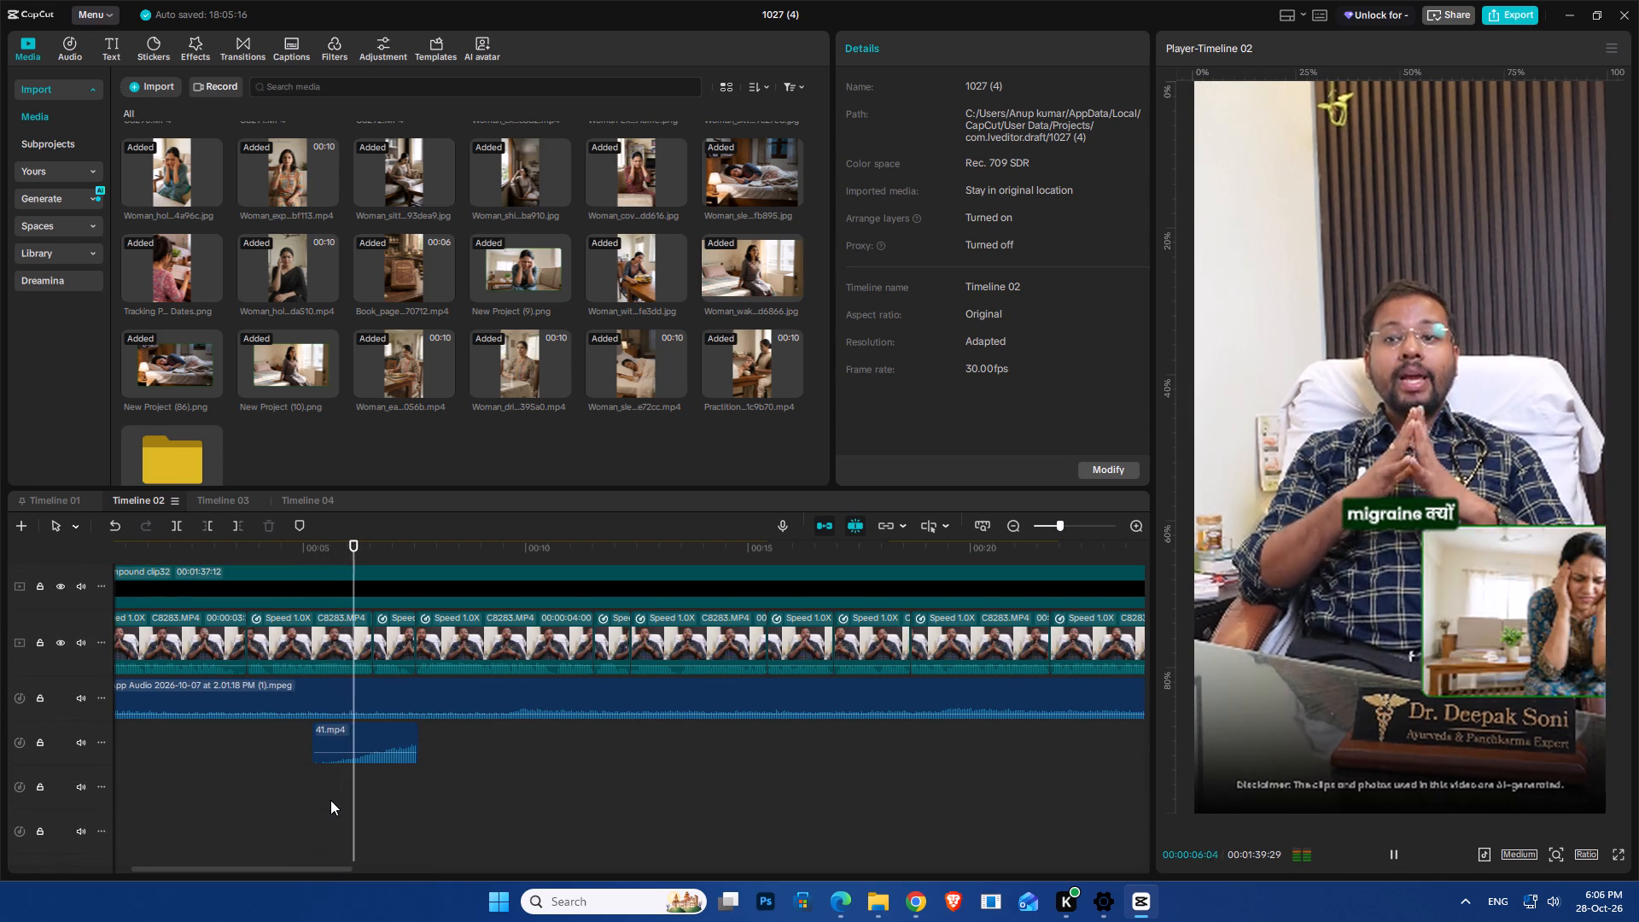
key(space)
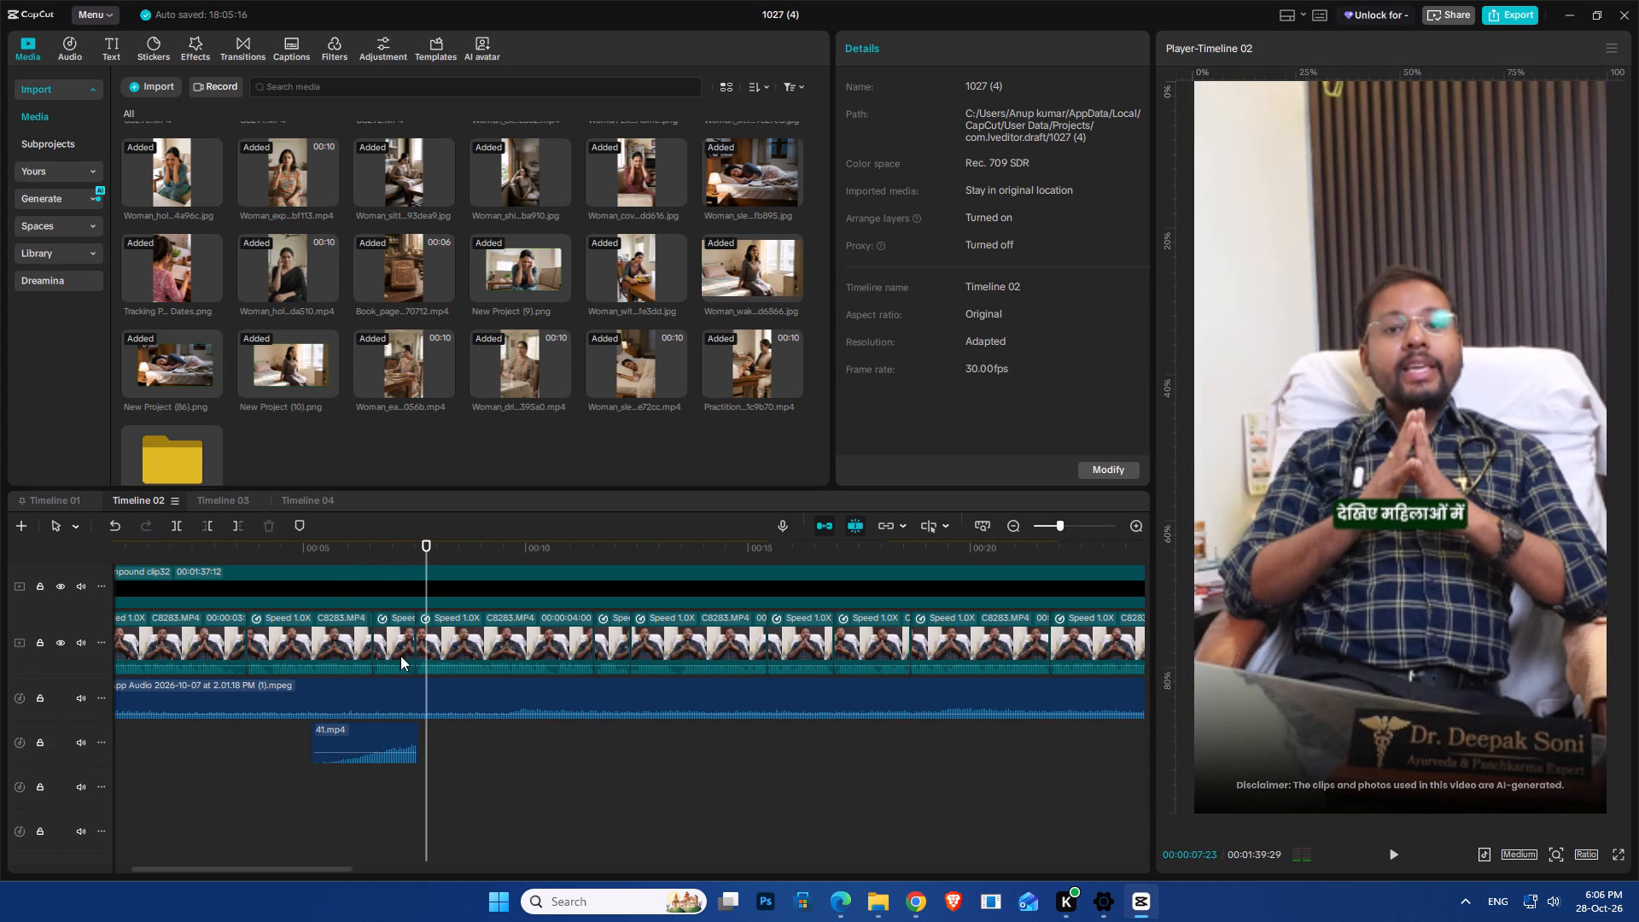
click(340, 559)
key(space)
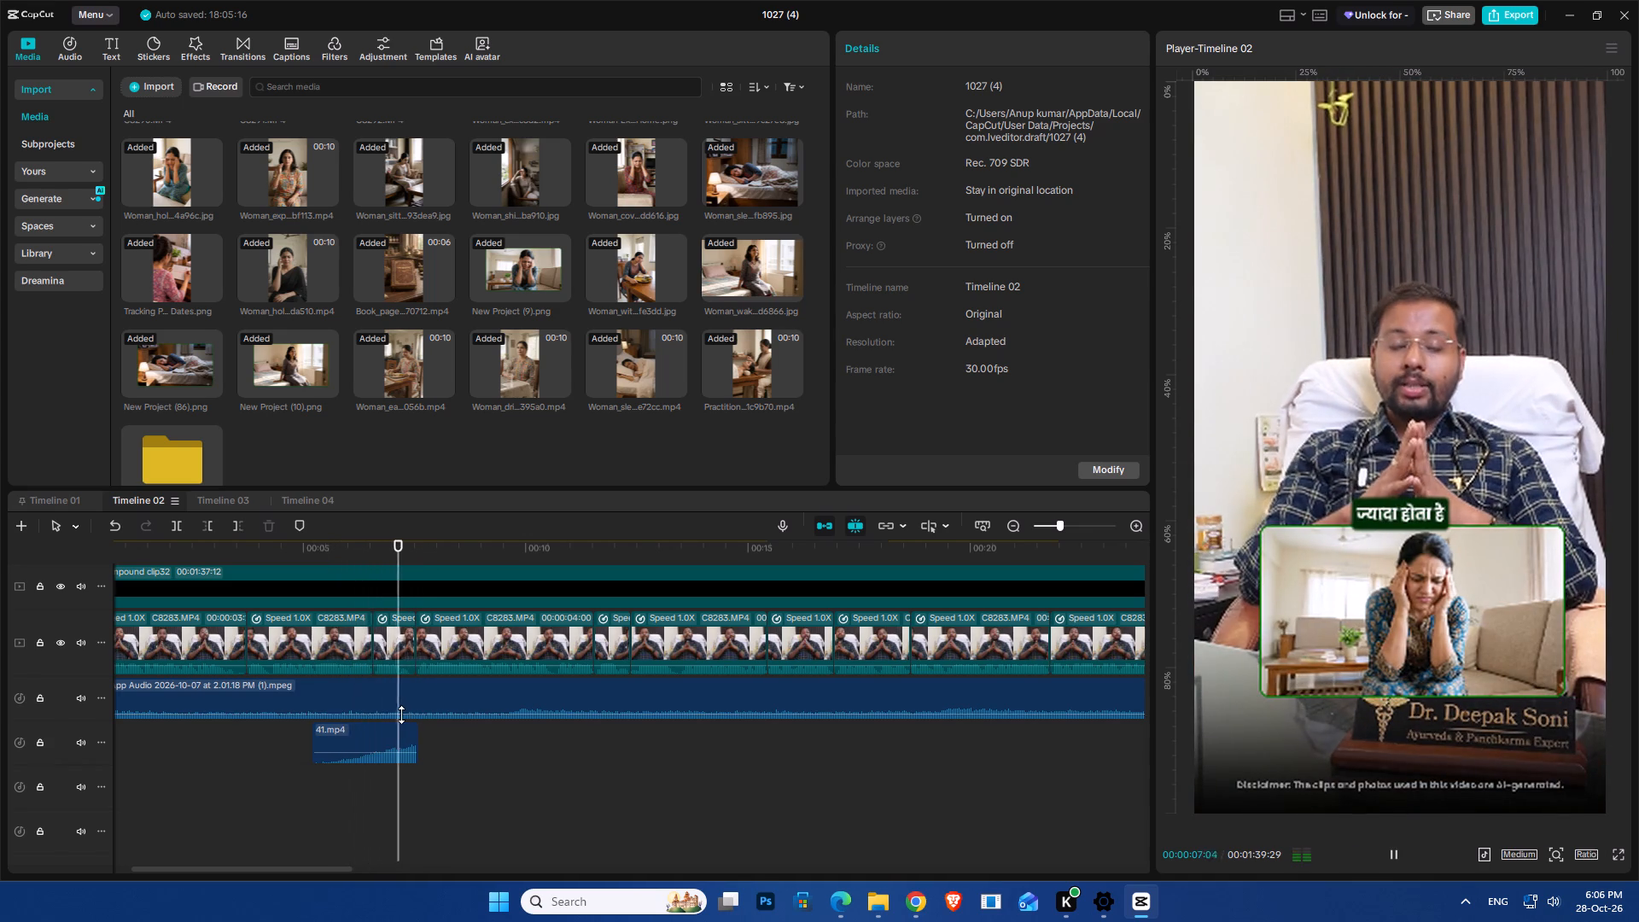
key(space)
Move the 41.mp4 sound clip earlier so it starts at about 1.5 s, and play from the beginning.
click(375, 739)
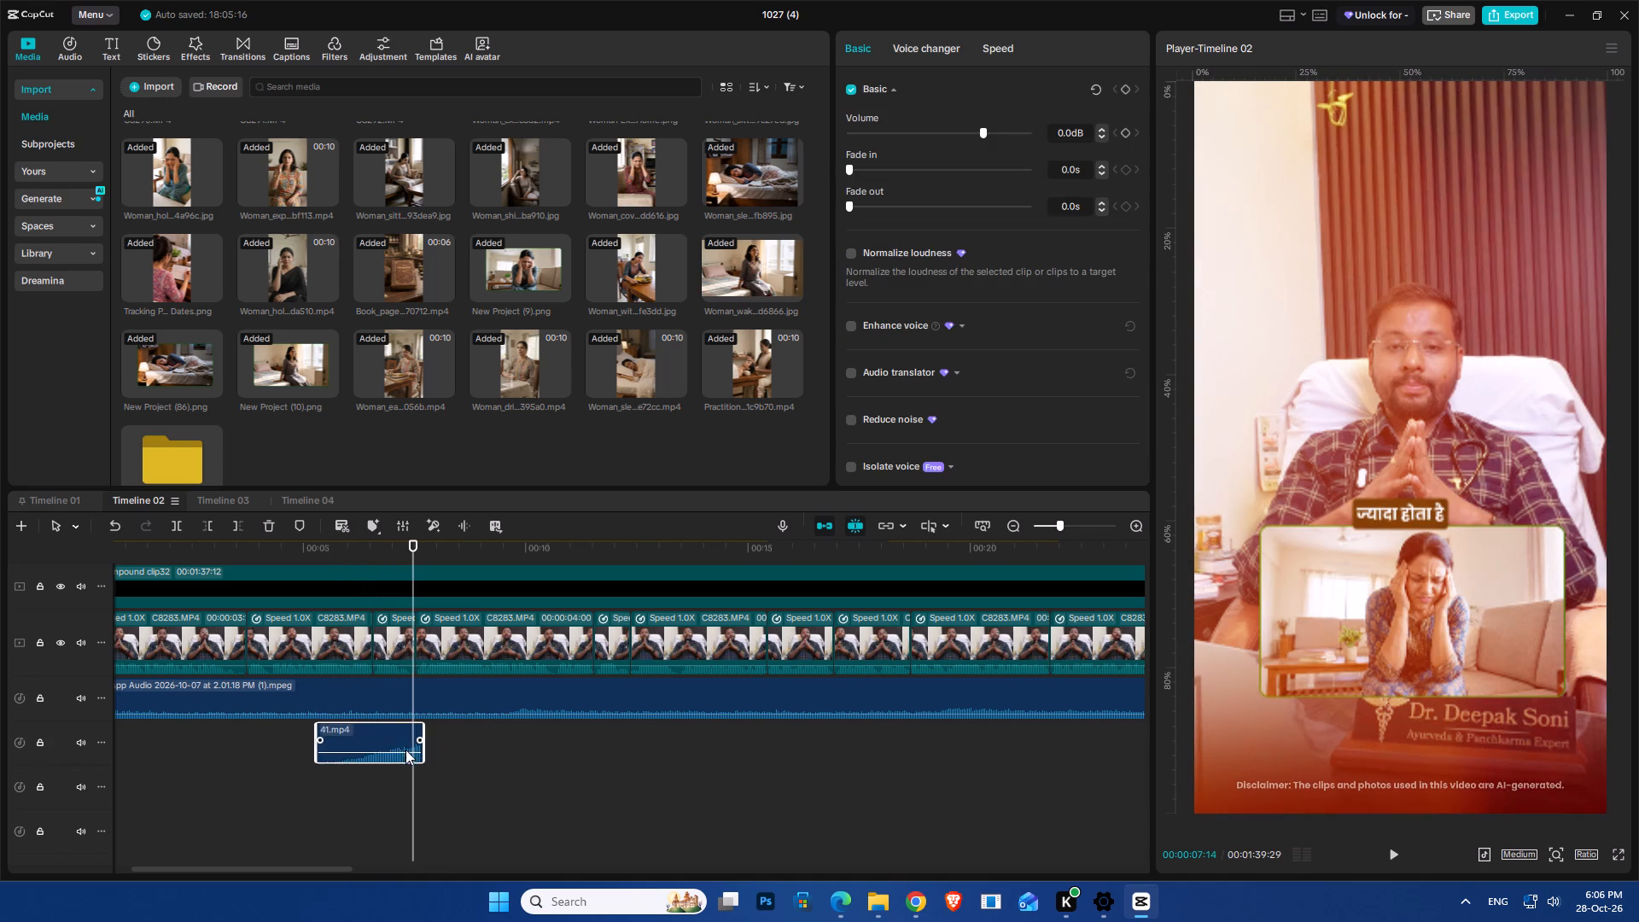
drag(393, 743, 228, 747)
drag(216, 546, 61, 632)
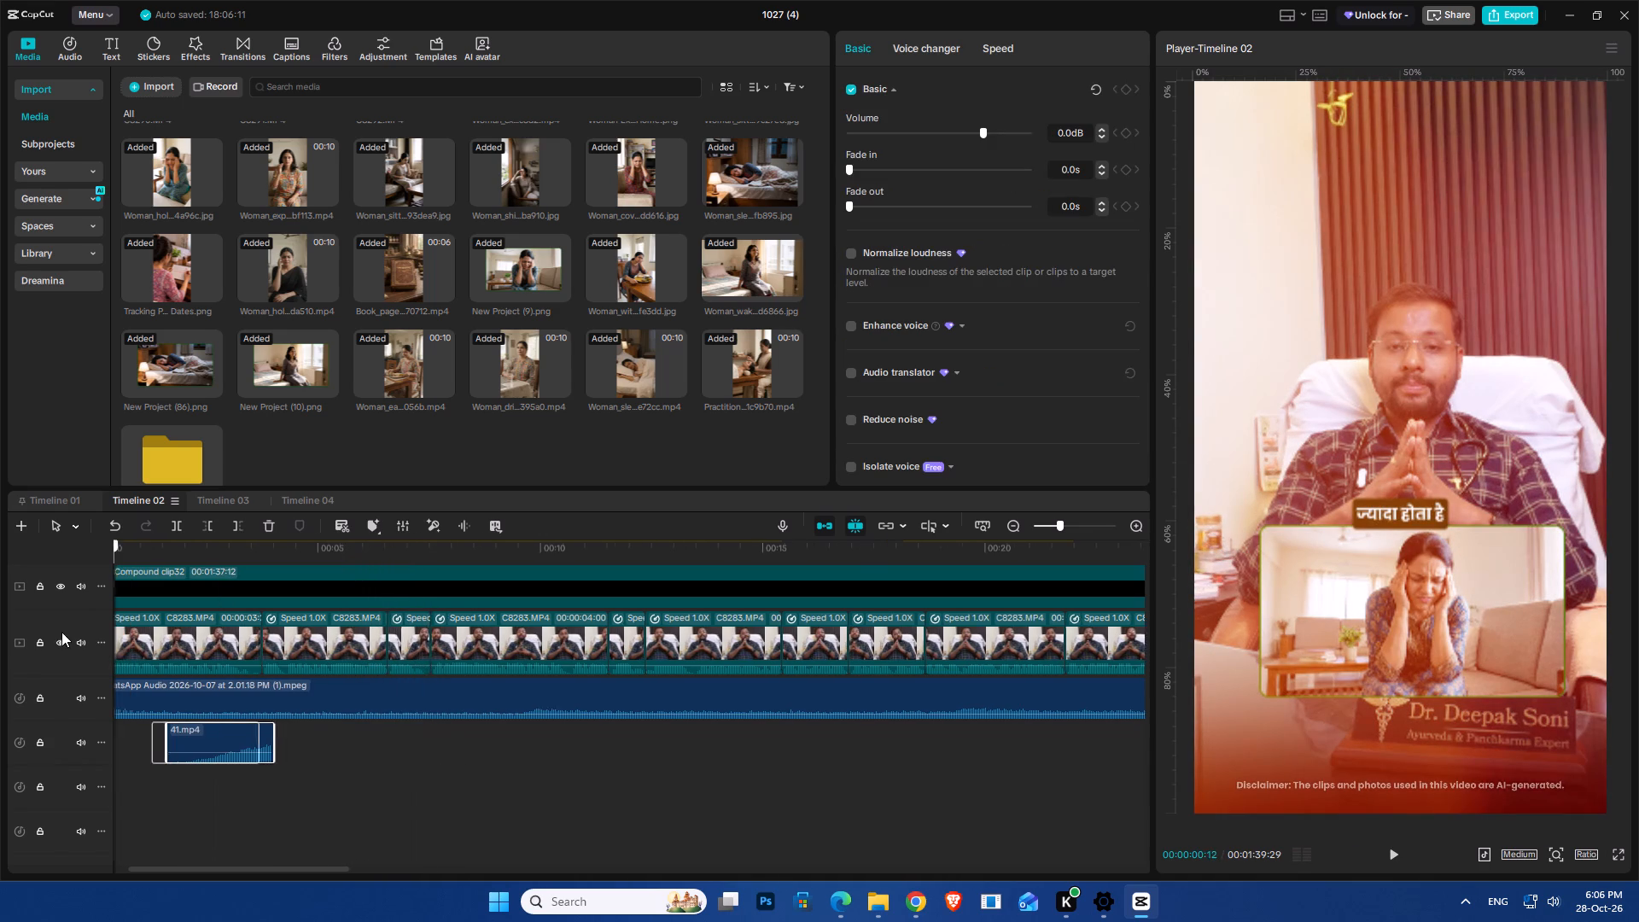
drag(61, 632, 72, 659)
key(space)
key(space)
key(space)
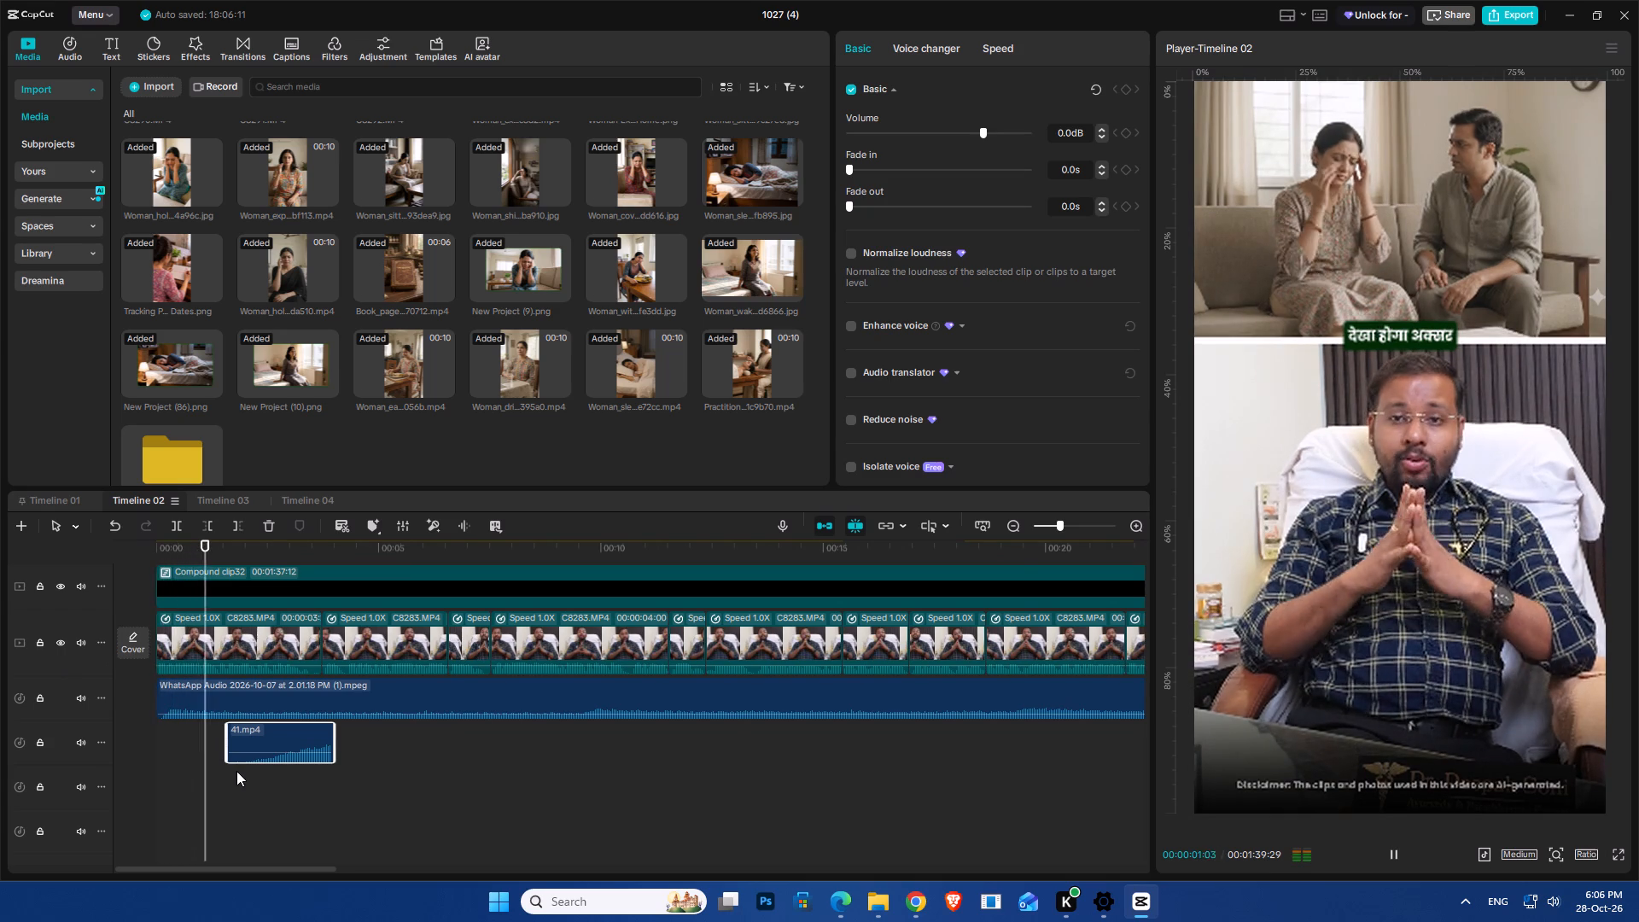
Lower the 41.mp4 sound clip's volume to -6.3 dB and play back that passage.
click(263, 760)
key(space)
drag(978, 138, 967, 154)
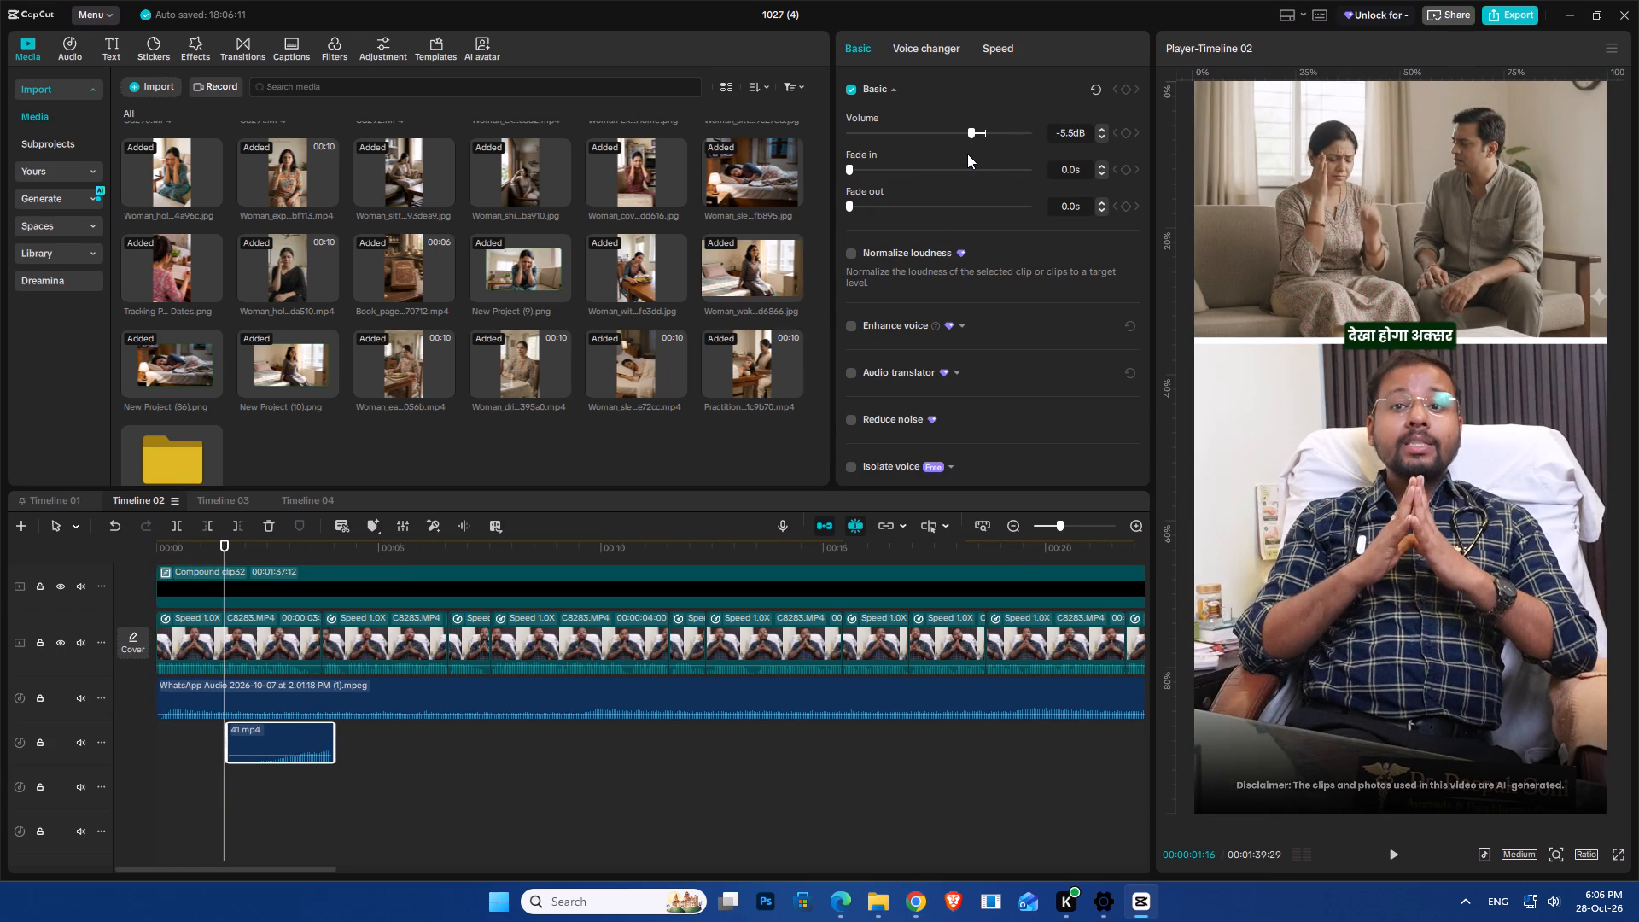
drag(967, 154, 966, 155)
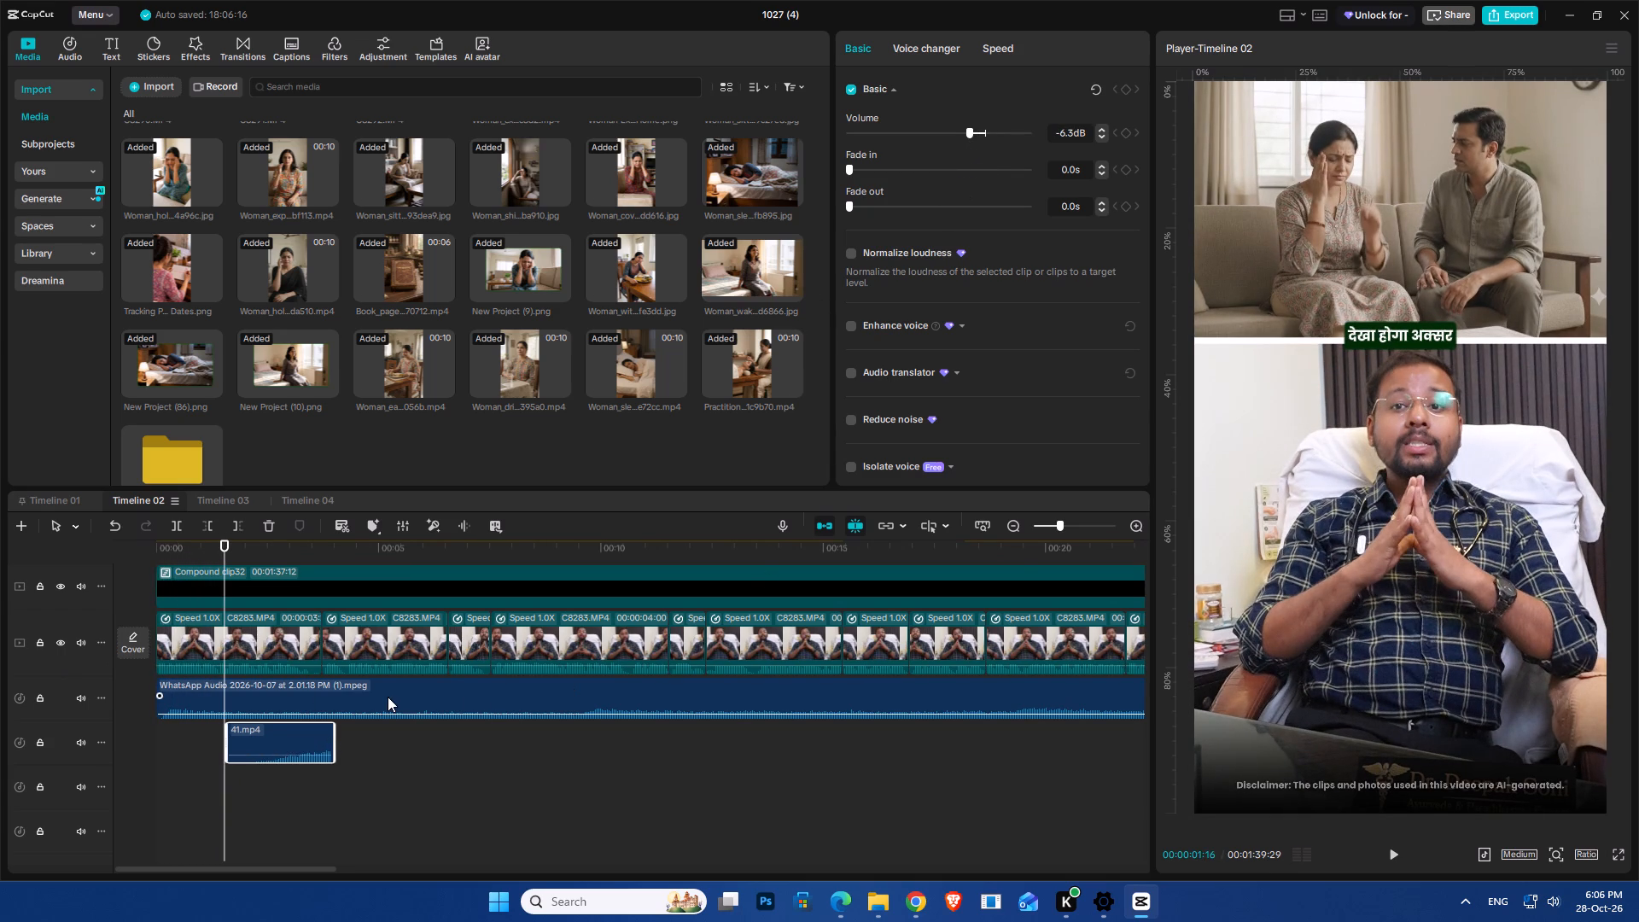
key(space)
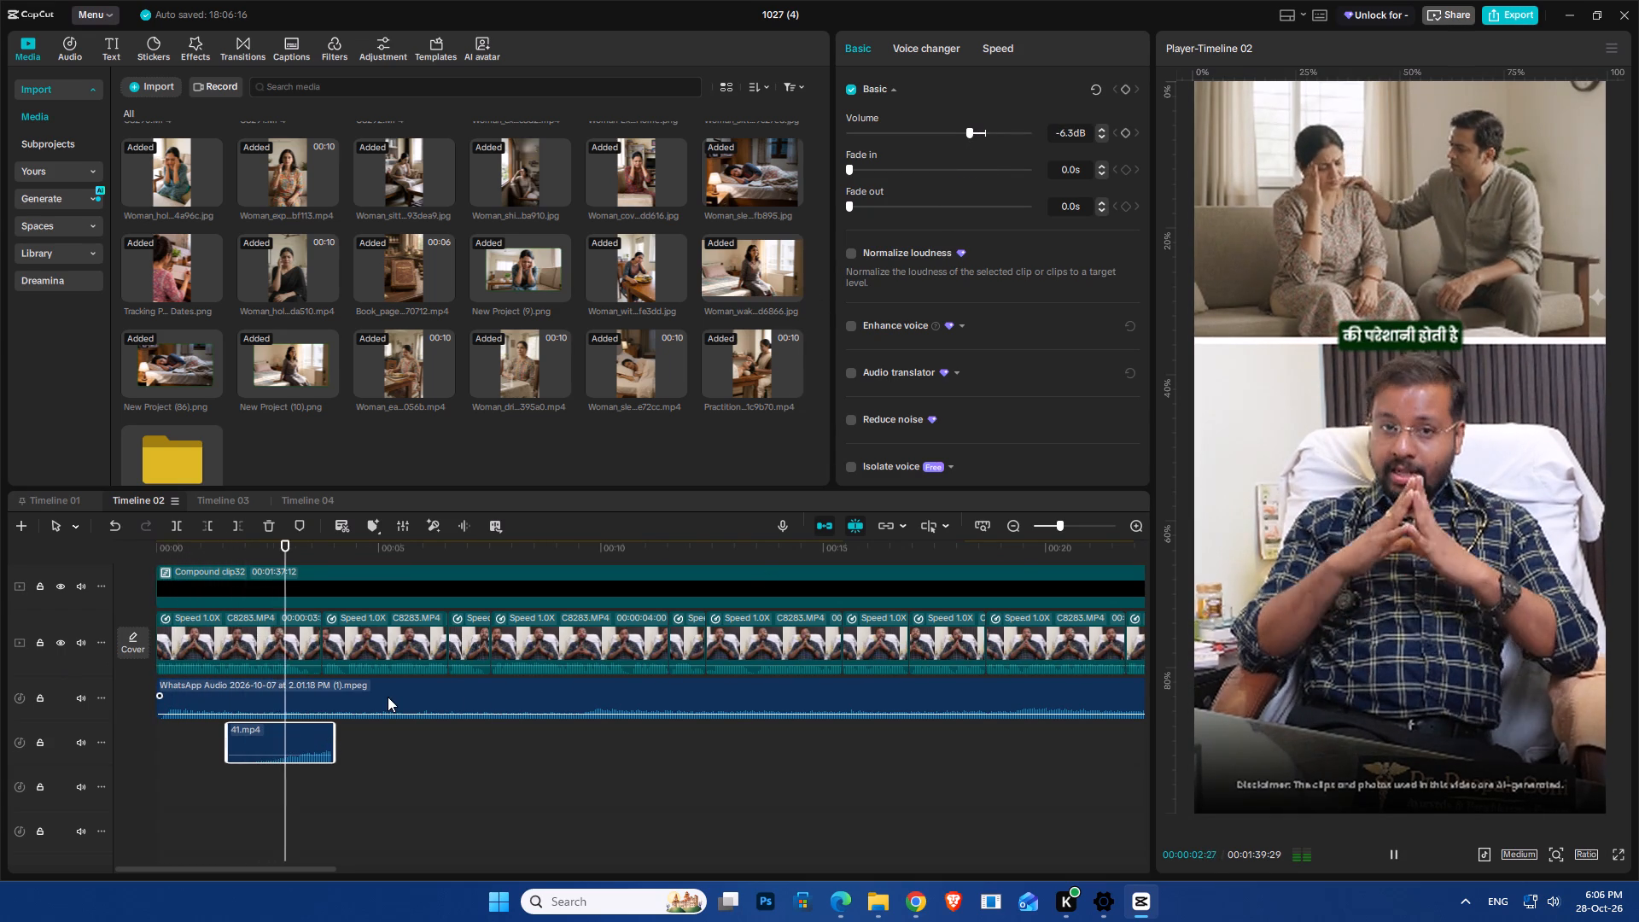
key(space)
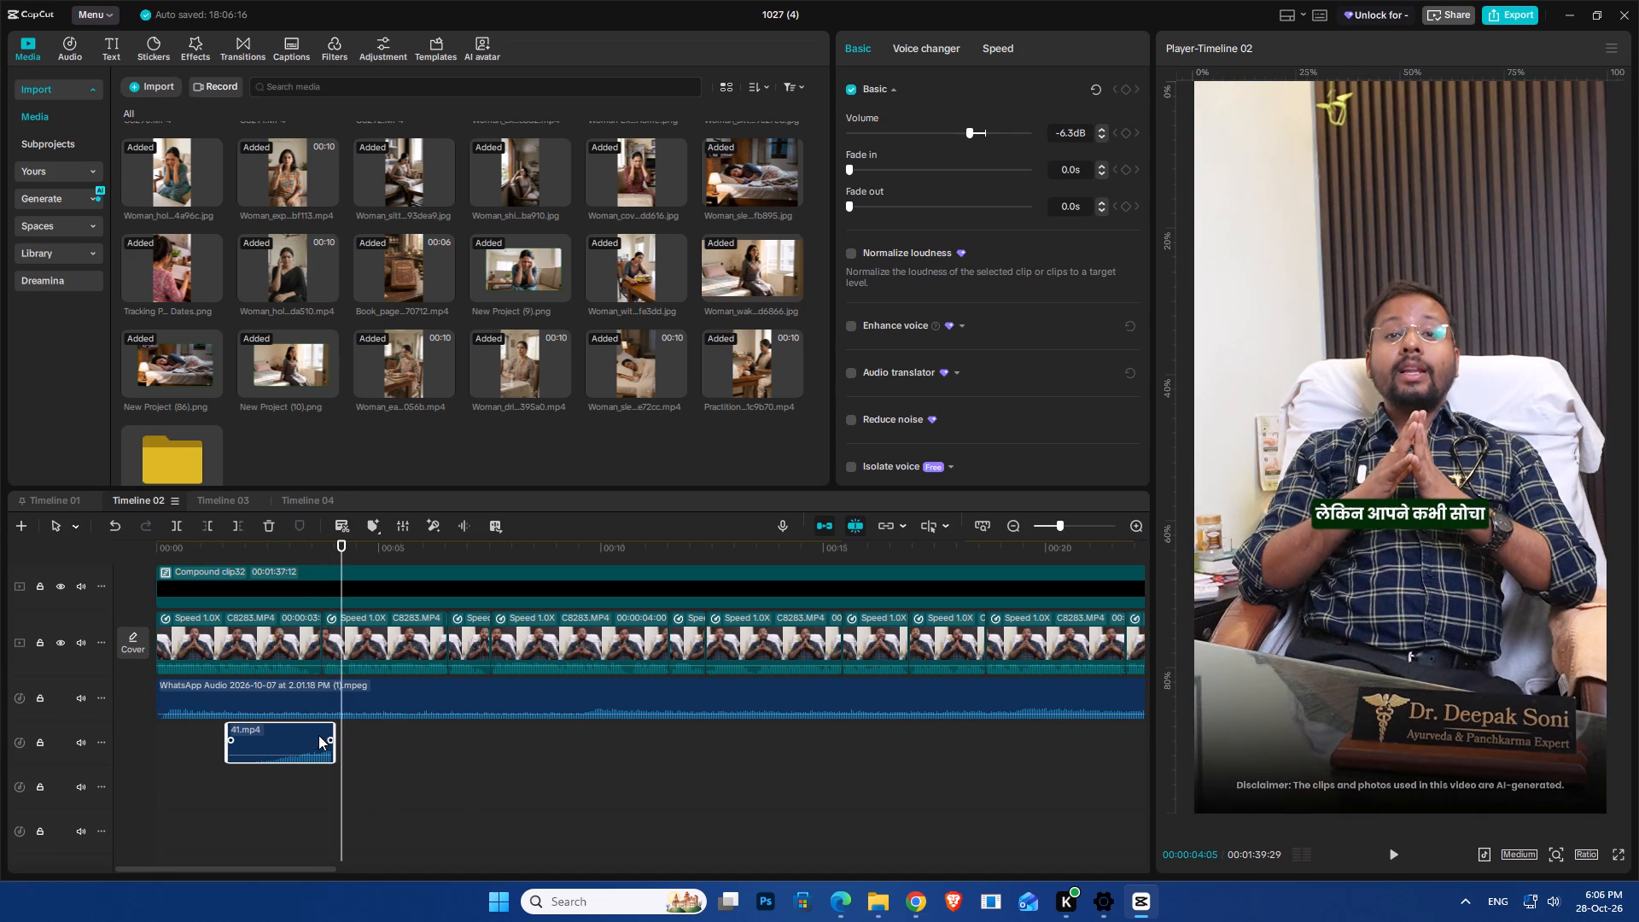
Move the 41.mp4 sound clip slightly earlier, starting at about 1.3 s, and lower its volume to -7.1 dB.
drag(286, 734, 271, 734)
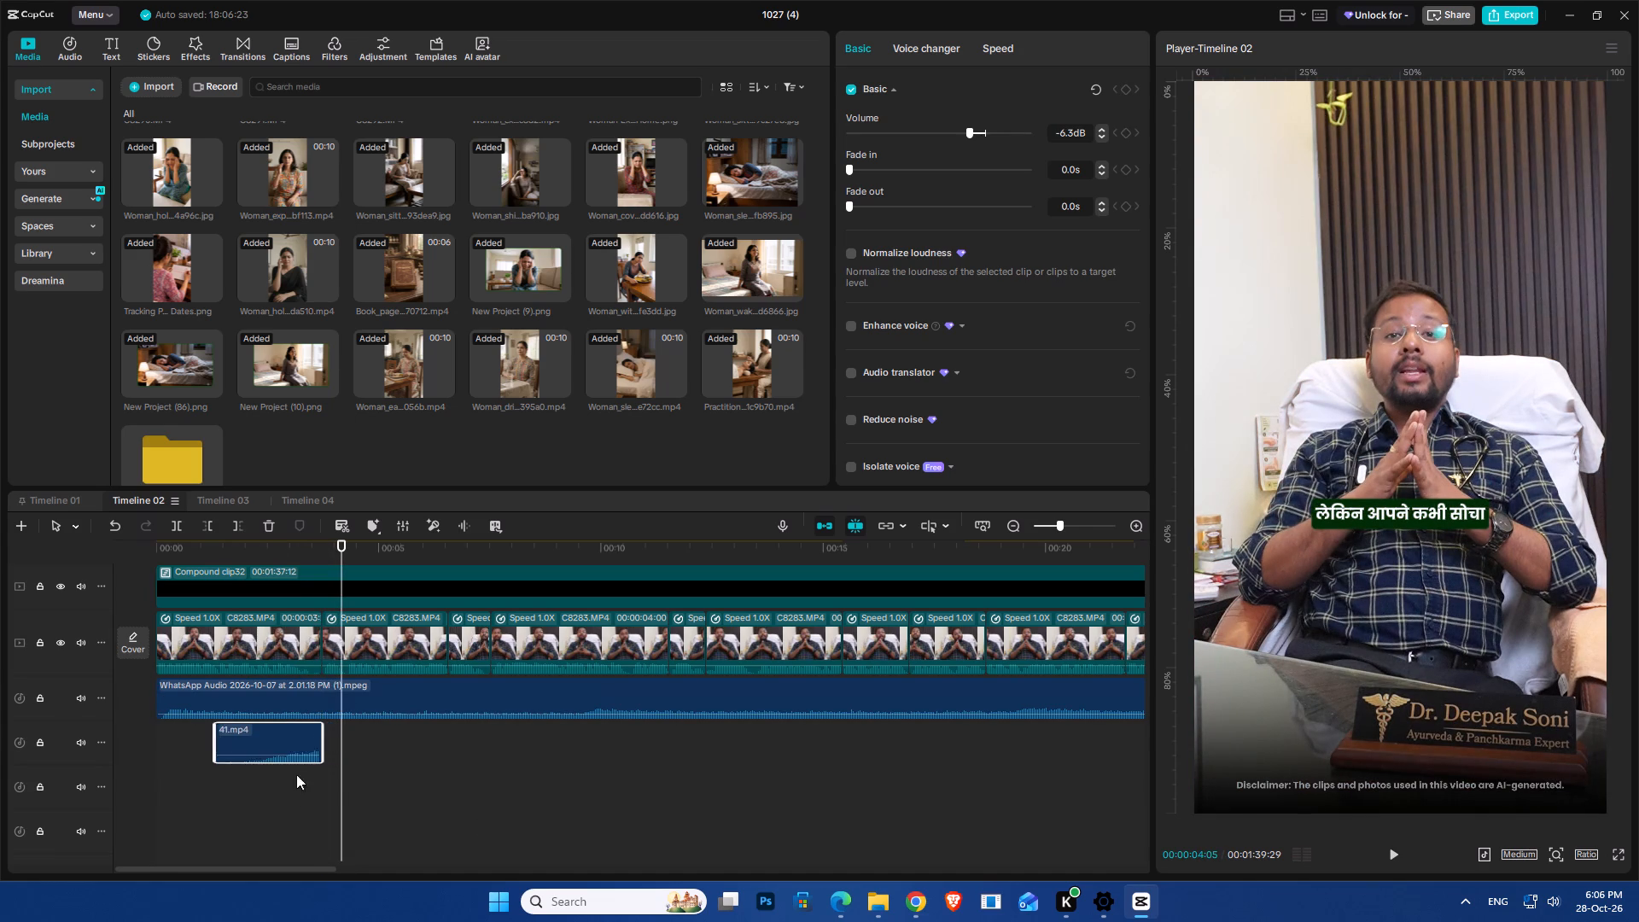
click(1062, 134)
scroll(1062, 134, down, 8)
Play back the passage from about 2 s to 4.5 s repeatedly, checking the 41.mp4 riser against the first flash transition.
click(248, 547)
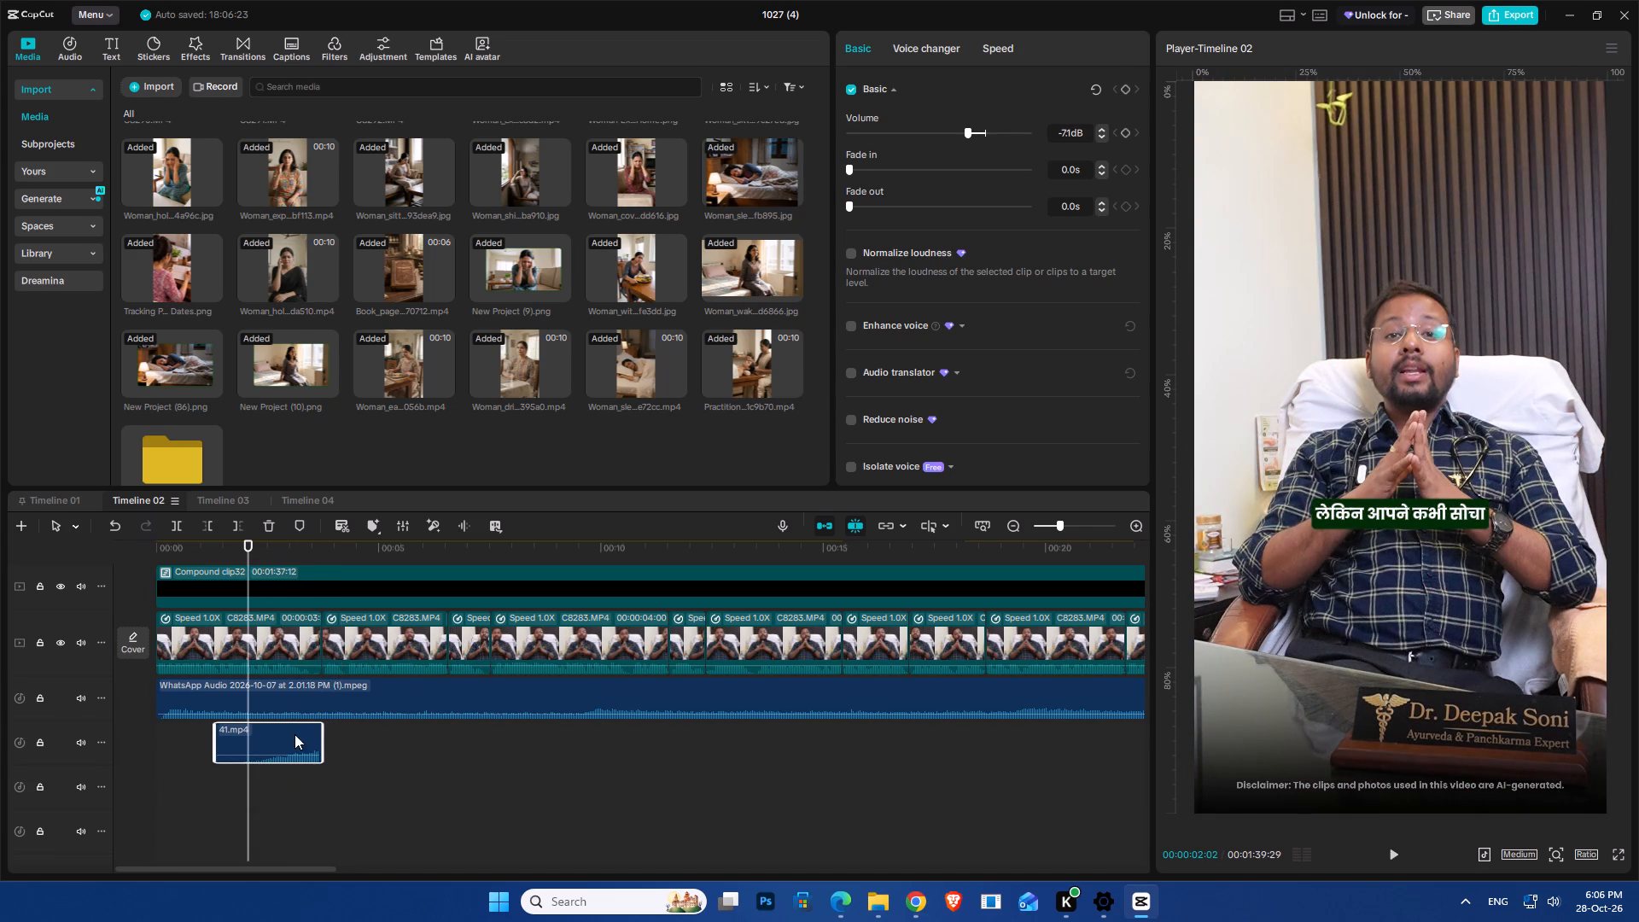
key(space)
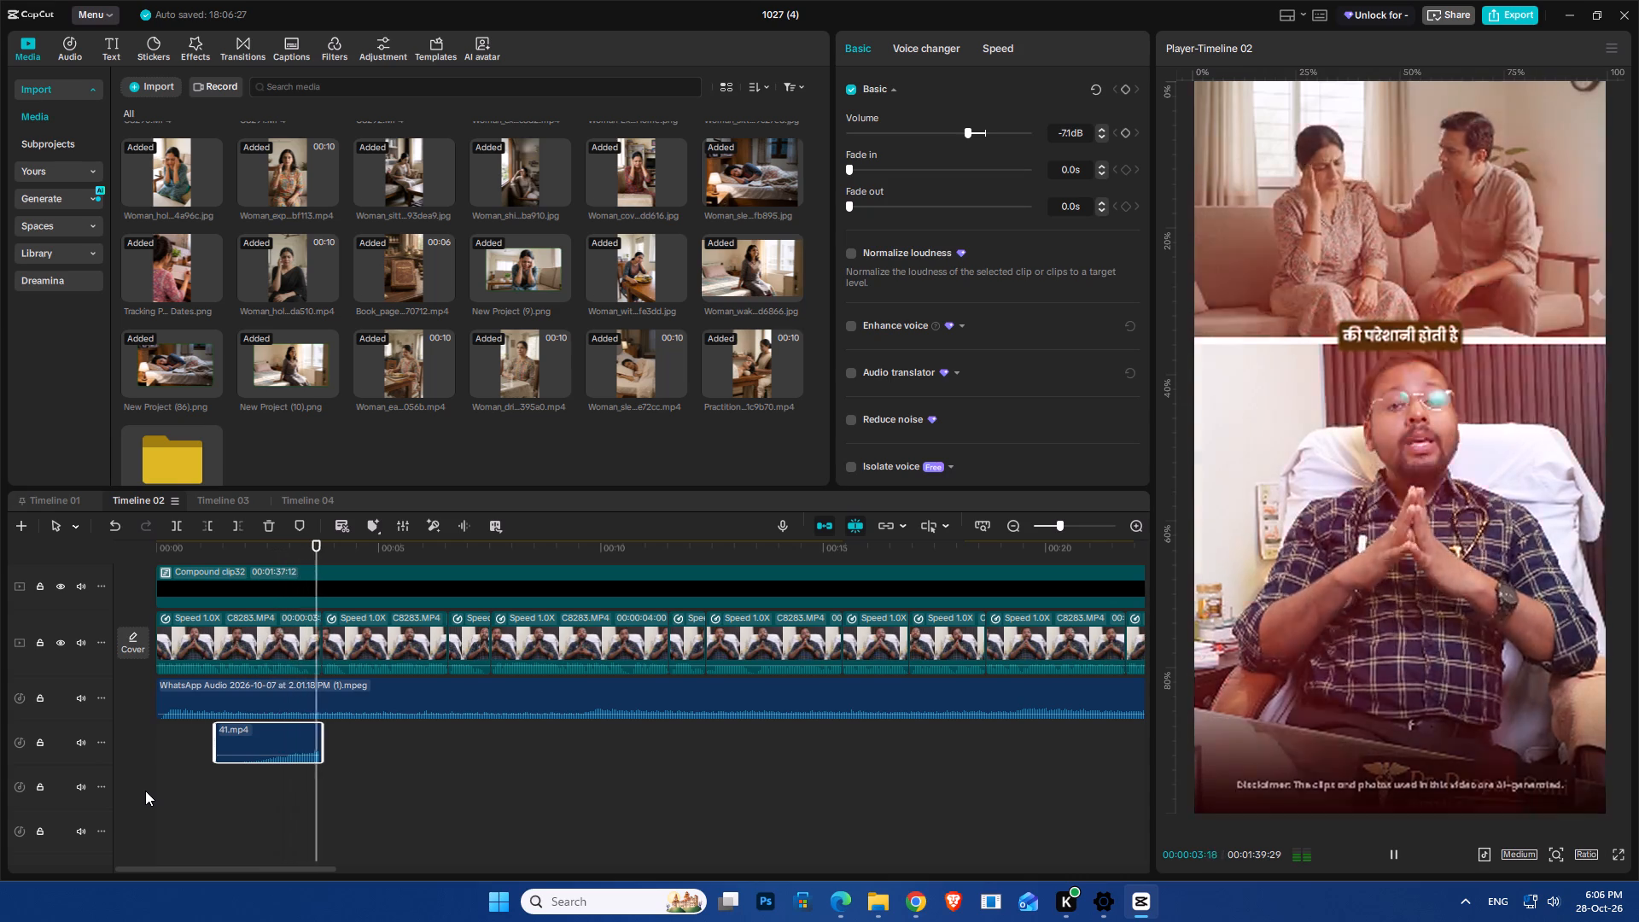
key(space)
key(space)
key(space)
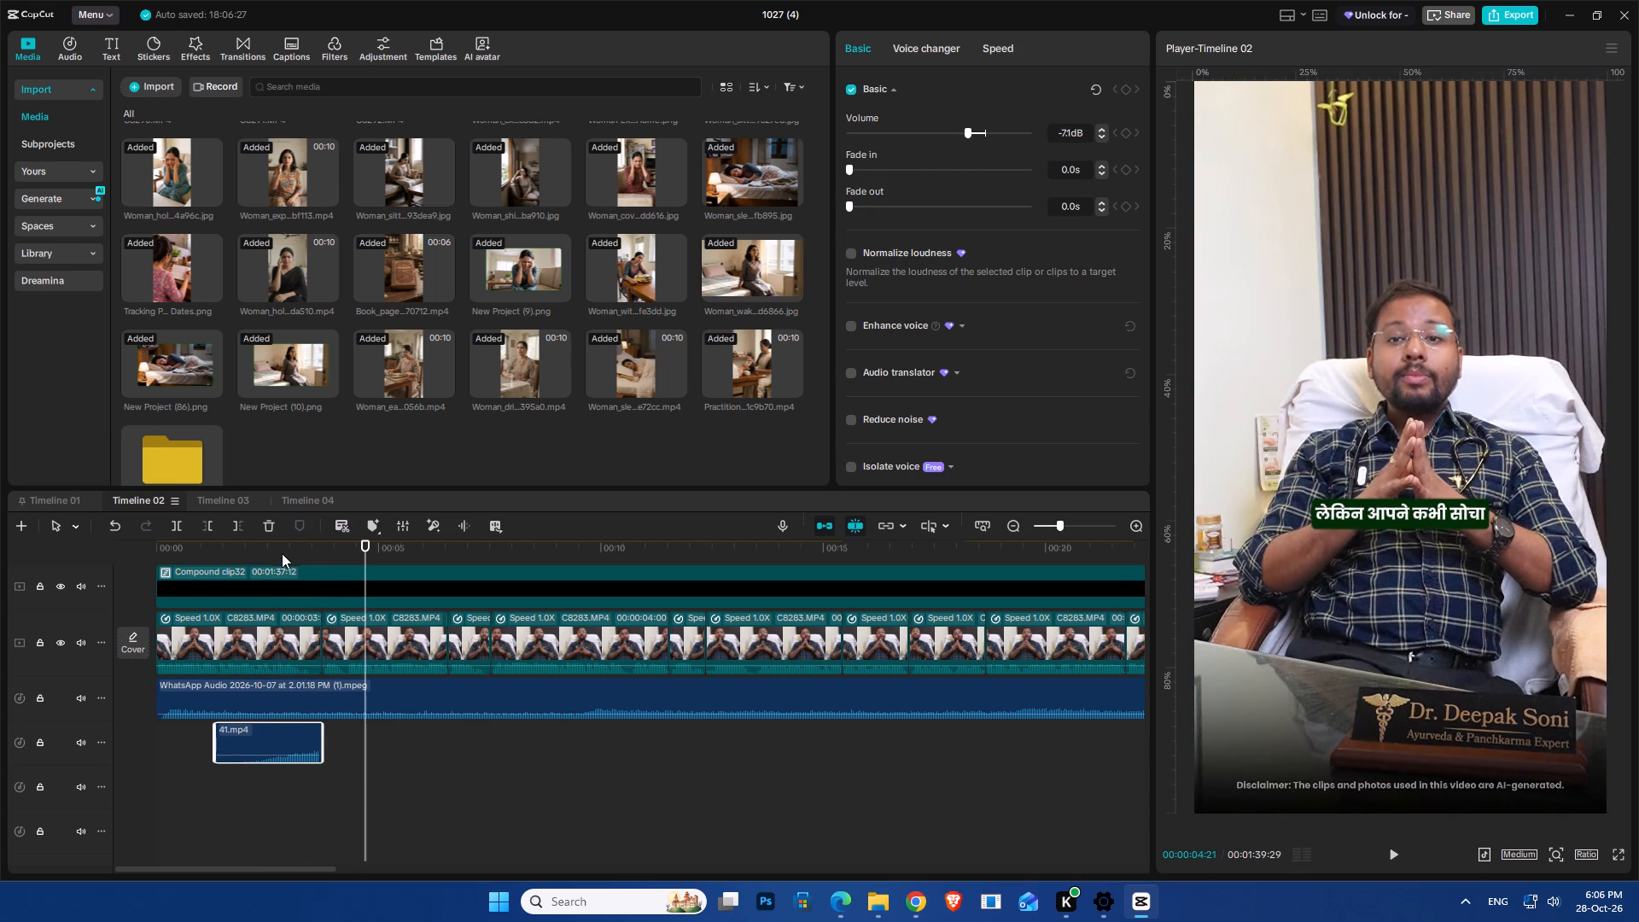
click(282, 552)
key(space)
key(space)
click(286, 727)
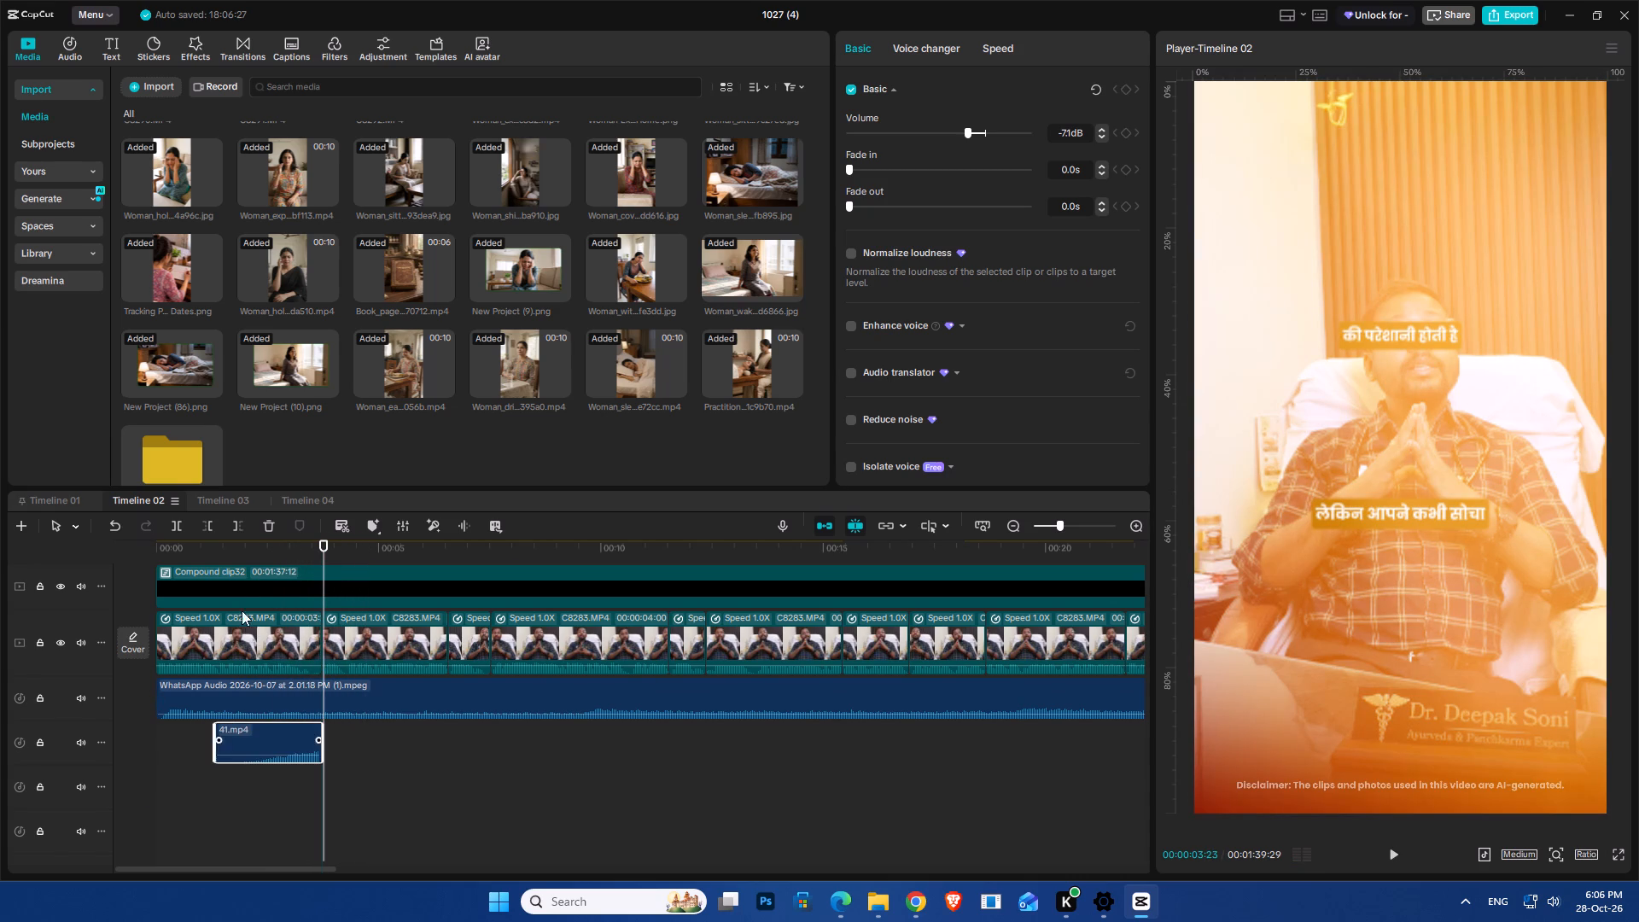
click(237, 557)
key(space)
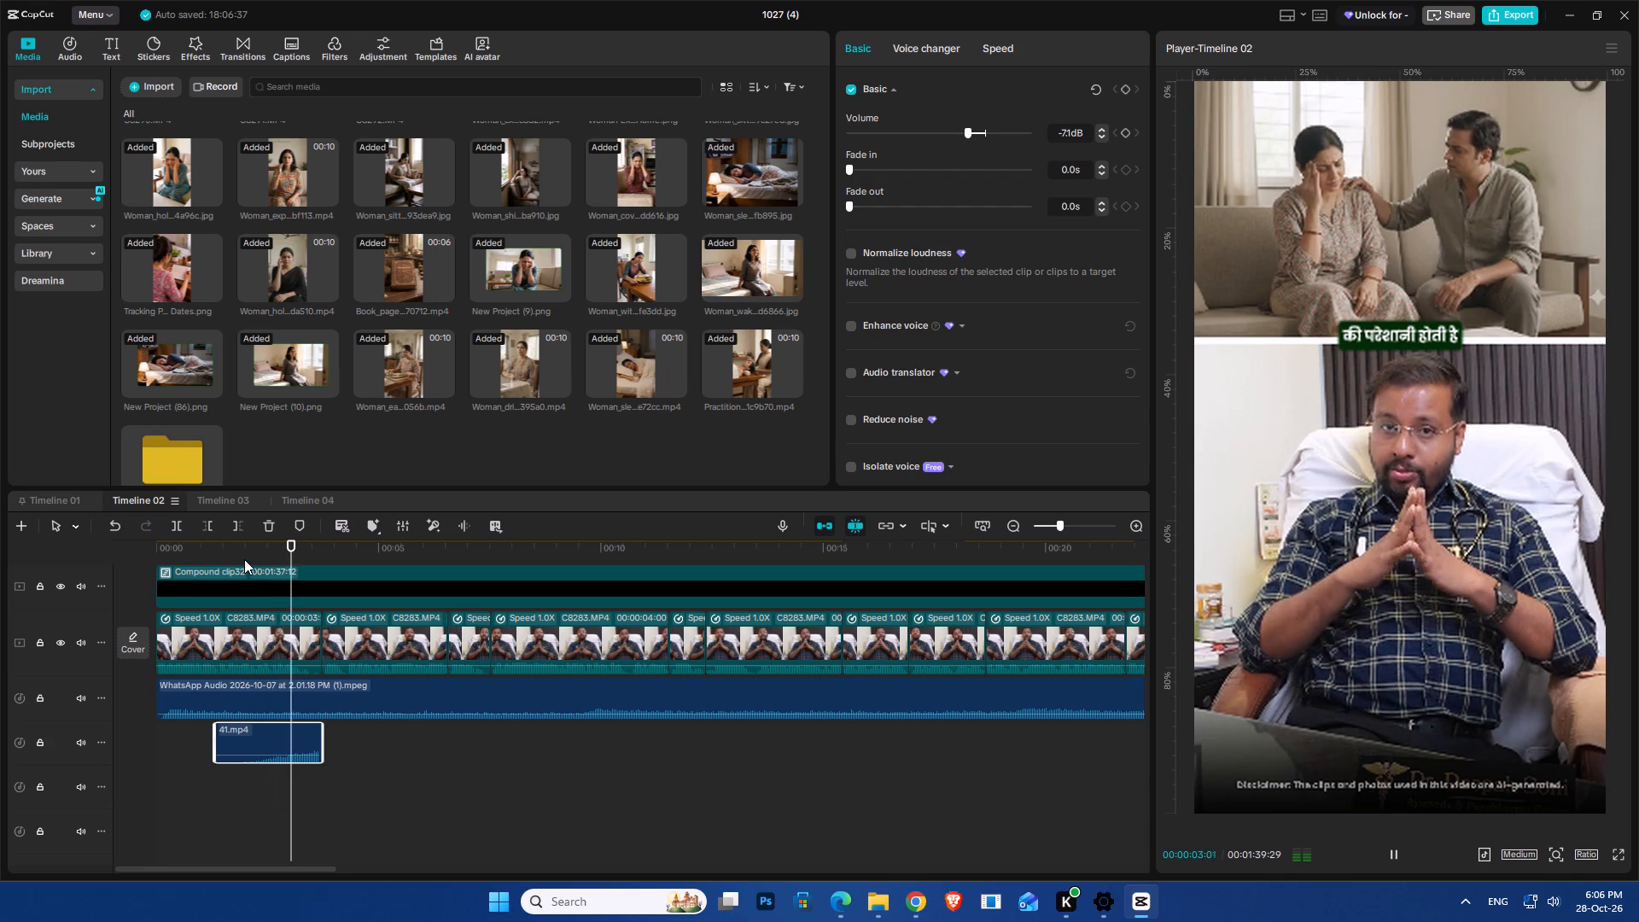
key(space)
key(space)
key(space)
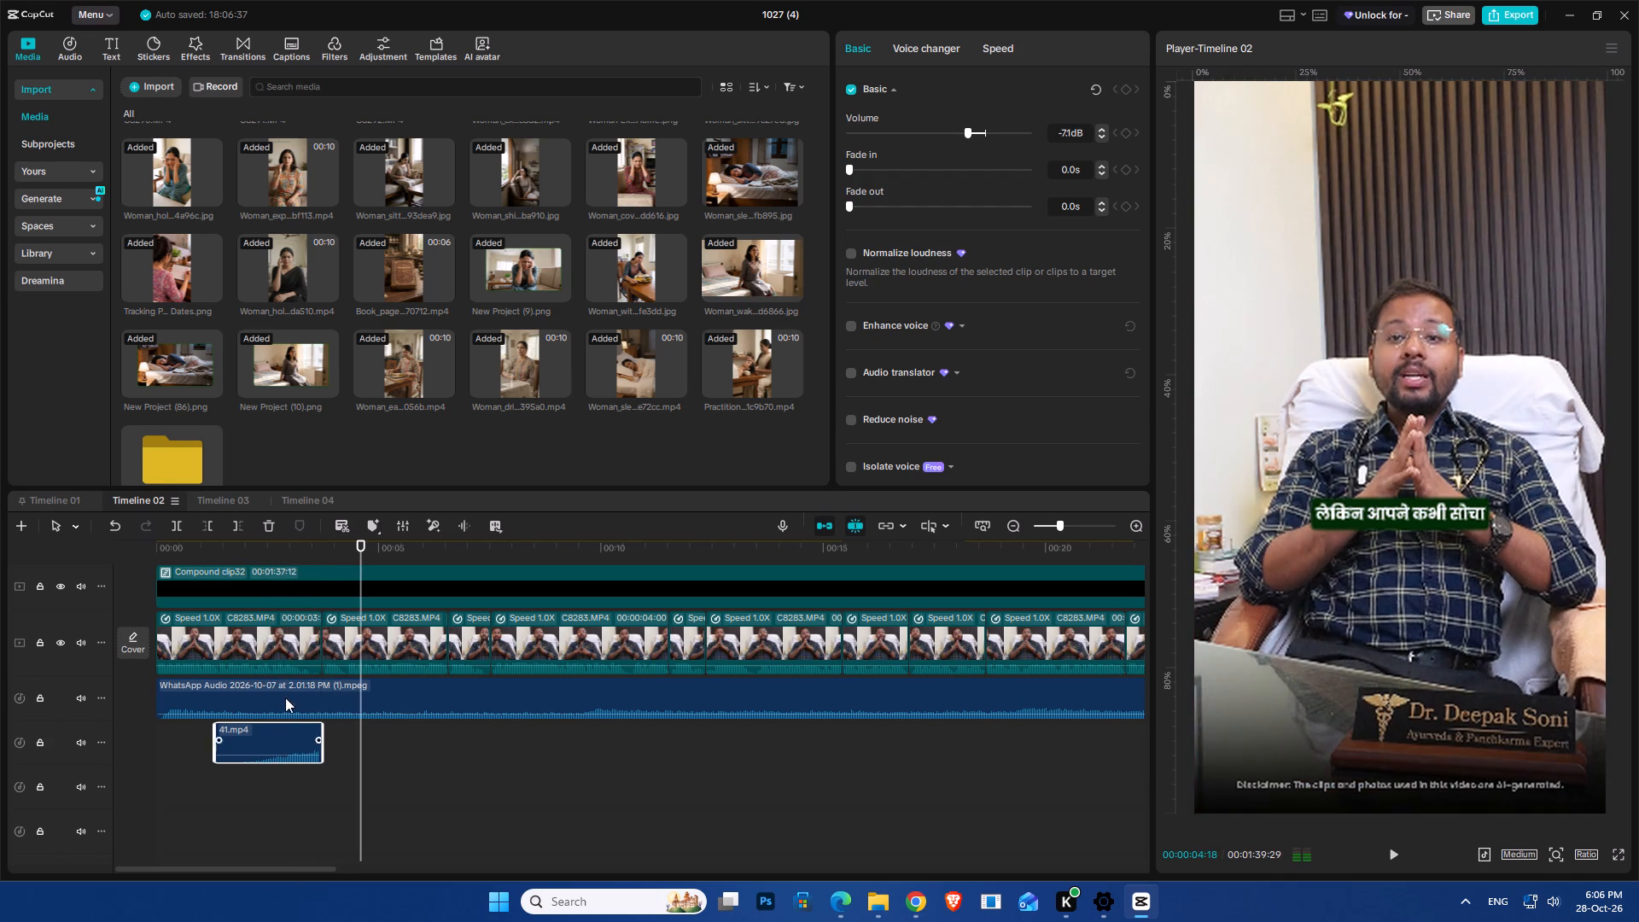
Add a volume keyframe to the WhatsApp background audio at the first flash transition, at 00:00:03:22.
click(282, 697)
drag(324, 550, 324, 571)
click(318, 703)
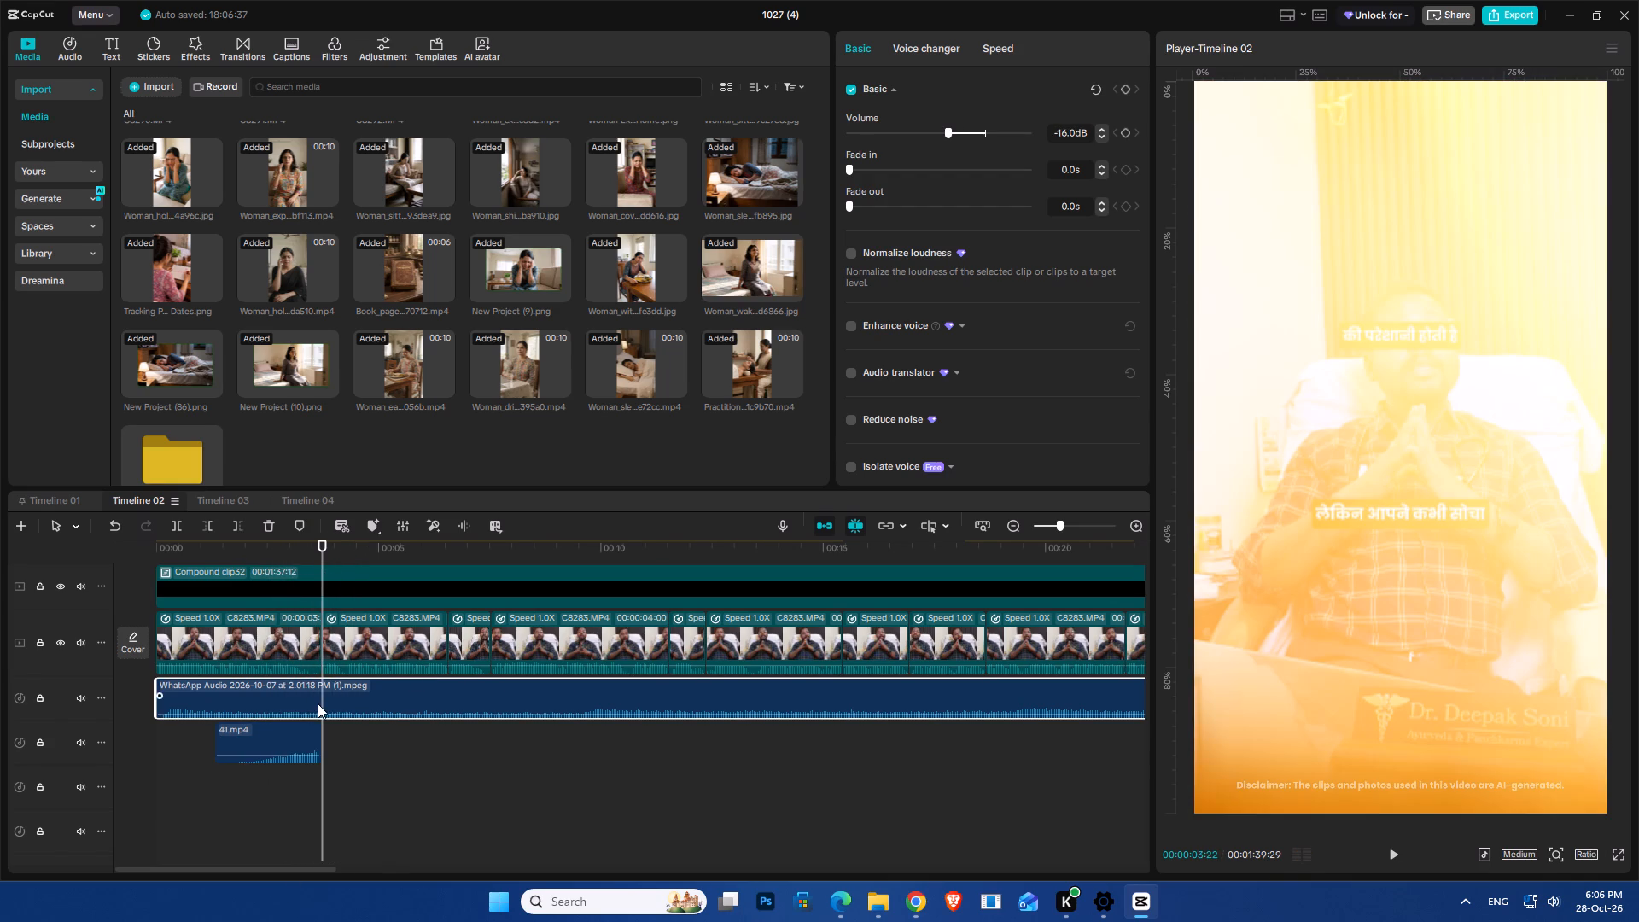
click(1126, 134)
Four frames before that keyframe, at 00:00:03:18, set the WhatsApp audio's volume to -23.0 dB.
key(shift+Left)
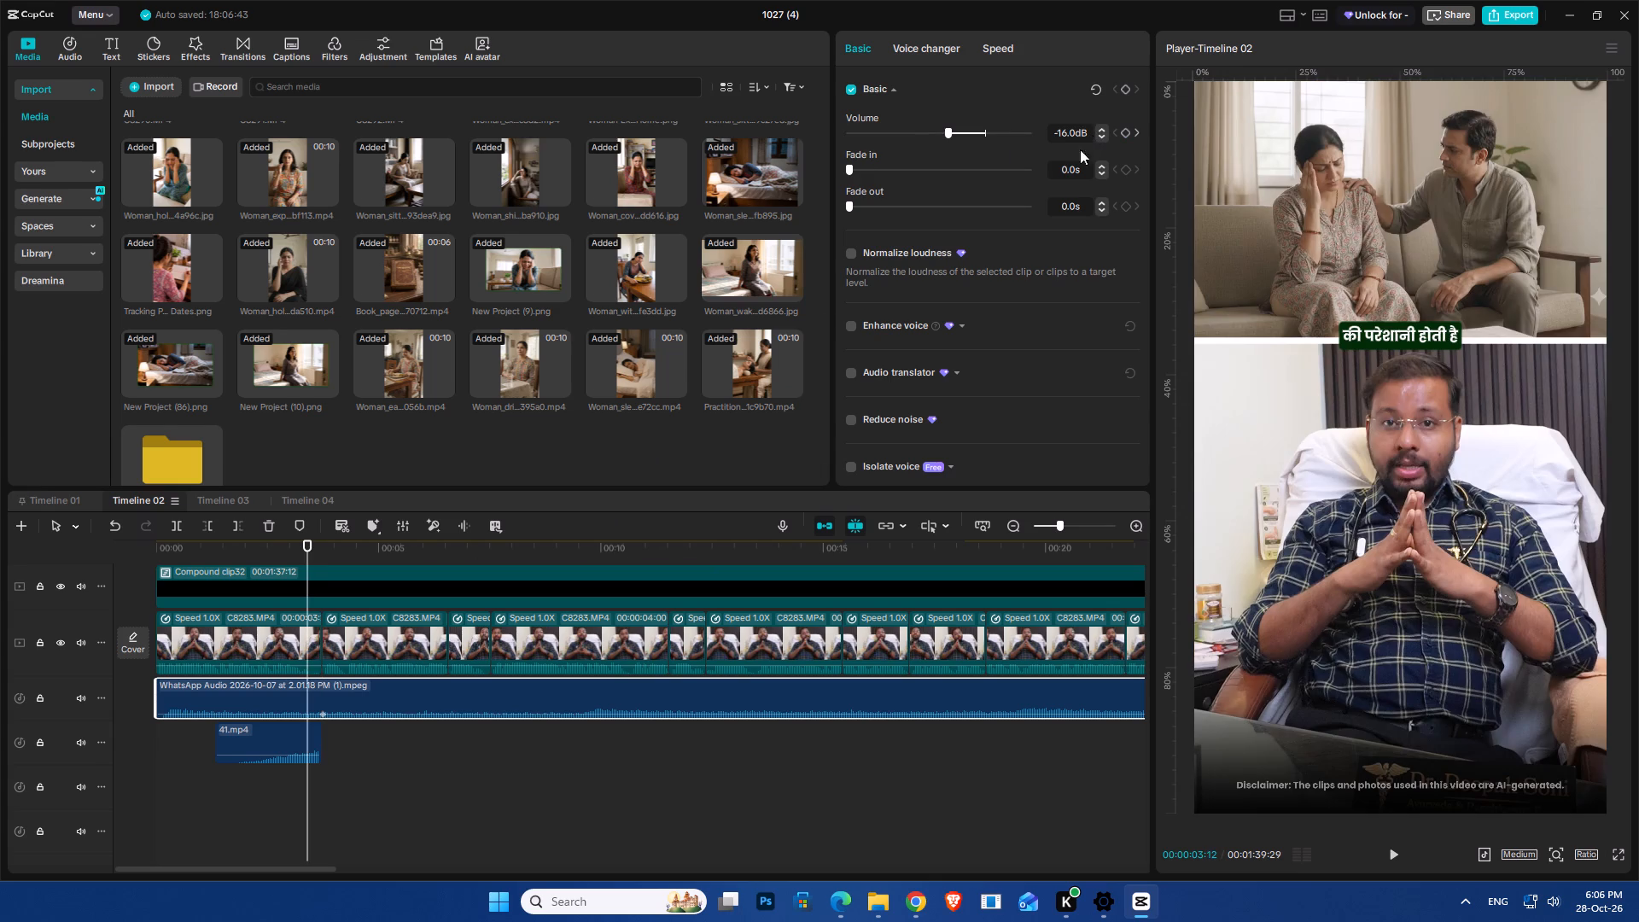
key(shift+Right)
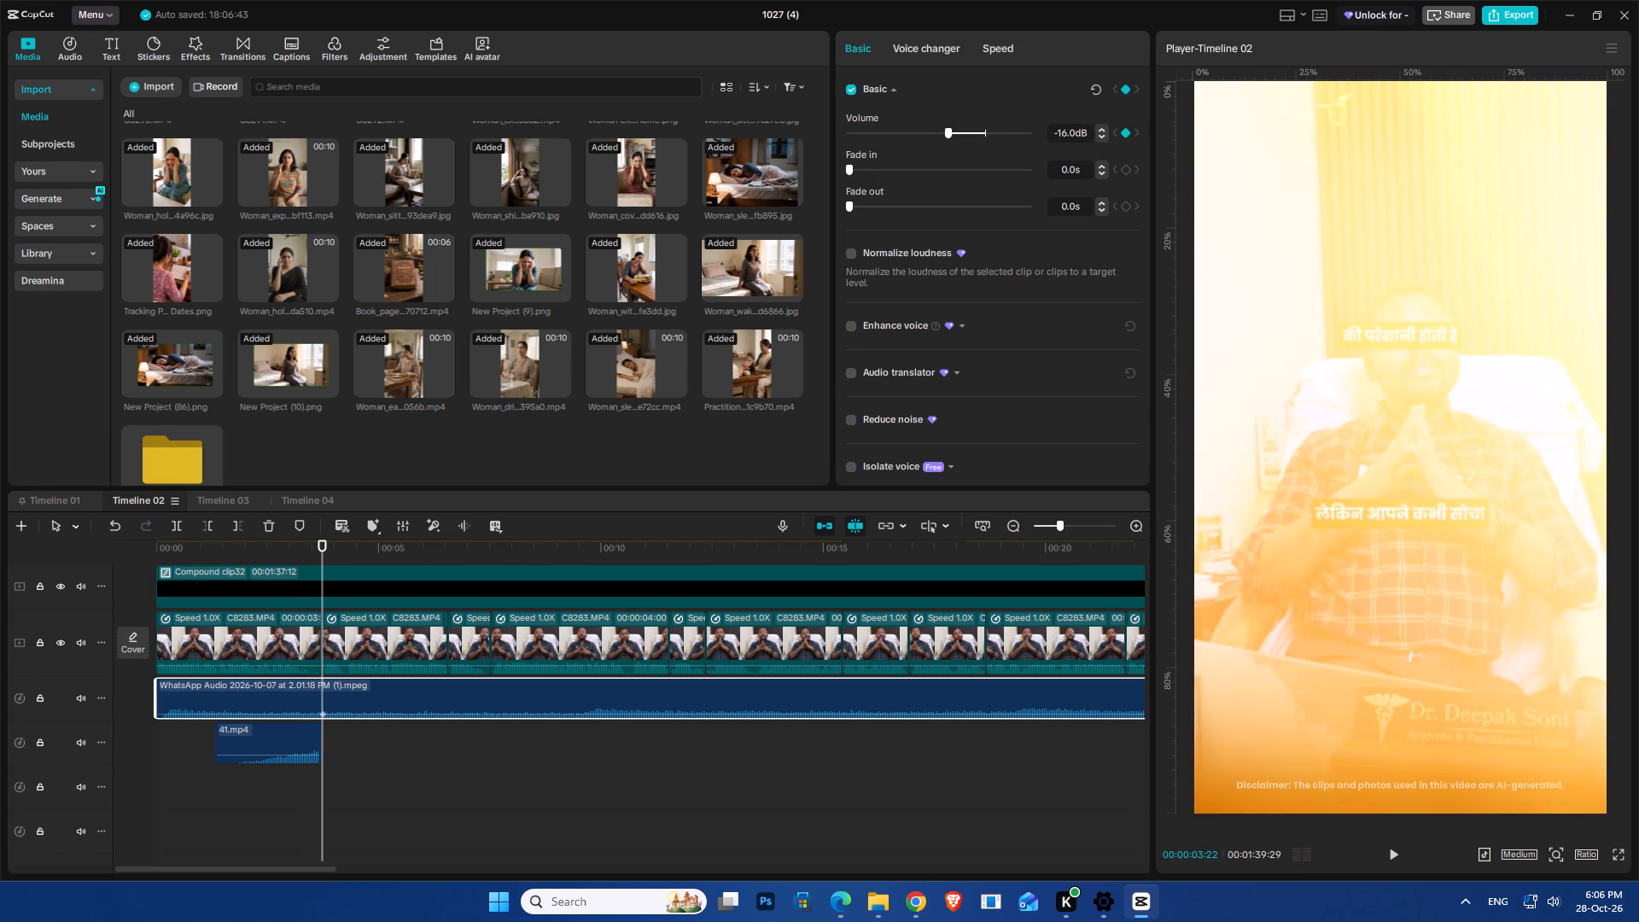
key(Left)
key(Left)
key(Left)
key(Left)
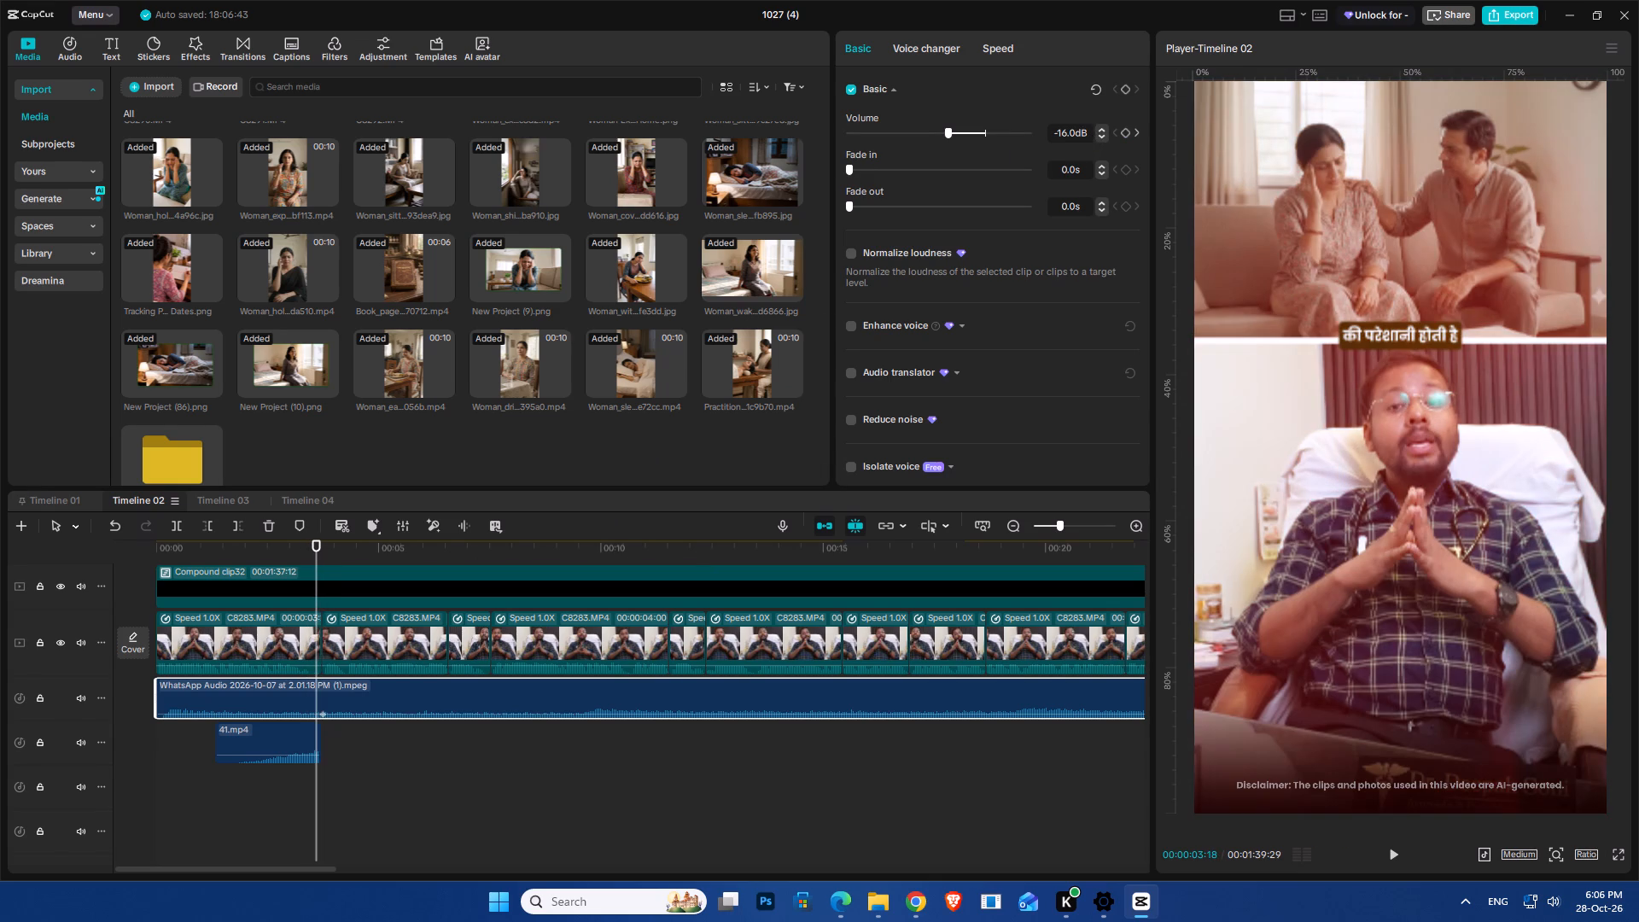
drag(947, 131, 918, 166)
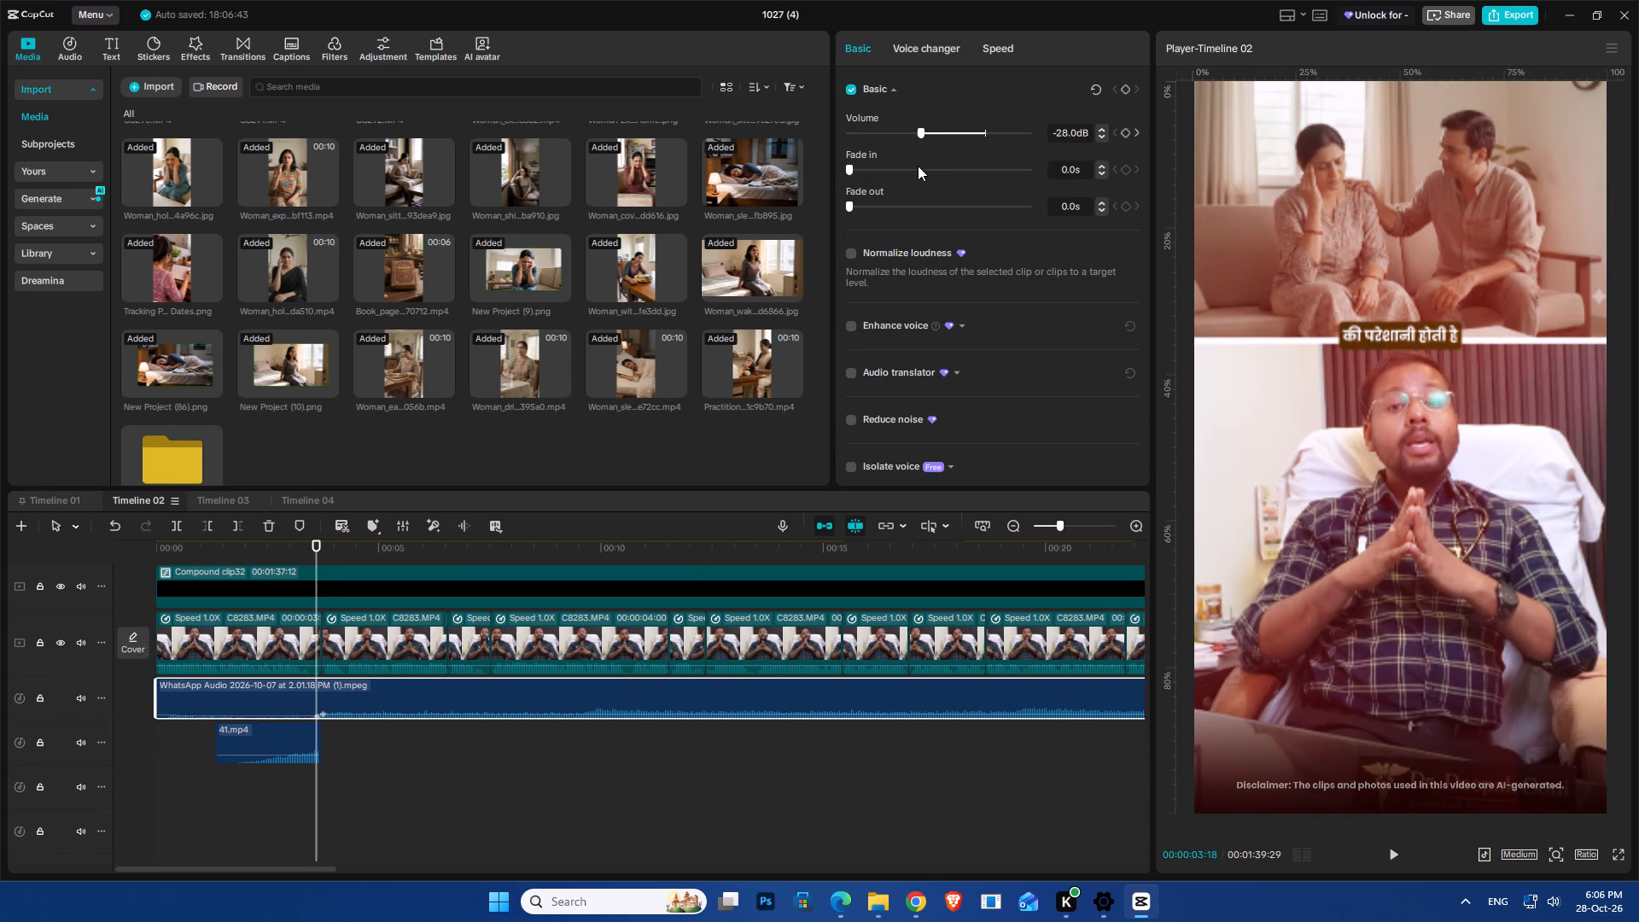
drag(918, 166, 929, 158)
Play the timeline from the beginning to about 7.7 s, checking the background audio level across the first transition.
drag(266, 554, 107, 584)
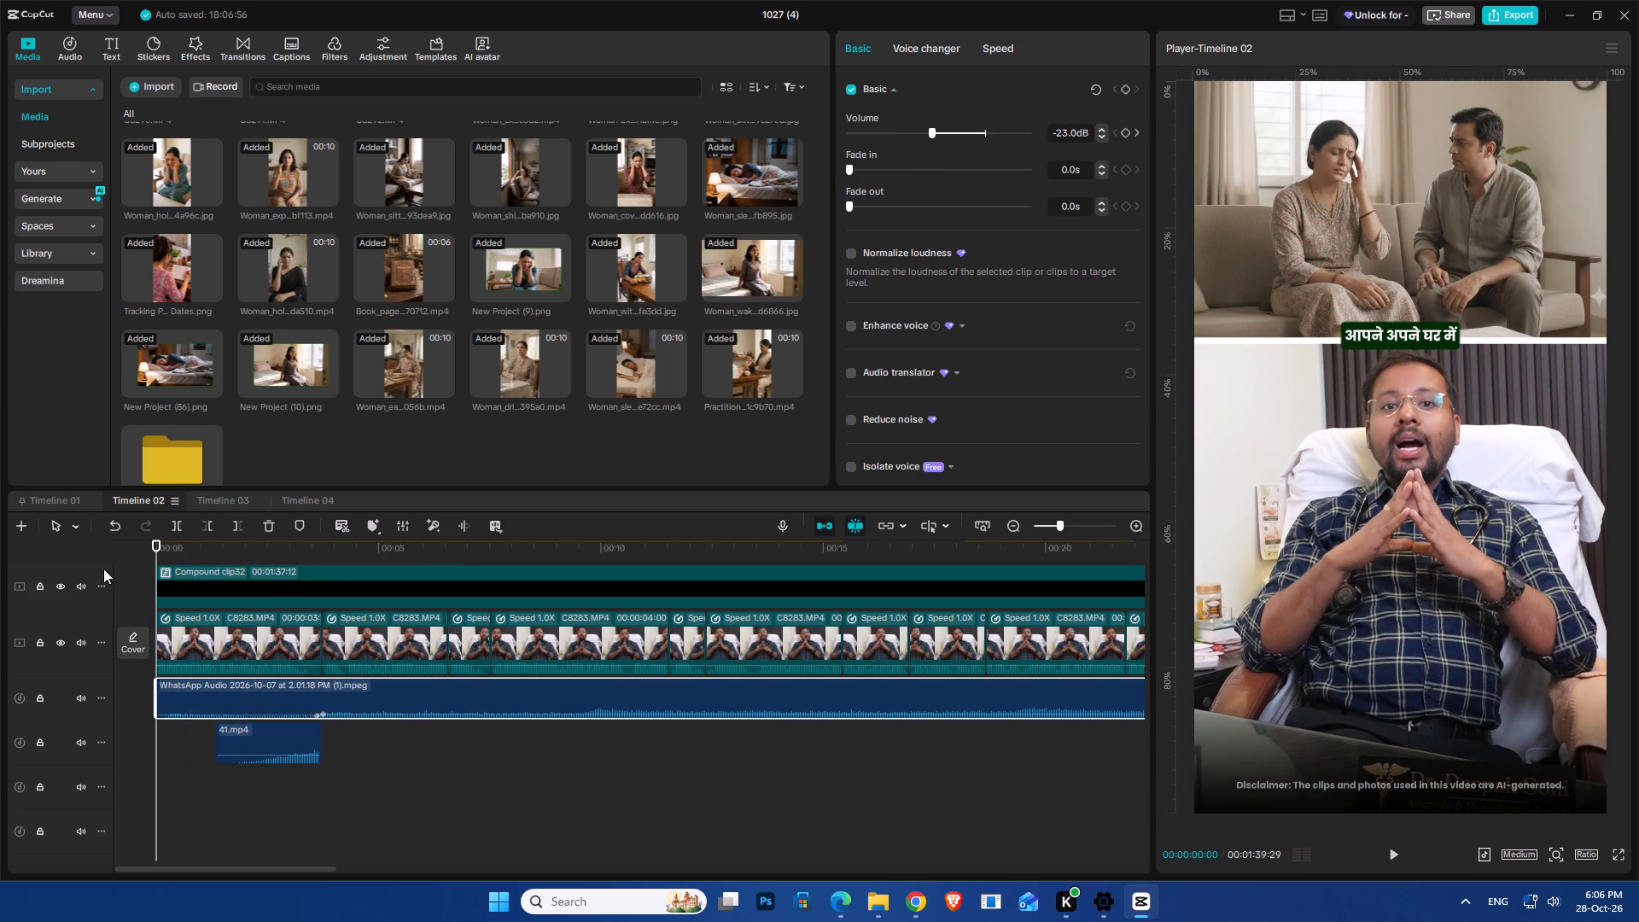
key(space)
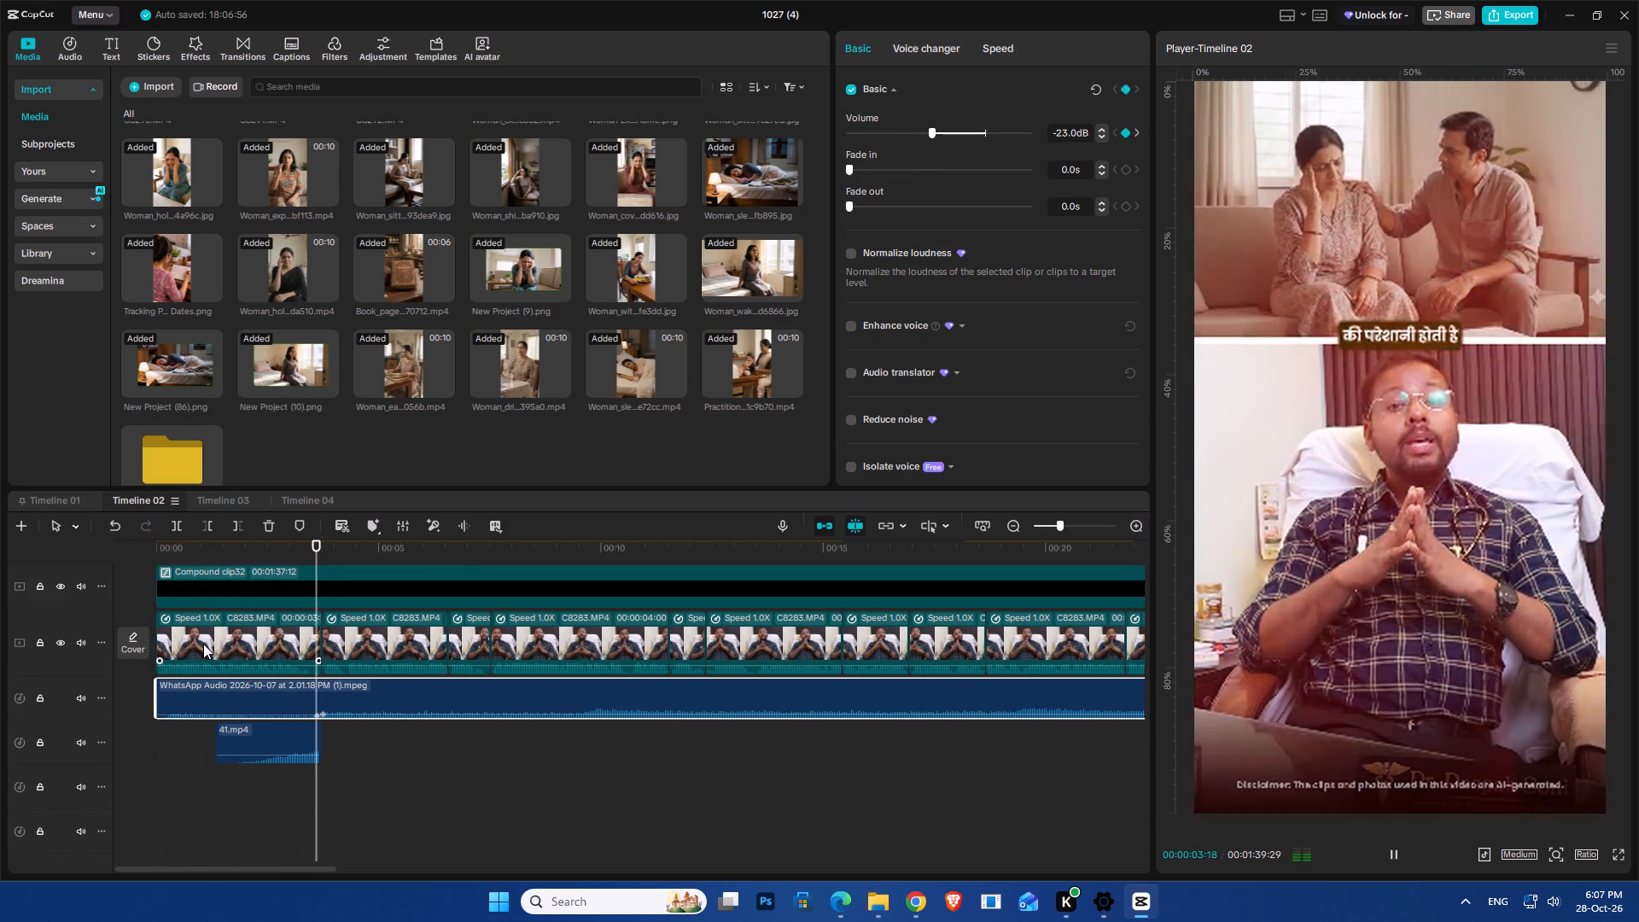
key(space)
key(space)
scroll(429, 696, up, 6)
scroll(458, 691, down, 6)
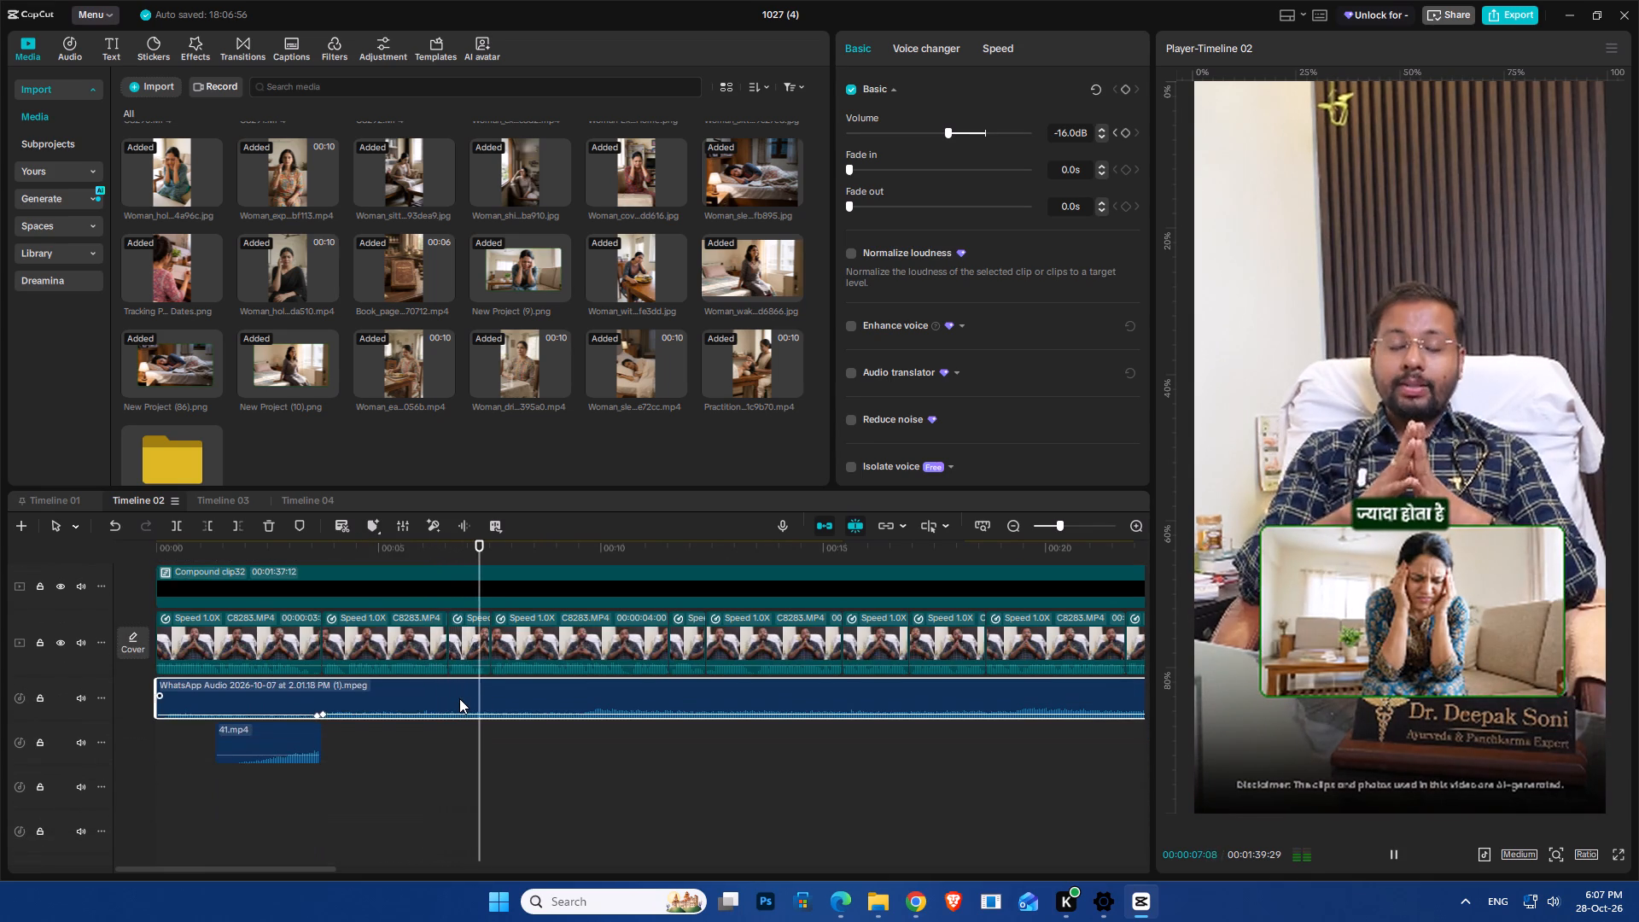
key(space)
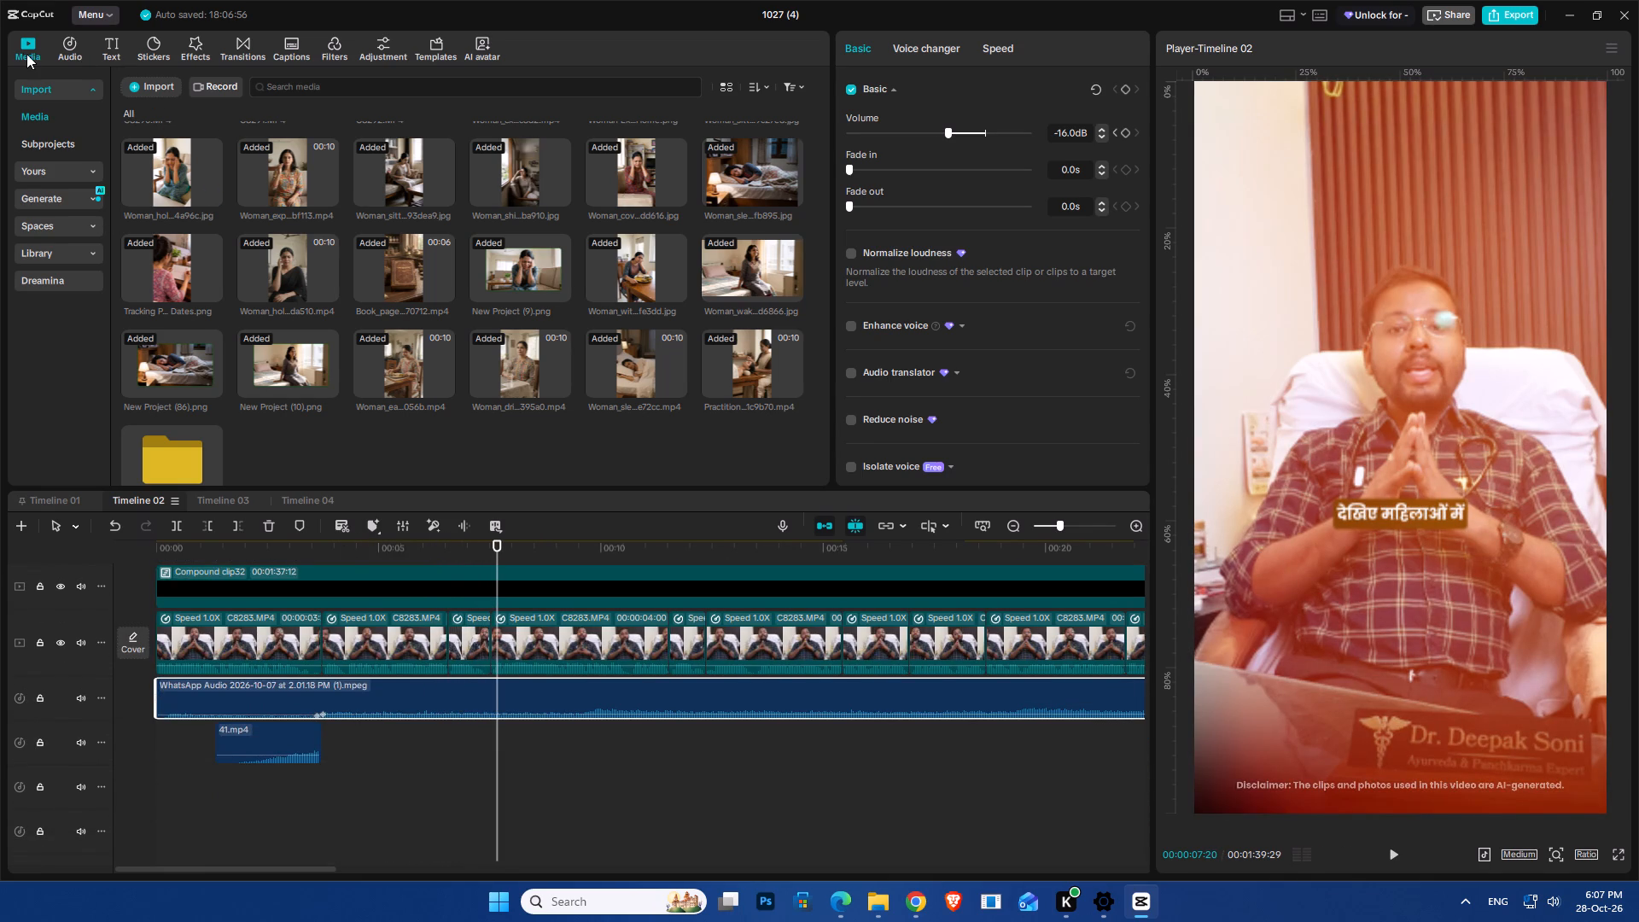
Open the RISERS NORMAL folder within SFX - ORGANISED-2026 / SFX - ORGANISED in the project media.
click(21, 50)
scroll(284, 265, up, 15)
scroll(335, 318, down, 10)
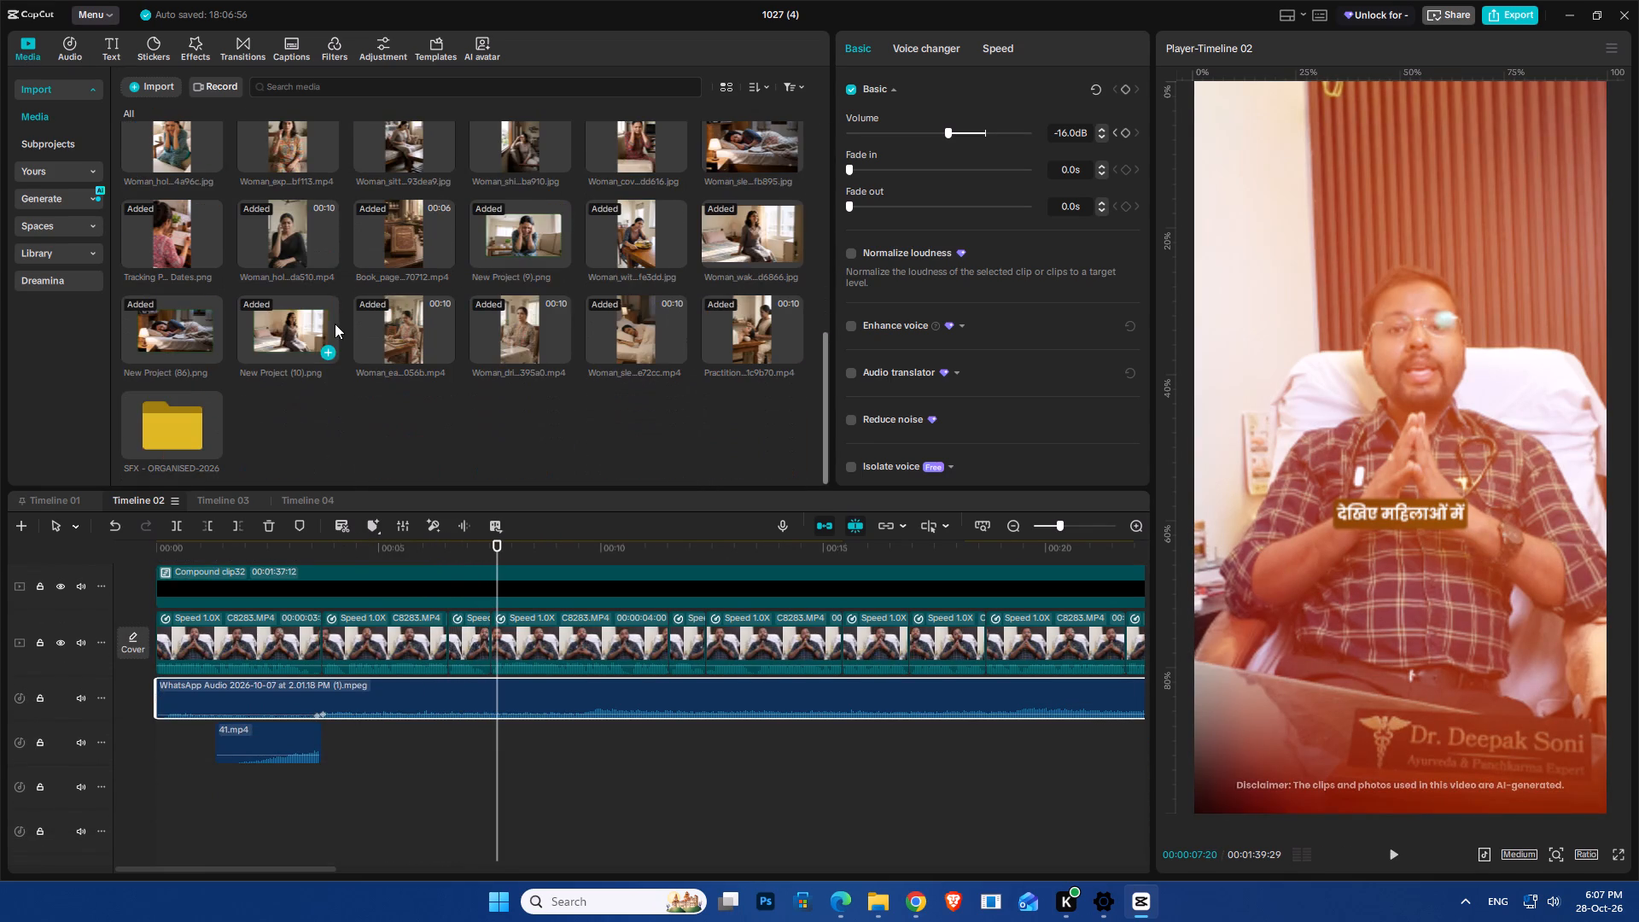
scroll(335, 324, down, 2)
double_click(134, 444)
click(259, 242)
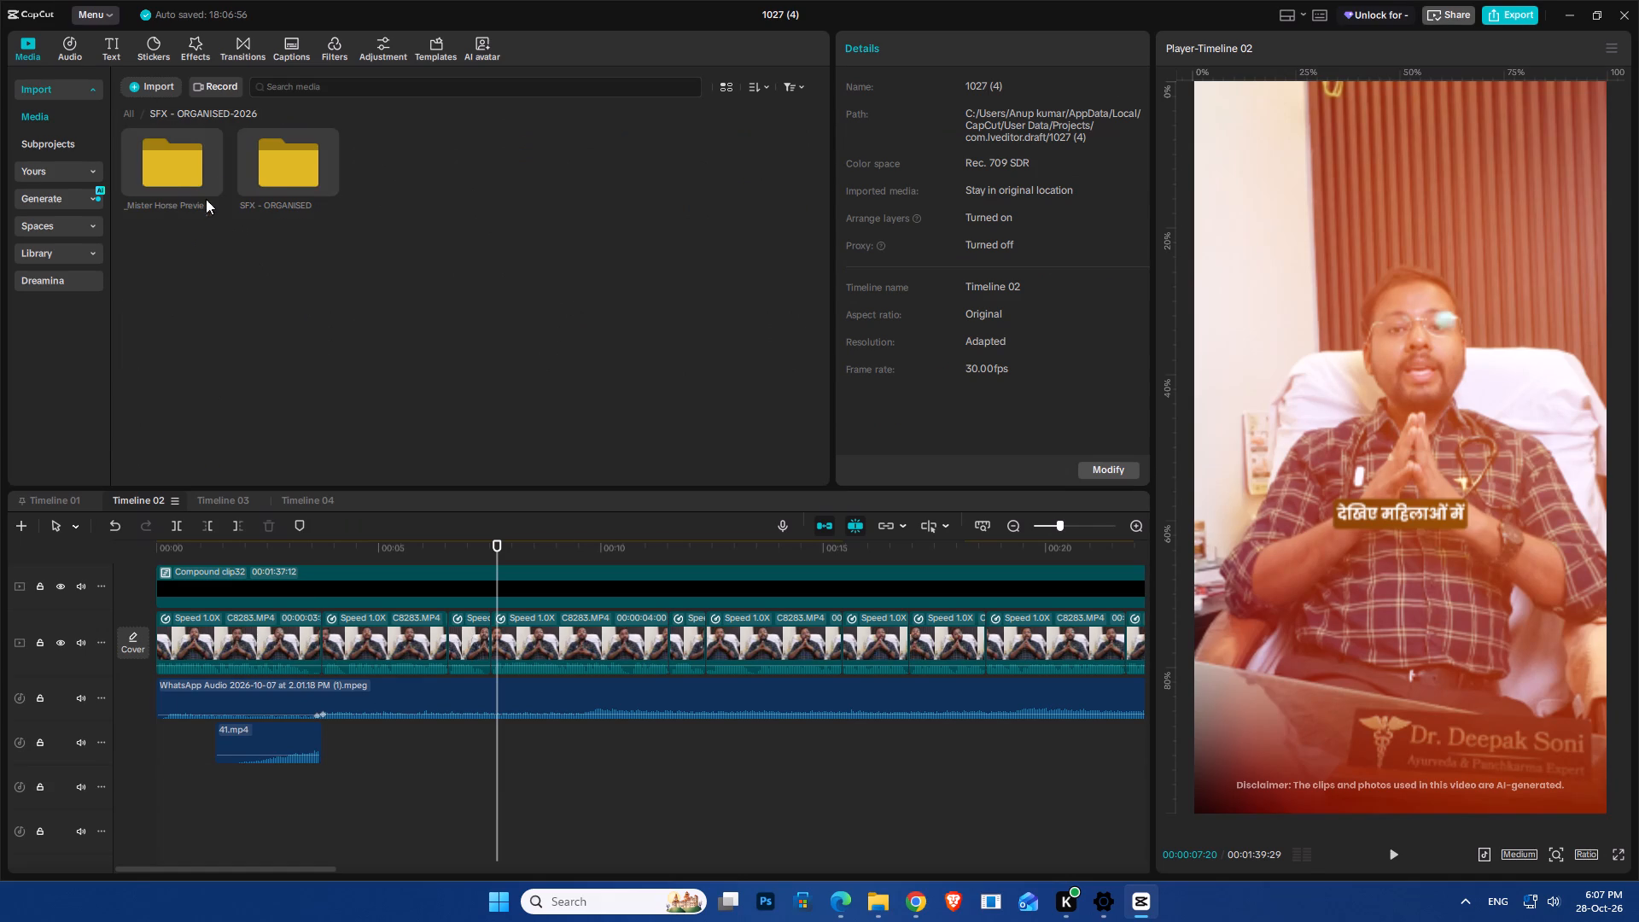
double_click(271, 176)
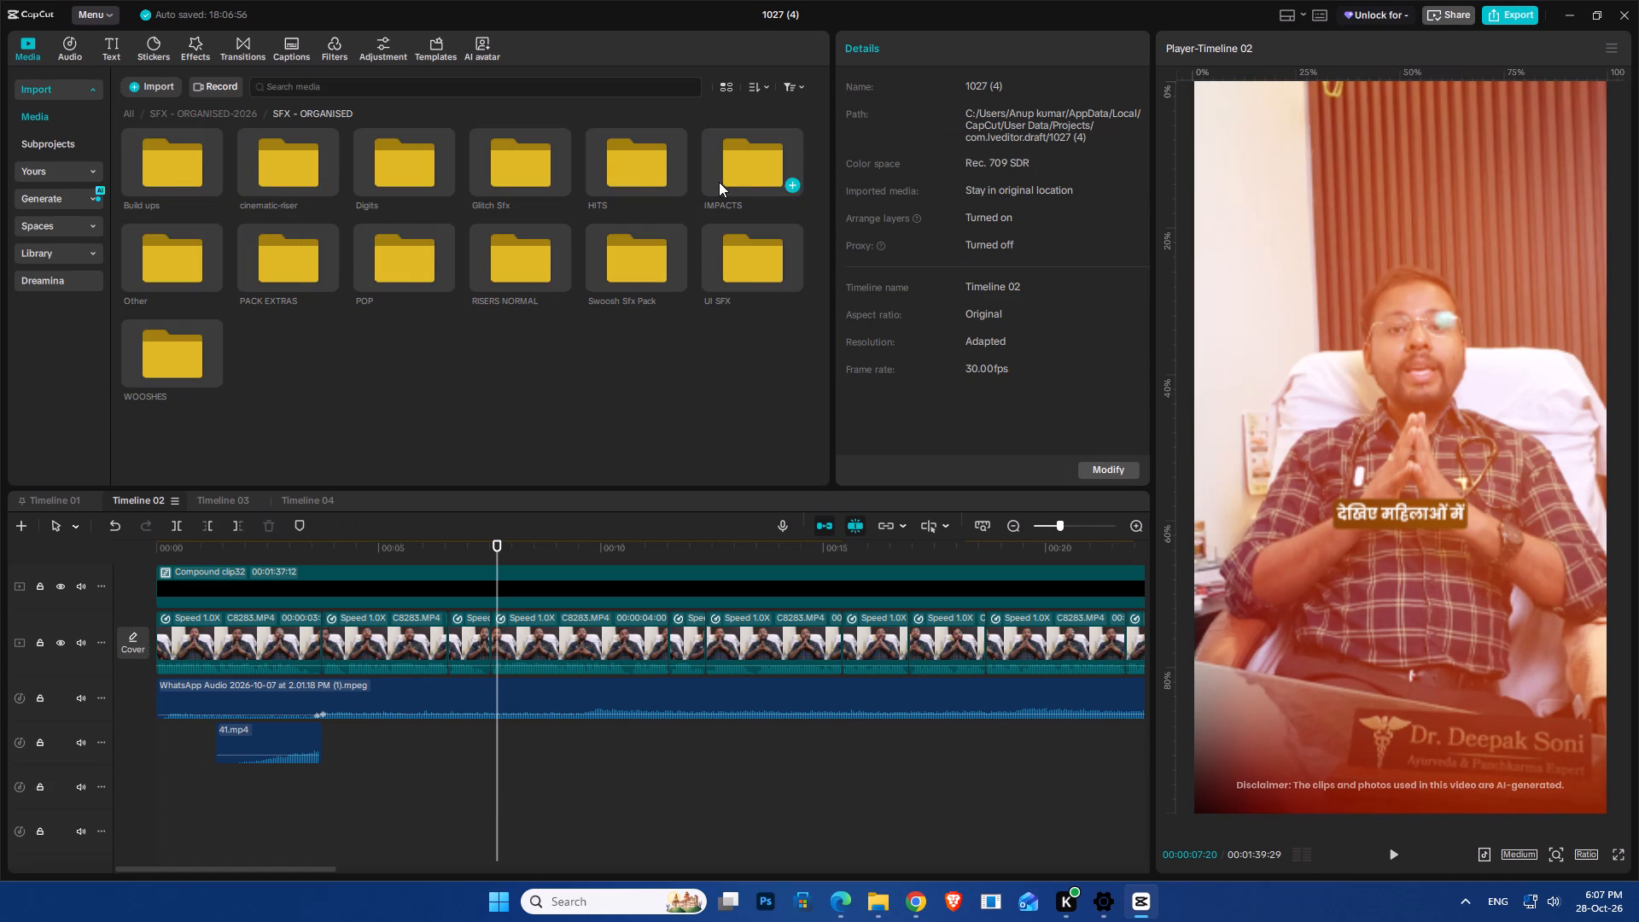
double_click(499, 261)
Preview the 6.mp4 riser and place it on the 41.mp4 sound track, starting at about 5.8 s.
click(277, 237)
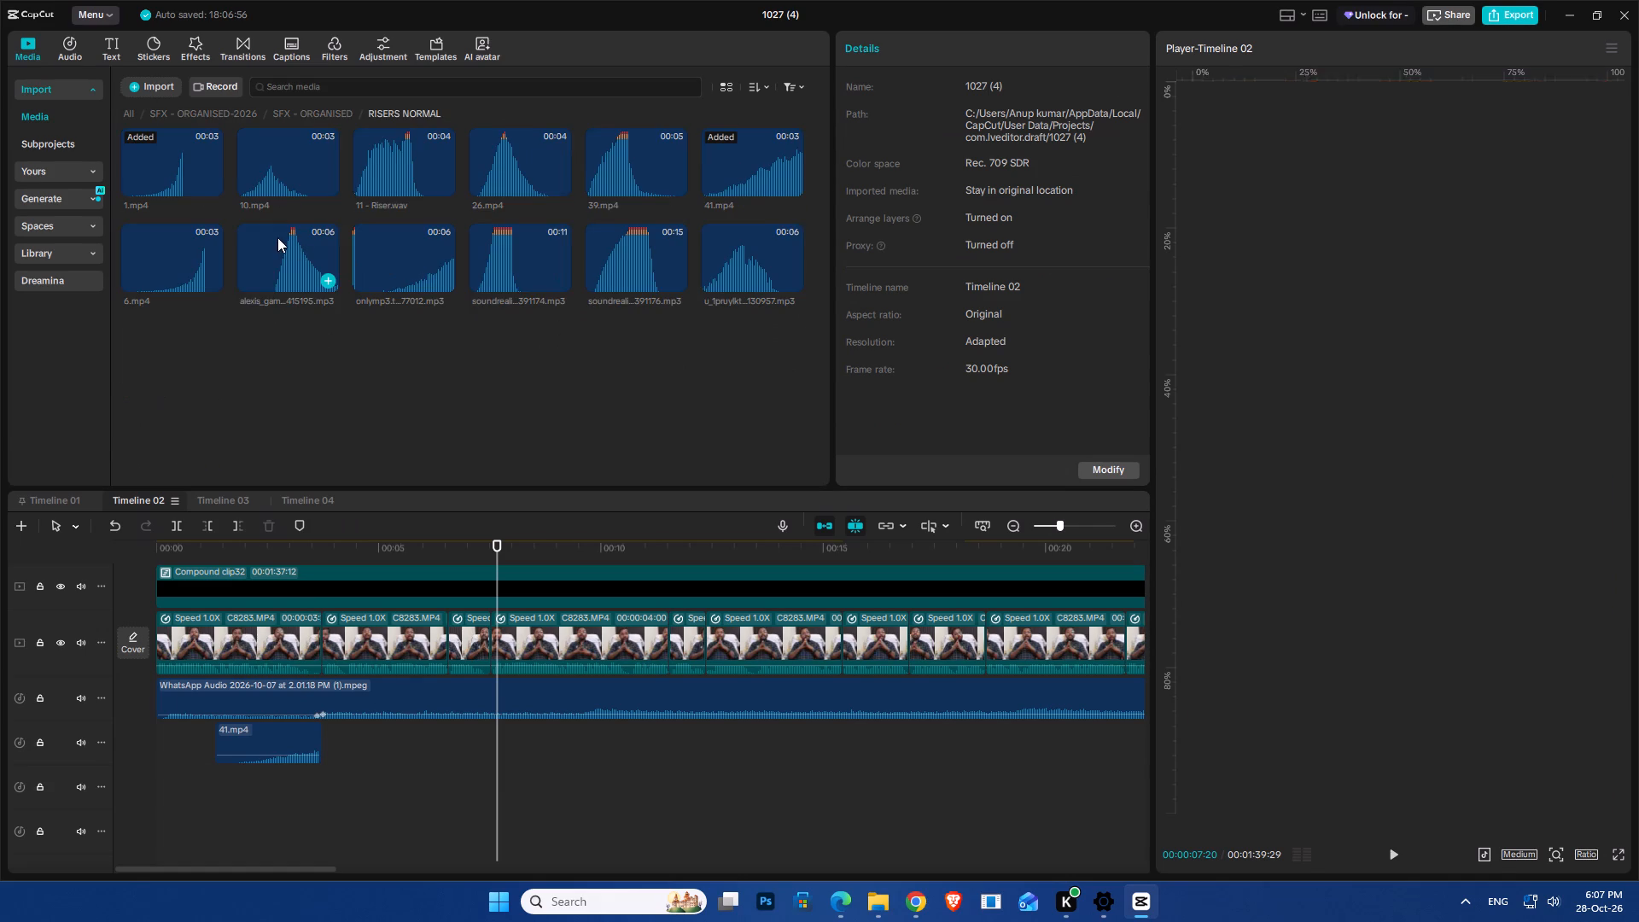
click(202, 257)
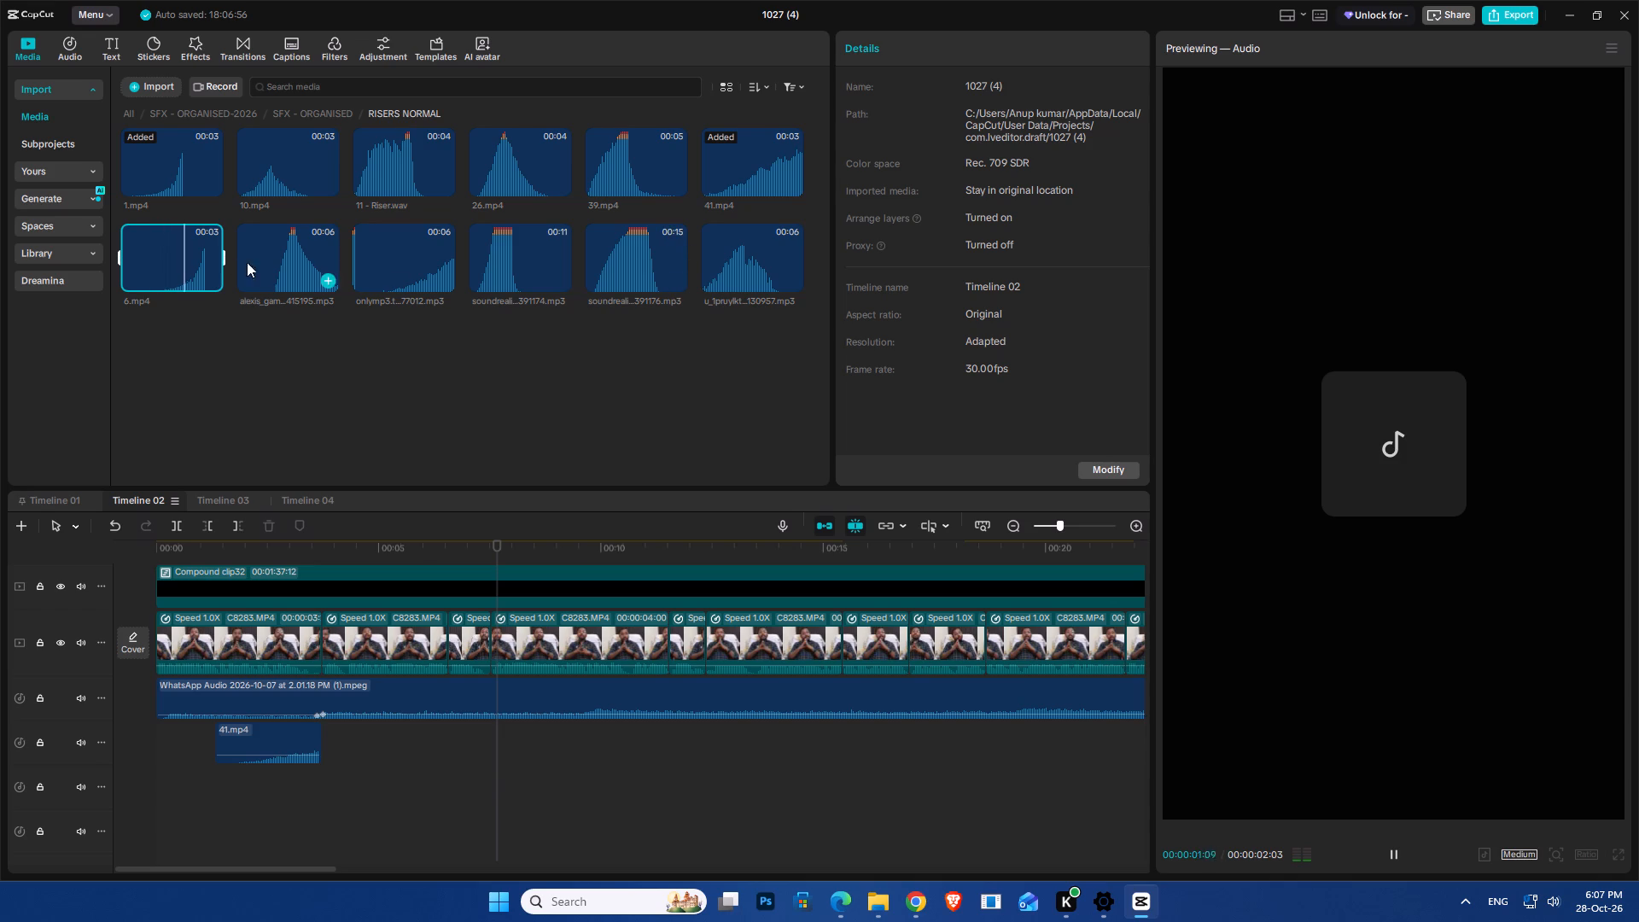
drag(190, 264, 416, 726)
ctrl+scroll(422, 696, up, 4)
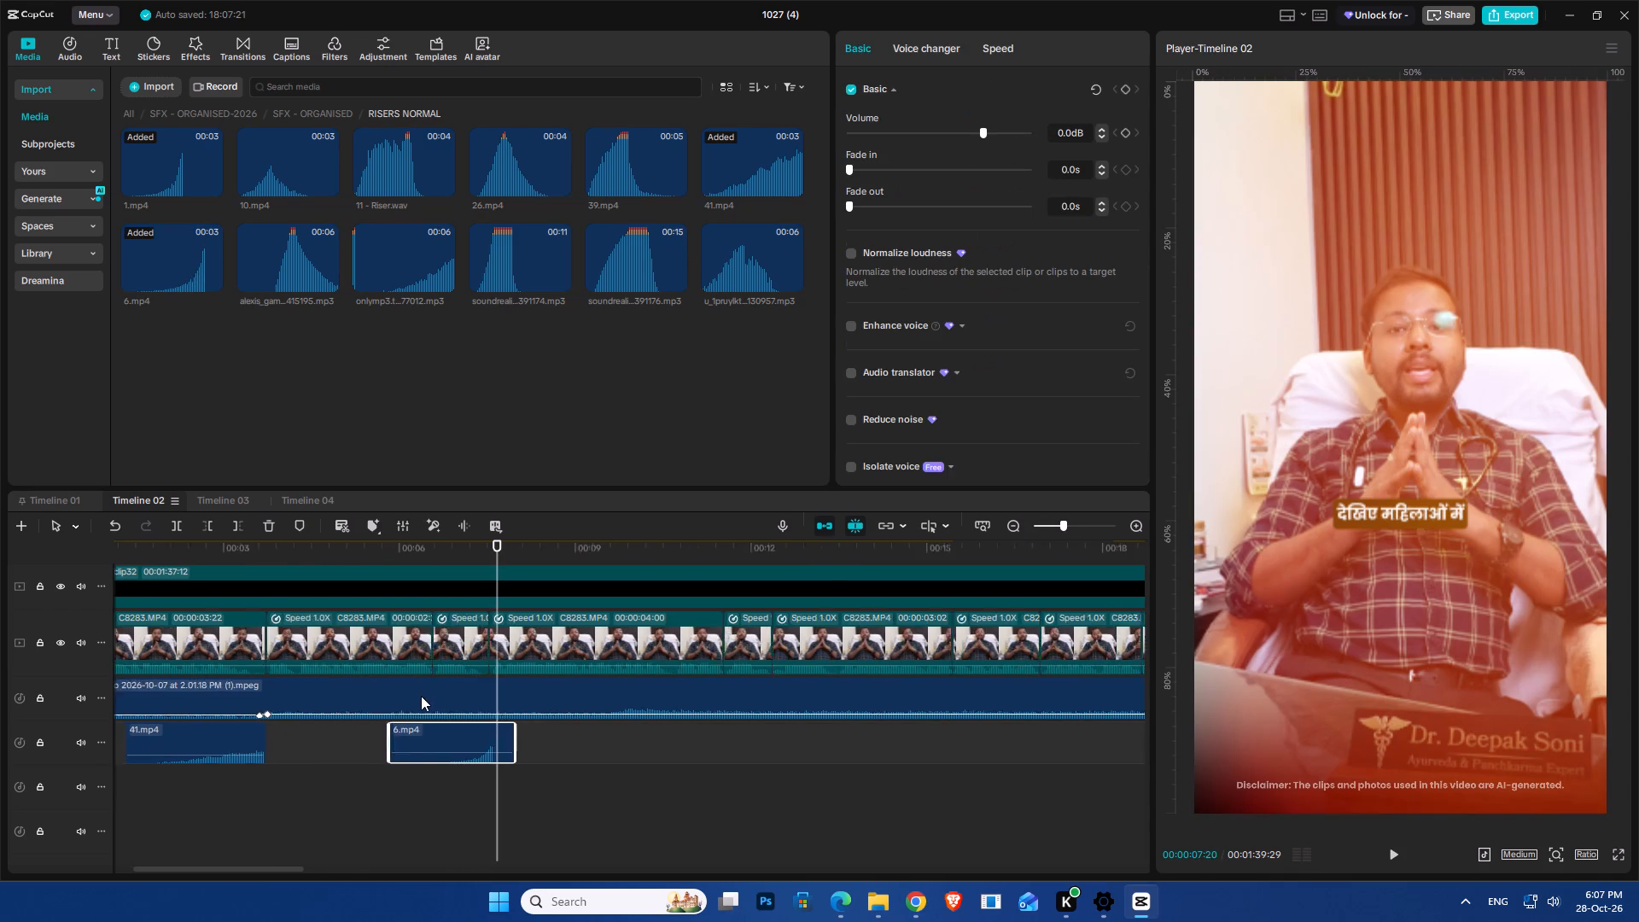
ctrl+scroll(421, 696, up, 11)
Lower the 6.mp4 riser's volume to -7.8 dB and play it back through the second flash transition.
drag(963, 124, 959, 137)
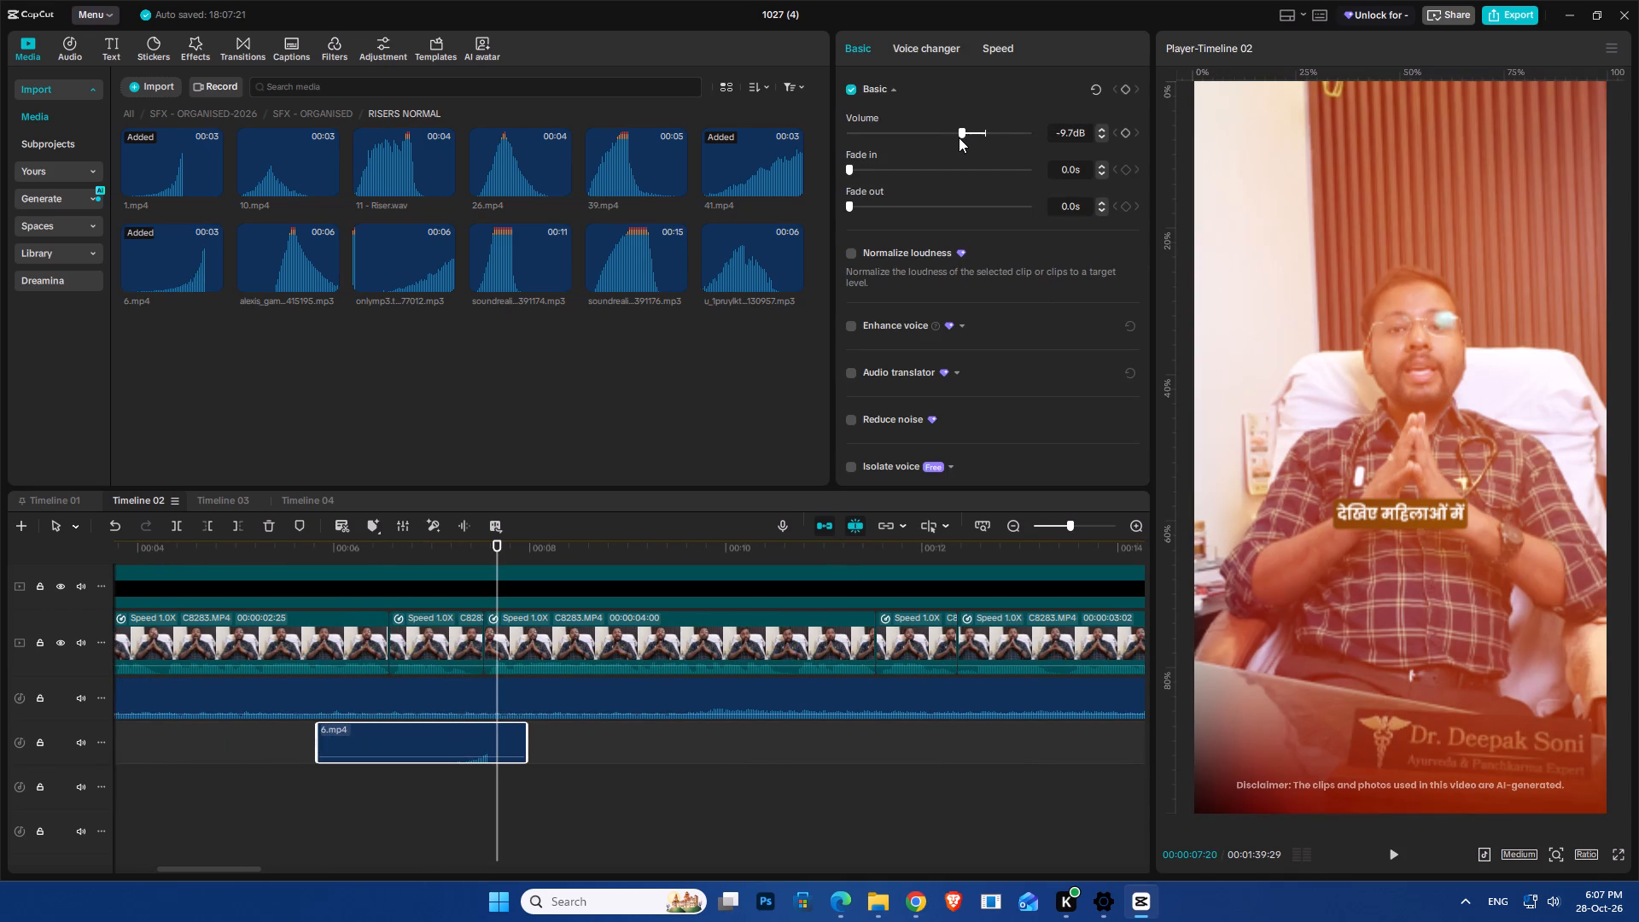
drag(959, 137, 963, 134)
click(377, 549)
key(space)
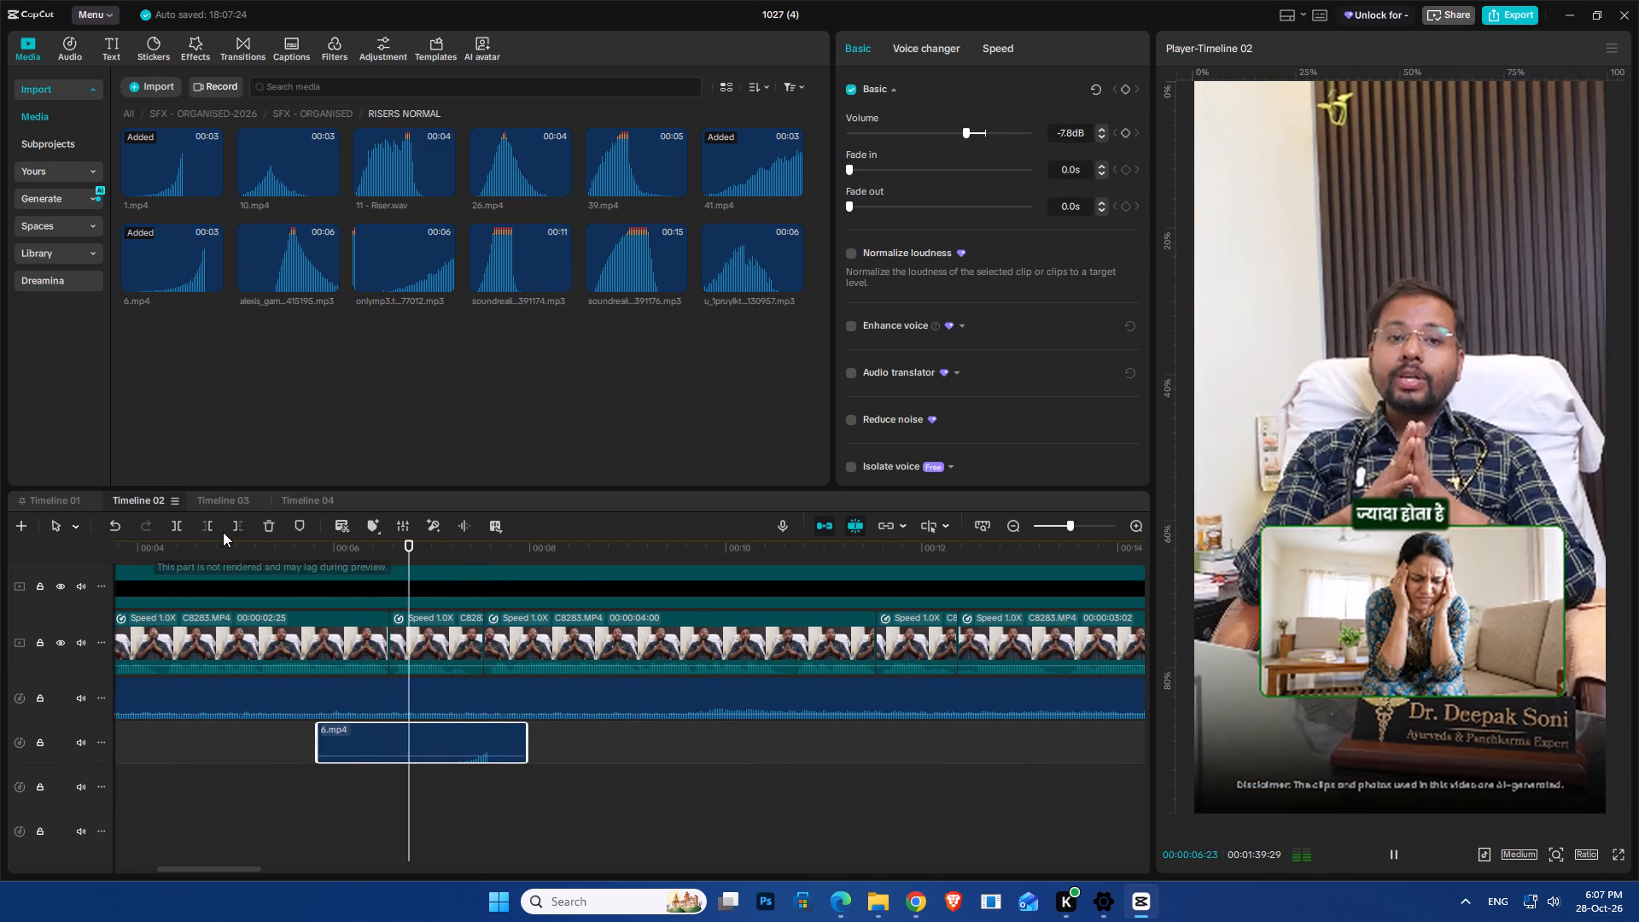
key(space)
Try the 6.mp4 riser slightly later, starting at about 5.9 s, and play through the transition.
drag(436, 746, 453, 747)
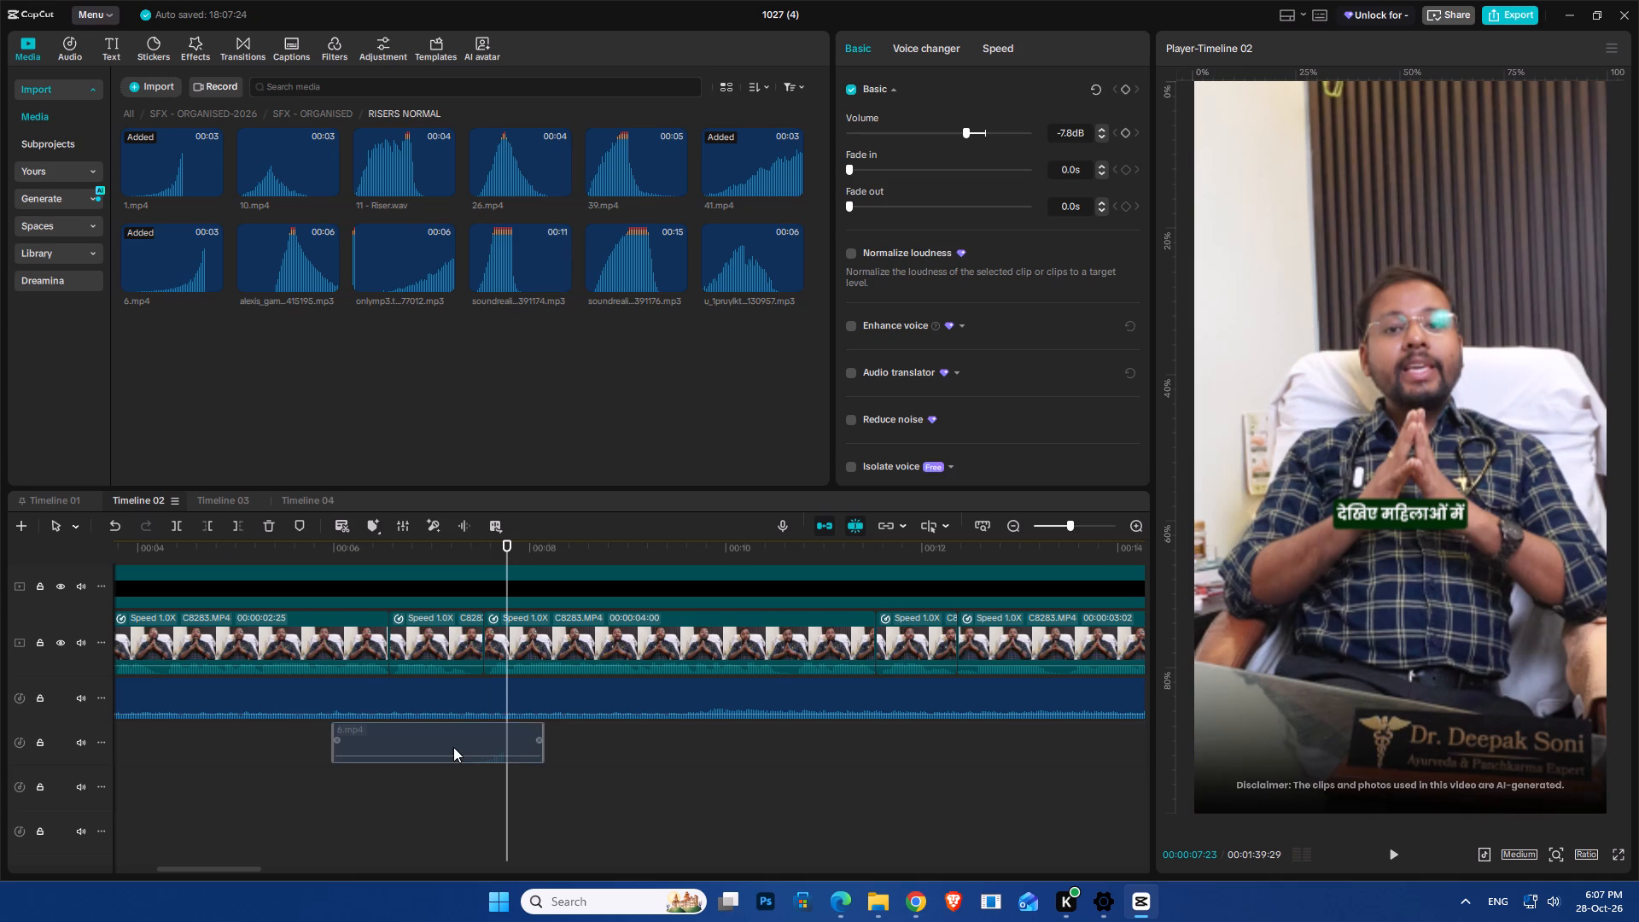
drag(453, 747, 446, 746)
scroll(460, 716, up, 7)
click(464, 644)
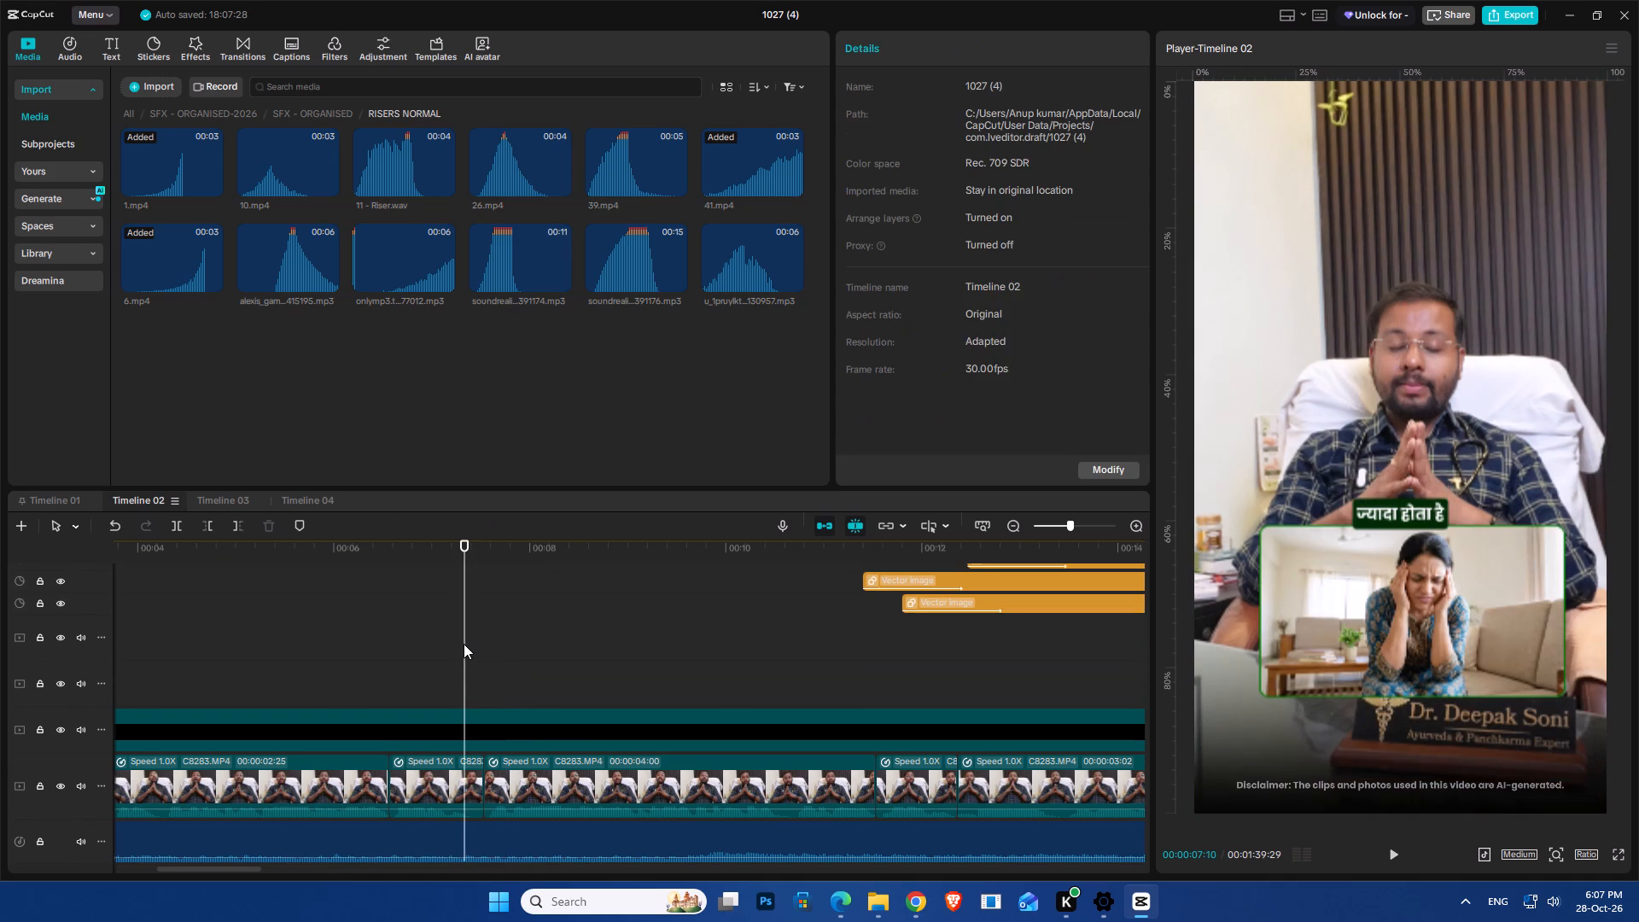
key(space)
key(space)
Scrub through the flash near 00:00:07:16, move the 6.mp4 riser to start at about 5.8 s, and play the passage.
drag(491, 645, 479, 667)
drag(494, 642, 475, 660)
drag(501, 639, 483, 656)
scroll(446, 672, down, 11)
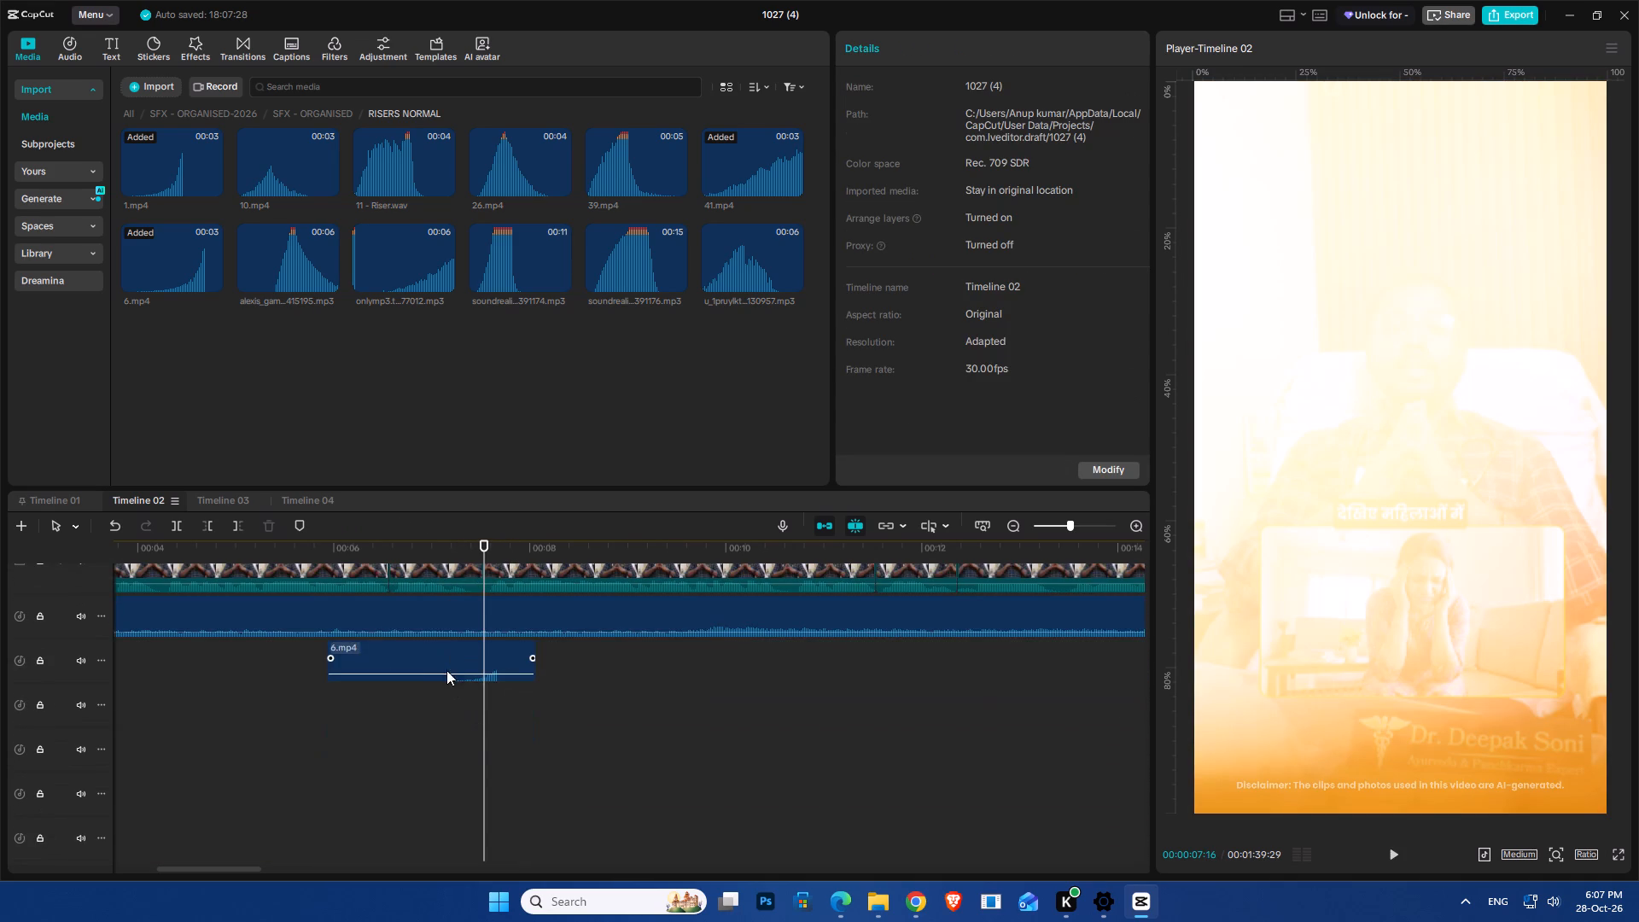
drag(444, 661, 434, 661)
click(406, 553)
key(space)
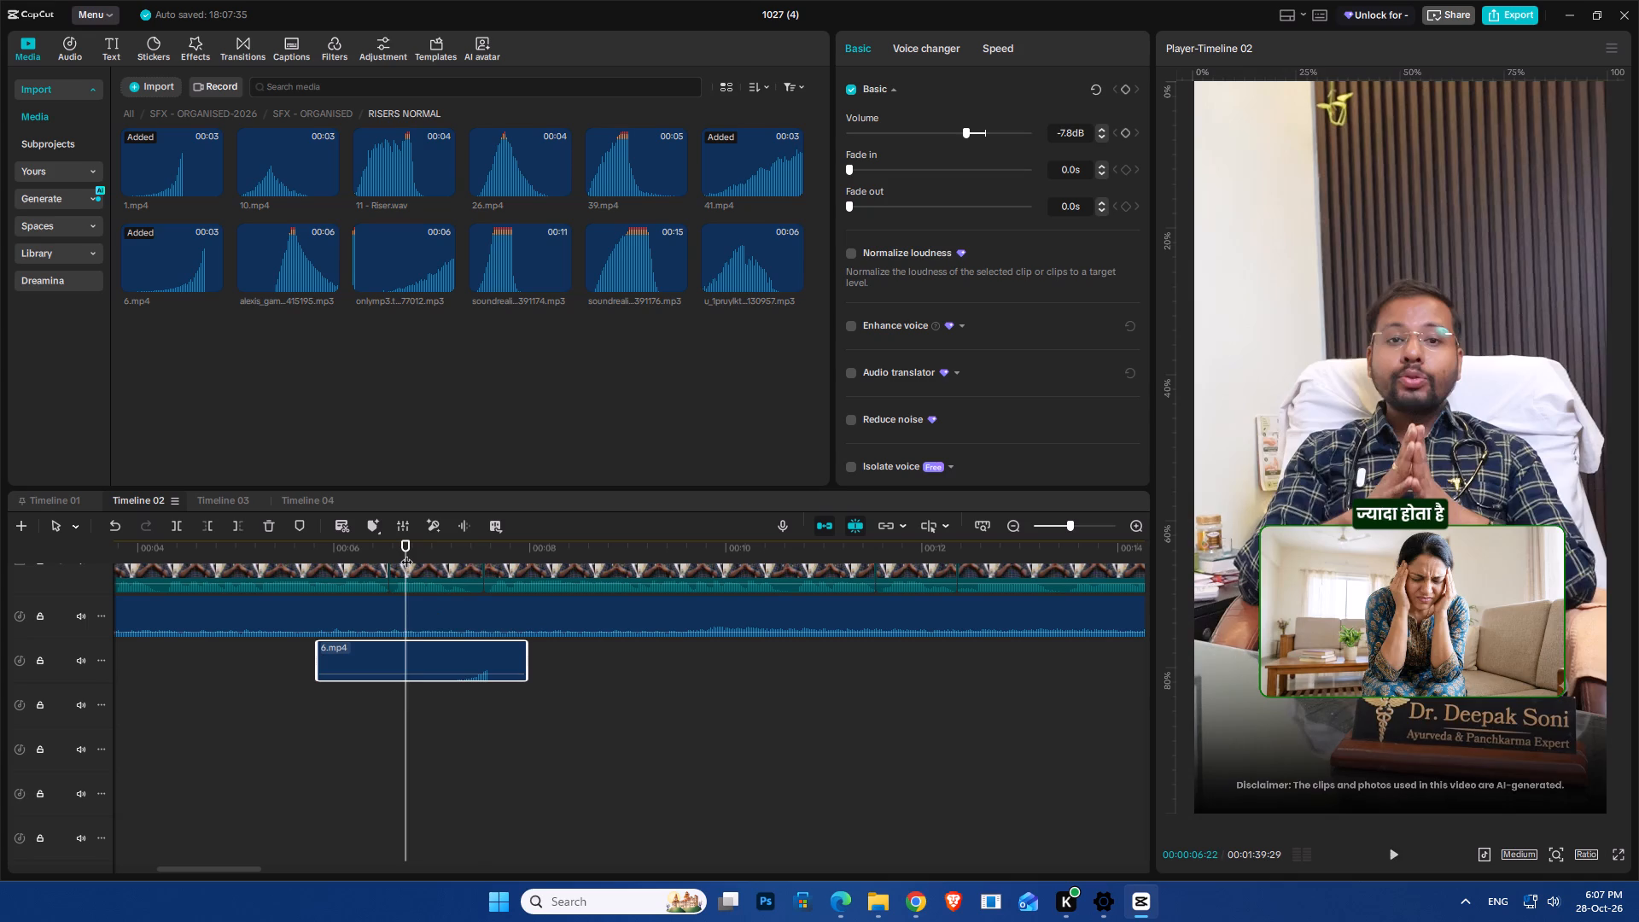
key(space)
scroll(406, 553, down, 9)
key(space)
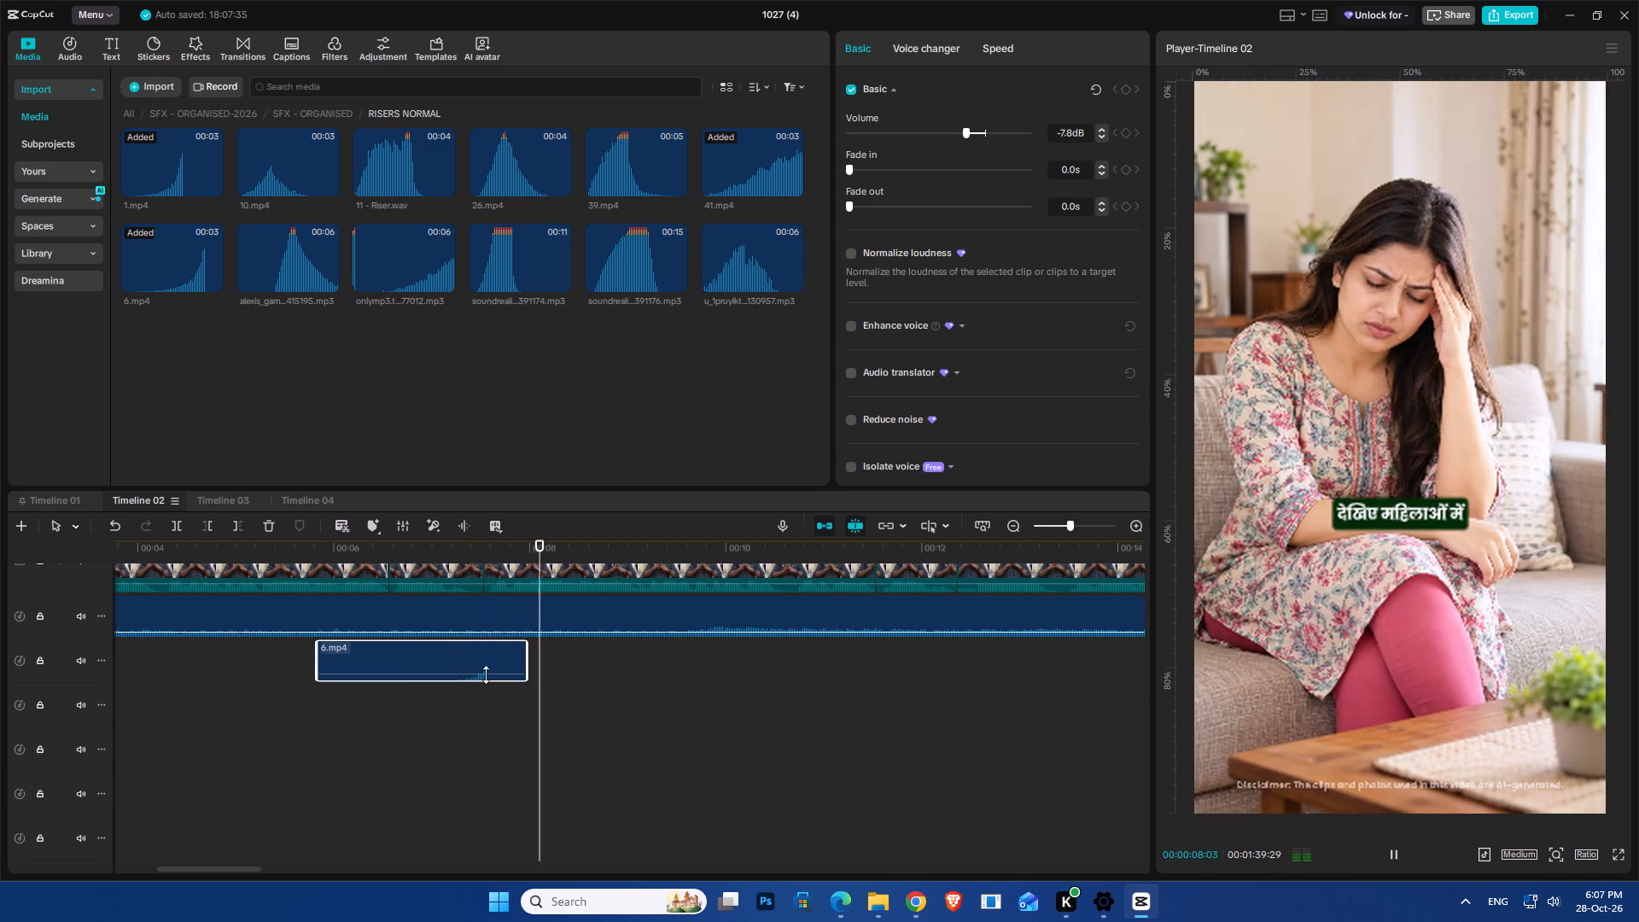
Play on from the 6.mp4 riser through the doctor's name-title section, up to about 00:00:15.
ctrl+scroll(516, 695, down, 17)
ctrl+scroll(543, 688, down, 5)
scroll(534, 688, up, 7)
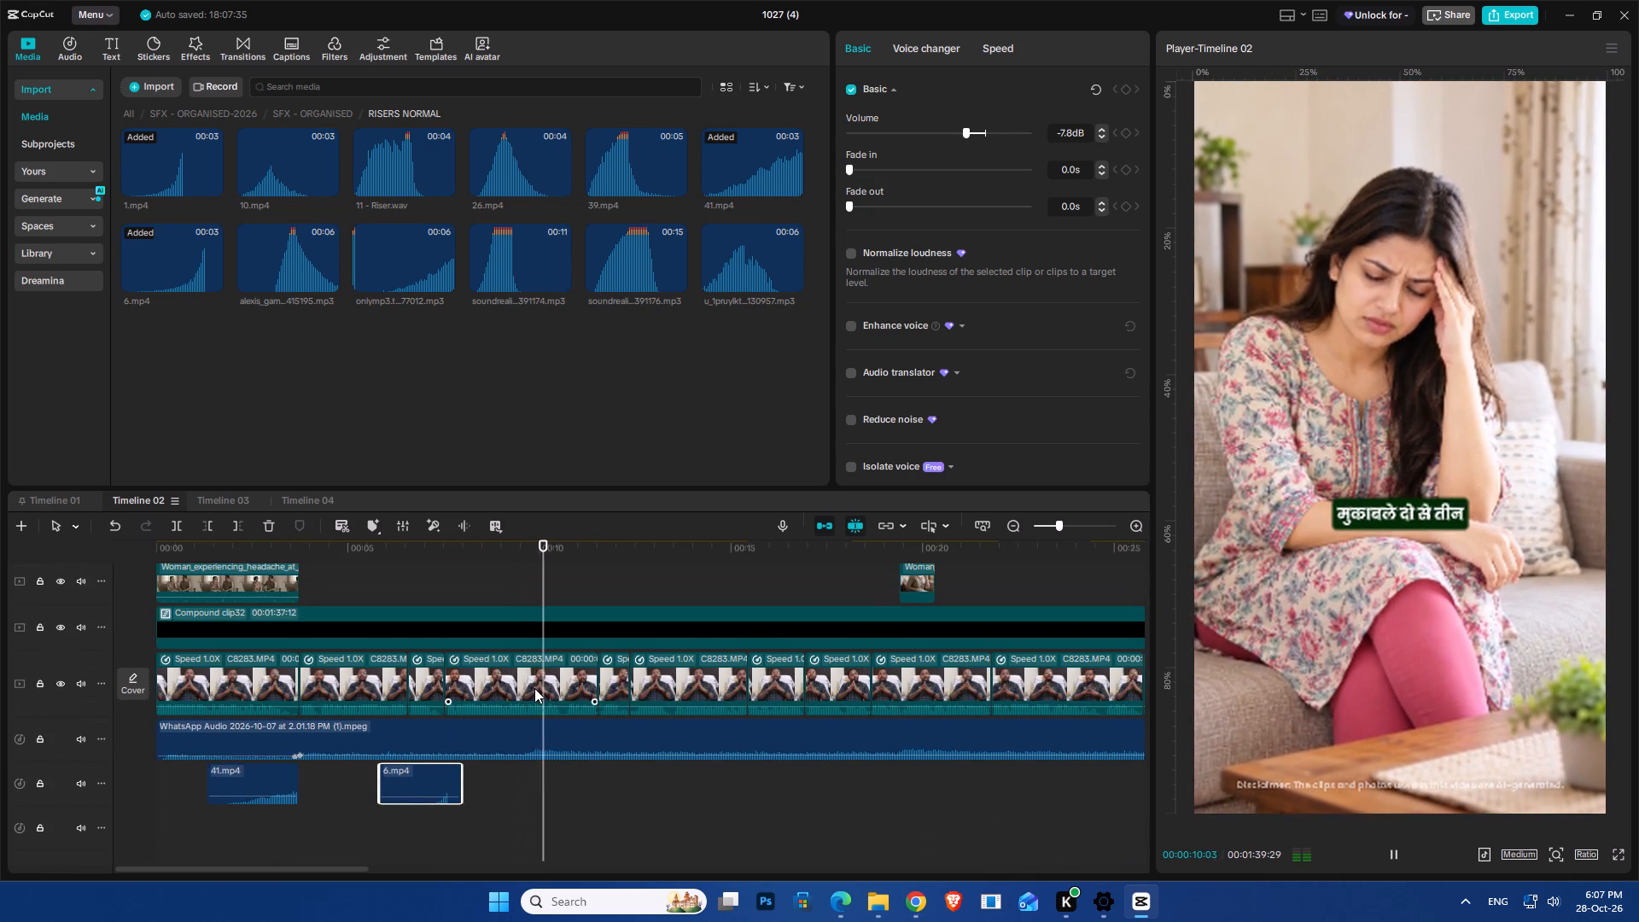
scroll(534, 687, down, 5)
key(space)
scroll(534, 686, up, 12)
click(526, 651)
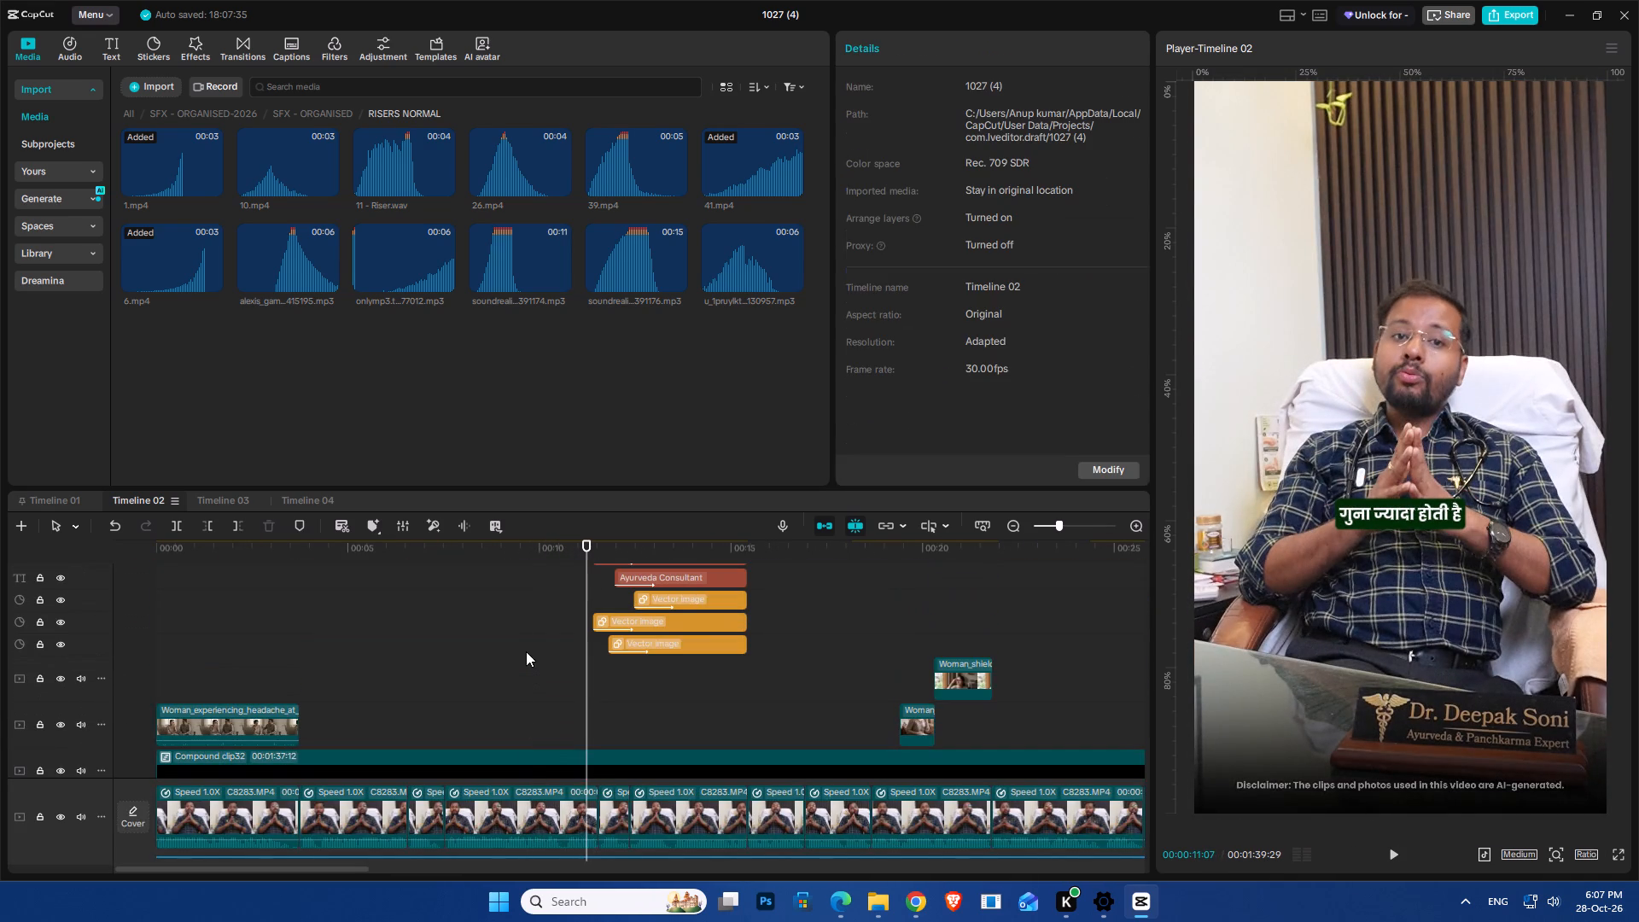
key(space)
key(space)
key(space)
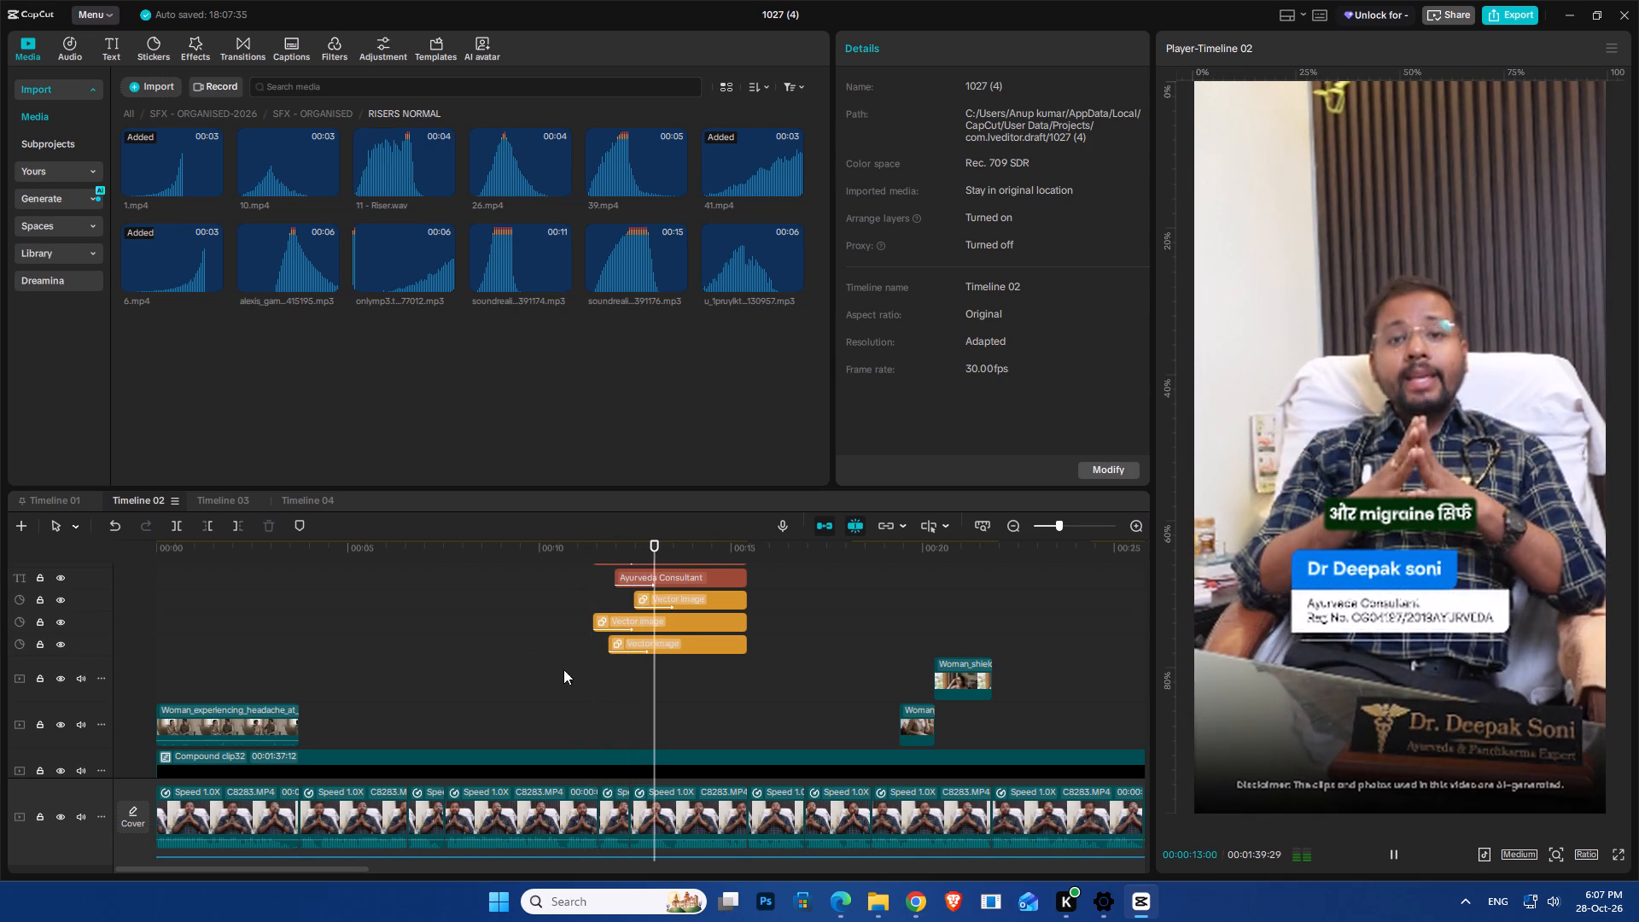
ctrl+scroll(602, 660, down, 6)
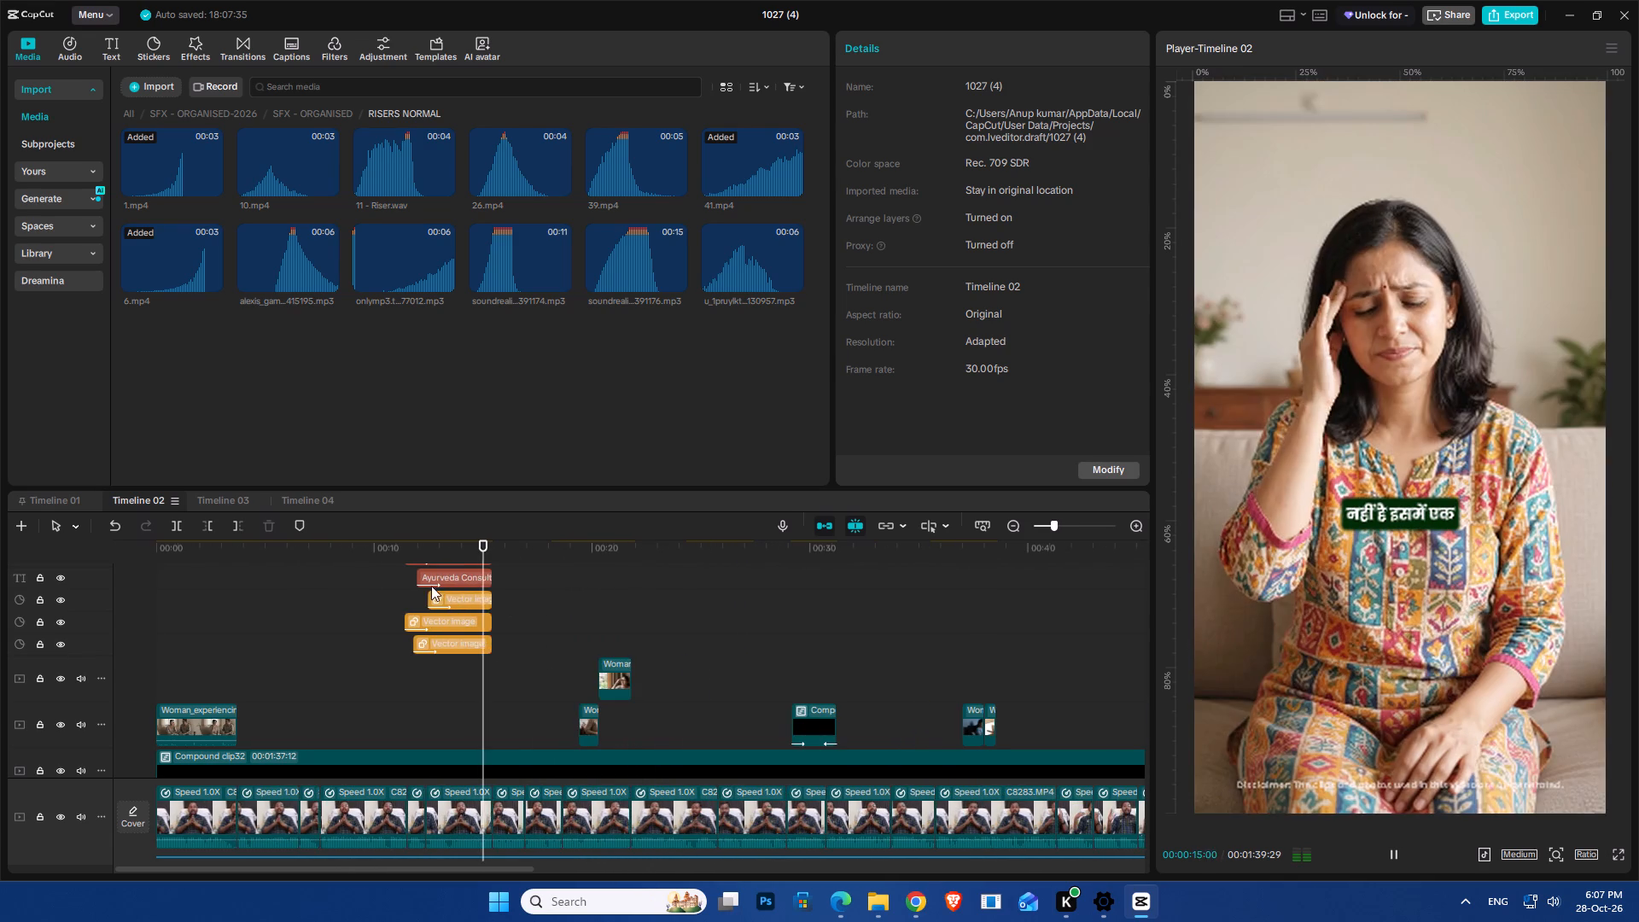
Replay the doctor's name-title section from about 00:00:10 and check the entrance of its text and graphics.
click(373, 569)
key(space)
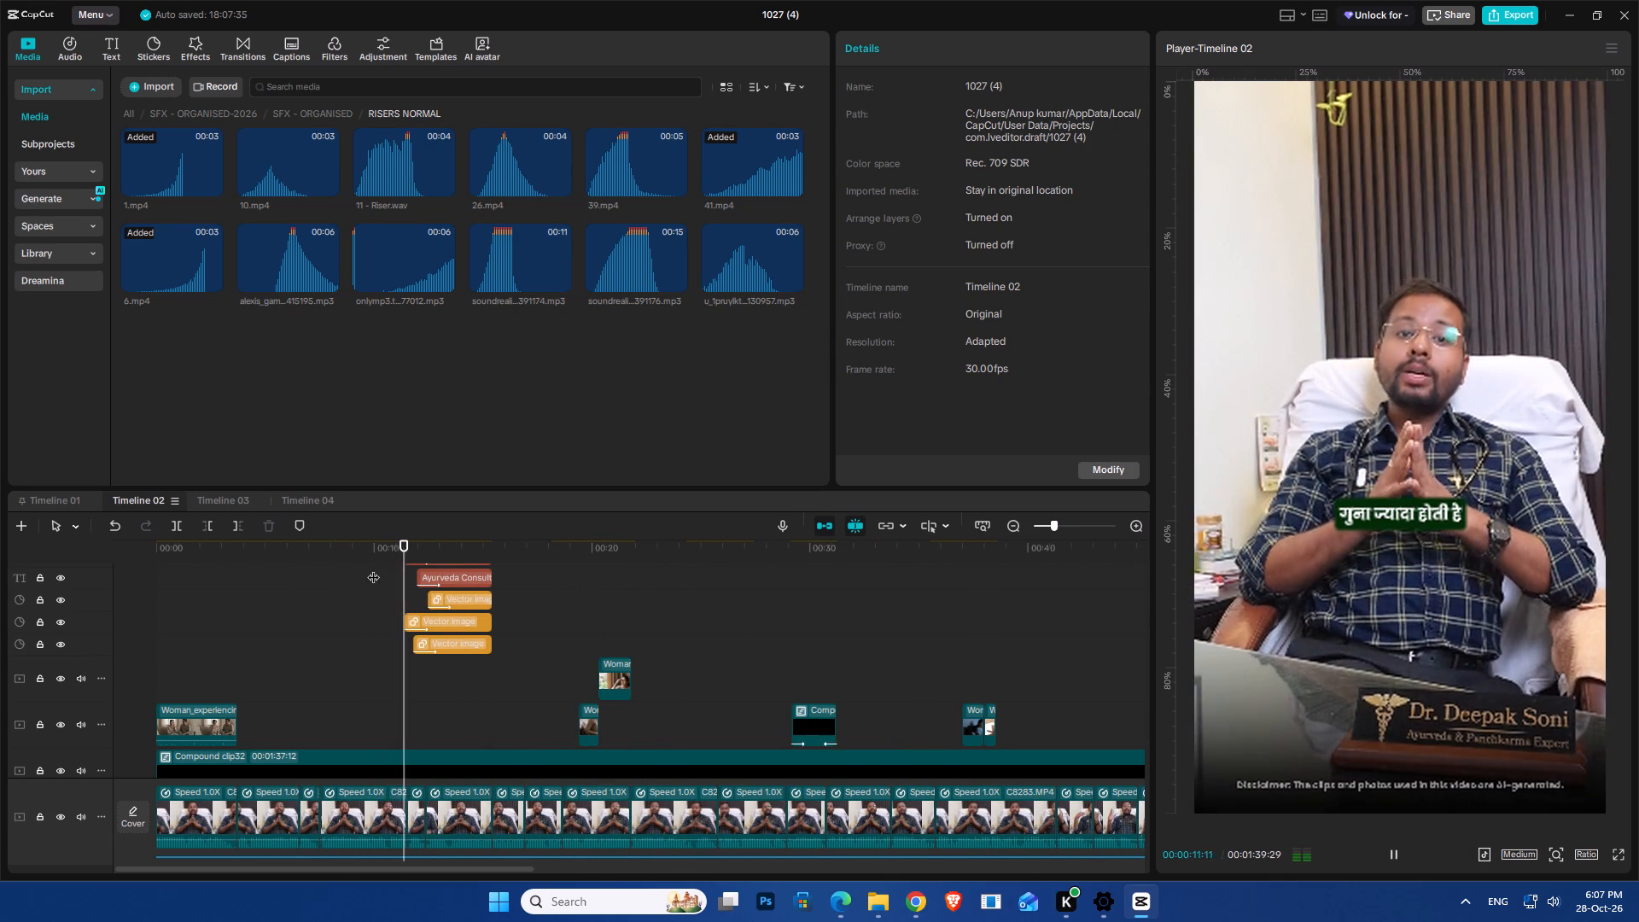
key(space)
key(space)
key(space)
key(space)
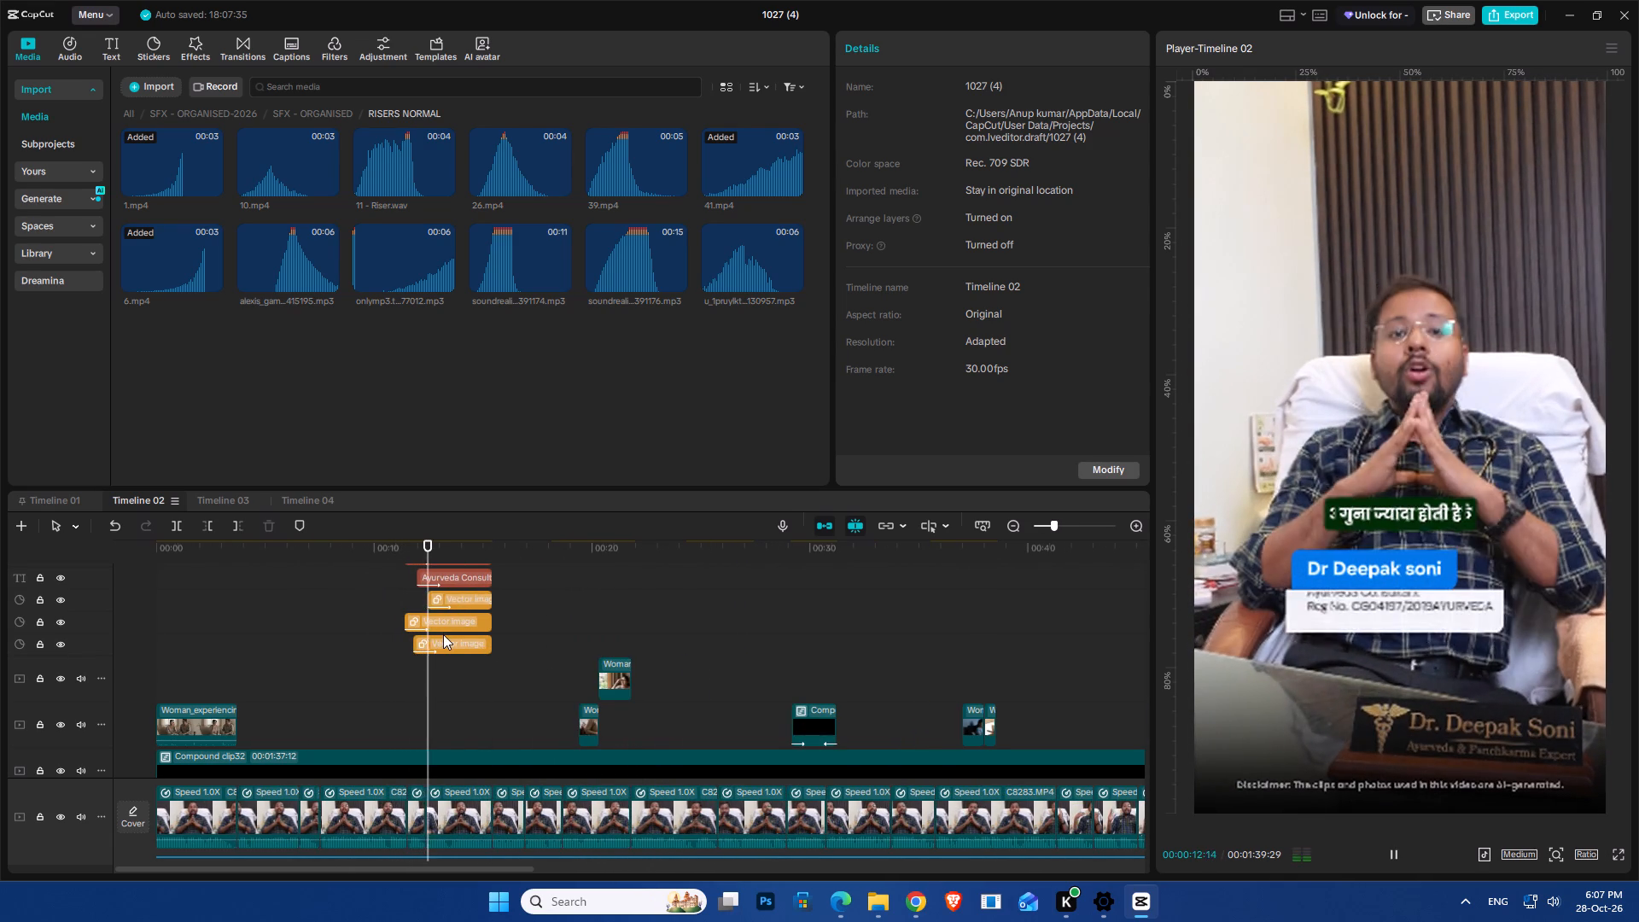
scroll(443, 634, up, 7)
scroll(443, 634, down, 7)
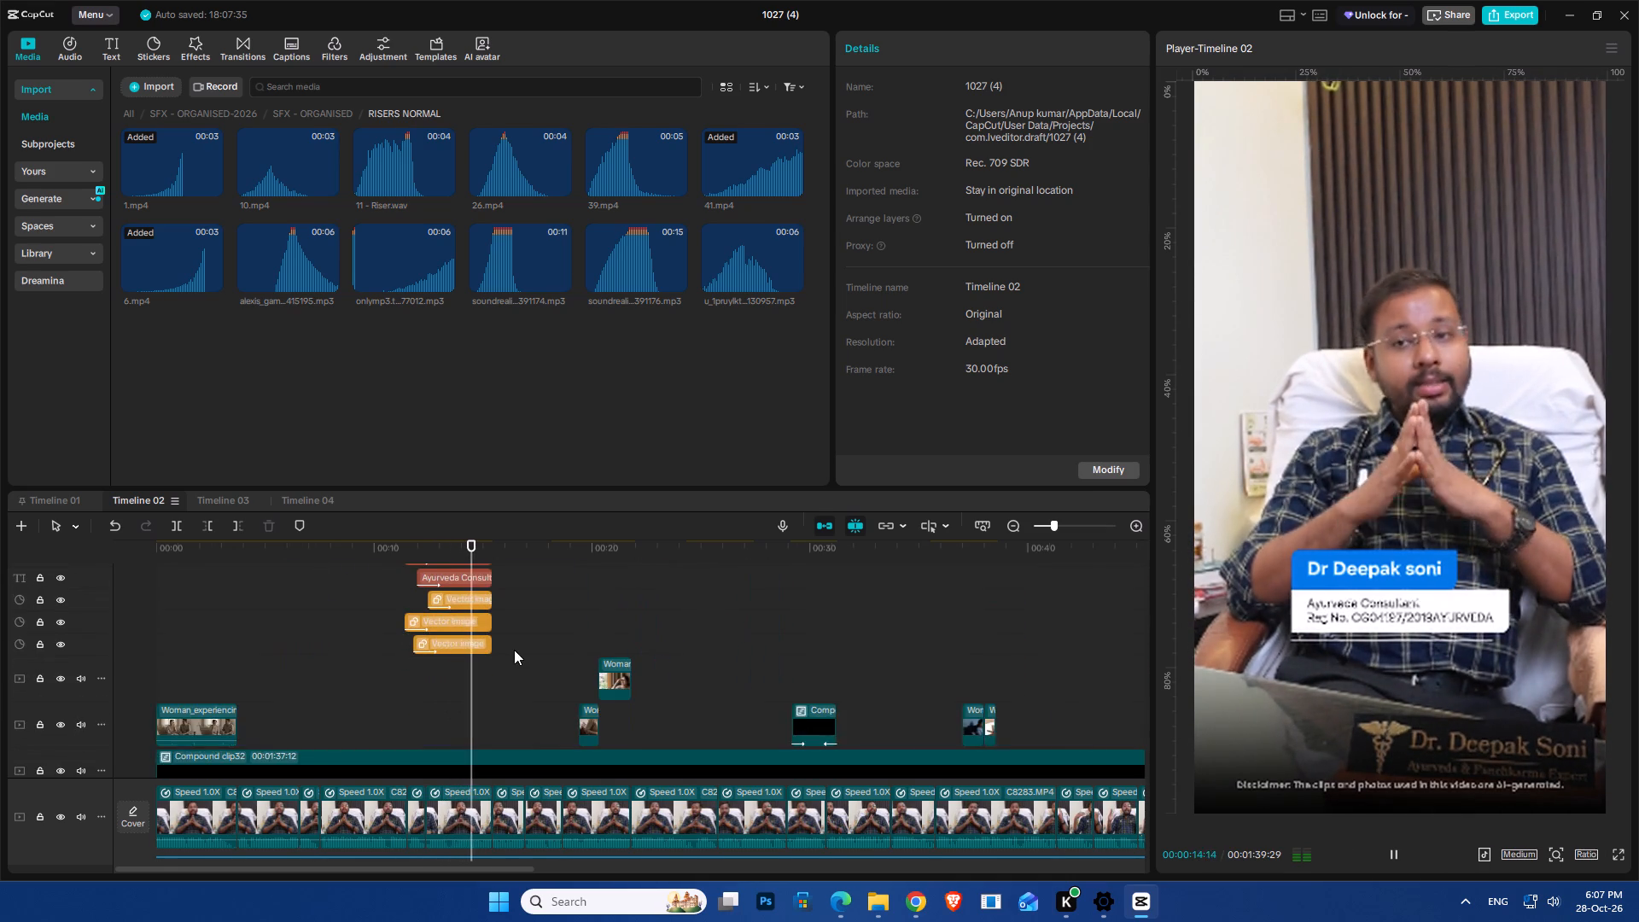
ctrl+scroll(514, 650, up, 7)
key(space)
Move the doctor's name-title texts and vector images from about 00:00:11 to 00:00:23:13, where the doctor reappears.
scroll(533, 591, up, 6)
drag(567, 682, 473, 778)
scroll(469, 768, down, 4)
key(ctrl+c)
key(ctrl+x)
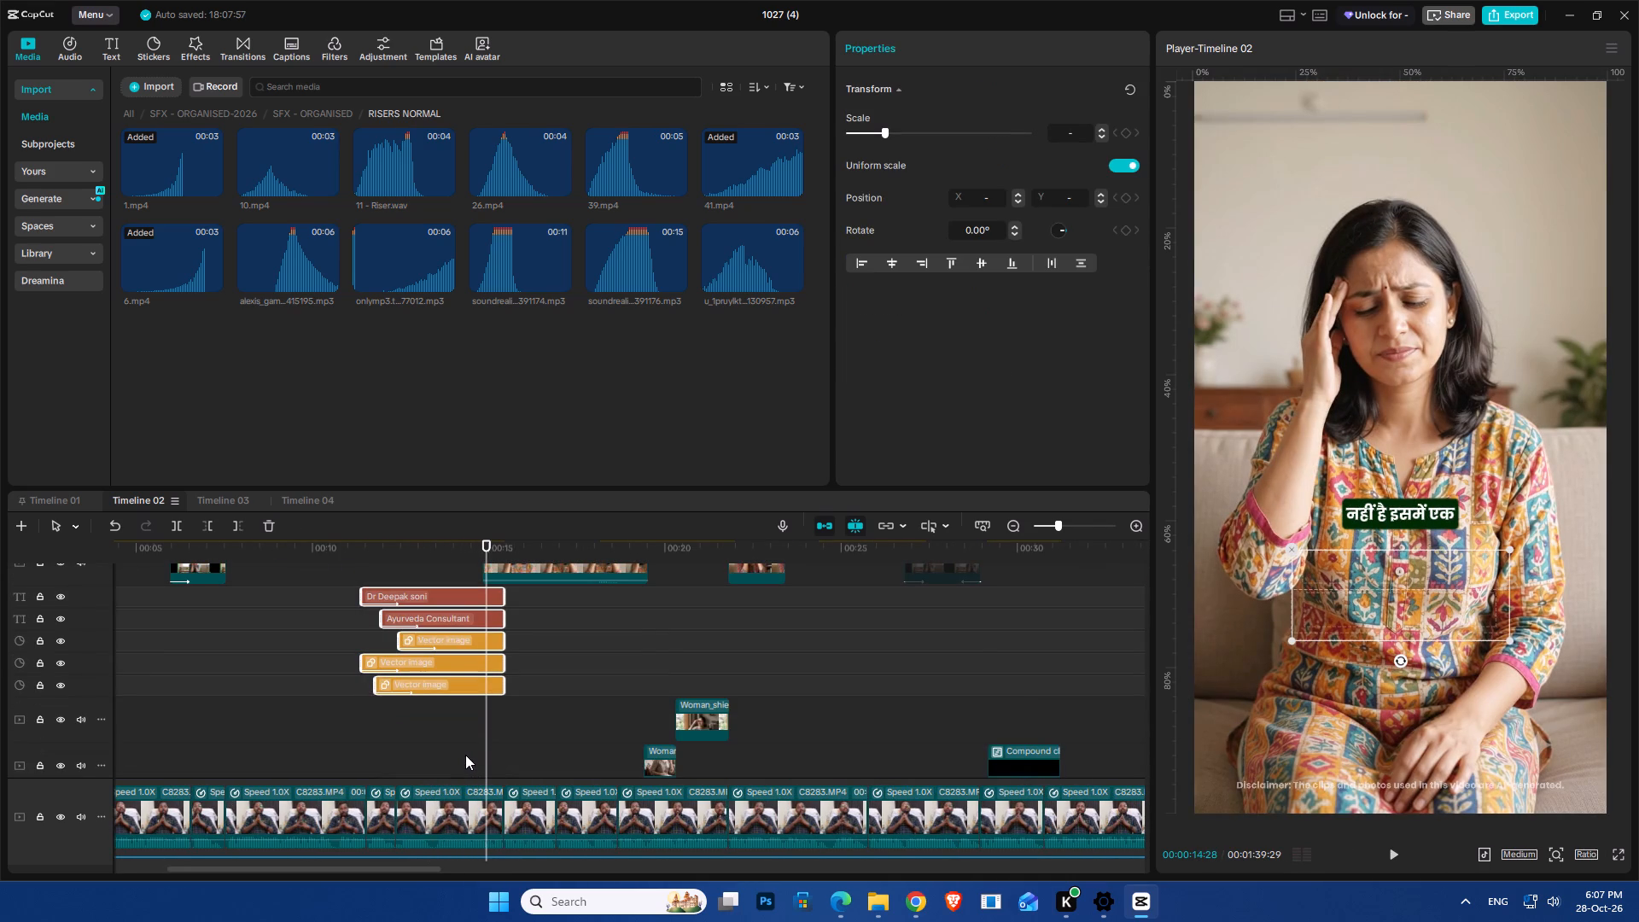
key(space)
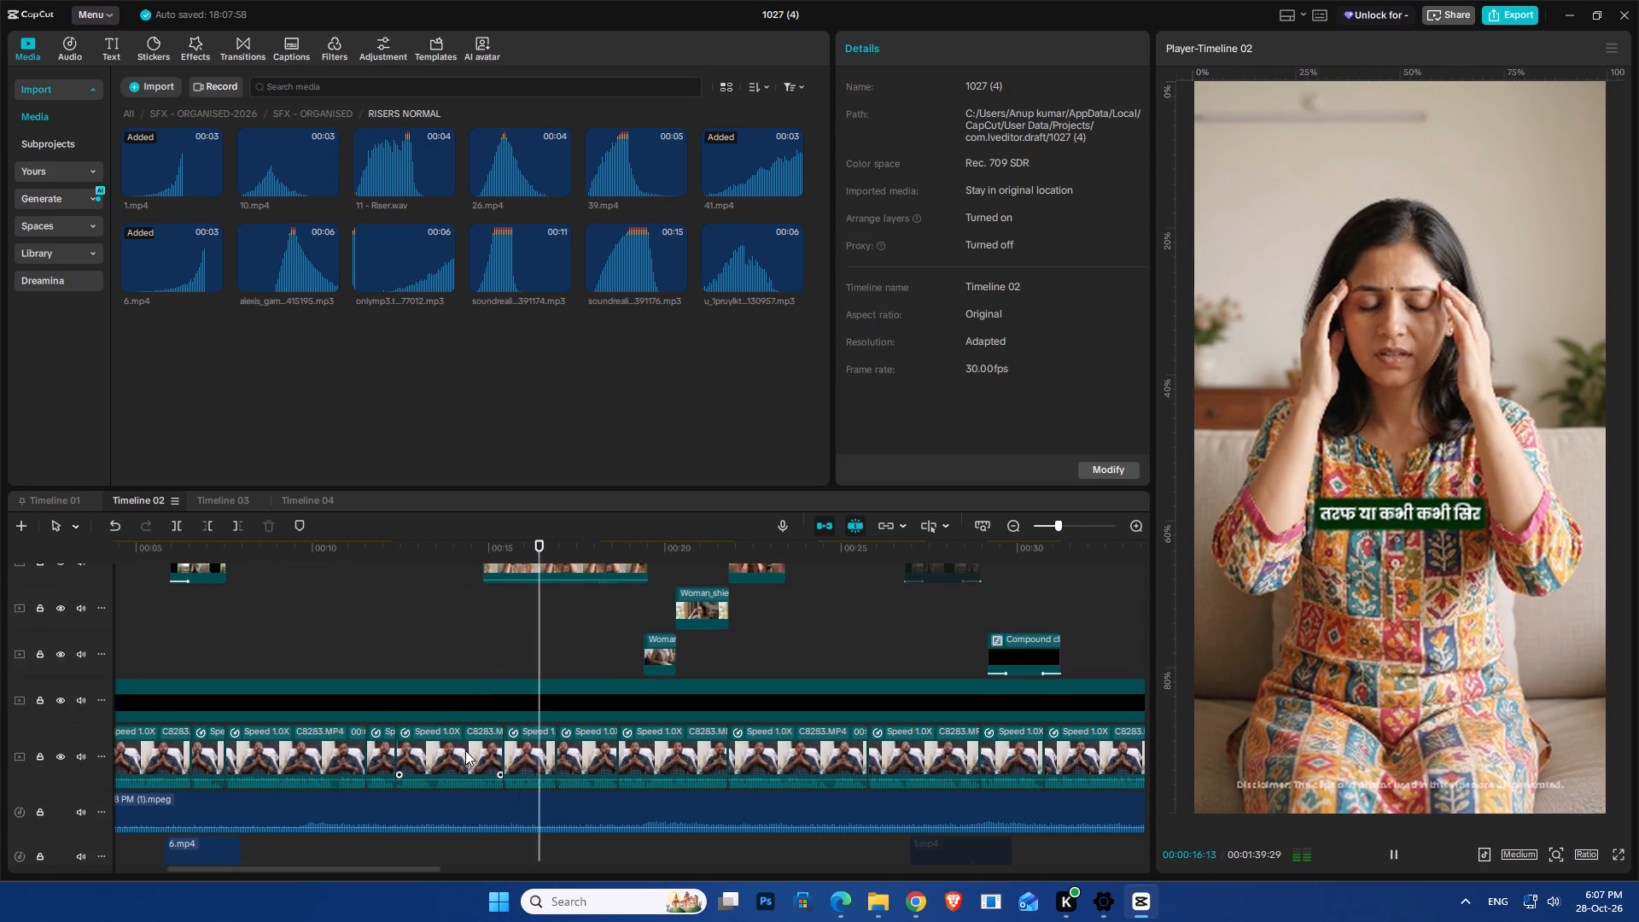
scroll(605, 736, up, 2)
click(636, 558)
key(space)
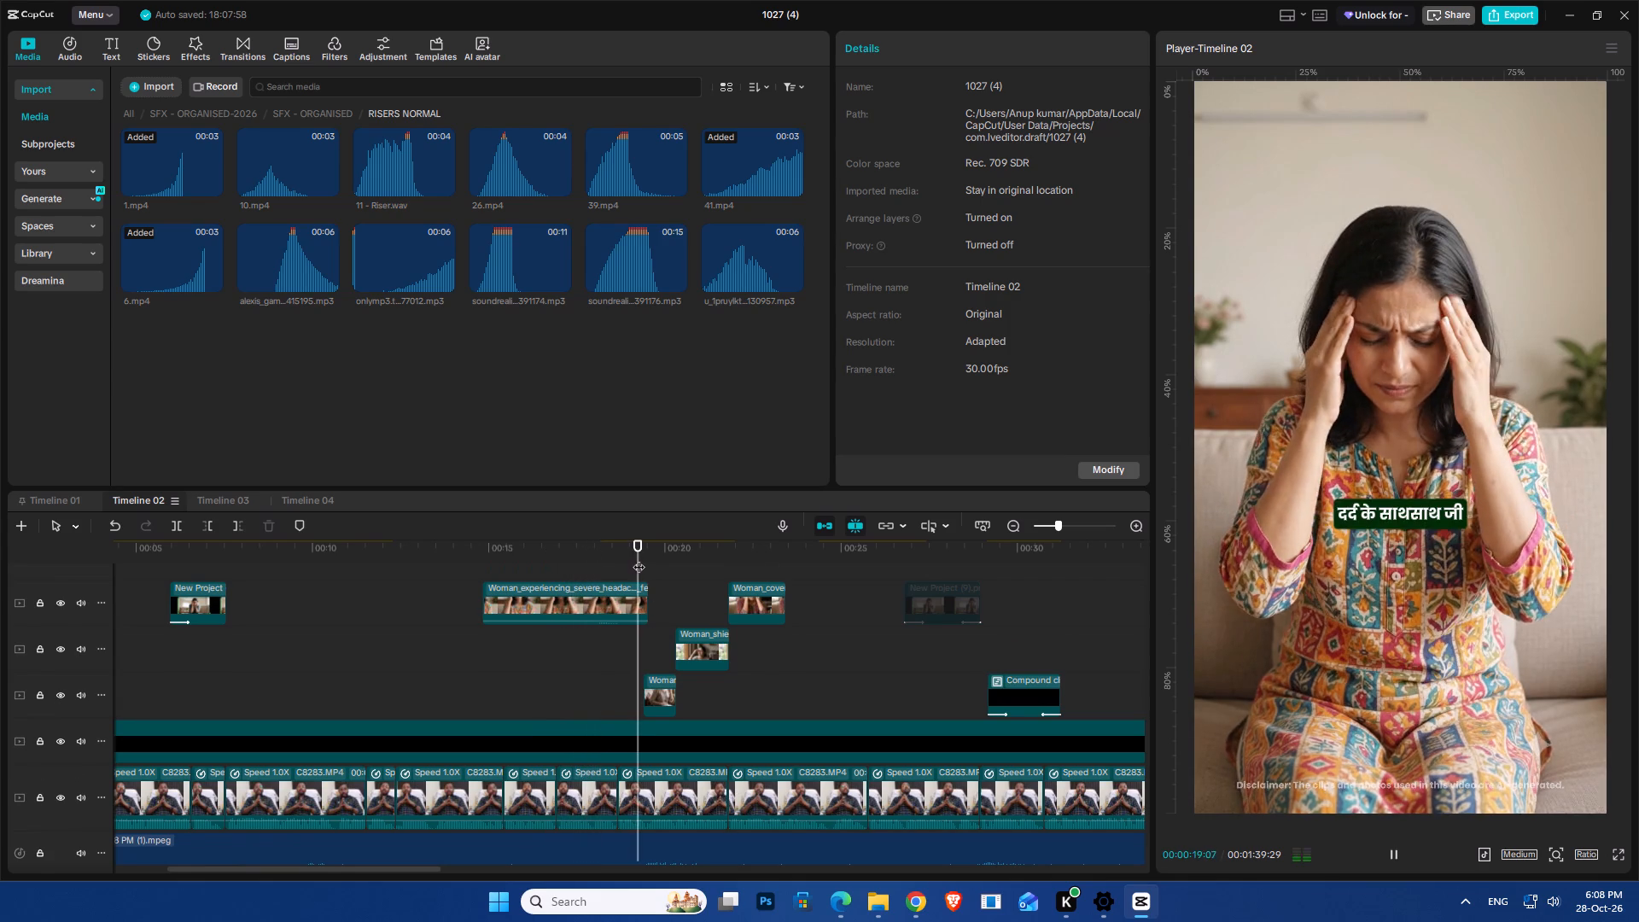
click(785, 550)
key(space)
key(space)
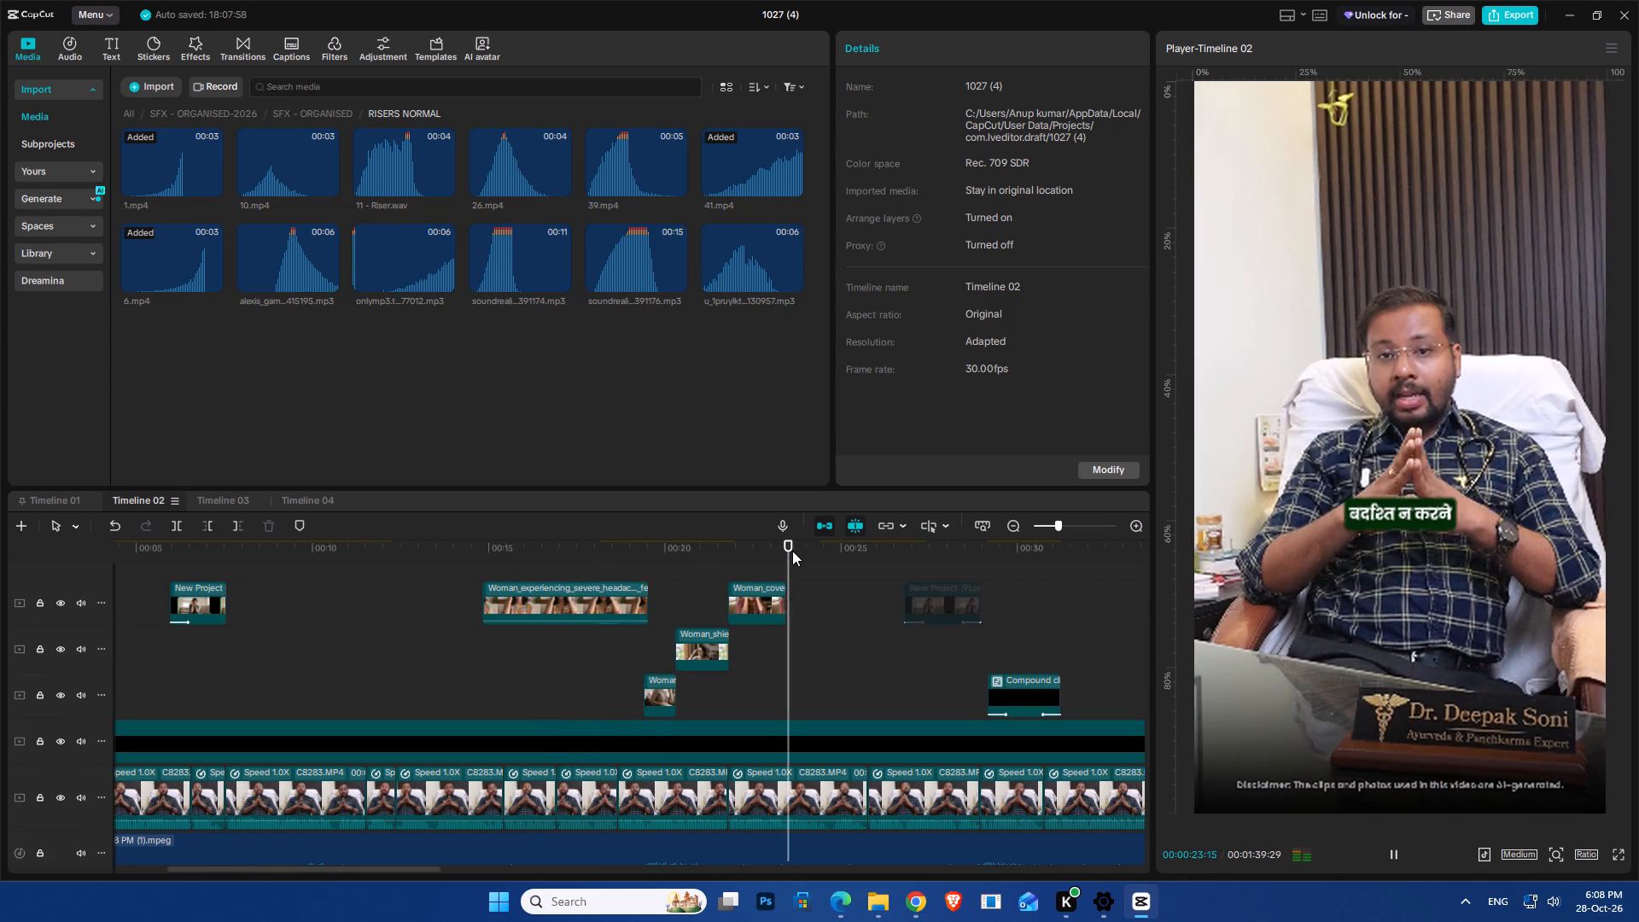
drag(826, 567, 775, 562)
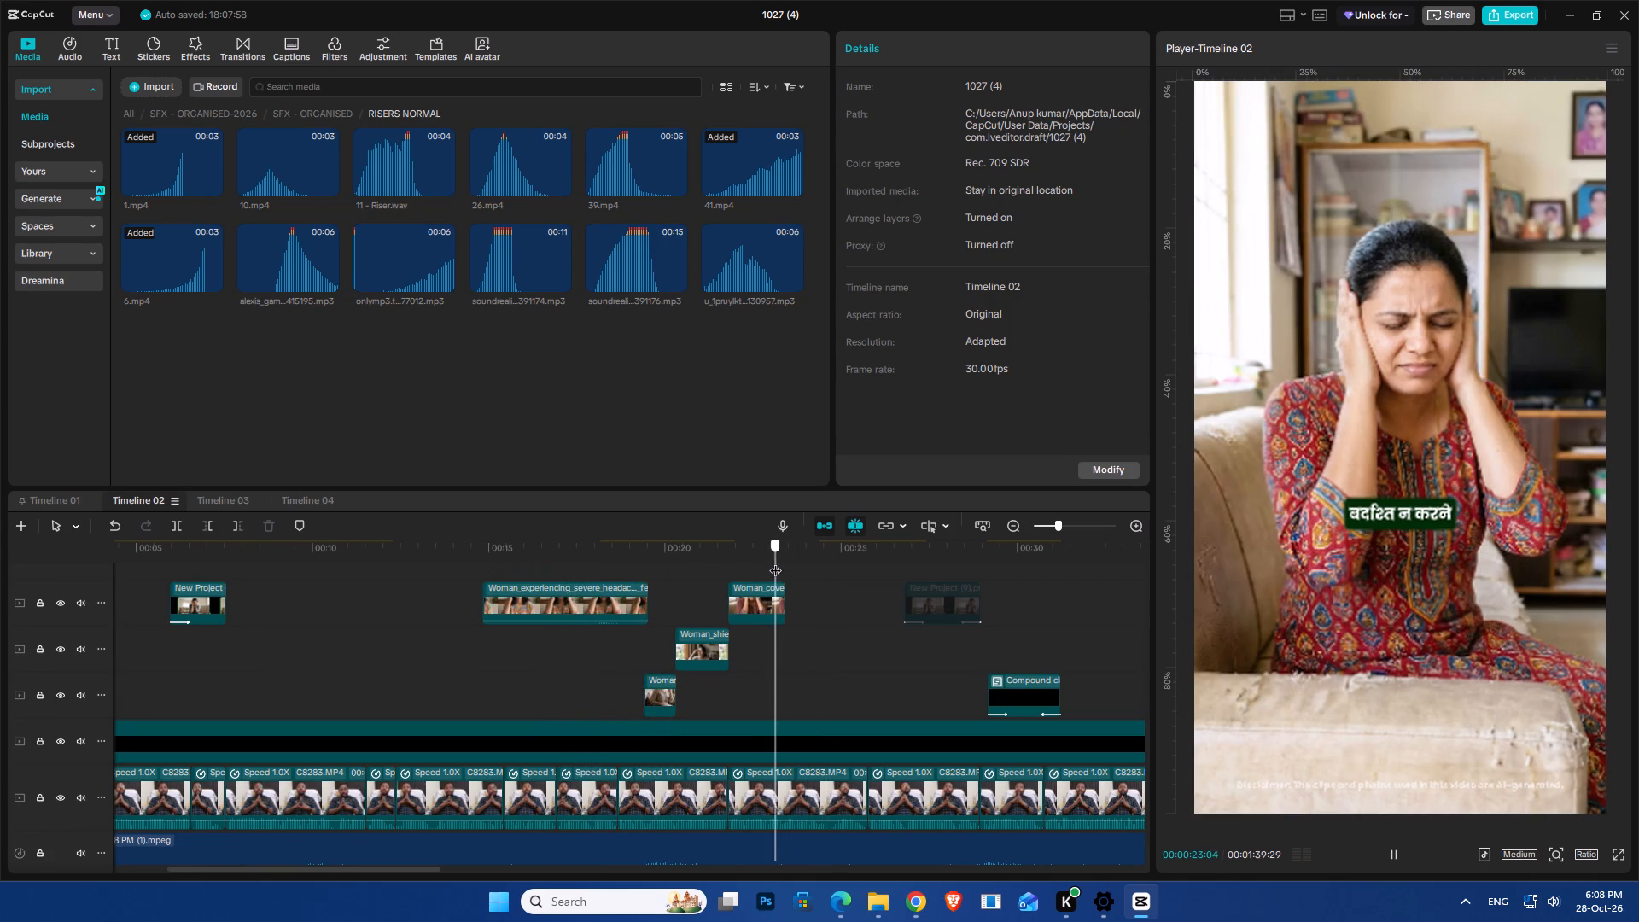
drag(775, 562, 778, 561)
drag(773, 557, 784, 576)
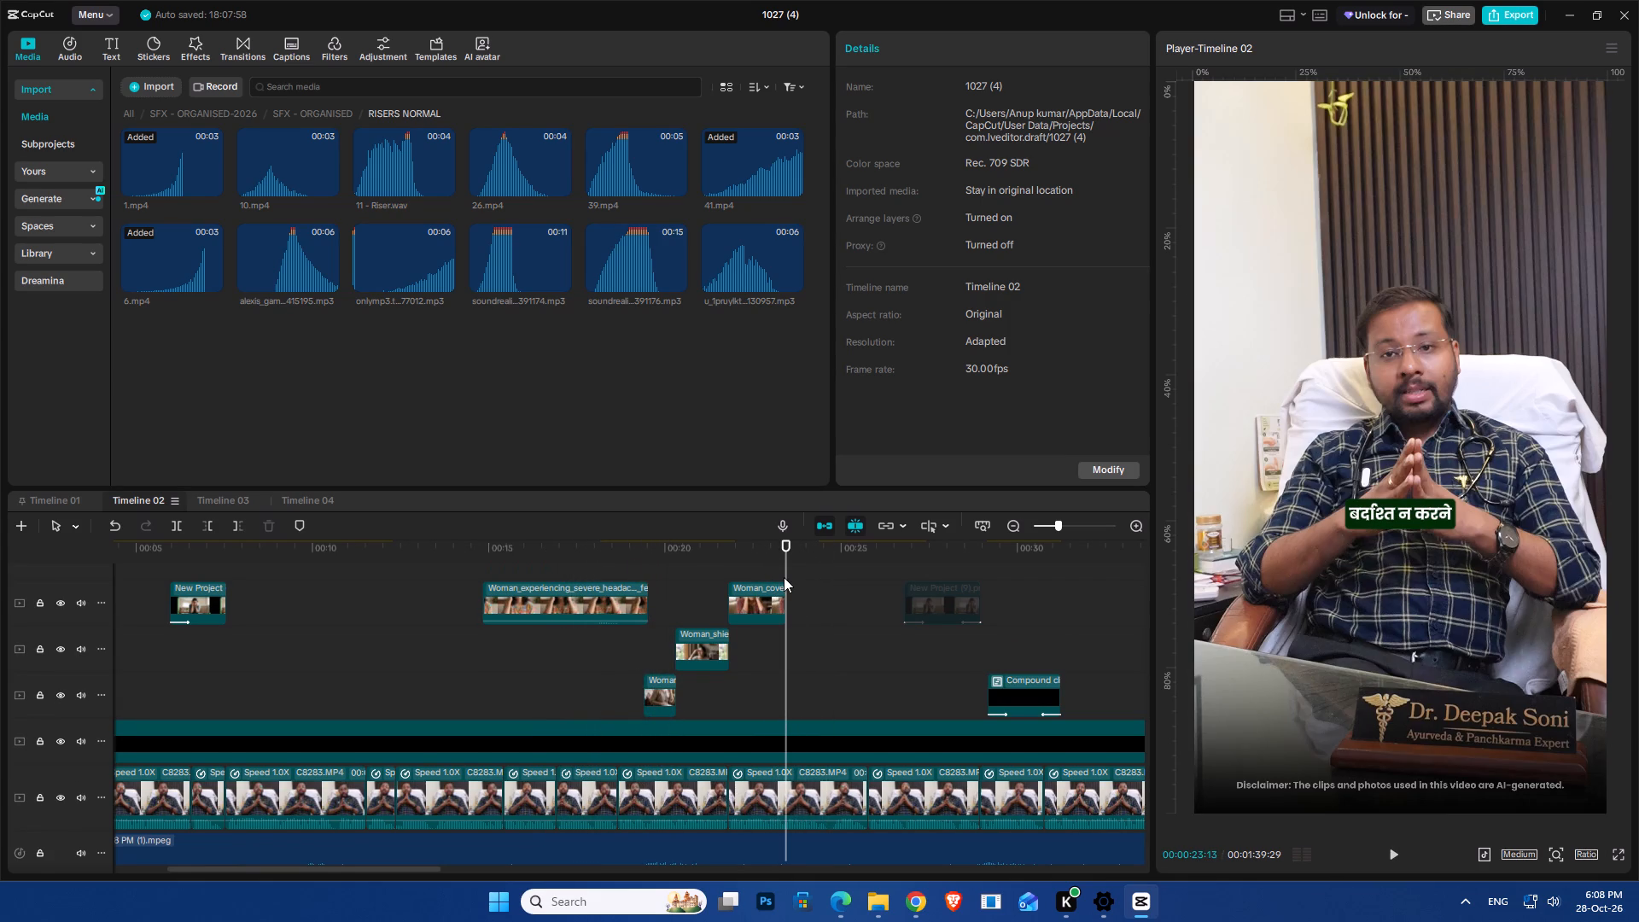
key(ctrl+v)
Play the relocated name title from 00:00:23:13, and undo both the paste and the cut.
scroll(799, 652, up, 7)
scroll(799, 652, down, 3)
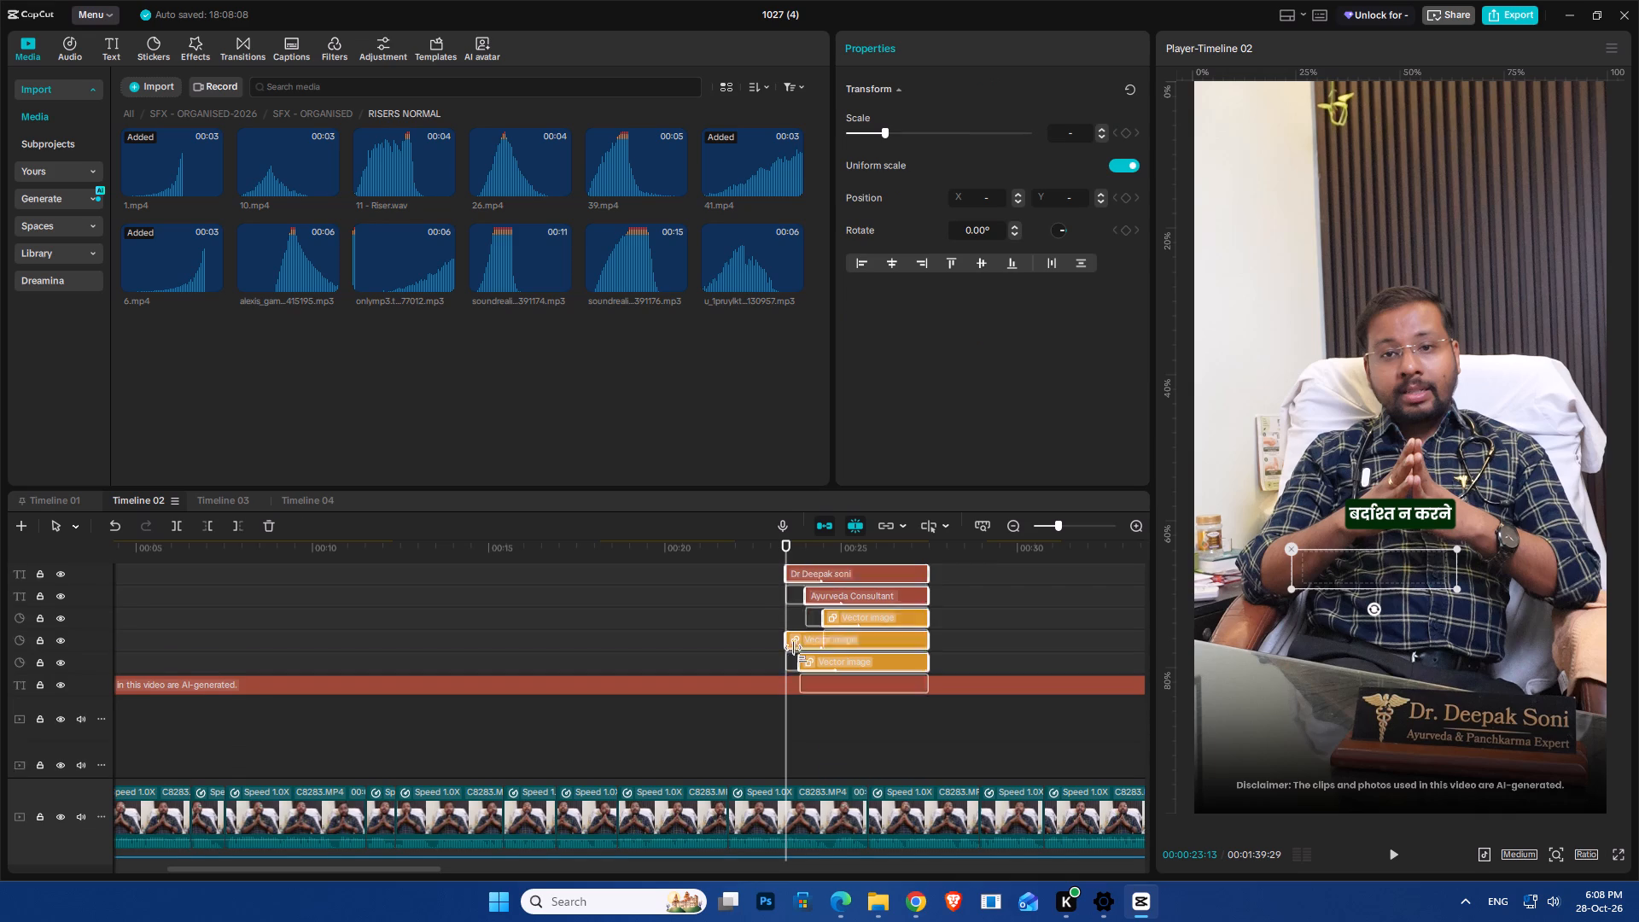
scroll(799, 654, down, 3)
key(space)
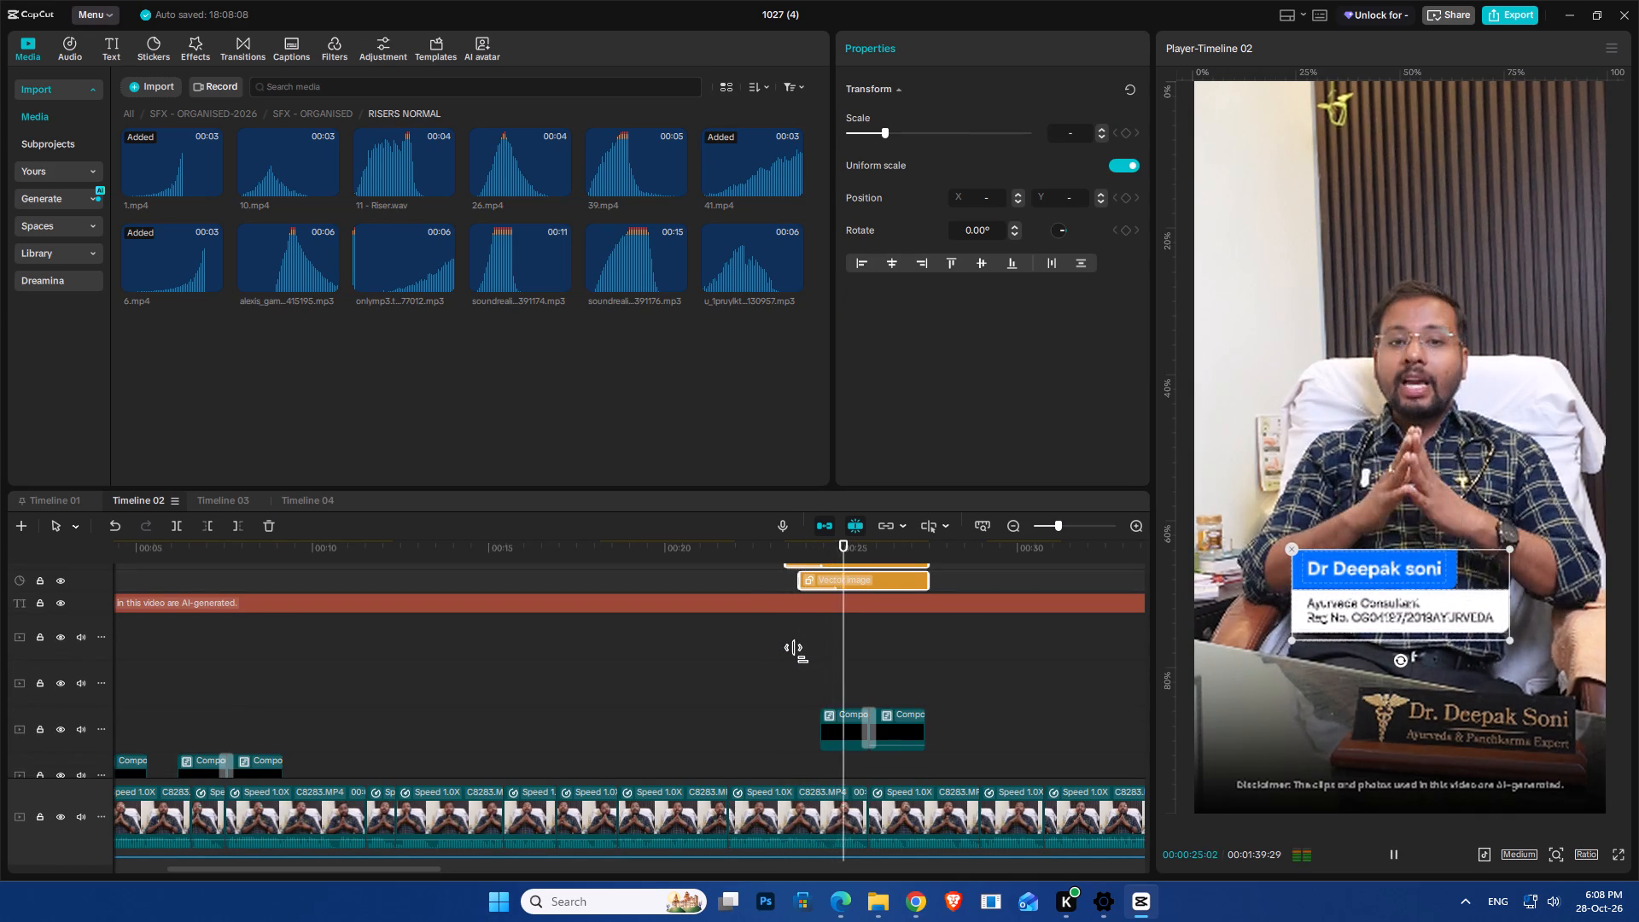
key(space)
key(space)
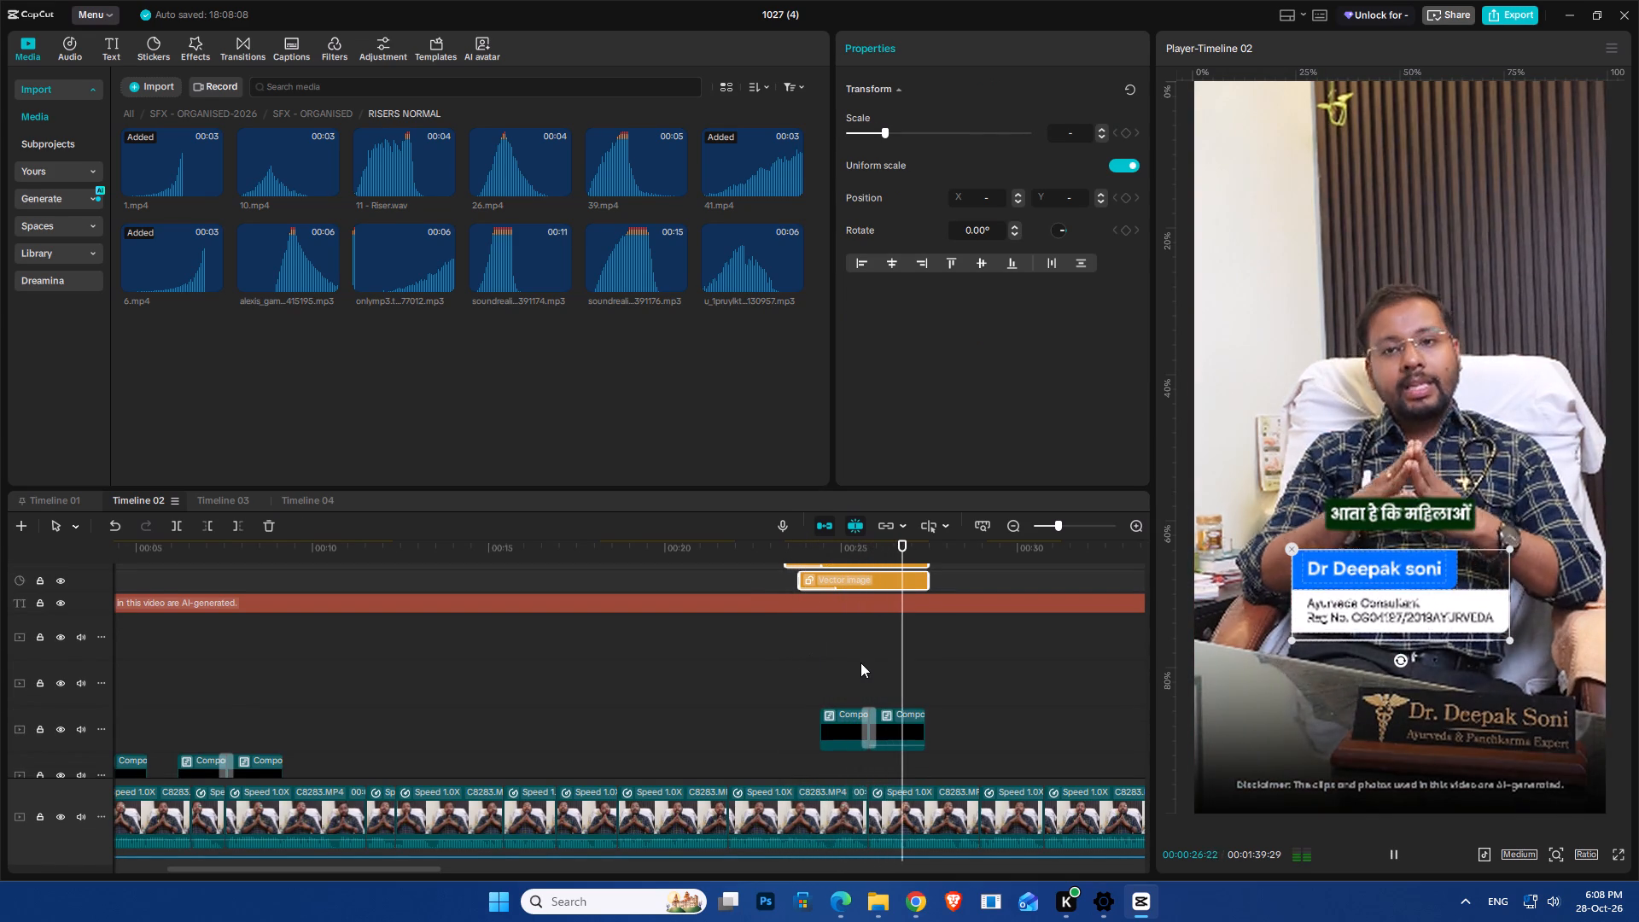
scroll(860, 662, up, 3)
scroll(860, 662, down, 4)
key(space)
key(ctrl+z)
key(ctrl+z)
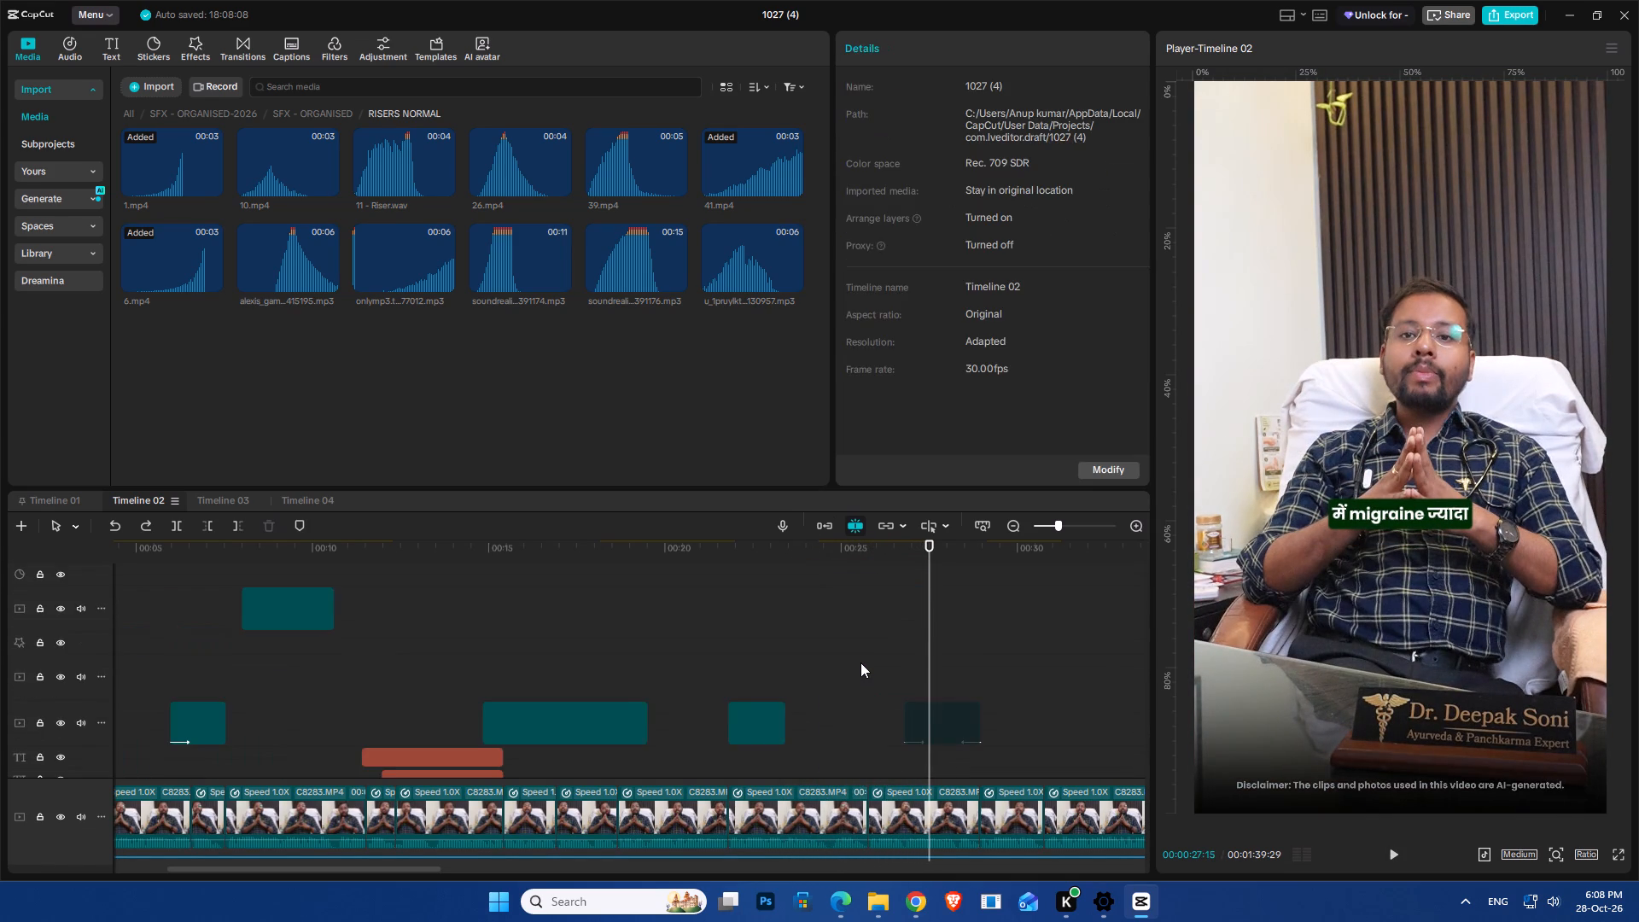
Play Timeline 02 on from 00:00:27:15 to about 00:00:43 to review the visuals and sound.
scroll(588, 652, down, 5)
key(space)
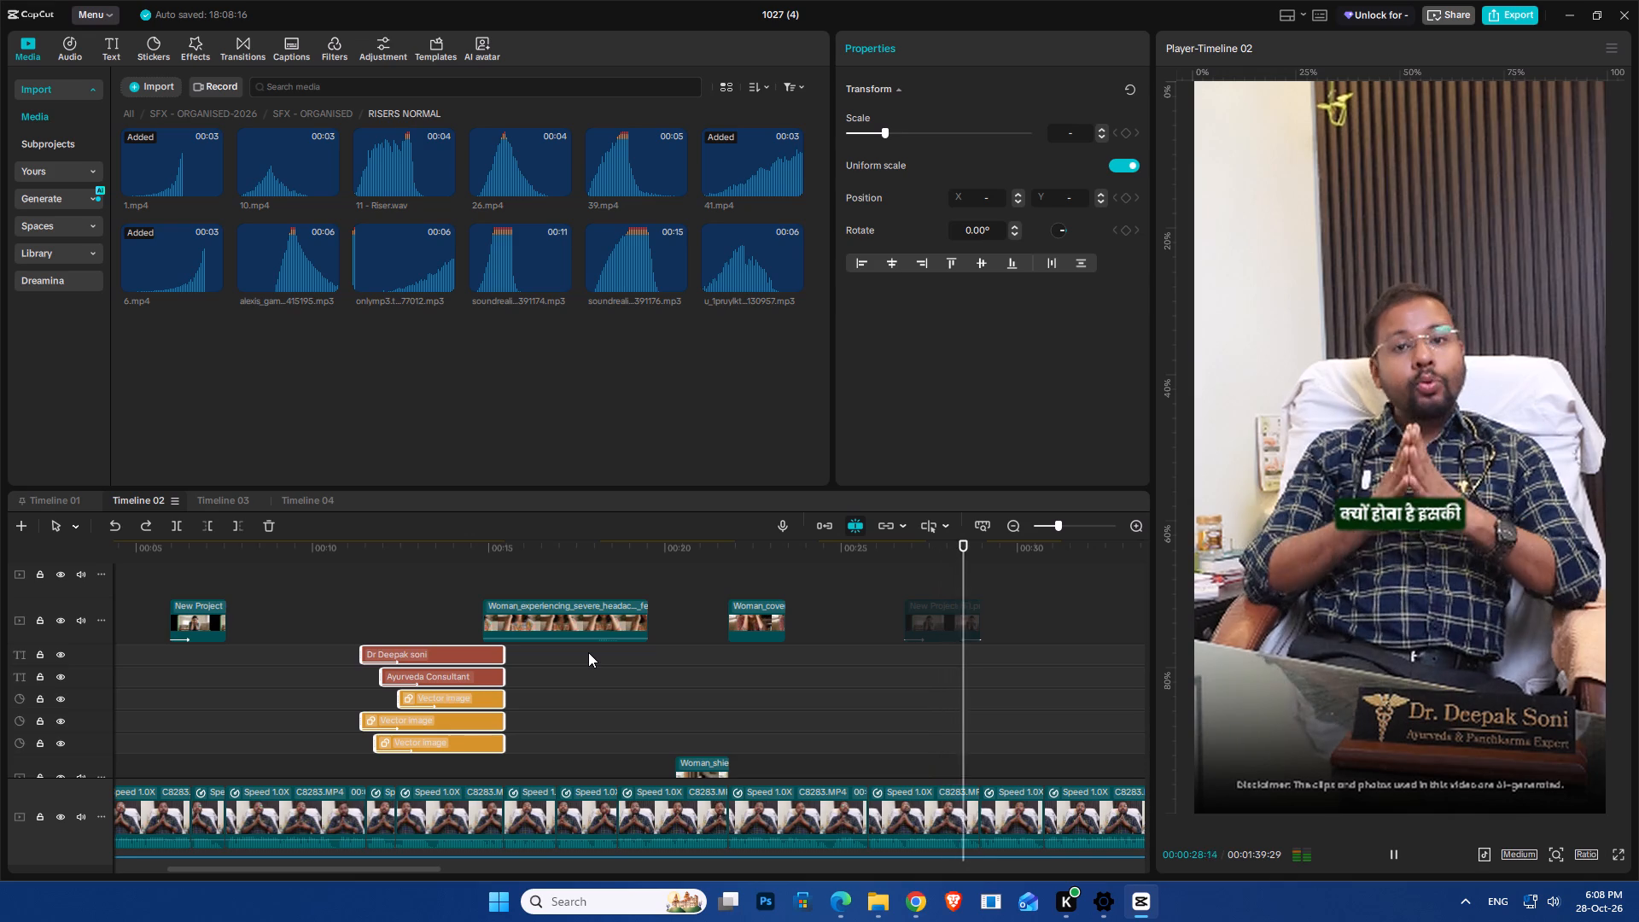
ctrl+scroll(814, 708, down, 3)
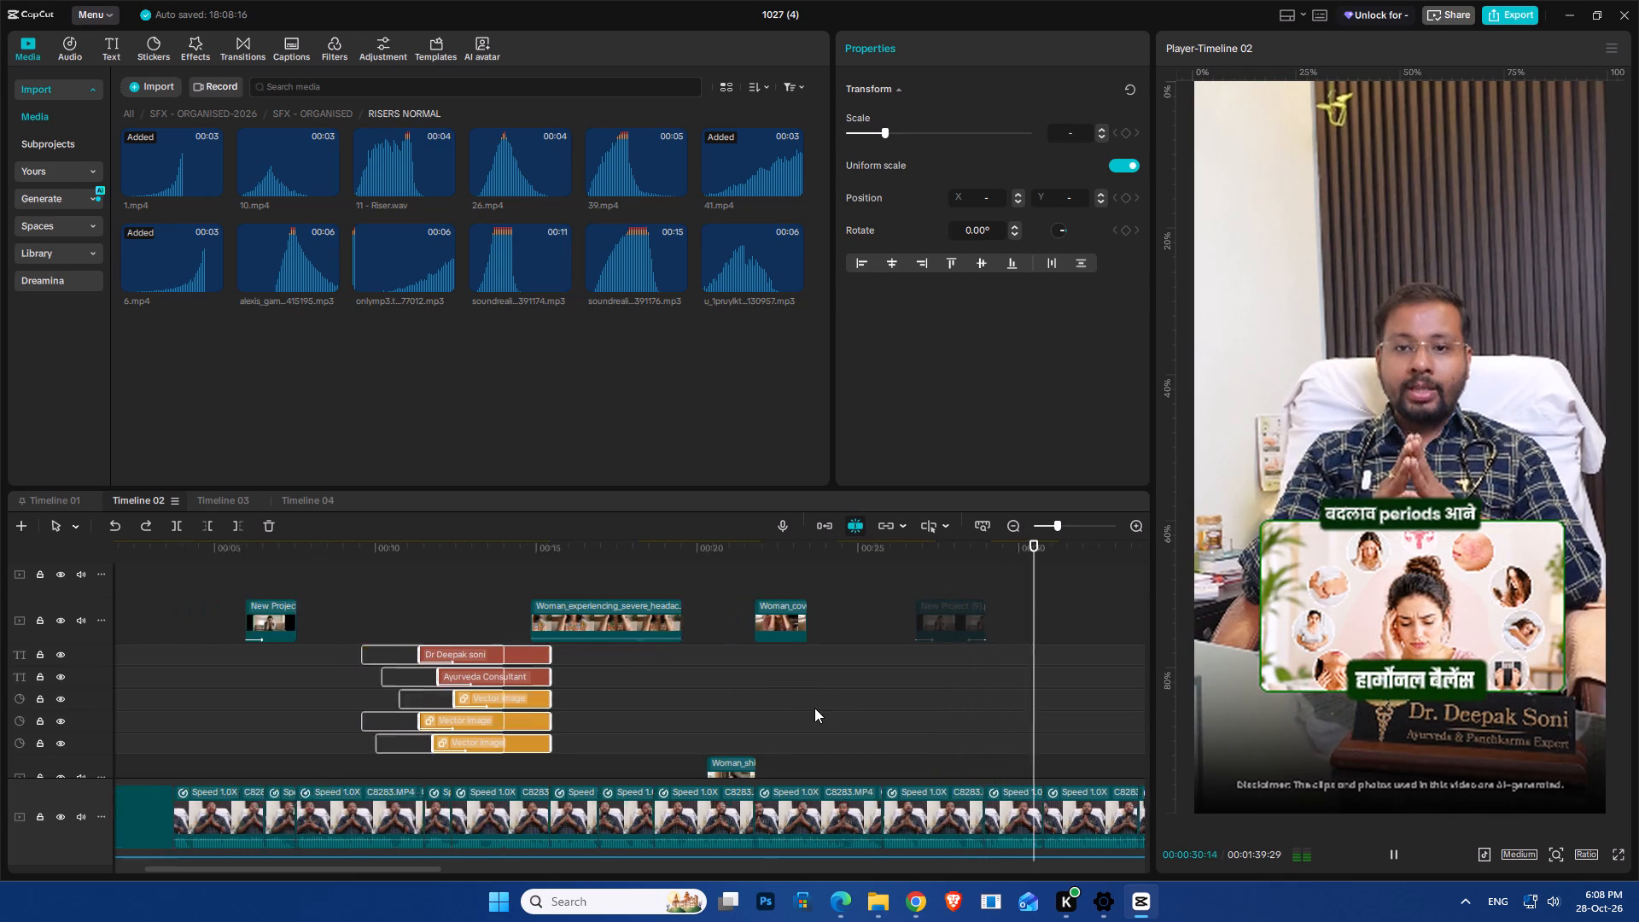
ctrl+scroll(814, 708, down, 5)
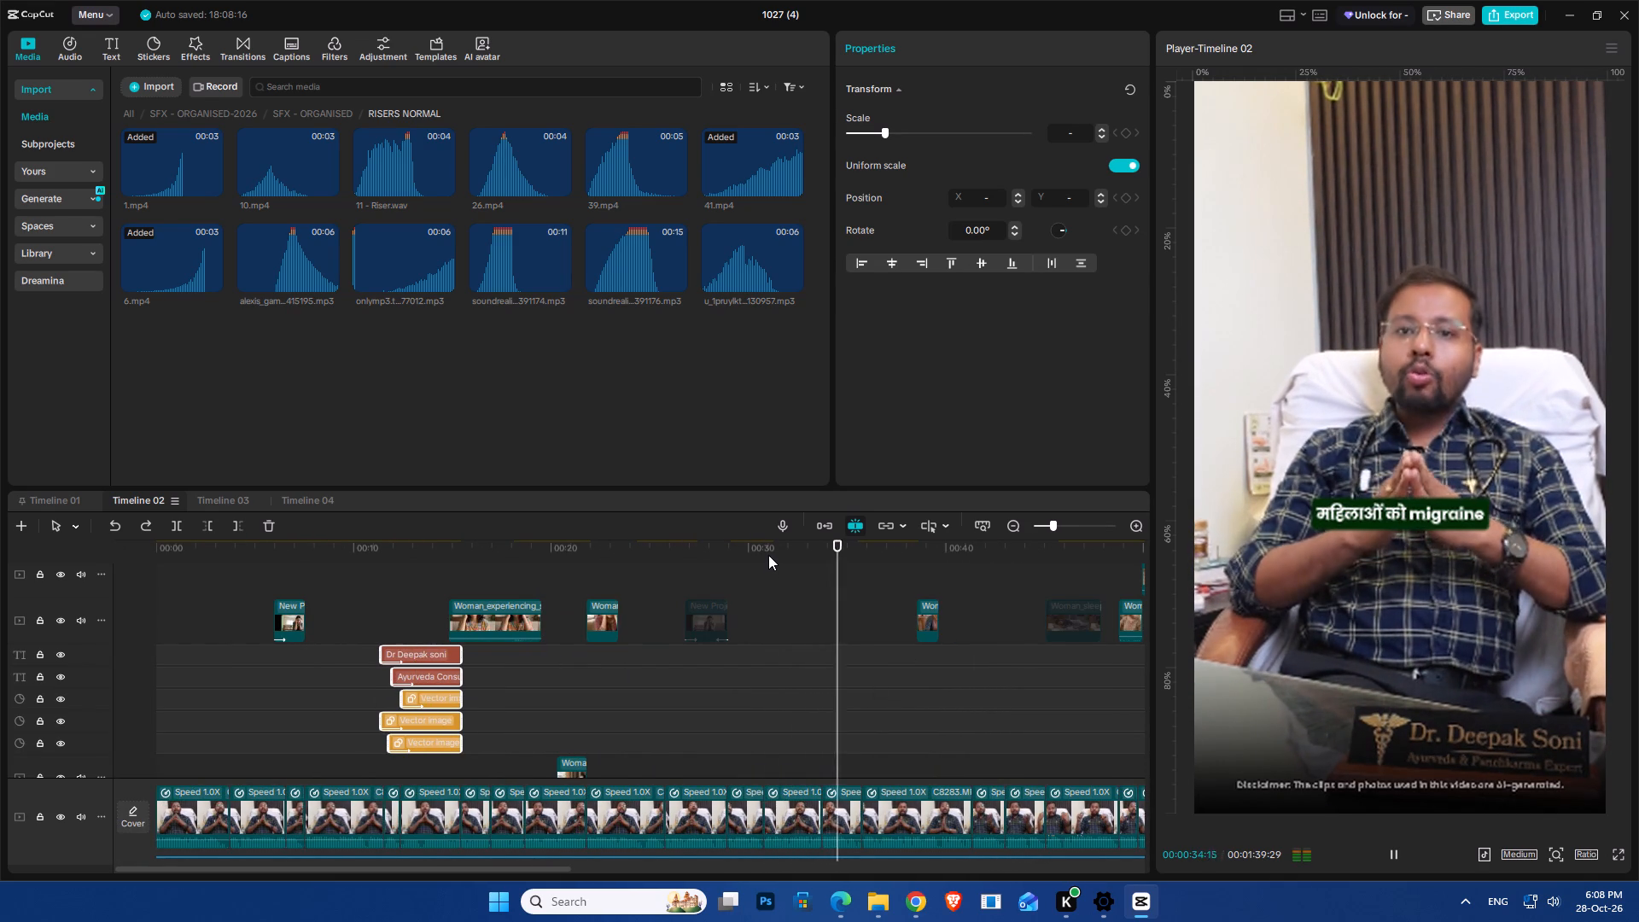
key(space)
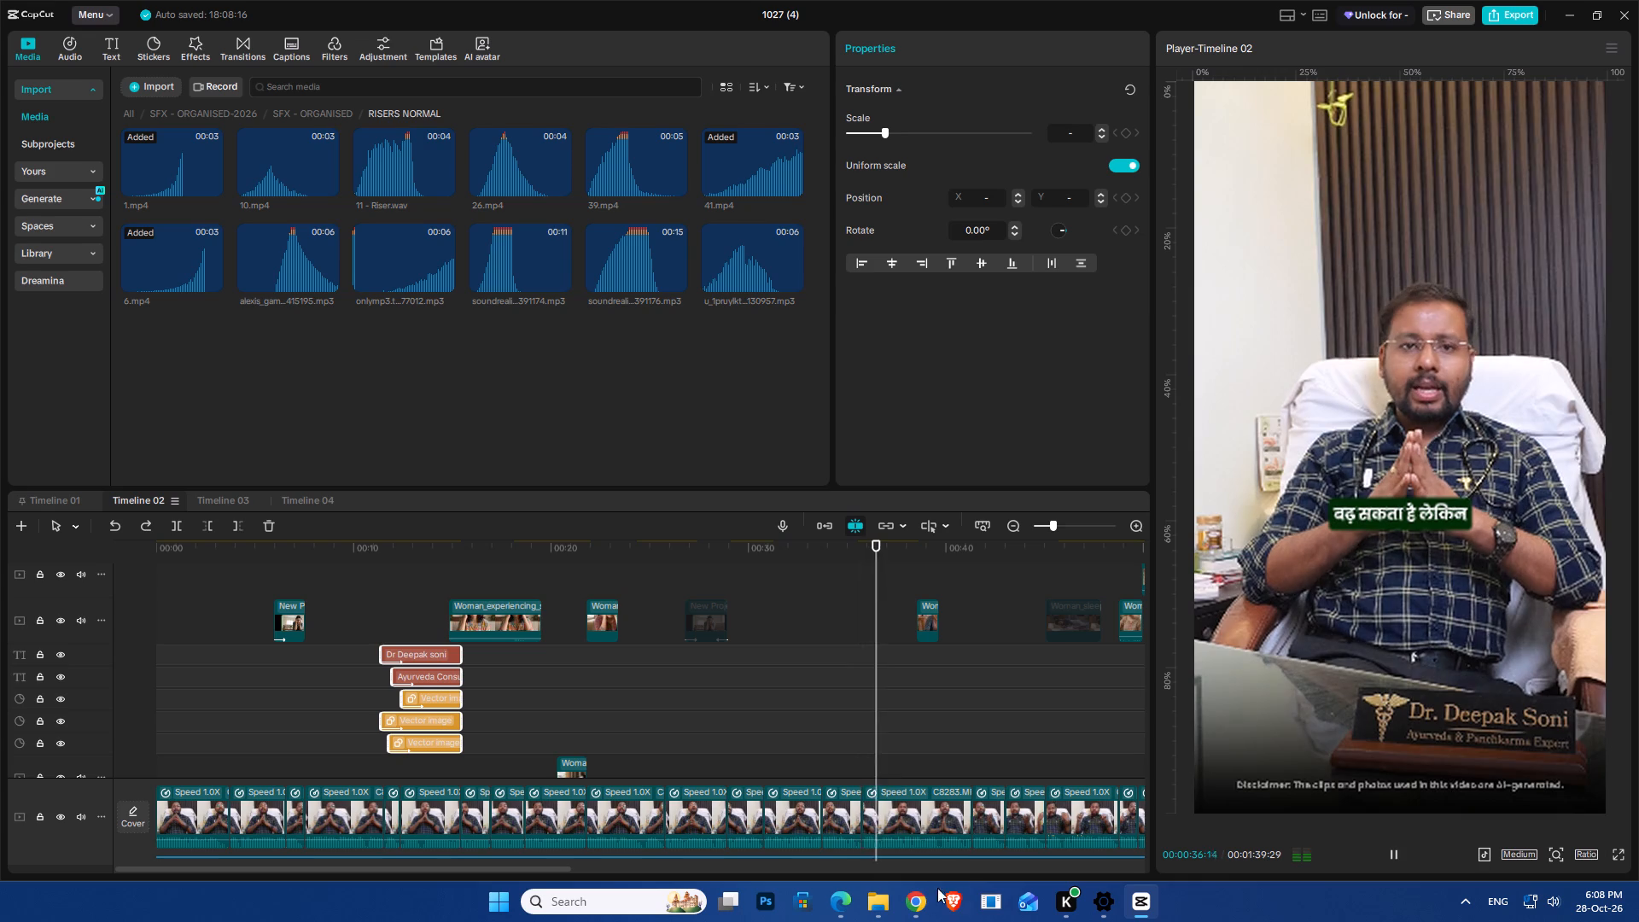
key(space)
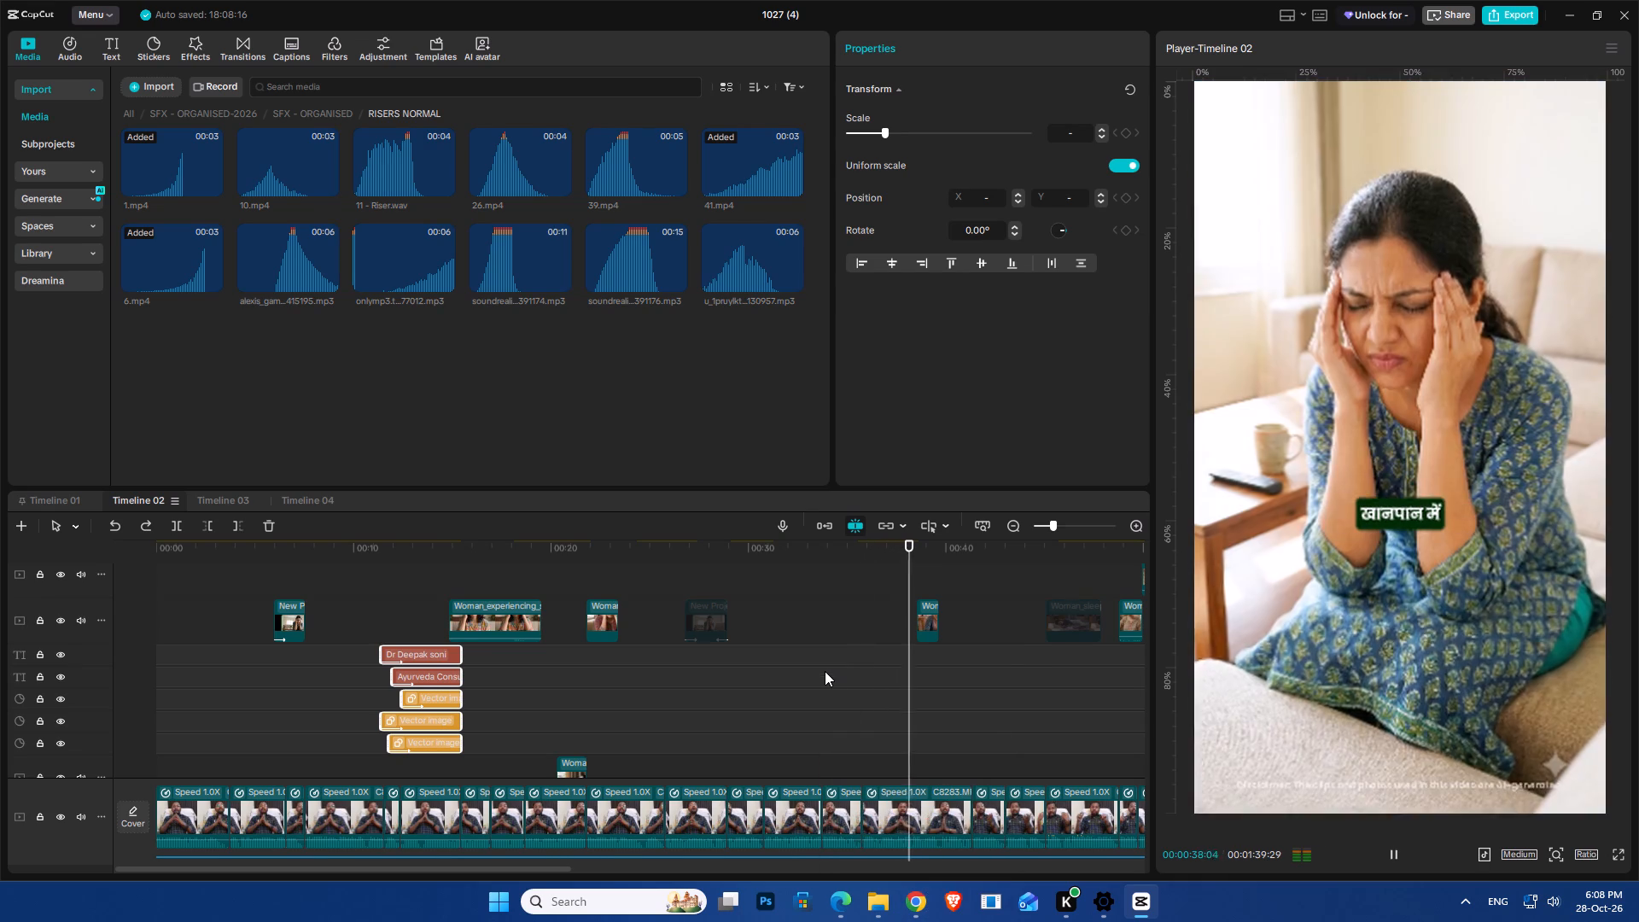
ctrl+scroll(921, 697, down, 4)
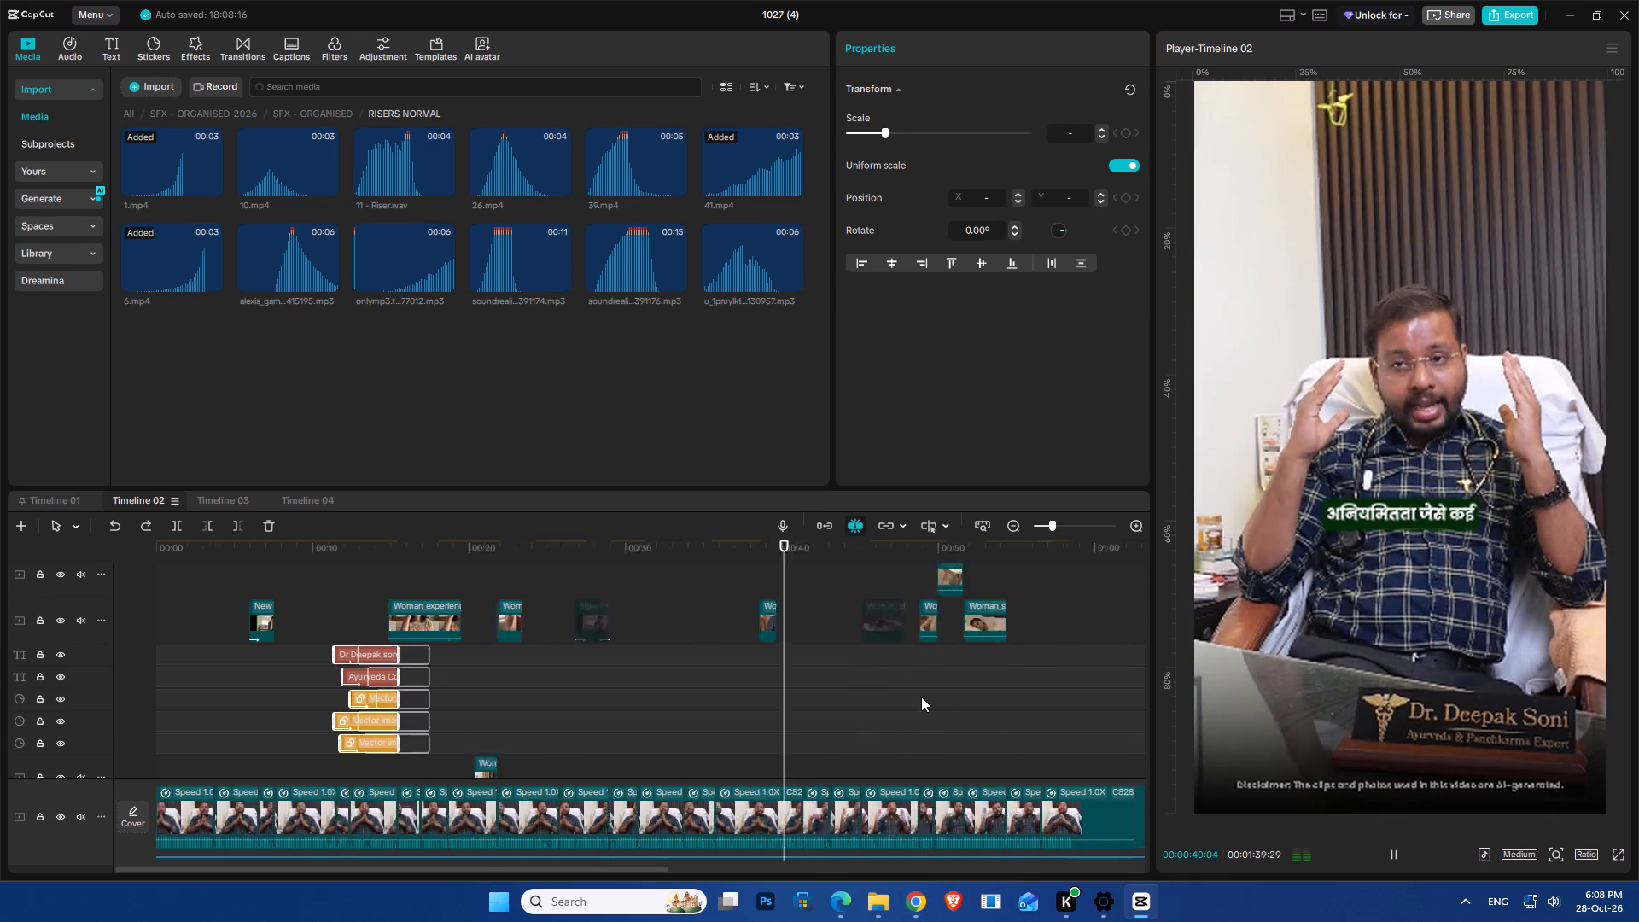
ctrl+scroll(921, 697, down, 3)
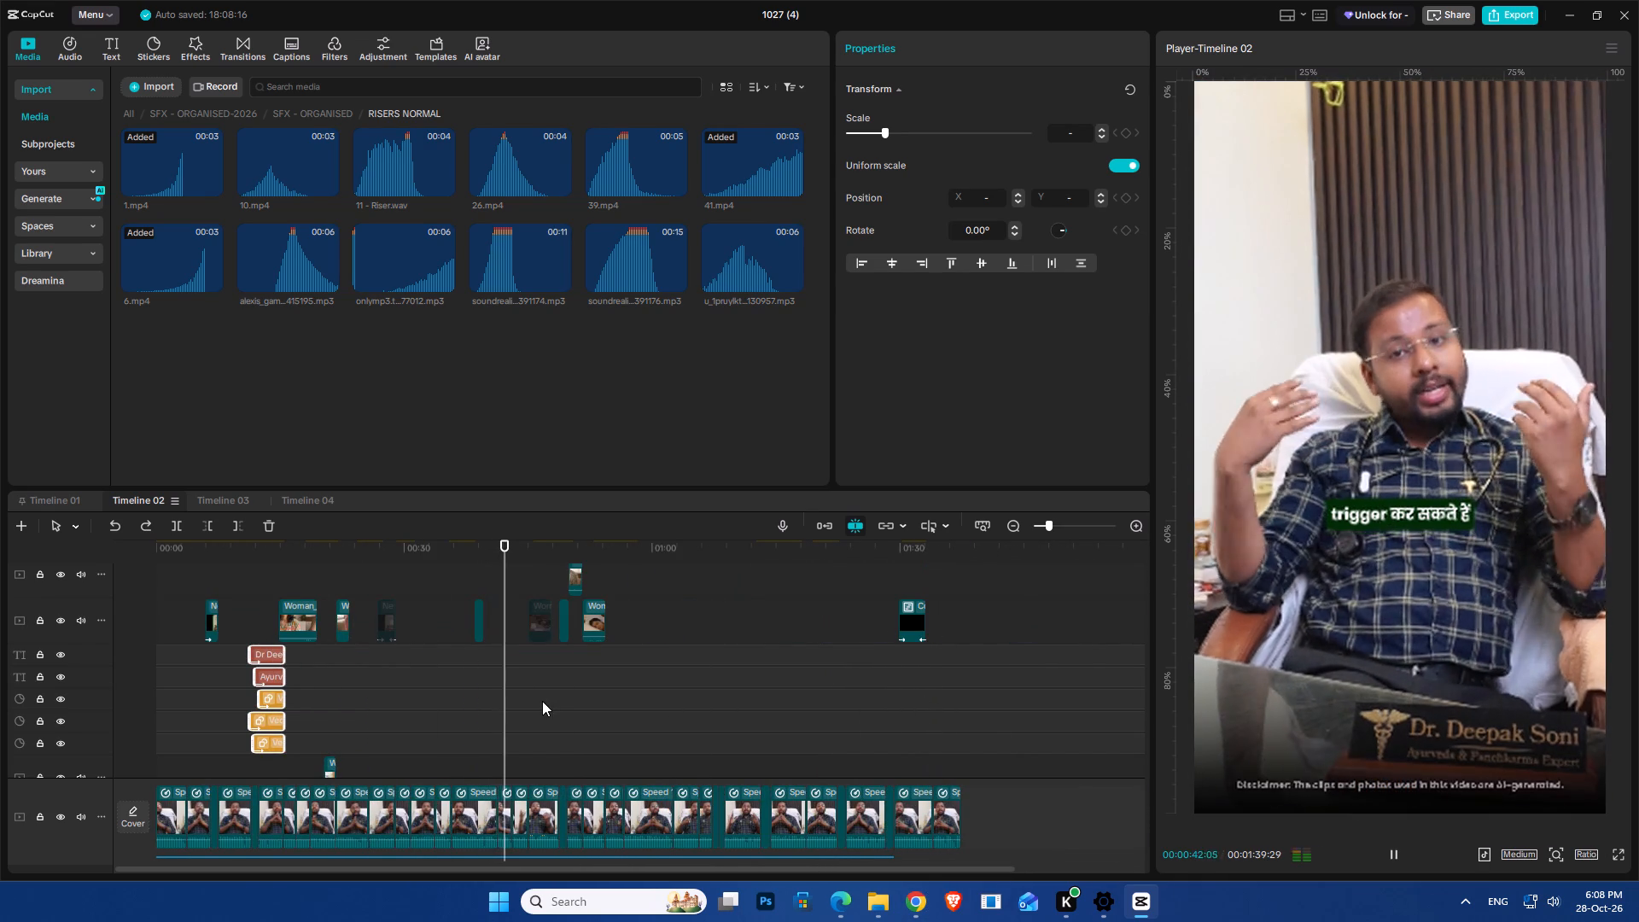
scroll(542, 701, down, 11)
key(space)
Inspect the lowest WhatsApp audio track in Timeline 02, and look into Timeline 04.
scroll(393, 696, down, 1)
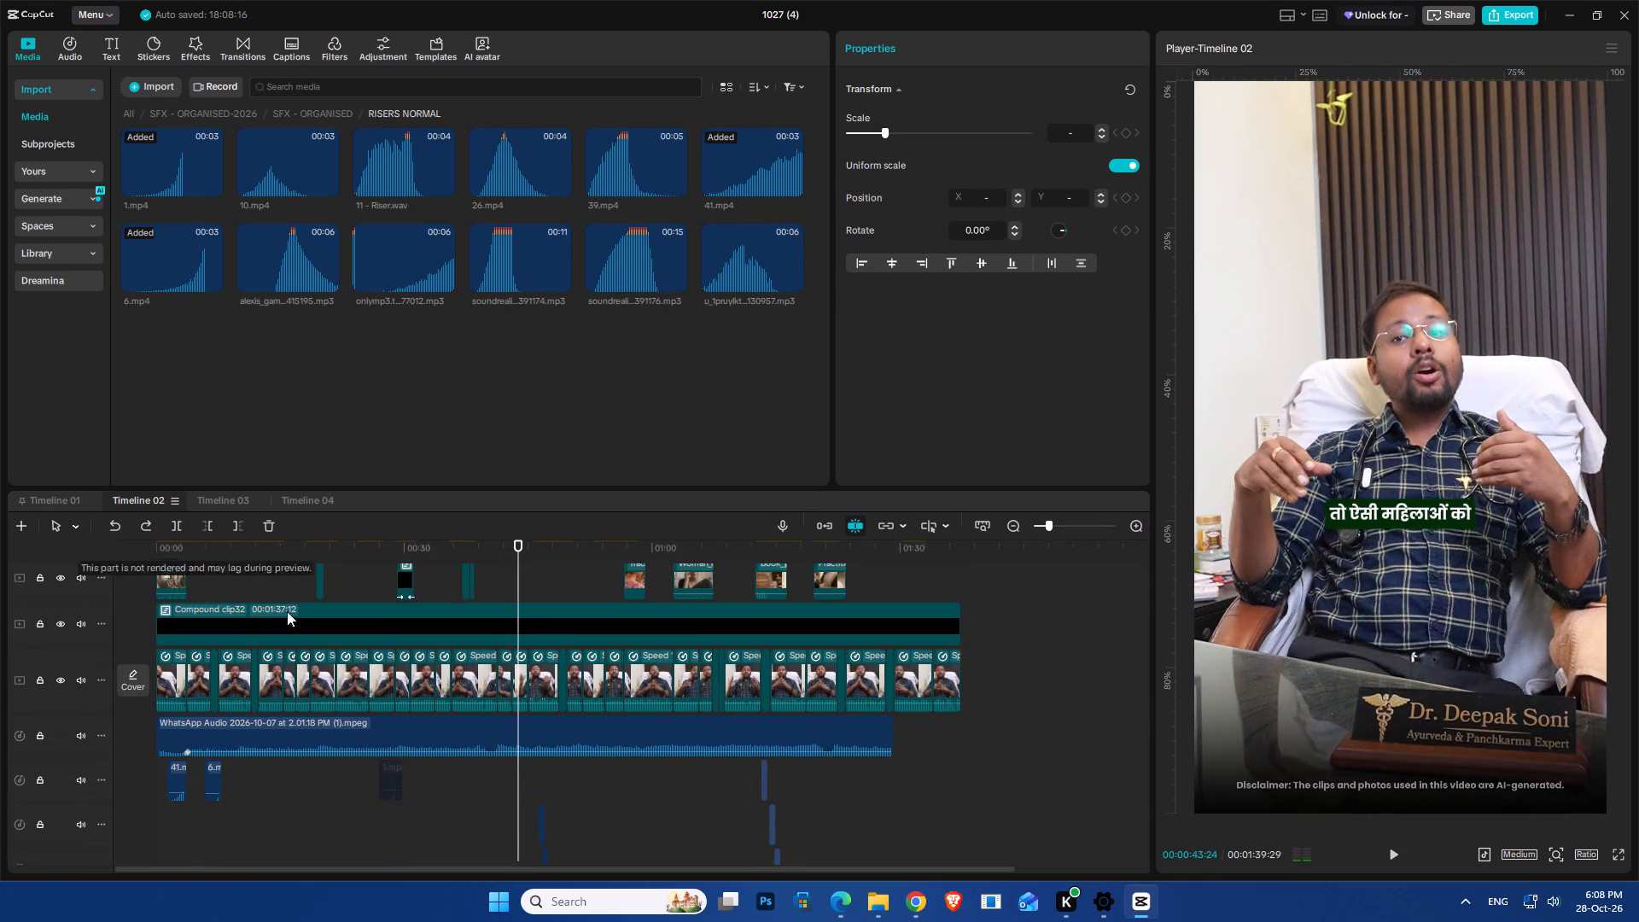
scroll(499, 813, down, 20)
click(557, 796)
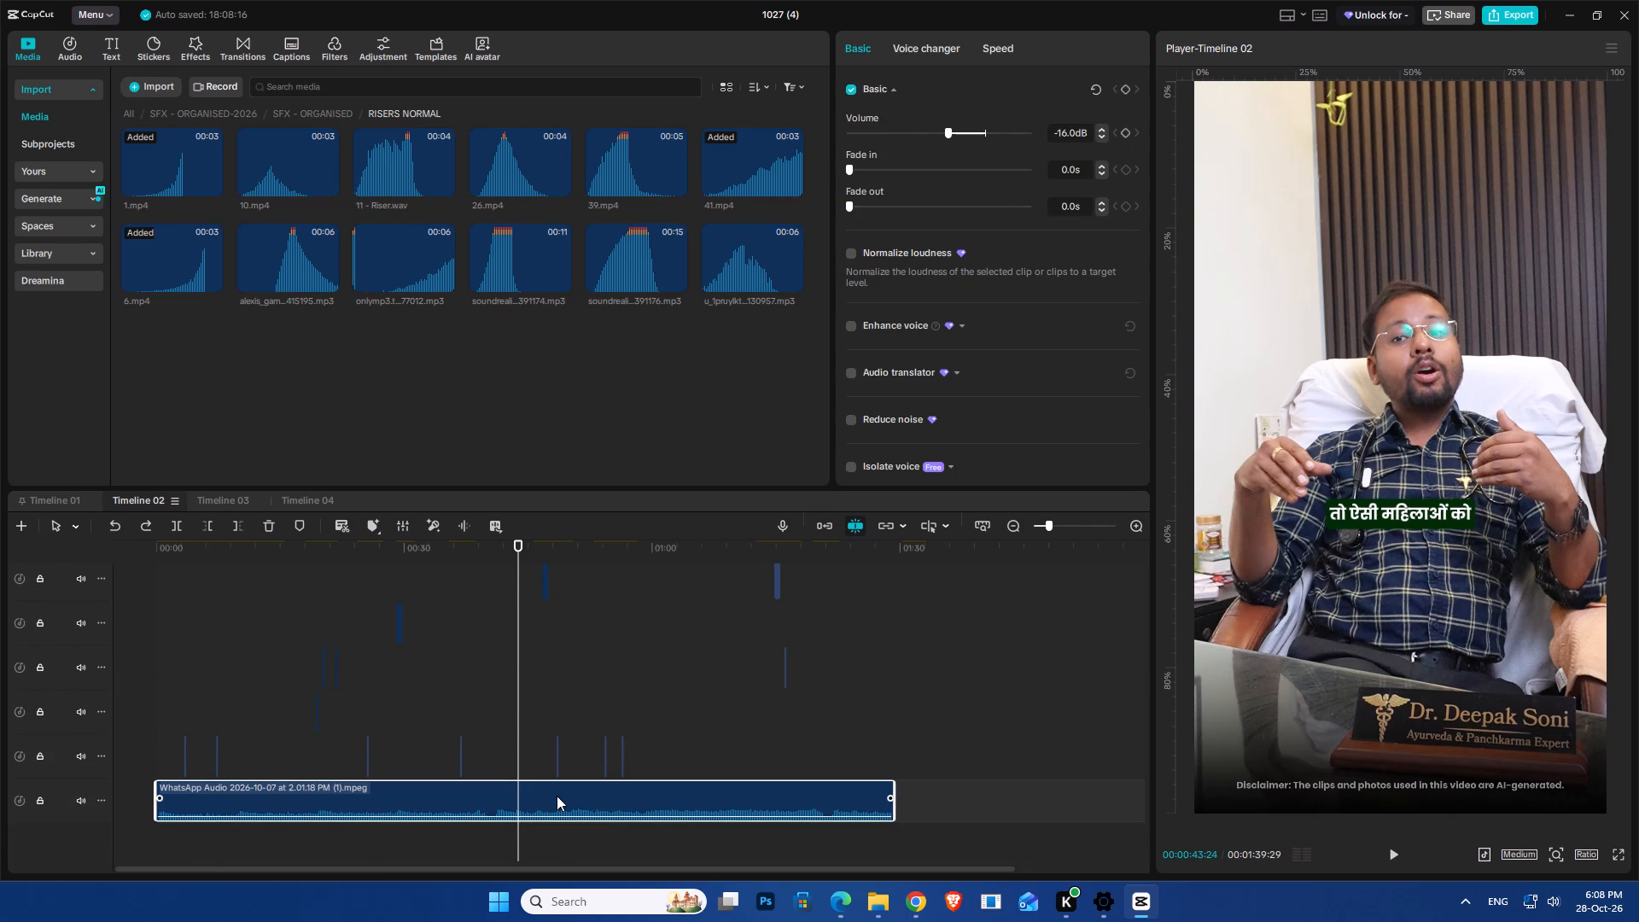
click(284, 503)
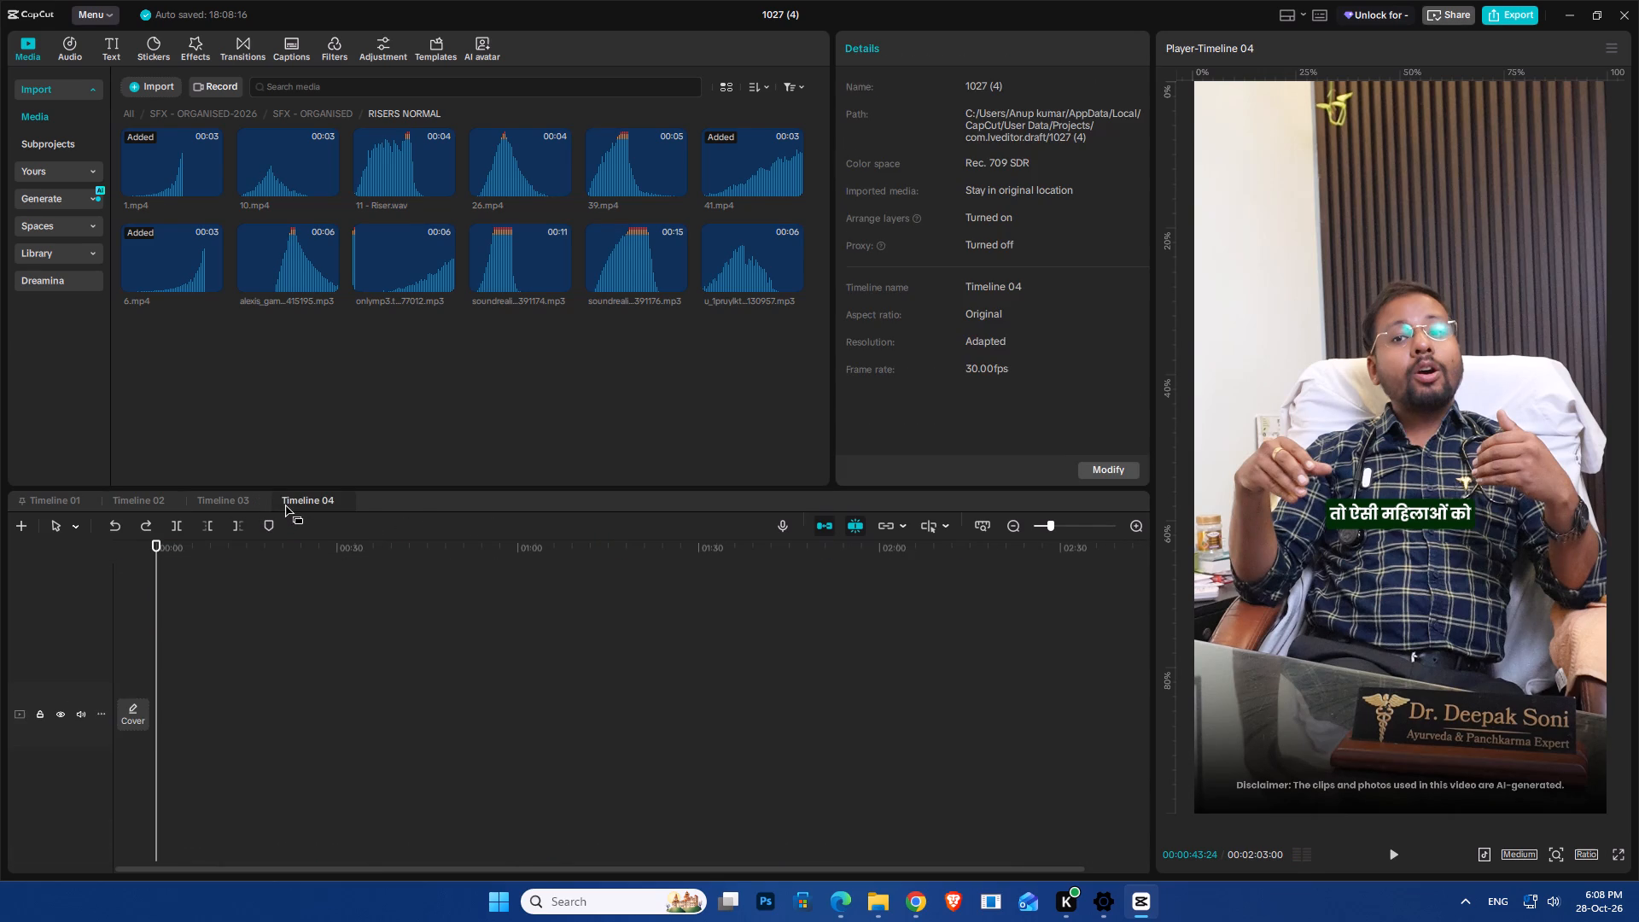
click(219, 495)
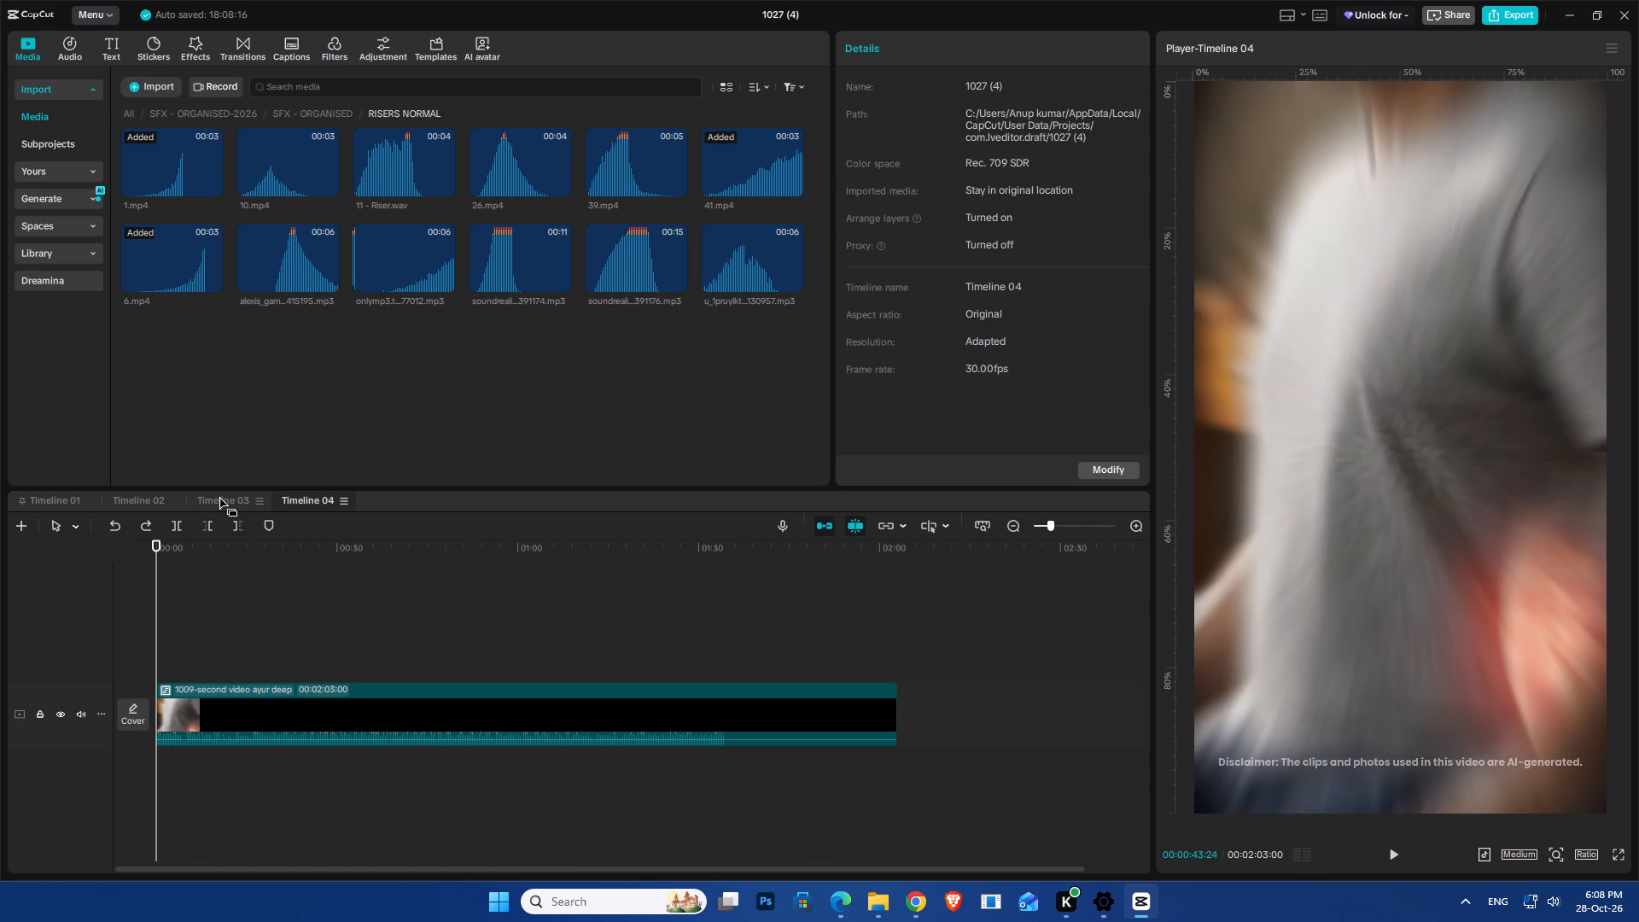
Switch to Chrome, search Google for "pixa bay" in a new tab and open the Pixabay site.
click(908, 909)
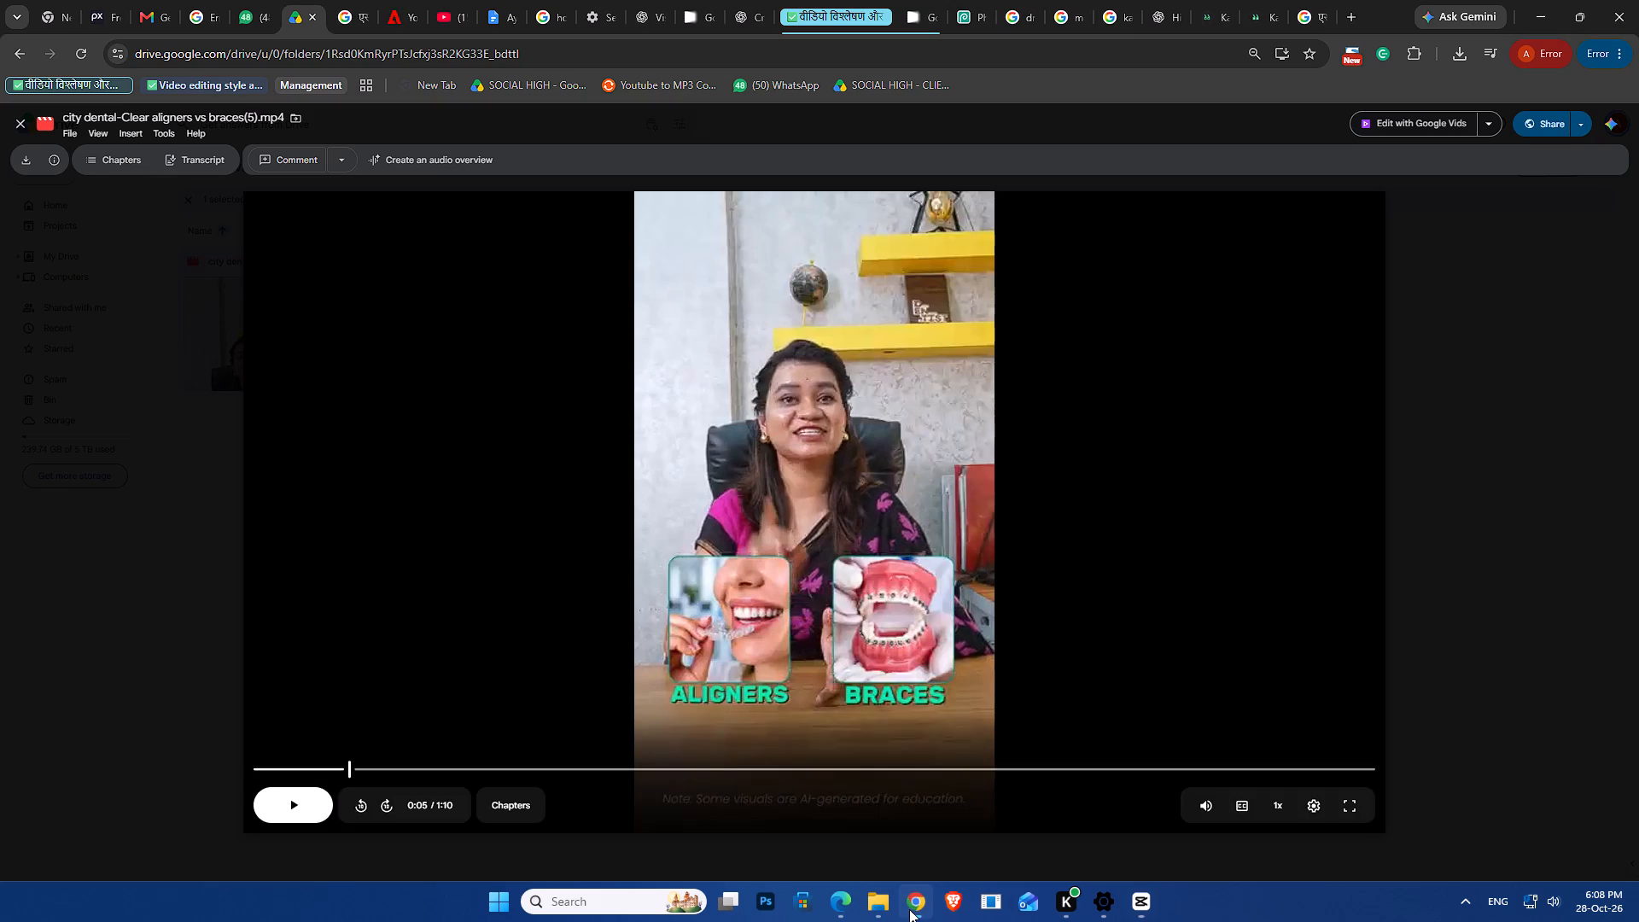
click(1350, 25)
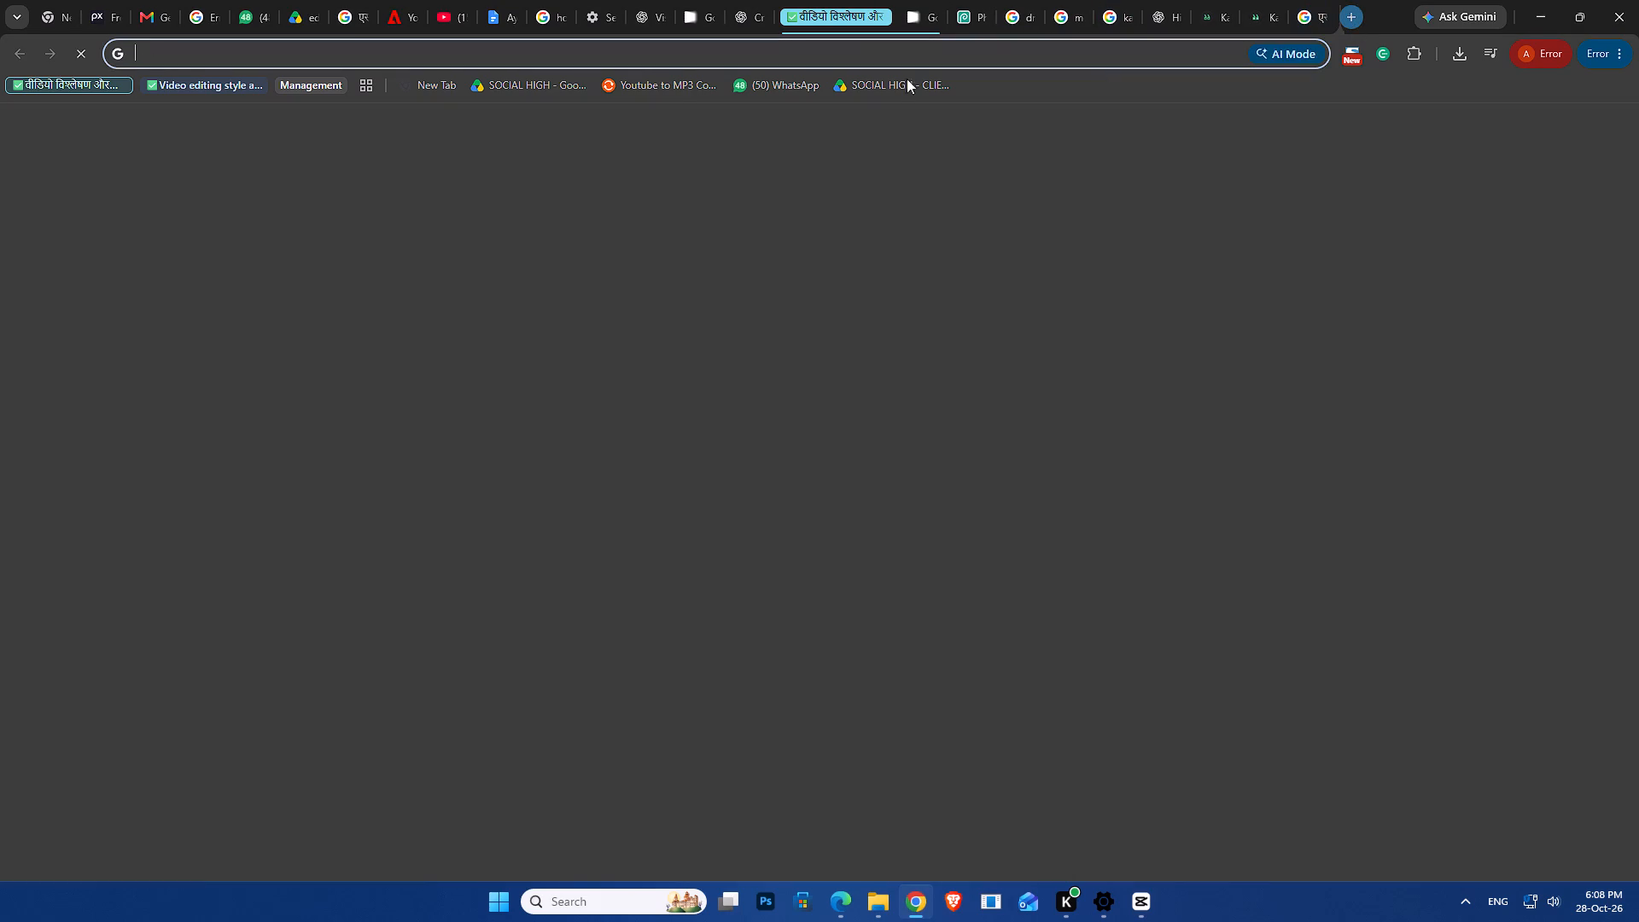
click(691, 393)
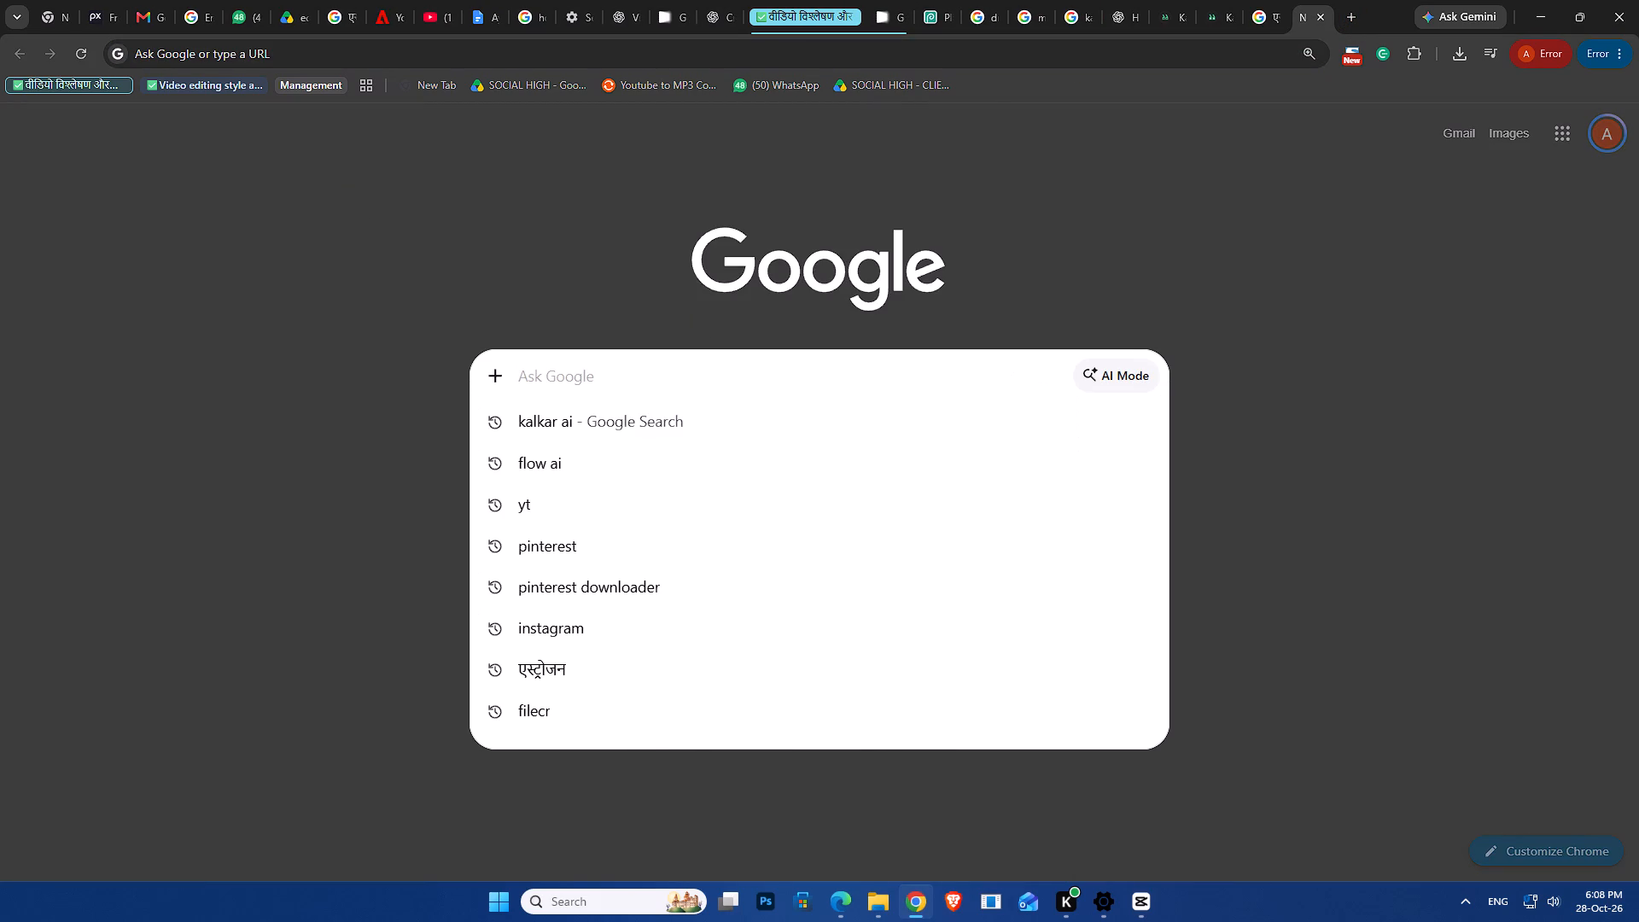
text(pixa bay)
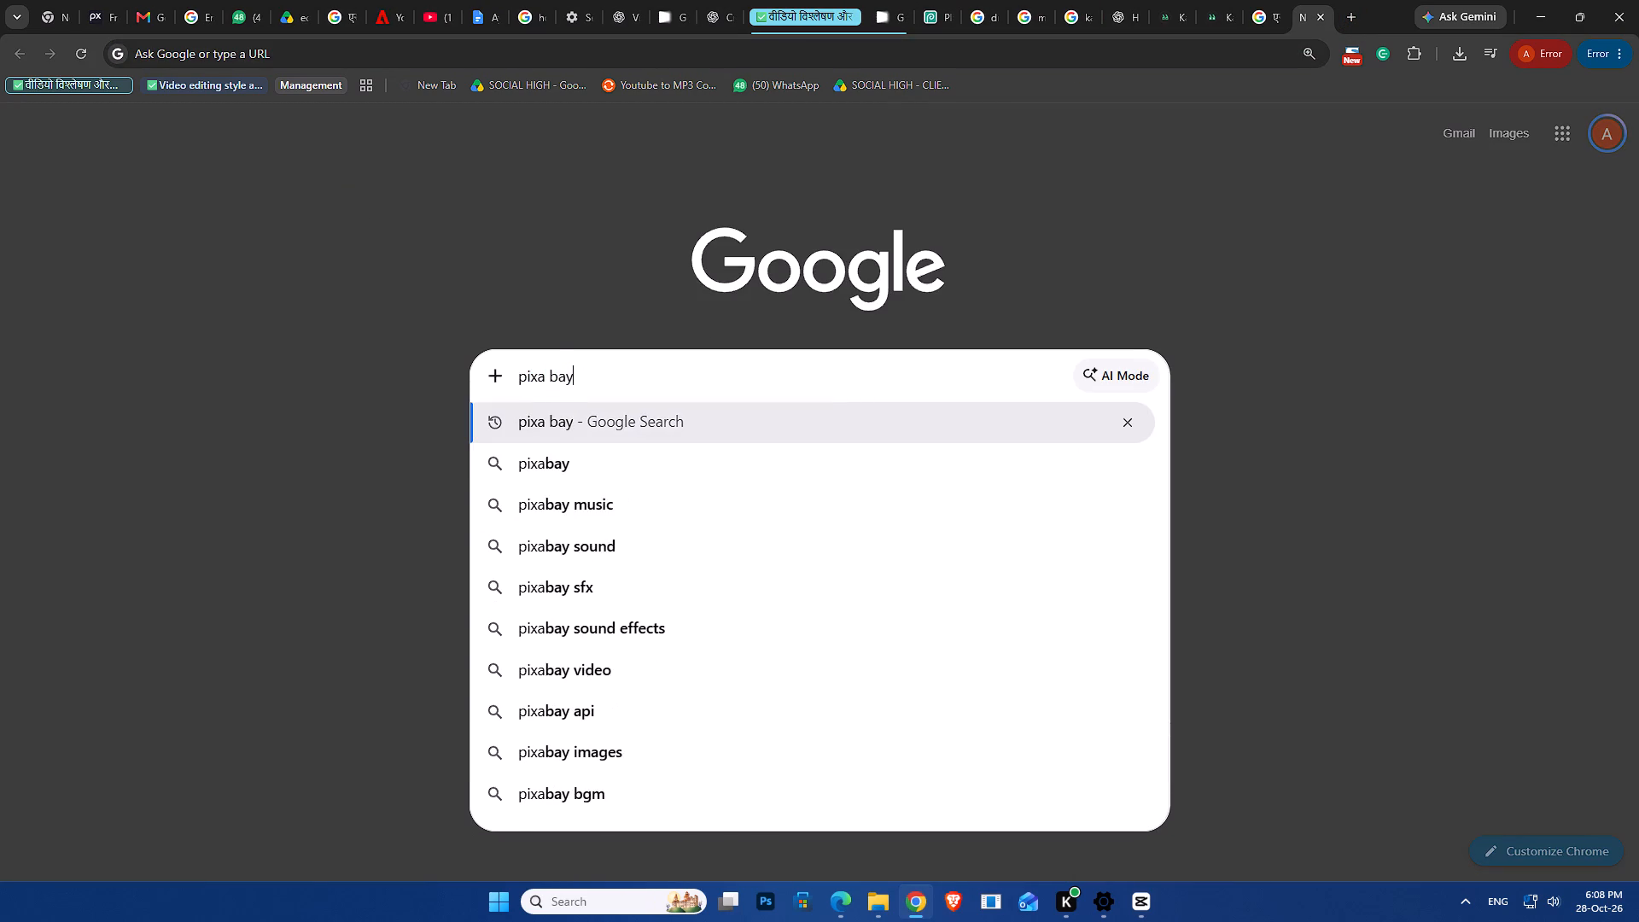
key(Return)
click(275, 324)
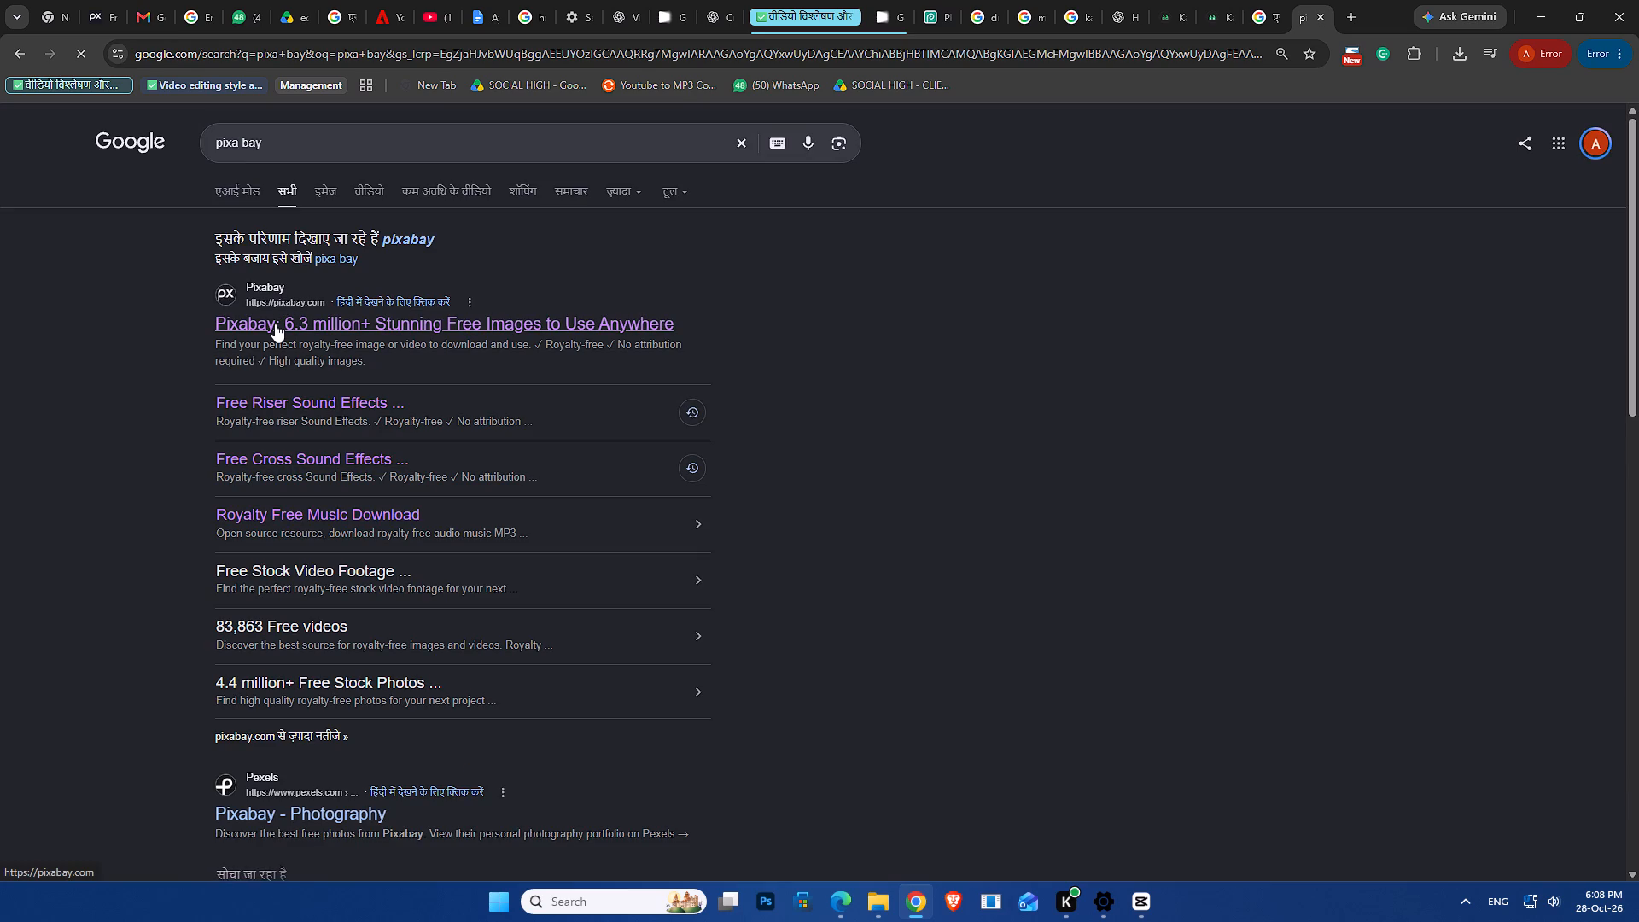
Search Pixabay for "serious" images.
click(625, 379)
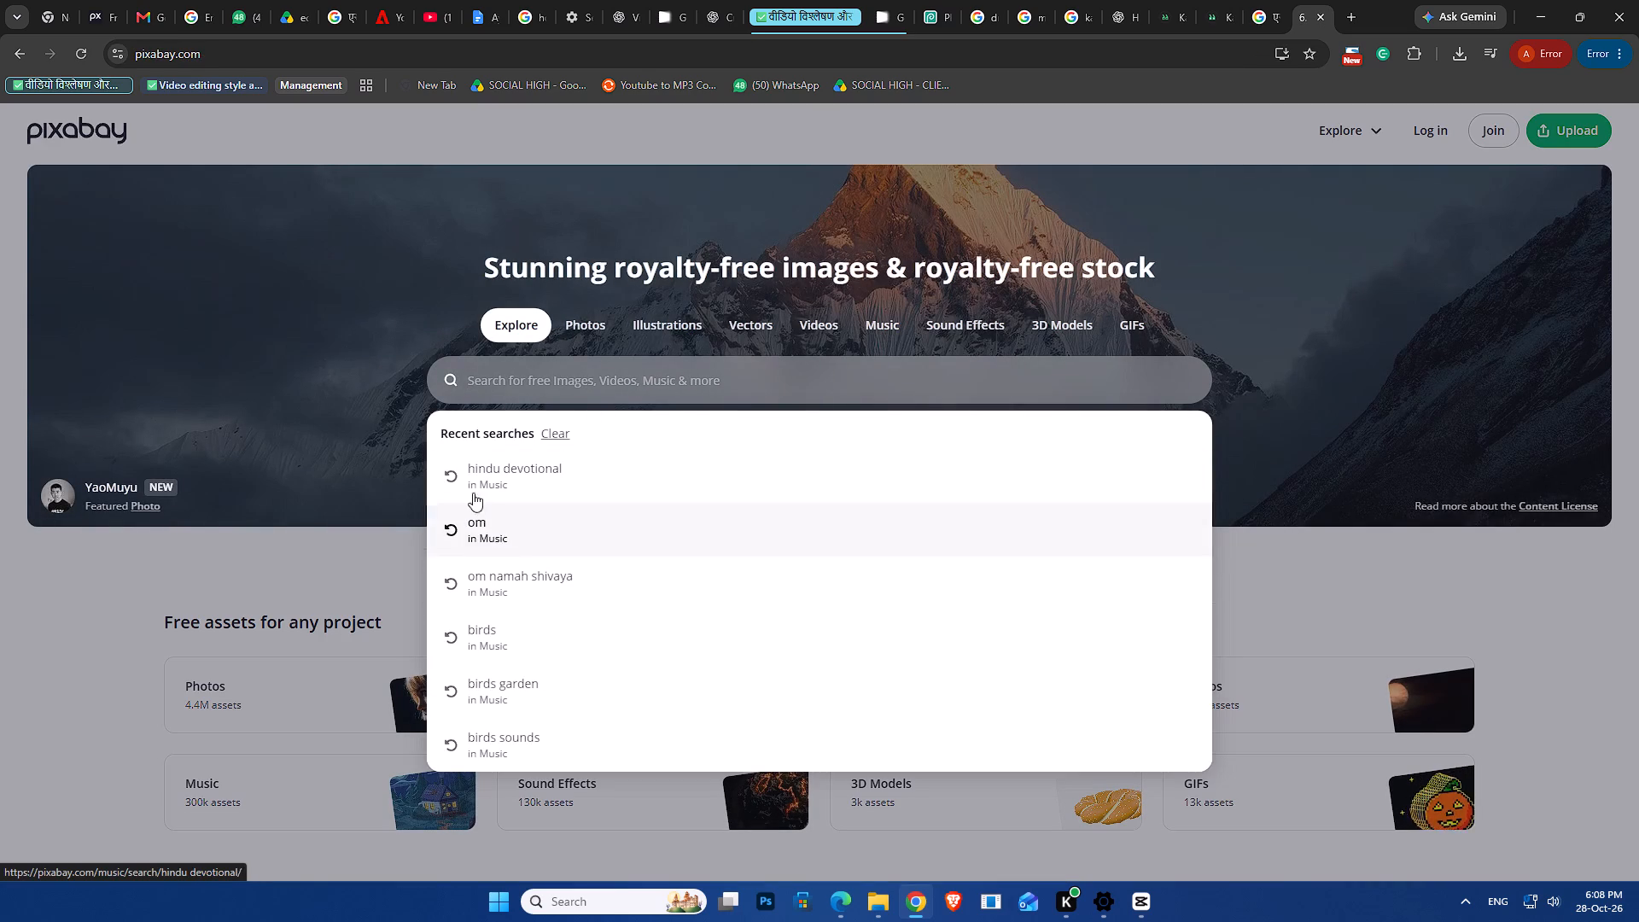
click(519, 387)
text(sero)
key(BackSpace)
key(BackSpace)
key(BackSpace)
key(BackSpace)
key(BackSpace)
key(BackSpace)
key(BackSpace)
key(BackSpace)
key(BackSpace)
key(BackSpace)
key(BackSpace)
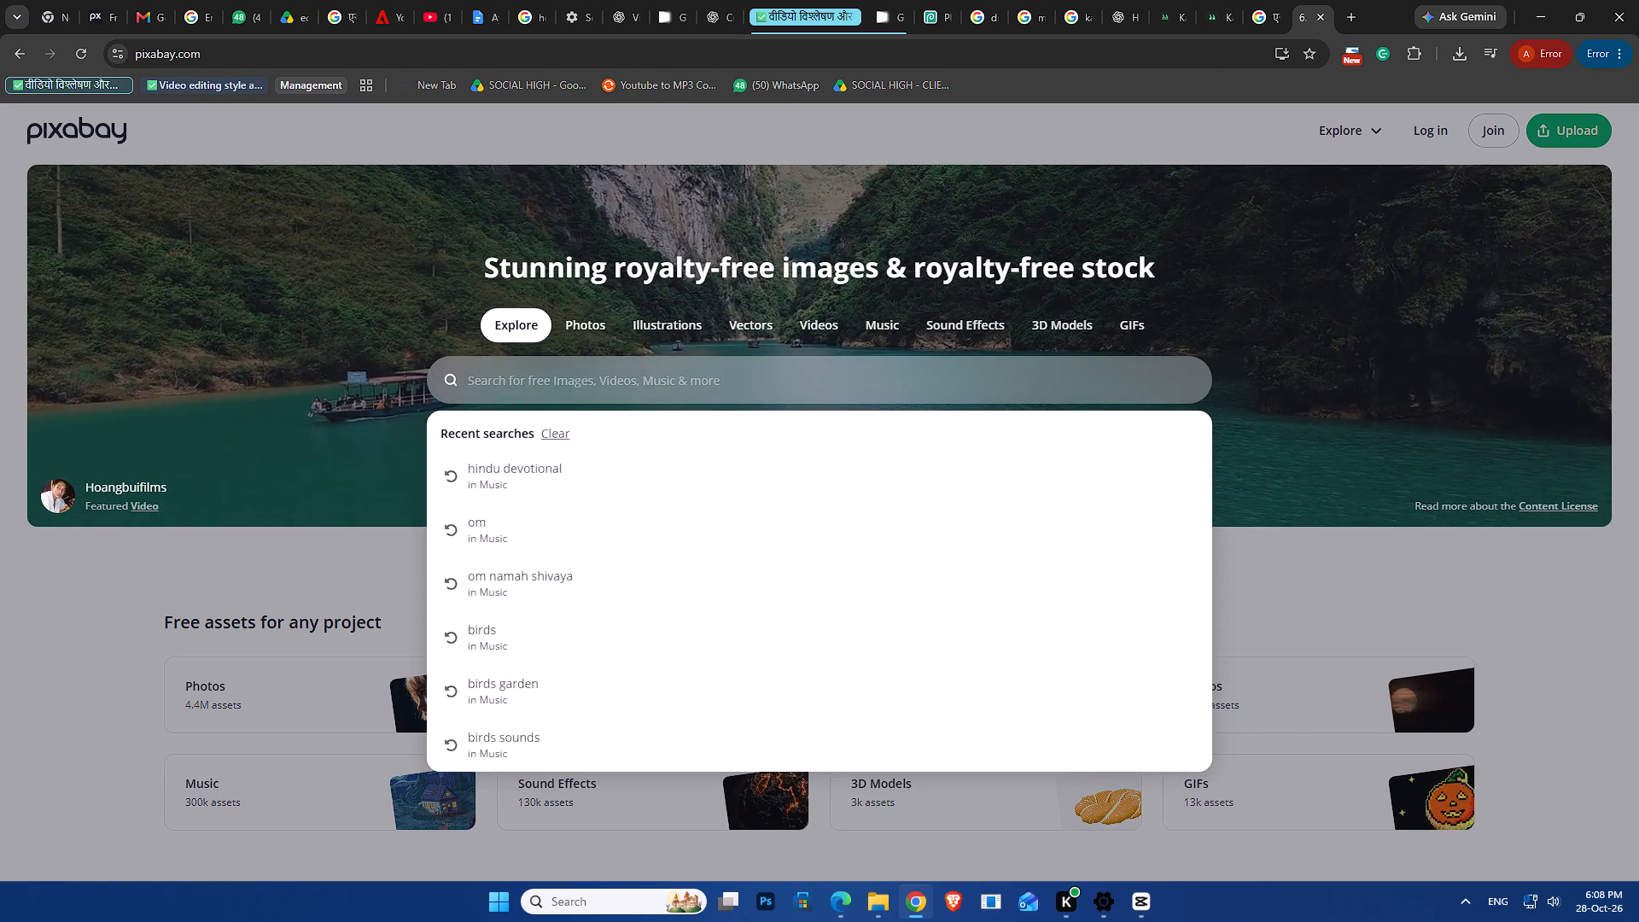
key(s)
text(erious)
key(space)
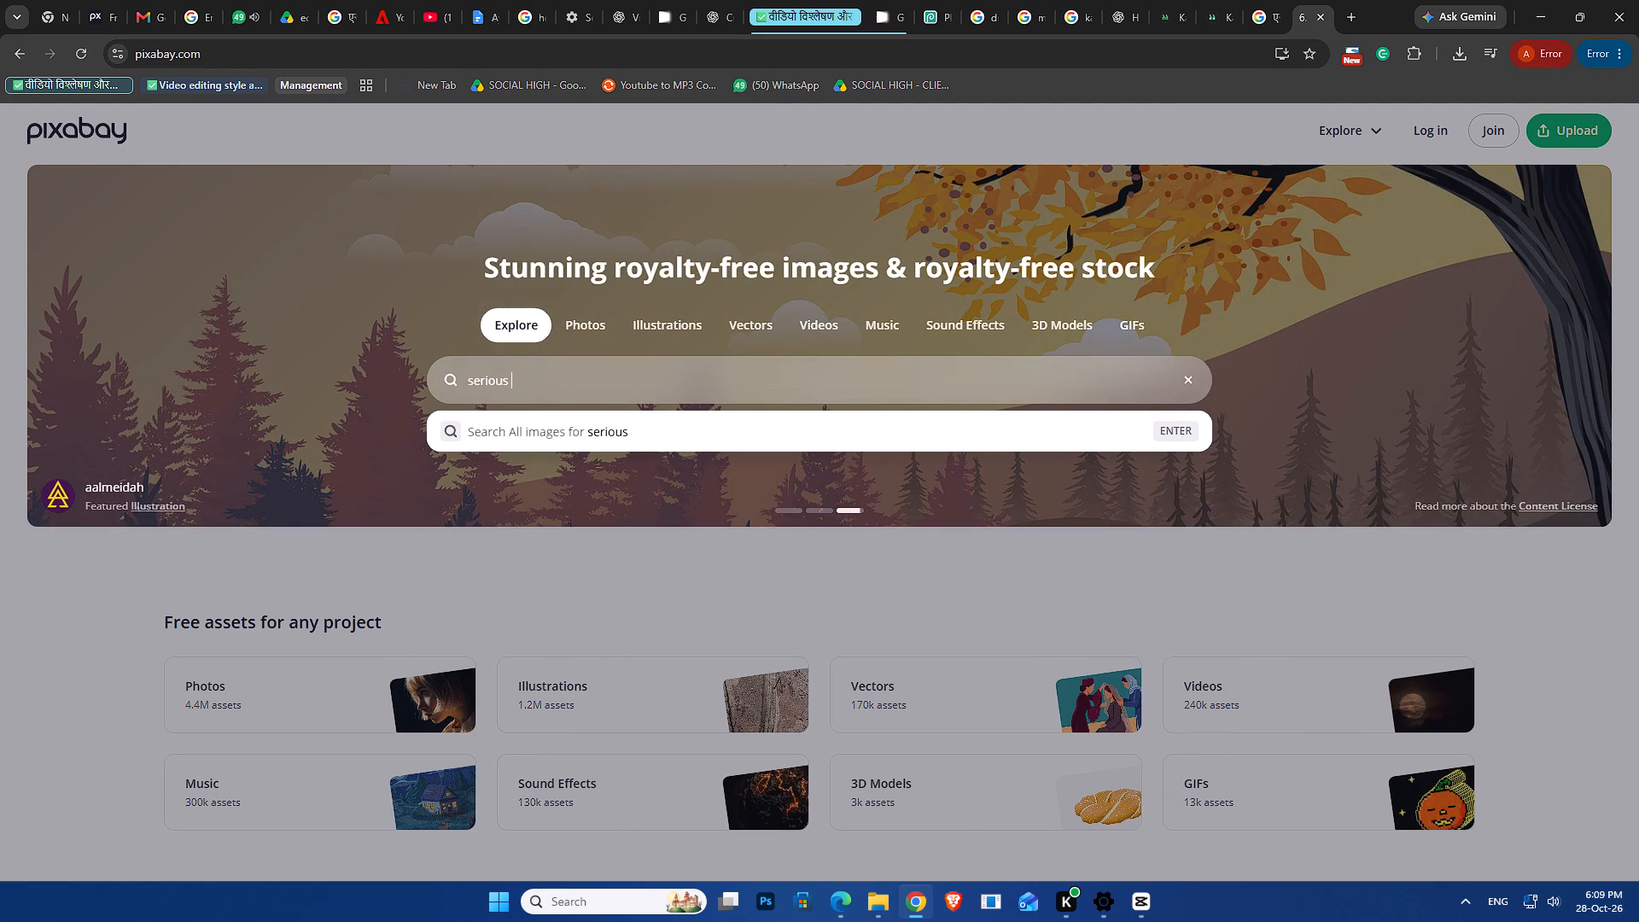
click(620, 431)
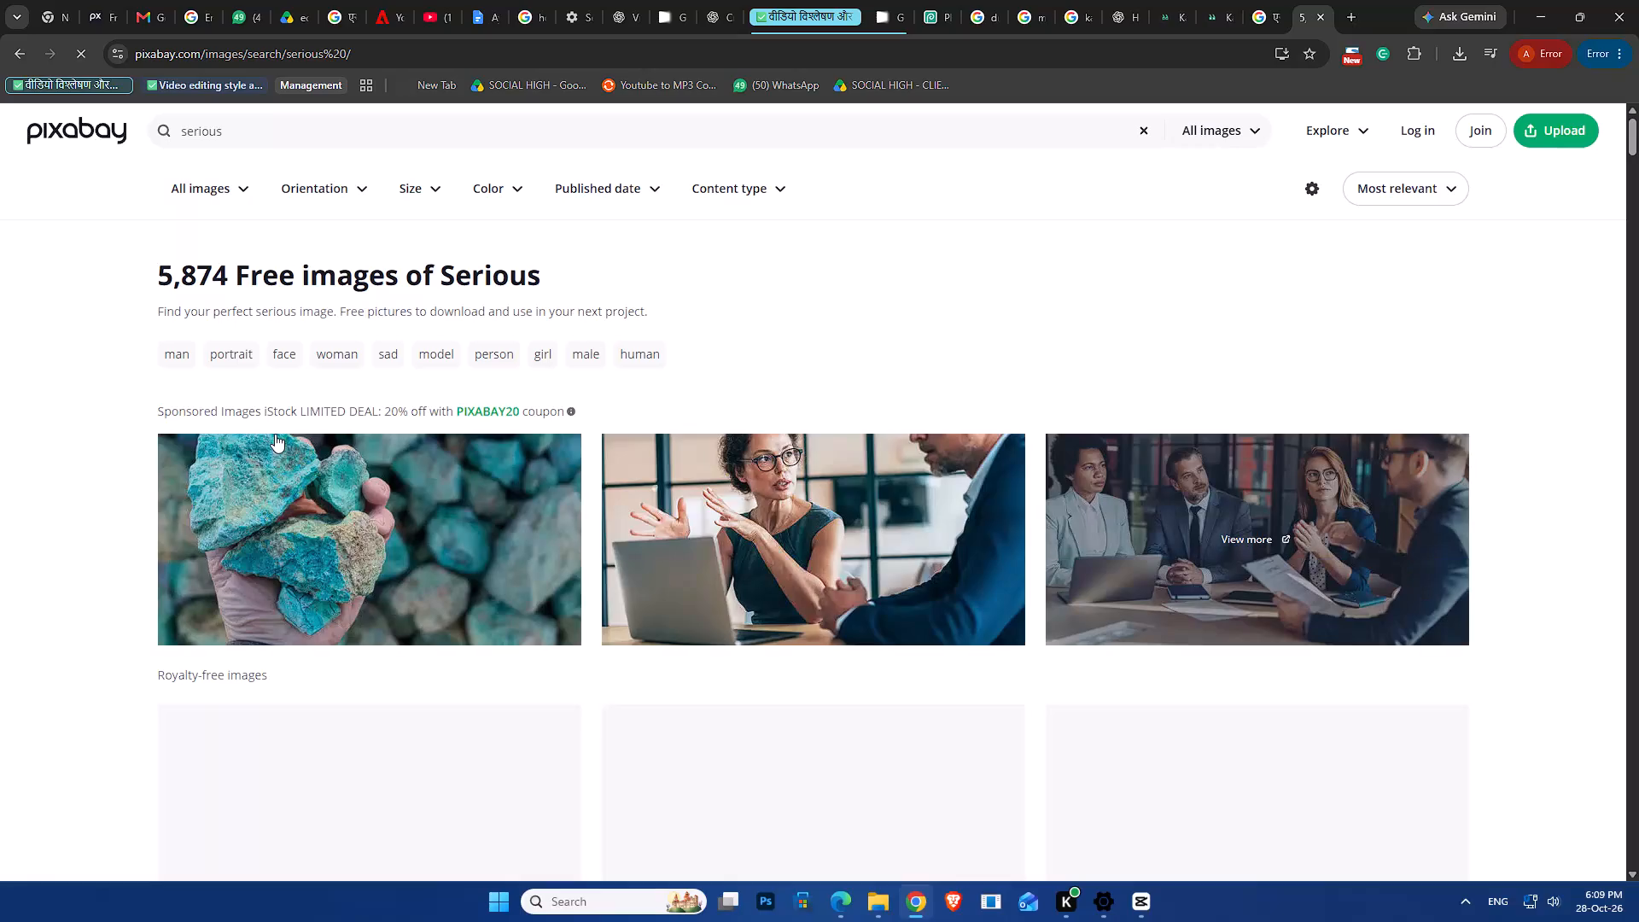
Refine the Pixabay search to "serious bgm" and limit the results to Music.
click(268, 131)
key(space)
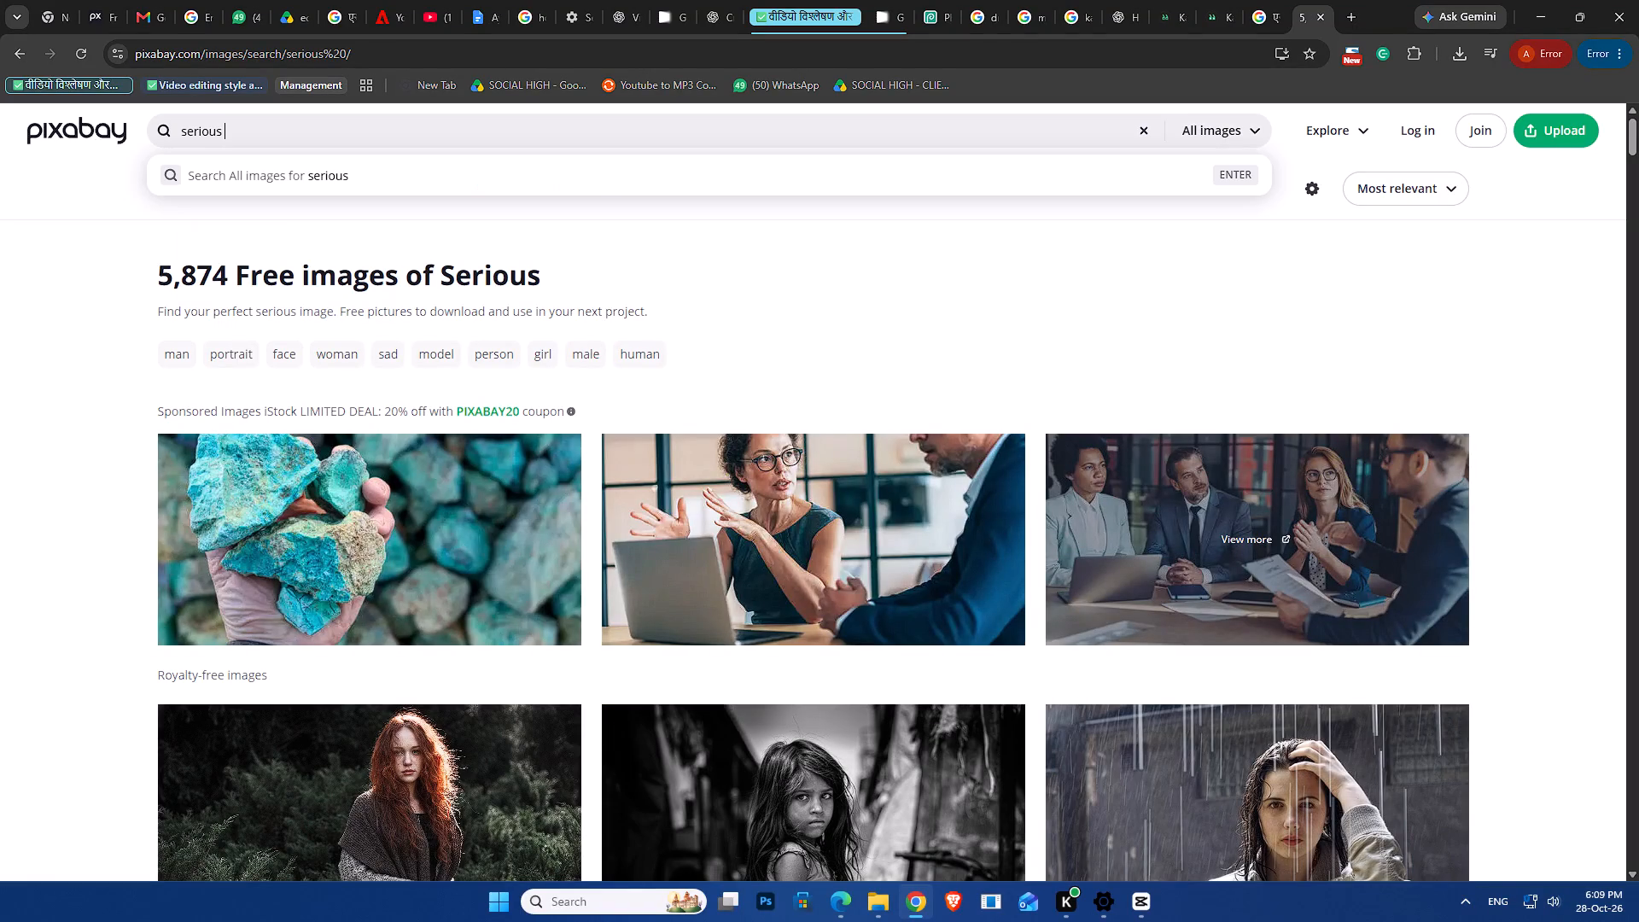
text(bgm)
key(Return)
click(205, 194)
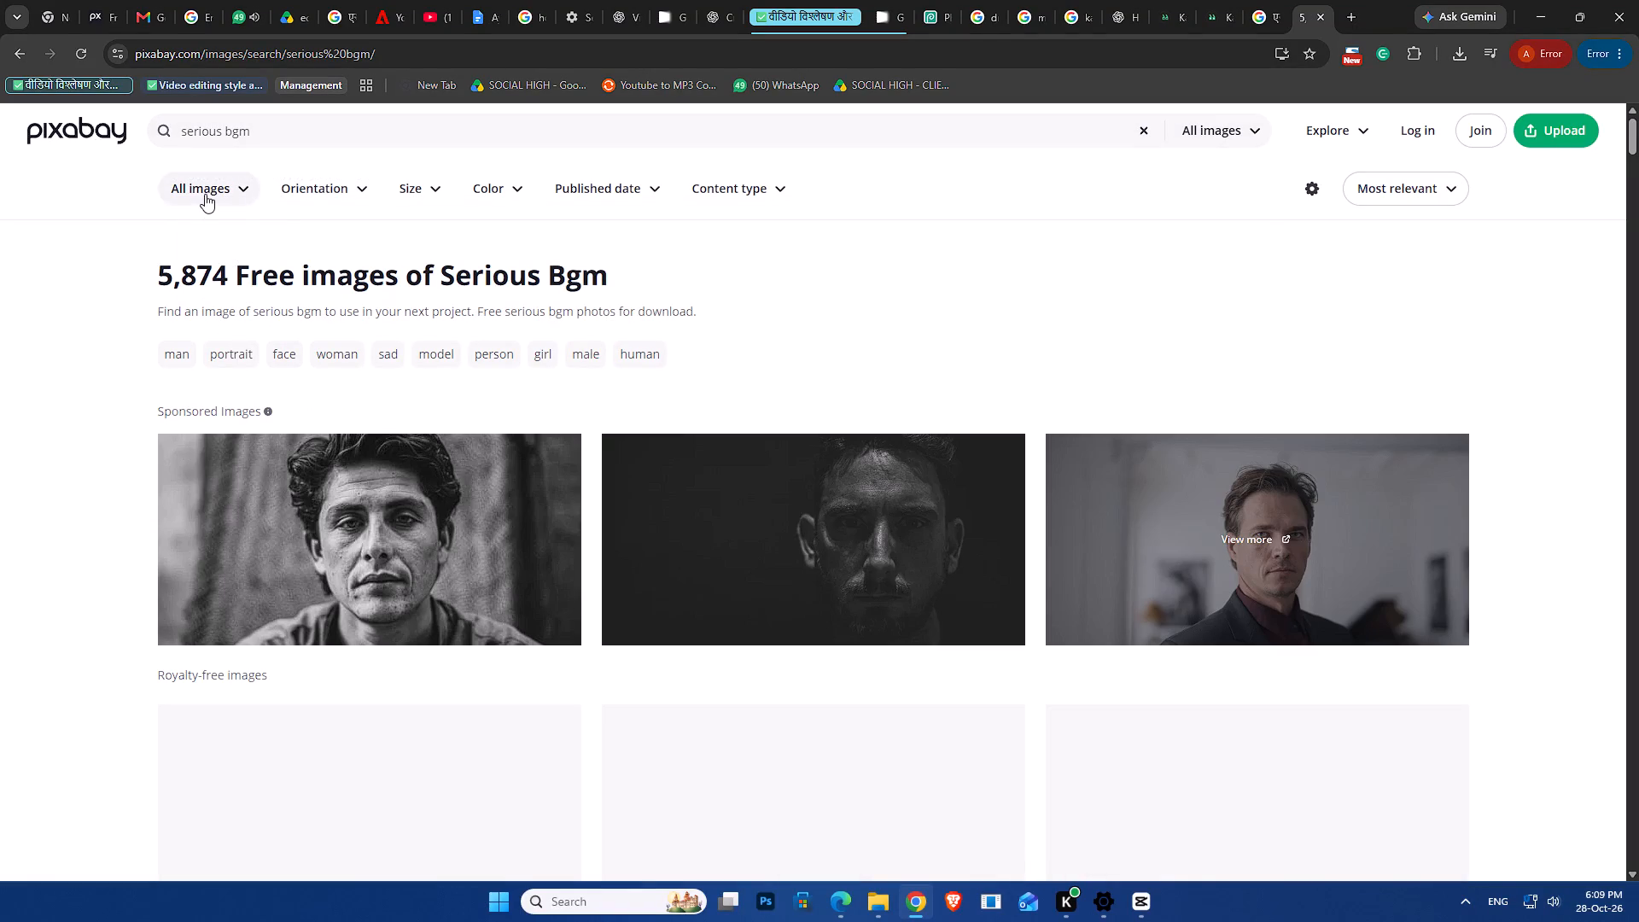
click(226, 190)
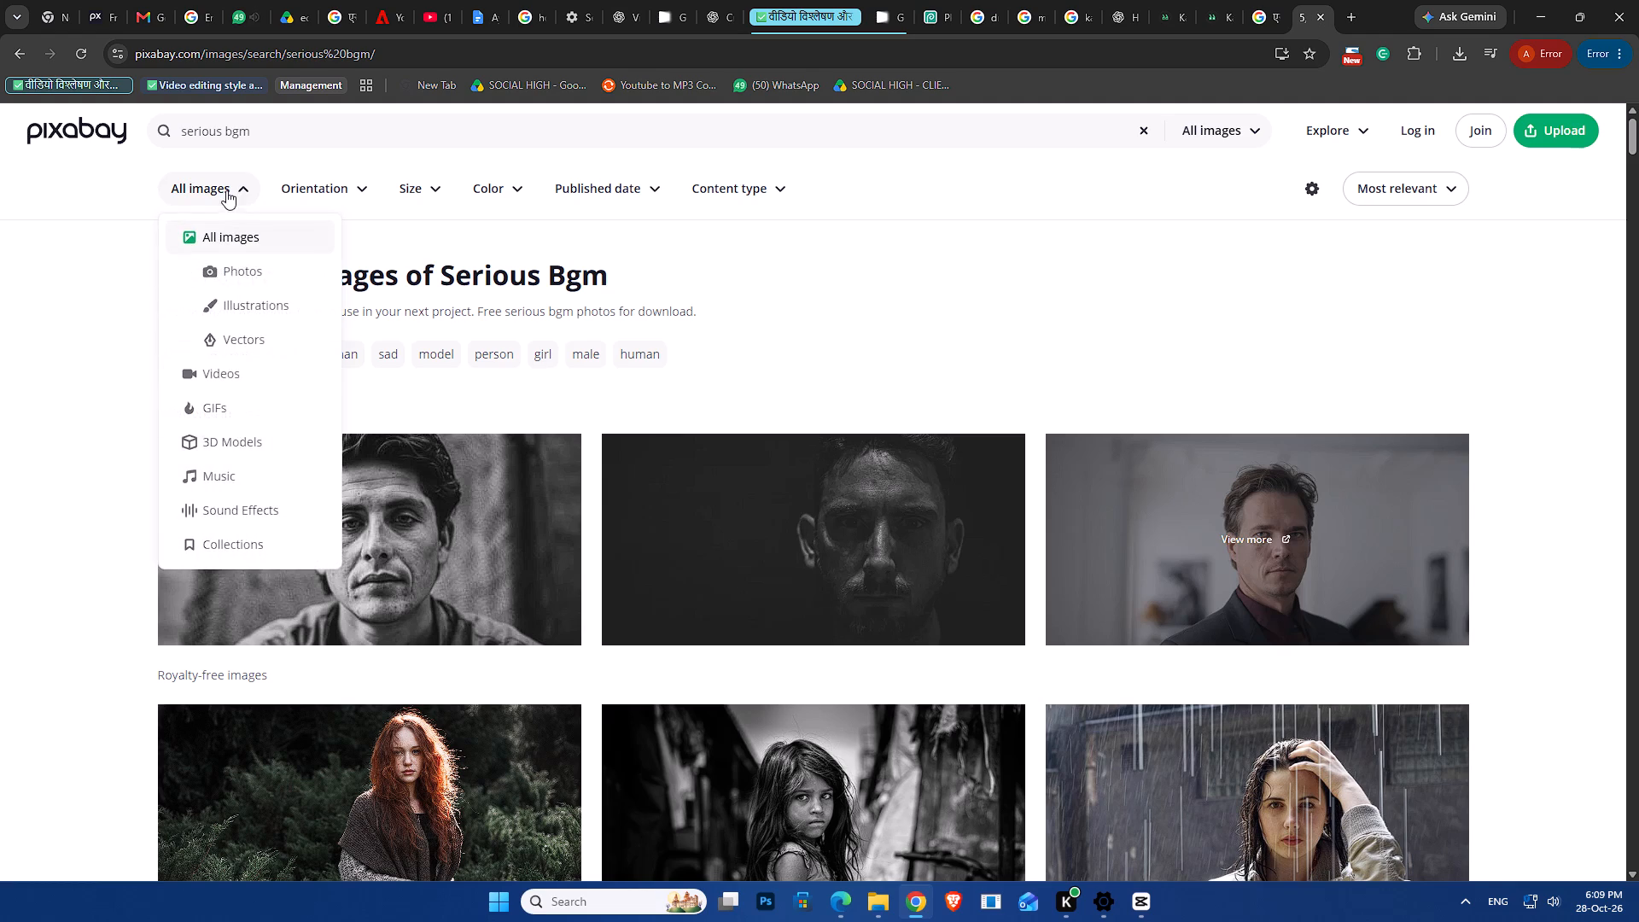
click(228, 479)
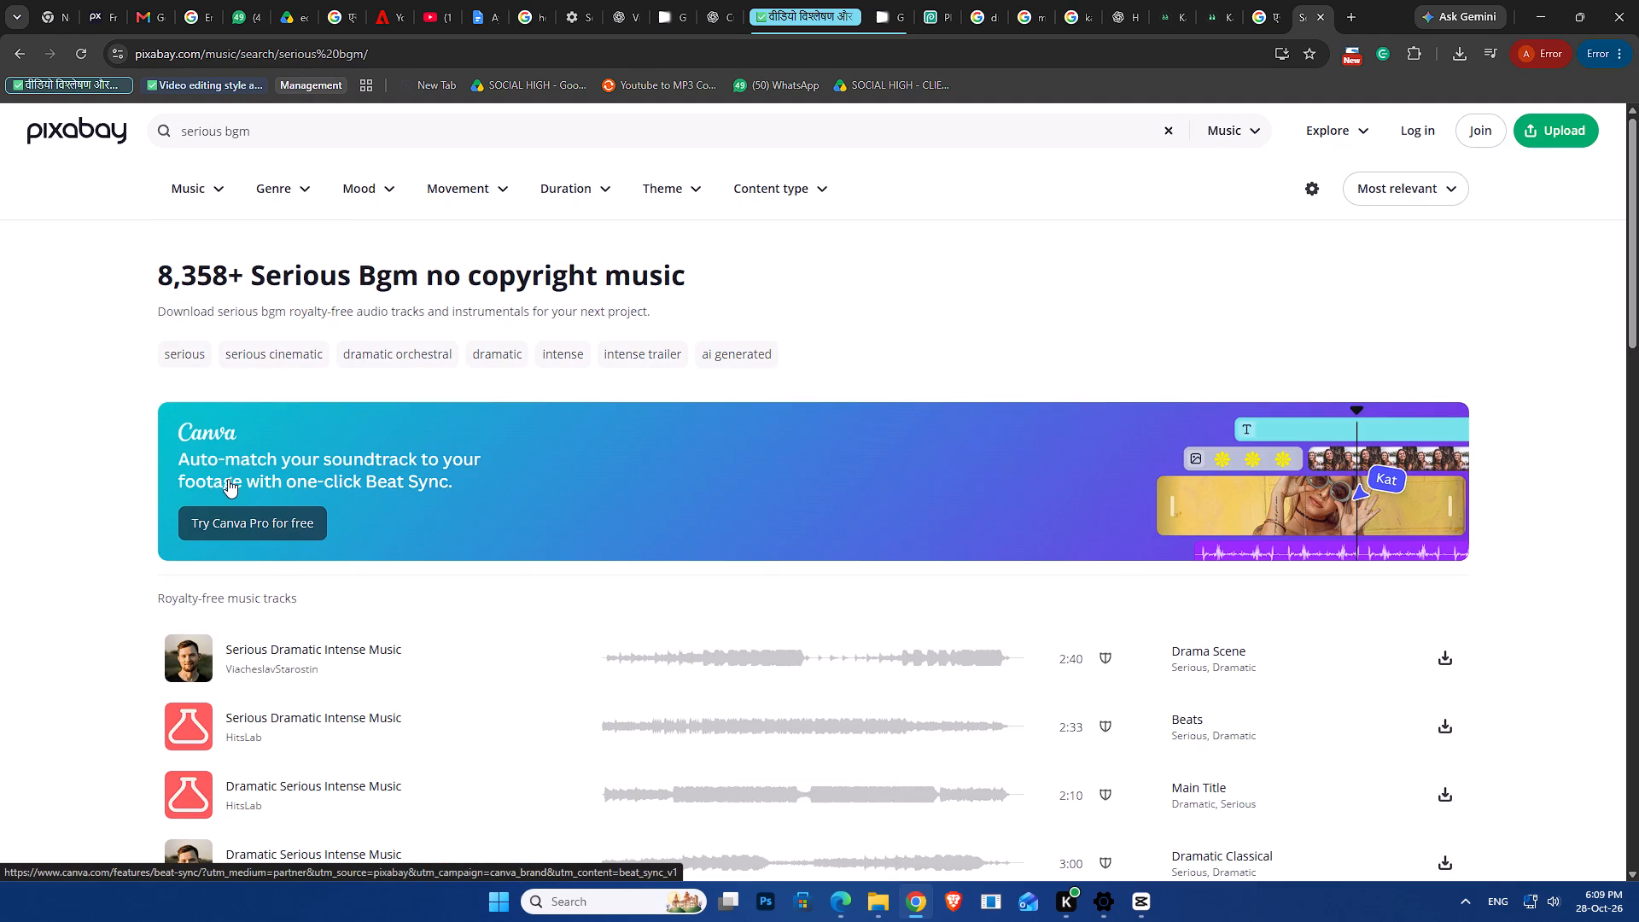
Preview passages of the first serious and dramatic music tracks by HitsLab, ViacheslavStarostin and PoorKidMusic.
click(183, 661)
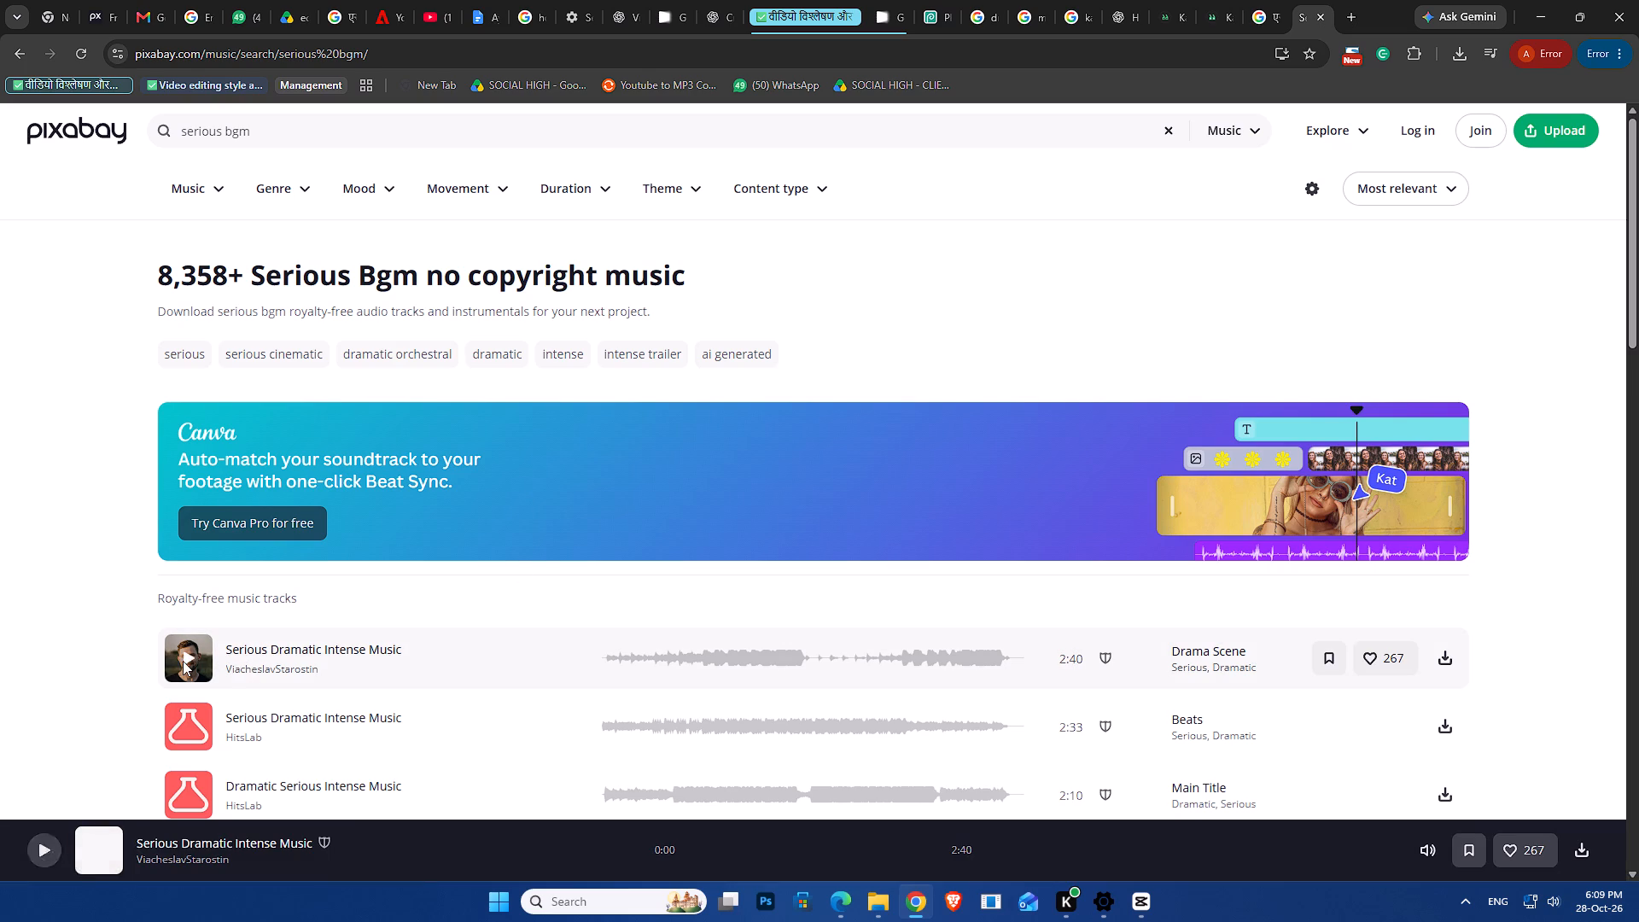
click(623, 652)
scroll(714, 628, down, 4)
click(680, 379)
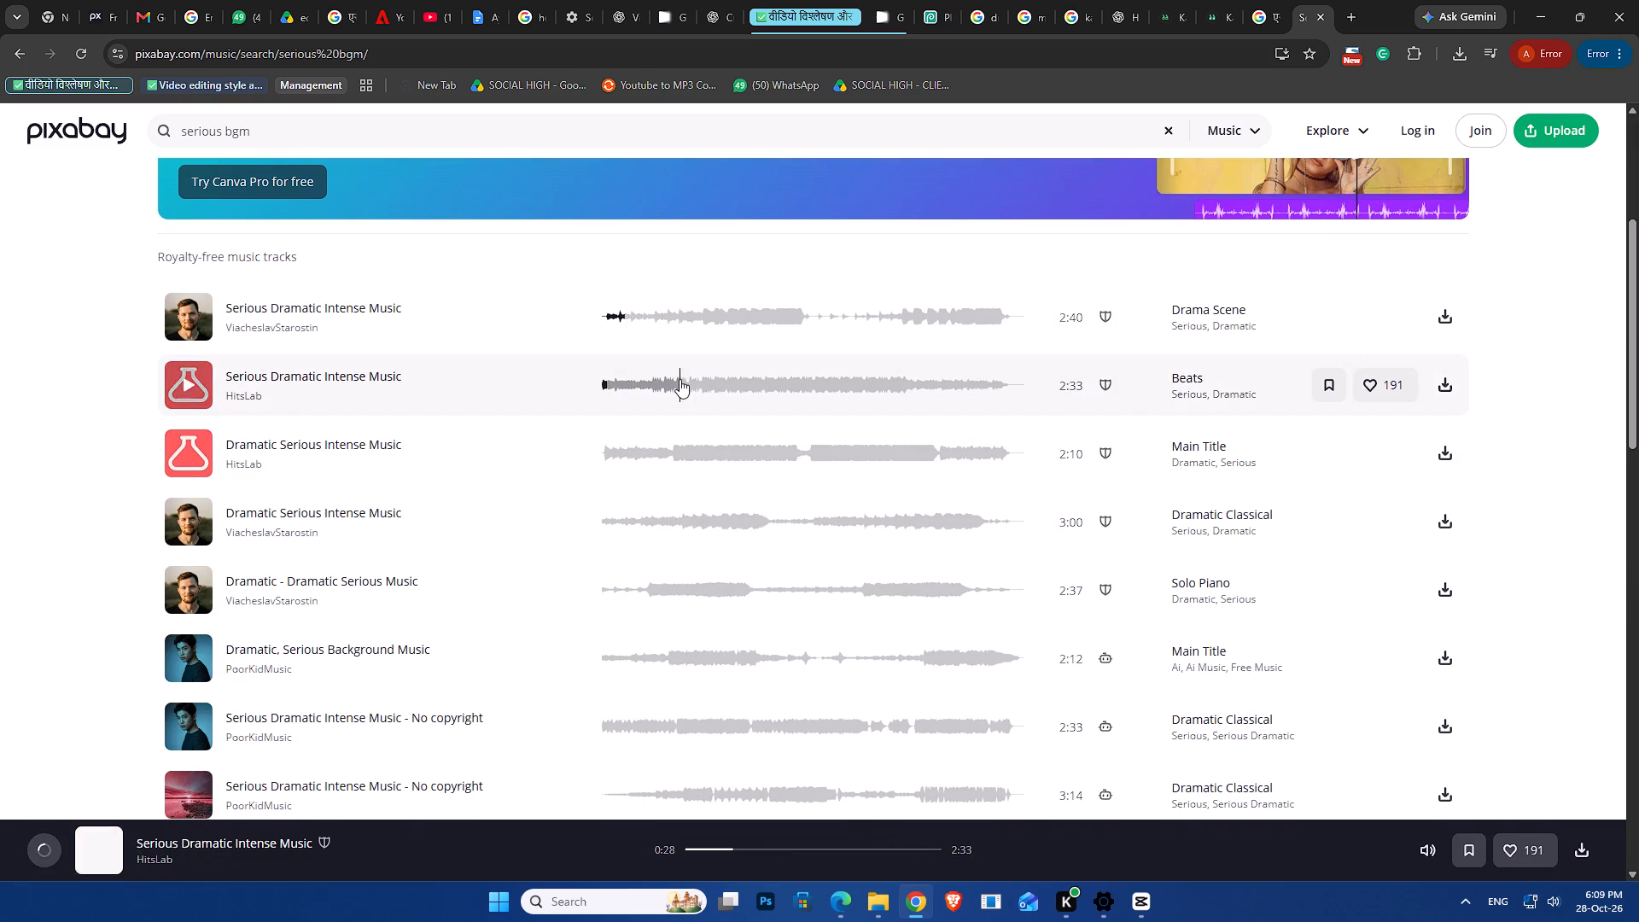
click(713, 392)
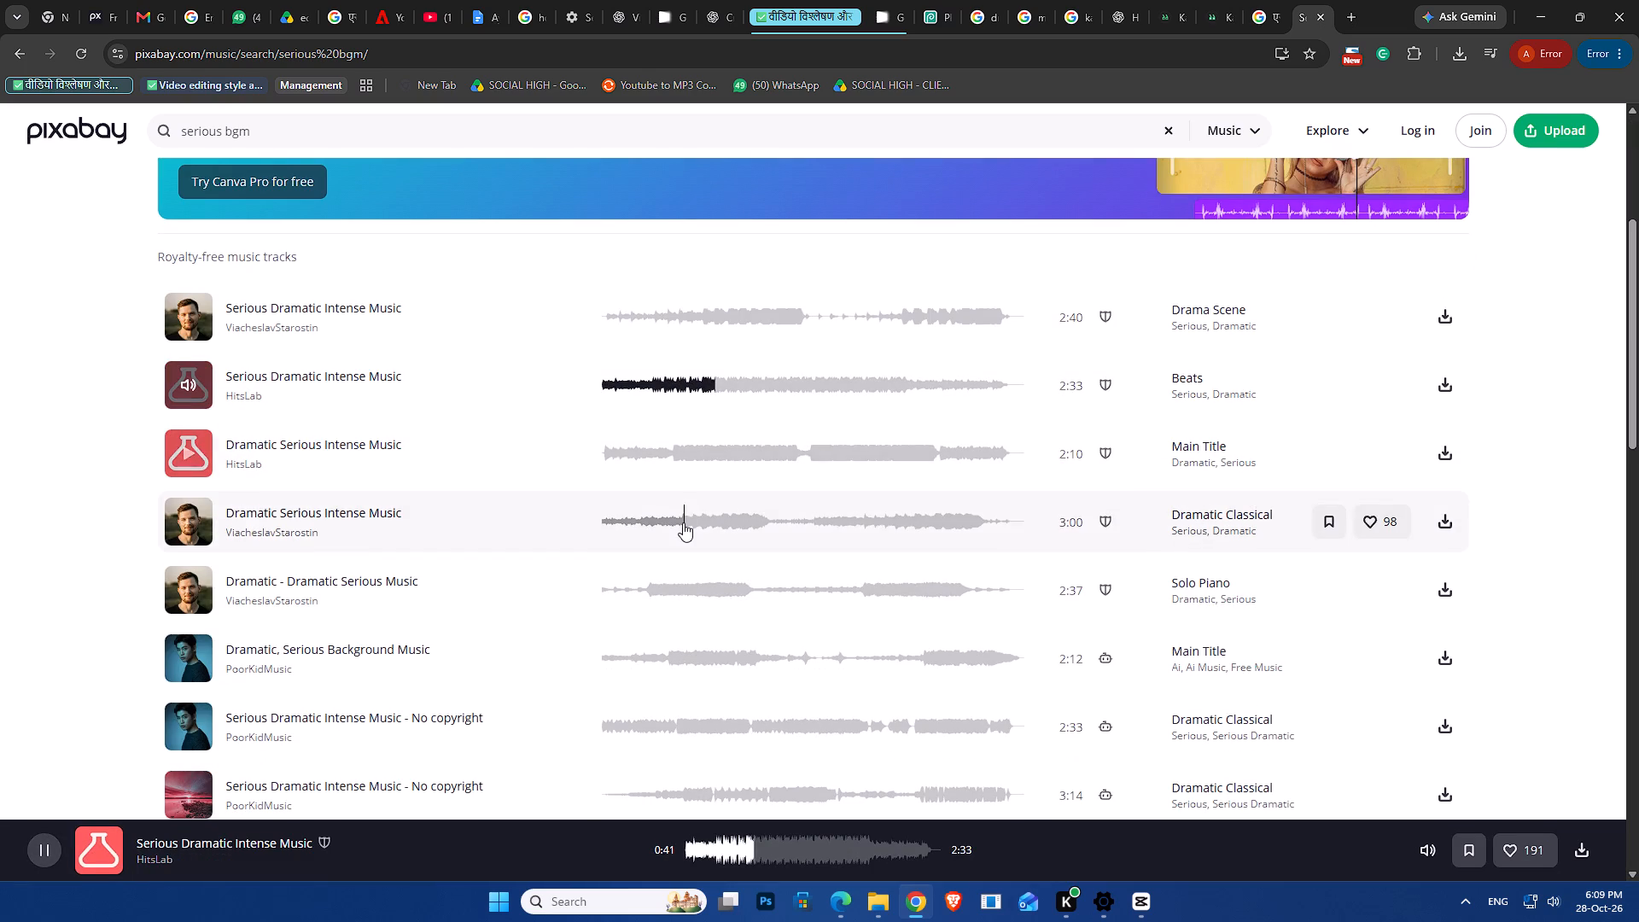
click(683, 522)
scroll(683, 522, down, 4)
click(671, 371)
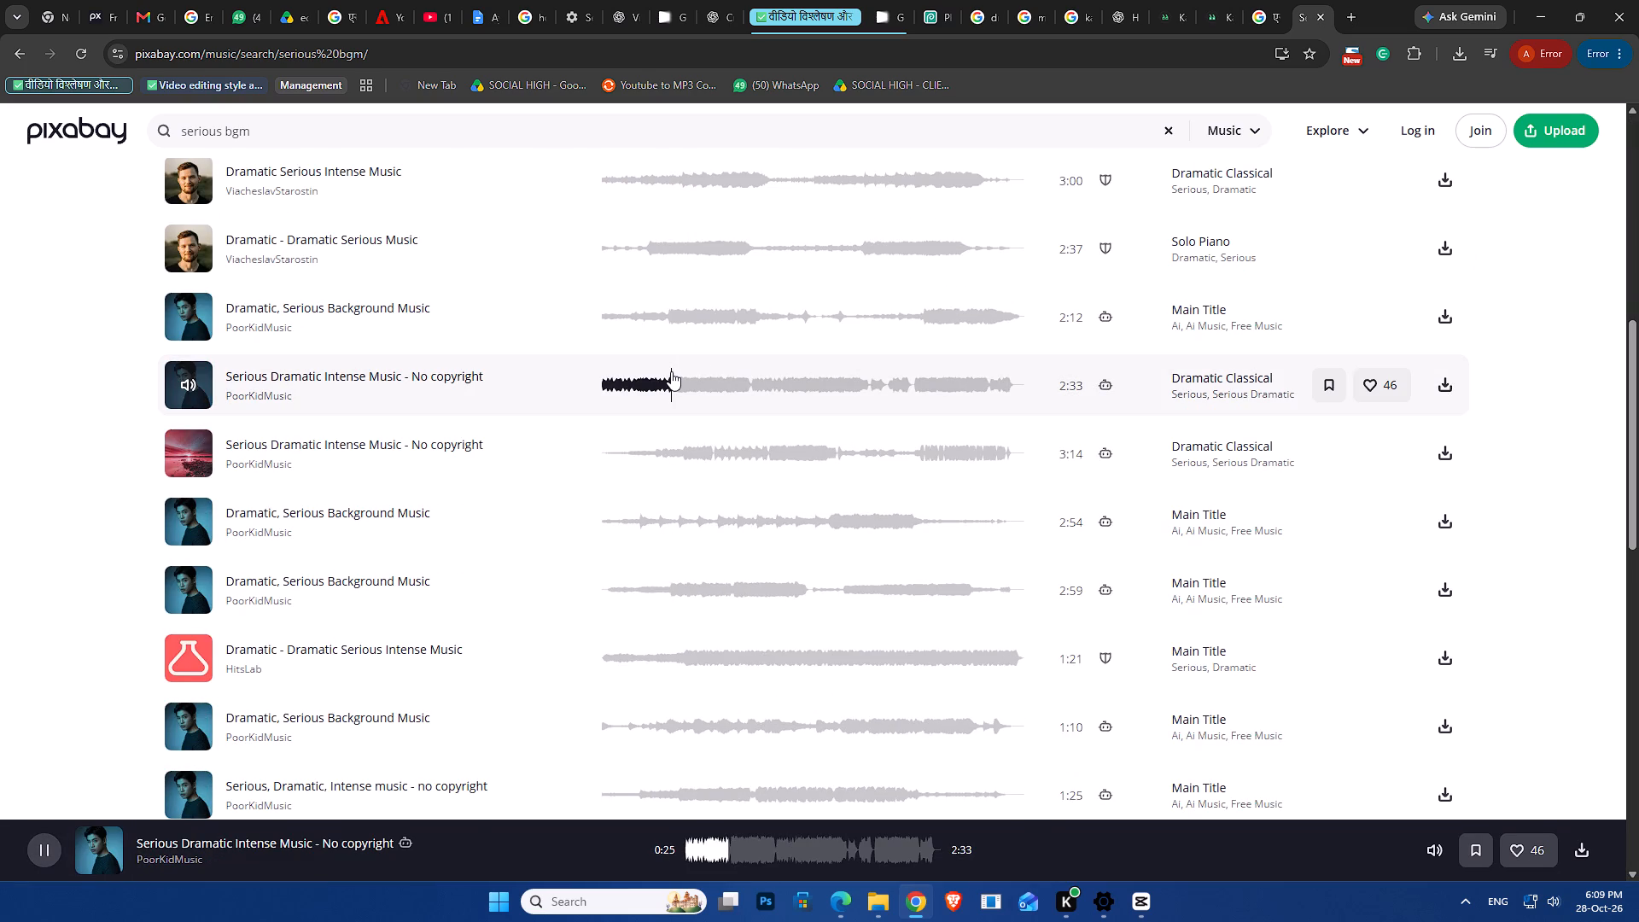
click(738, 372)
click(648, 255)
click(668, 316)
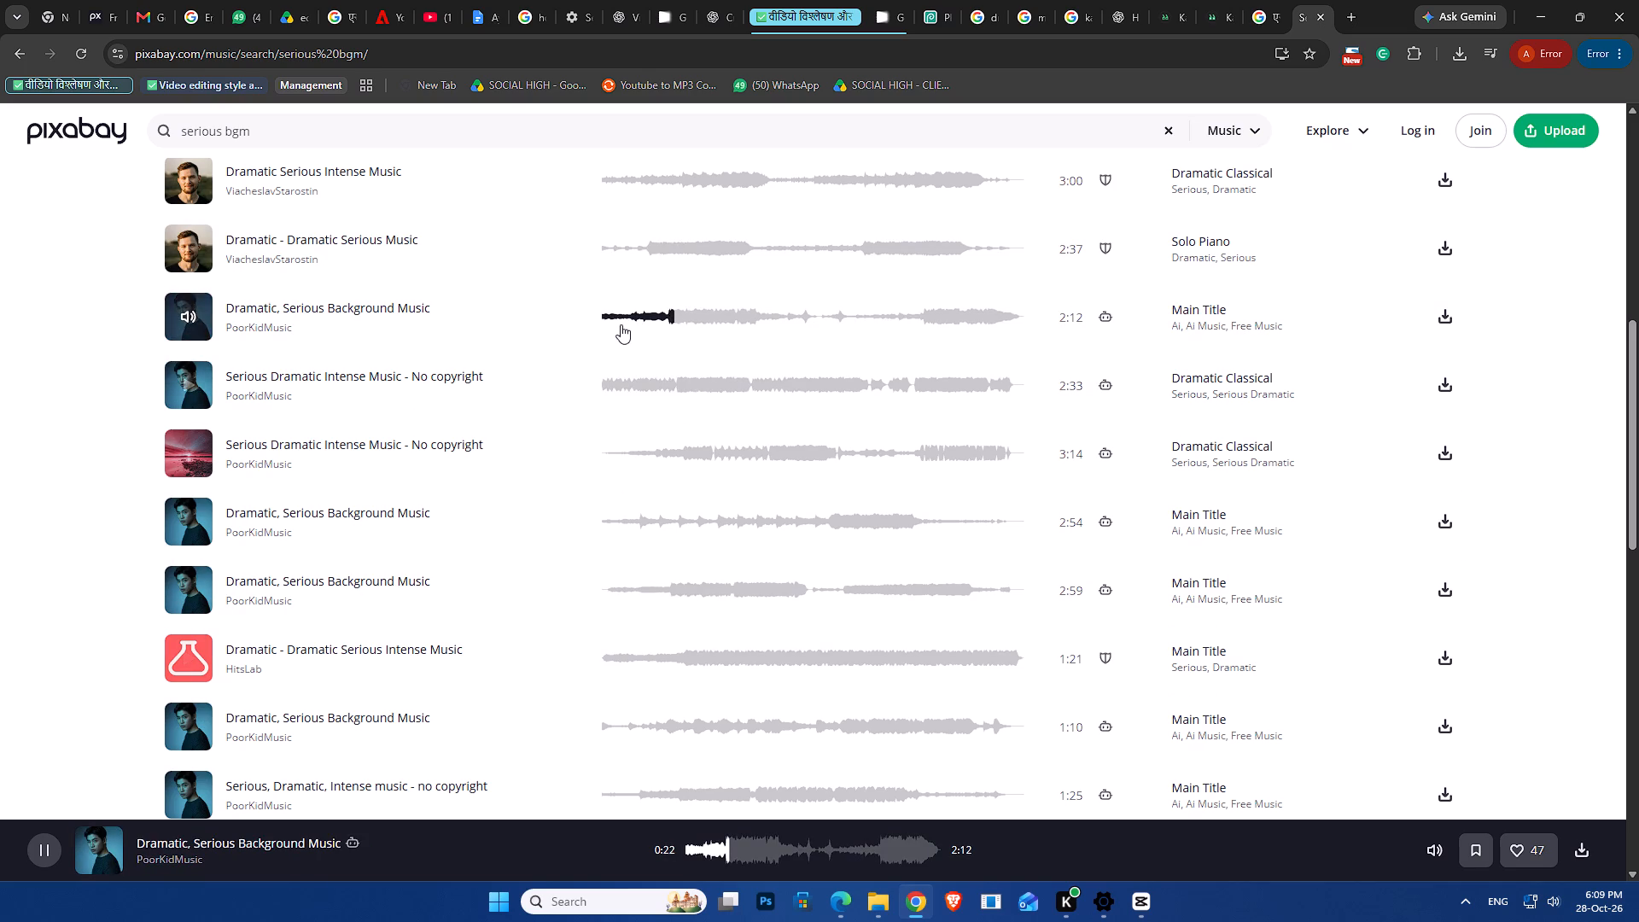
Listen to several passages of the 2:12 "Dramatic, Serious Background Music" track by PoorKidMusic.
click(618, 302)
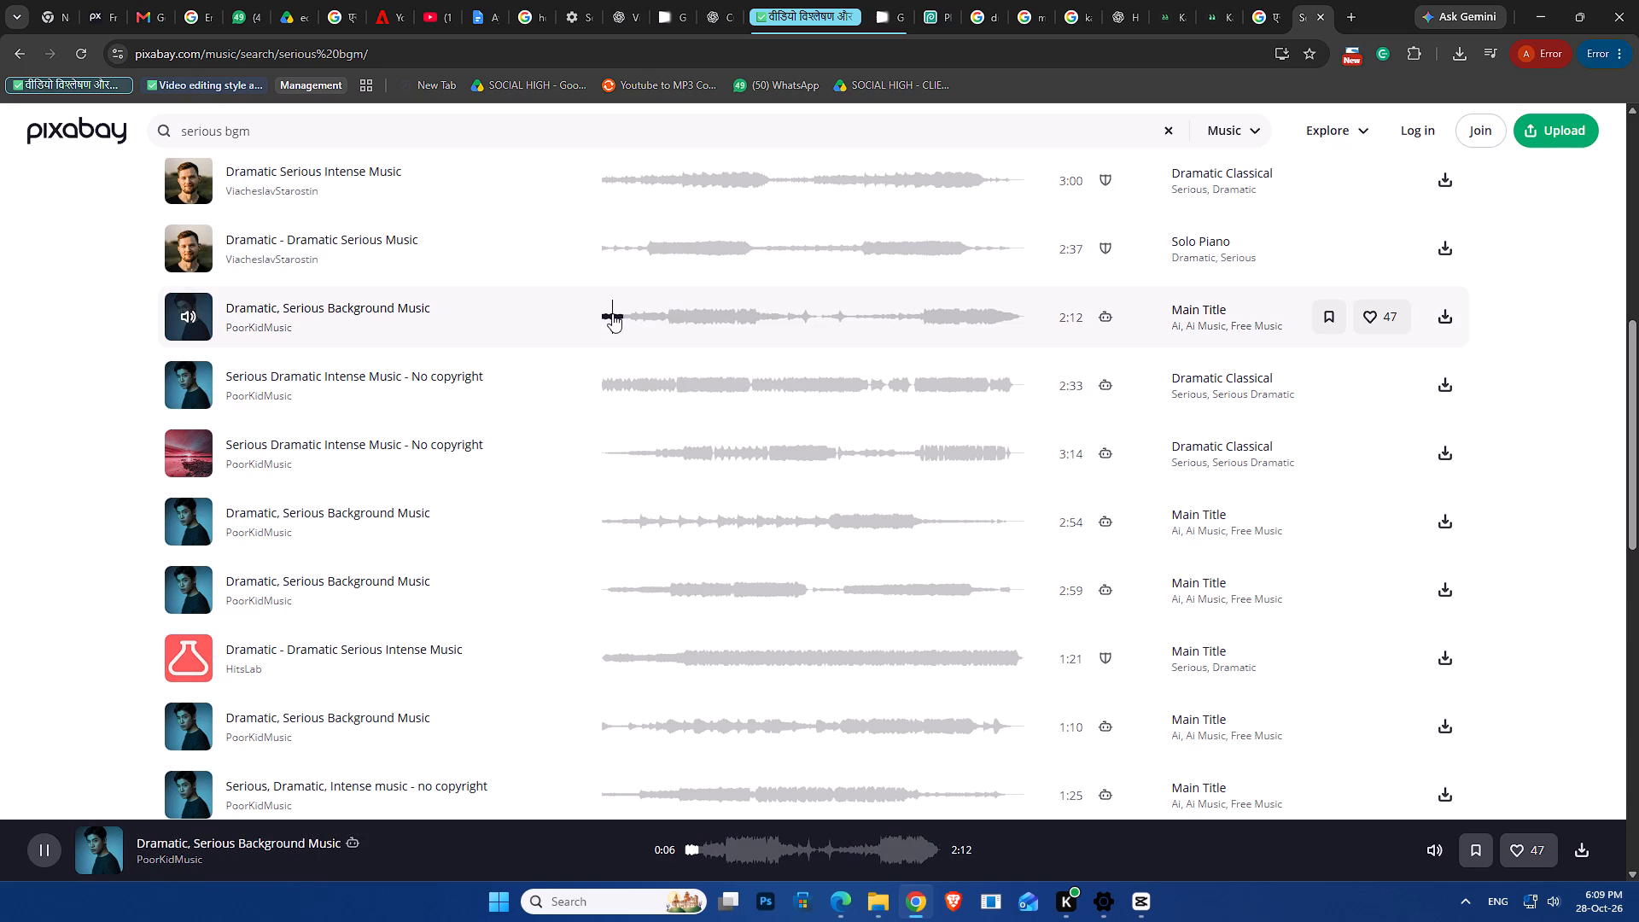
click(685, 307)
click(772, 304)
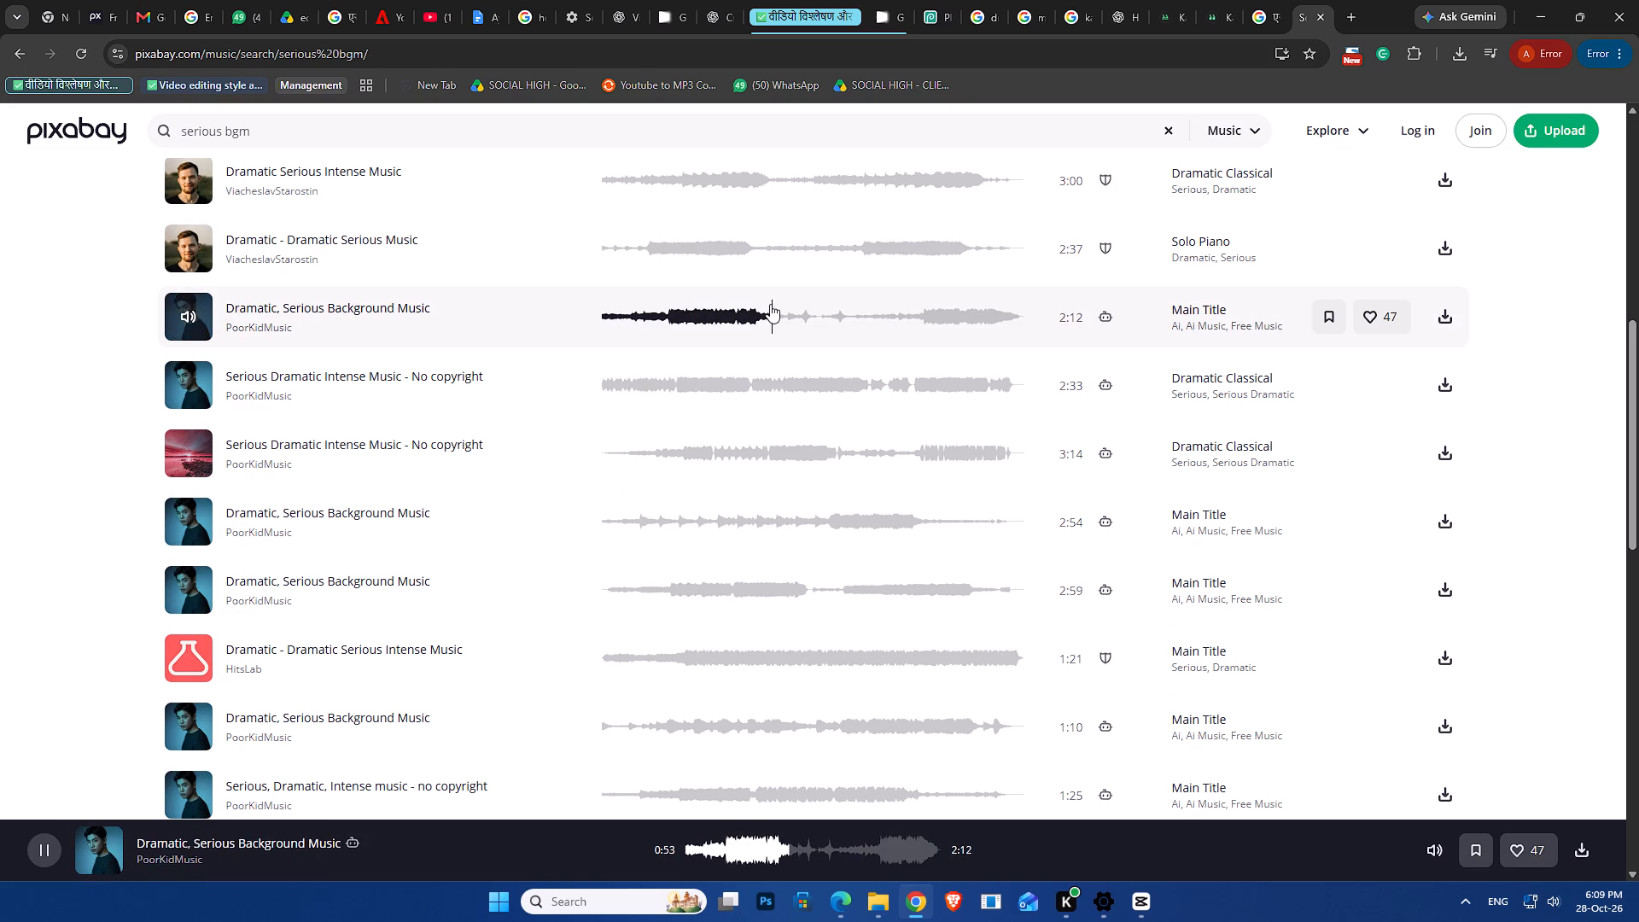
click(832, 302)
click(888, 306)
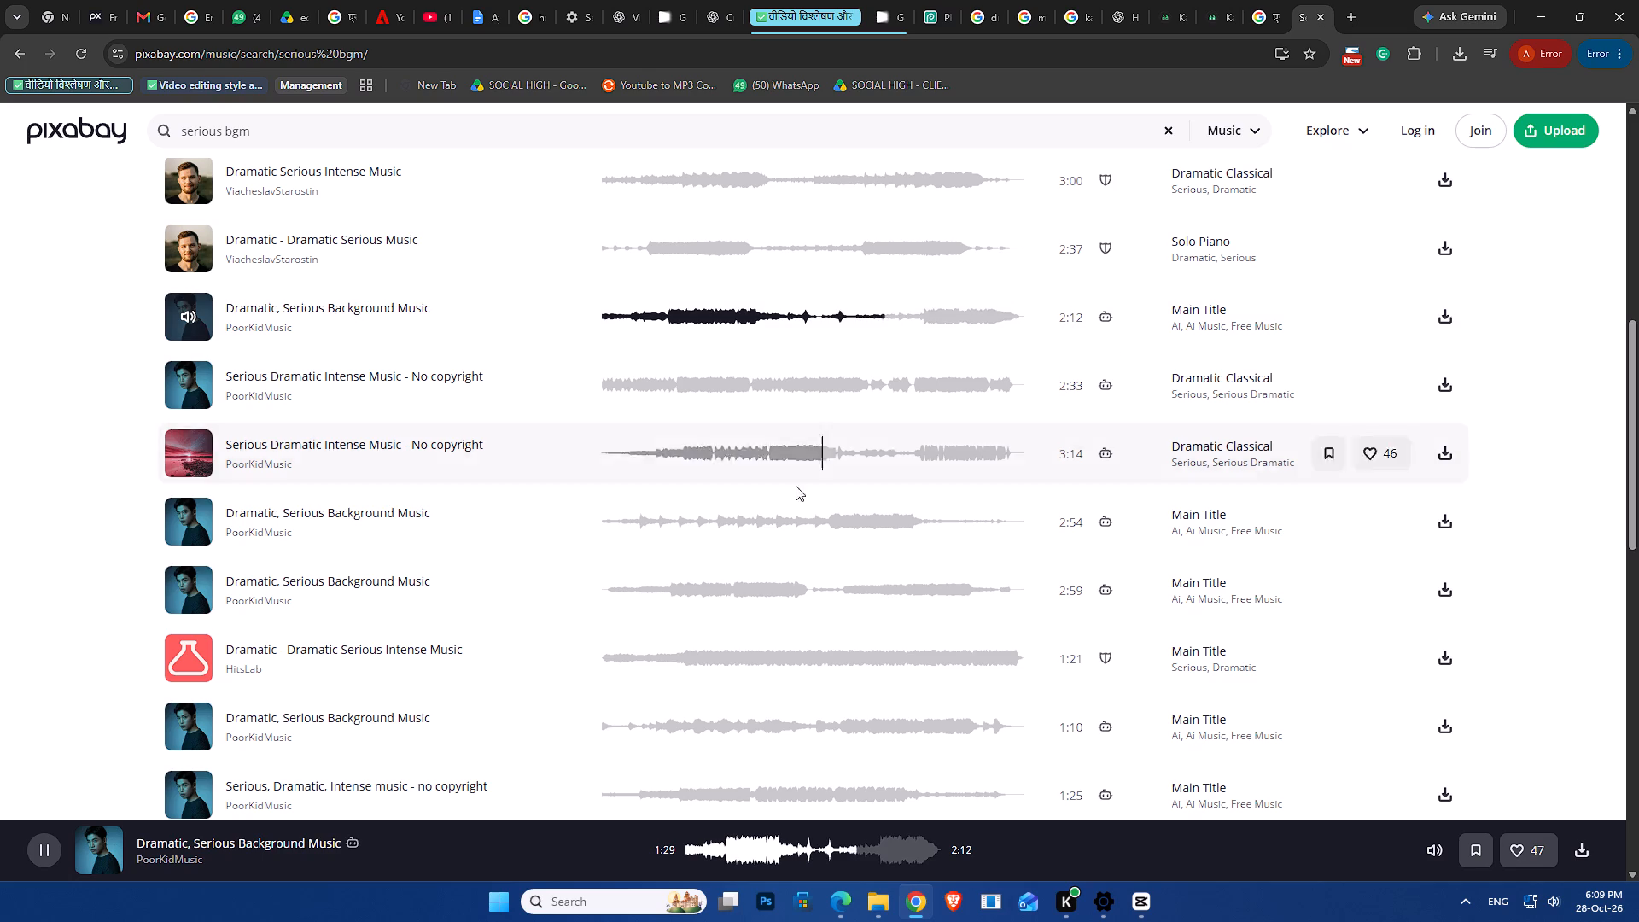
Sample the 1:21 HitsLab track and the 1:10 and 1:25 PoorKidMusic tracks further down the results.
scroll(648, 608, down, 2)
click(639, 473)
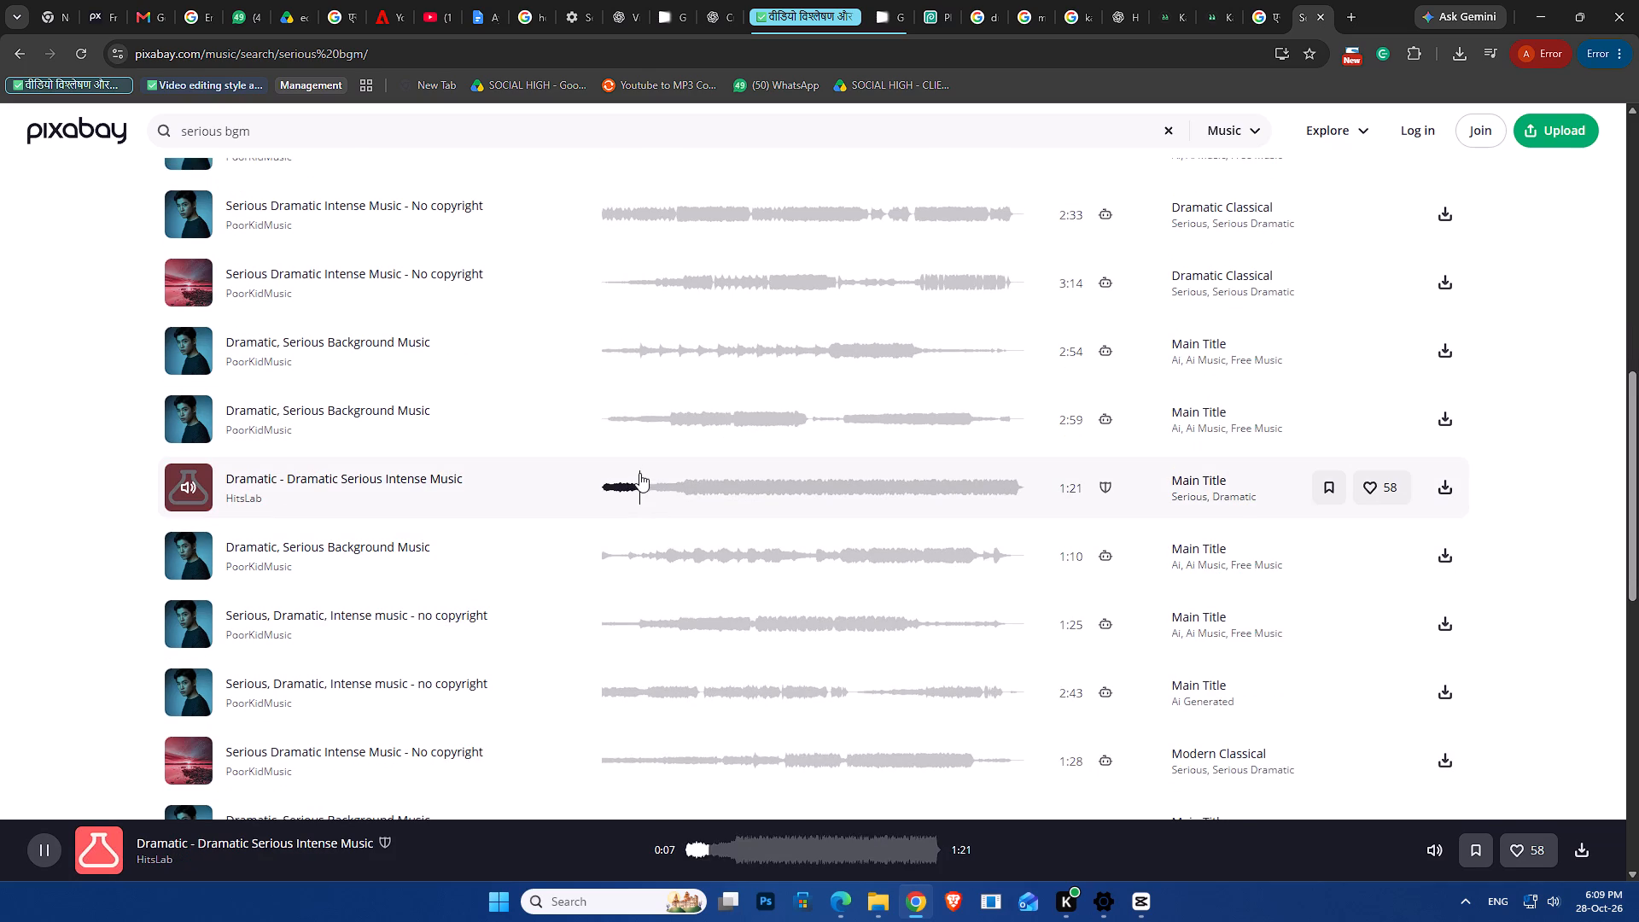
click(716, 476)
click(763, 476)
scroll(762, 493, down, 2)
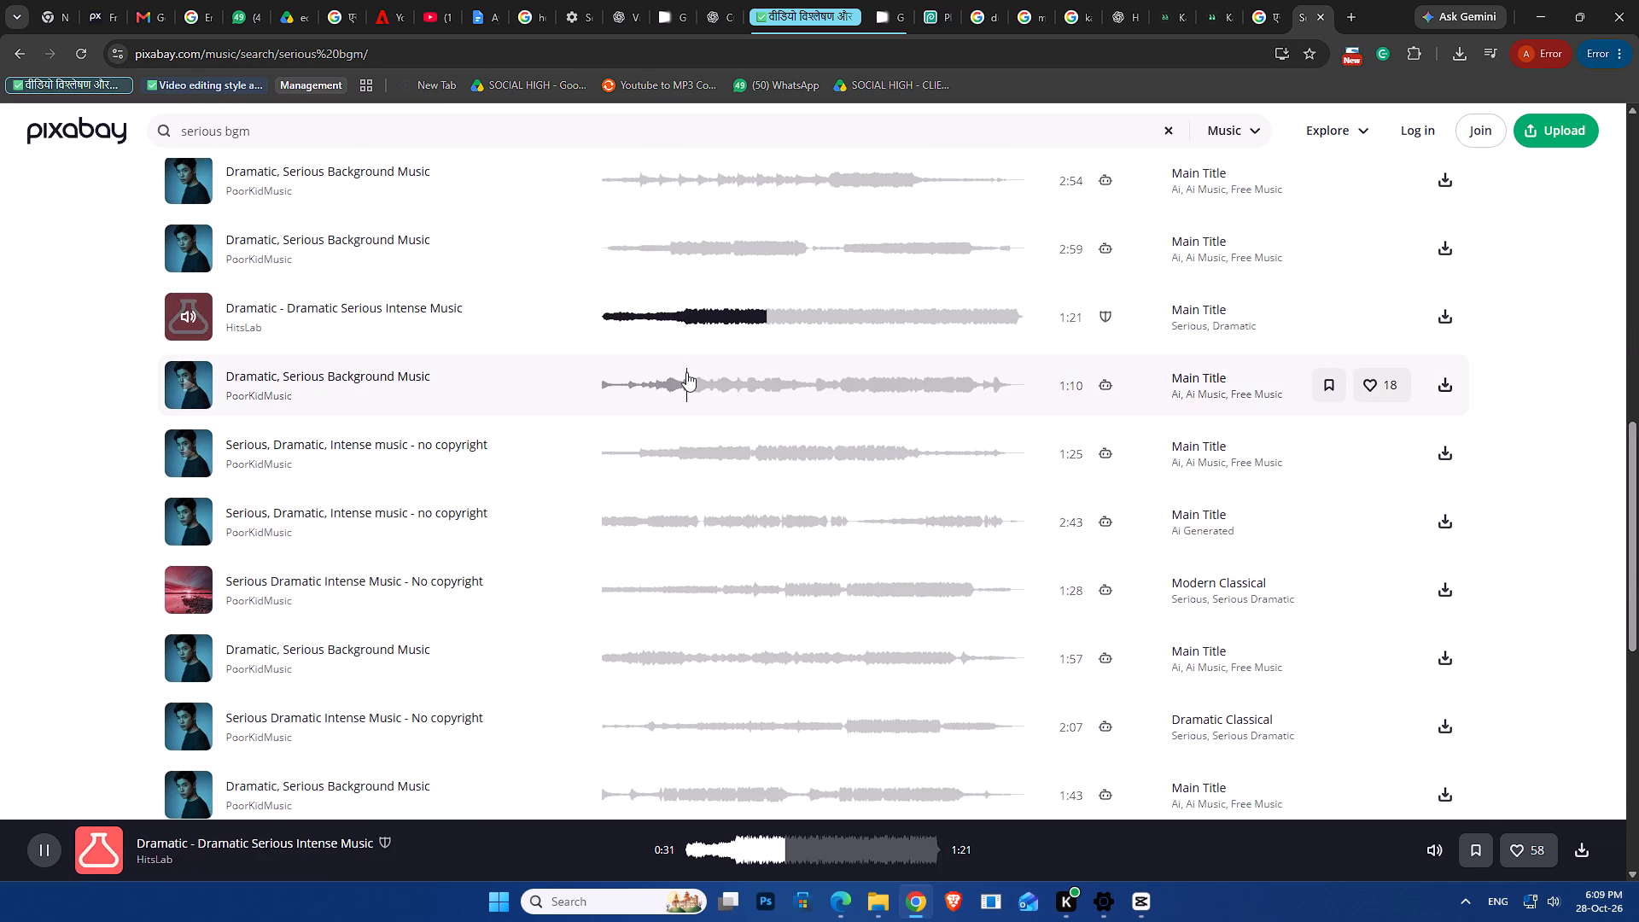
click(685, 371)
click(737, 376)
click(650, 456)
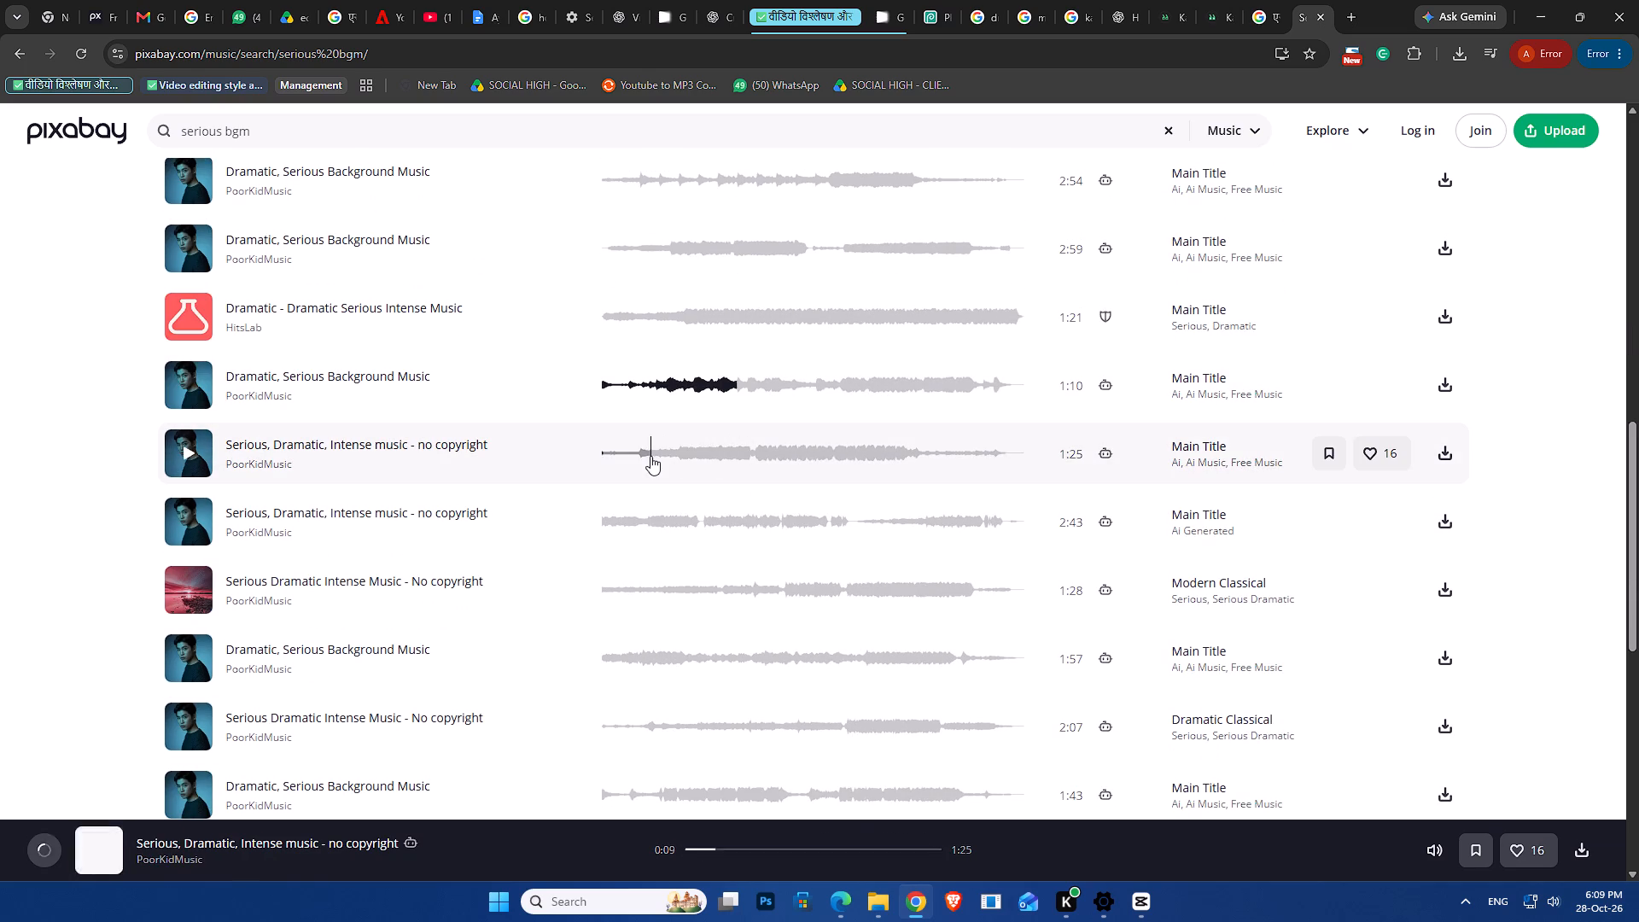
Preview the 1:28 "Serious Dramatic Intense Music - No copyright" track at several points and download it.
click(635, 585)
click(681, 585)
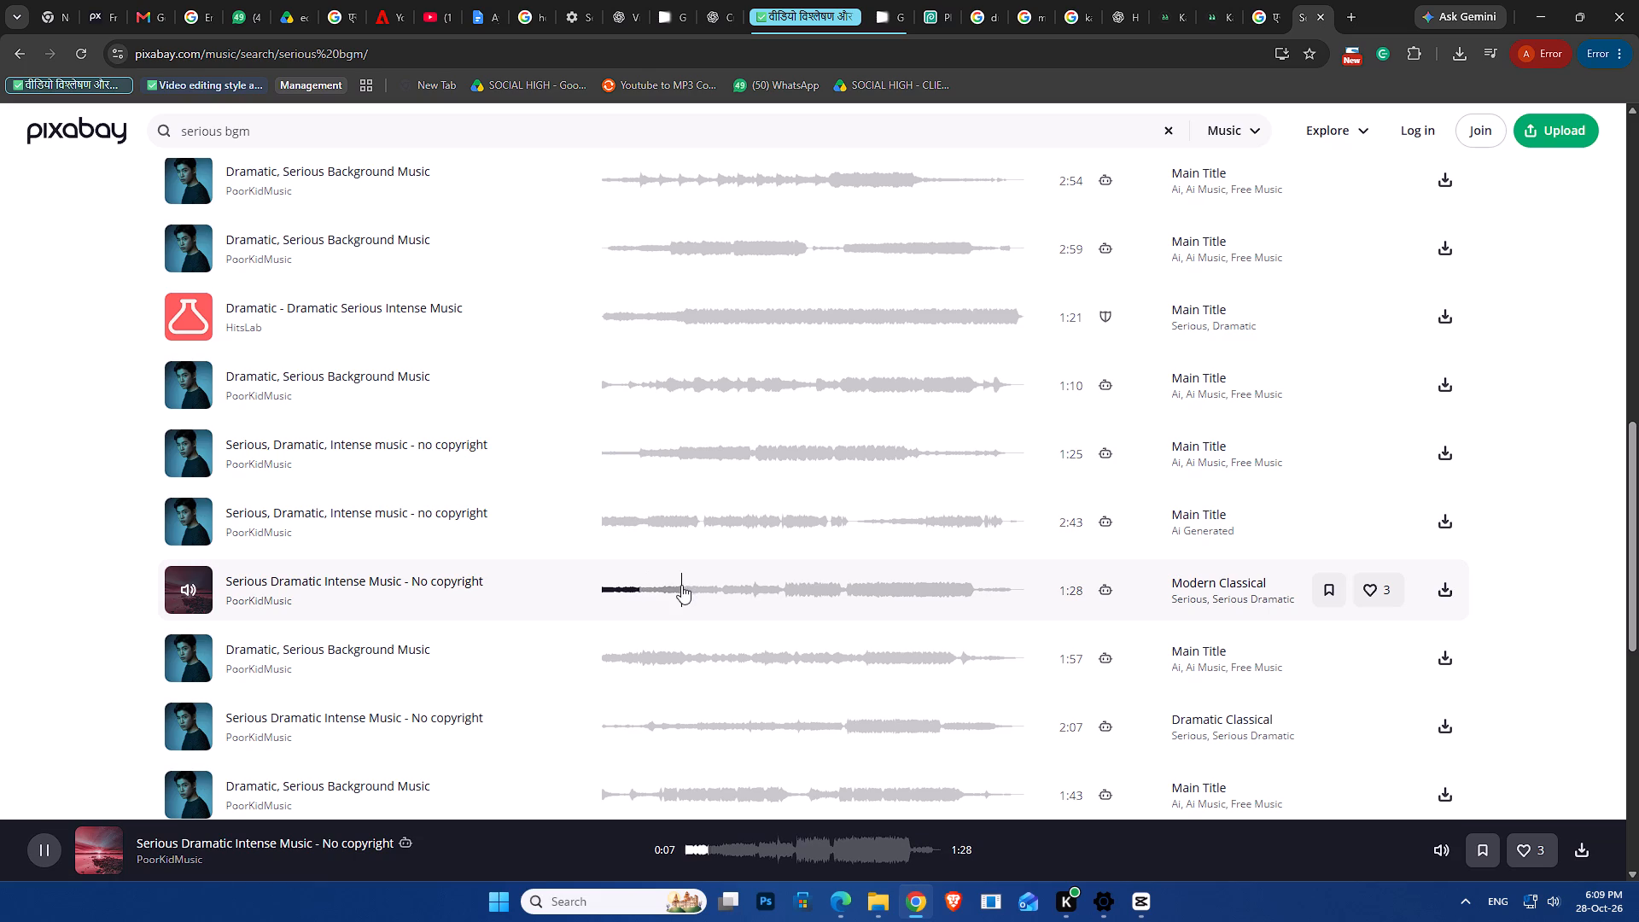
click(764, 578)
click(811, 578)
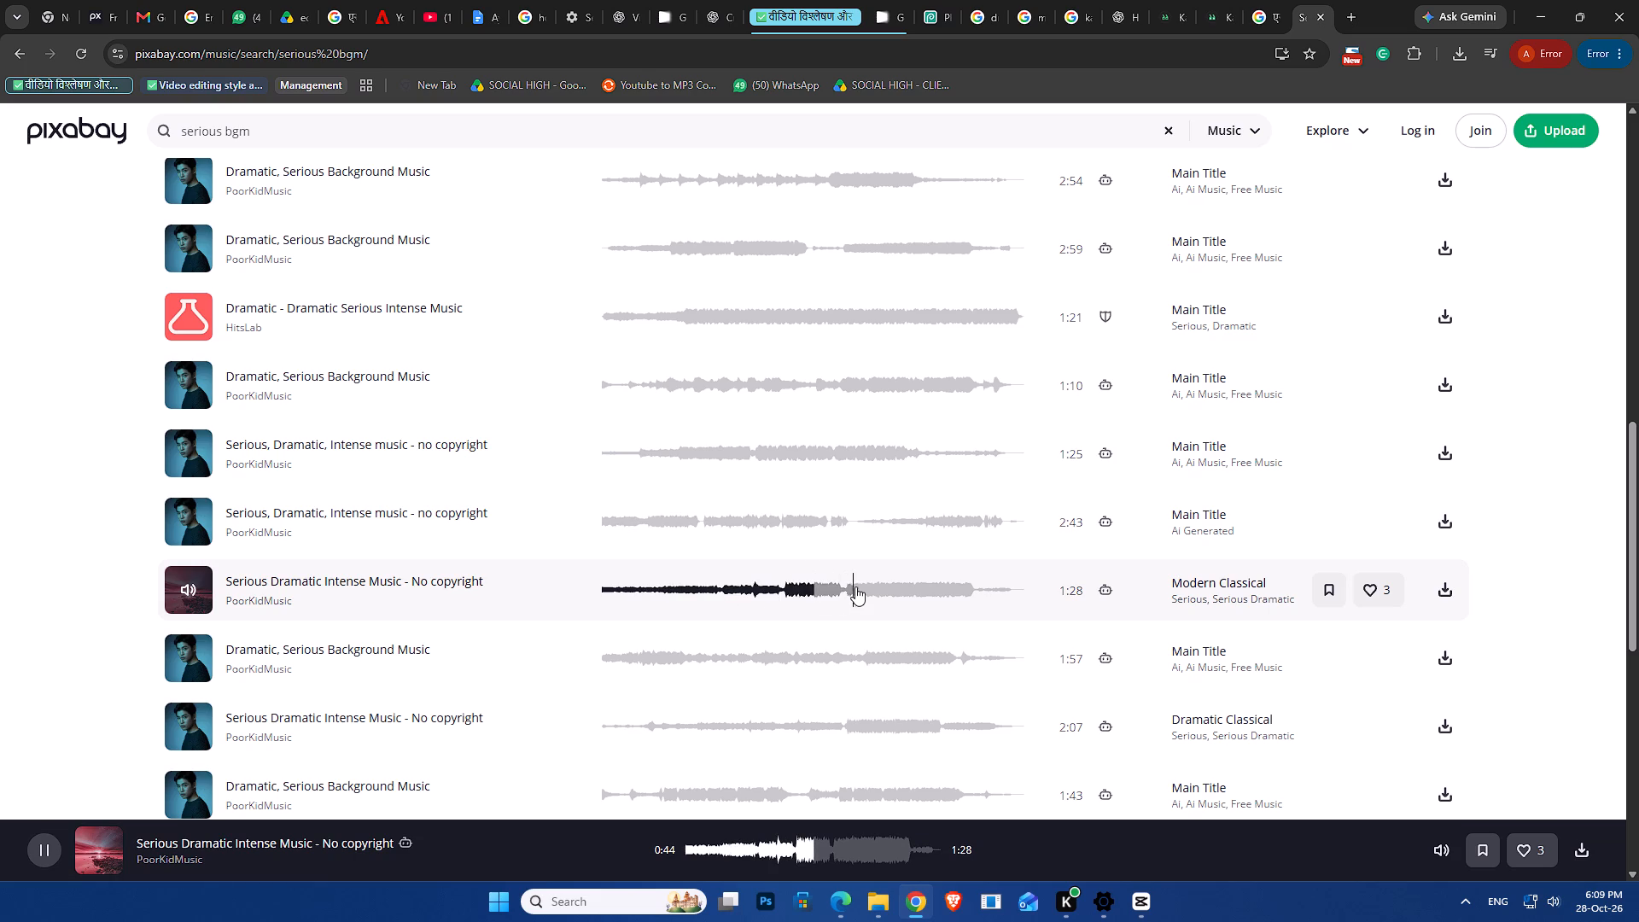
click(855, 586)
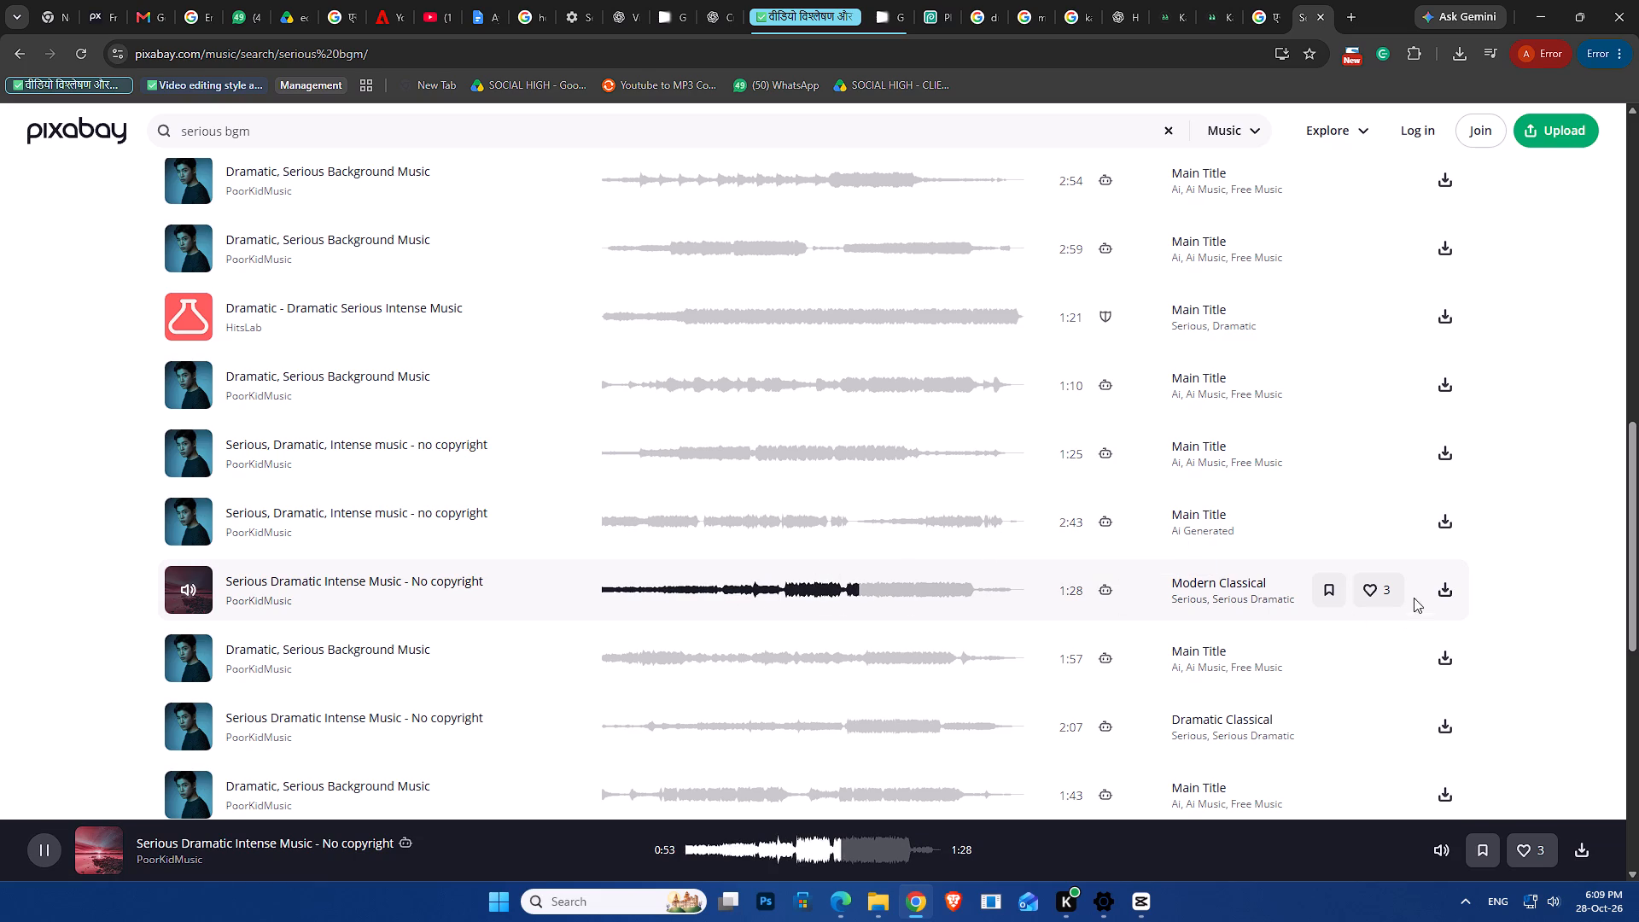
click(1443, 589)
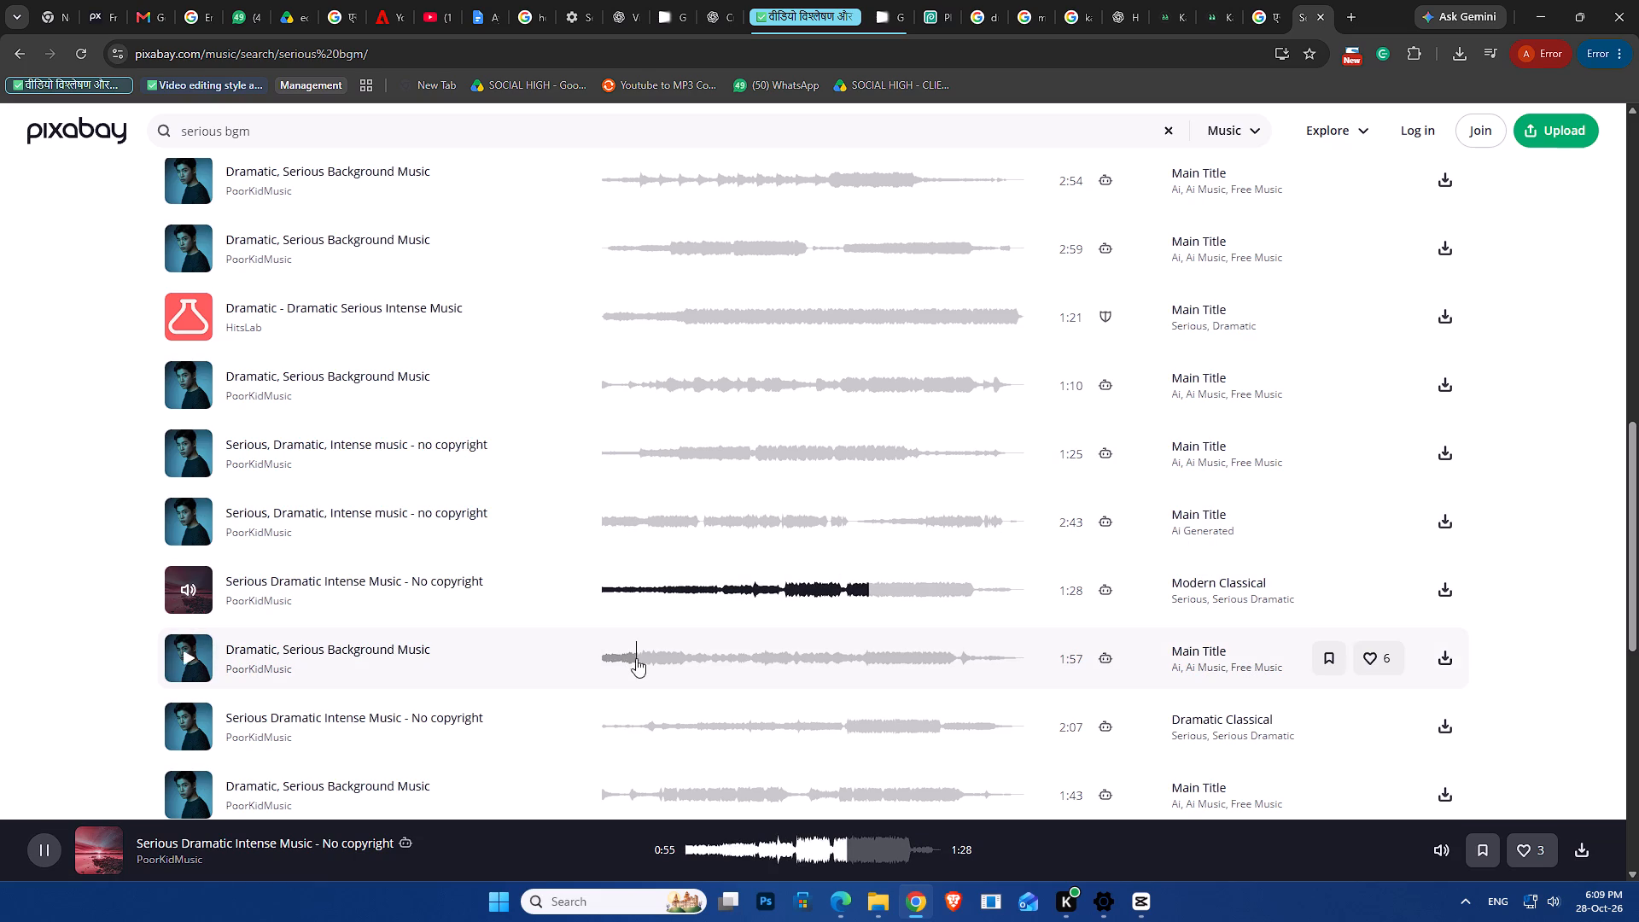
Preview more tracks below the downloaded one, including the 2:07 "Serious Dramatic Intense Music - No copyright".
click(636, 658)
scroll(654, 655, down, 2)
click(638, 619)
click(694, 560)
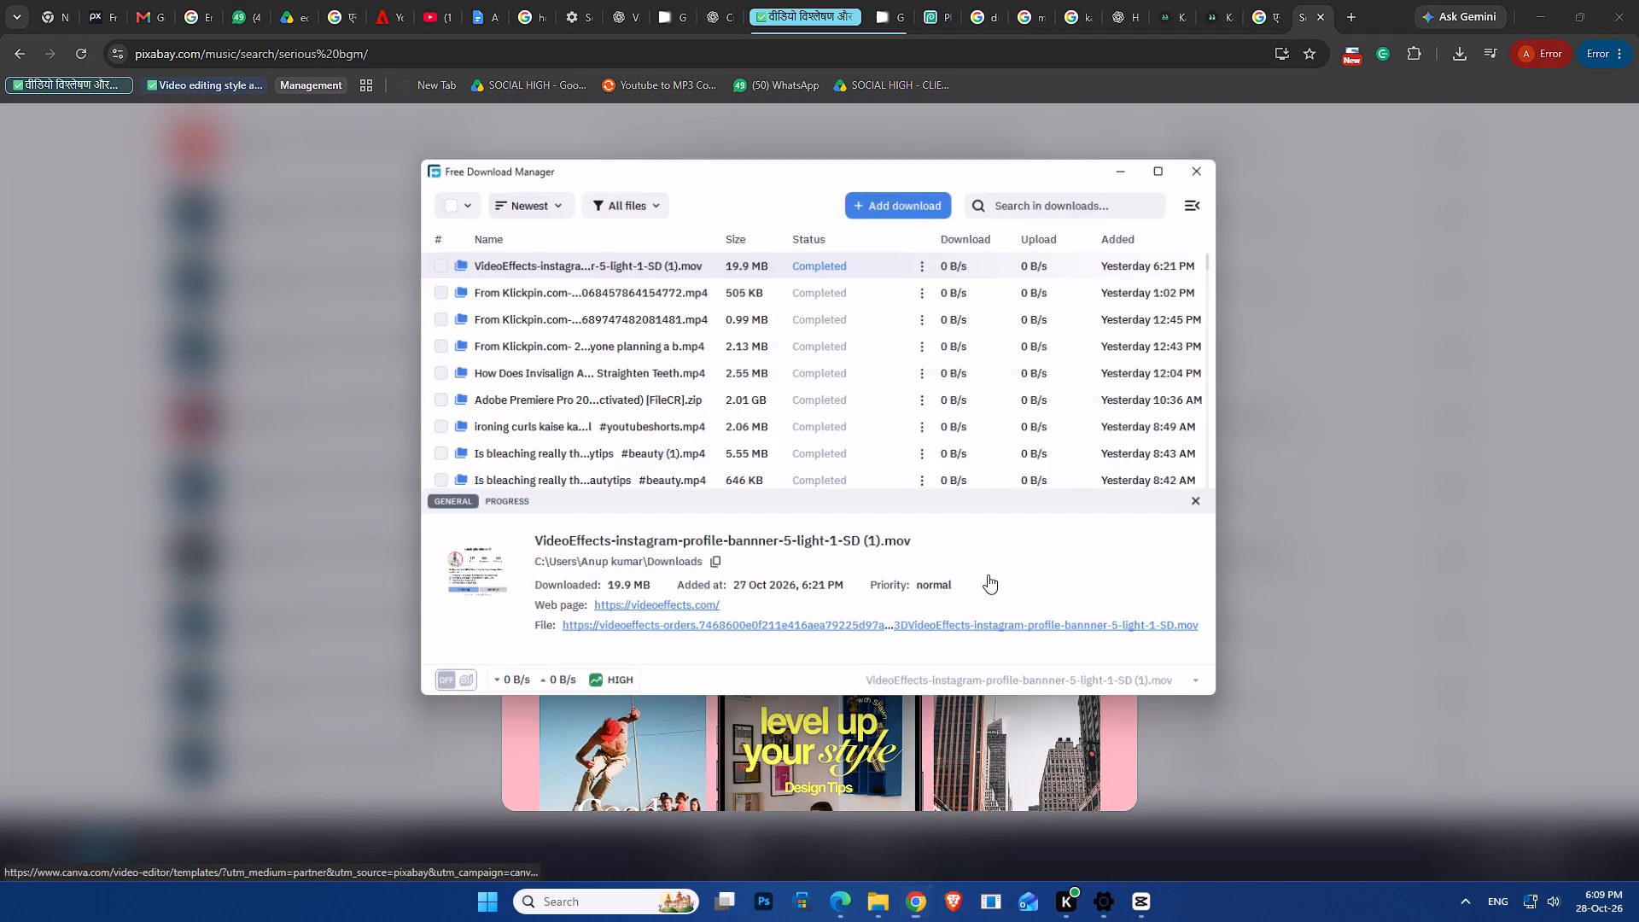
Accept the music download in Free Download Manager, stop the Pixabay preview, and show the downloaded MP3 in its folder.
click(1008, 518)
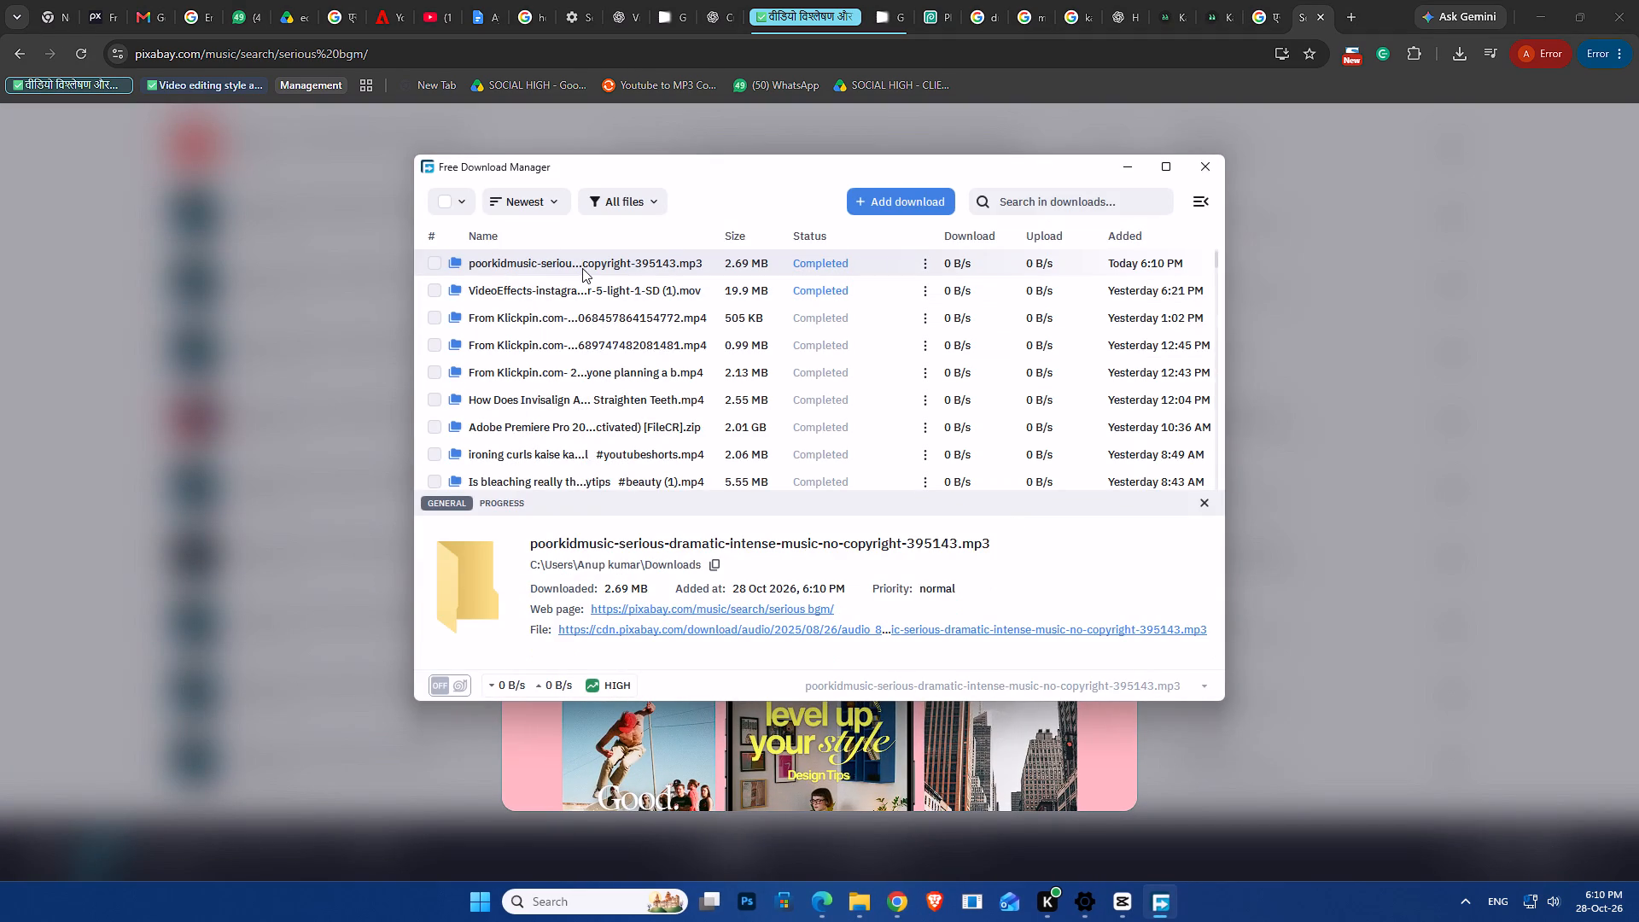
right_click(582, 268)
click(297, 319)
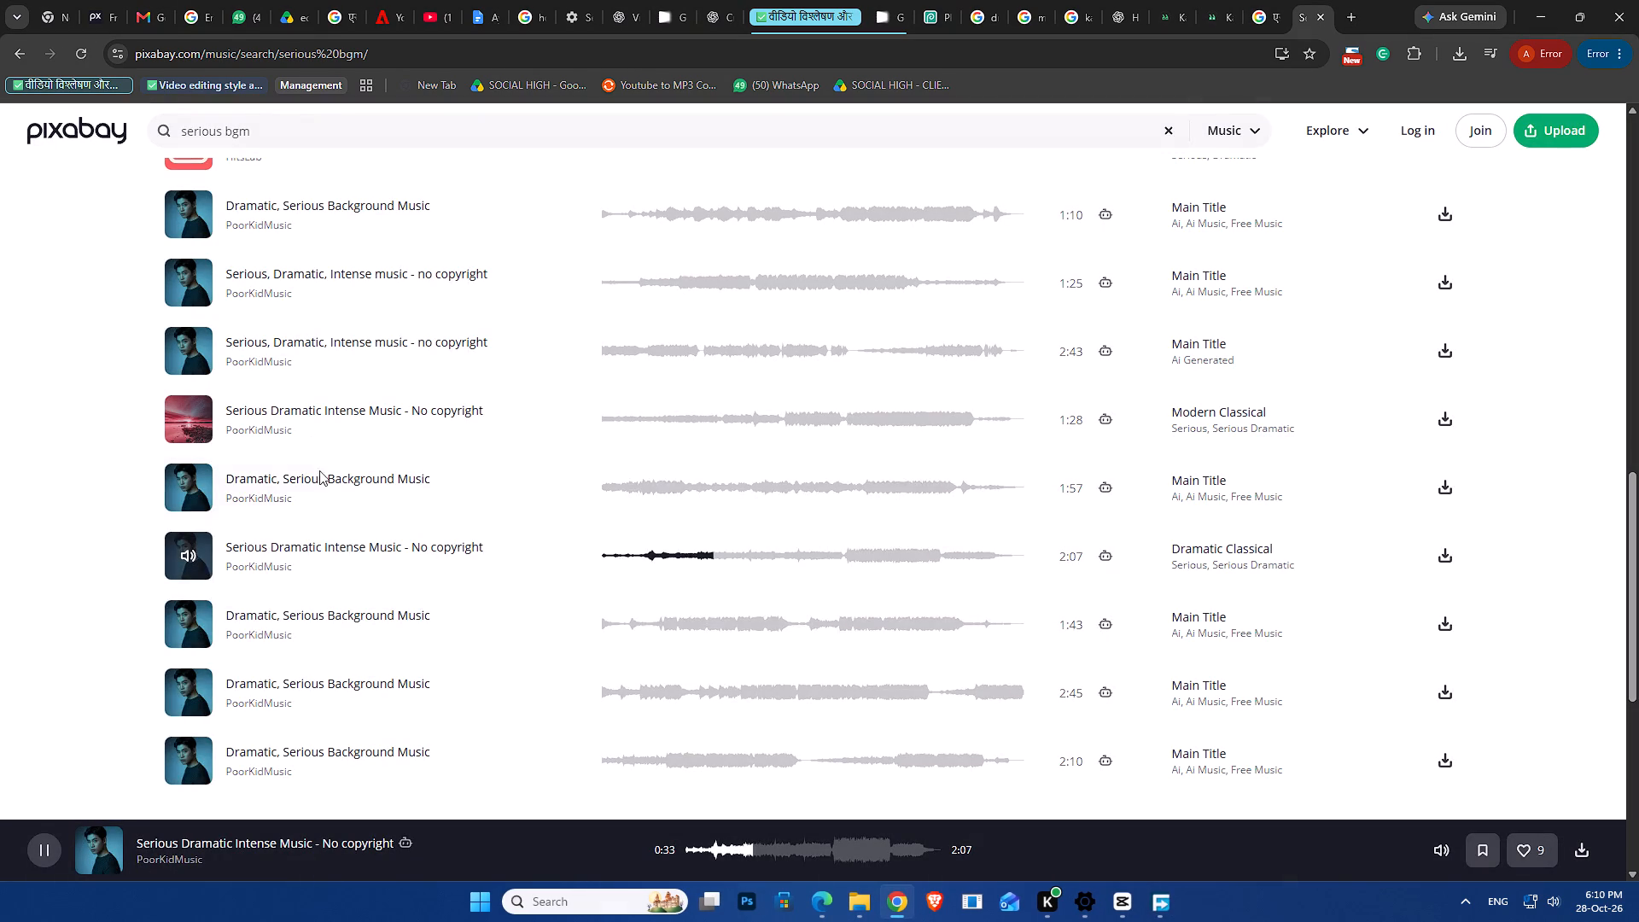
click(191, 544)
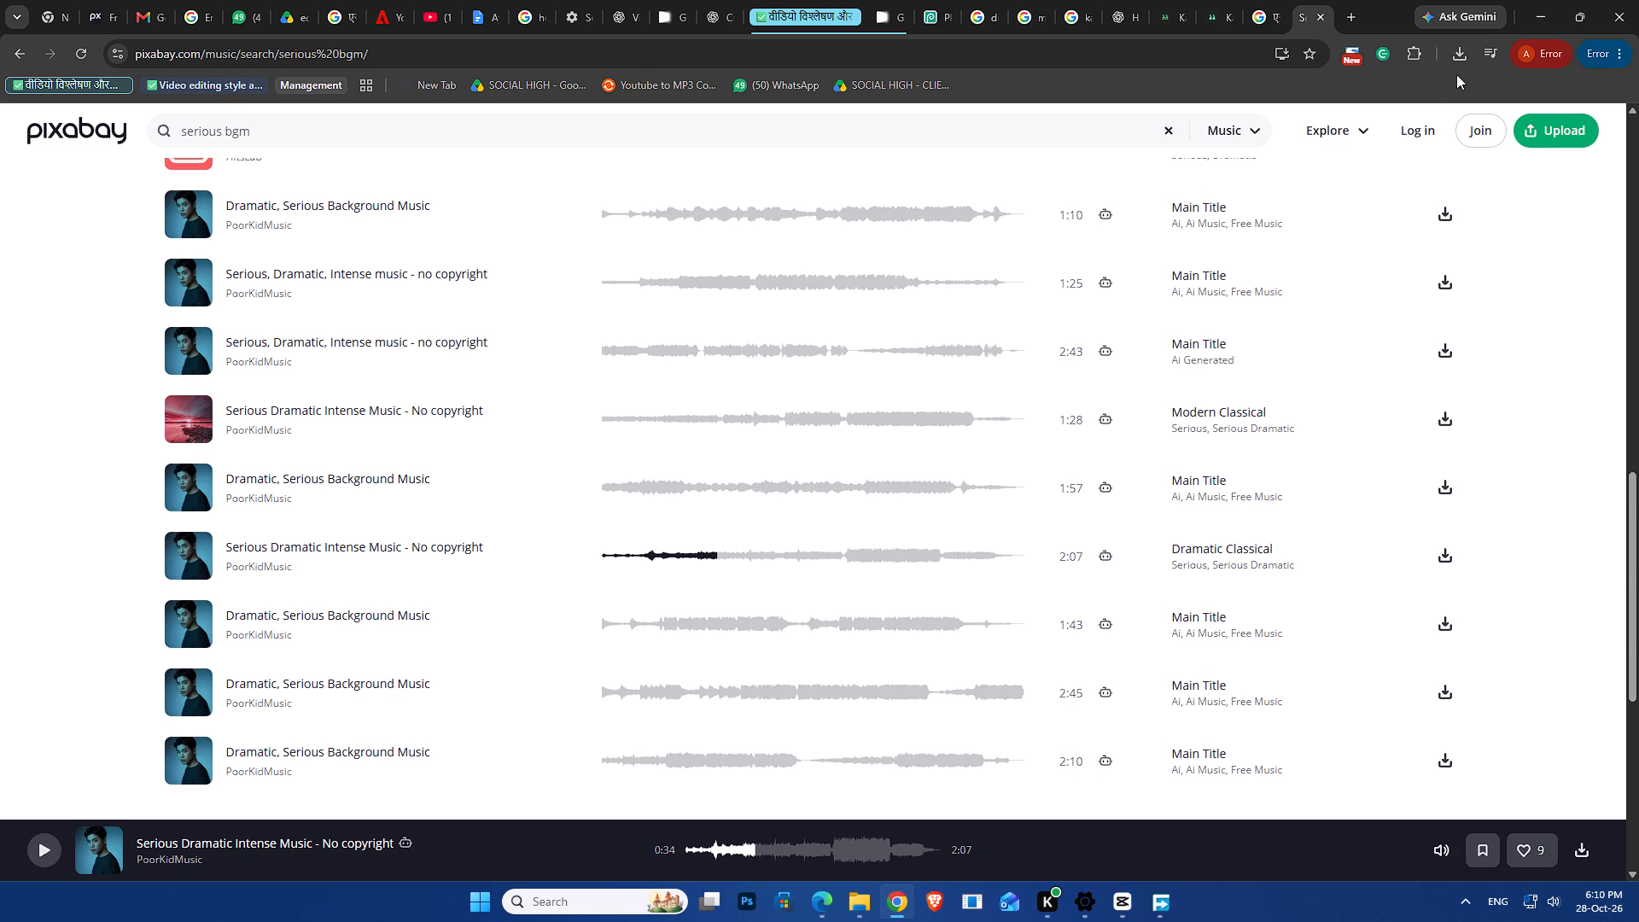
click(1455, 50)
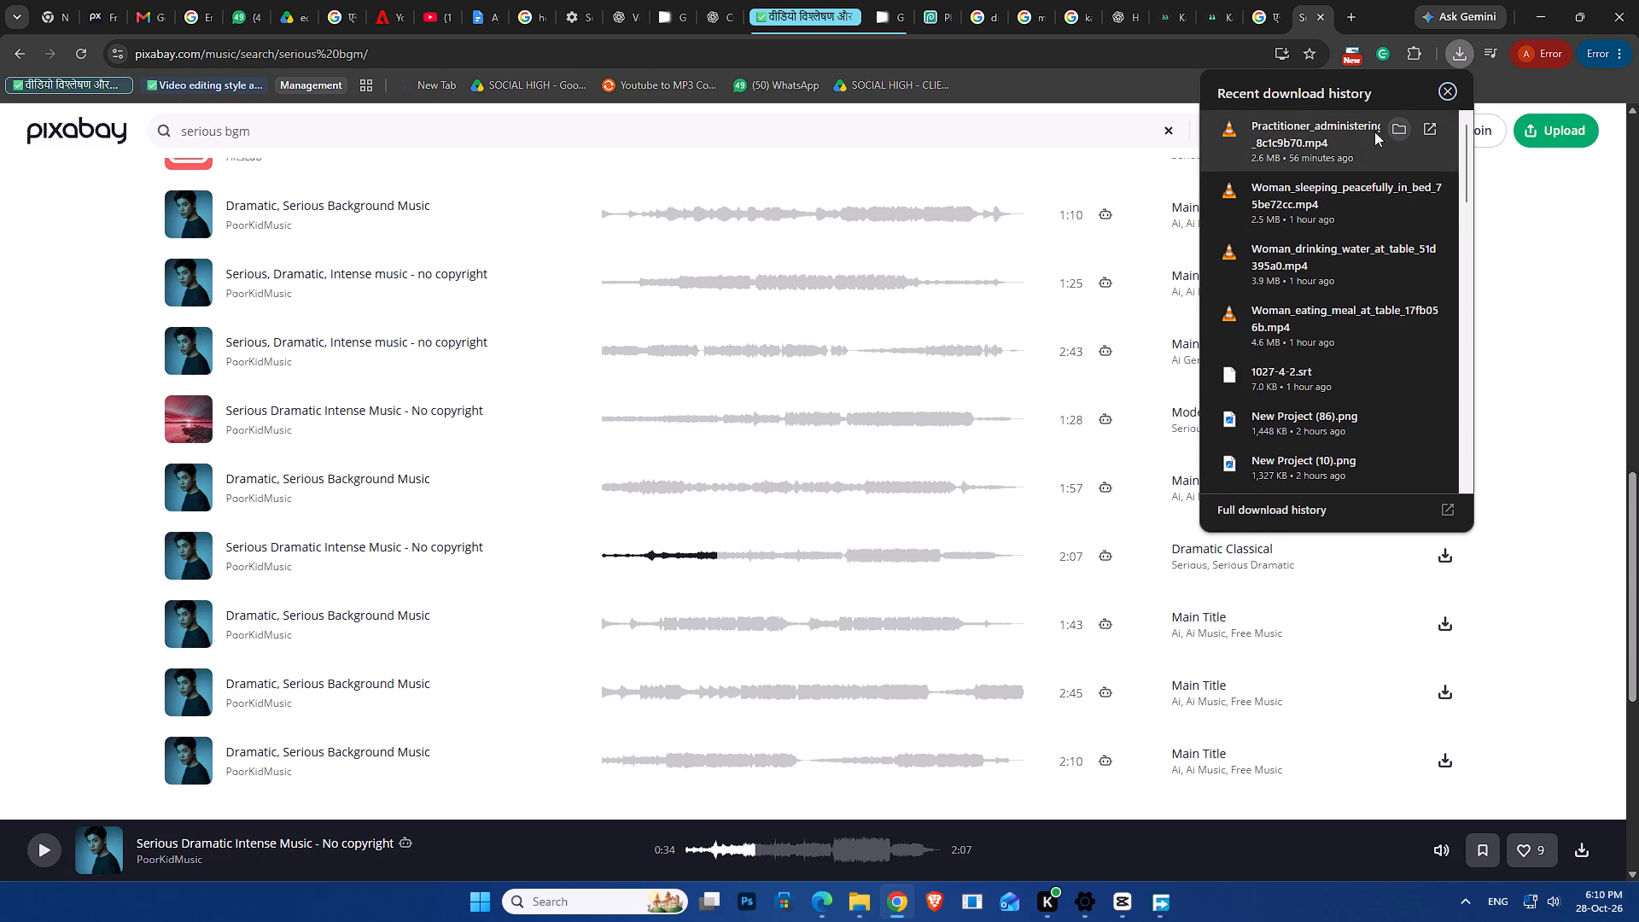
click(1162, 897)
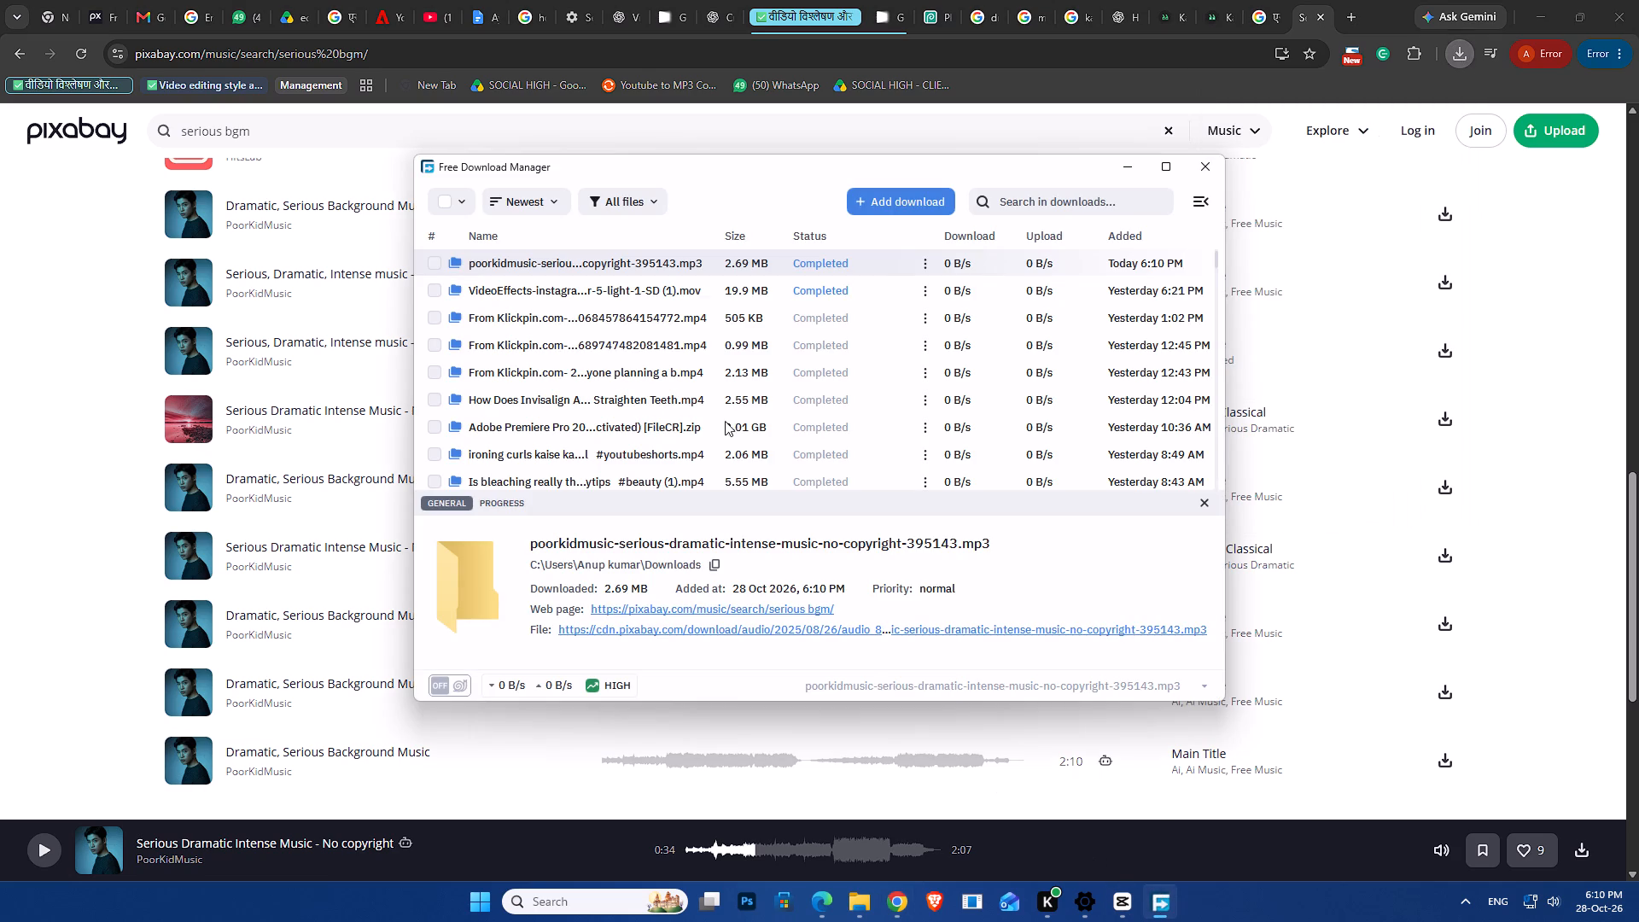
right_click(601, 270)
click(630, 256)
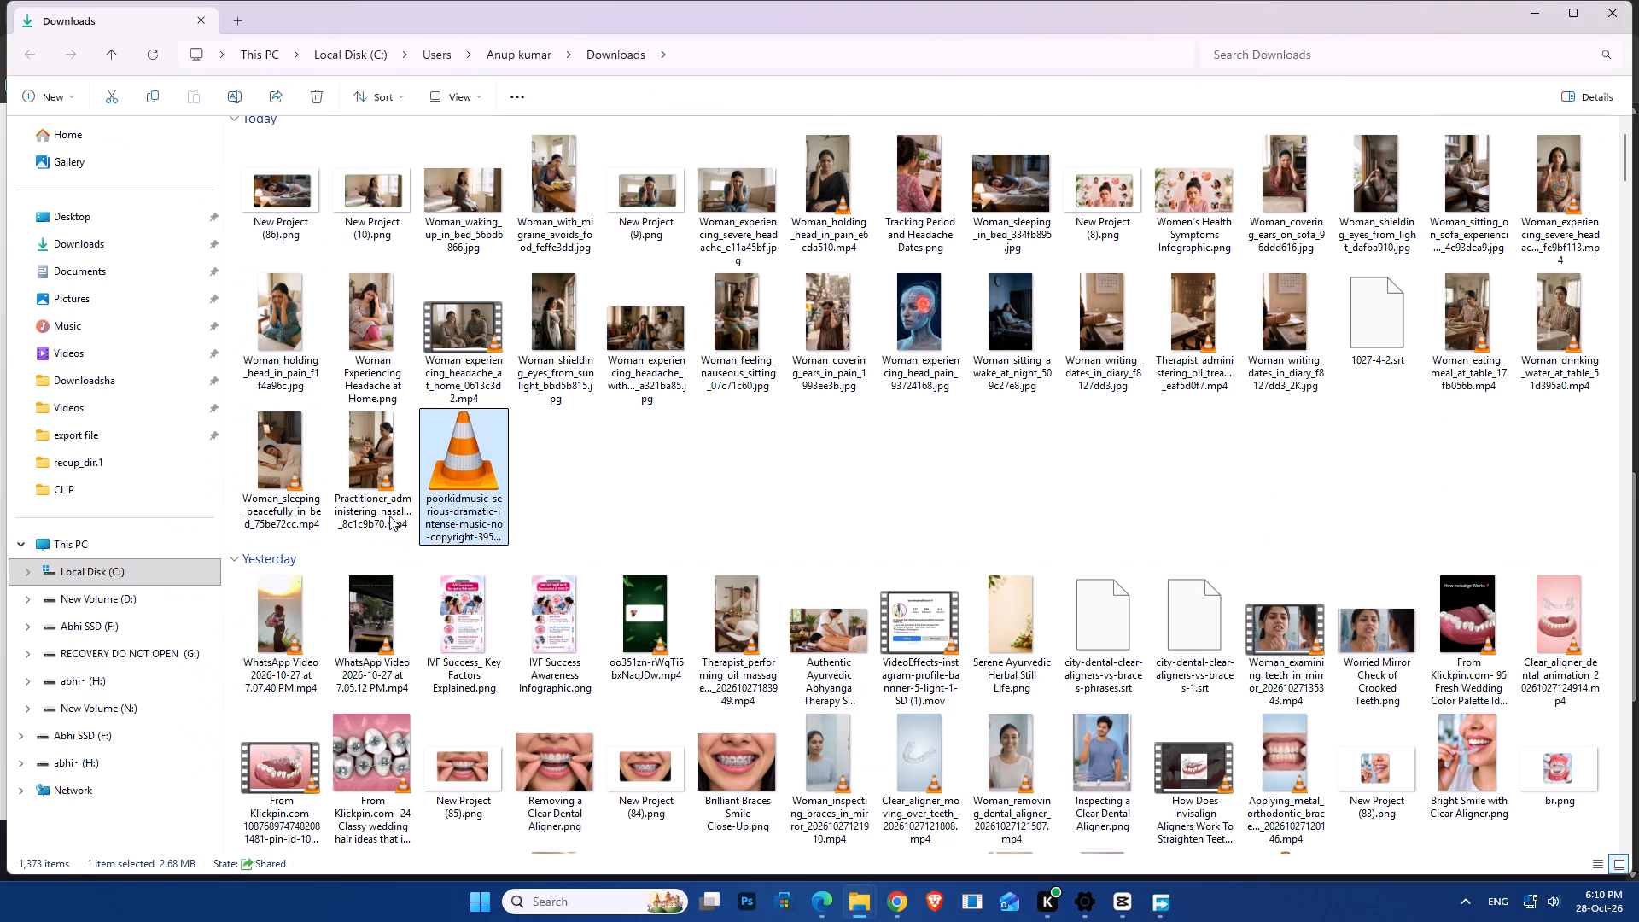
Add the downloaded poorkidmusic MP3 from the Downloads folder to the start of CapCut's Timeline 03, below the video clip.
drag(441, 461, 540, 782)
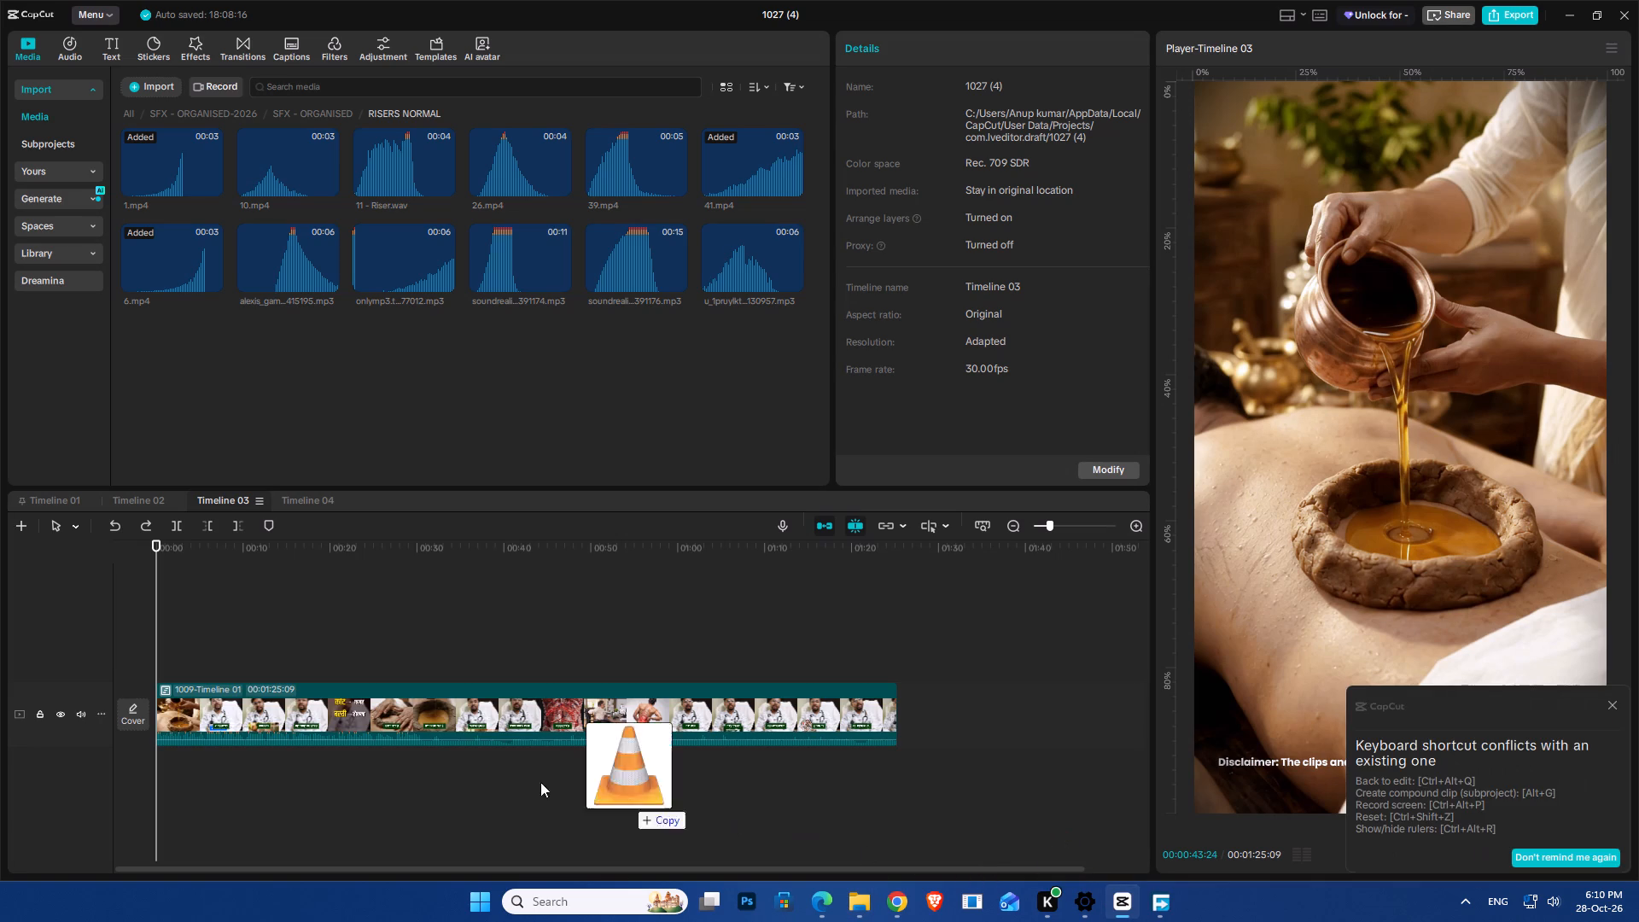
drag(540, 782, 157, 602)
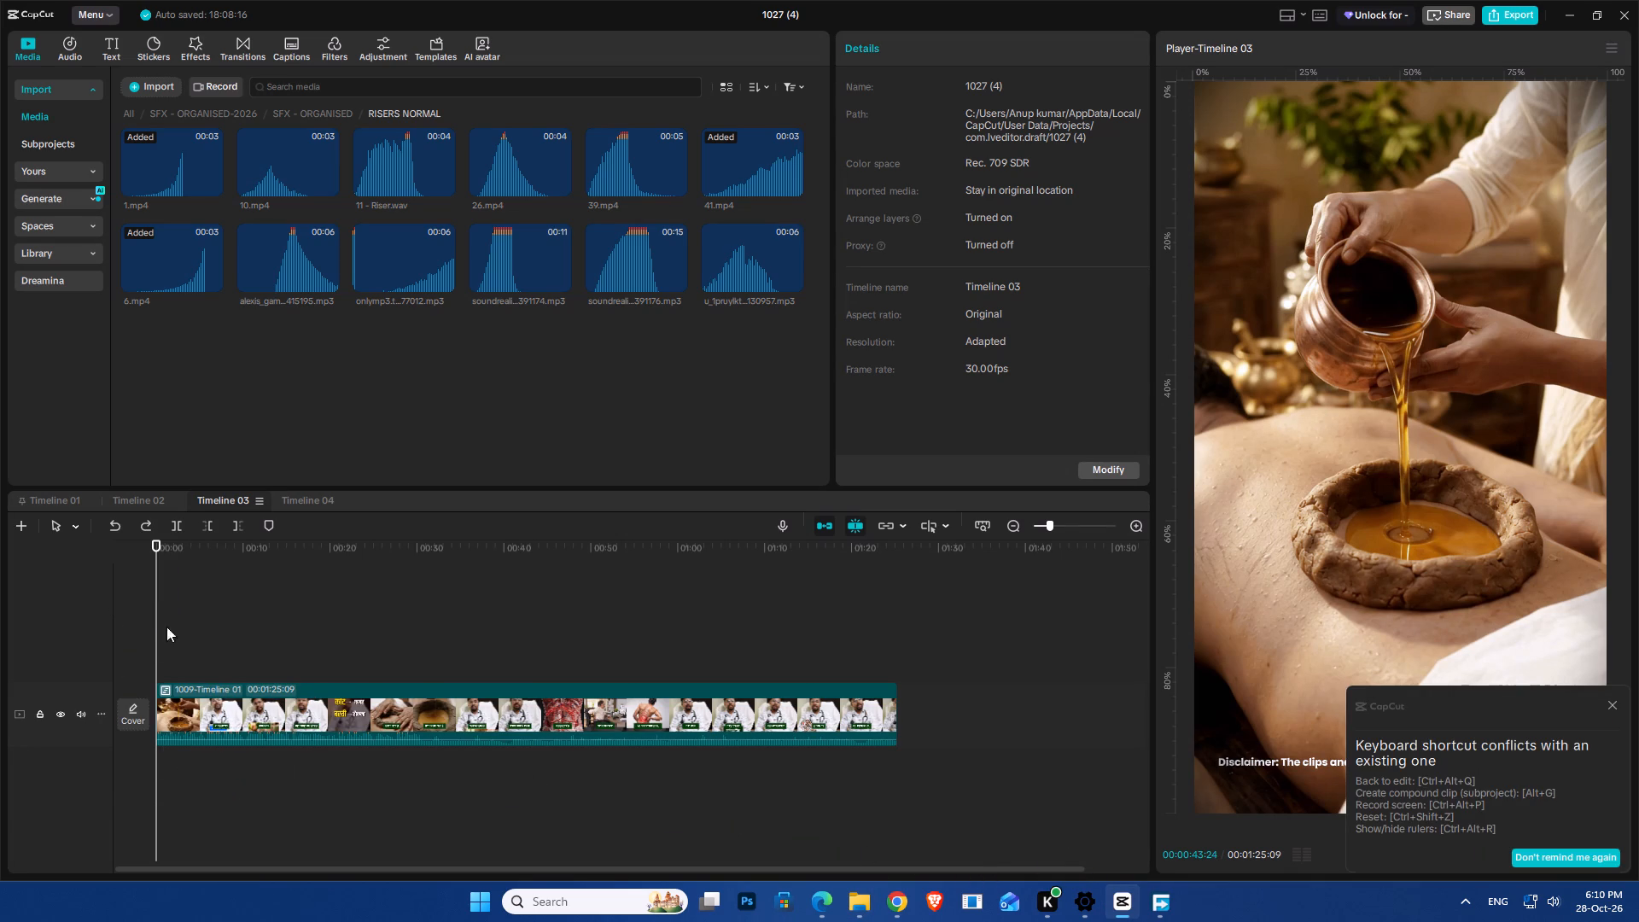
Copy the poorkidmusic music clip from Timeline 03 and paste it at the start of Timeline 02.
click(236, 770)
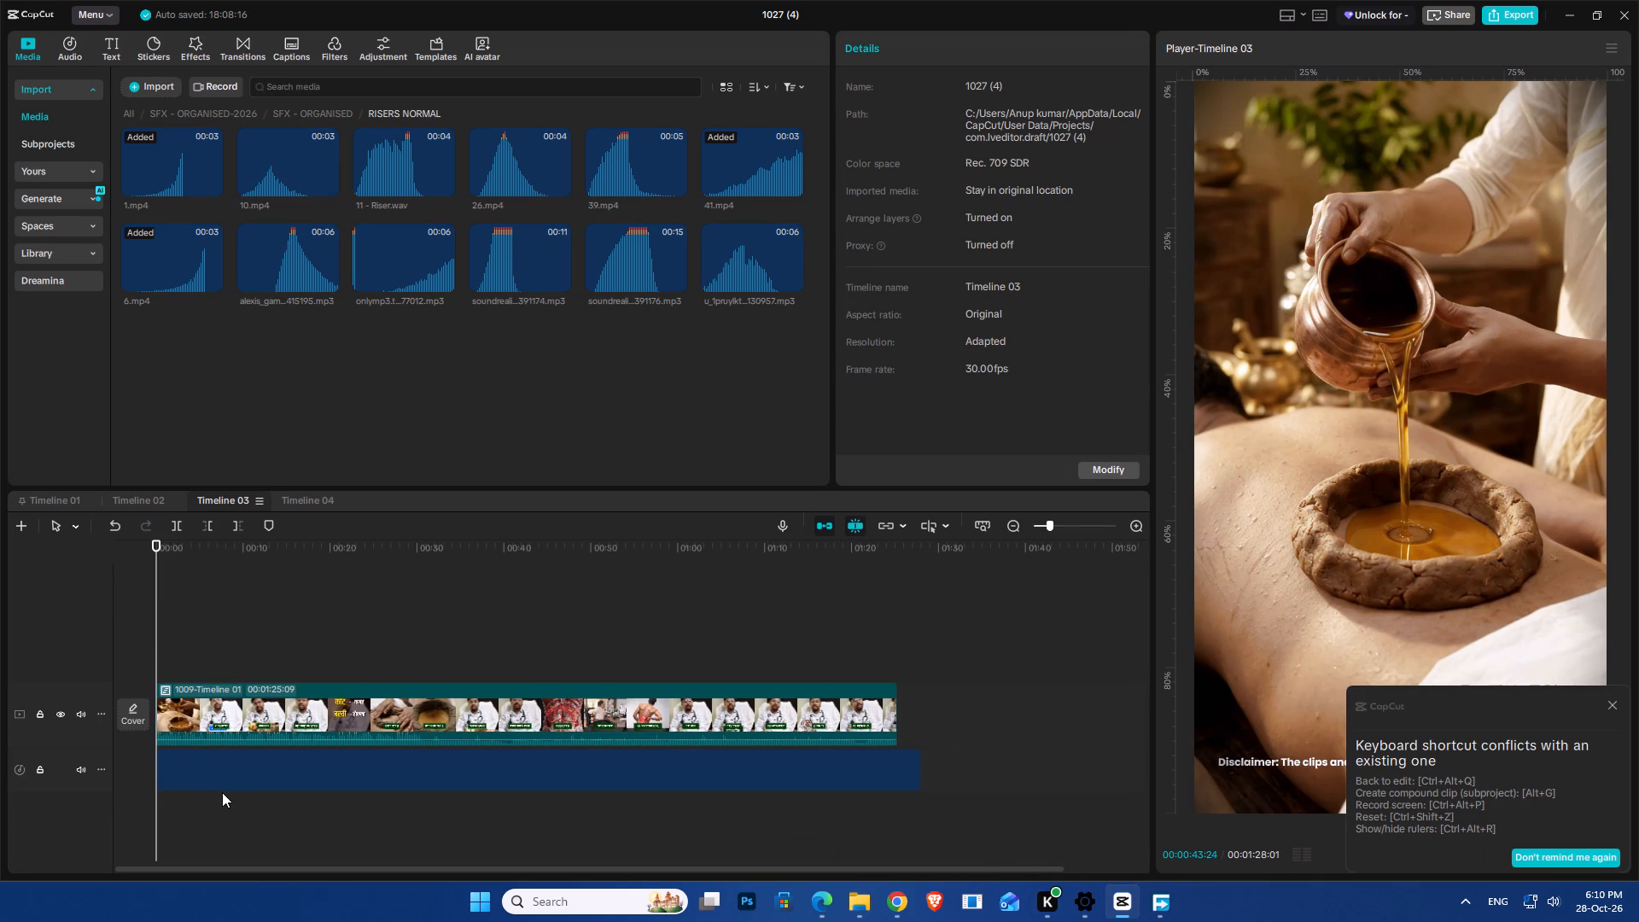
key(ctrl+c)
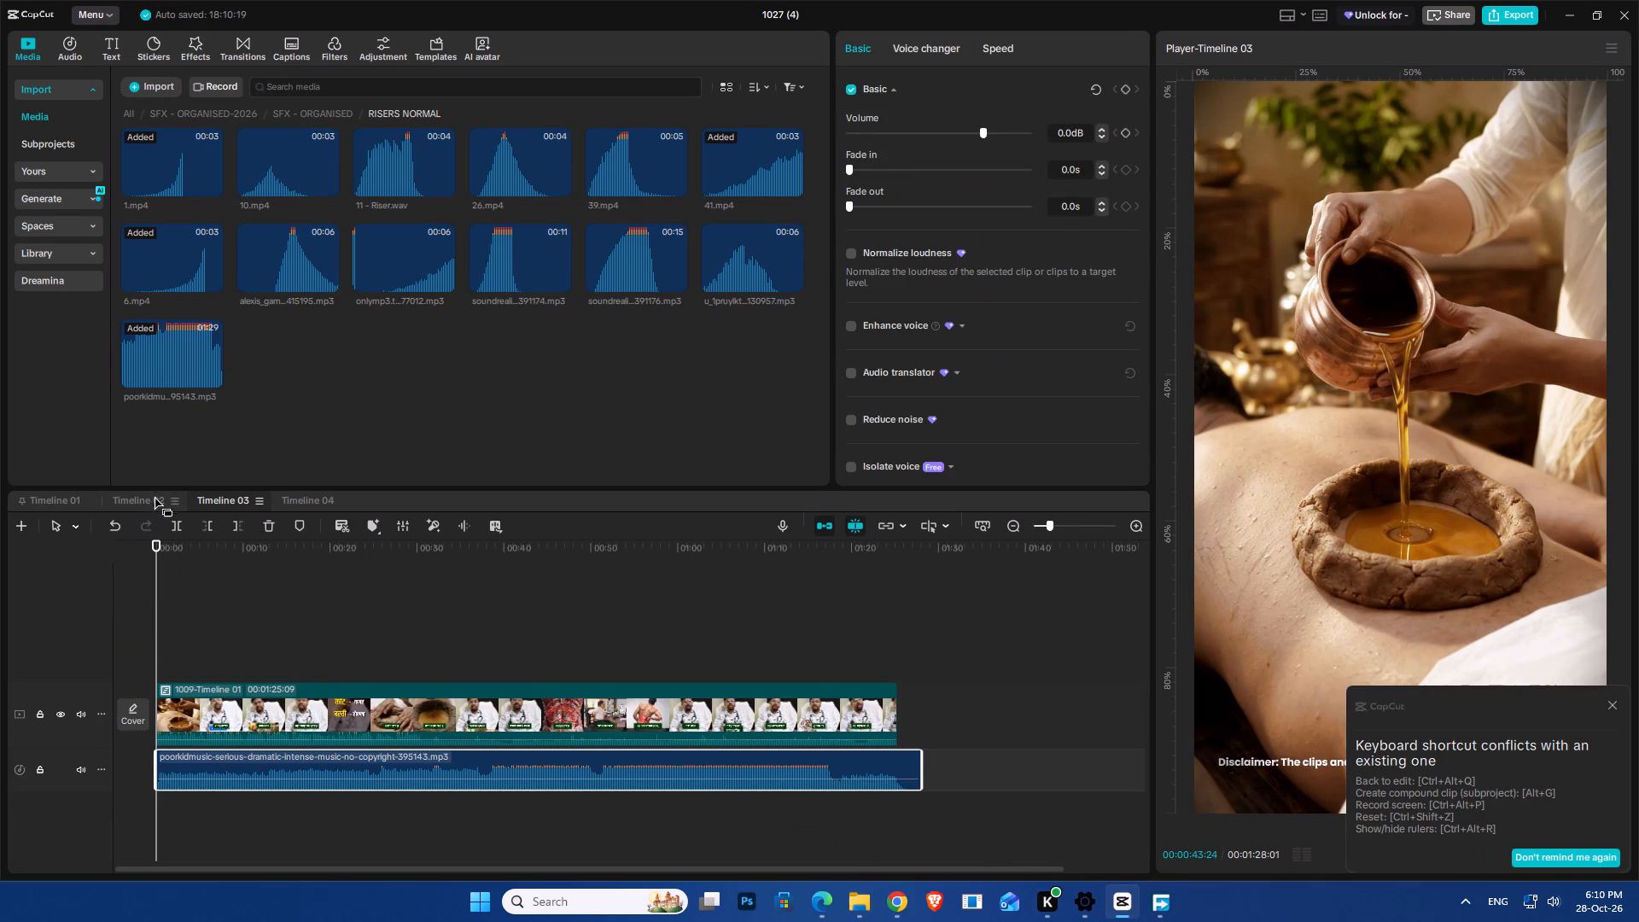
click(134, 493)
drag(195, 546, 45, 595)
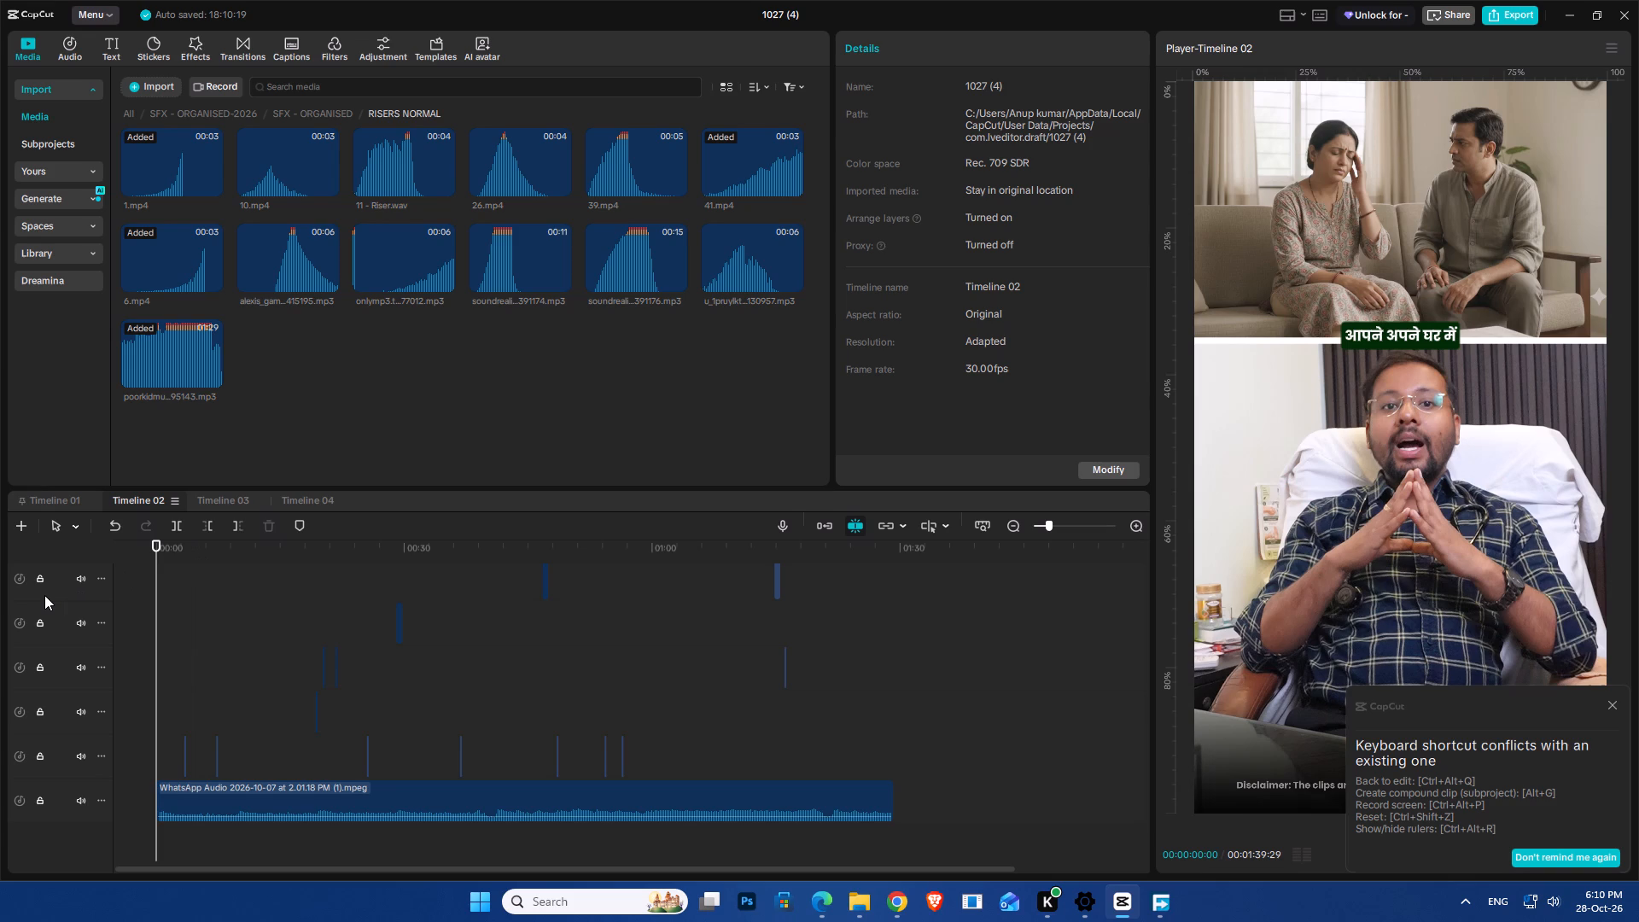
key(ctrl+v)
Delete the old WhatsApp Audio clip above the pasted music in Timeline 02.
click(238, 817)
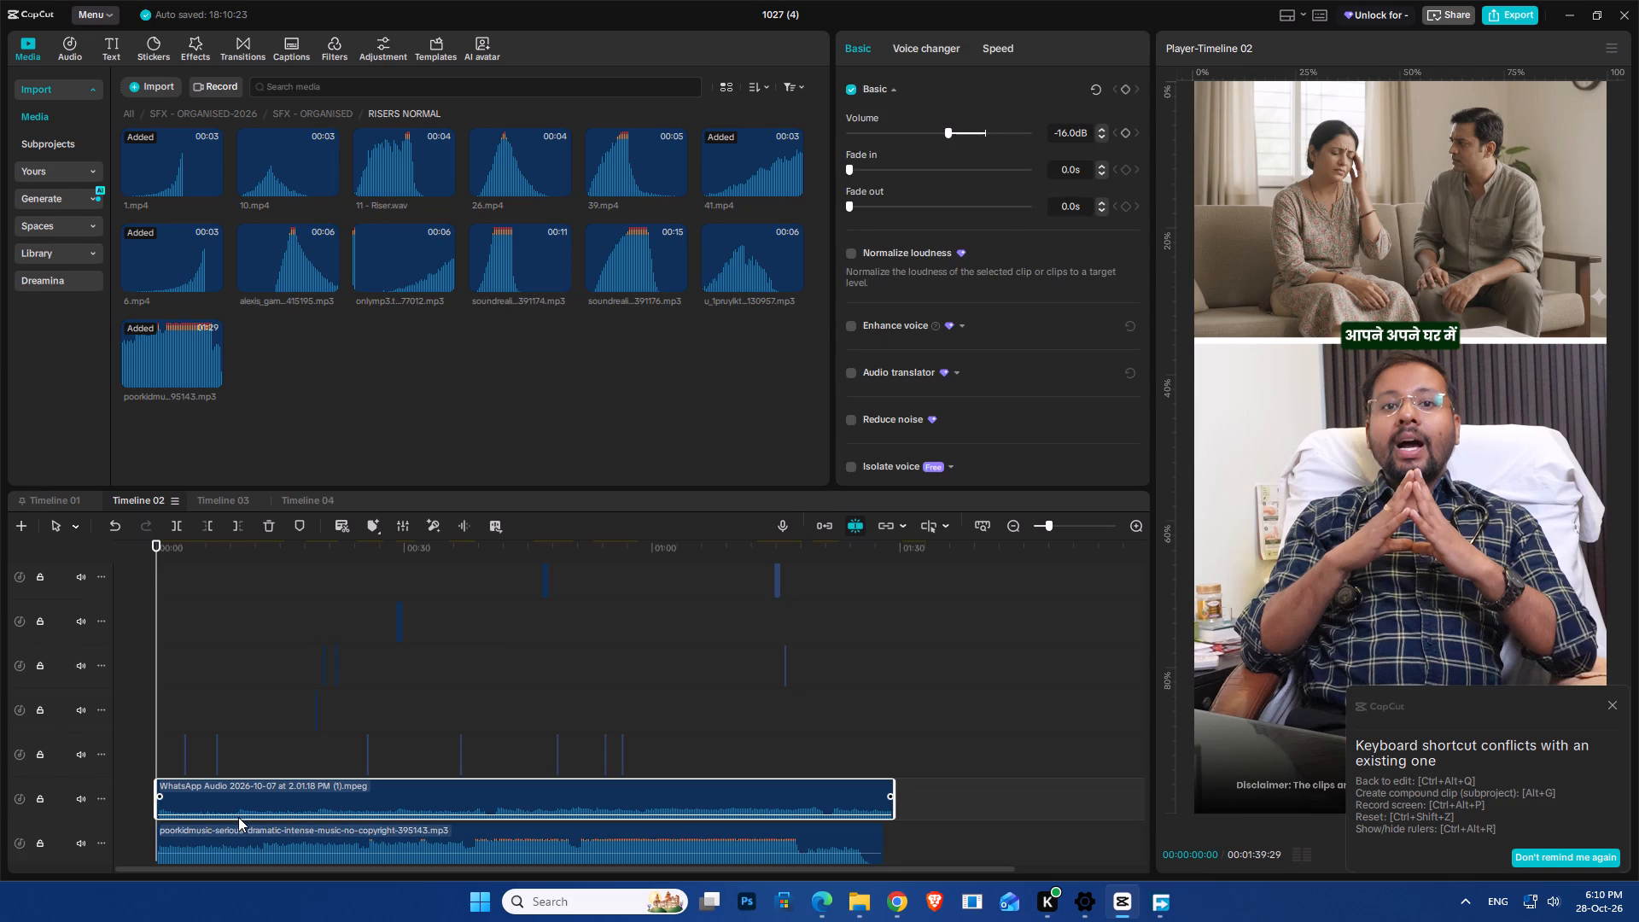
key(d)
Lower the poorkidmusic clip's volume to about -16.2 dB while playing Timeline 02, and stop the playback after listening.
key(space)
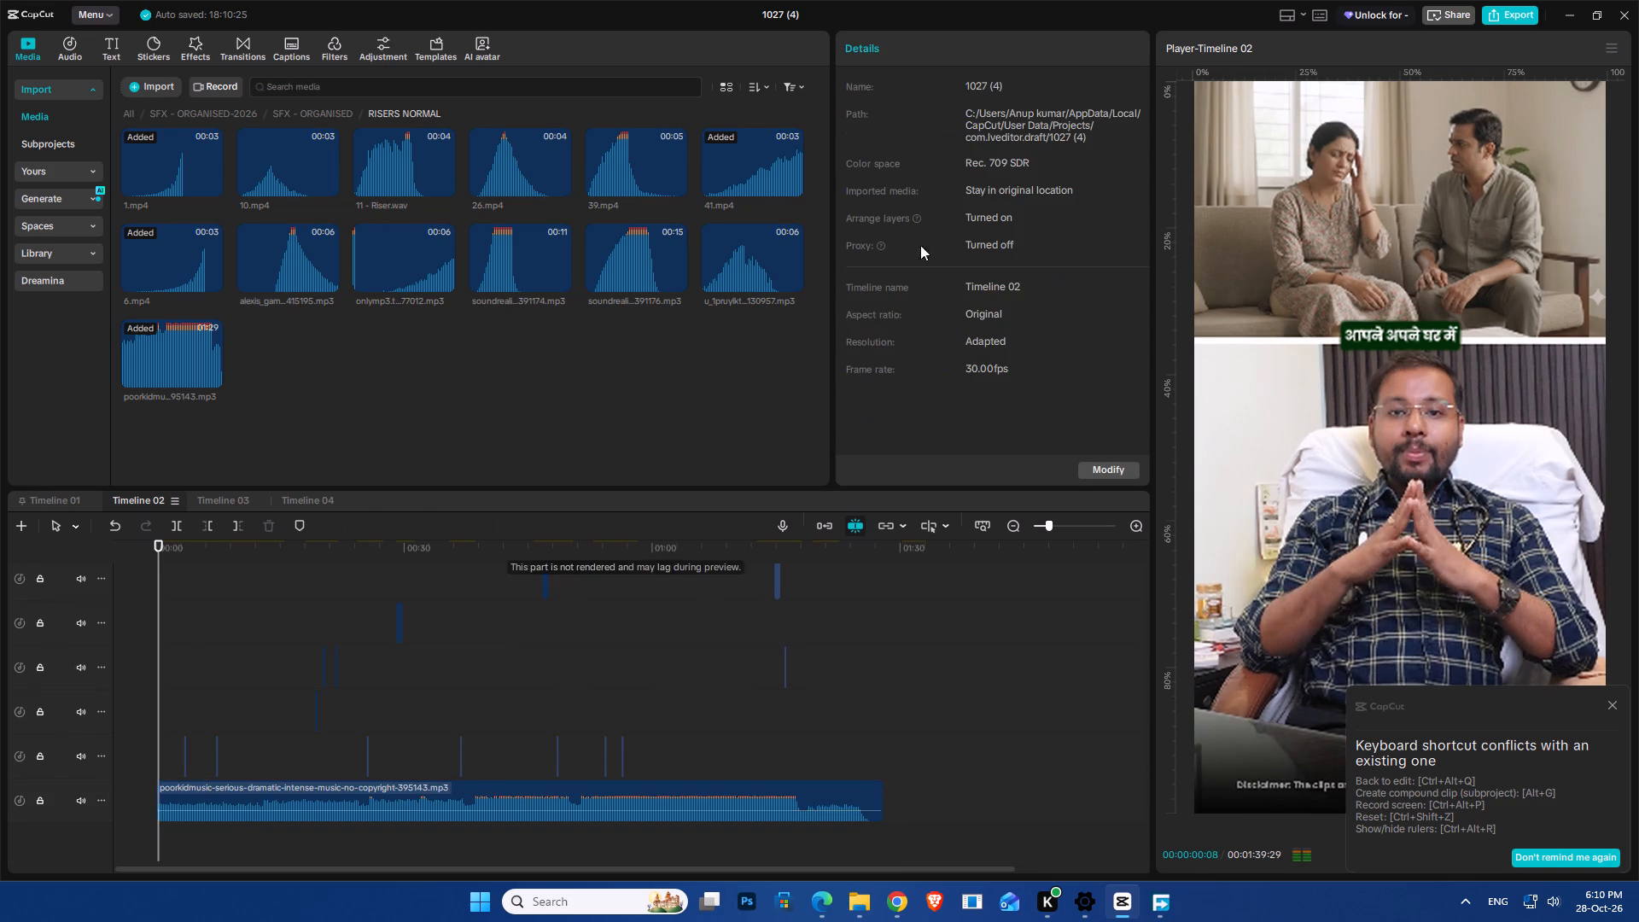
click(557, 789)
drag(967, 132, 963, 138)
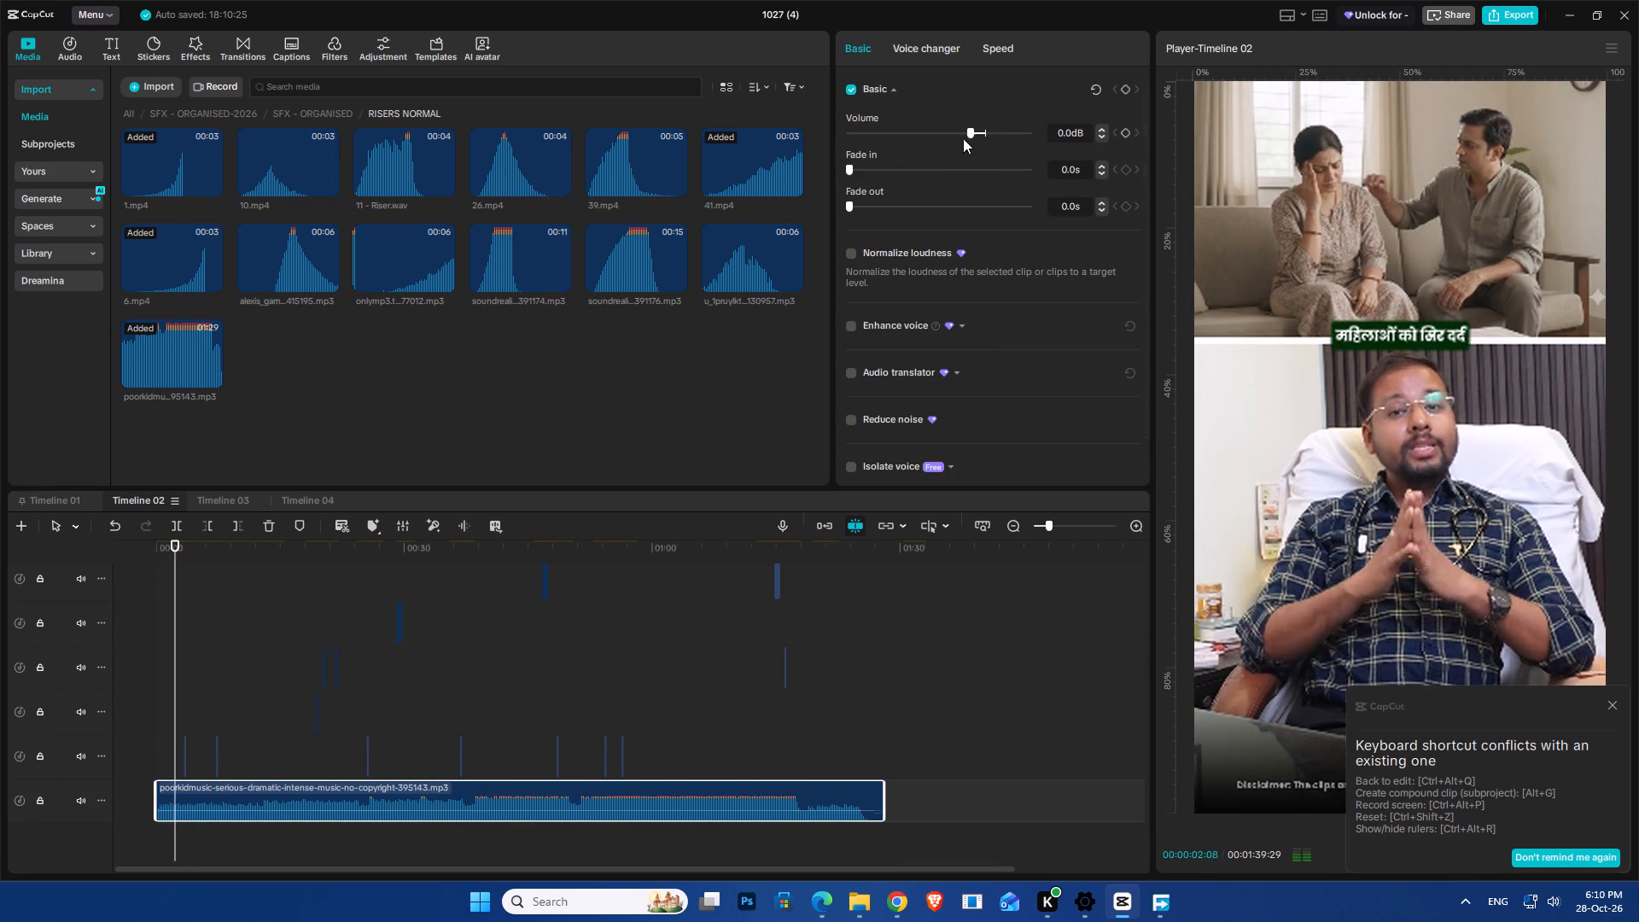
drag(963, 138, 944, 191)
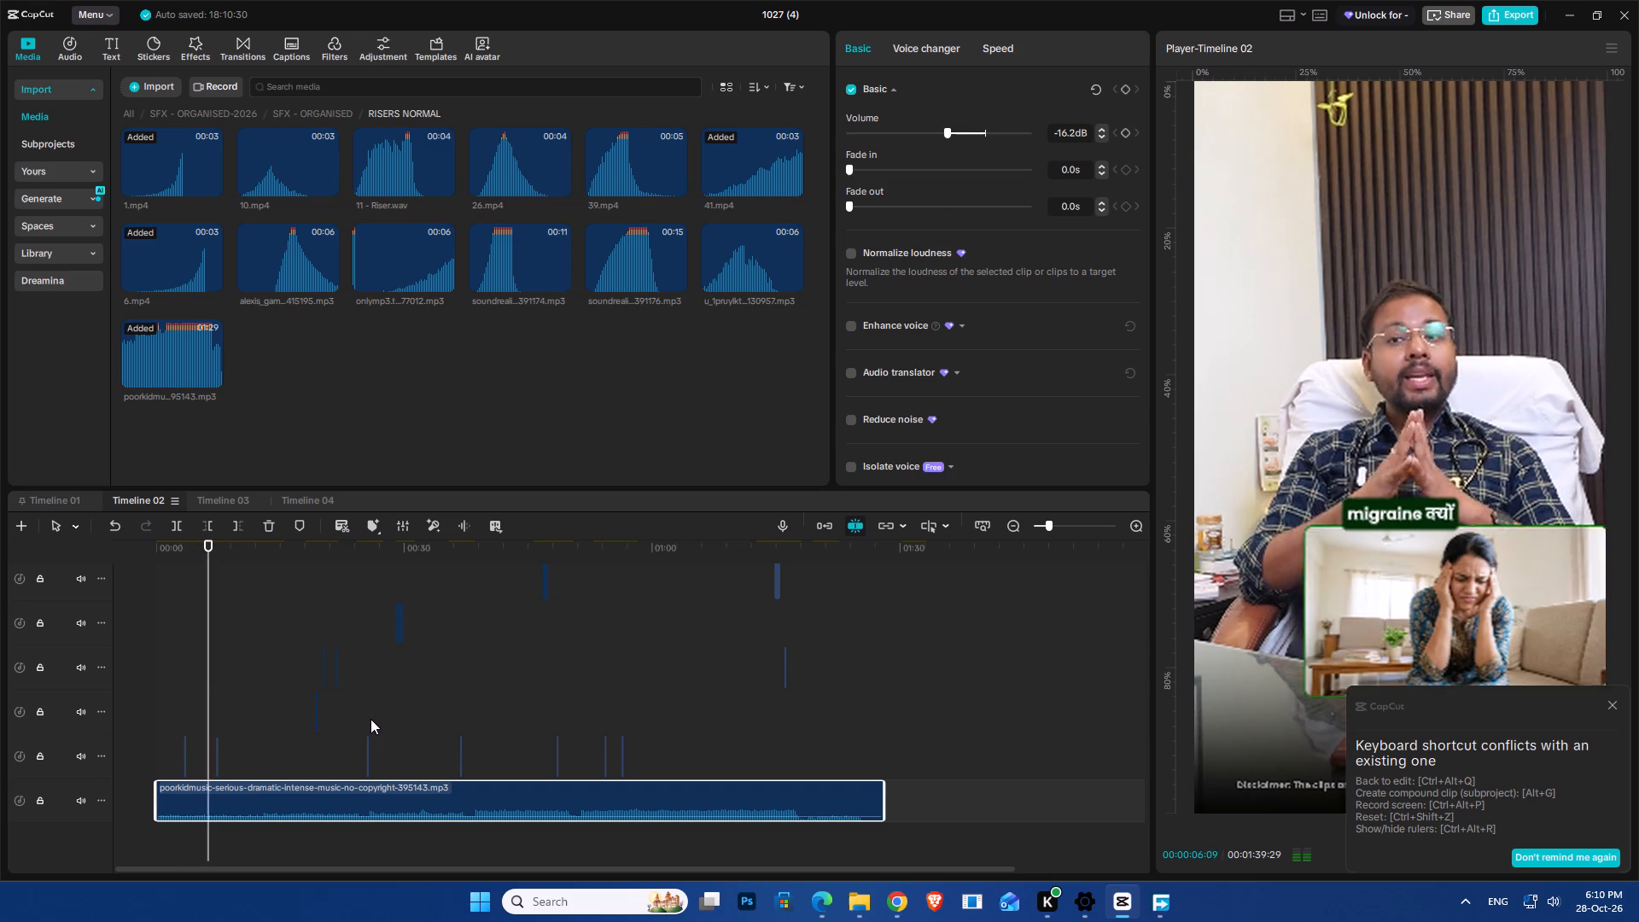
ctrl+scroll(136, 788, up, 7)
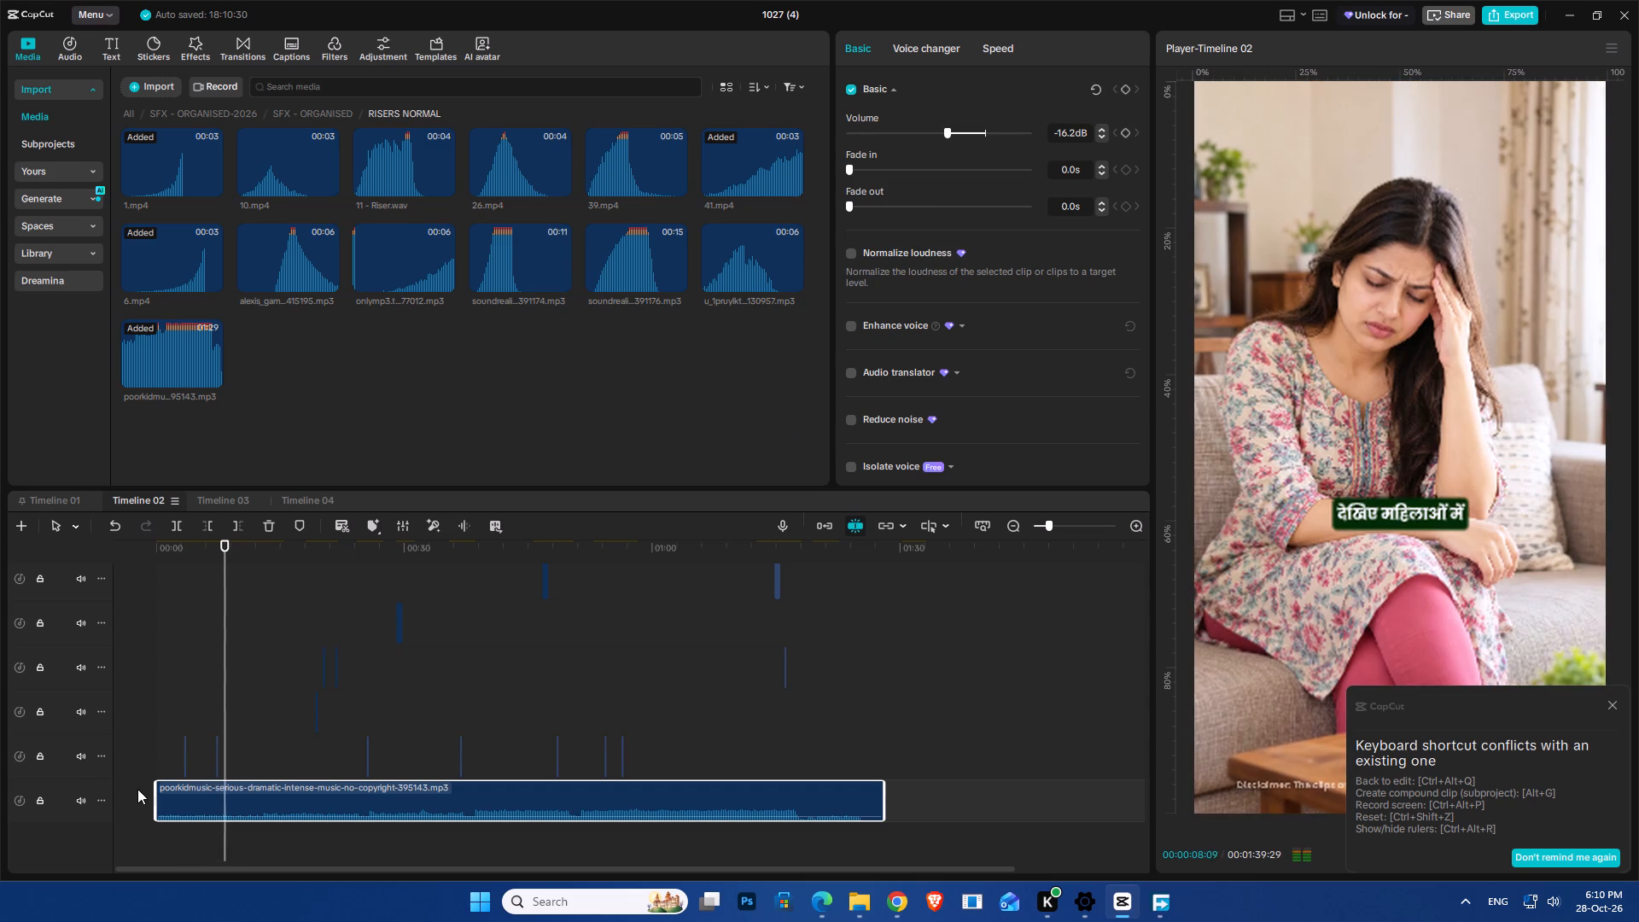
ctrl+scroll(366, 796, up, 6)
scroll(365, 791, down, 3)
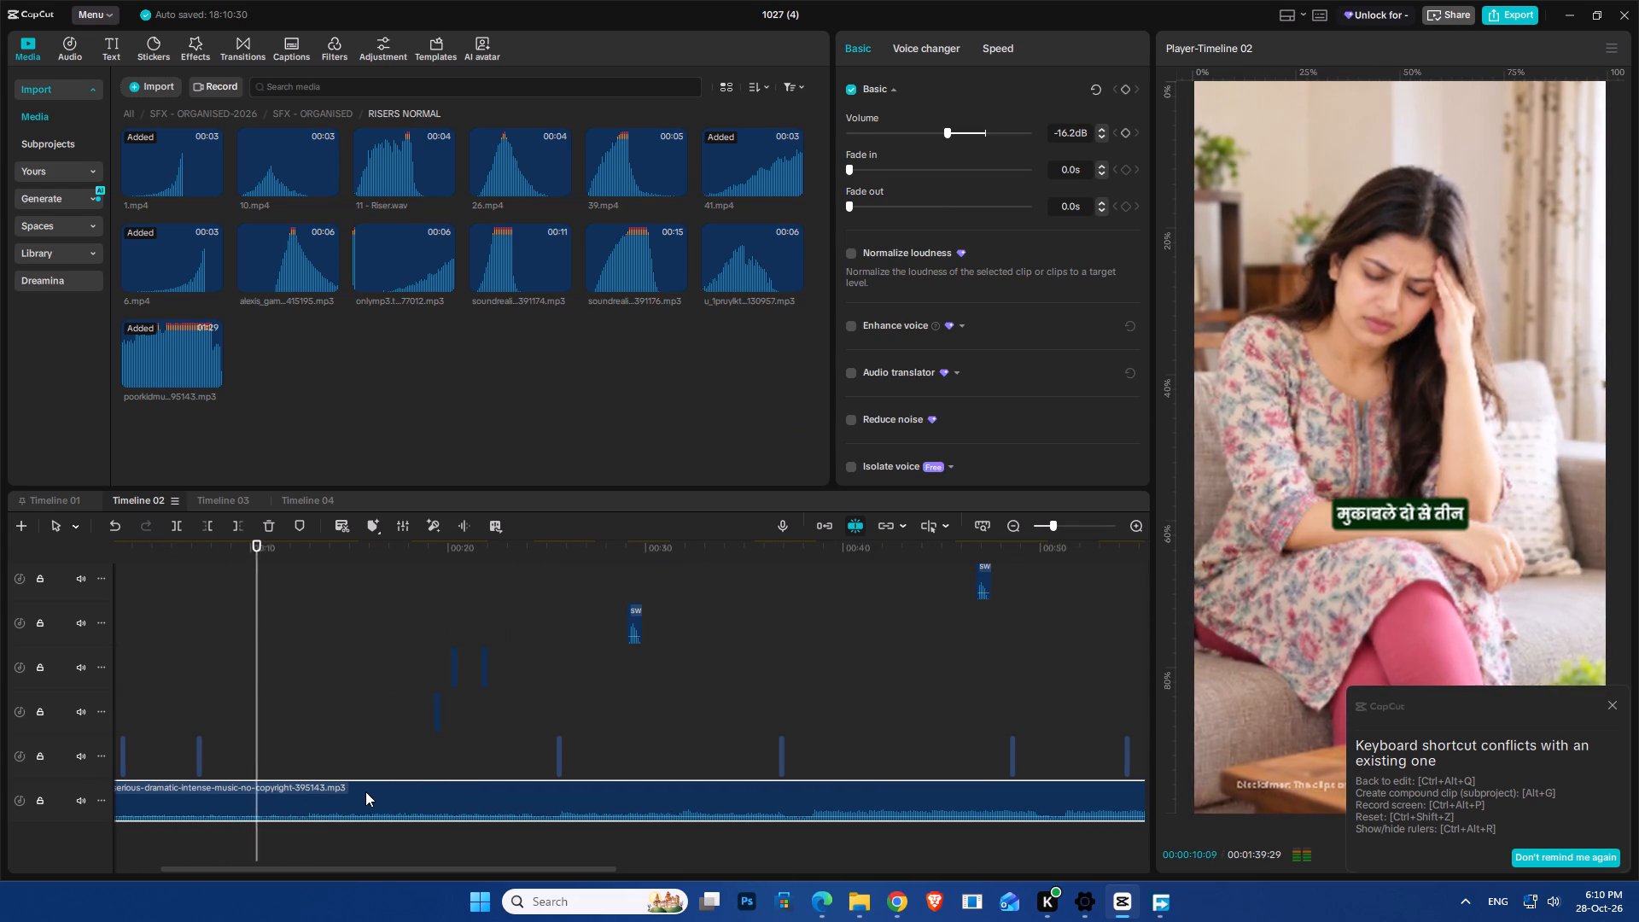
scroll(365, 791, down, 3)
ctrl+scroll(365, 791, down, 7)
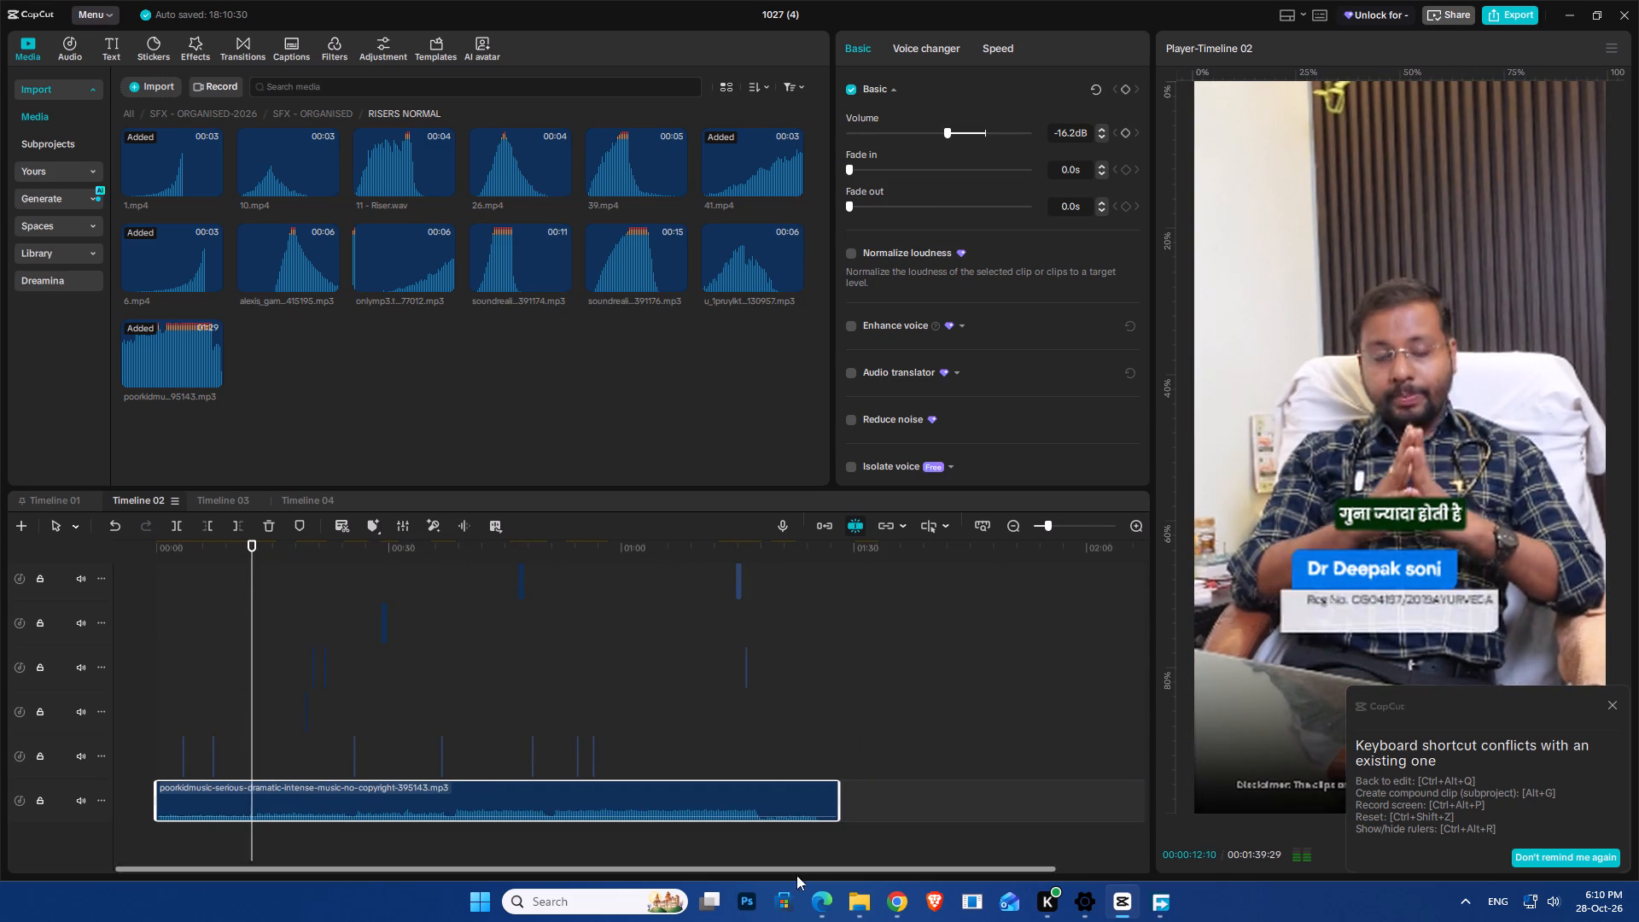
key(space)
Switch to Pixabay in Chrome and preview the 1:43 and 2:10 "Dramatic, Serious Background Music" tracks at the end of the results.
click(901, 904)
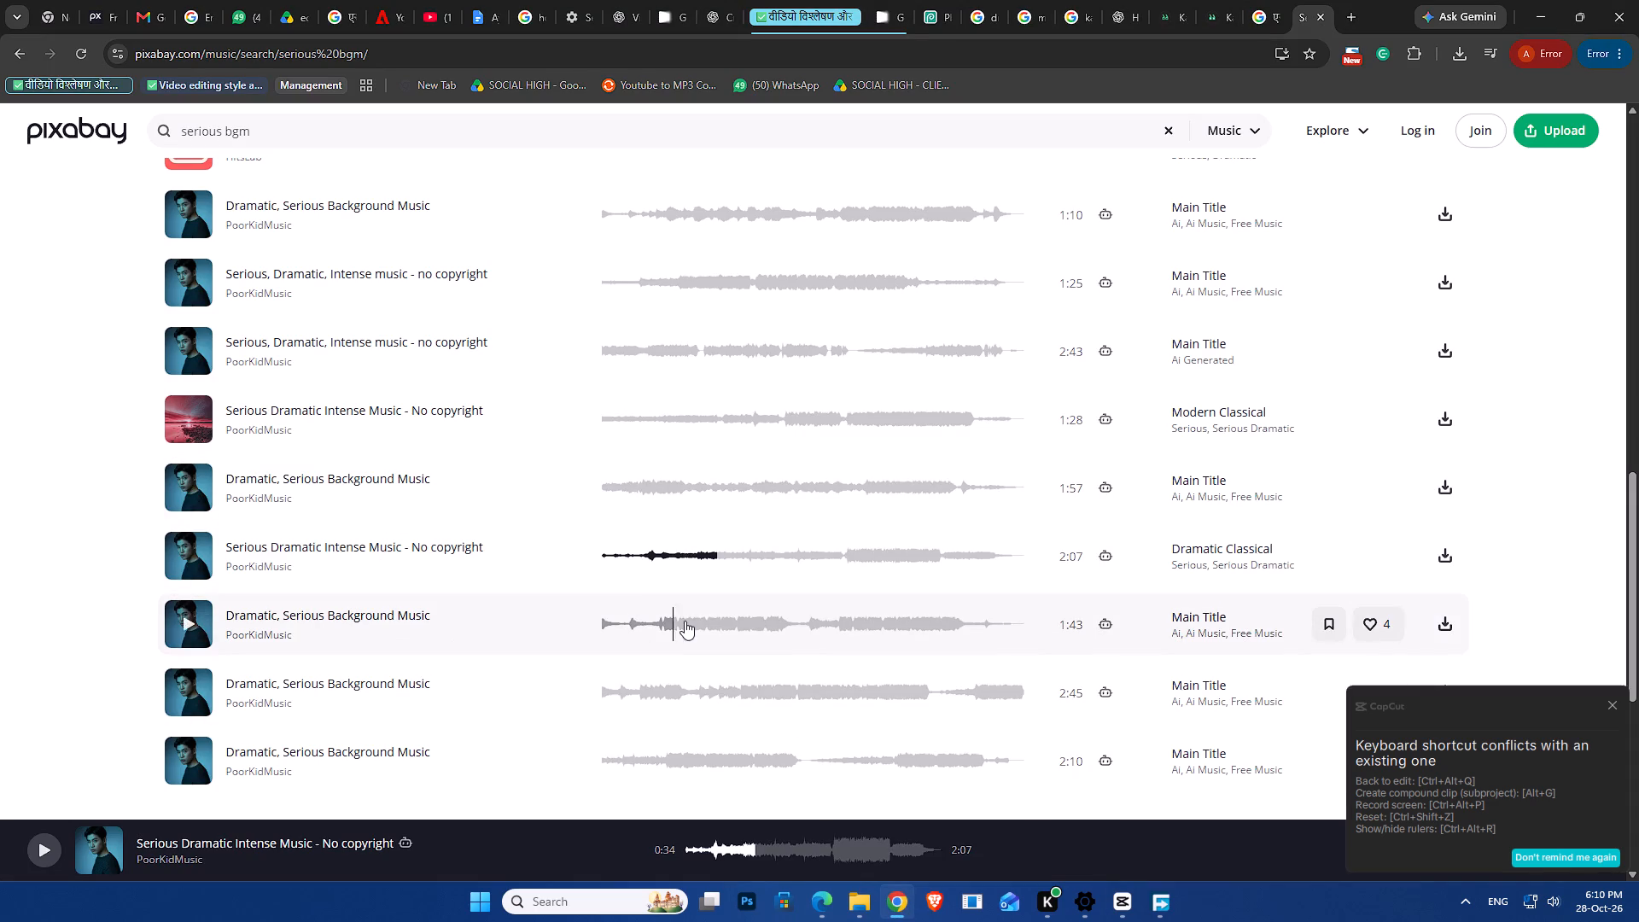
click(685, 621)
scroll(685, 621, down, 4)
click(633, 410)
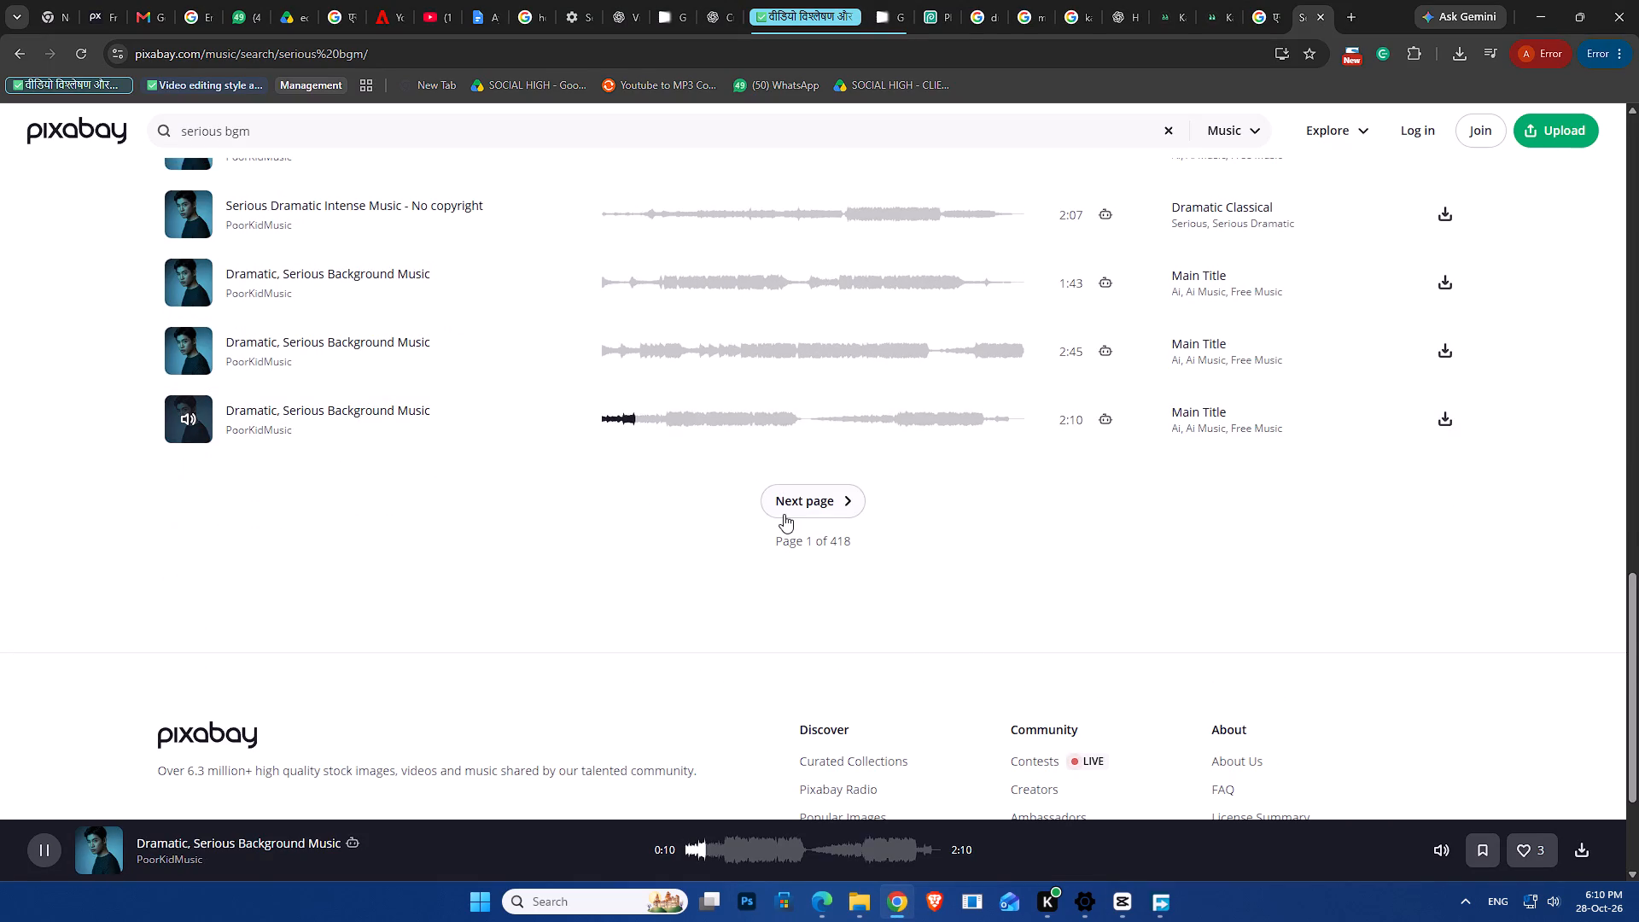
Open page 2 of the serious bgm results and preview its upper tracks, including the 4:00 "Dramatic, Serious Background Music".
click(806, 506)
scroll(572, 528, down, 2)
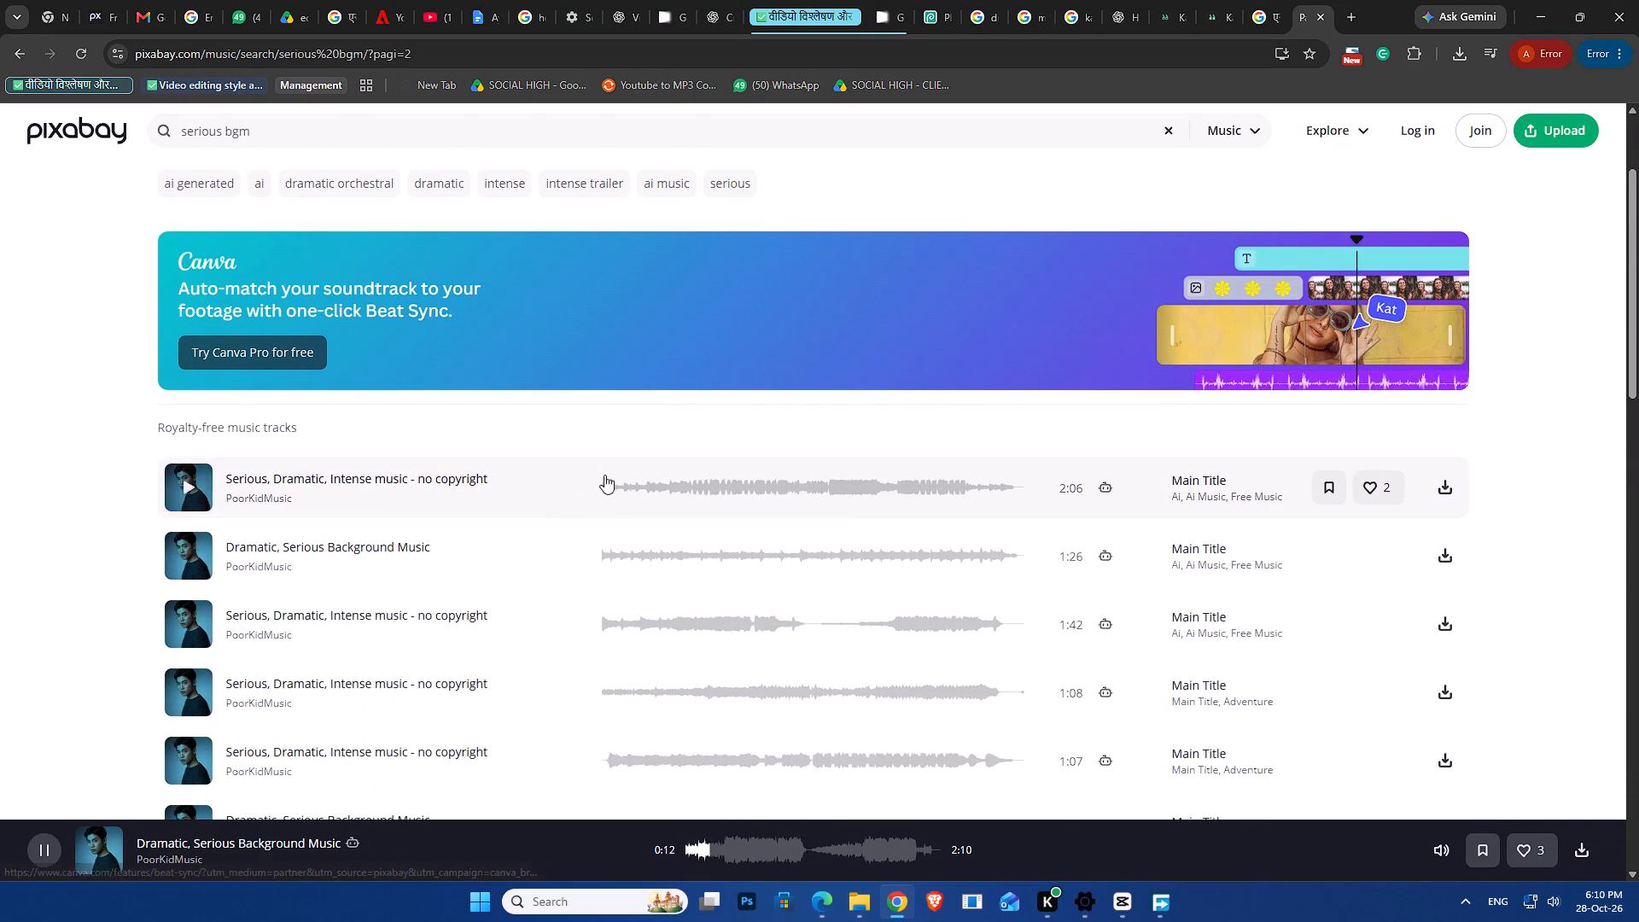
click(610, 481)
scroll(615, 490, down, 1)
click(615, 490)
click(615, 481)
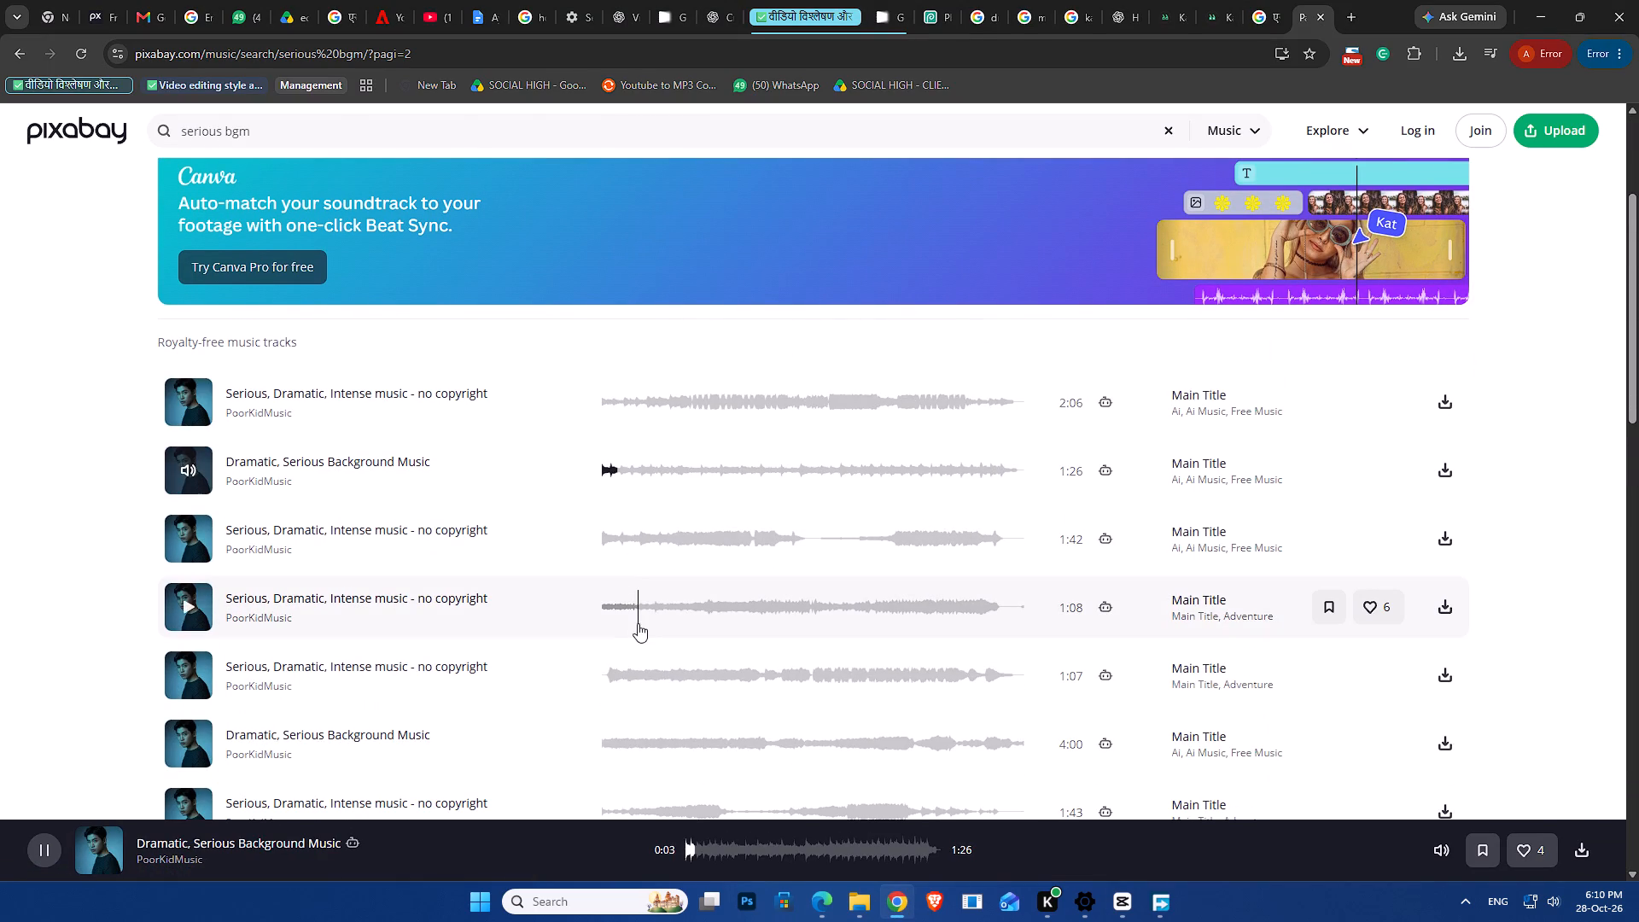
click(627, 604)
click(650, 677)
scroll(646, 661, down, 2)
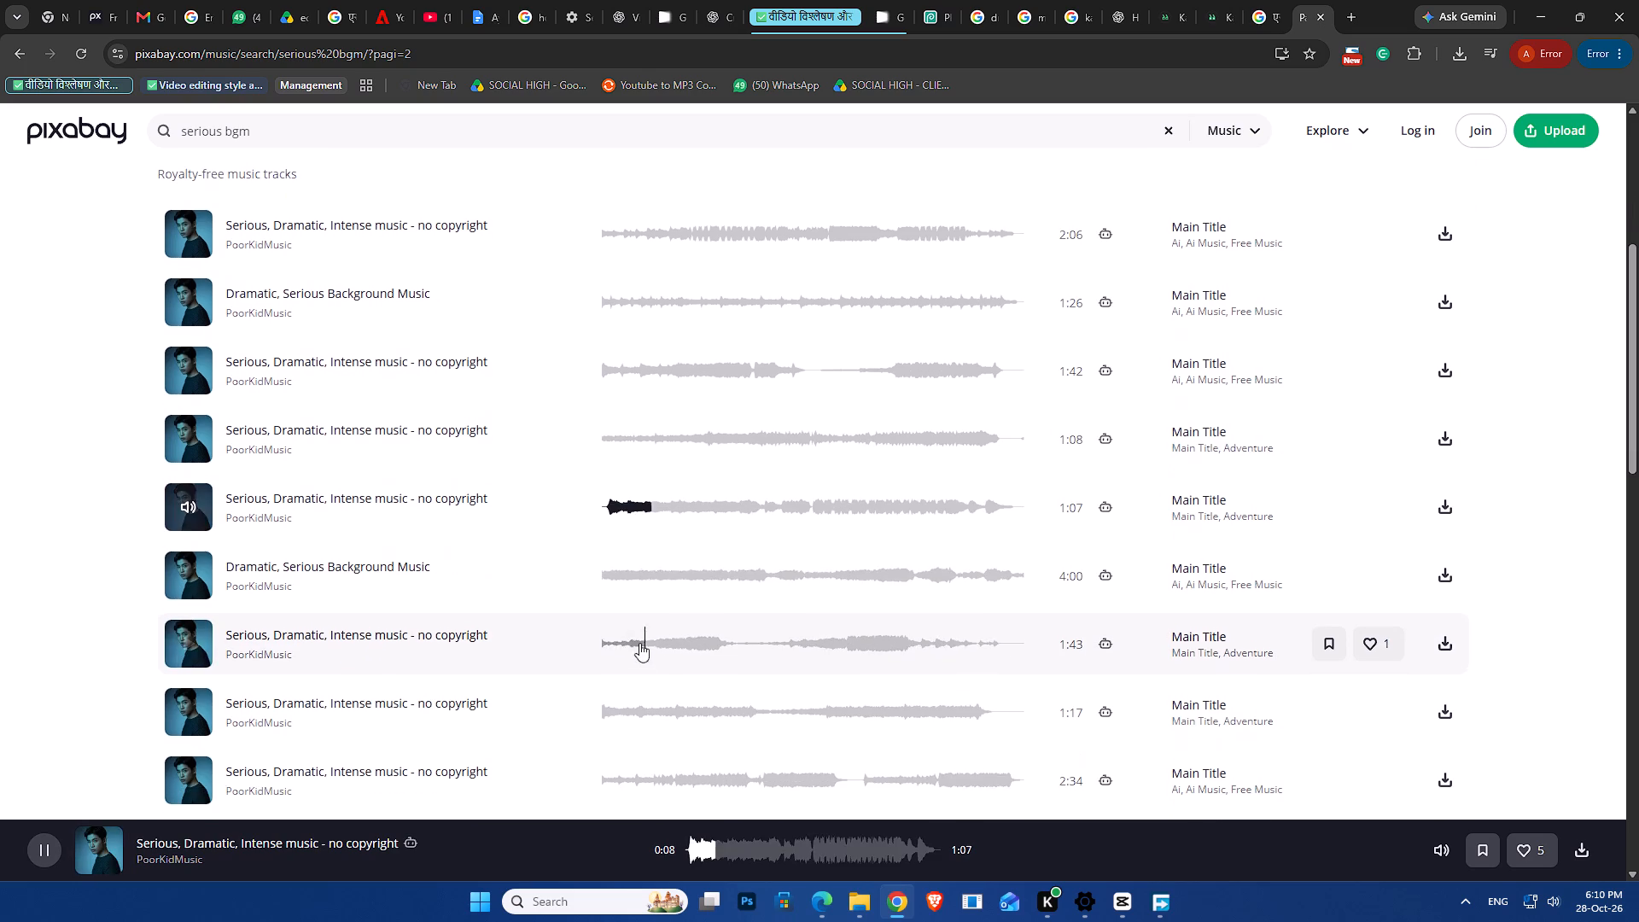
click(610, 558)
click(649, 563)
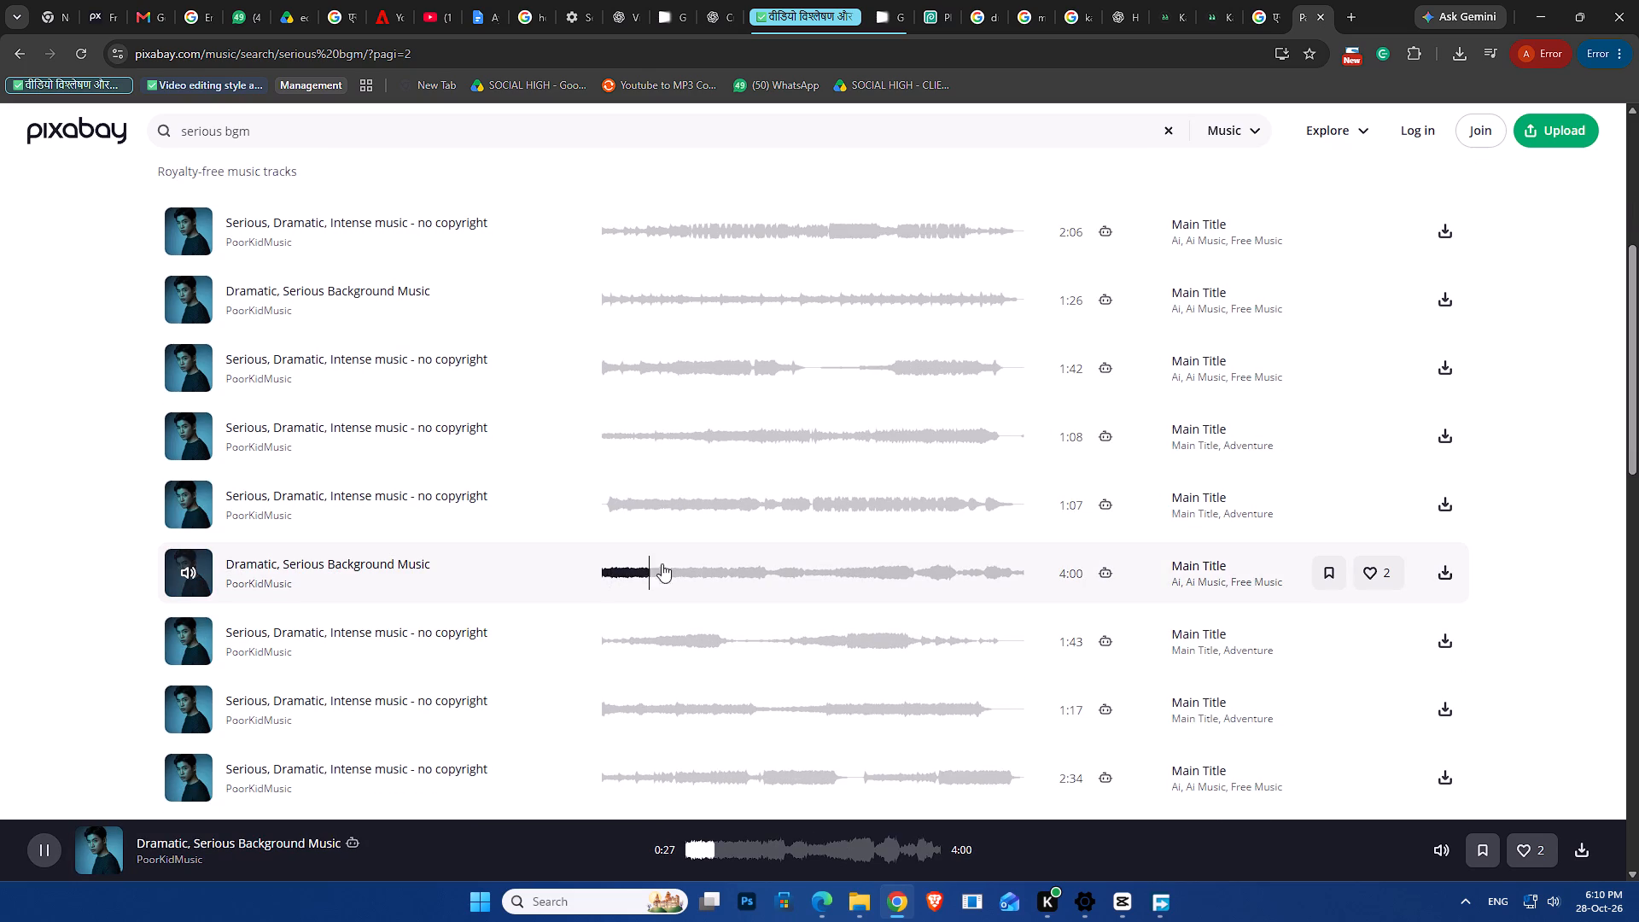
click(779, 570)
Preview tracks further down page 2, from the 1:43 "Serious, Dramatic, Intense music" to the 1:41 "Cinematic, Dramatic, Serious Background Music".
scroll(532, 553, down, 2)
click(644, 476)
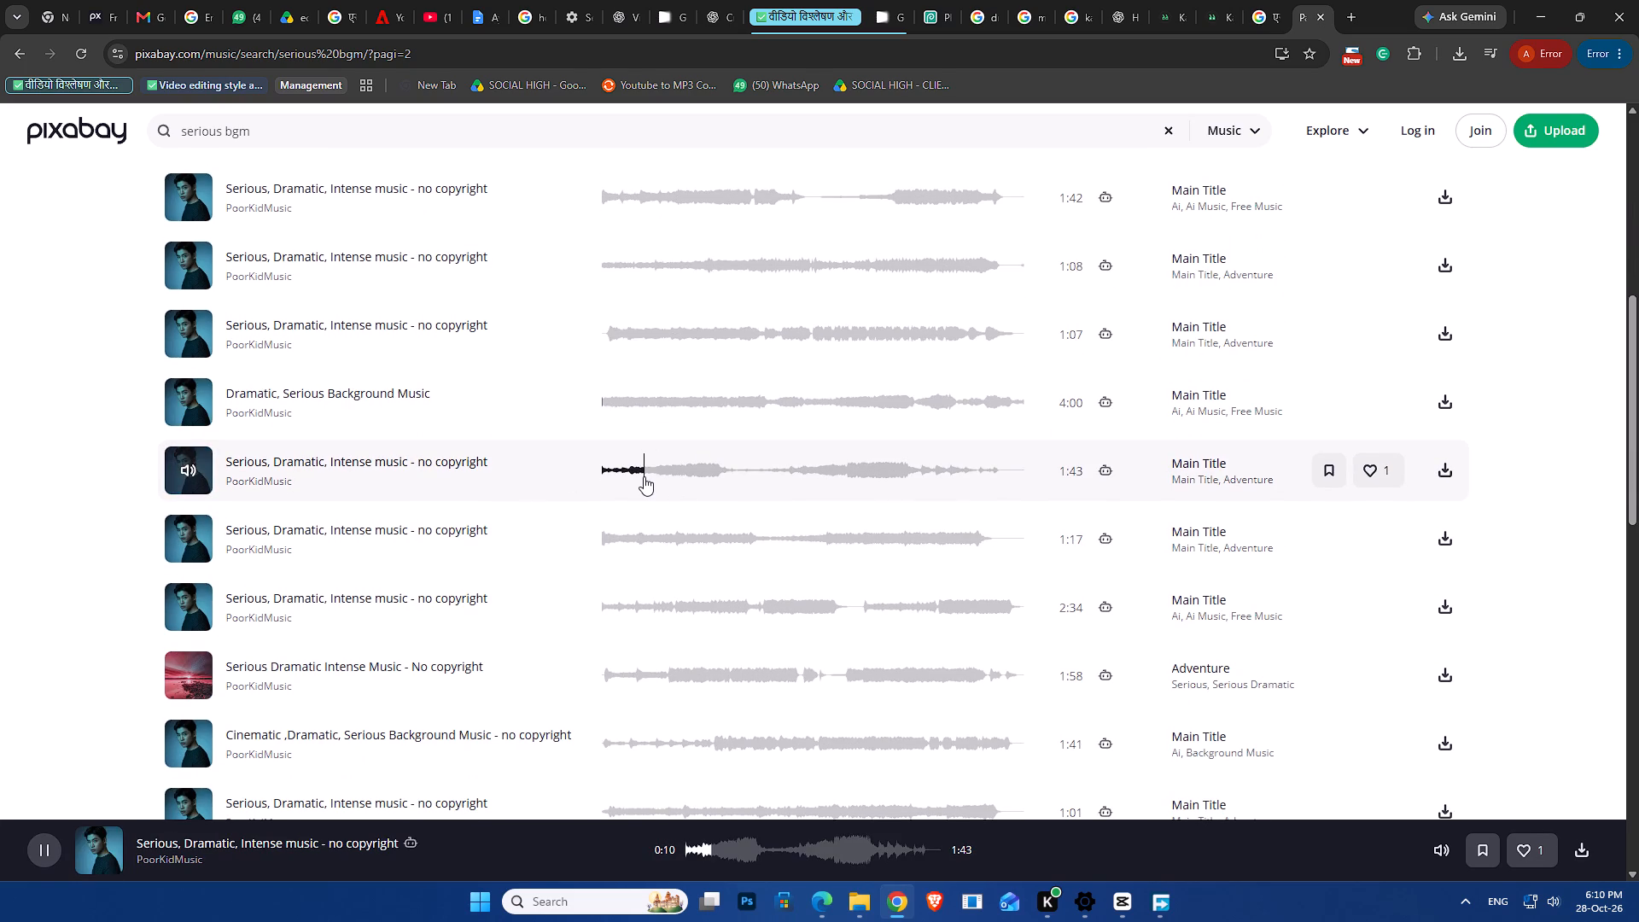
click(681, 531)
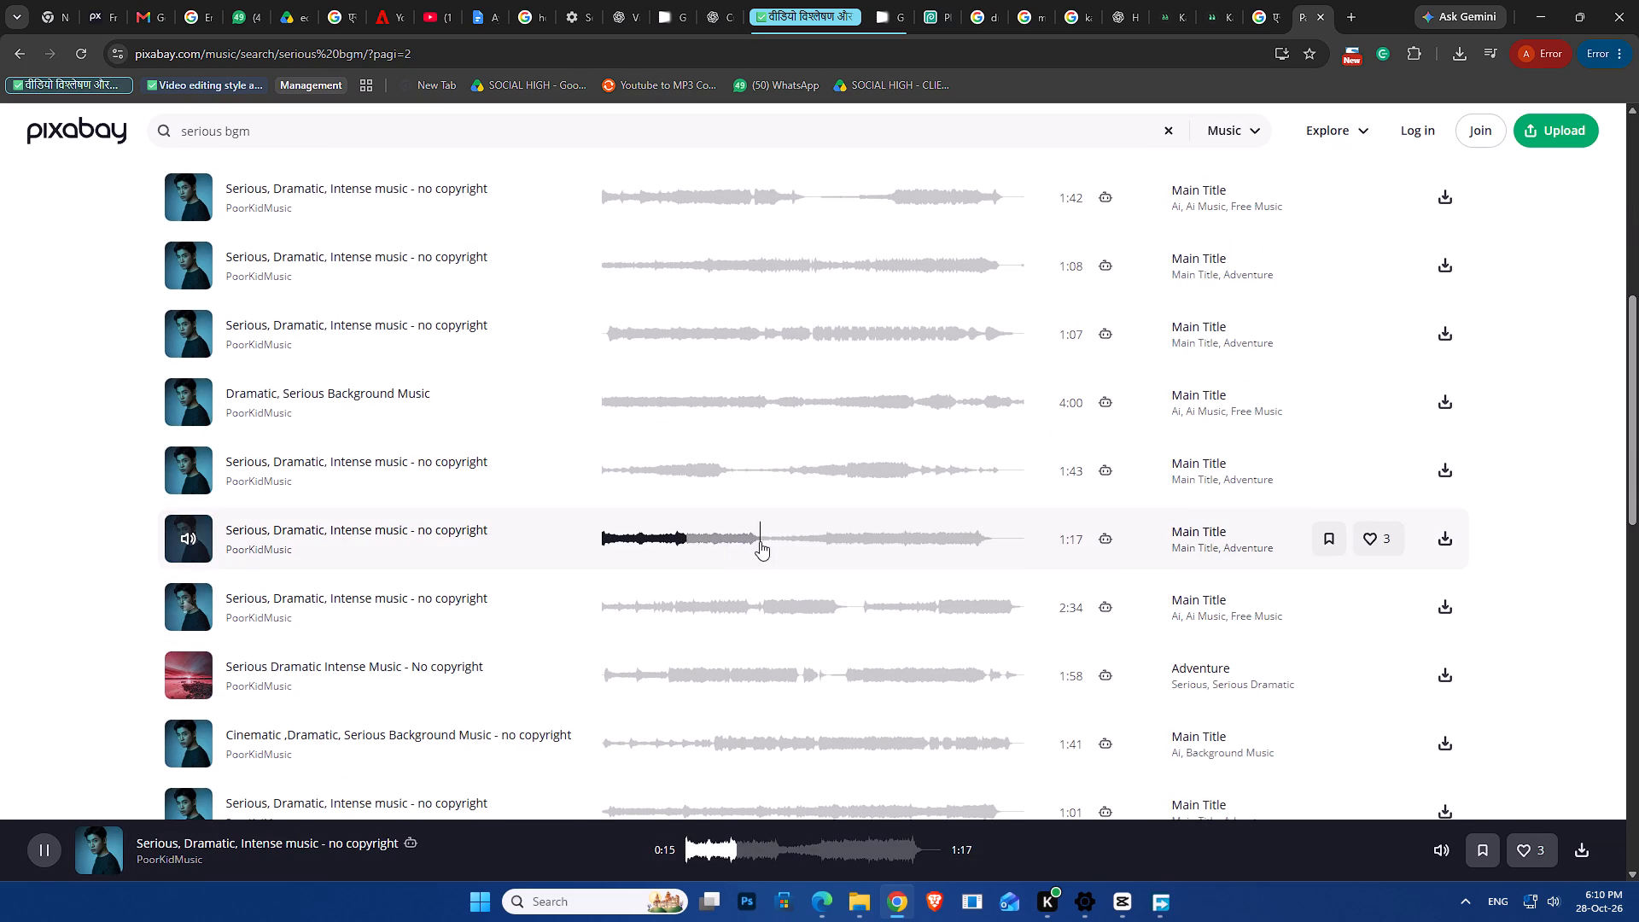
click(760, 541)
click(617, 668)
scroll(618, 666, down, 3)
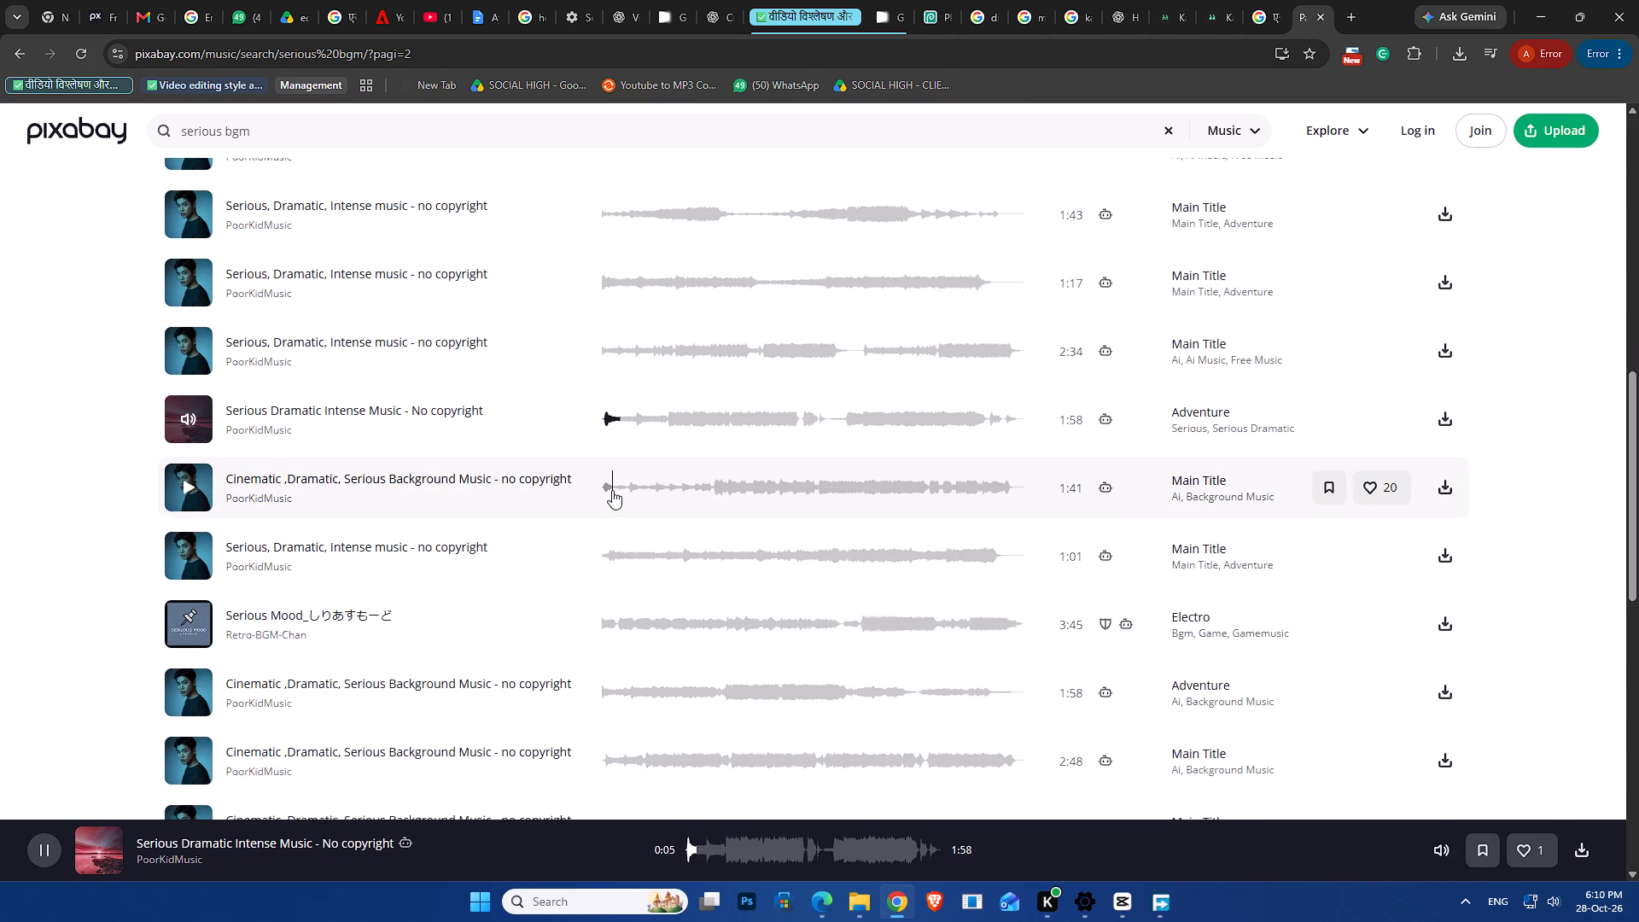
click(660, 420)
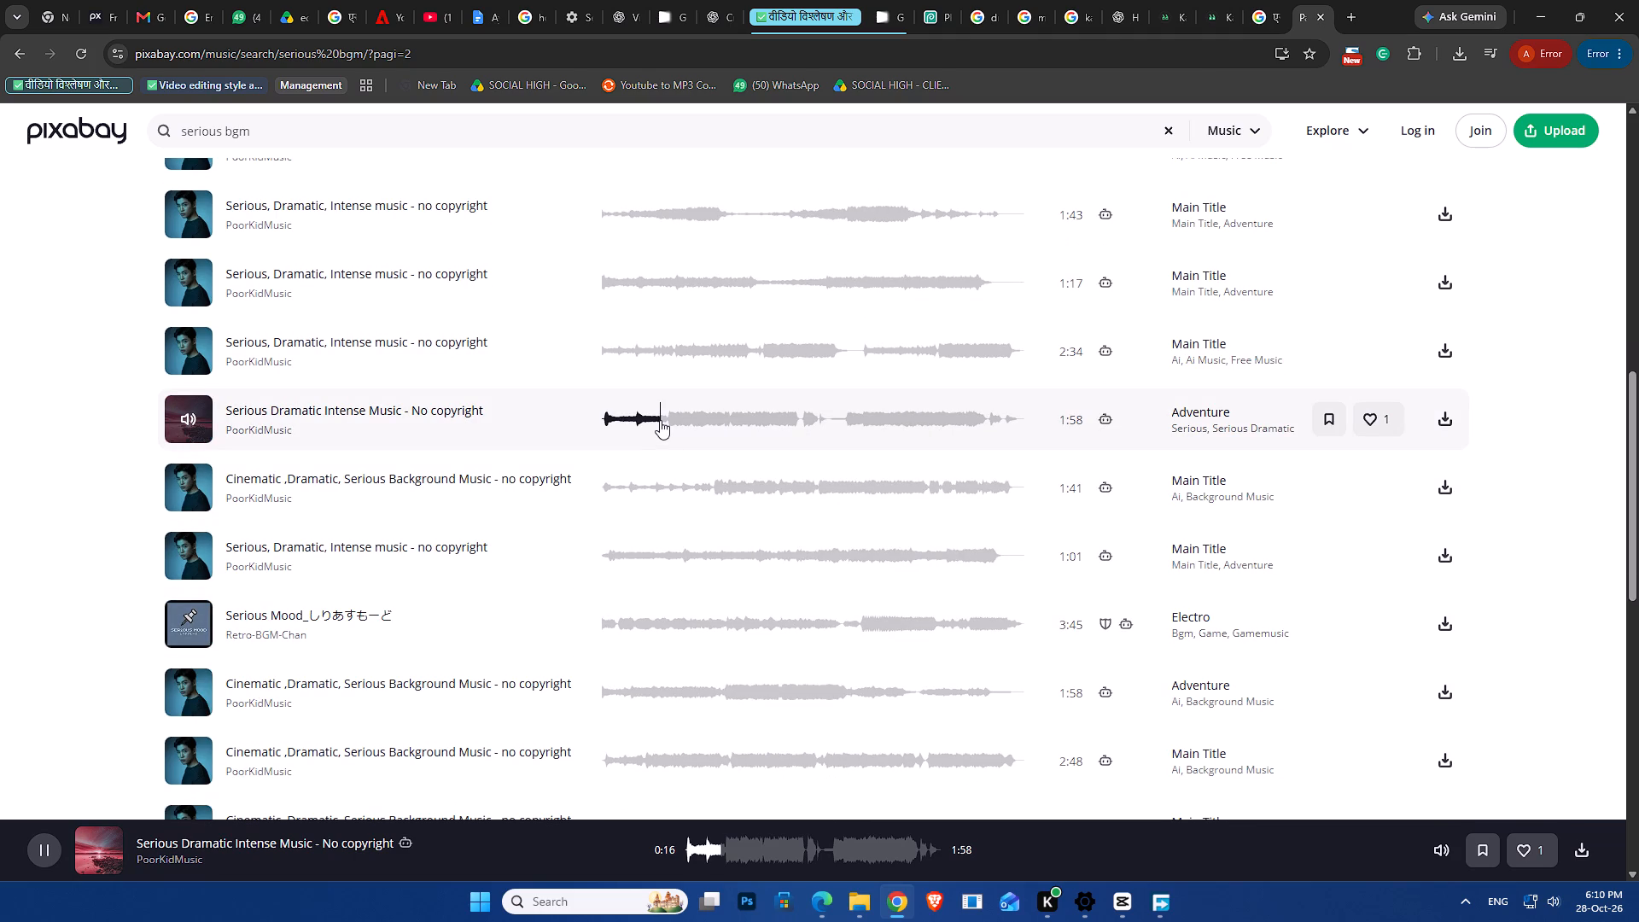
click(681, 413)
click(630, 481)
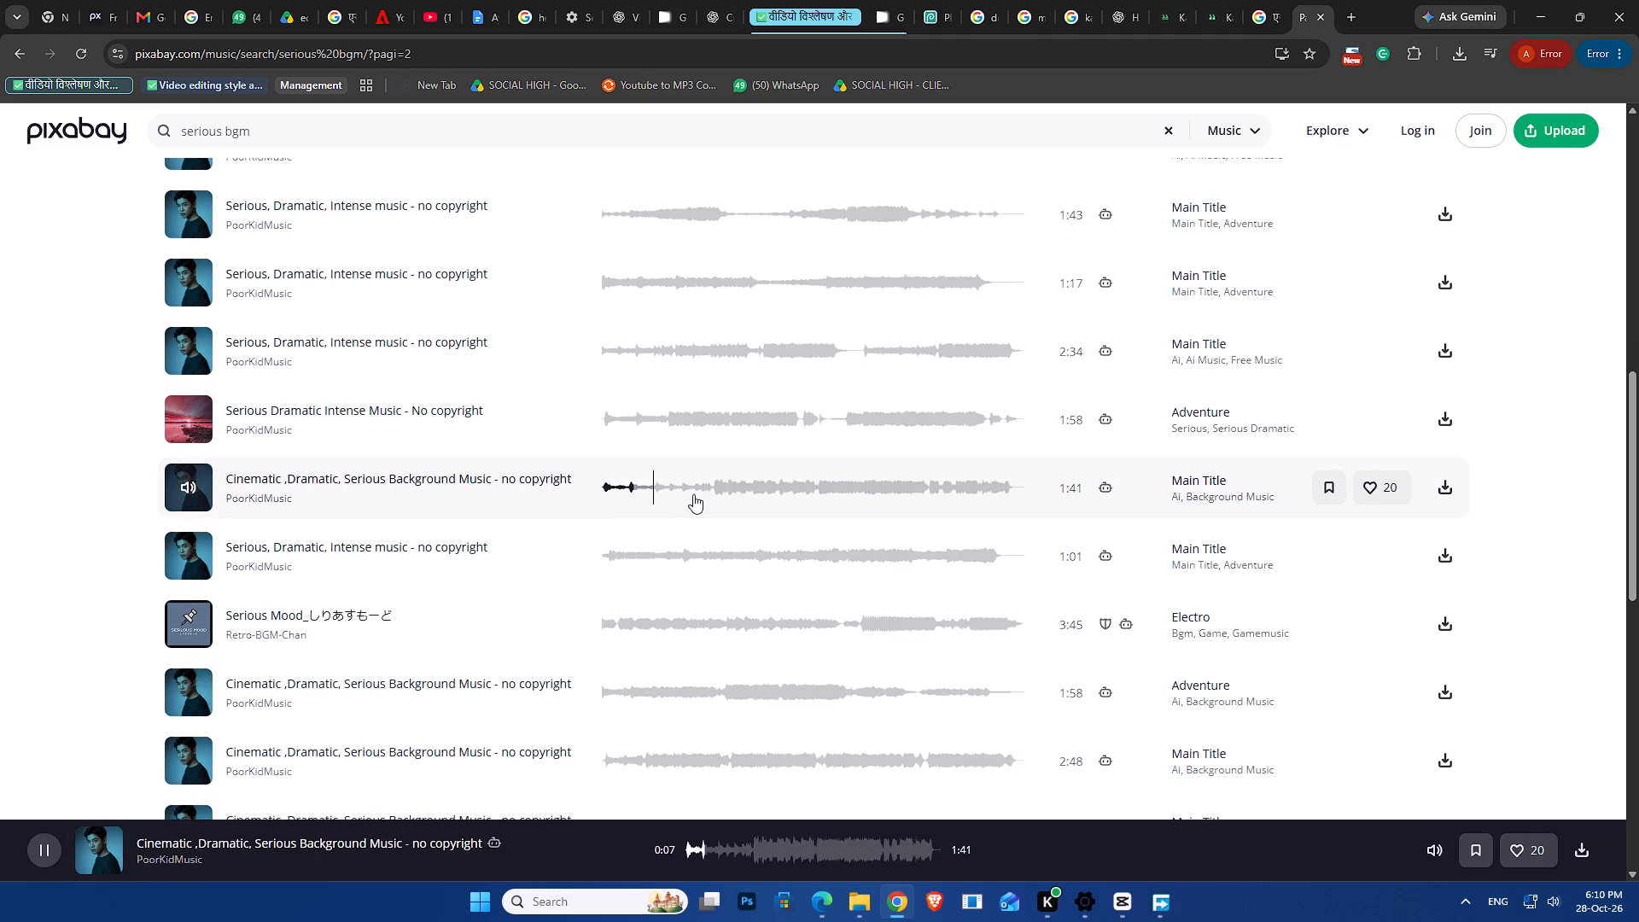
click(698, 490)
key(space)
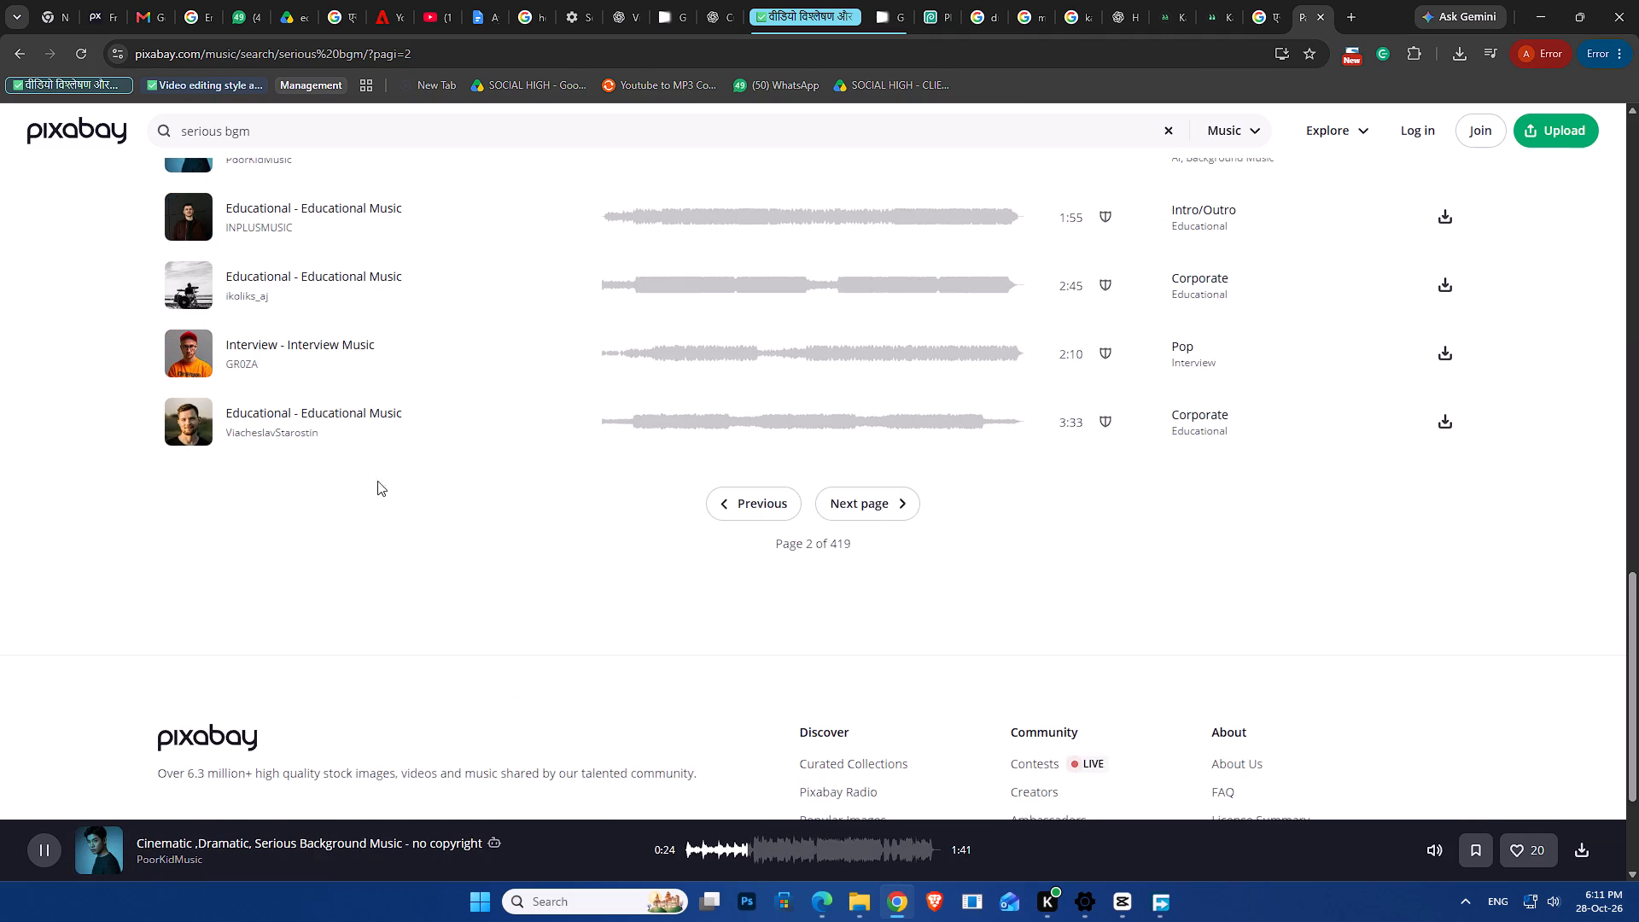
Show the music results for the related tag "intense" and preview the first three "Intense - Intense Music" tracks.
scroll(598, 474, up, 3)
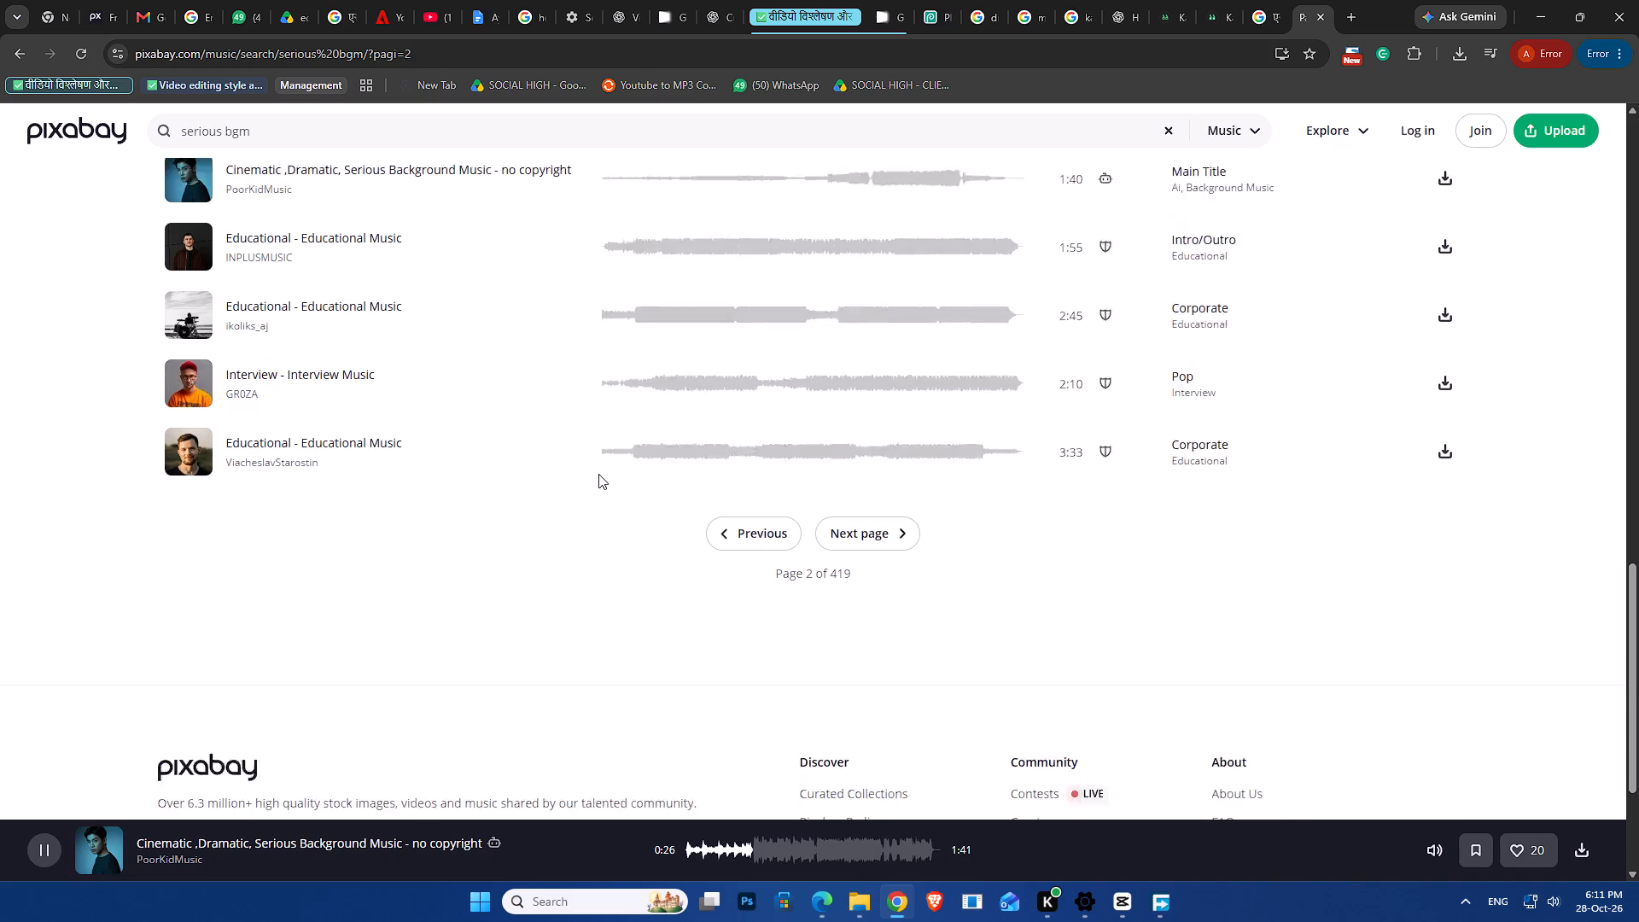
scroll(598, 474, up, 1)
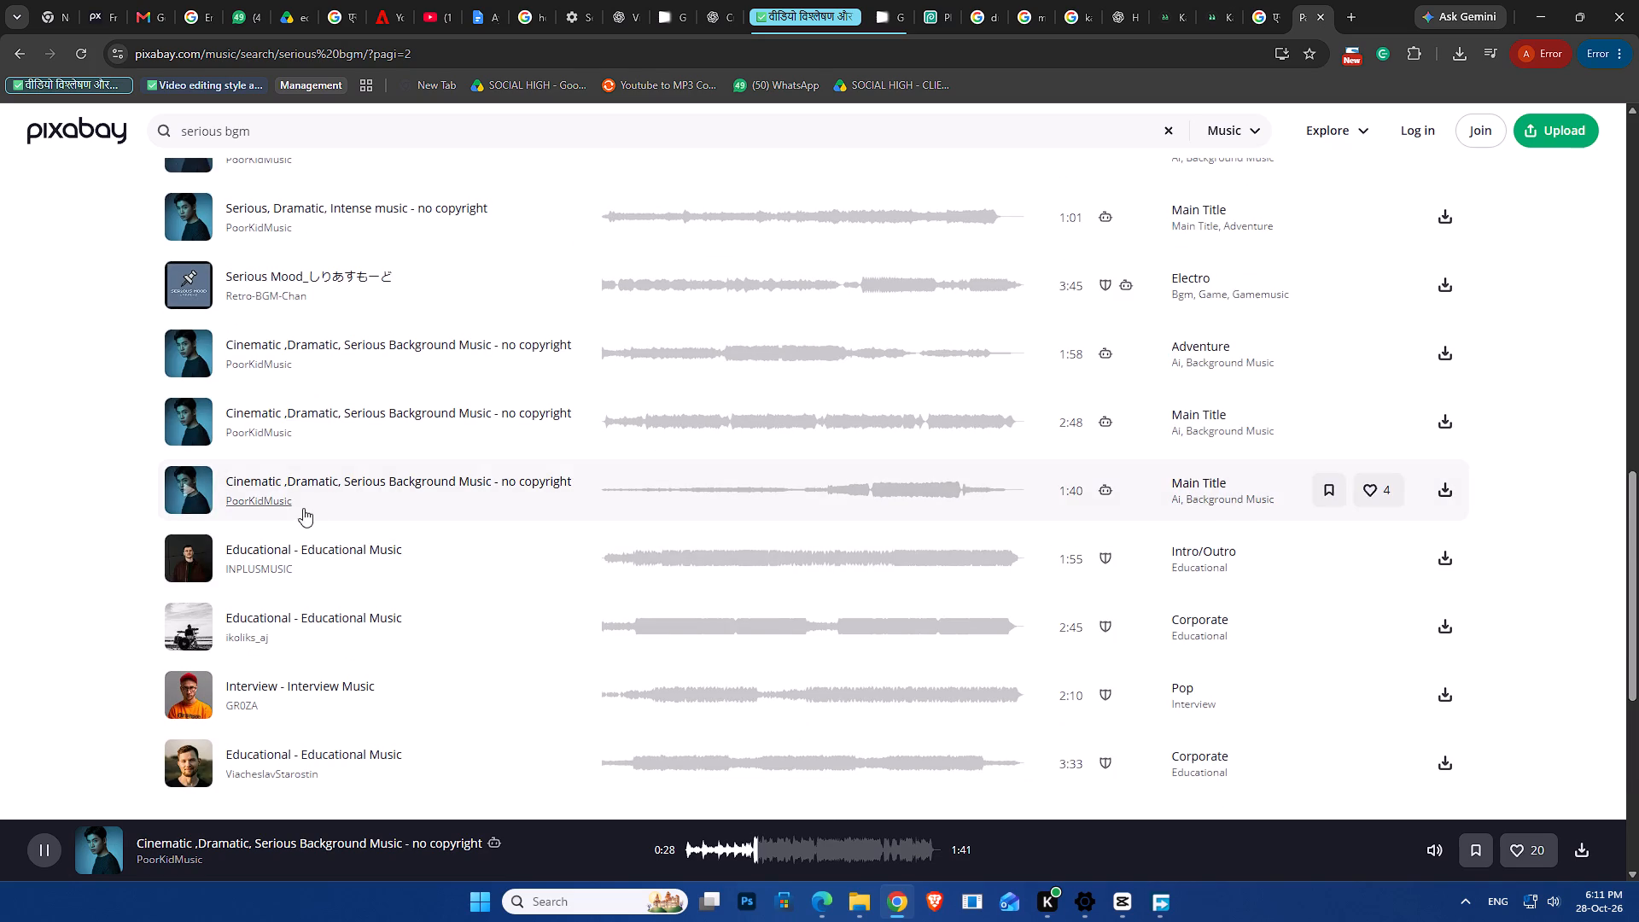
scroll(308, 509, up, 18)
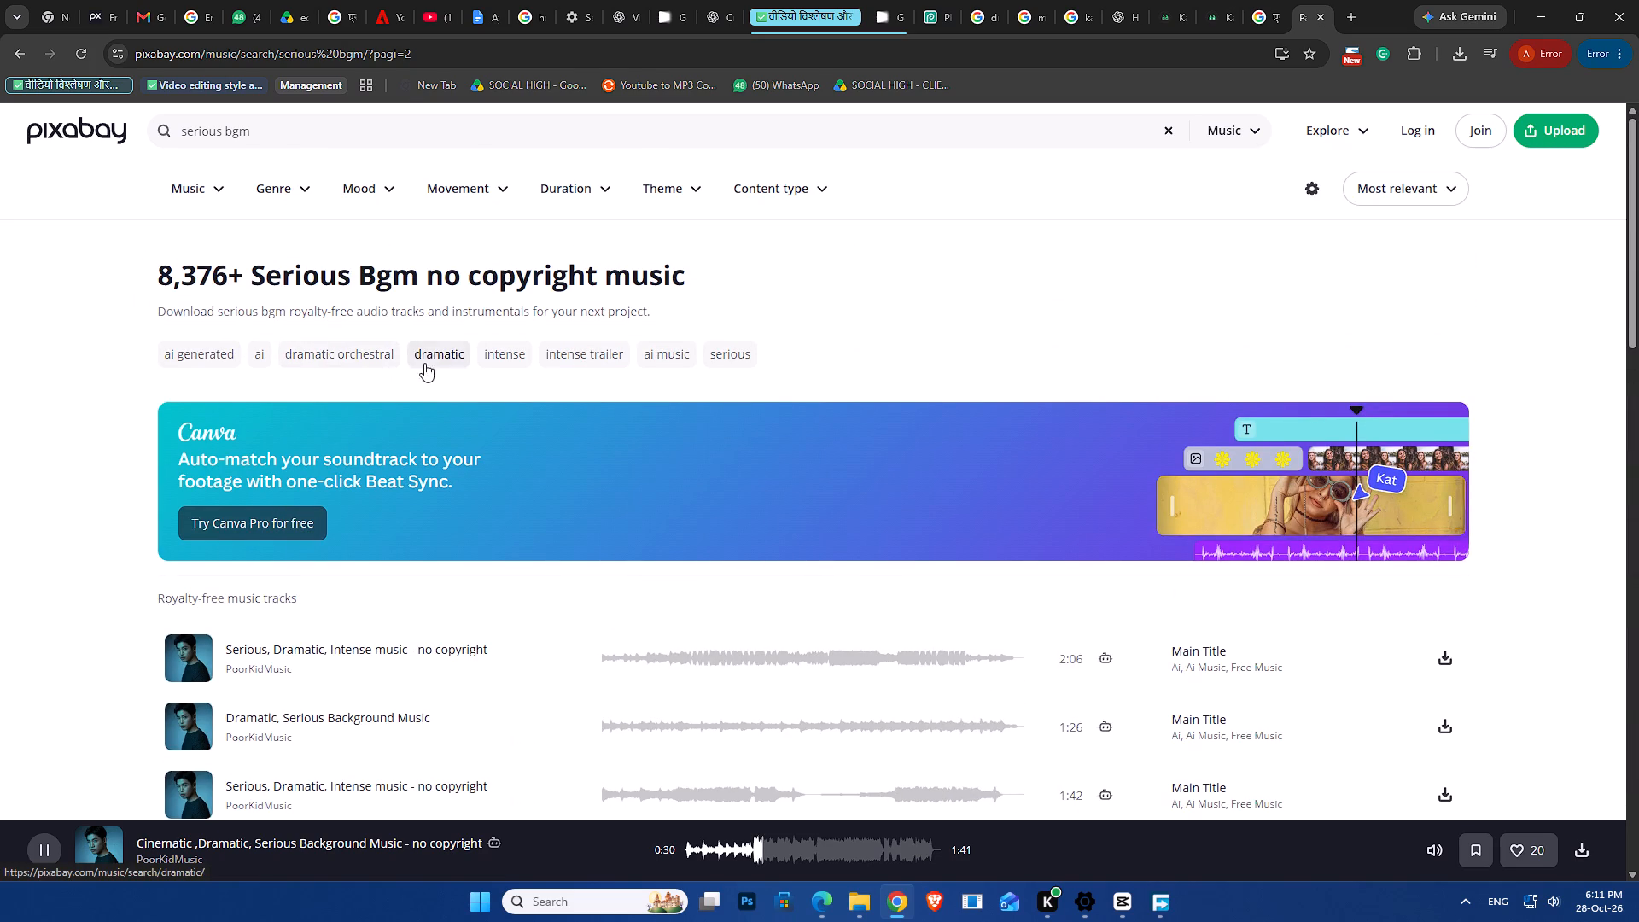
click(492, 356)
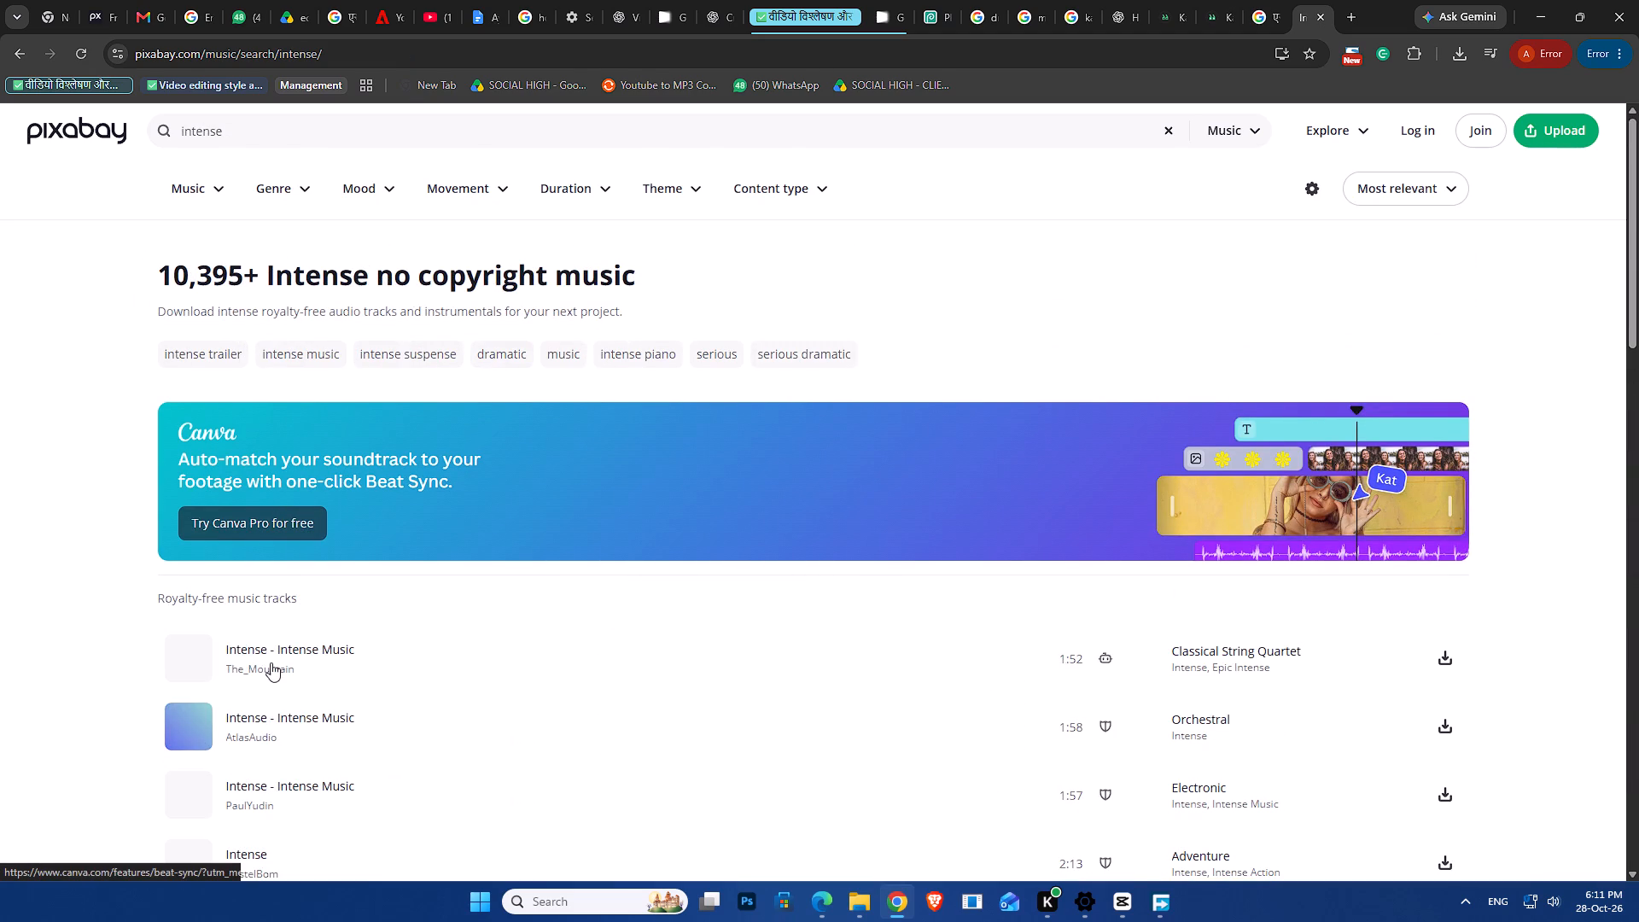
click(271, 662)
click(202, 661)
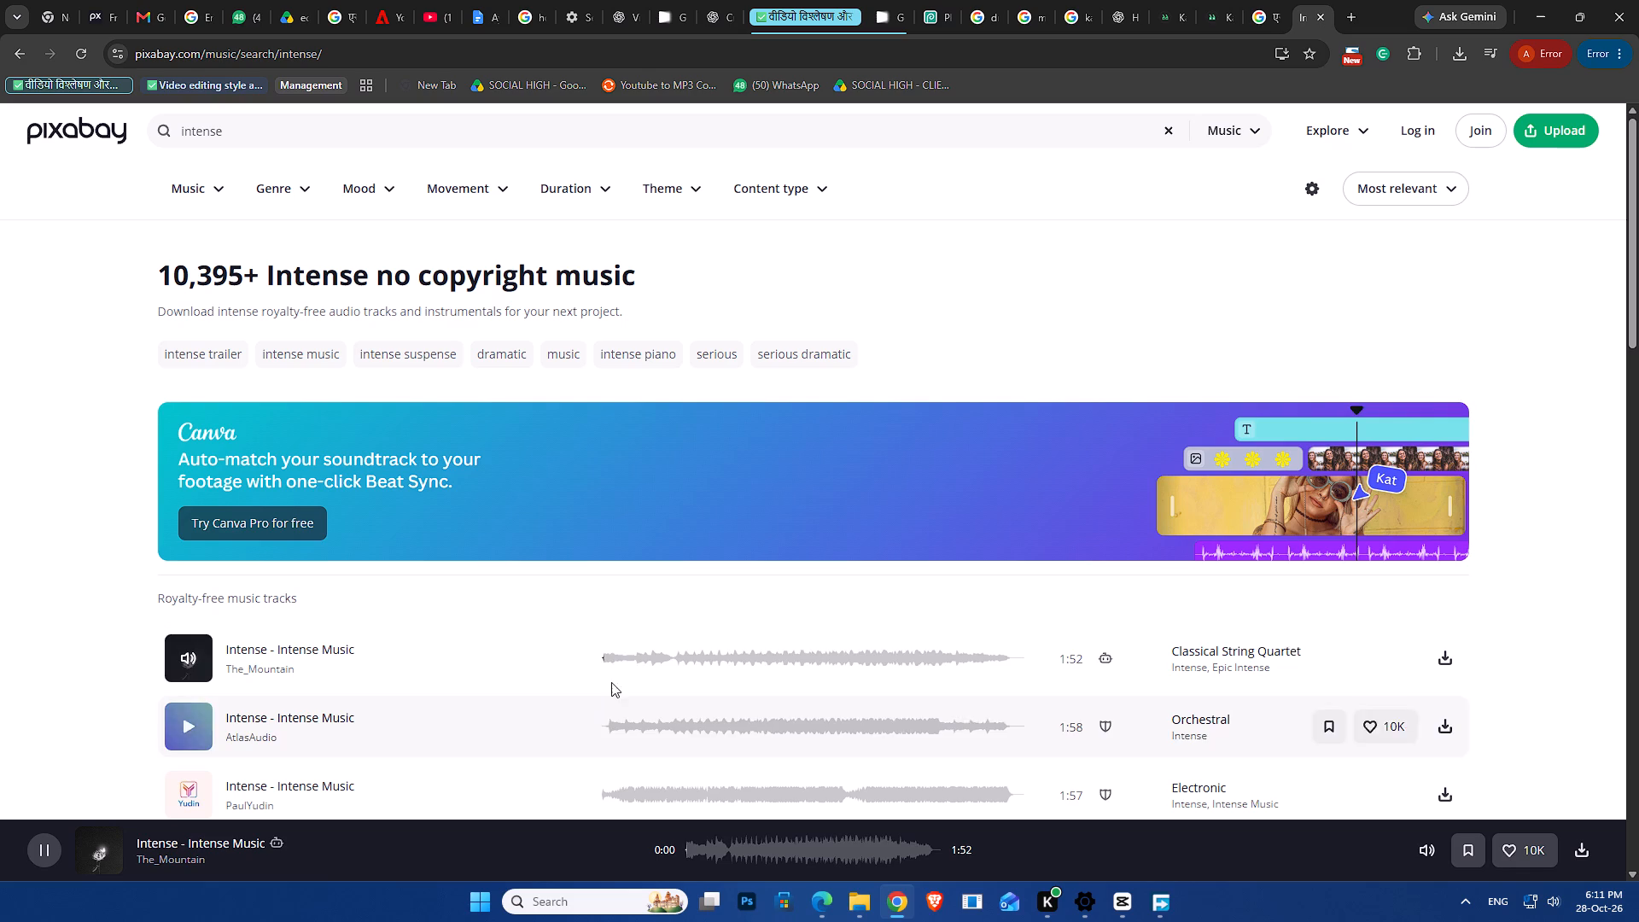
click(636, 663)
click(723, 641)
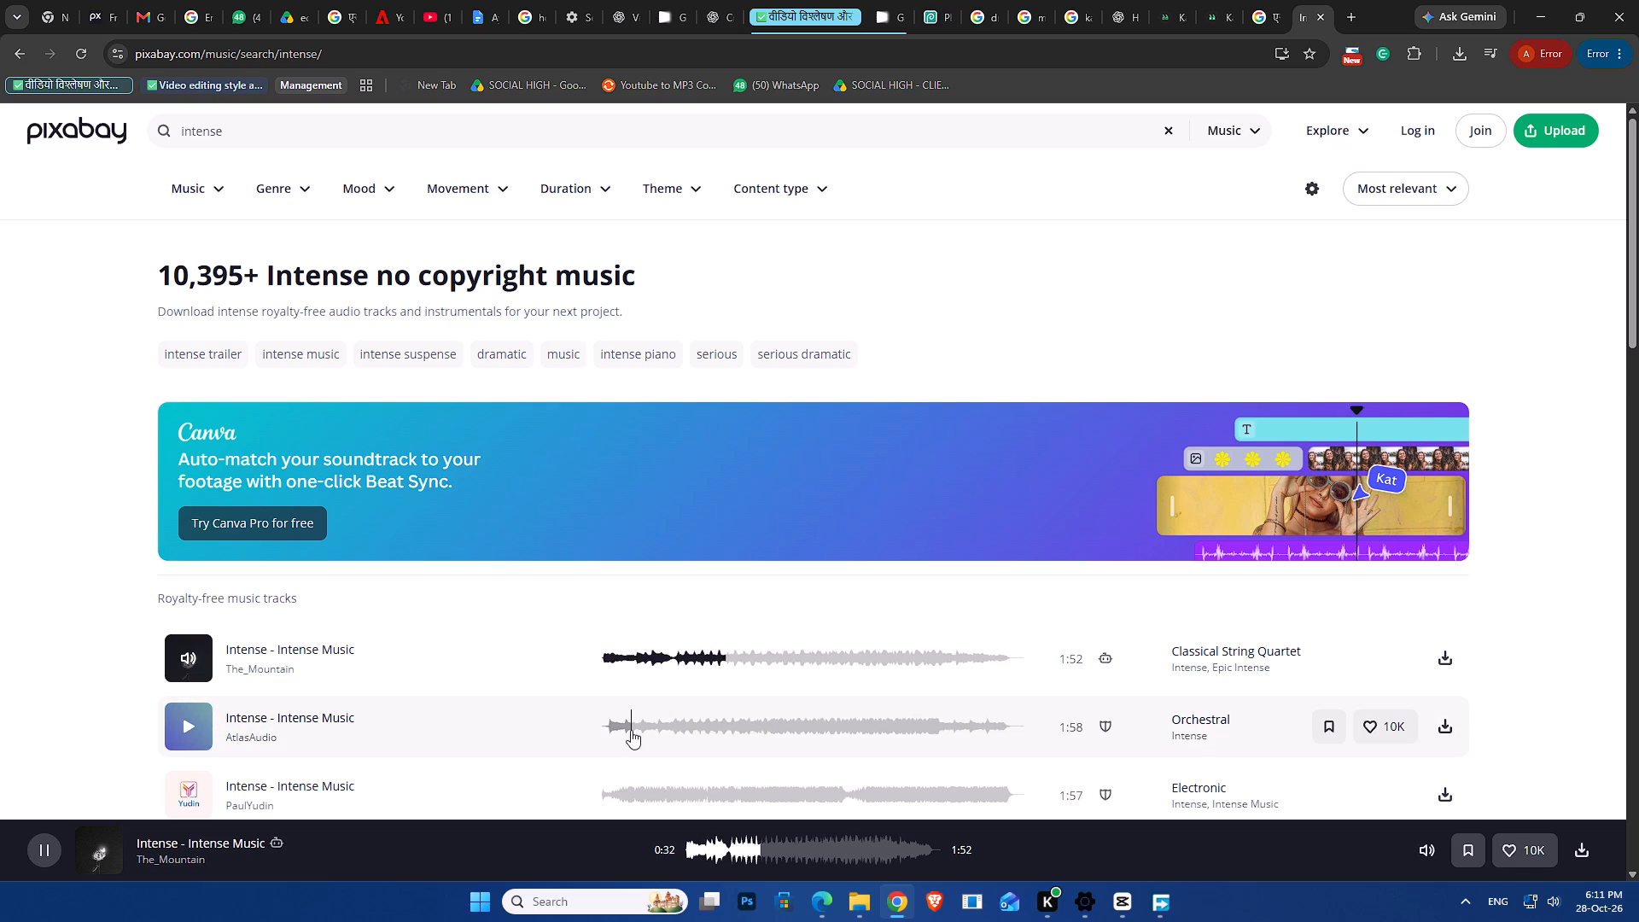
click(631, 730)
scroll(678, 711, down, 1)
click(641, 701)
scroll(641, 701, down, 2)
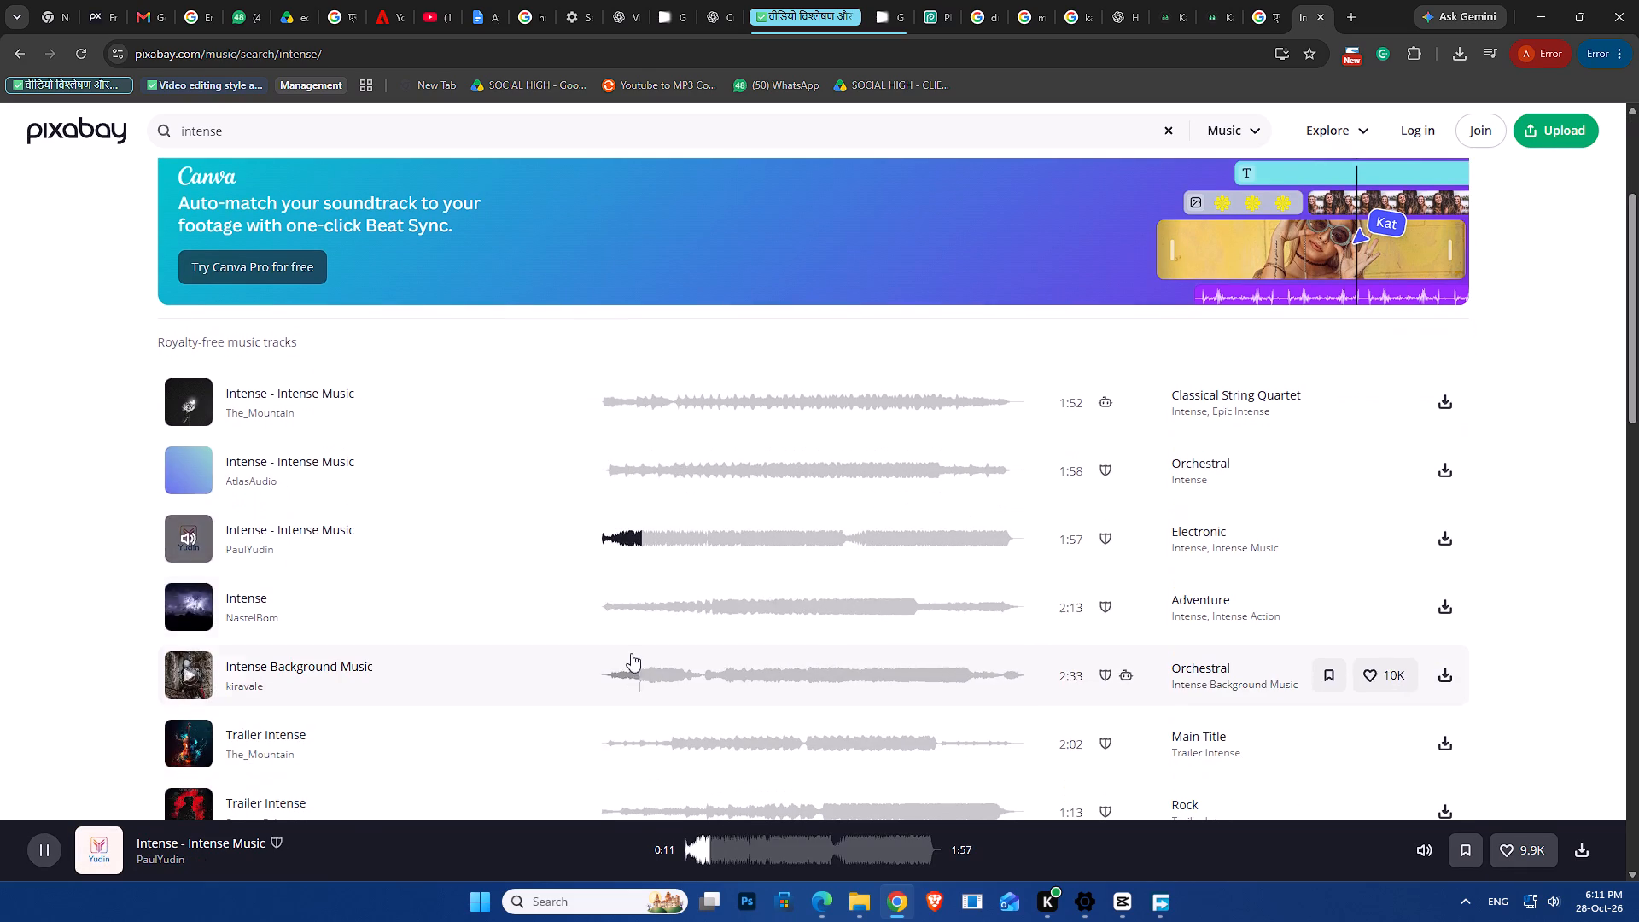
Preview the 2:13 "Intense" track at several points, the 2:33 "Intense Background Music" and the 1:16 "Intense Chase Investigation Music".
click(615, 596)
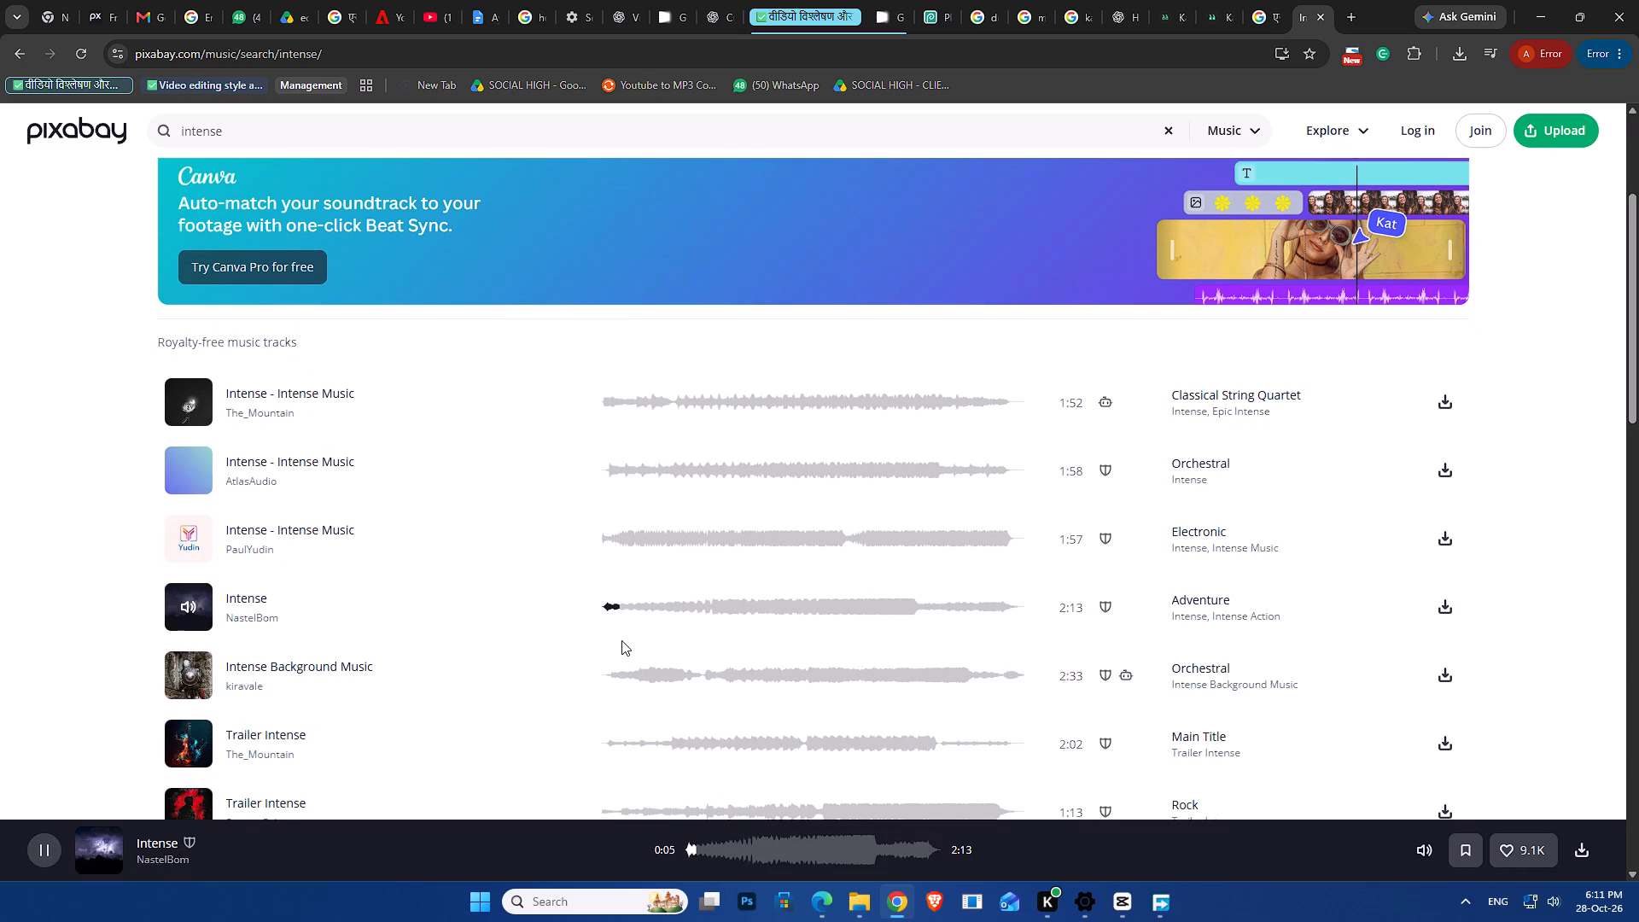
click(644, 588)
click(657, 608)
click(700, 604)
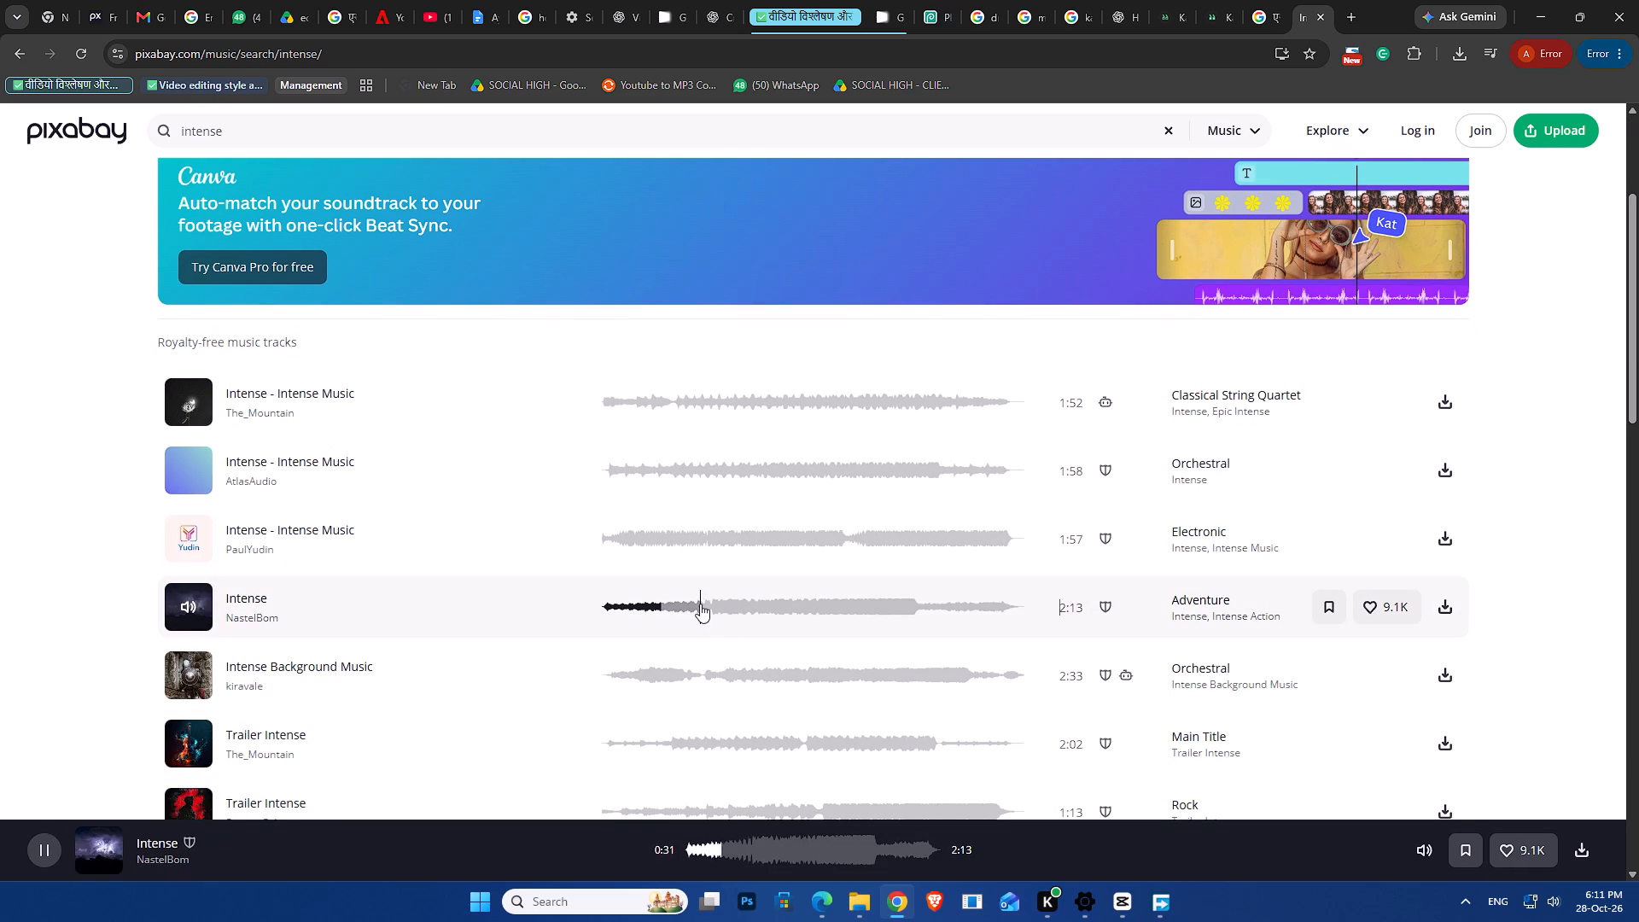
click(686, 694)
scroll(511, 633, up, 5)
scroll(549, 664, down, 3)
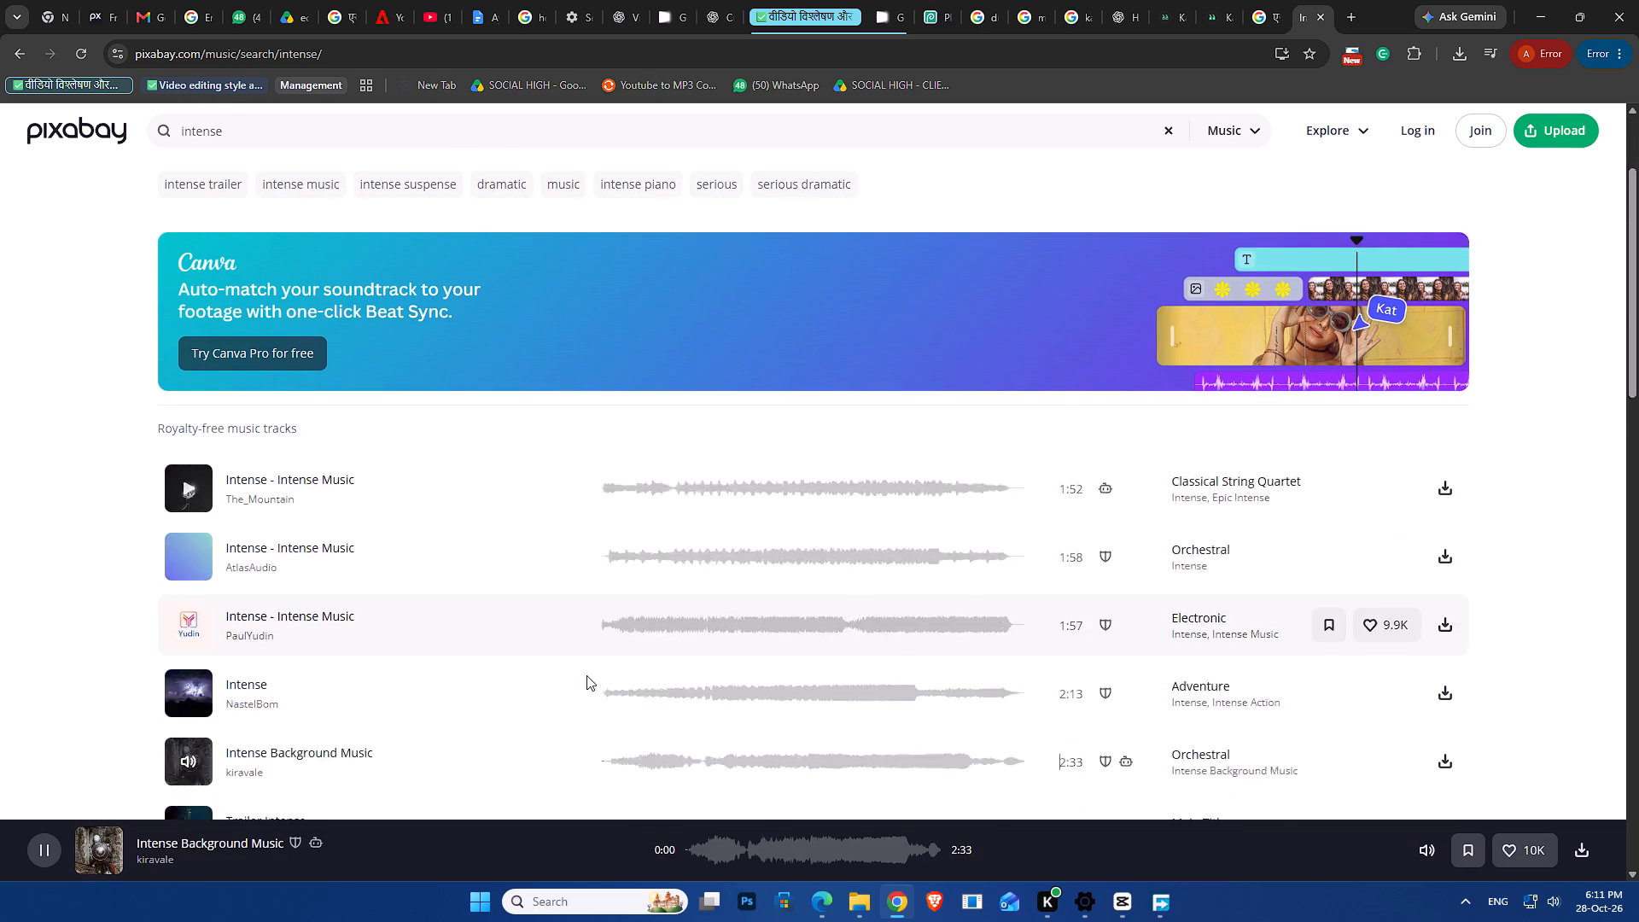
scroll(586, 675, down, 3)
click(702, 621)
Preview the 2:33 "Serious Dramatic Intense Music" at several points in the intense results, sampling the 2:40 track of the same title.
click(637, 681)
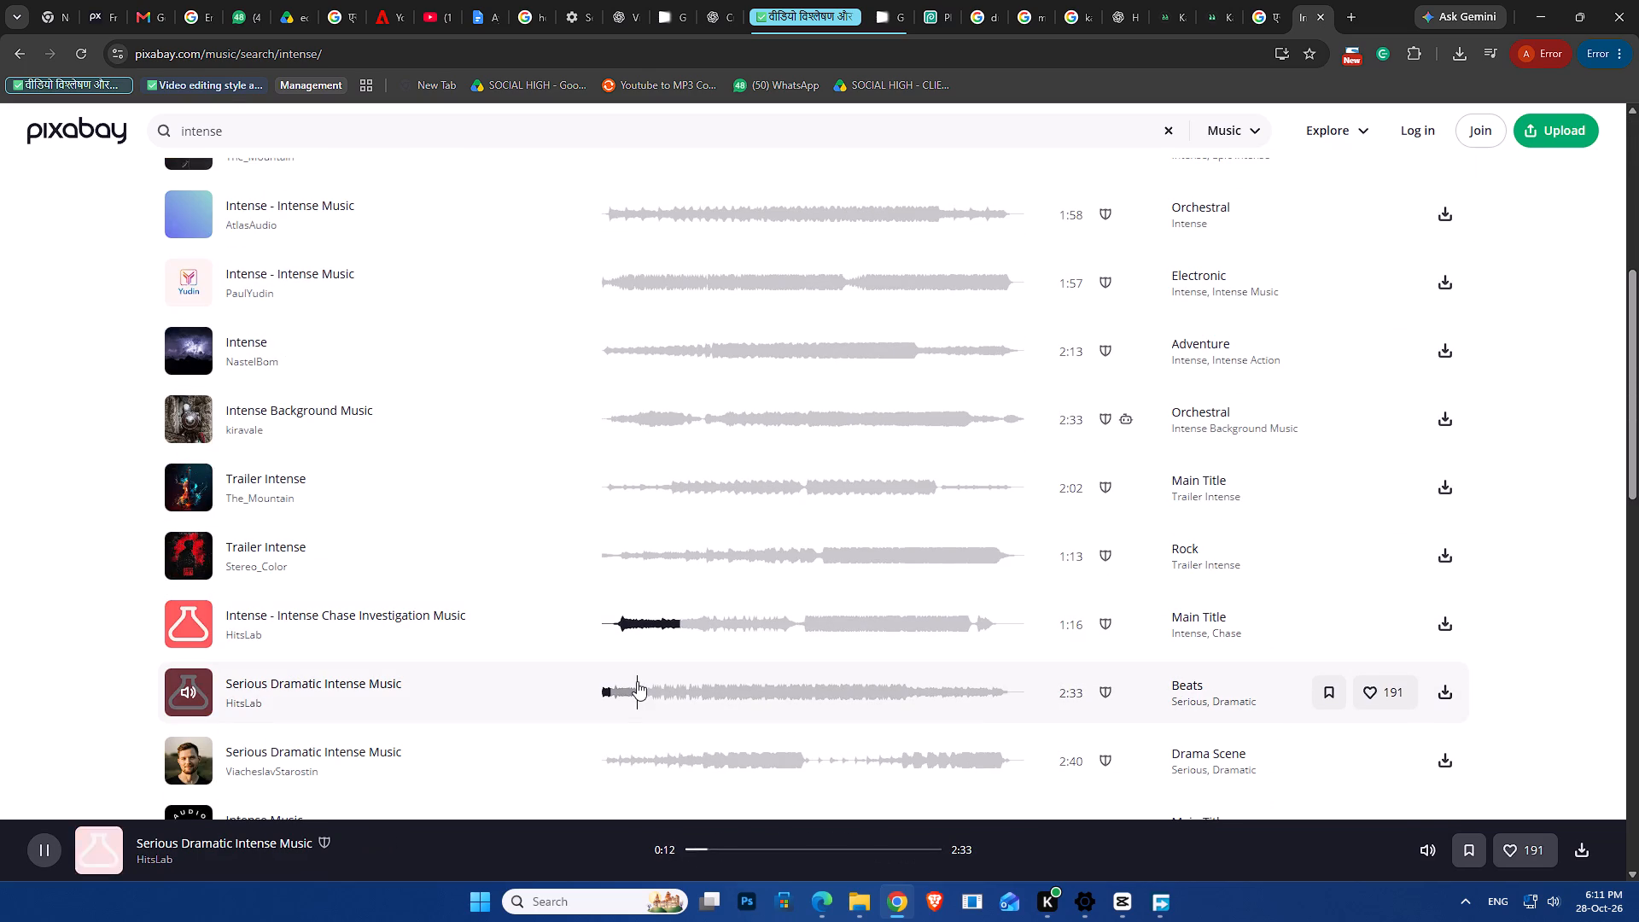
scroll(641, 687, down, 1)
click(652, 615)
click(673, 612)
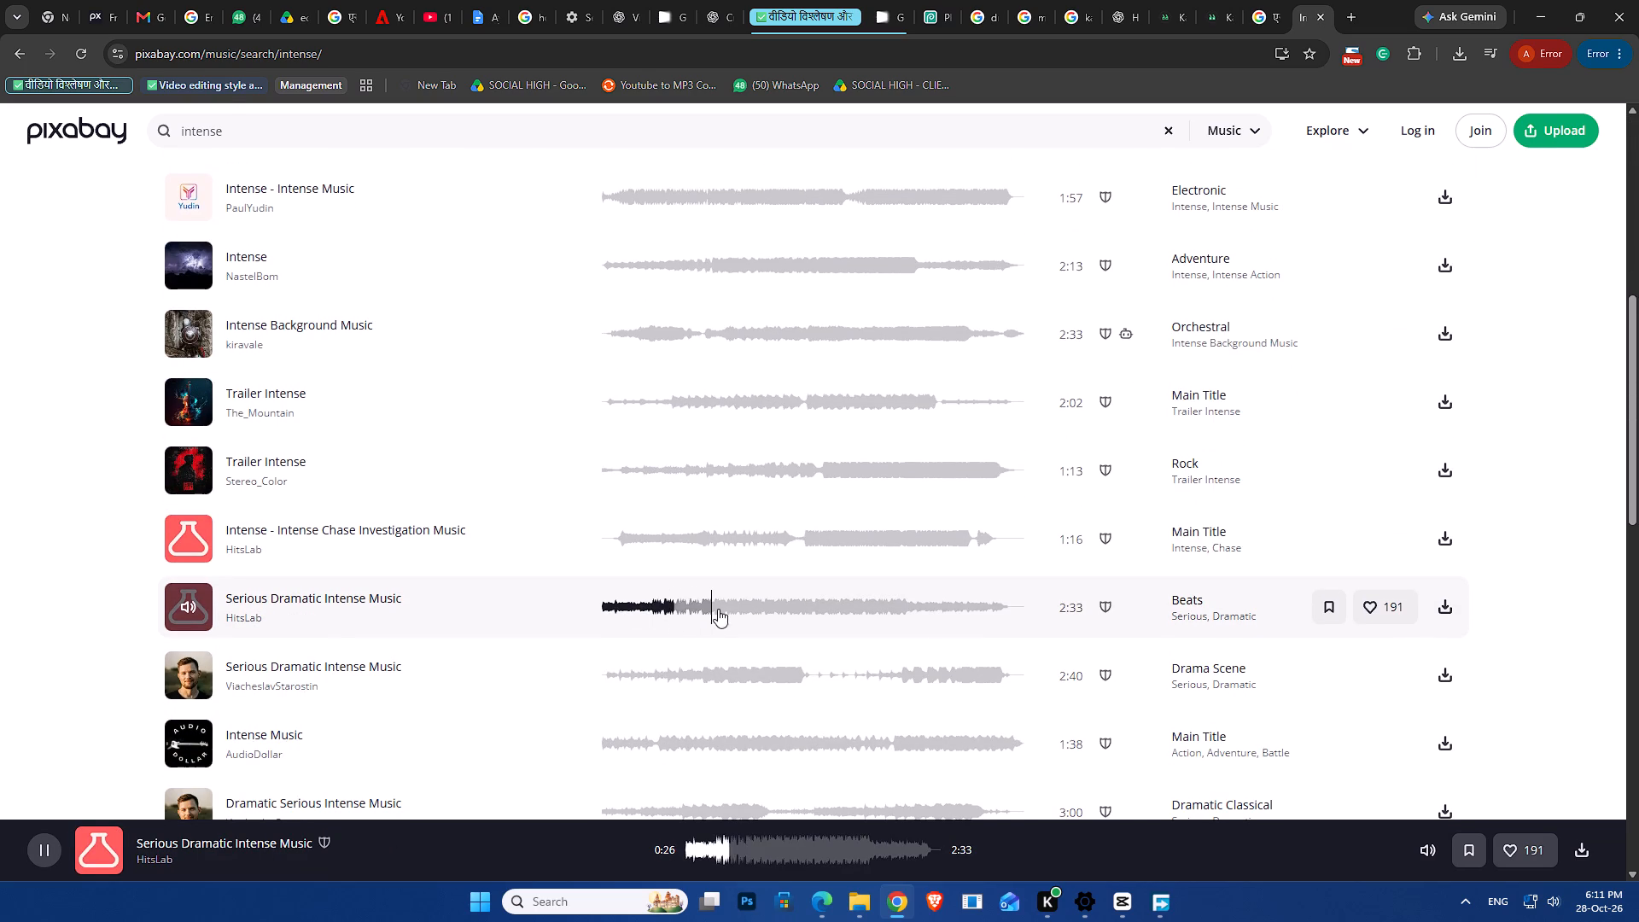
click(744, 604)
click(617, 669)
click(757, 607)
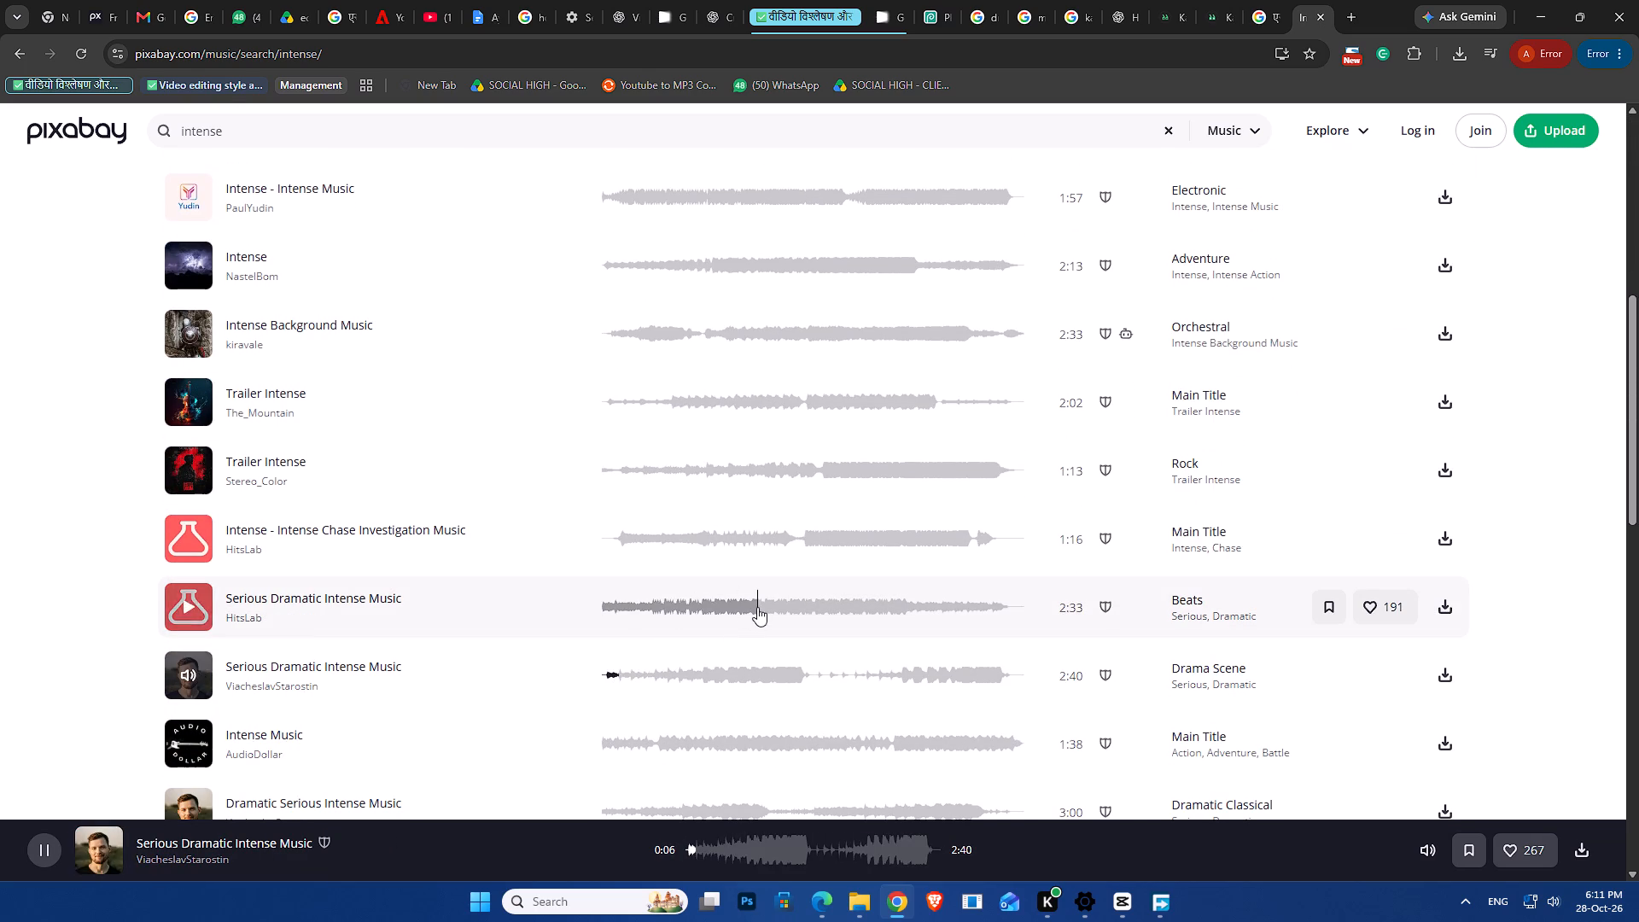
click(804, 609)
click(850, 608)
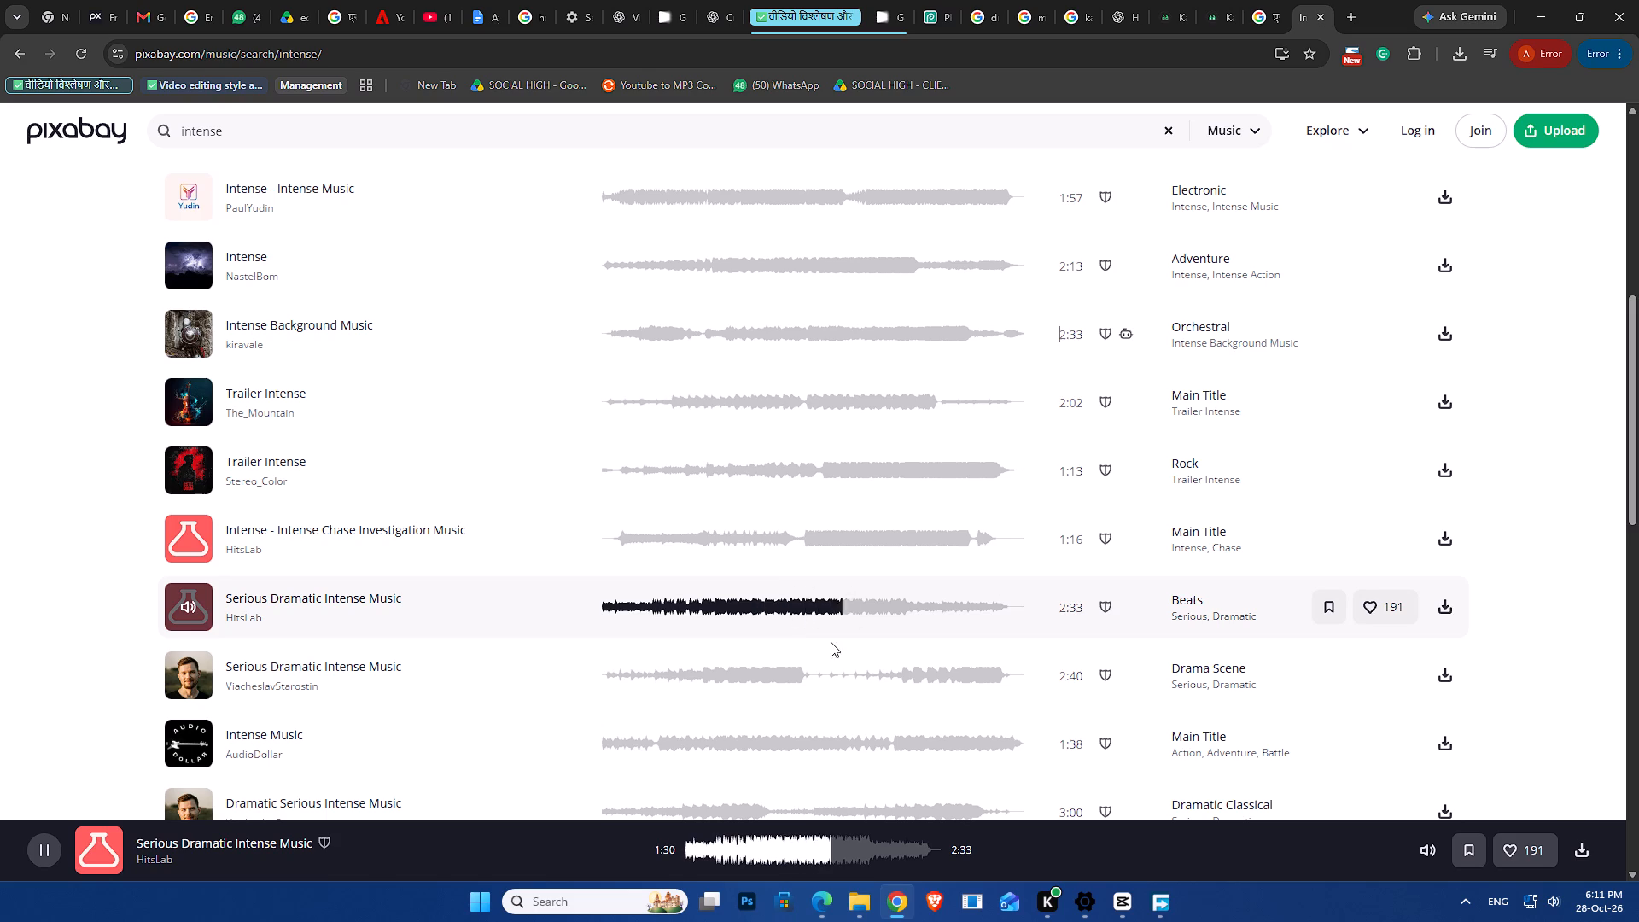
Preview tracks further down the intense results, from the 2:14 "Action Intense Chase Music" to the 1:21 "Dramatic - Dramatic Serious Intense Music".
scroll(746, 674, down, 3)
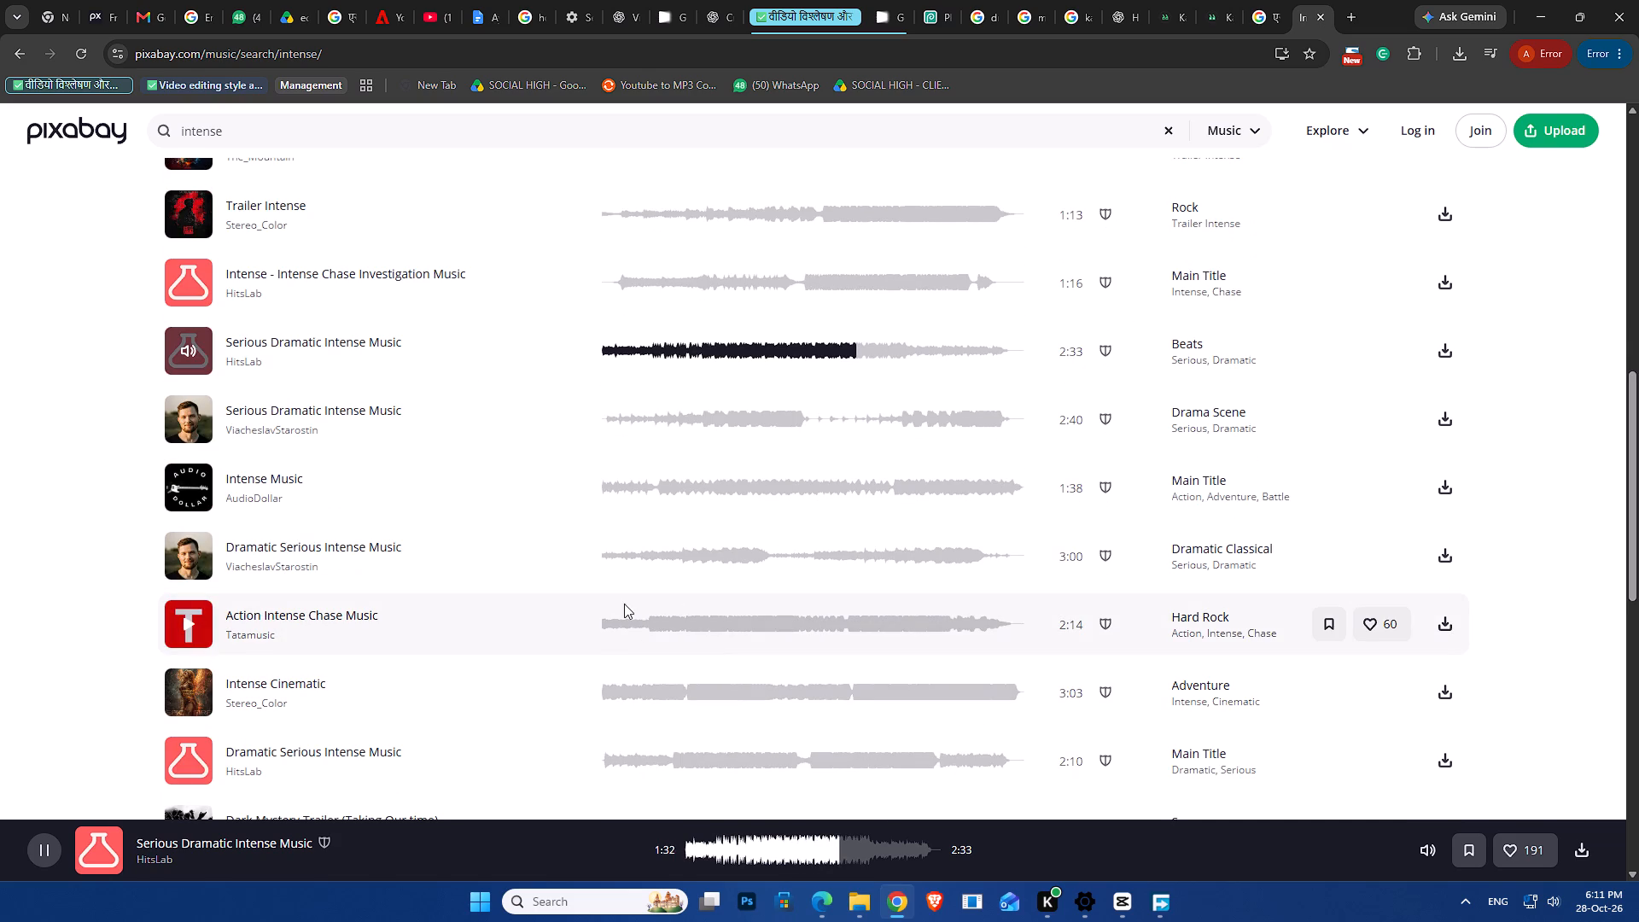
click(624, 604)
click(623, 616)
click(726, 623)
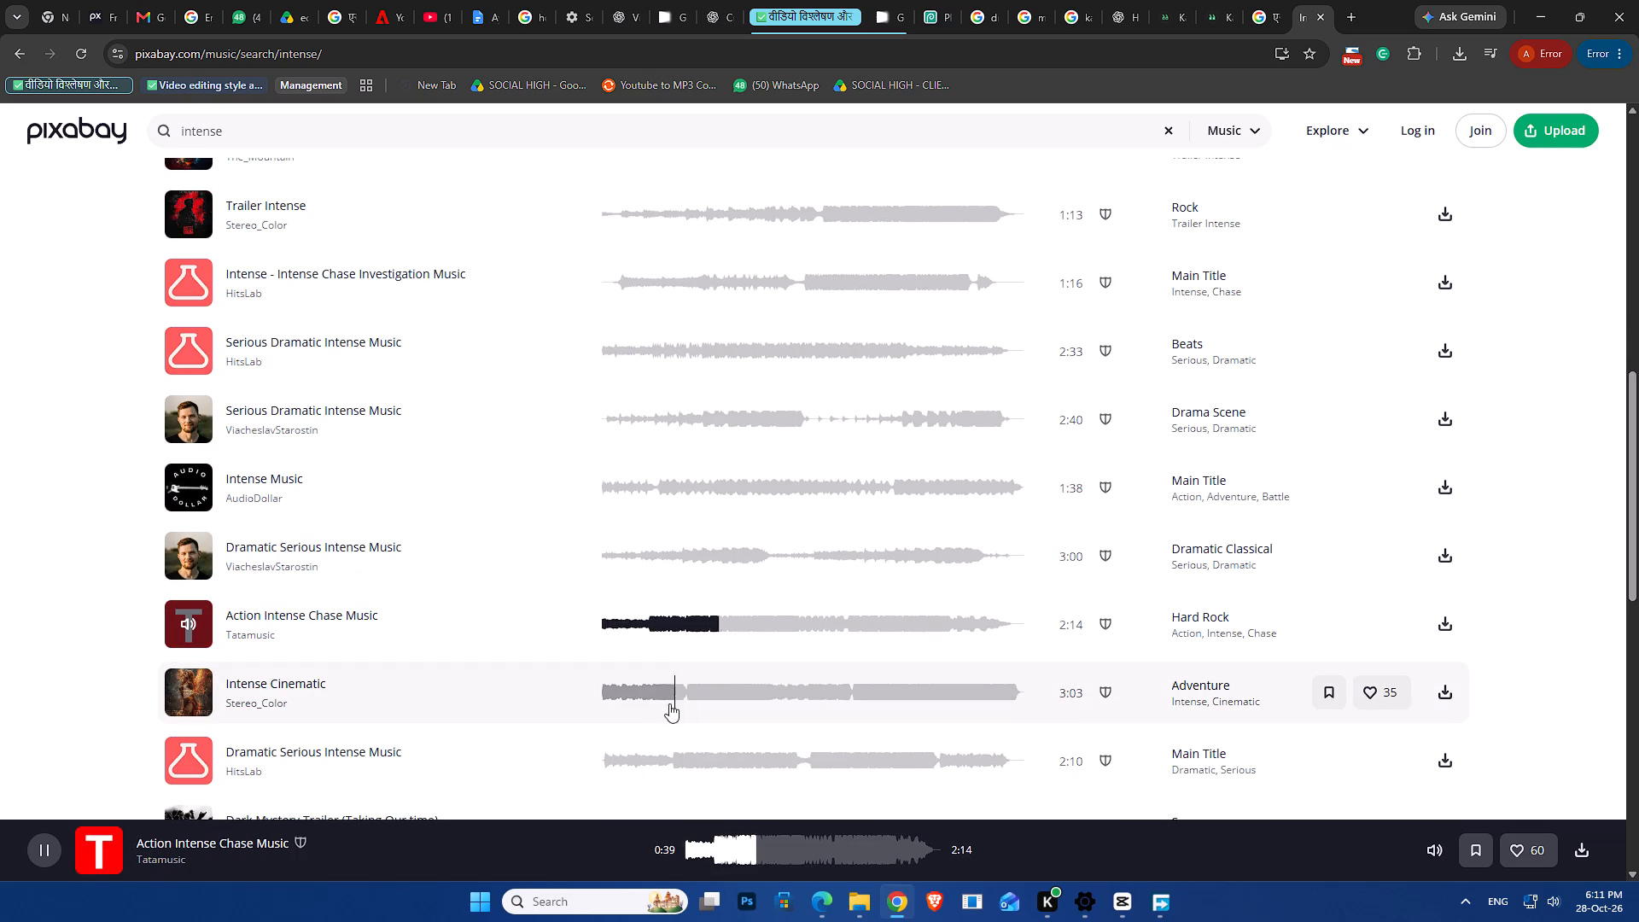
click(635, 698)
scroll(635, 698, down, 2)
click(618, 595)
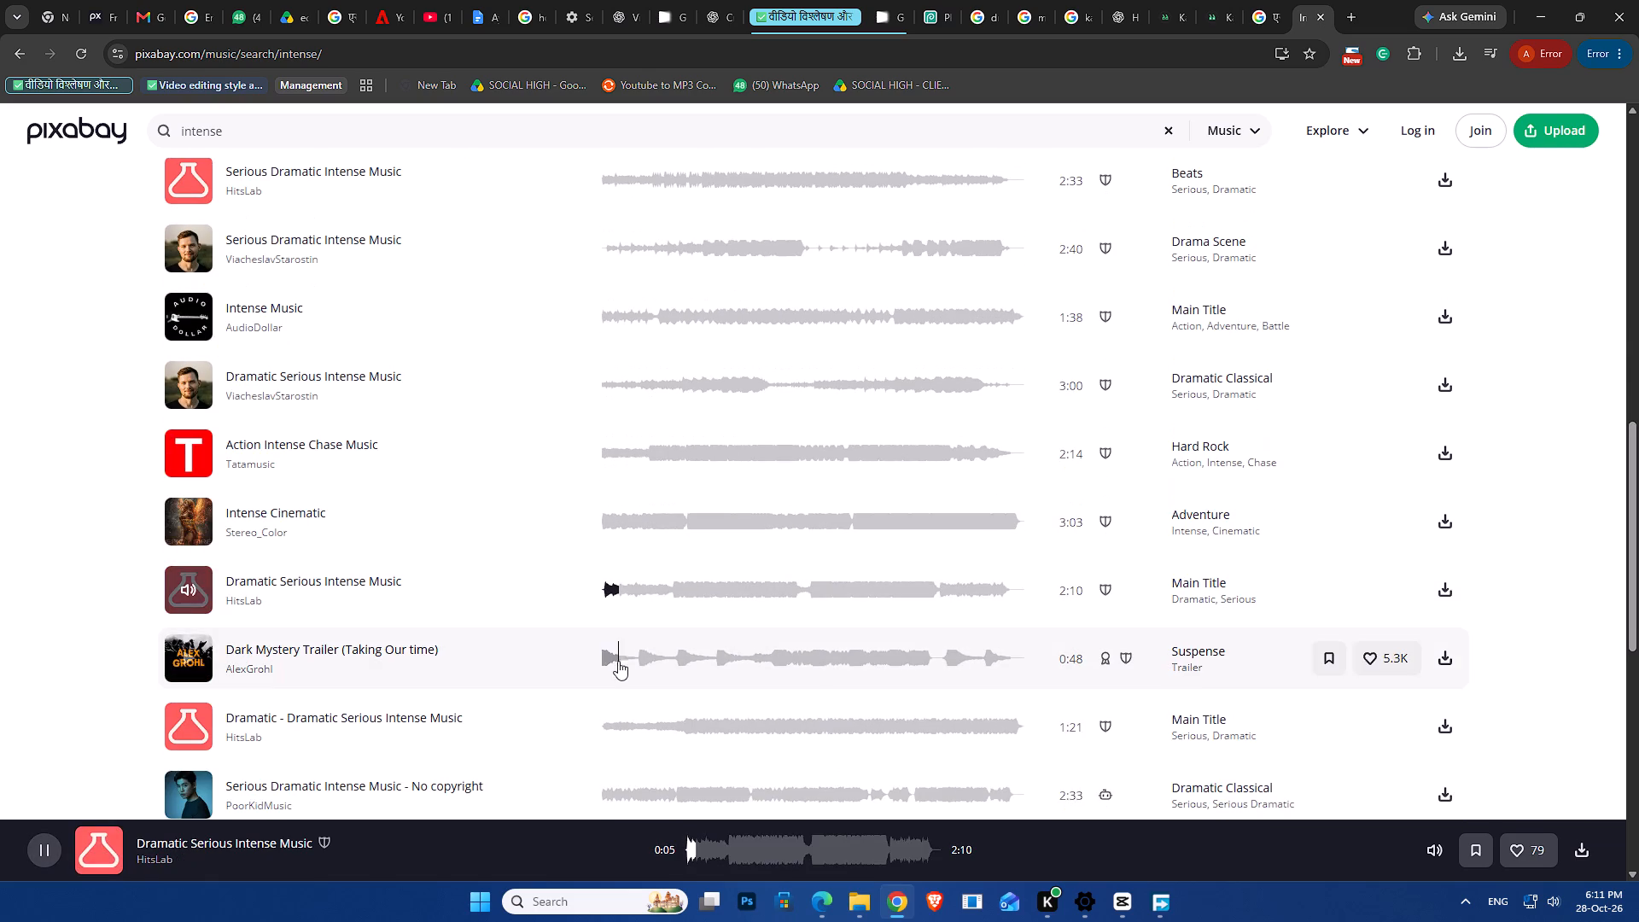
click(618, 743)
click(678, 722)
Open page 2 of the intense results and preview tracks from "Intense Trap Beat" to "Intense (Full Version) Dark Cinematic Mystery".
scroll(675, 720, down, 4)
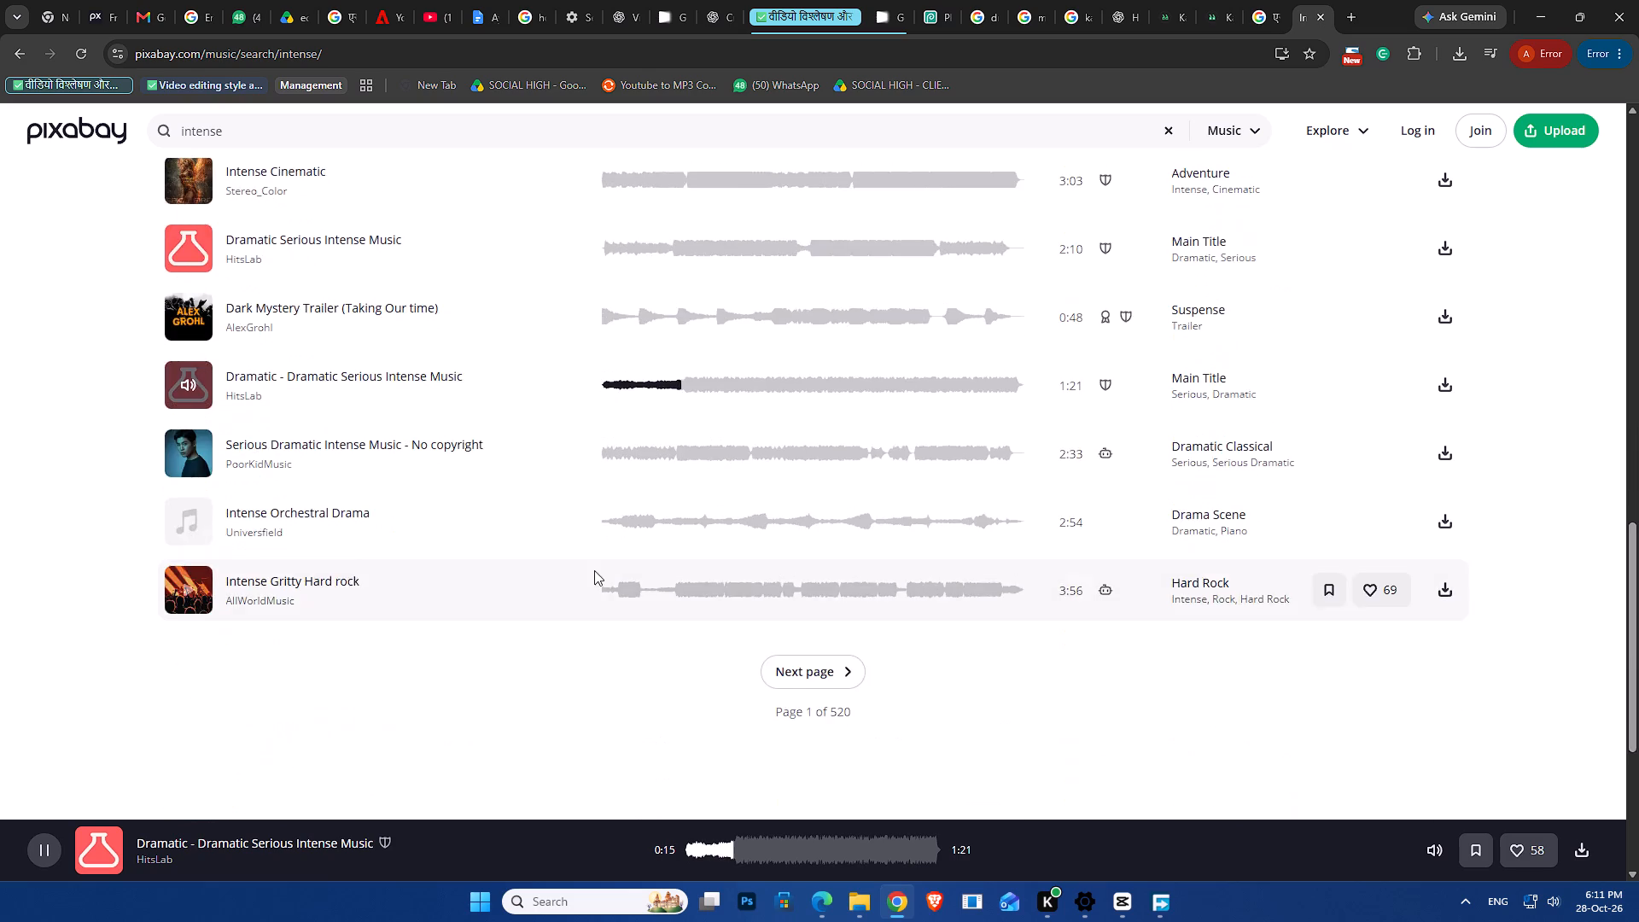
key(space)
click(779, 288)
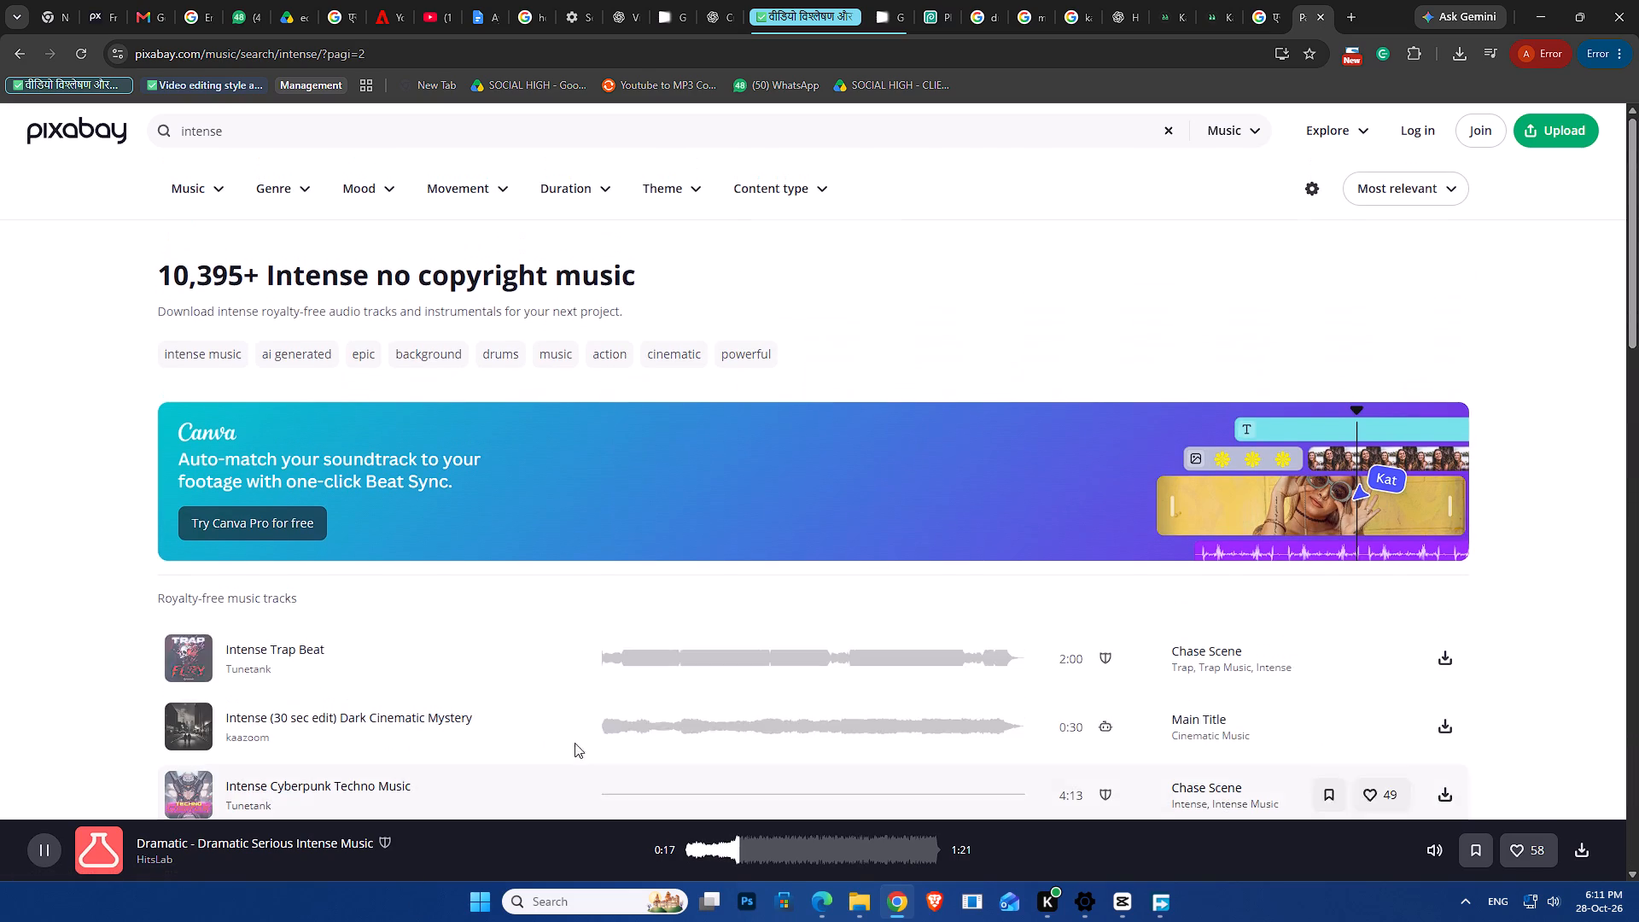
click(618, 662)
click(658, 654)
scroll(627, 688, down, 2)
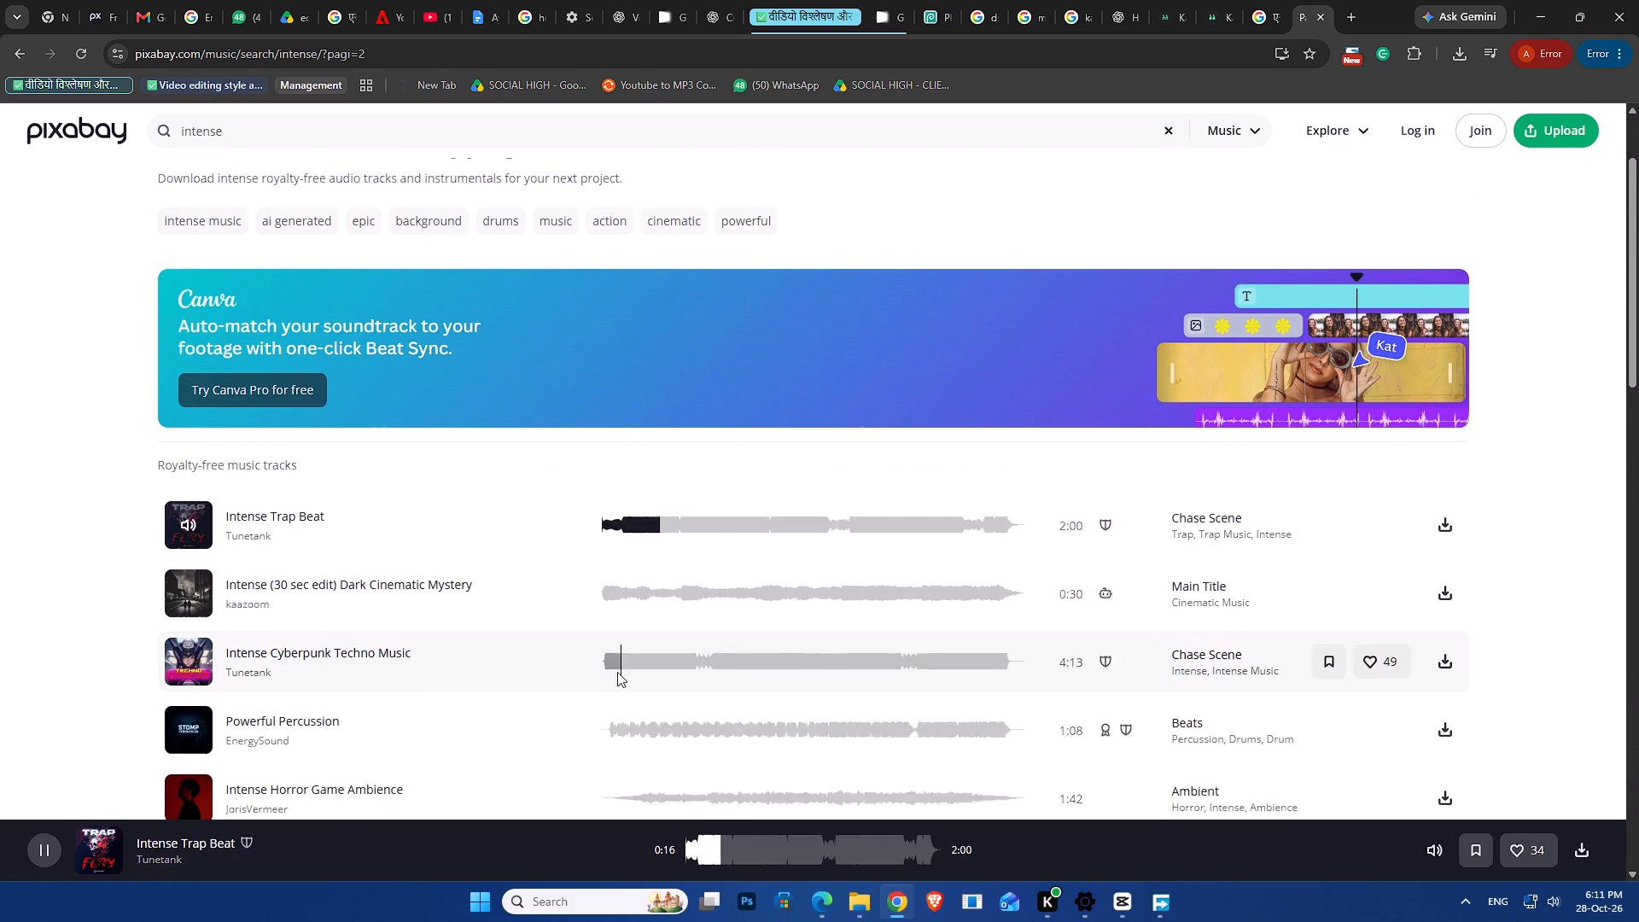
click(612, 614)
click(640, 694)
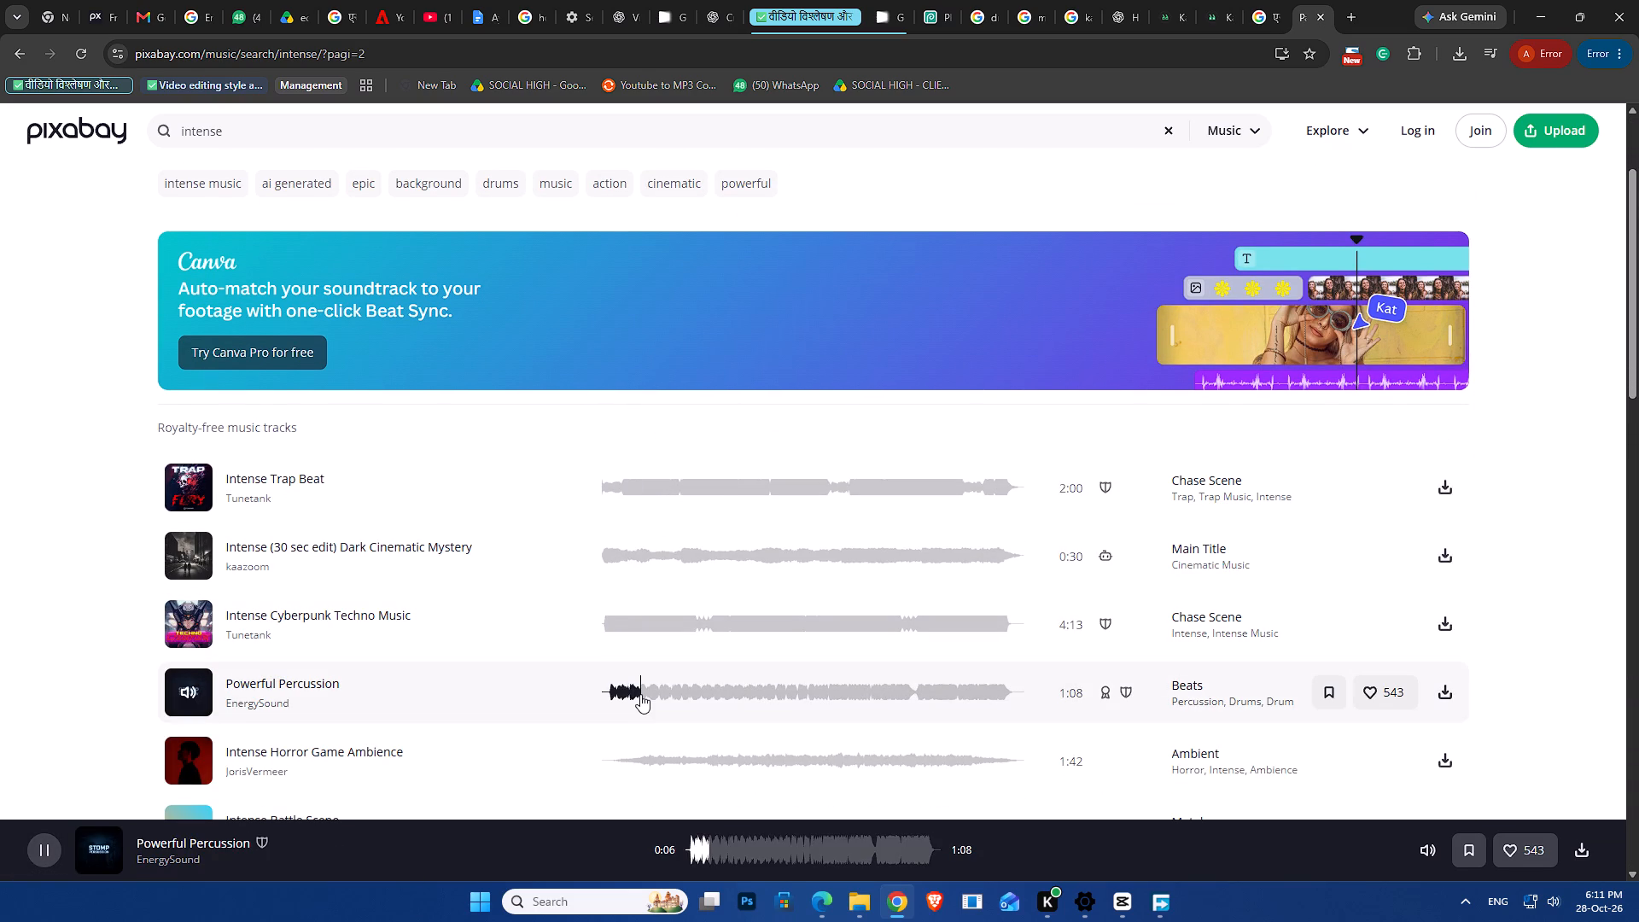
click(669, 773)
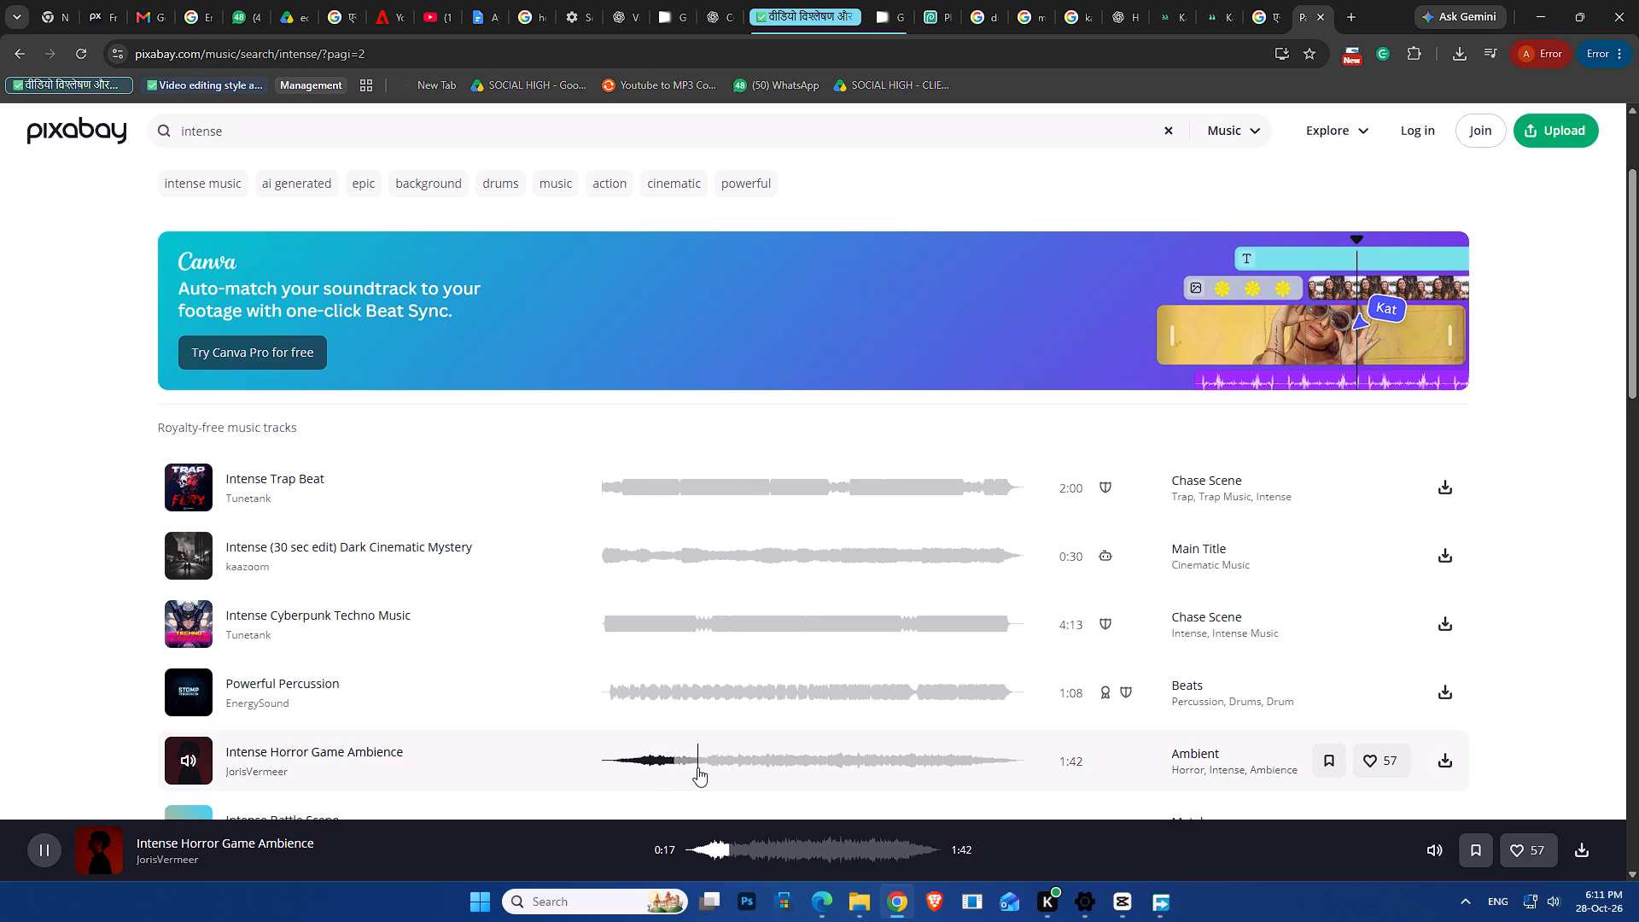
click(726, 759)
click(787, 759)
scroll(799, 759, down, 3)
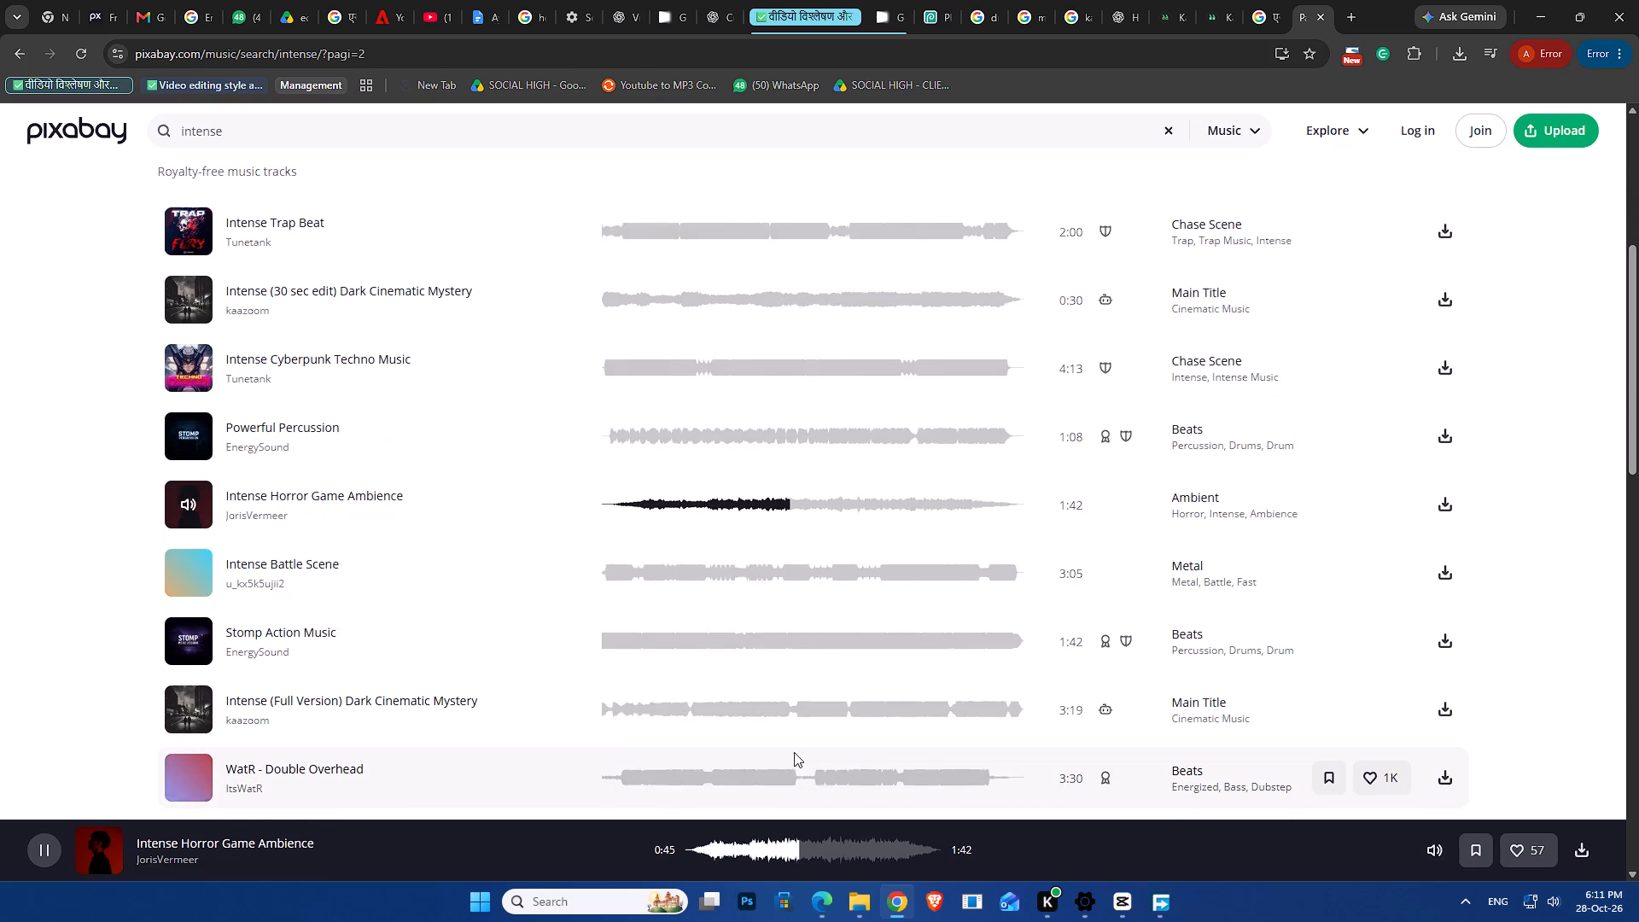
click(633, 635)
click(646, 706)
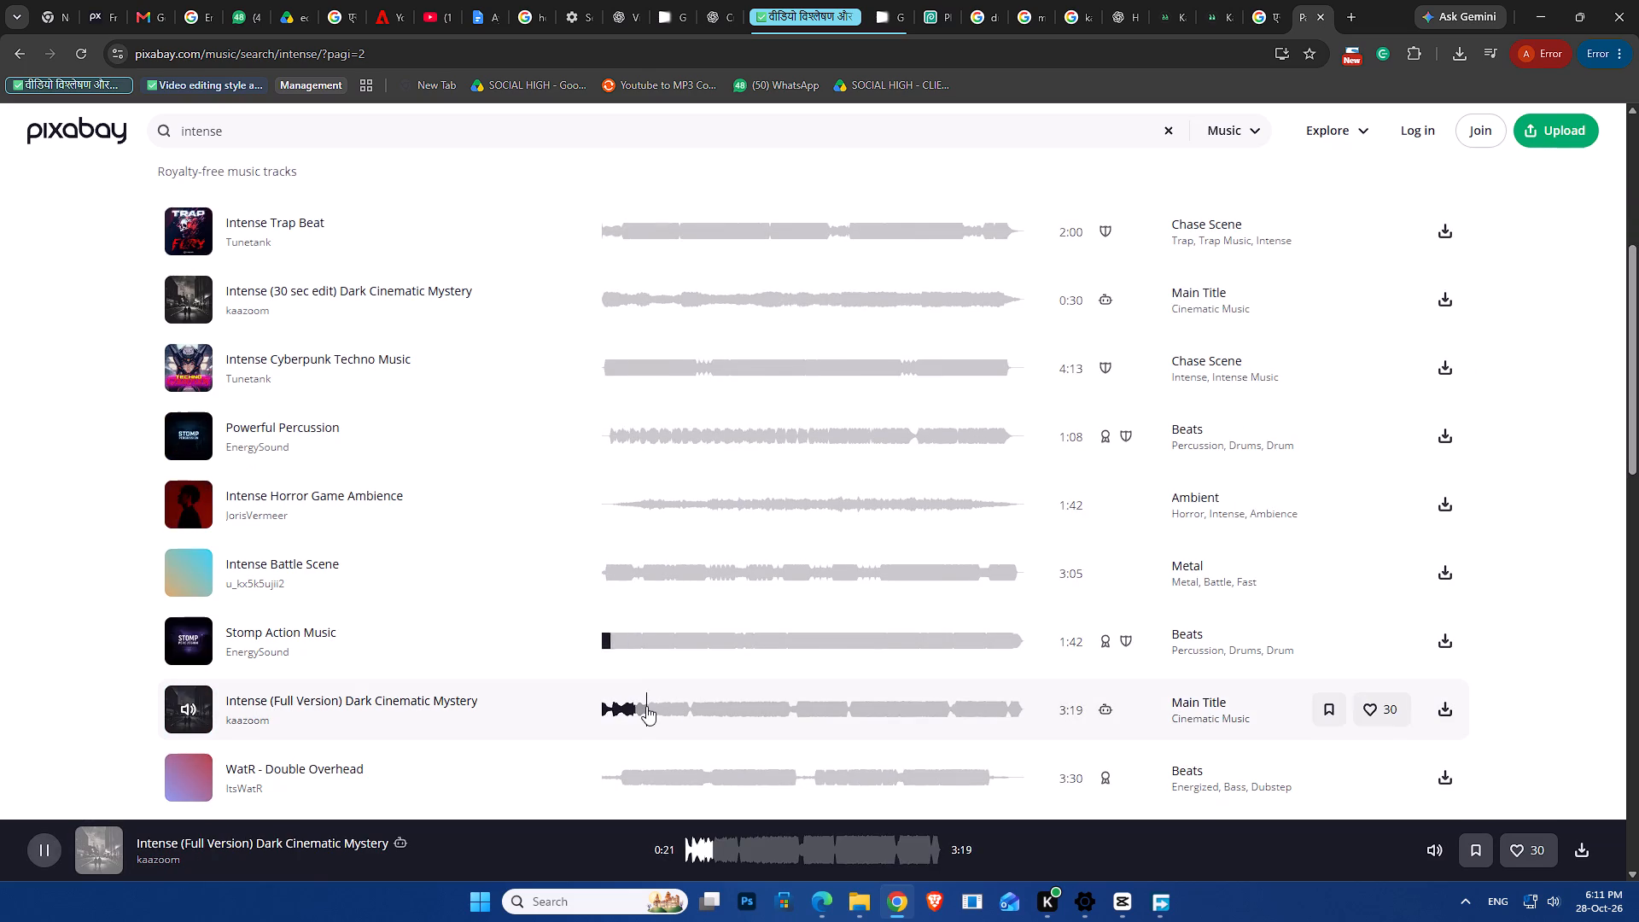
Go back to the serious bgm music results and show the music for the related tag "serious".
scroll(284, 489, up, 4)
click(0, 51)
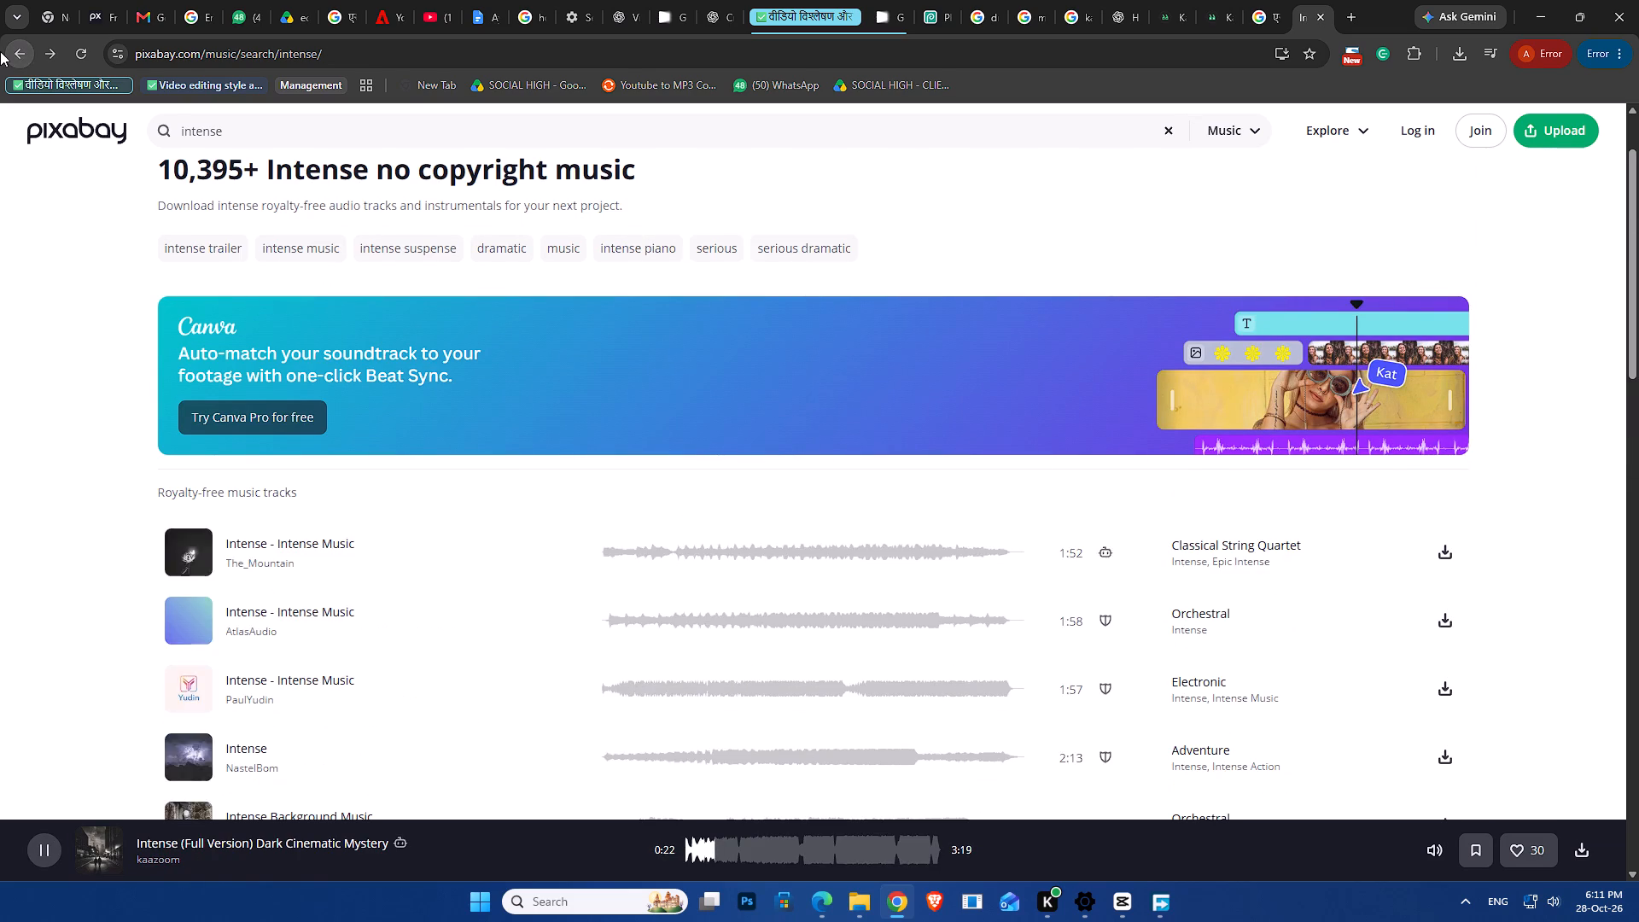
click(0, 51)
click(0, 51)
click(0, 52)
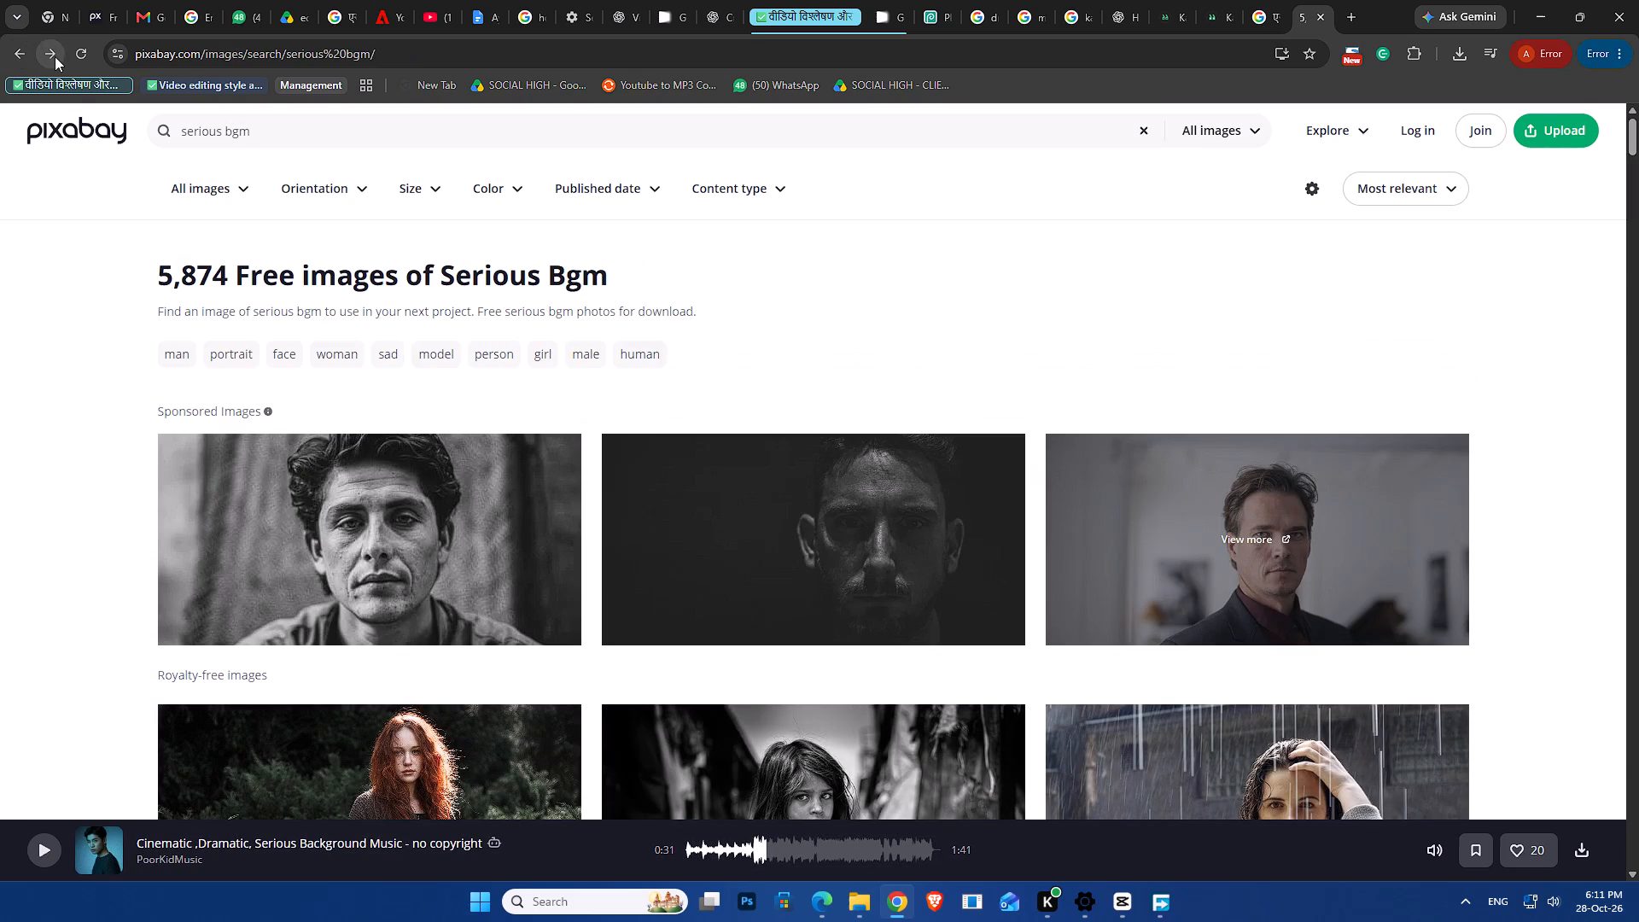
click(55, 56)
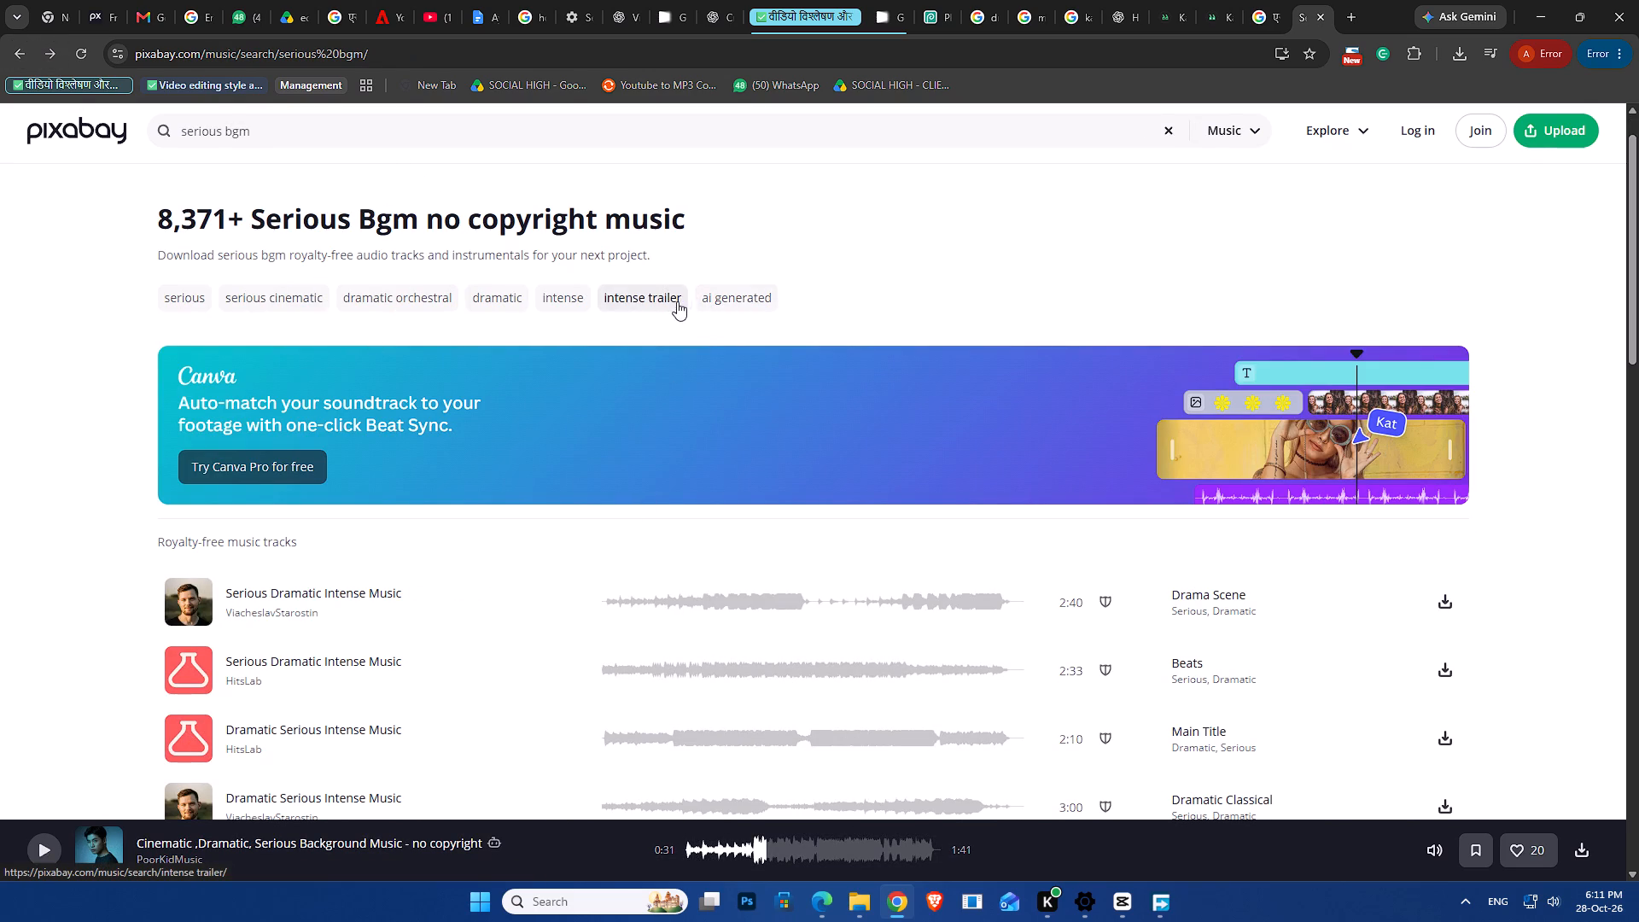
click(197, 305)
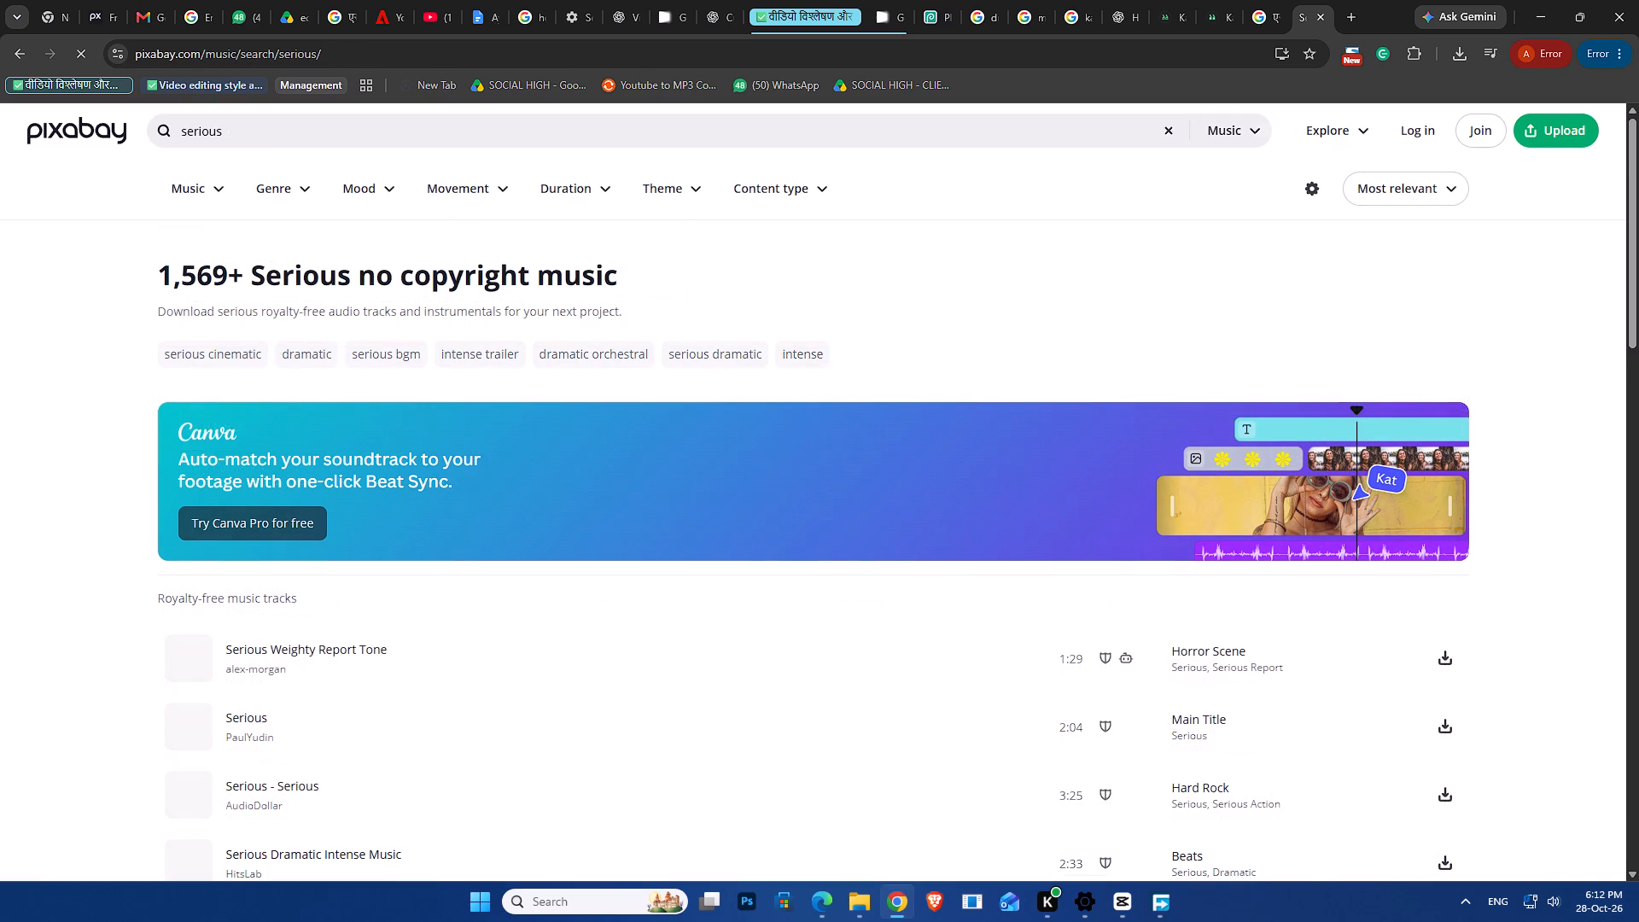
Filter the serious music results by the Hopeful mood.
click(303, 196)
click(384, 195)
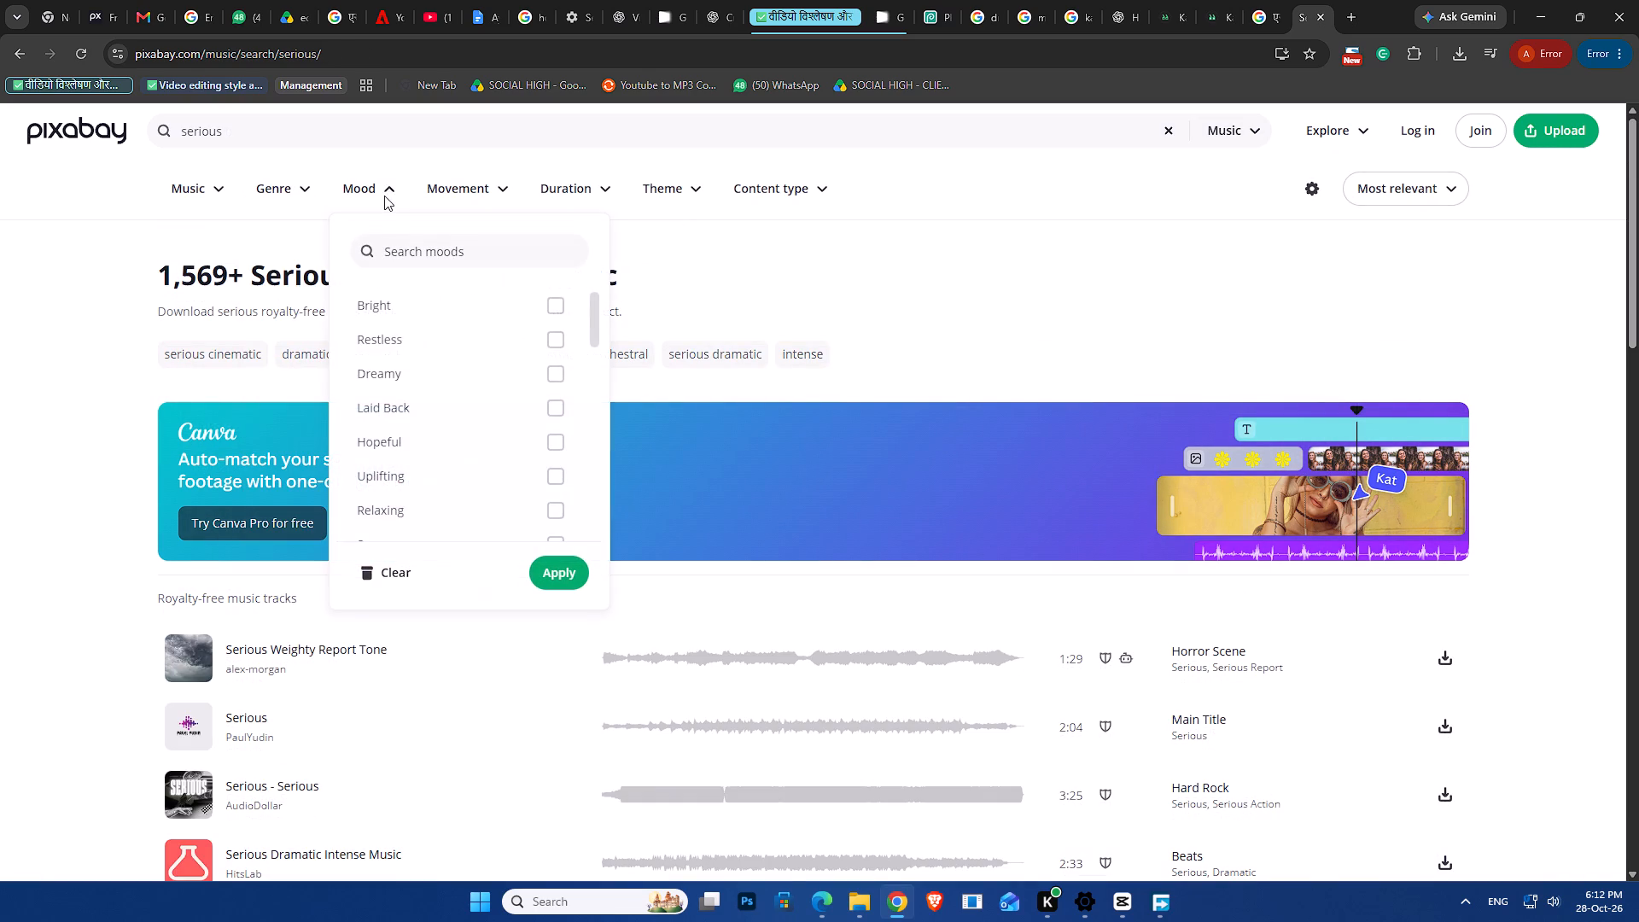
click(403, 443)
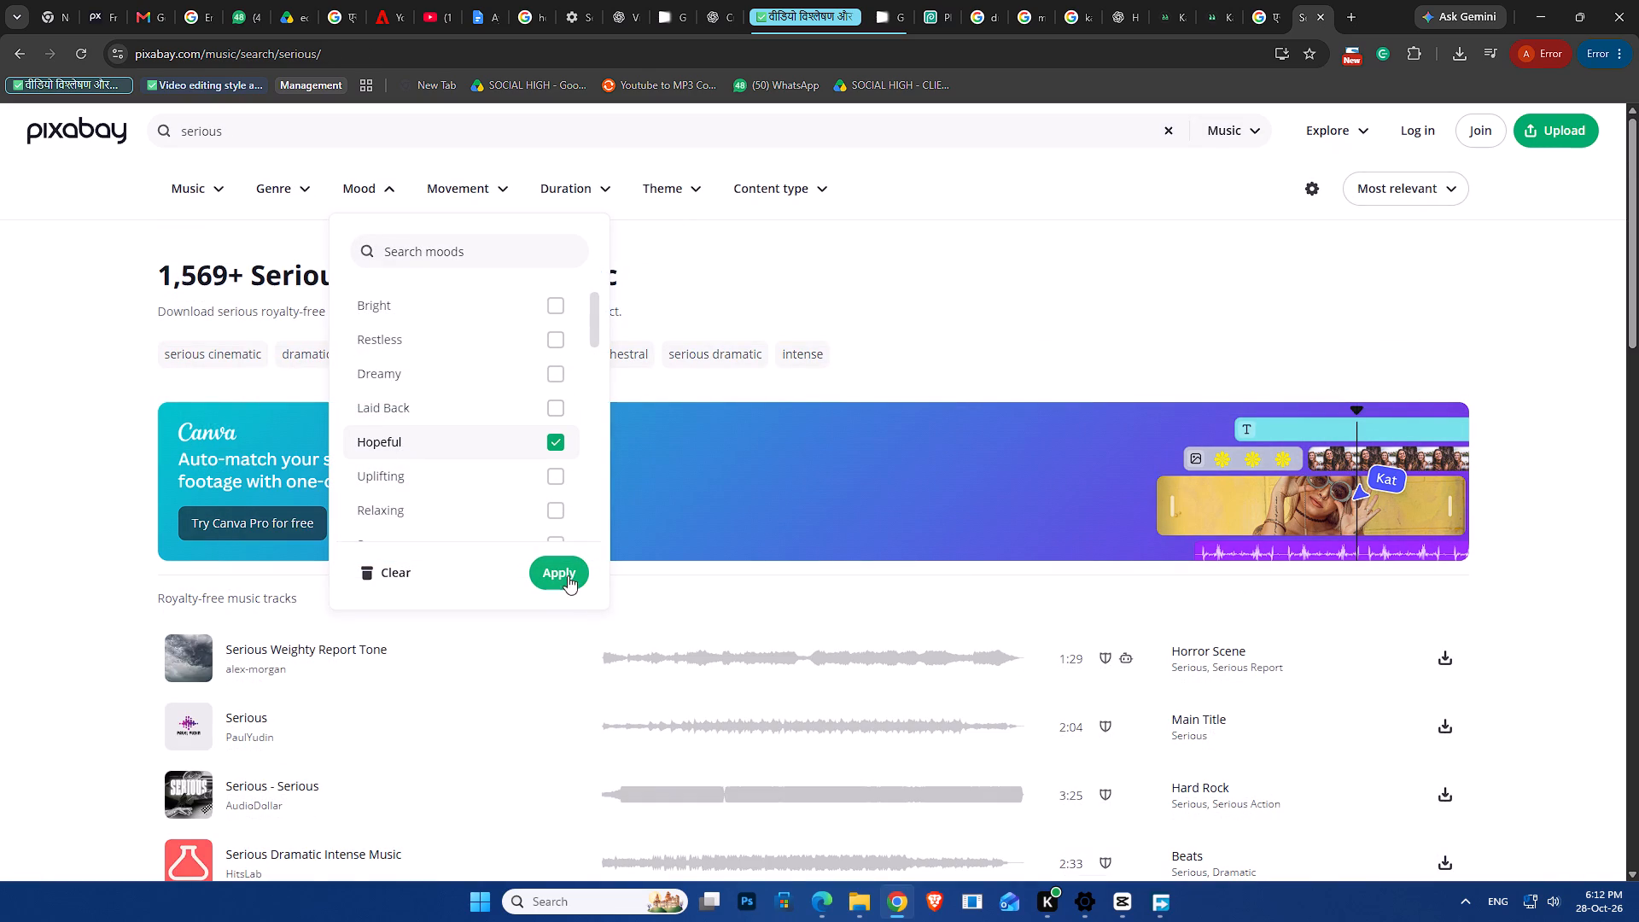
click(568, 575)
Preview the 2:04 "Serious" and the 2:33 "Serious Dramatic Intense Music" at several points in the filtered results.
click(610, 651)
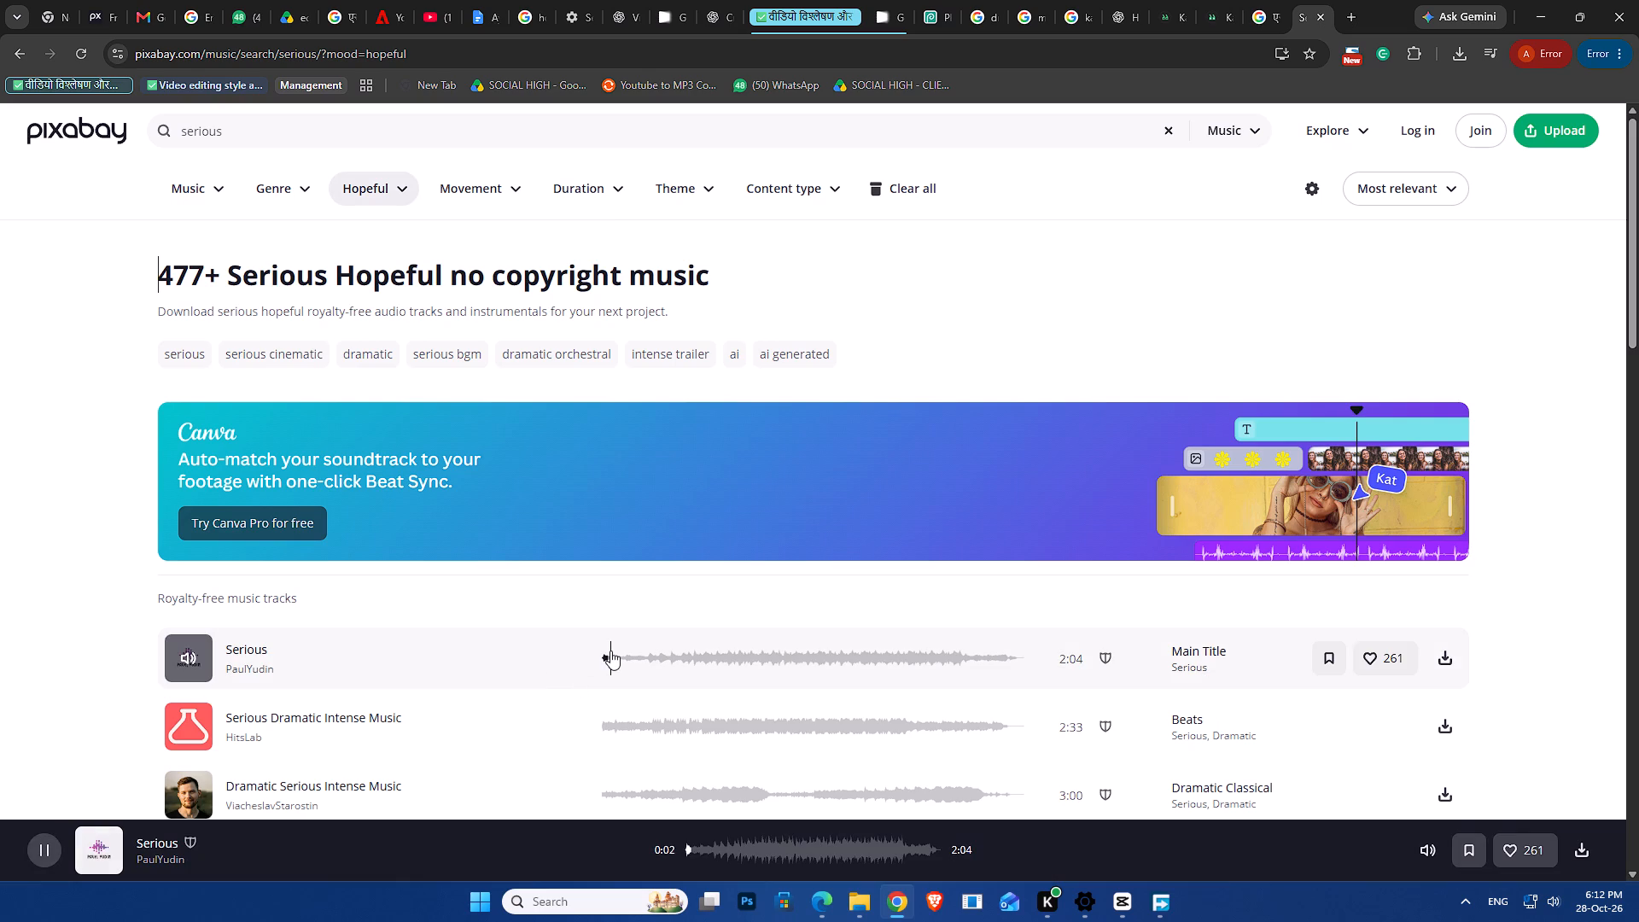
click(692, 651)
scroll(692, 651, down, 1)
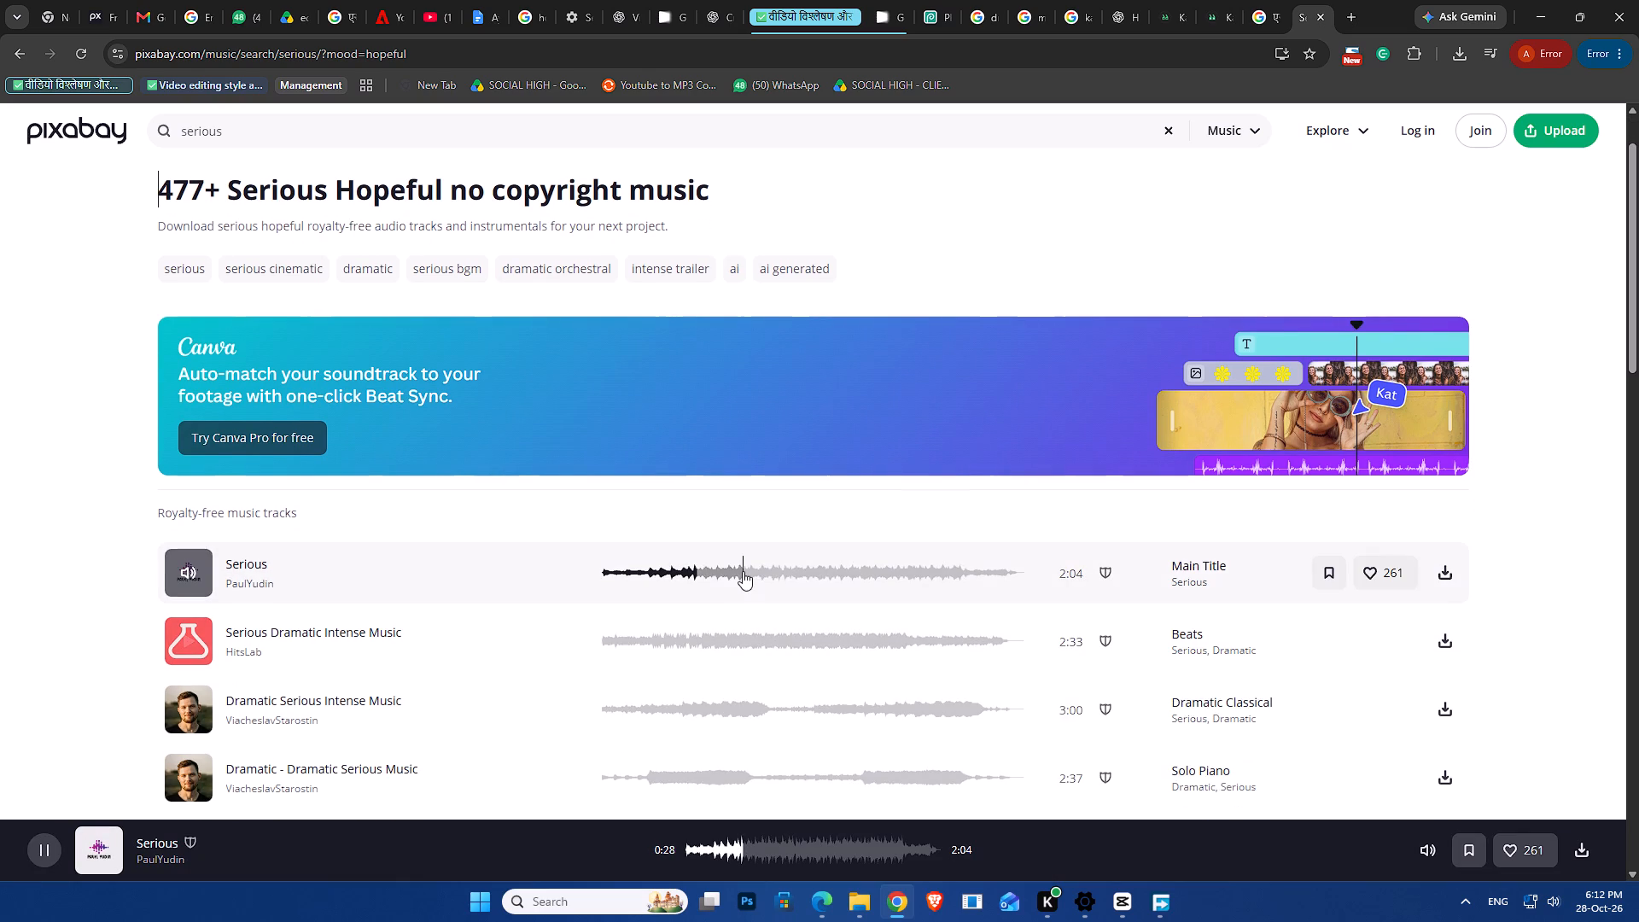
click(743, 571)
click(603, 634)
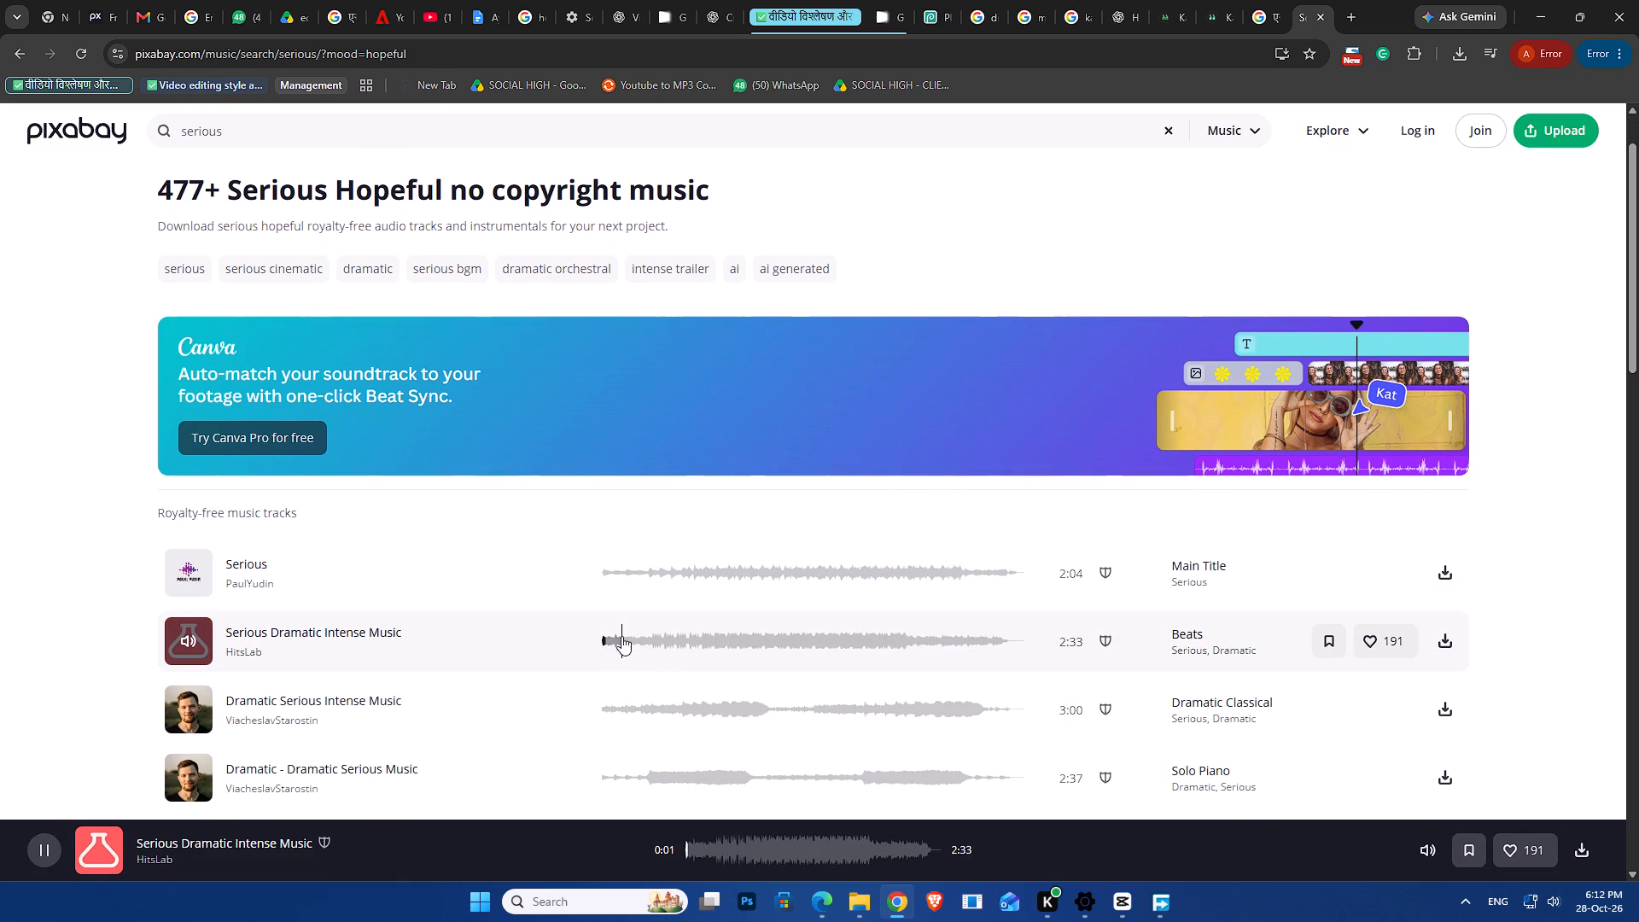
click(621, 636)
click(674, 634)
click(743, 634)
click(809, 634)
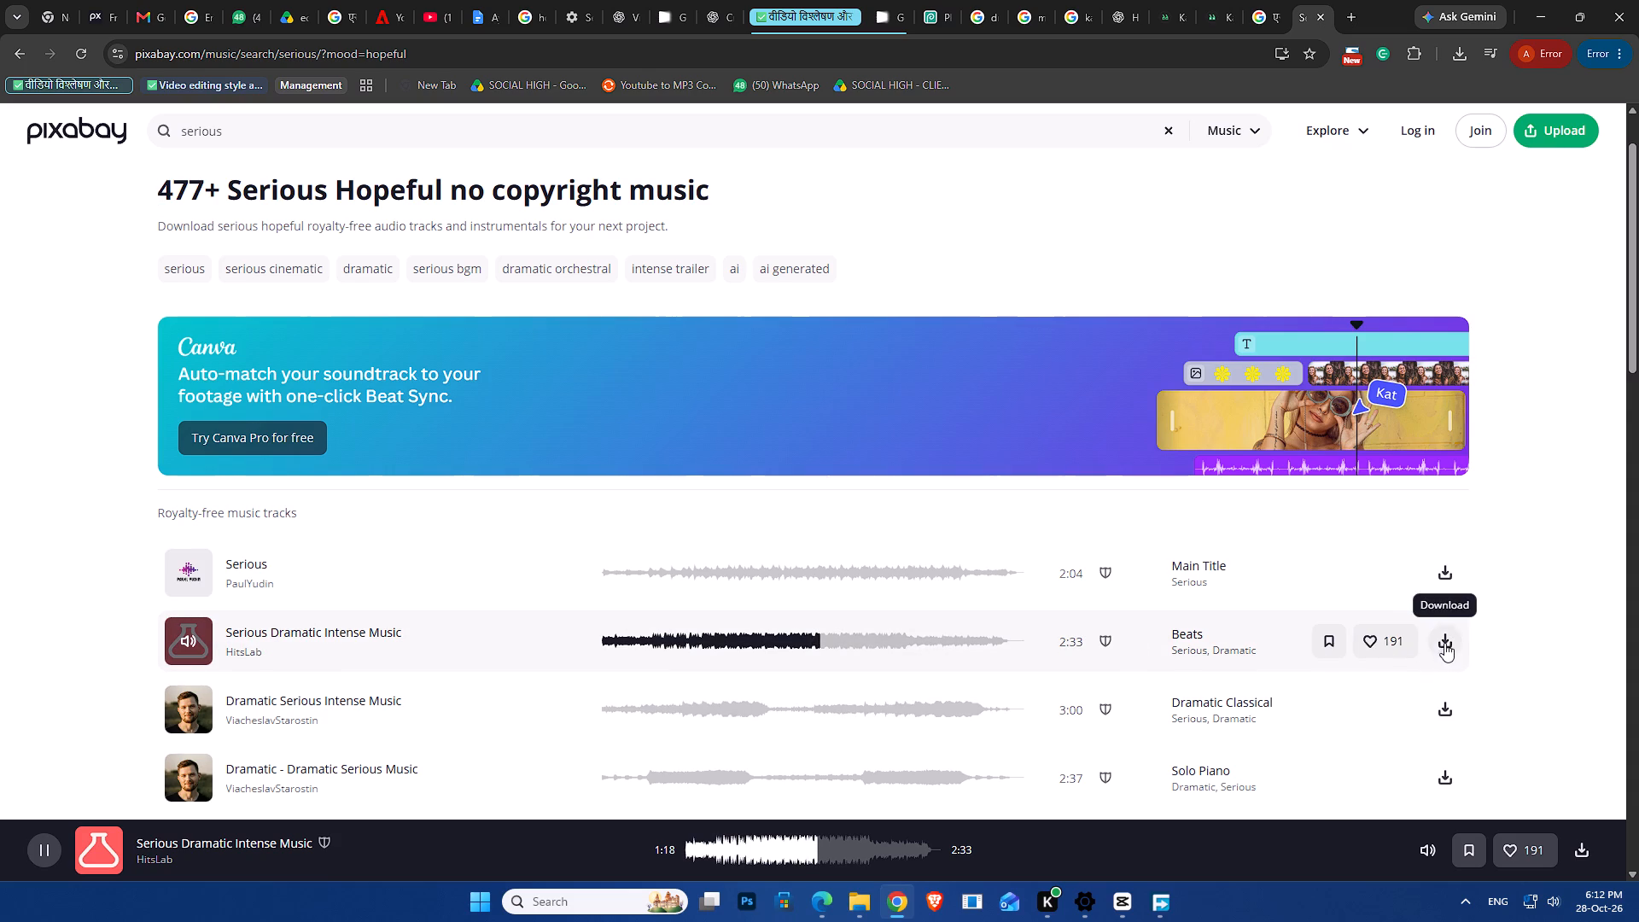
Preview the 2:37 "Dramatic - Dramatic Serious Music" and the 1:07 "Serious Intense Music - no copy right" at several points.
scroll(765, 639, down, 3)
click(645, 513)
click(674, 518)
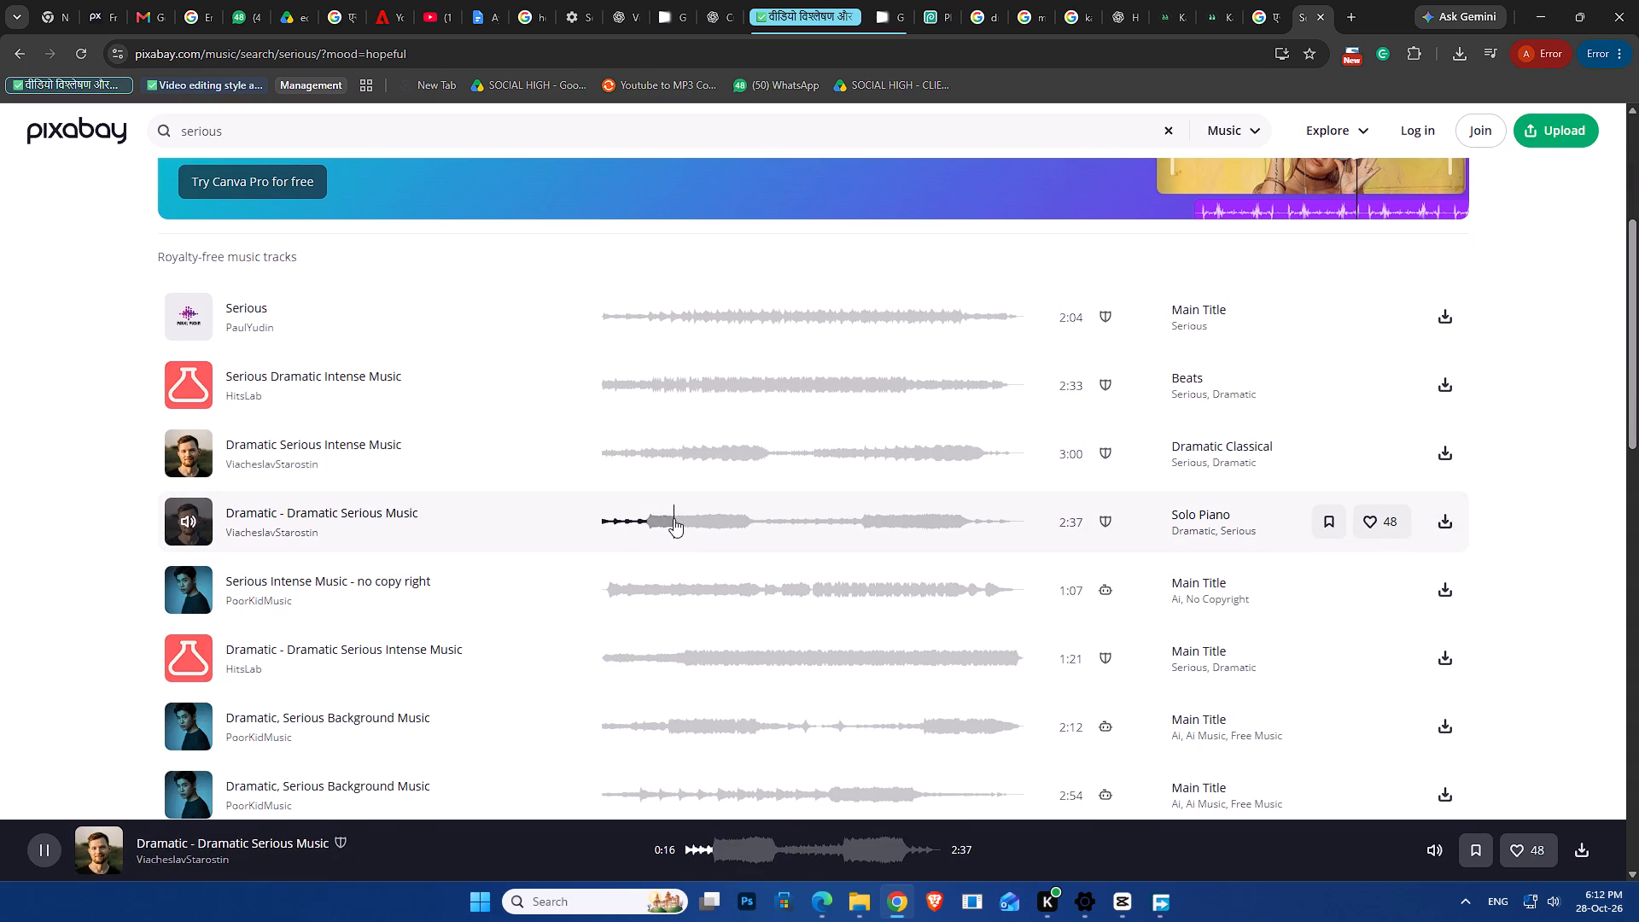
click(765, 522)
click(613, 593)
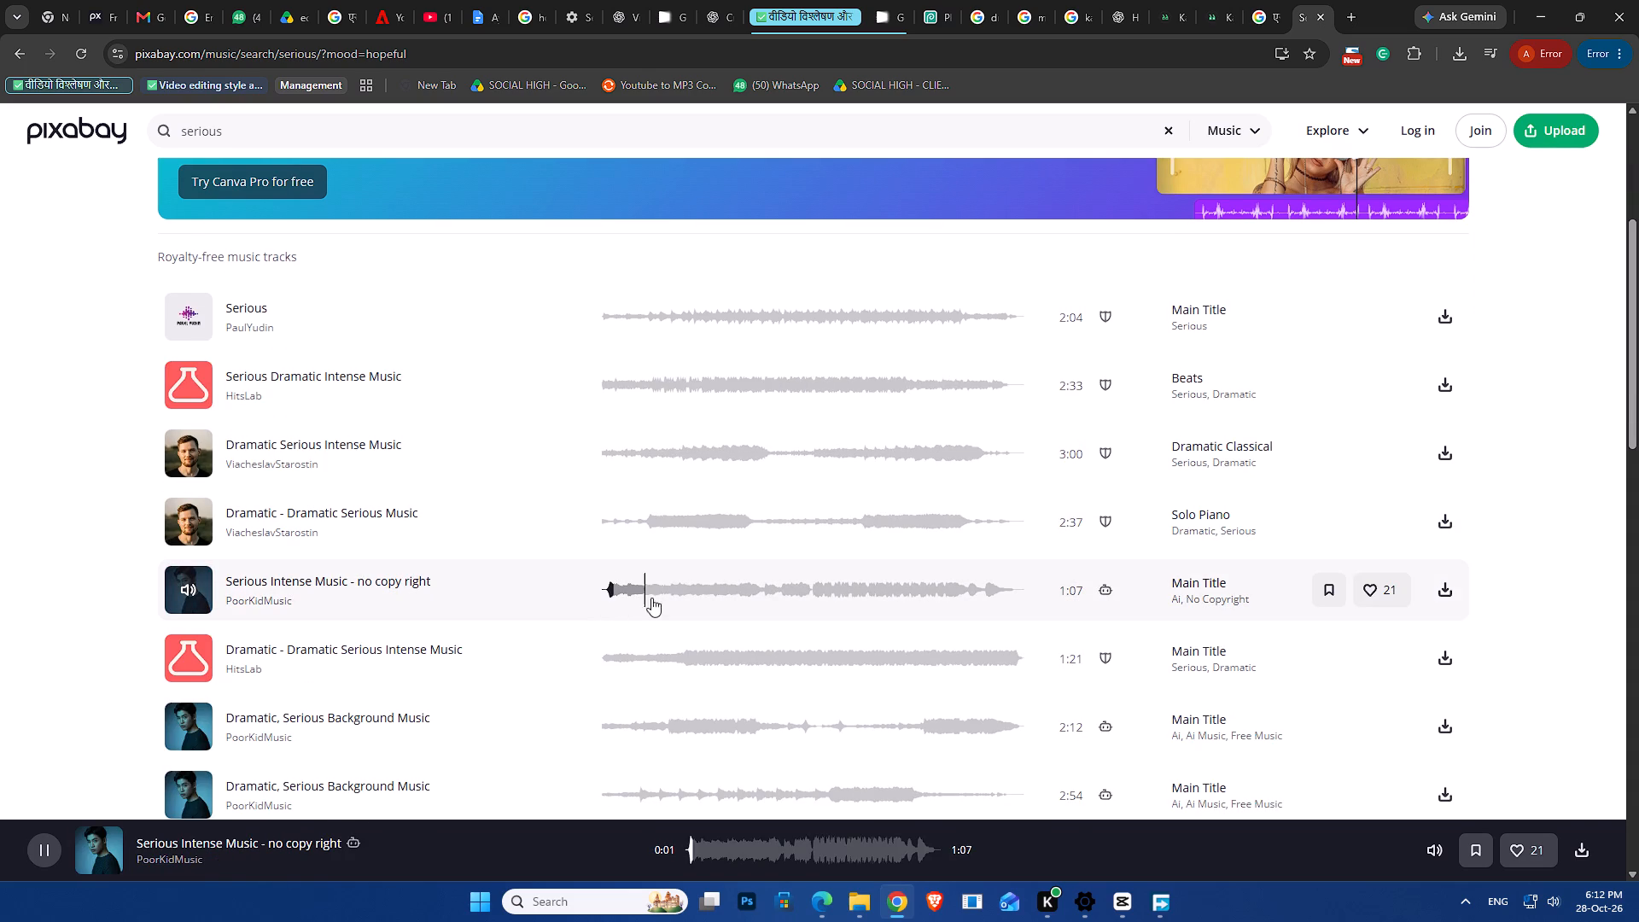
click(699, 598)
click(750, 589)
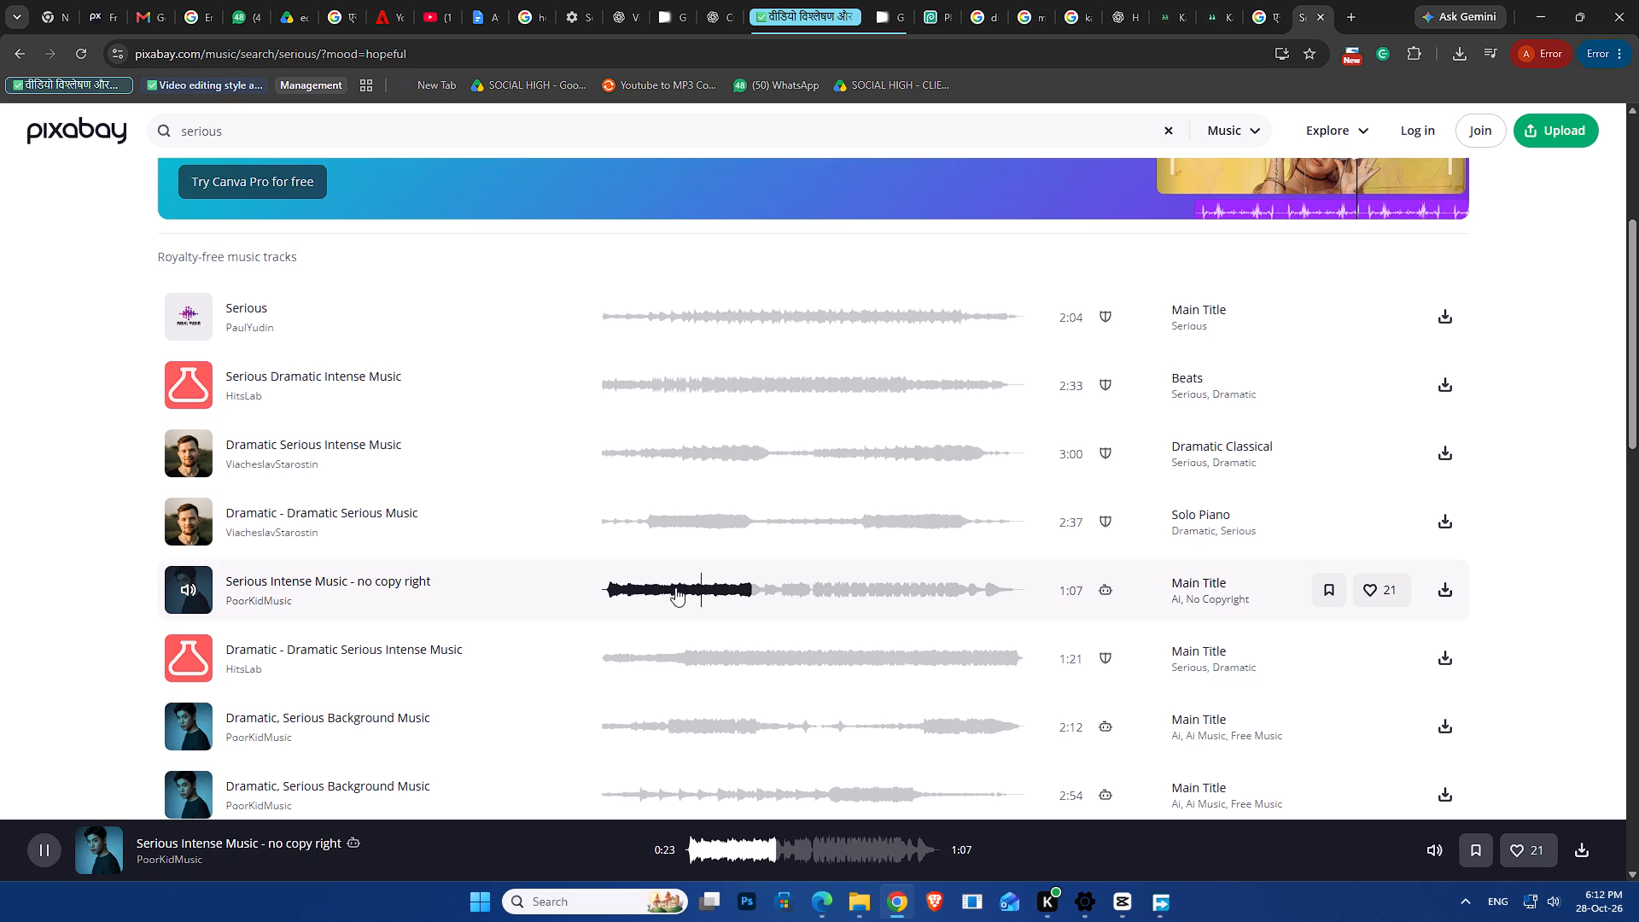
click(601, 580)
Download the 1:07 "Serious Intense Music - no copy right" track through Free Download Manager.
key(space)
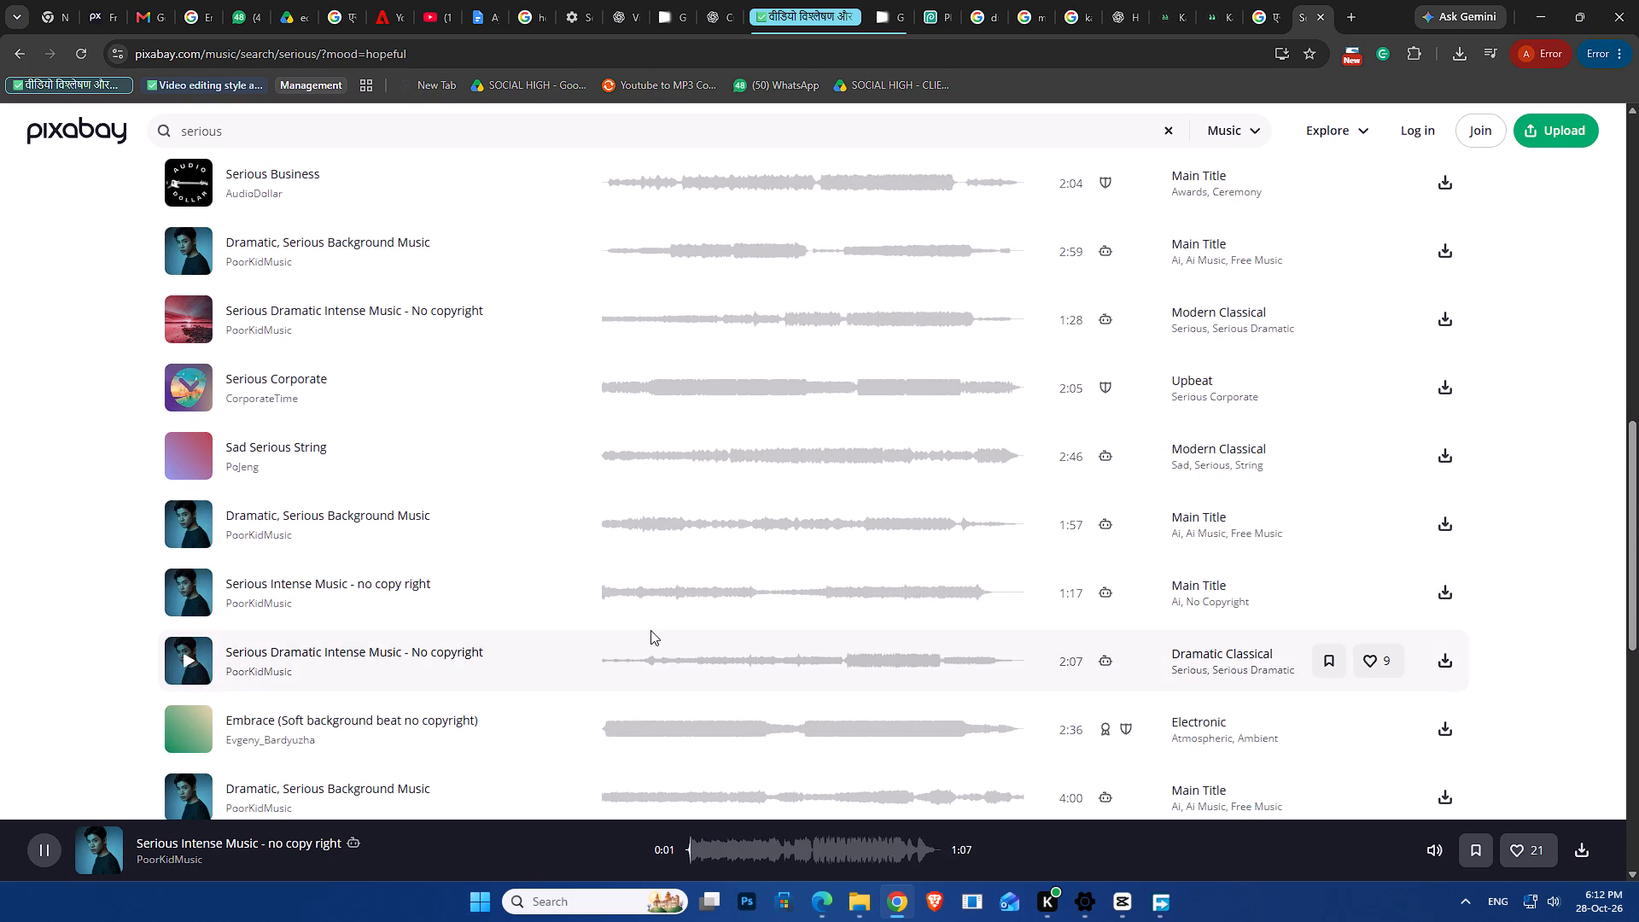
scroll(650, 630, up, 5)
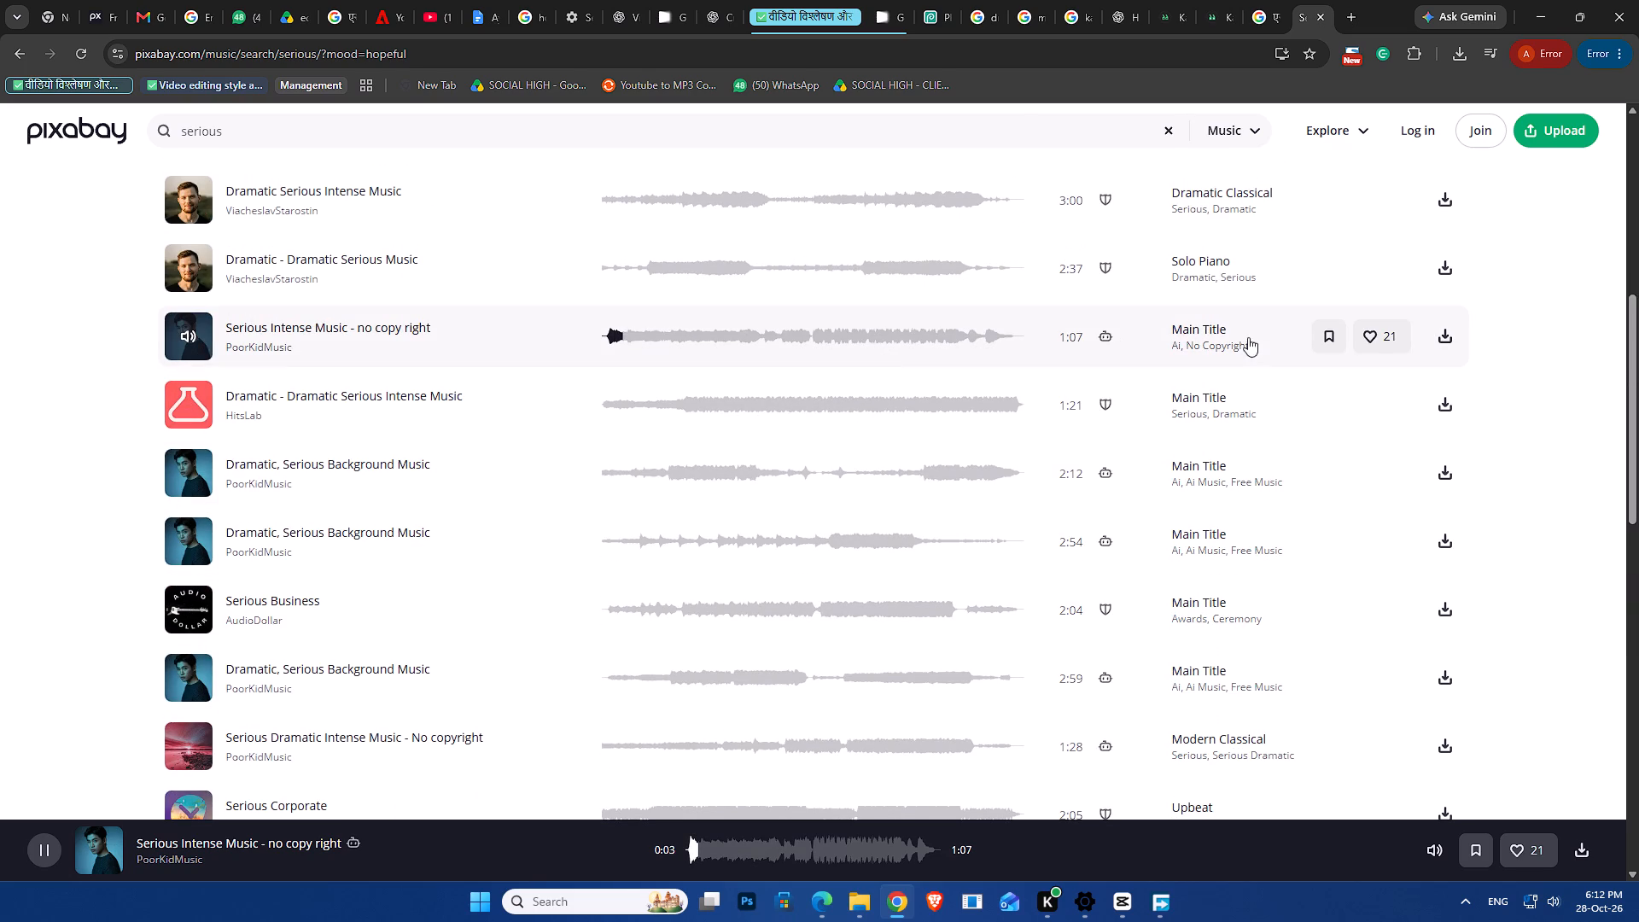
click(1451, 330)
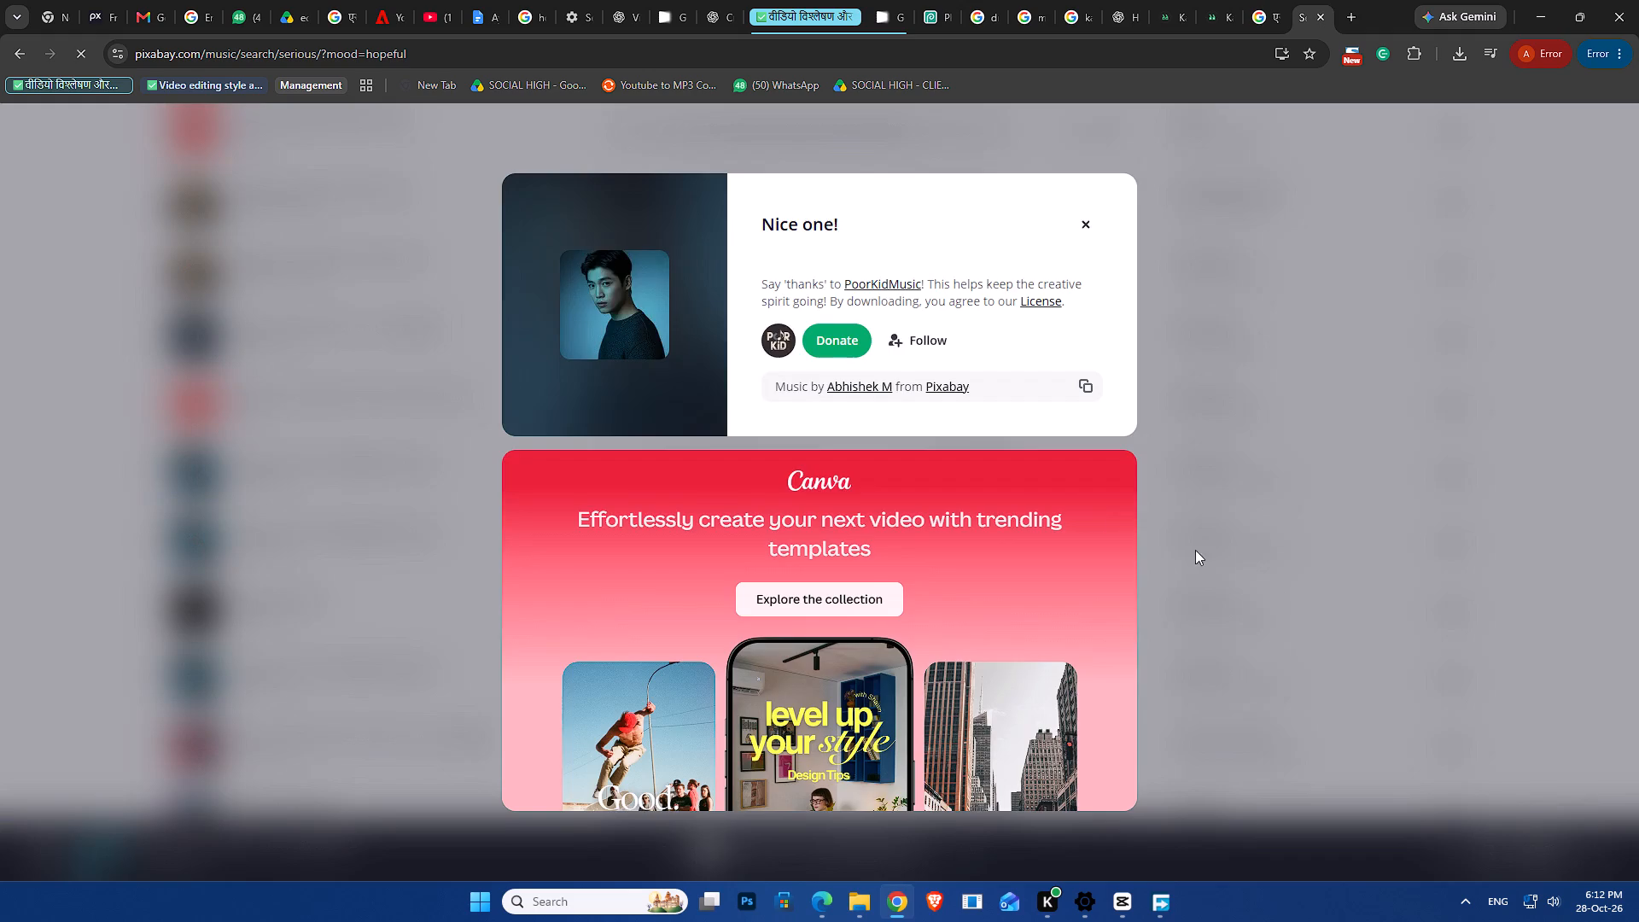
click(995, 528)
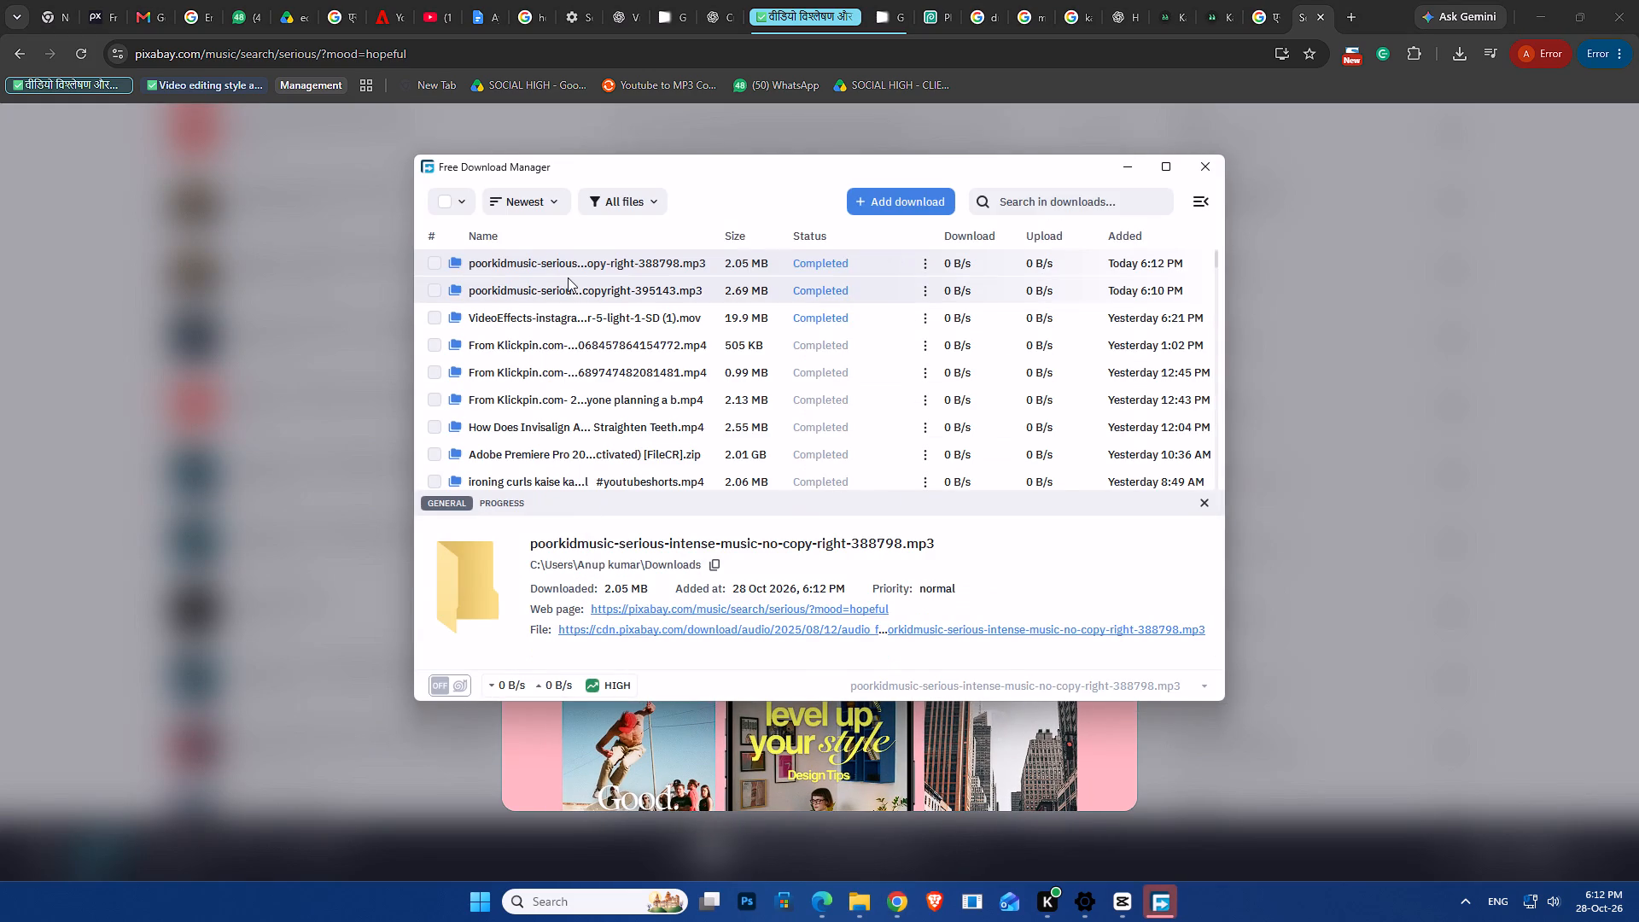
Bring the downloaded serious-intense-music-no-copy-right MP3 from its folder into CapCut's Timeline 02, at the start beneath the existing music, and select the clip.
right_click(568, 277)
right_click(568, 264)
right_click(483, 263)
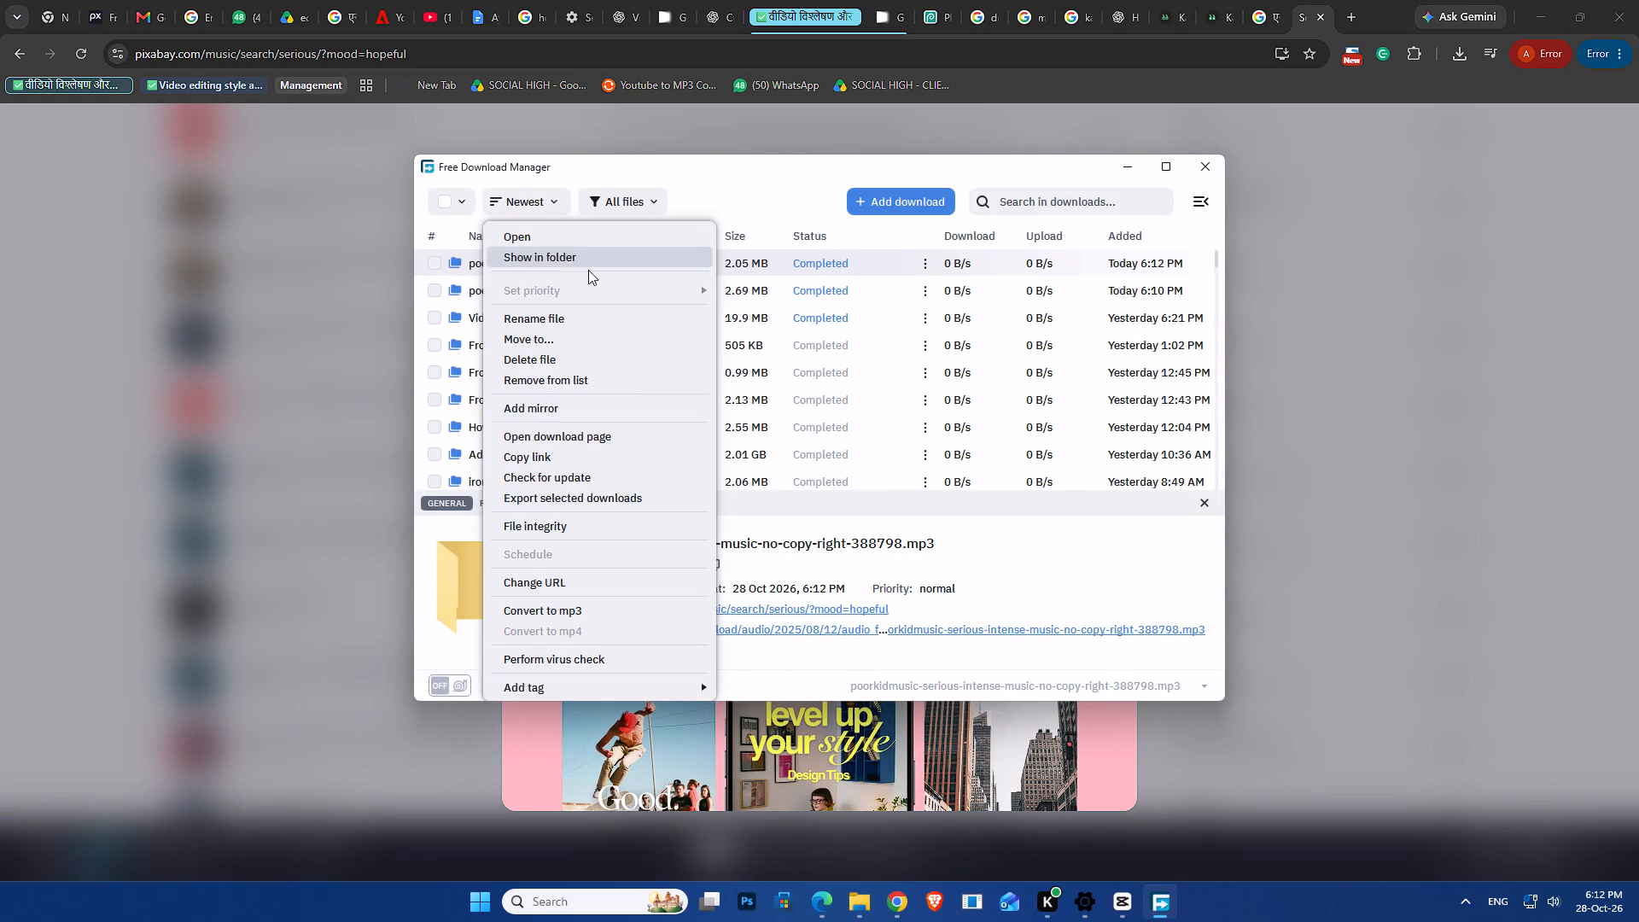
click(564, 255)
drag(548, 452, 1052, 921)
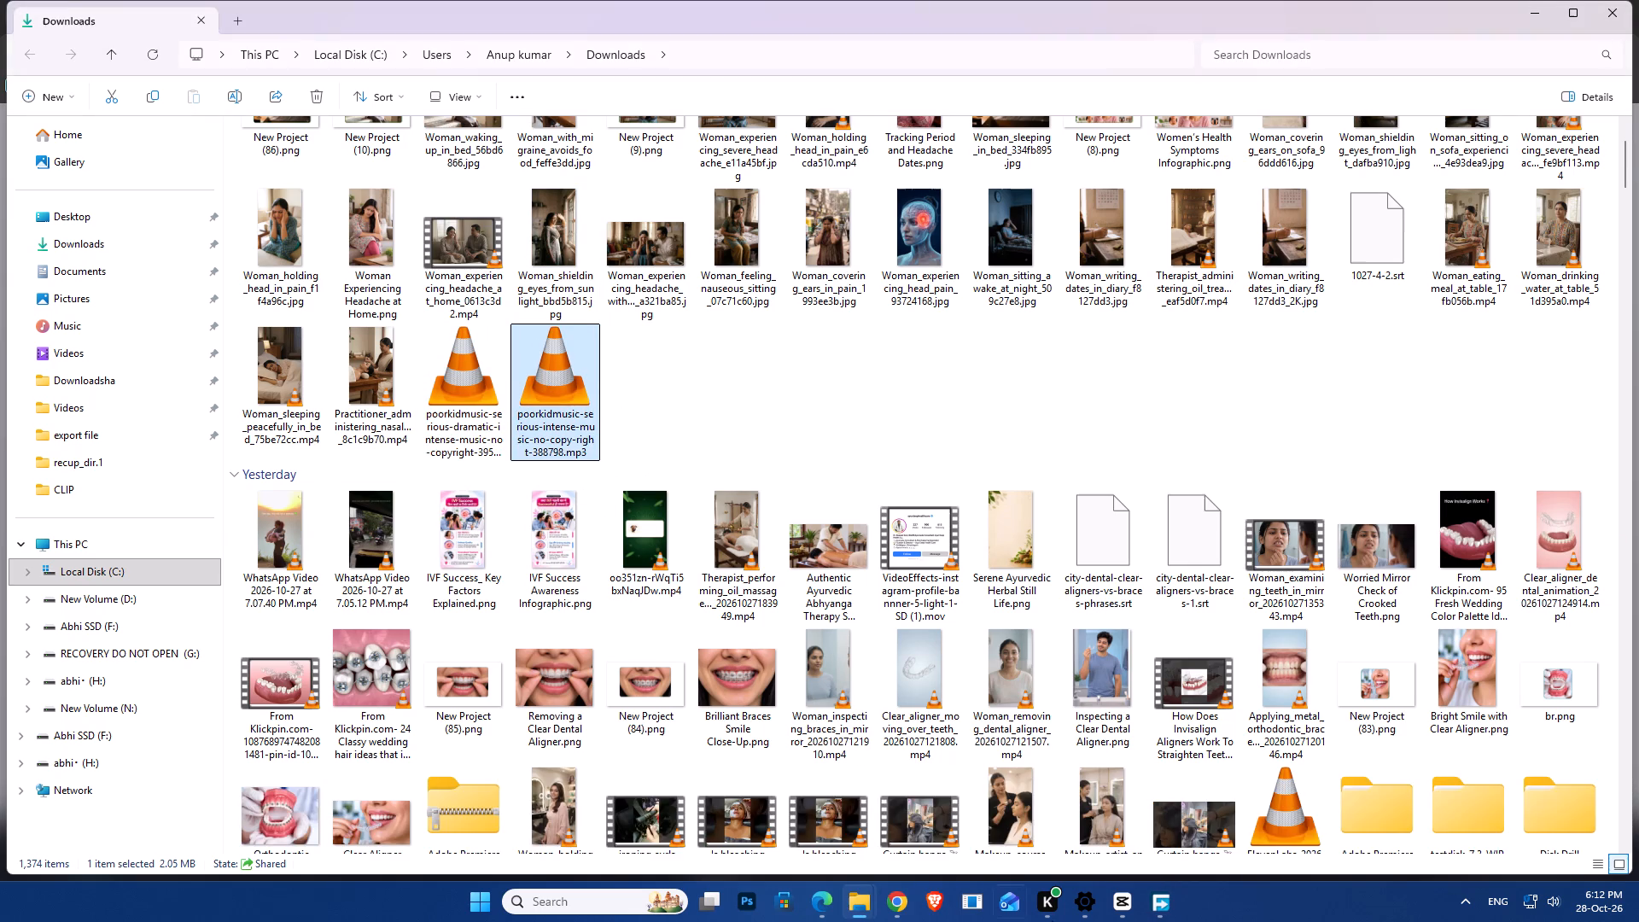
drag(1052, 921, 113, 830)
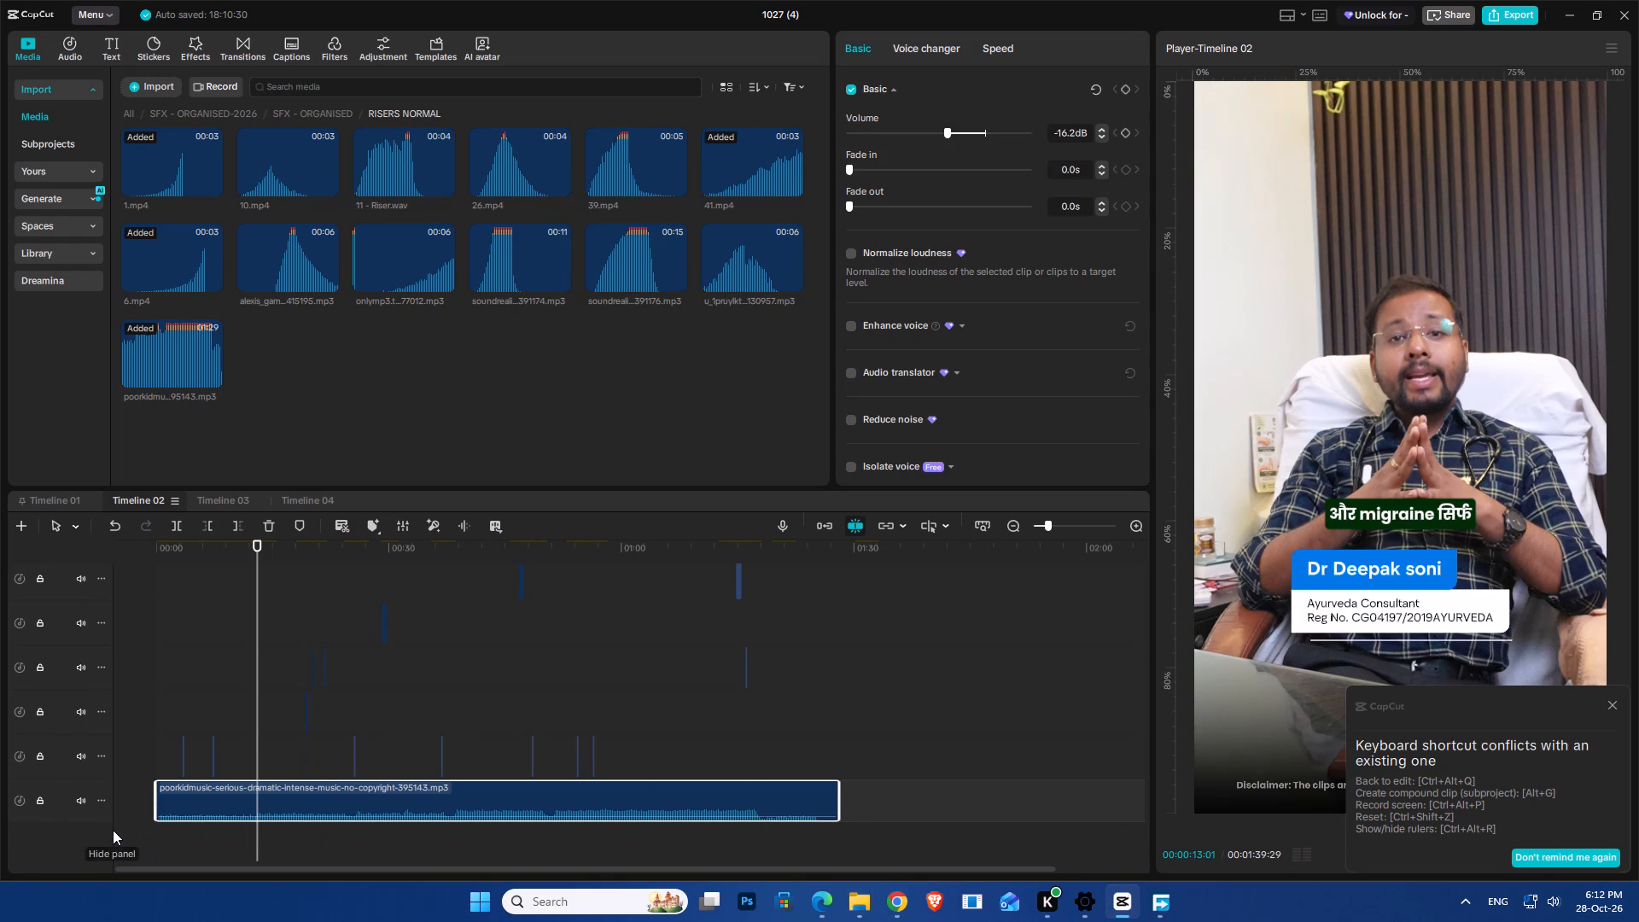
drag(330, 848, 155, 826)
click(264, 843)
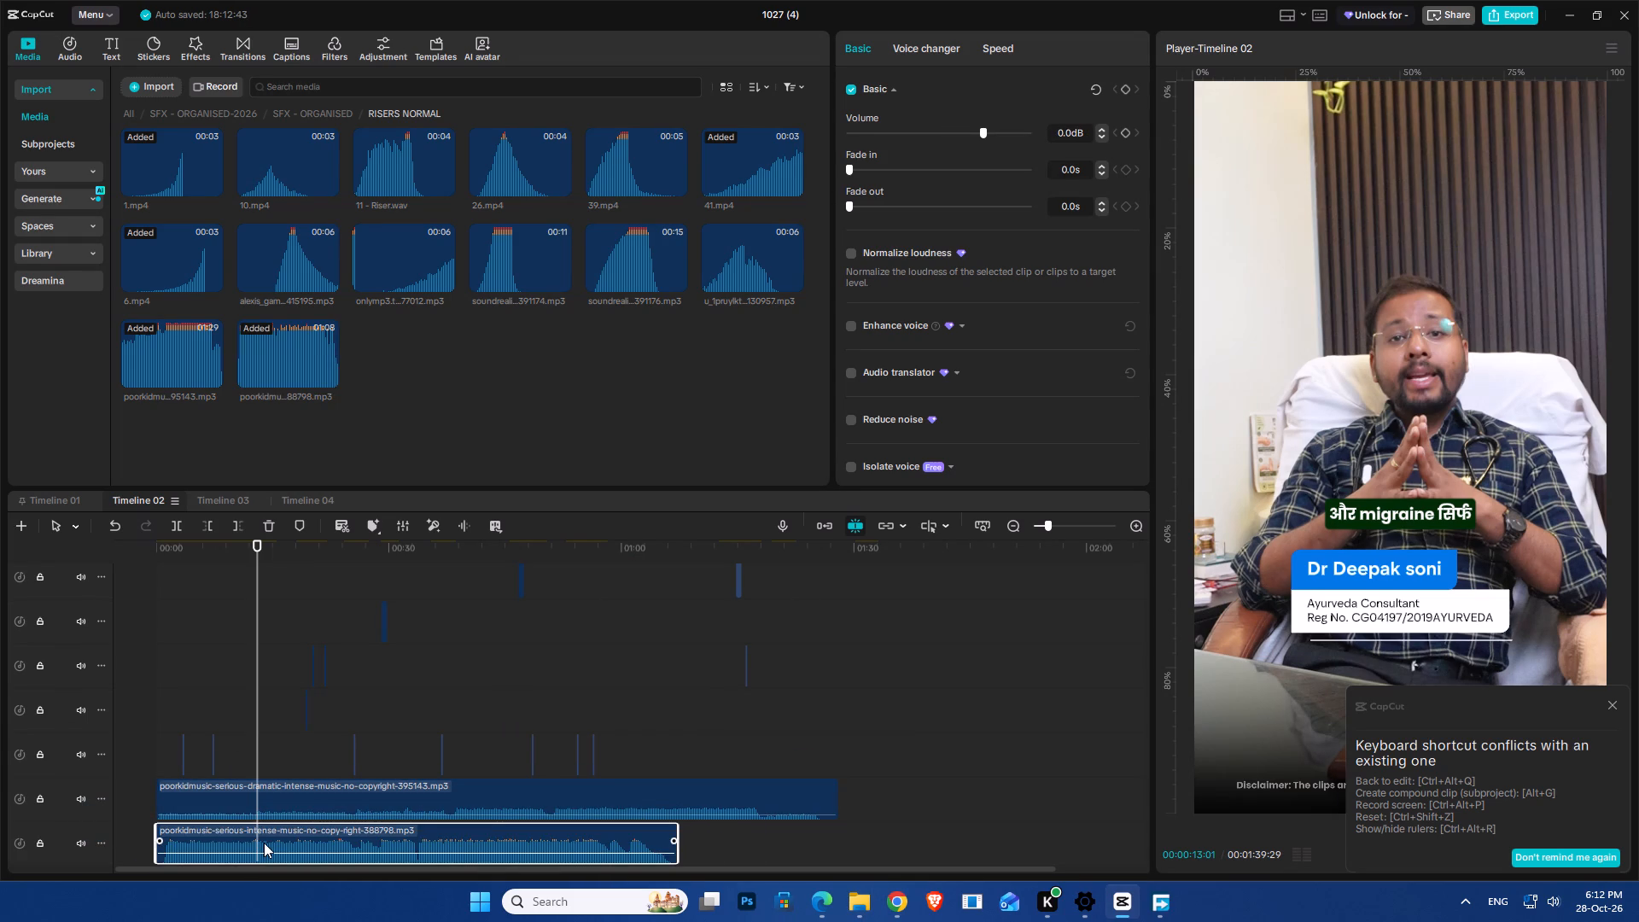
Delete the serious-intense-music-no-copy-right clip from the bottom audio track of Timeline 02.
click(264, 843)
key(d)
Undo the recent music edits in Timeline 02 back to the point where the lower WhatsApp Audio clip was still in place.
key(ctrl+z)
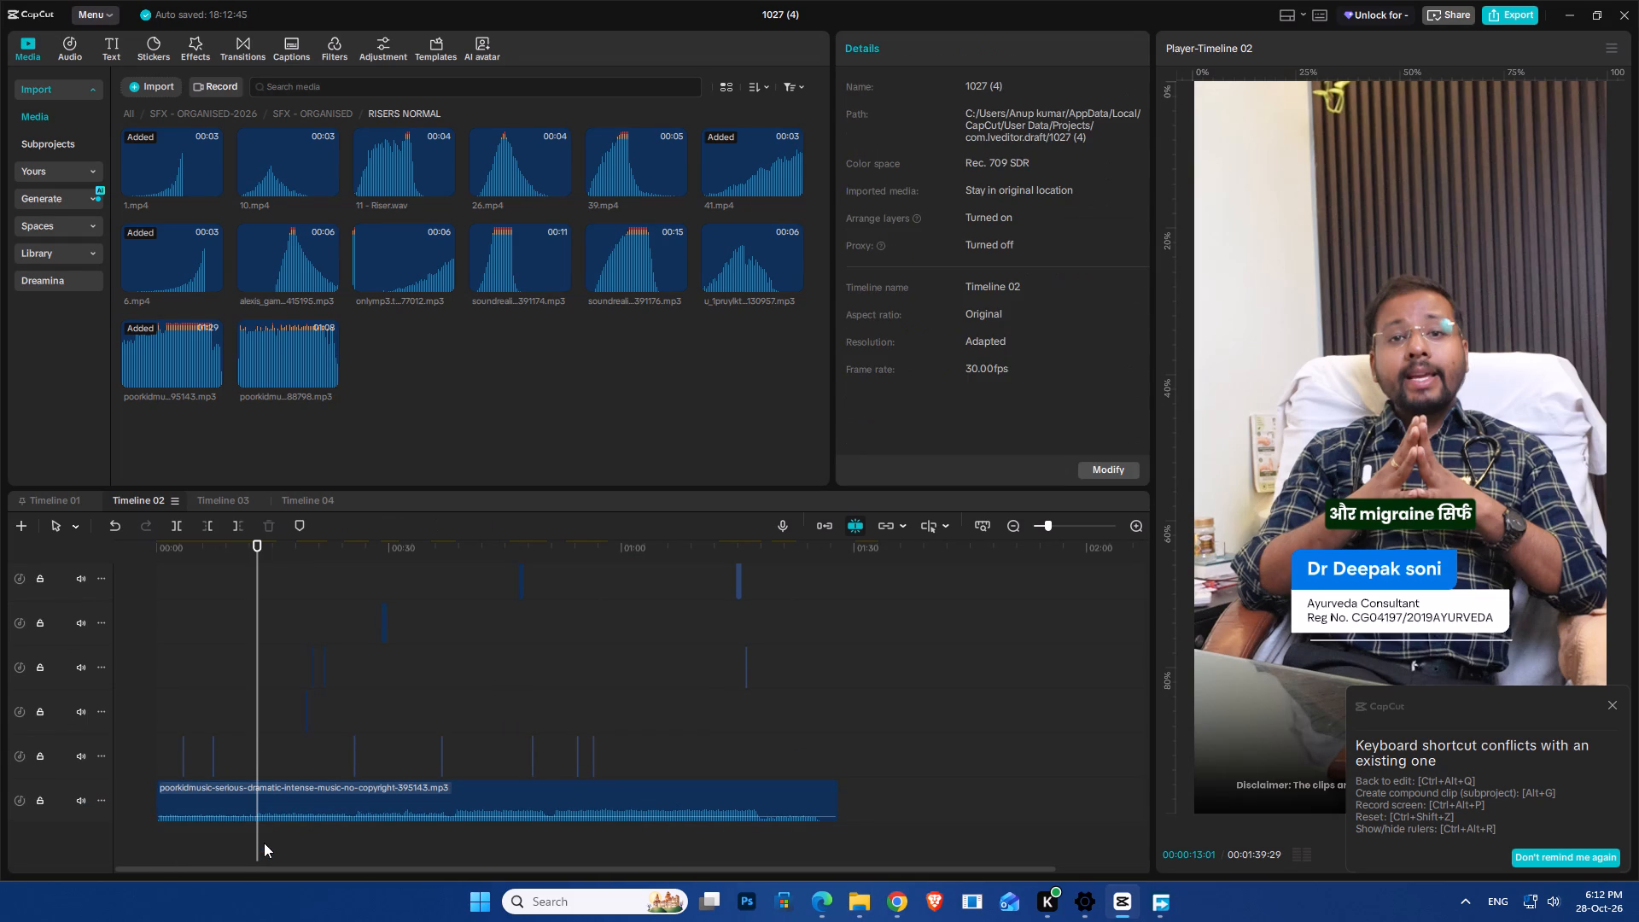
key(ctrl+z)
key(ctrl+z)
key(ctrl+z)
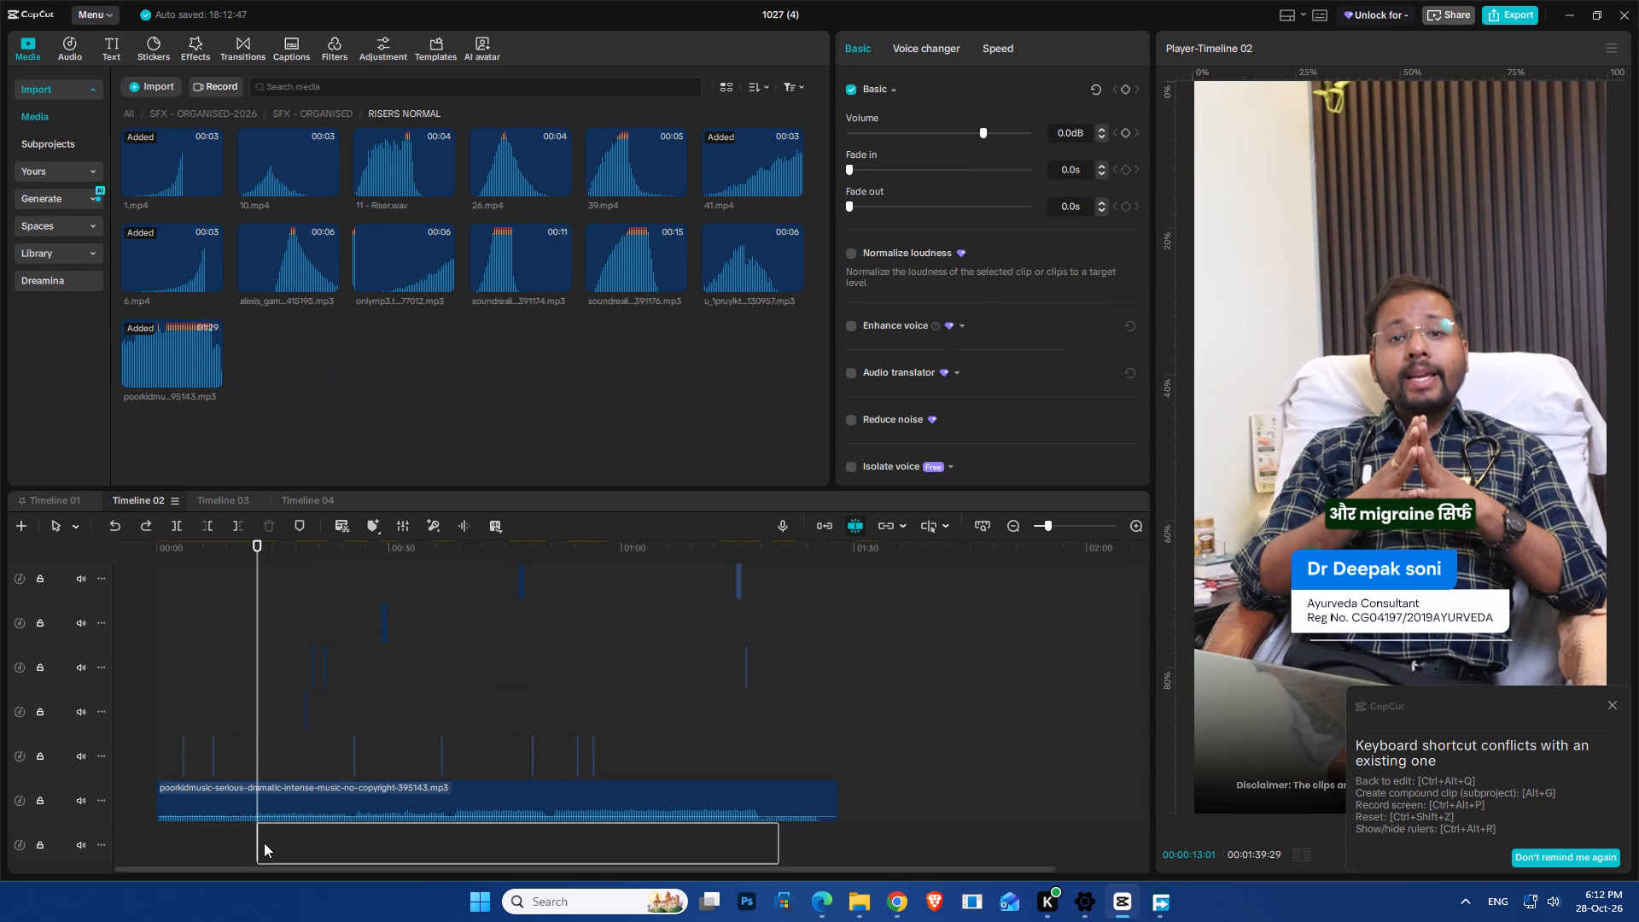
key(ctrl+z)
key(ctrl+z)
Delete the poorkidmusic-serious-dramatic-intense-music clip beneath the lower WhatsApp Audio clip.
click(222, 835)
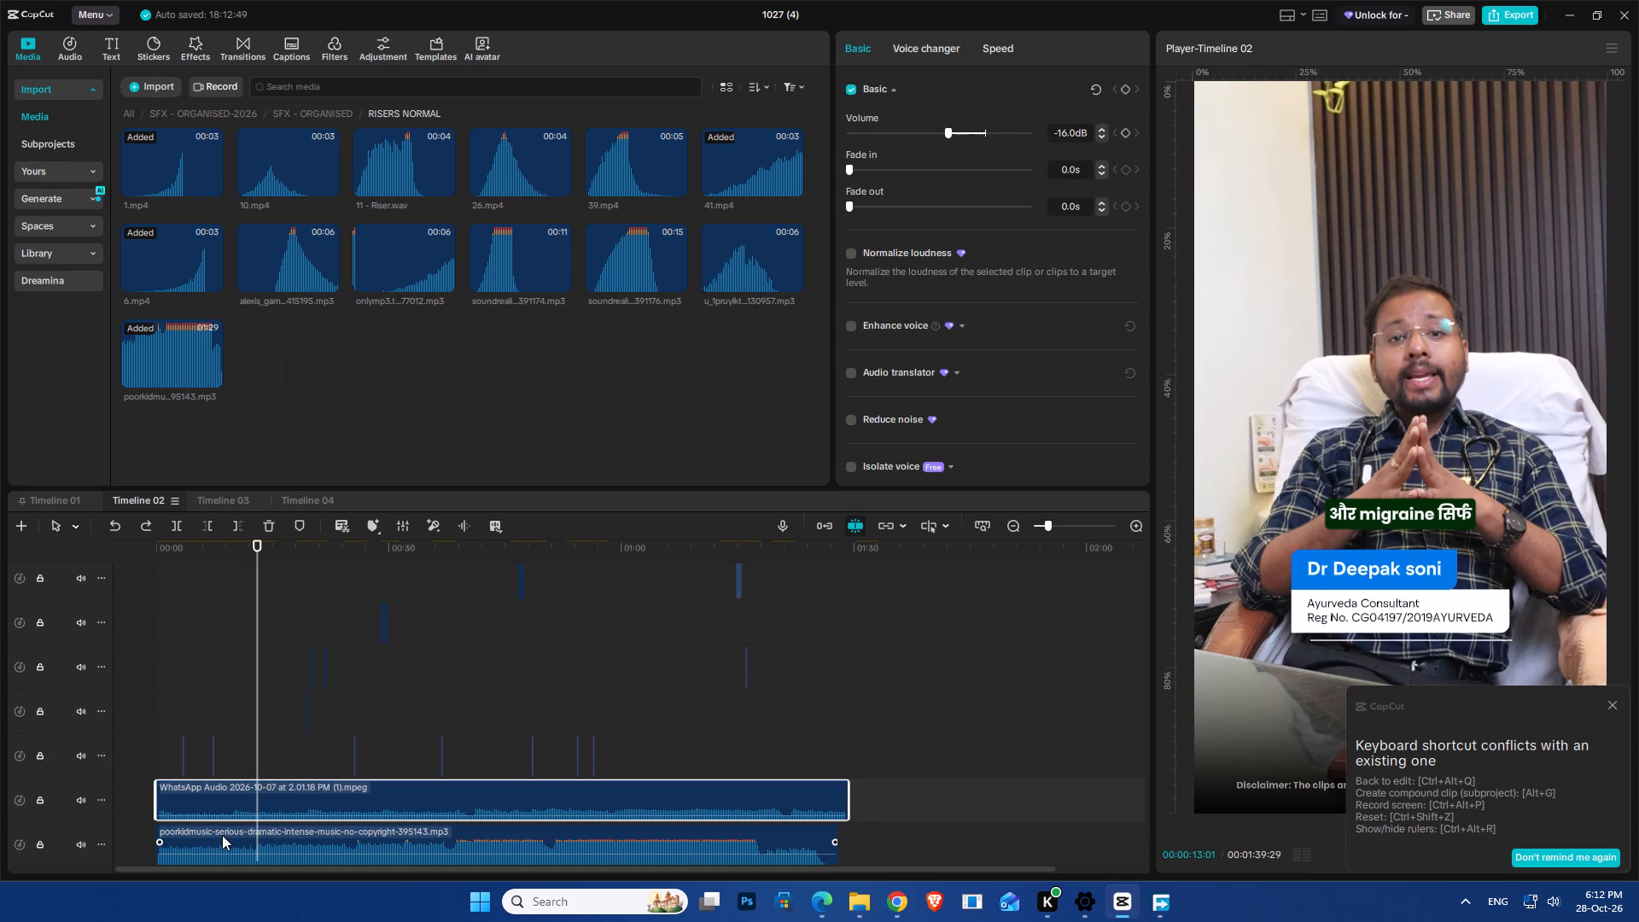
key(d)
Switch to Pixabay in Chrome, dismiss the download thank-you dialog and pause "Serious Intense Music - no copy right".
click(907, 910)
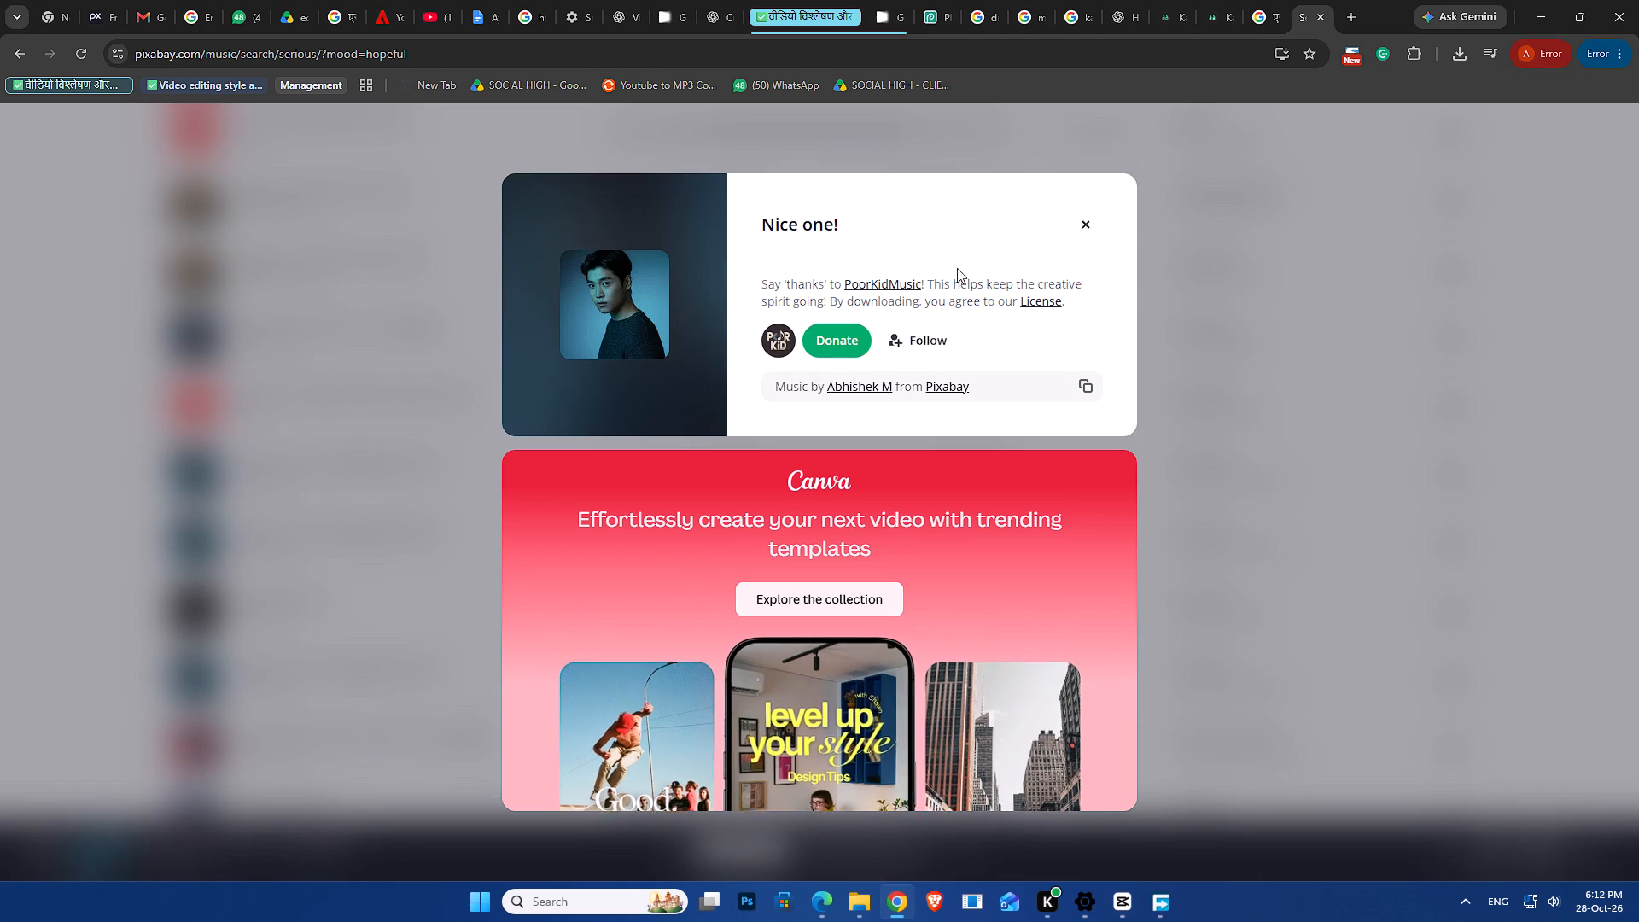
click(1080, 226)
click(195, 331)
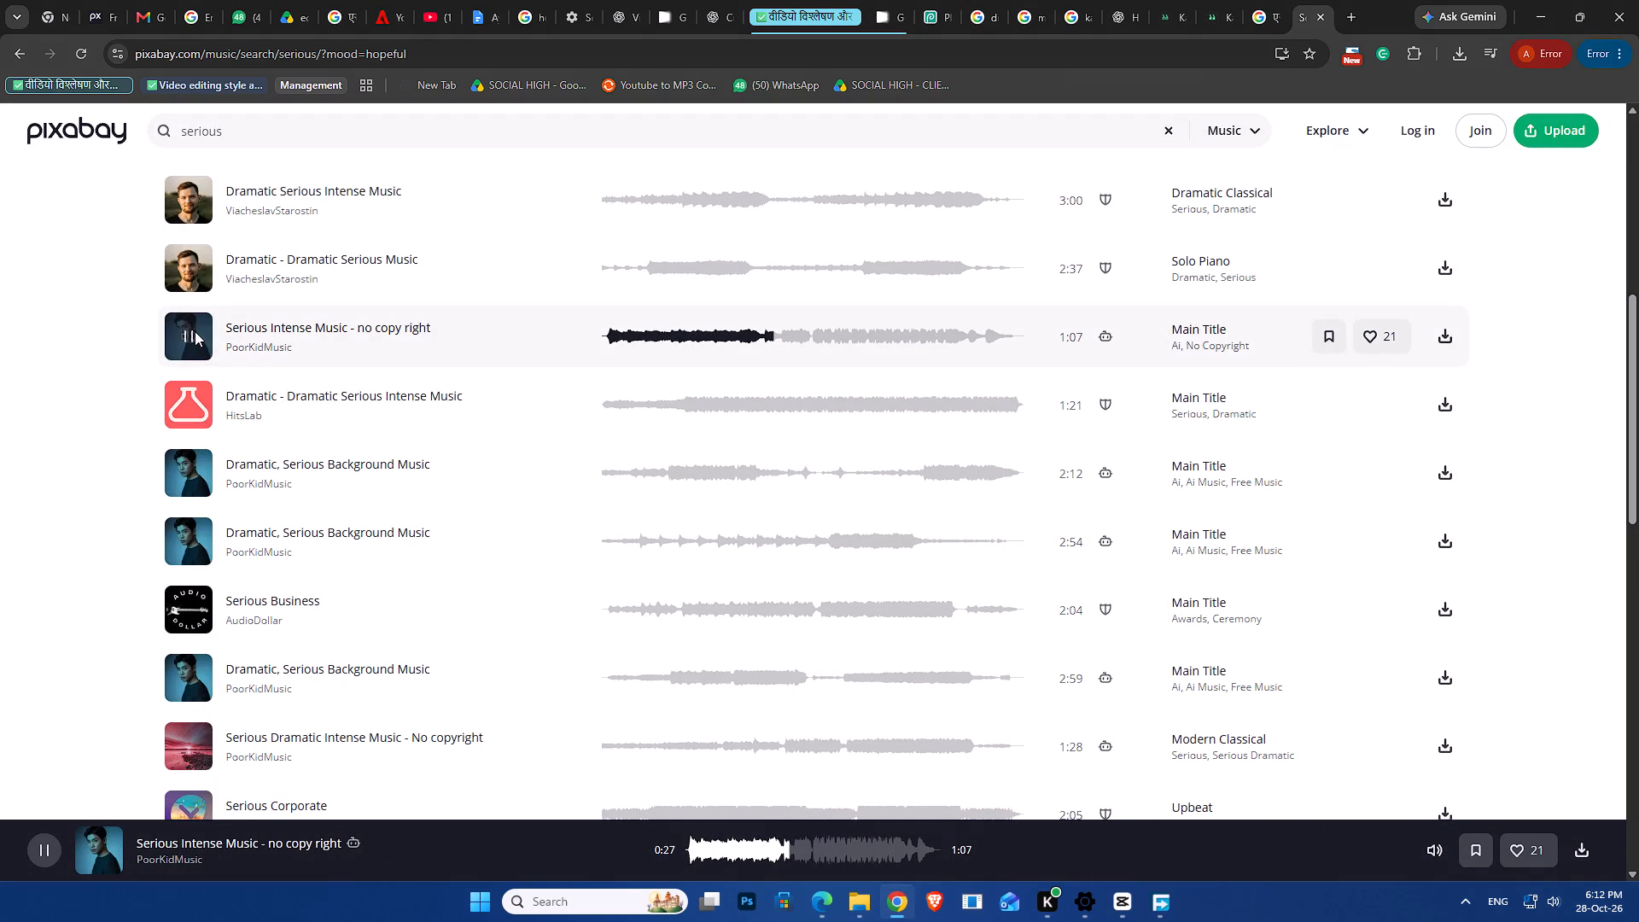
Return to CapCut and play the first few seconds of Timeline 02 to check the audio mix.
click(1126, 904)
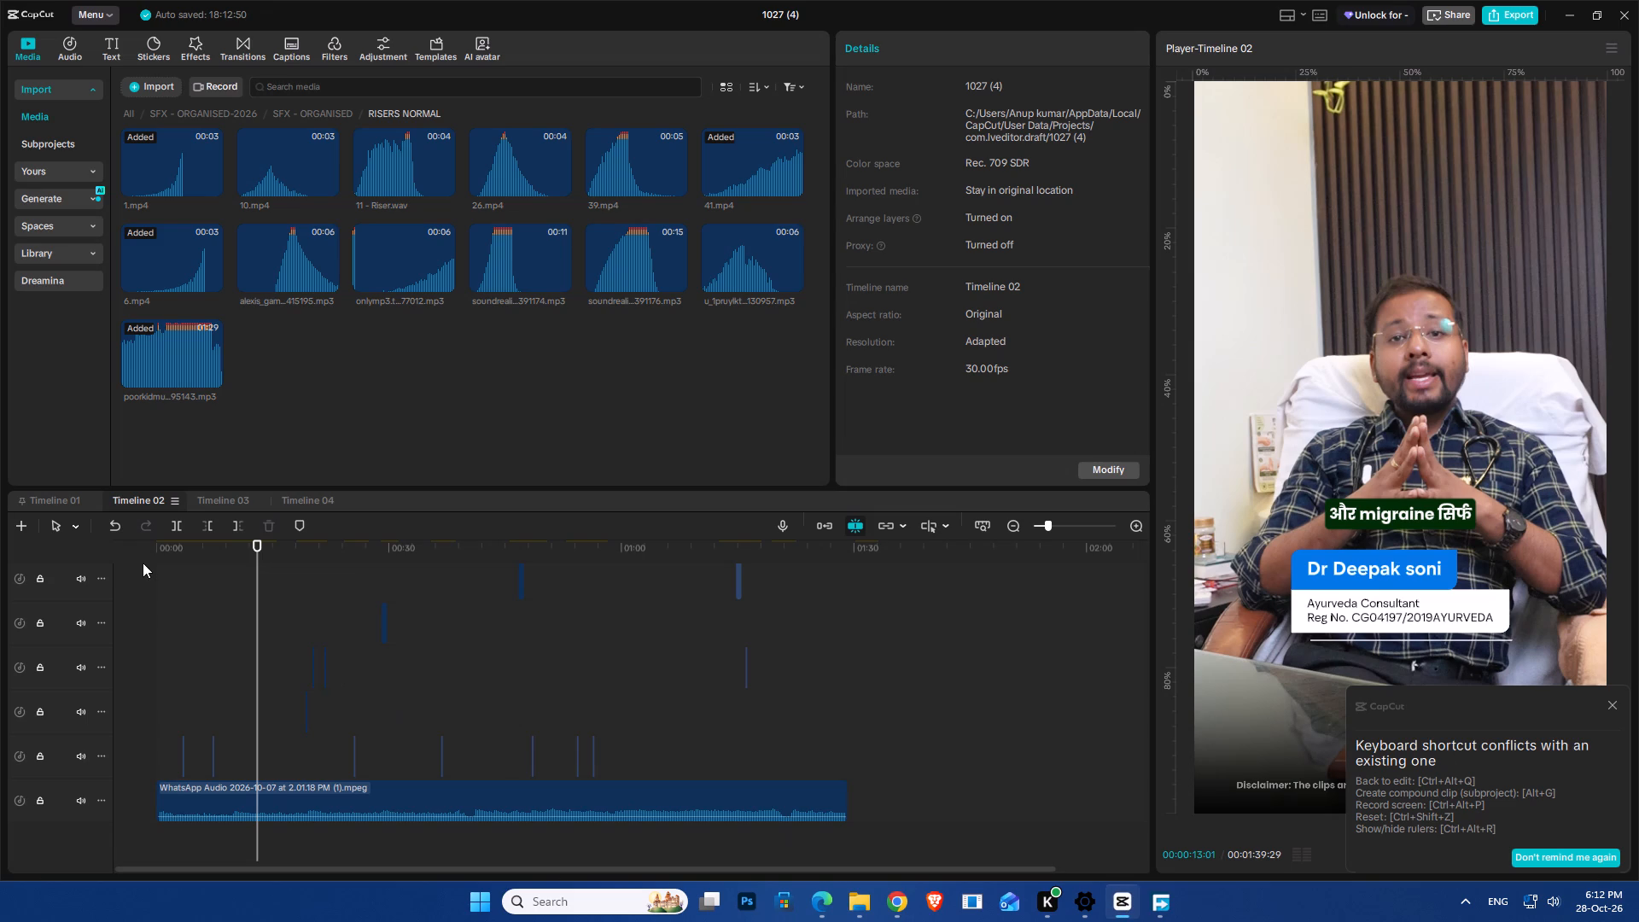
drag(172, 551, 125, 566)
key(space)
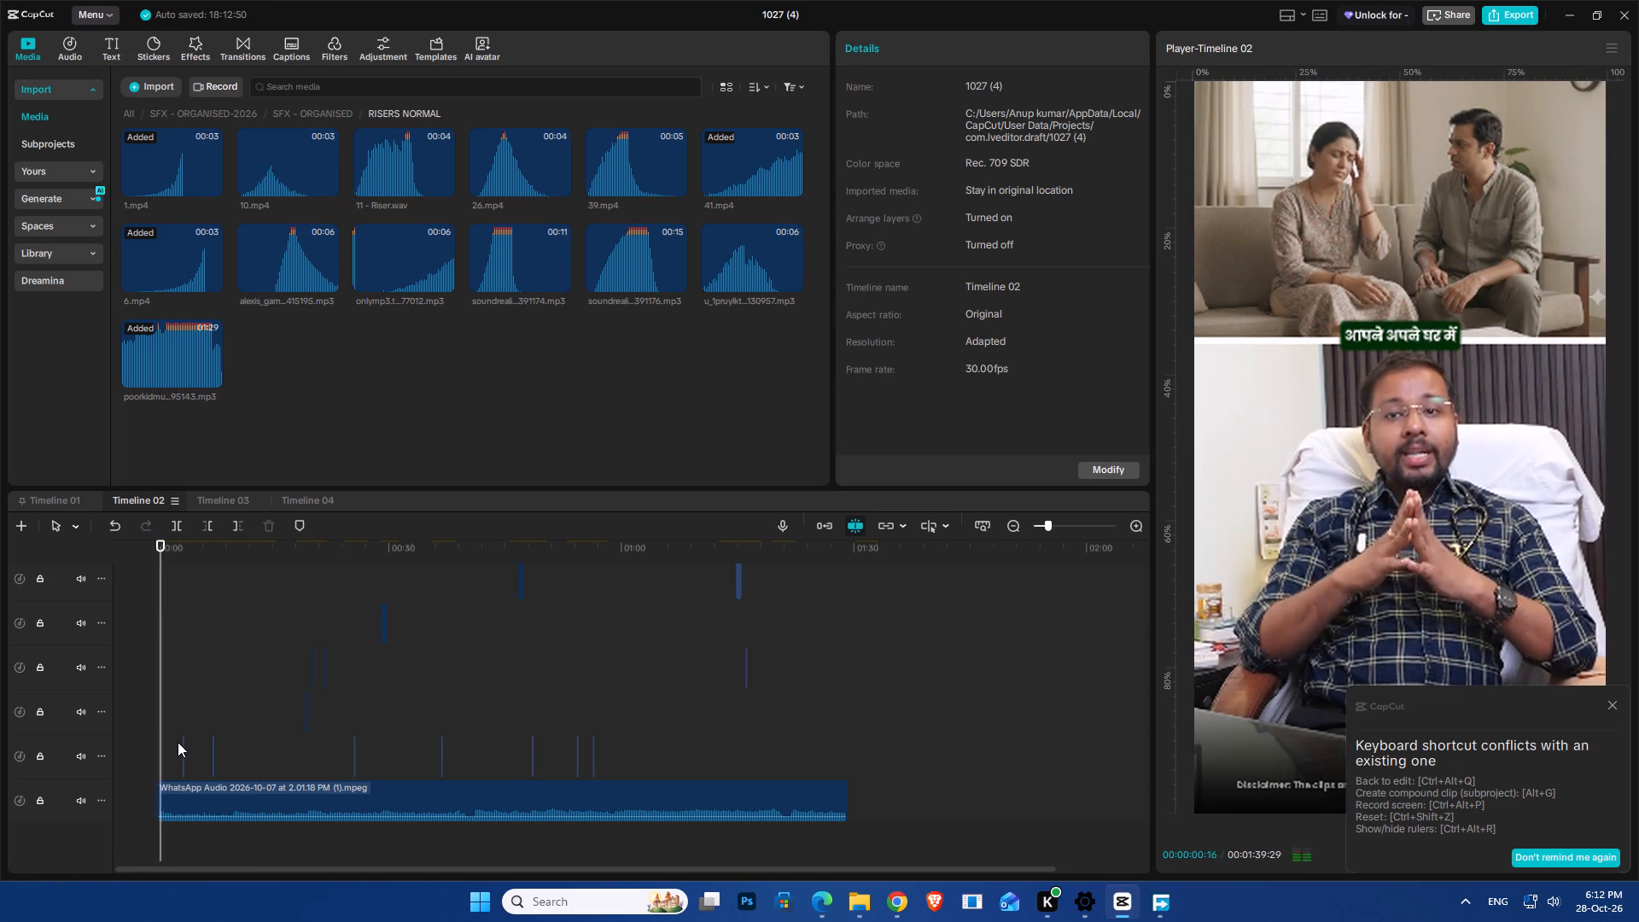
scroll(186, 791, up, 7)
scroll(186, 791, down, 5)
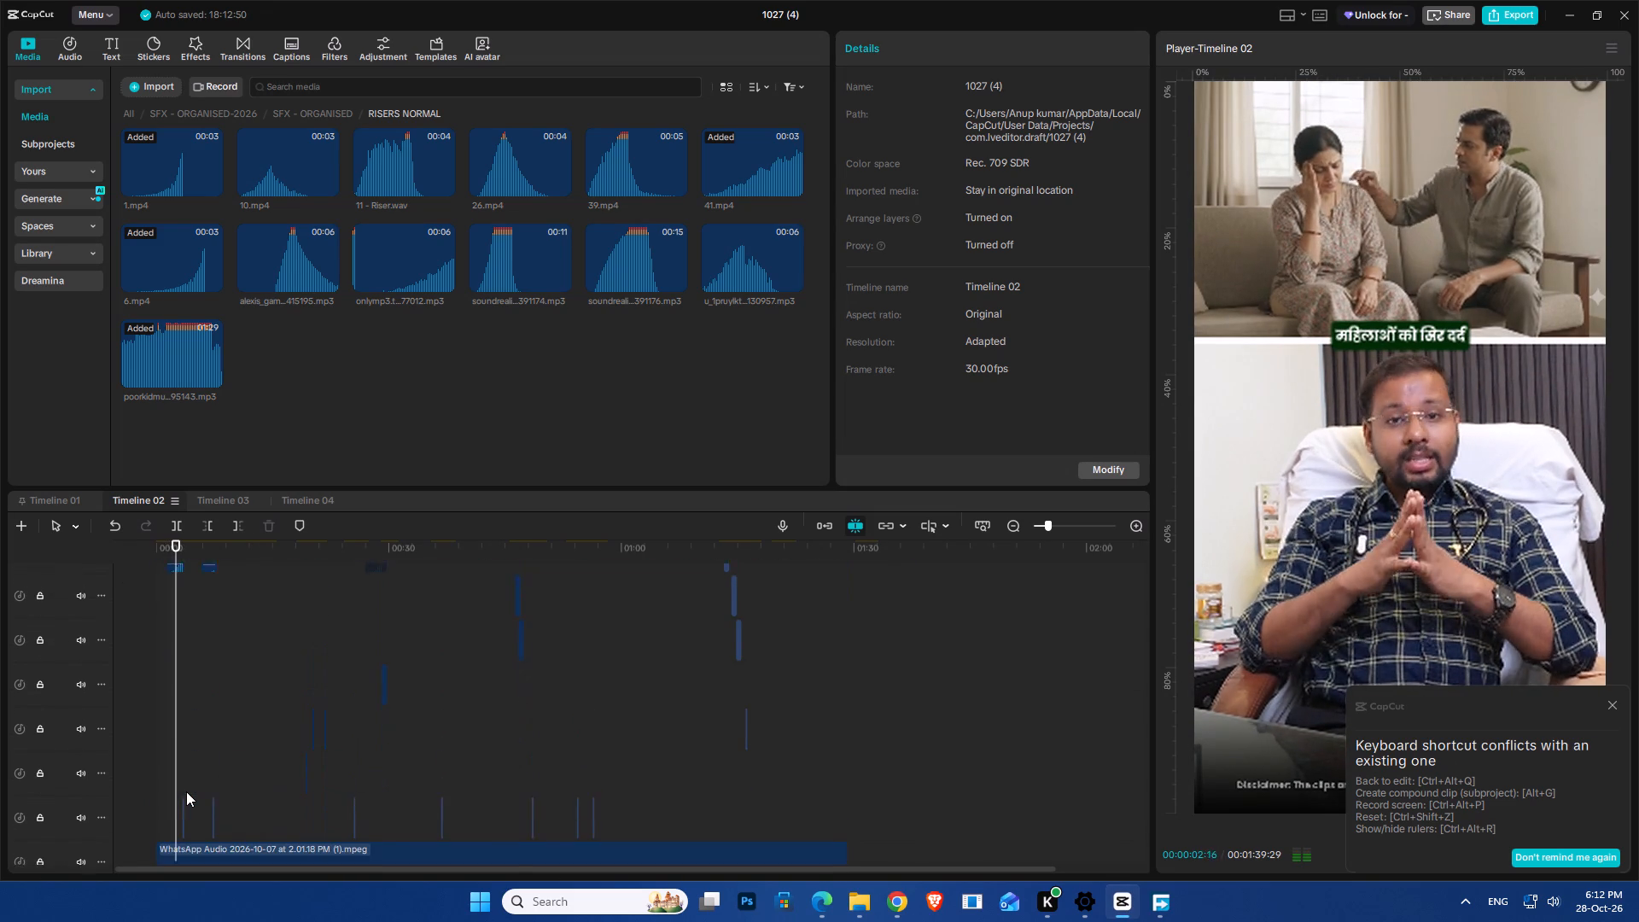
ctrl+scroll(201, 790, up, 8)
key(space)
scroll(198, 794, down, 3)
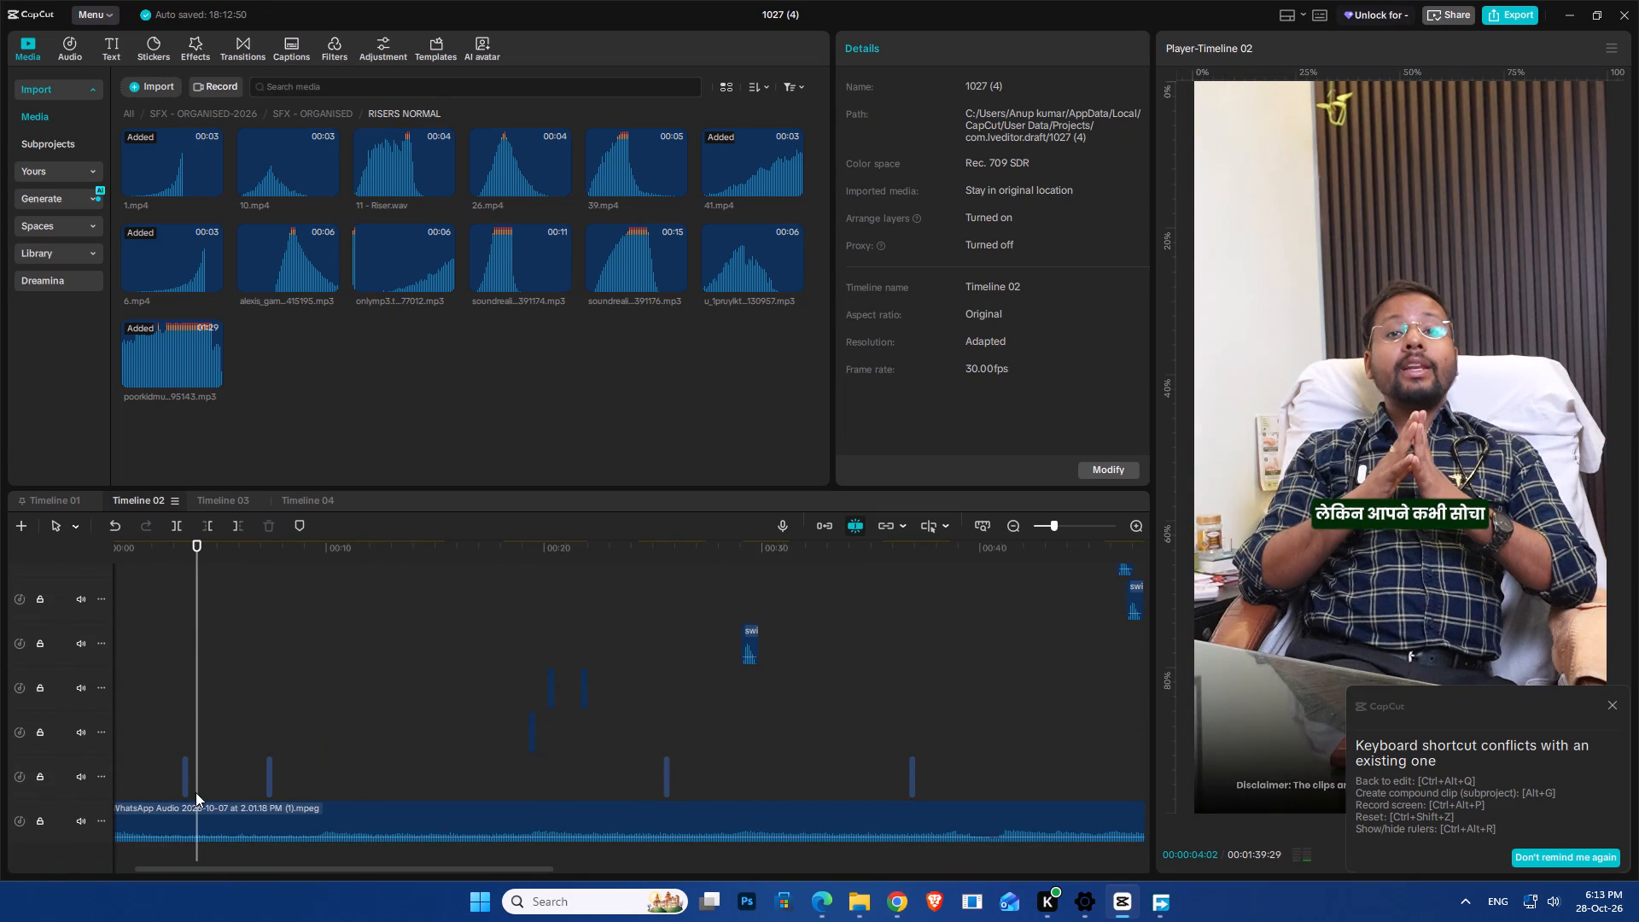
scroll(195, 792, down, 1)
click(165, 696)
key(space)
key(space)
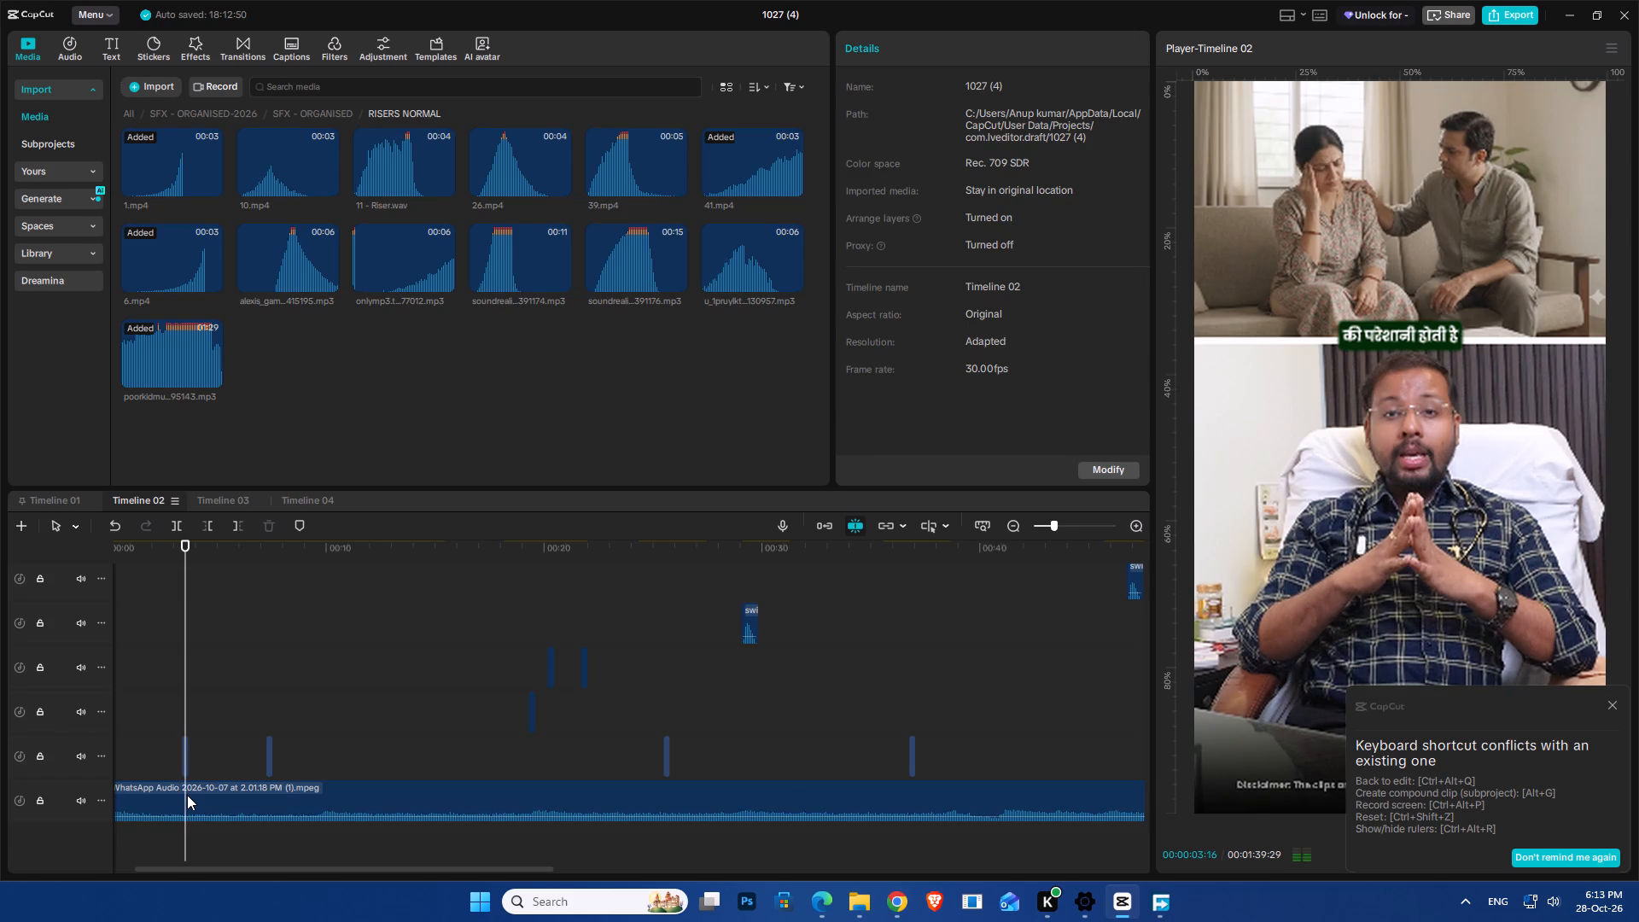
Listen to the opening with the lower WhatsApp Audio clip selected and reduce that clip's volume to -21.1 dB.
click(187, 795)
key(space)
ctrl+scroll(199, 792, down, 7)
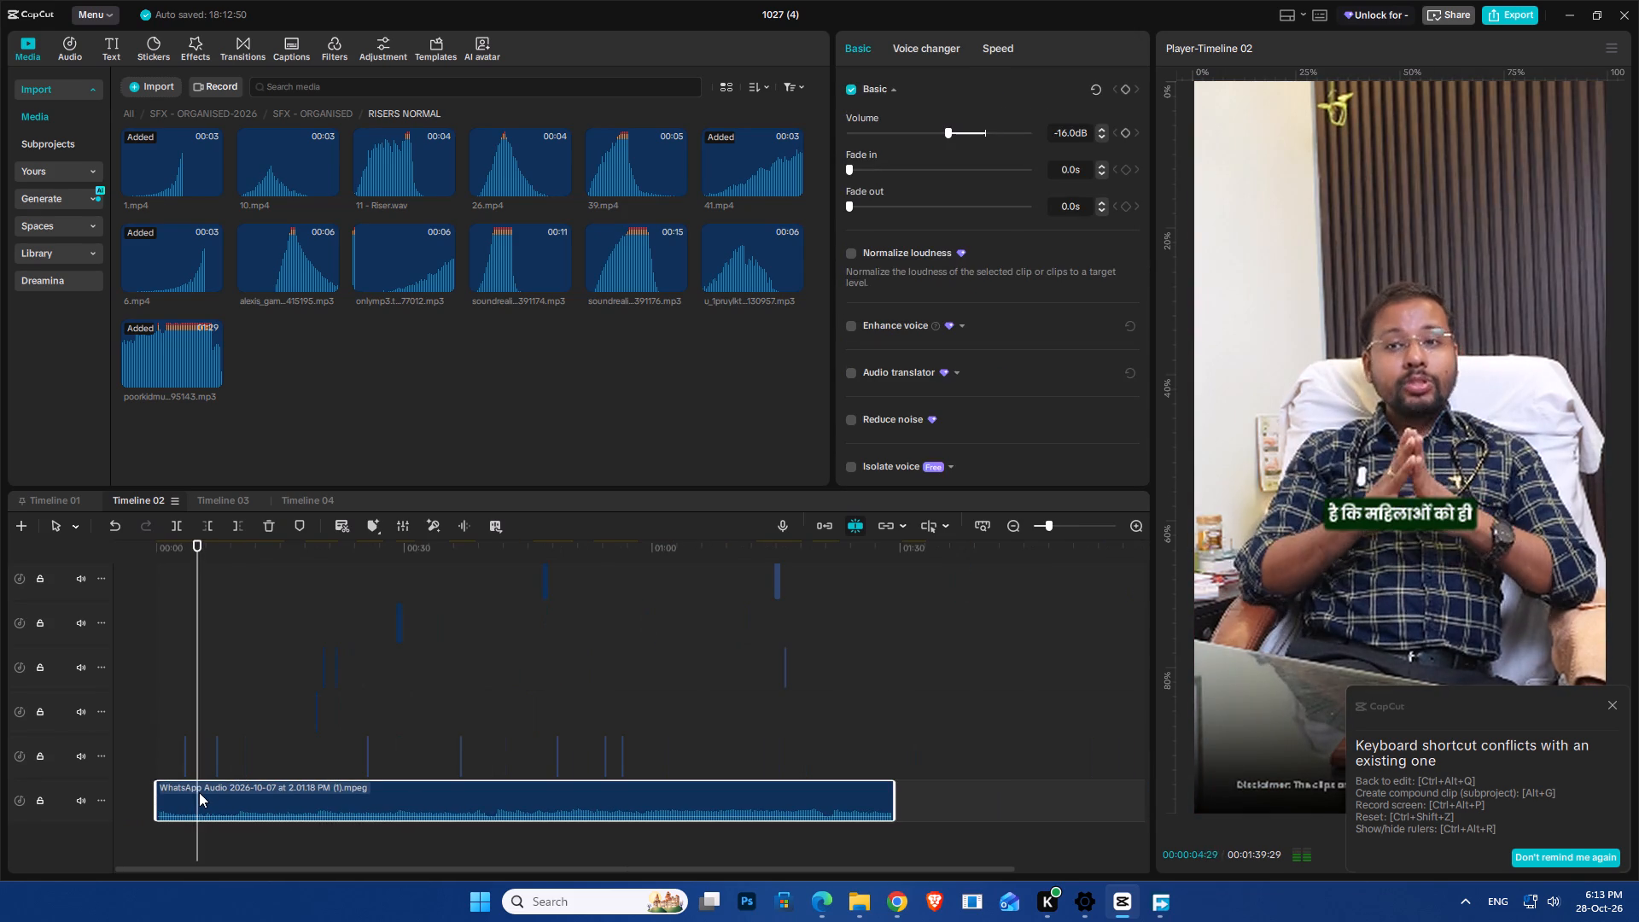
scroll(199, 792, up, 1)
key(space)
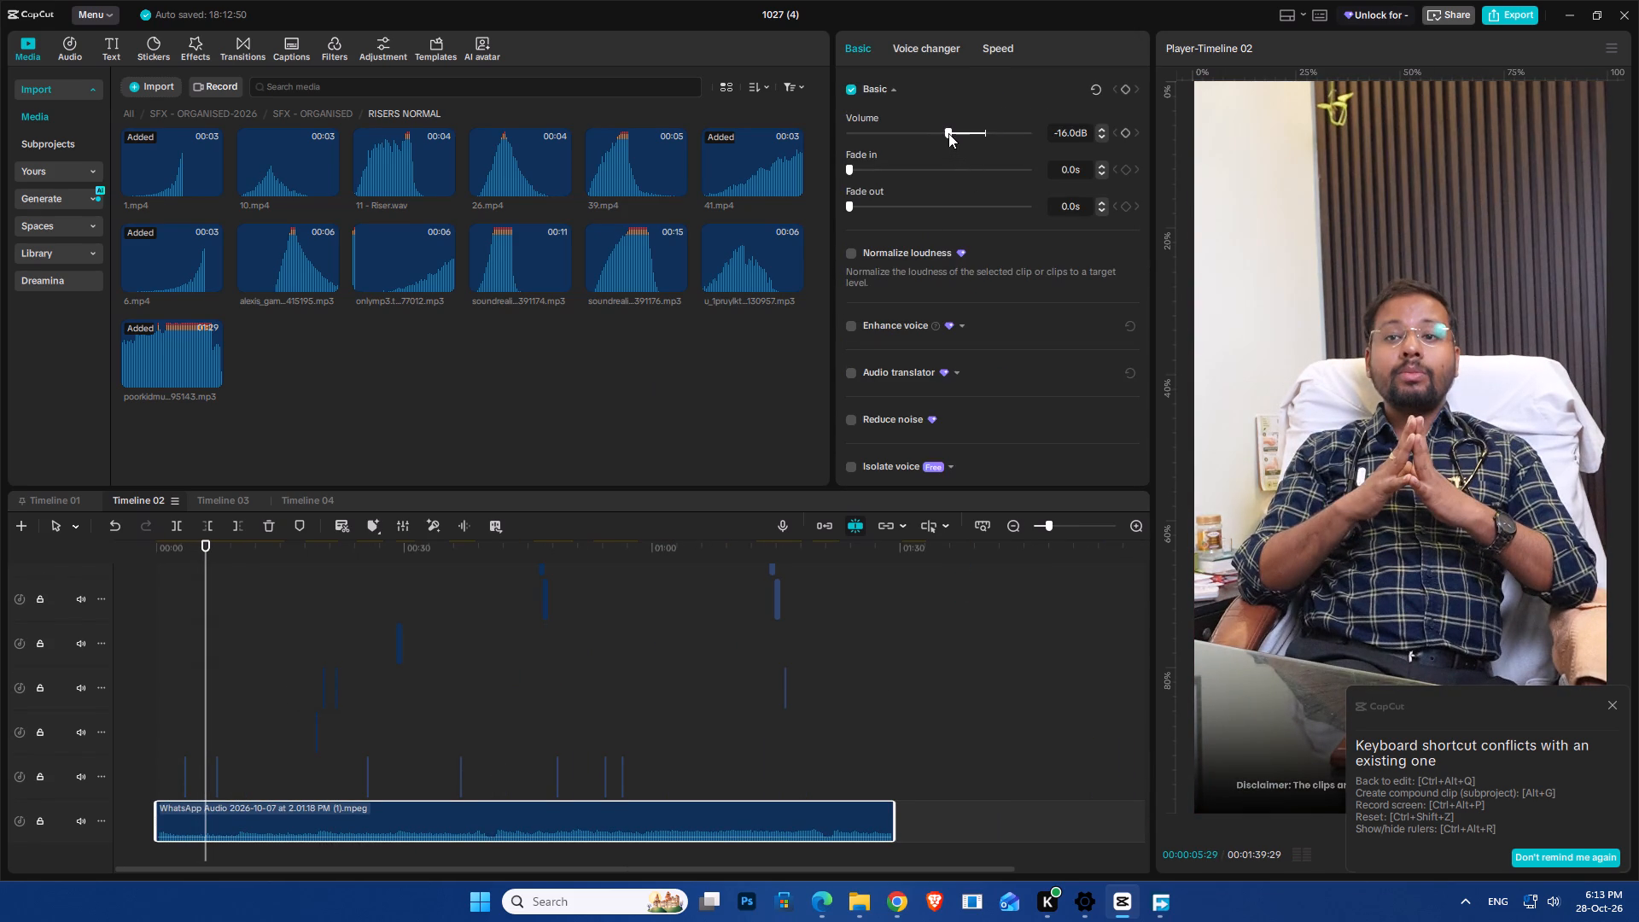
drag(948, 131, 933, 159)
Resume playback, dismiss the keyboard shortcut conflict notice and show the audio level meter beside the timeline.
key(space)
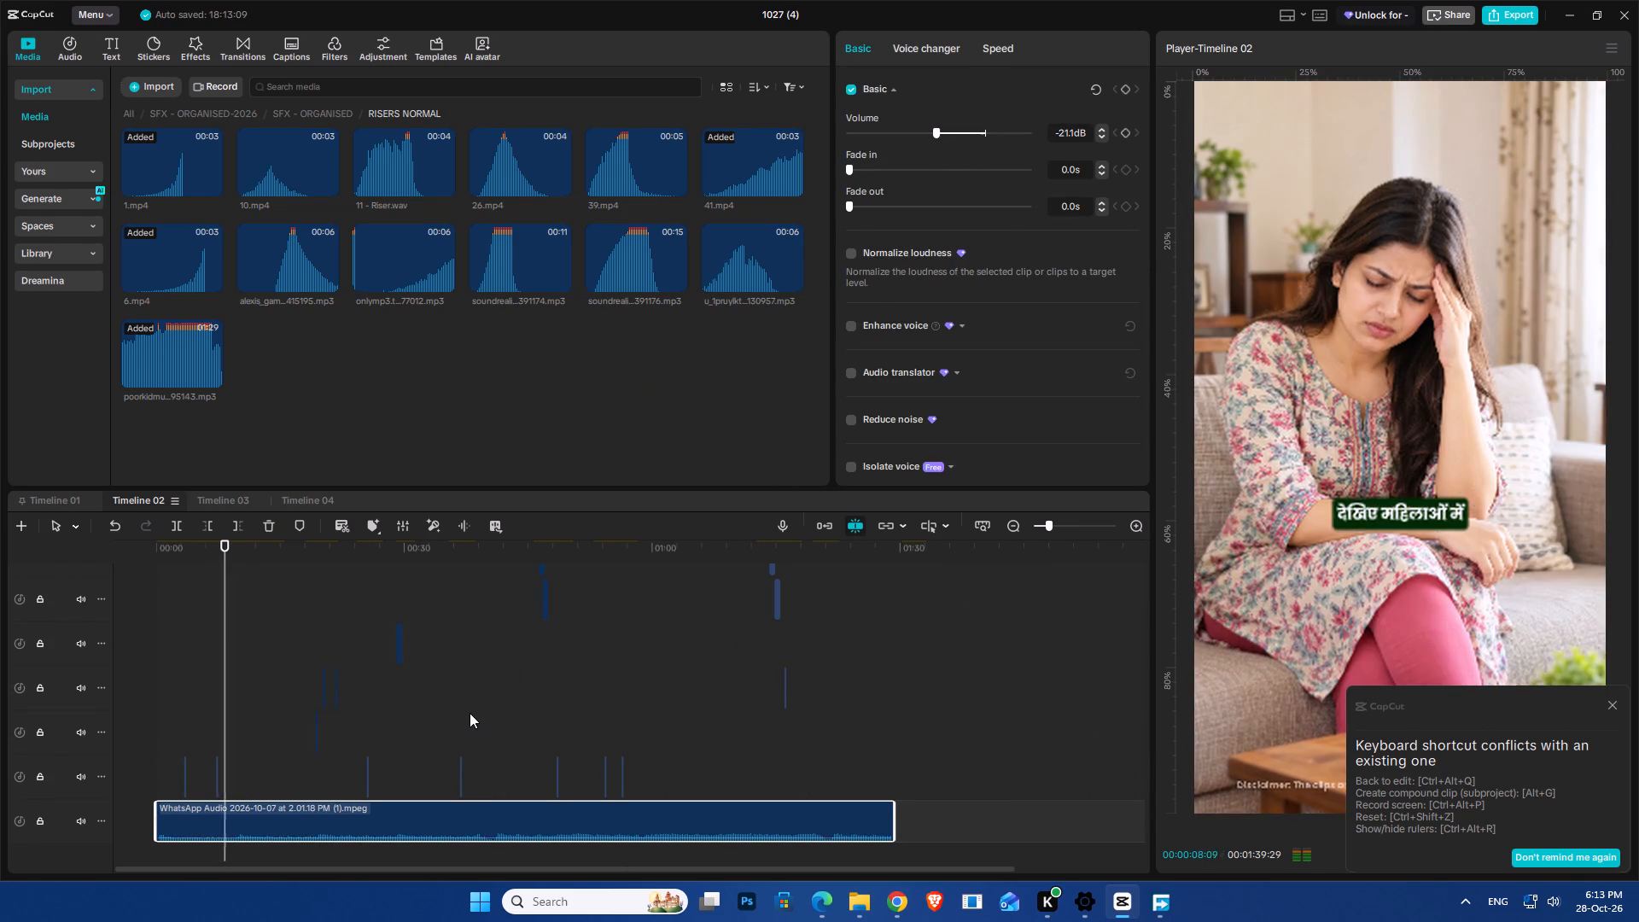
scroll(458, 706, up, 7)
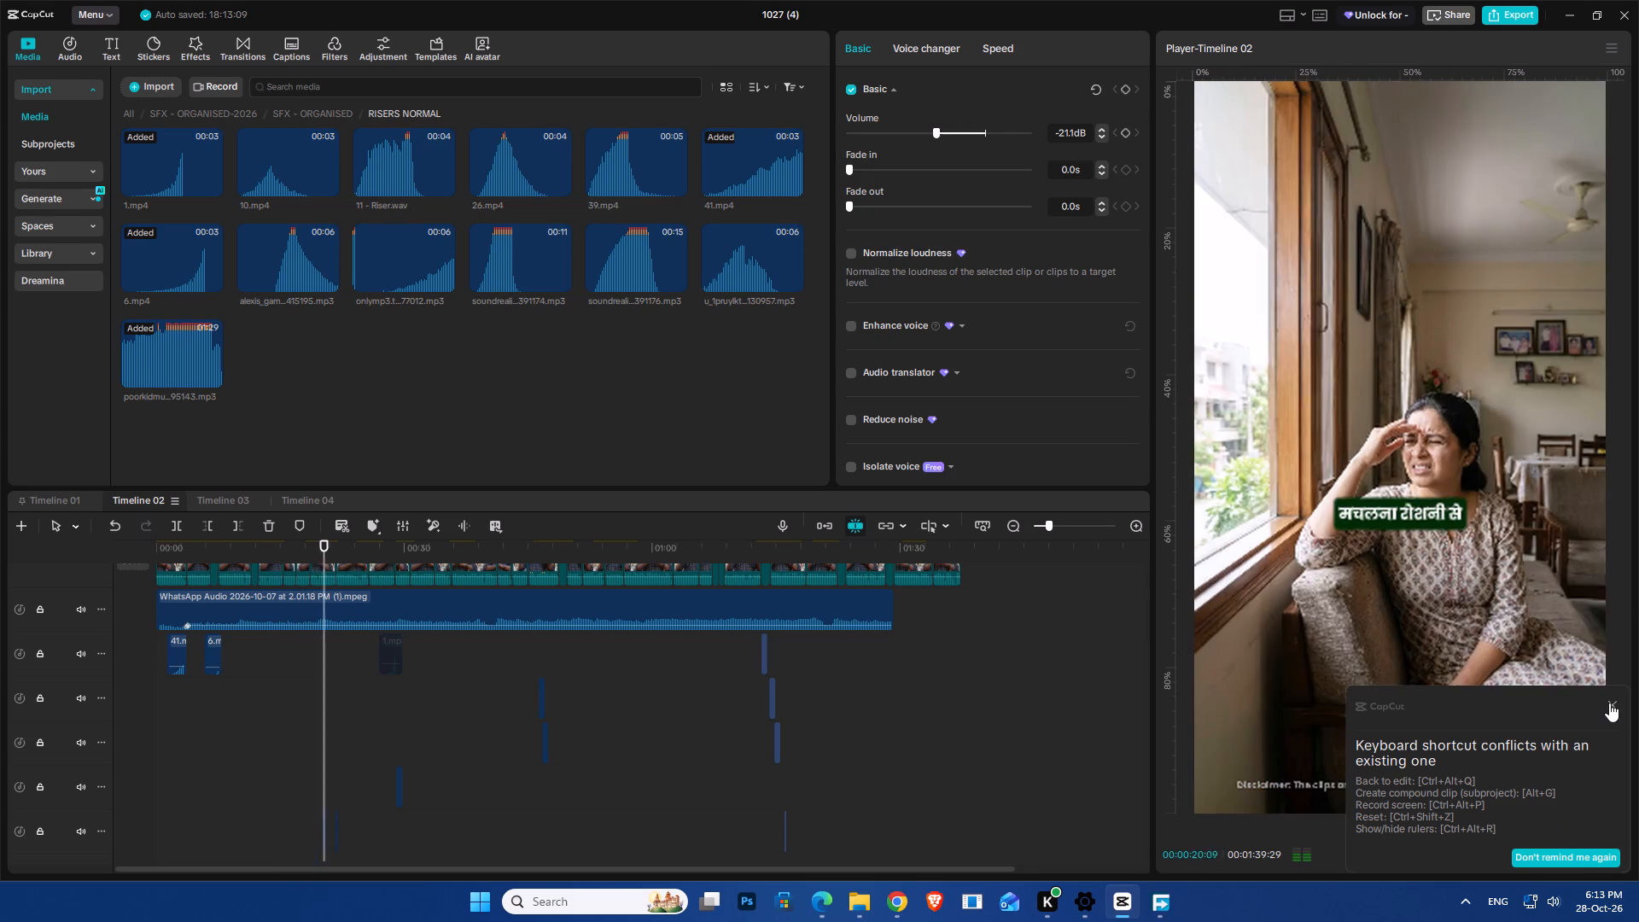
click(1610, 703)
scroll(451, 725, down, 9)
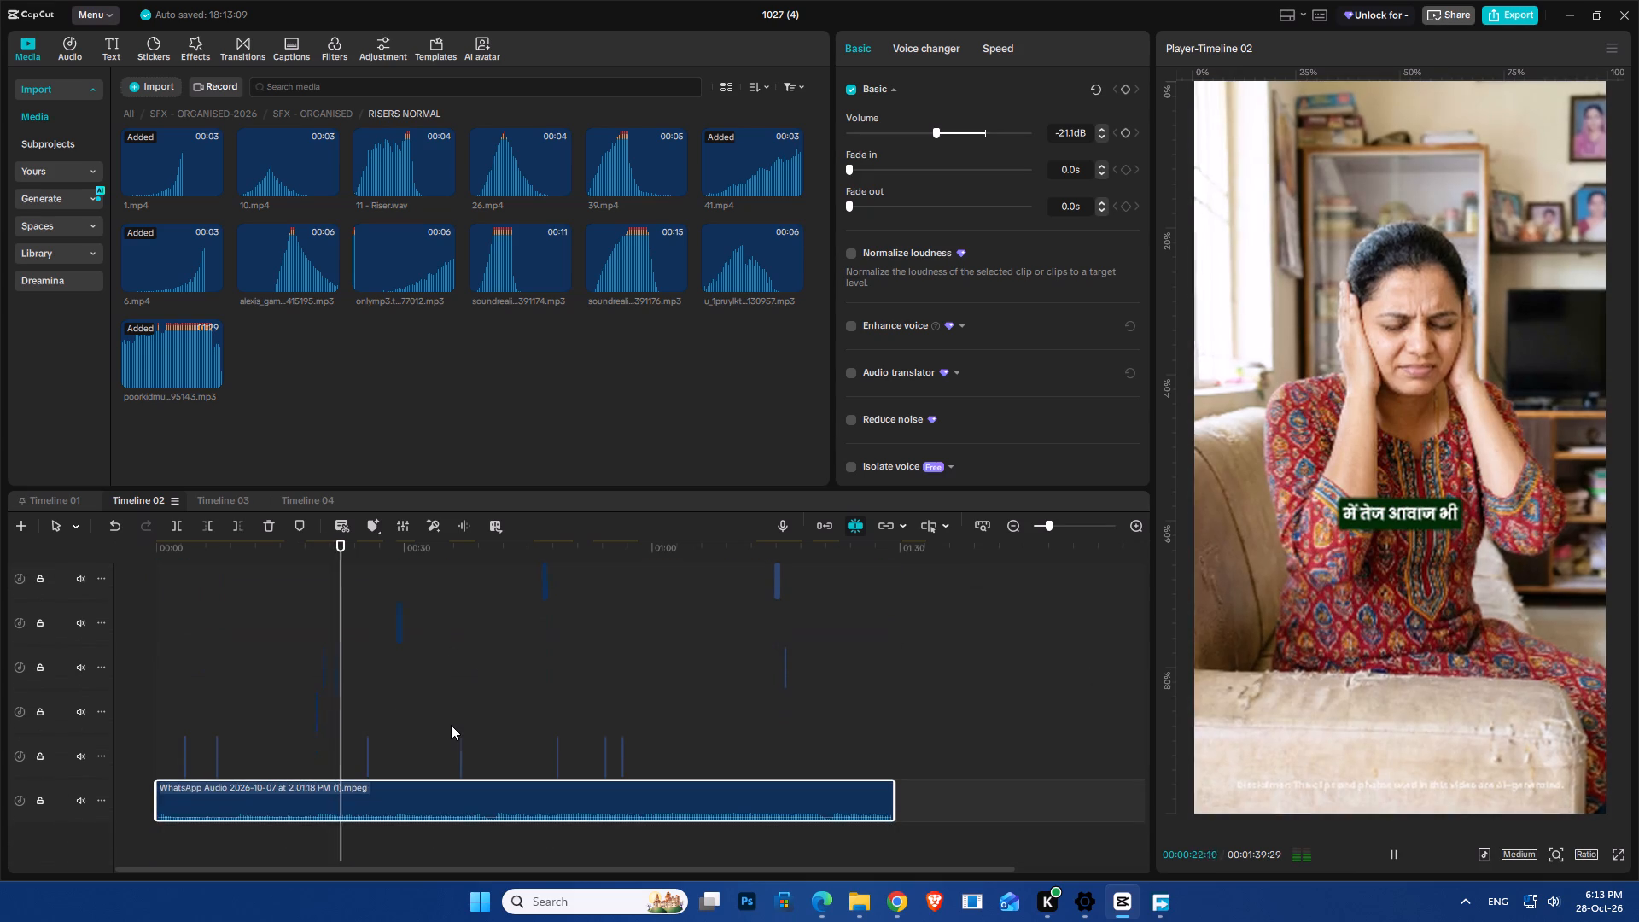
scroll(451, 725, down, 3)
click(1304, 852)
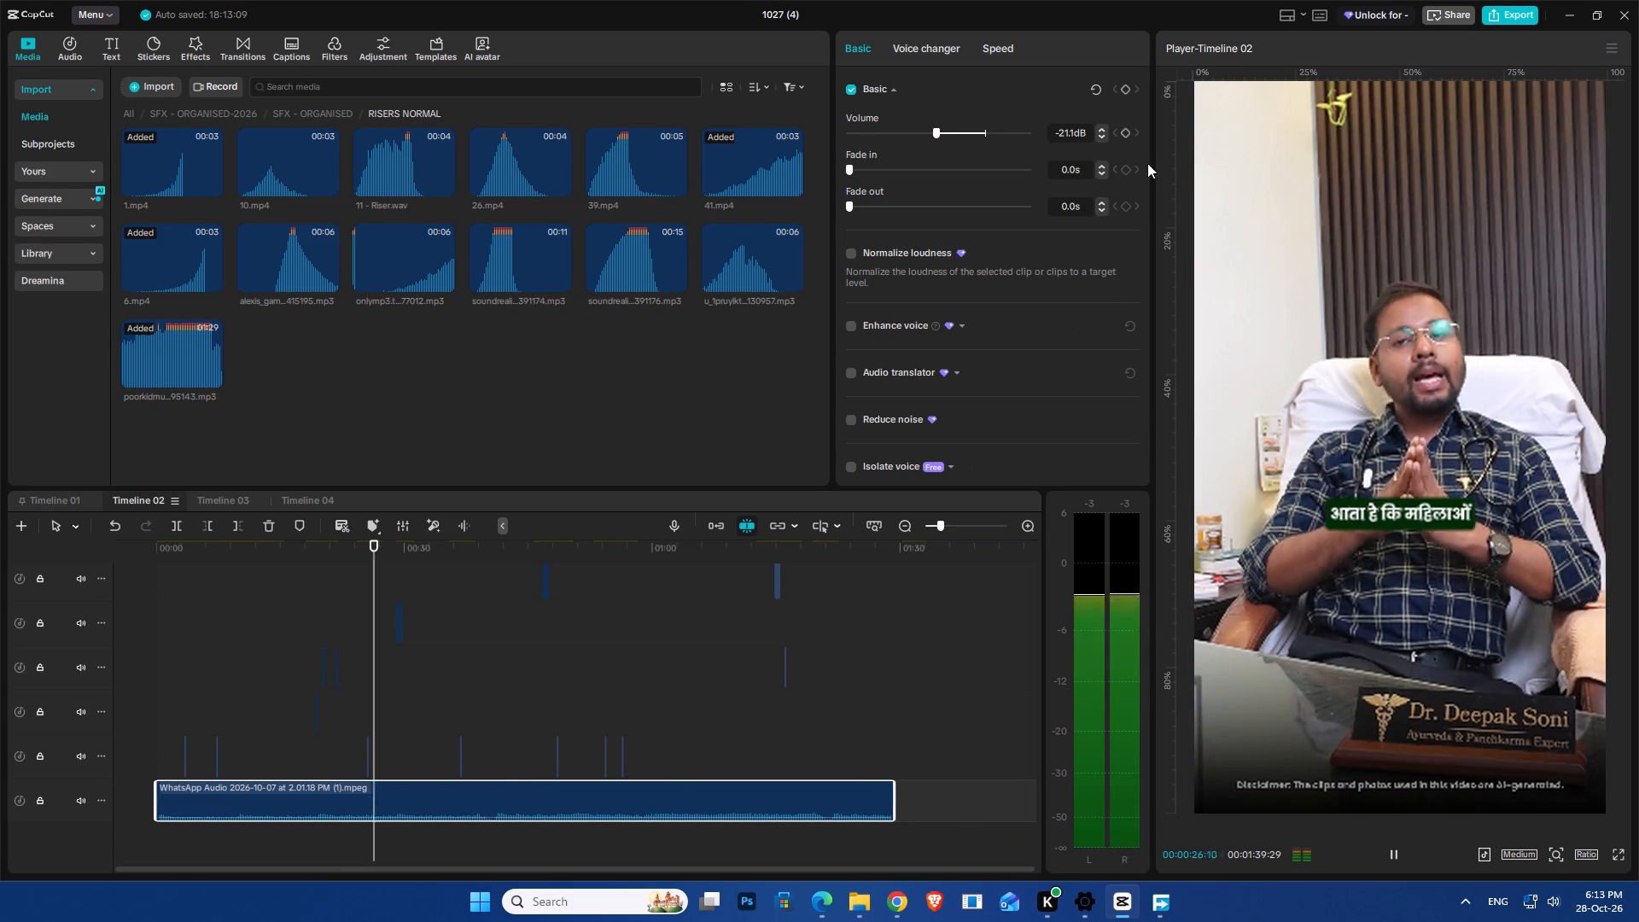
Fine-tune the lower WhatsApp Audio clip's volume to -21.4 dB while the timeline plays.
click(1059, 140)
scroll(1059, 140, down, 3)
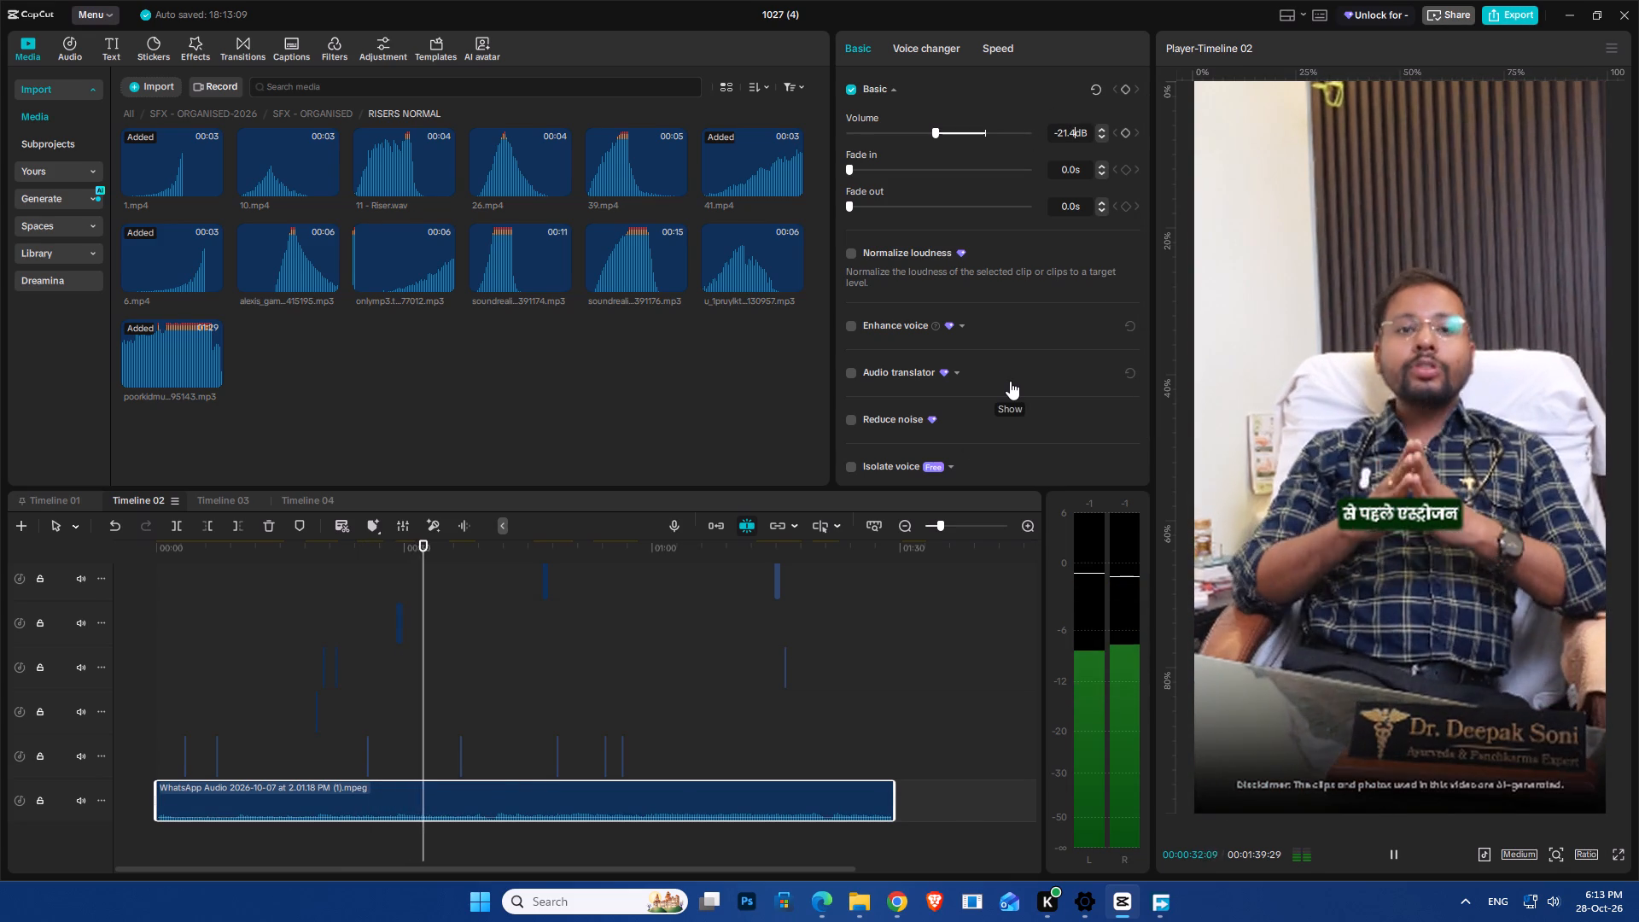
key(space)
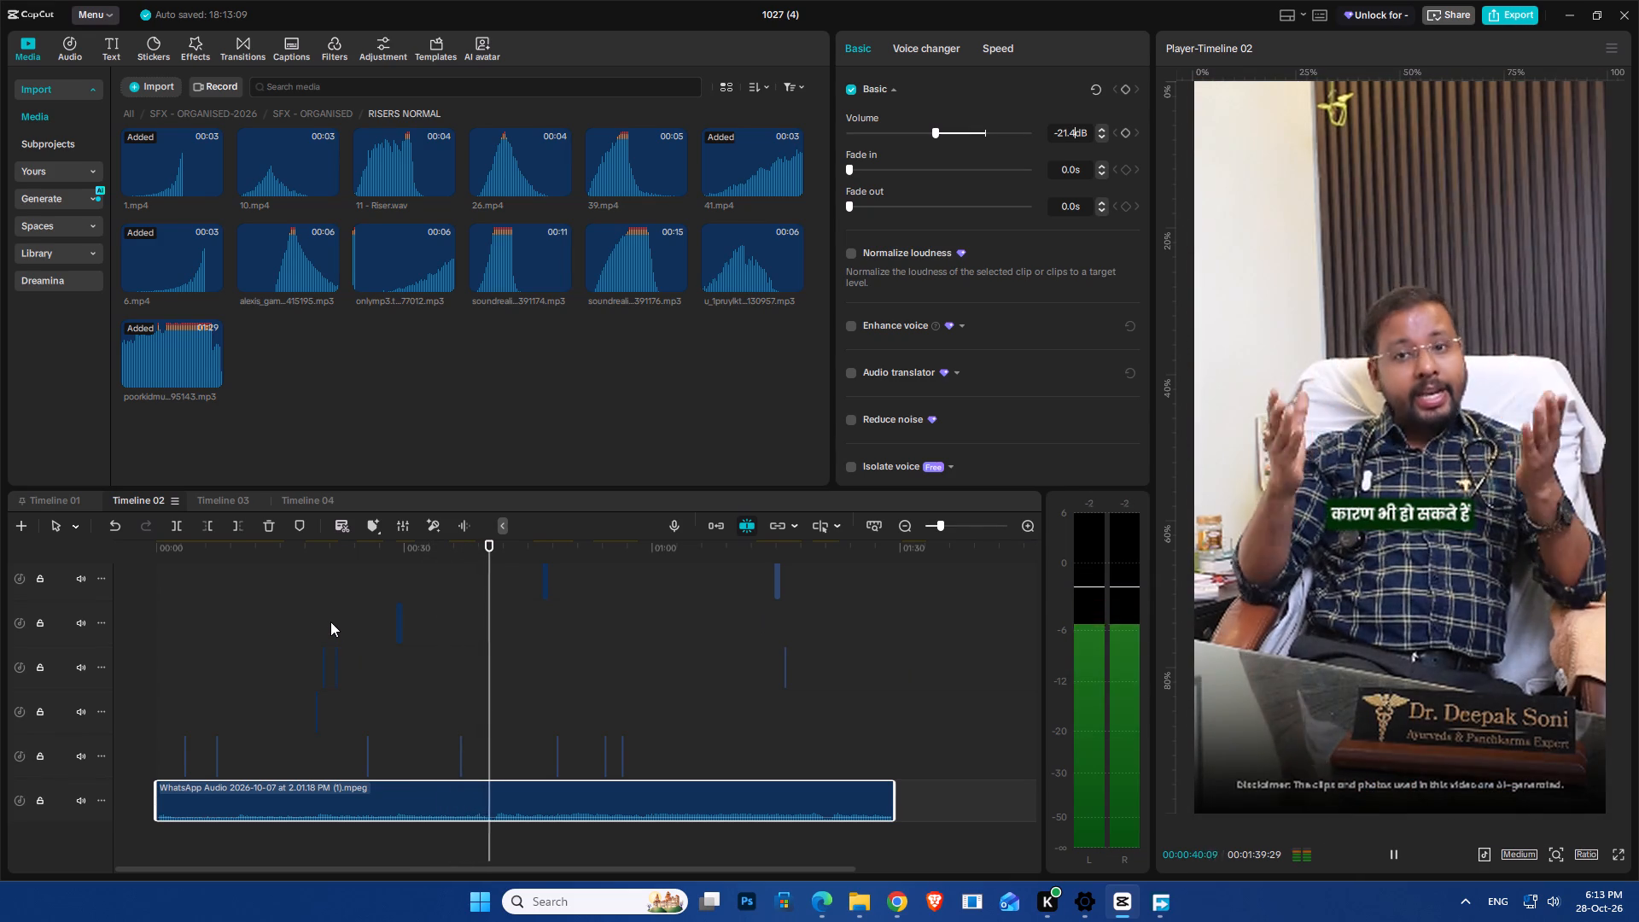
key(space)
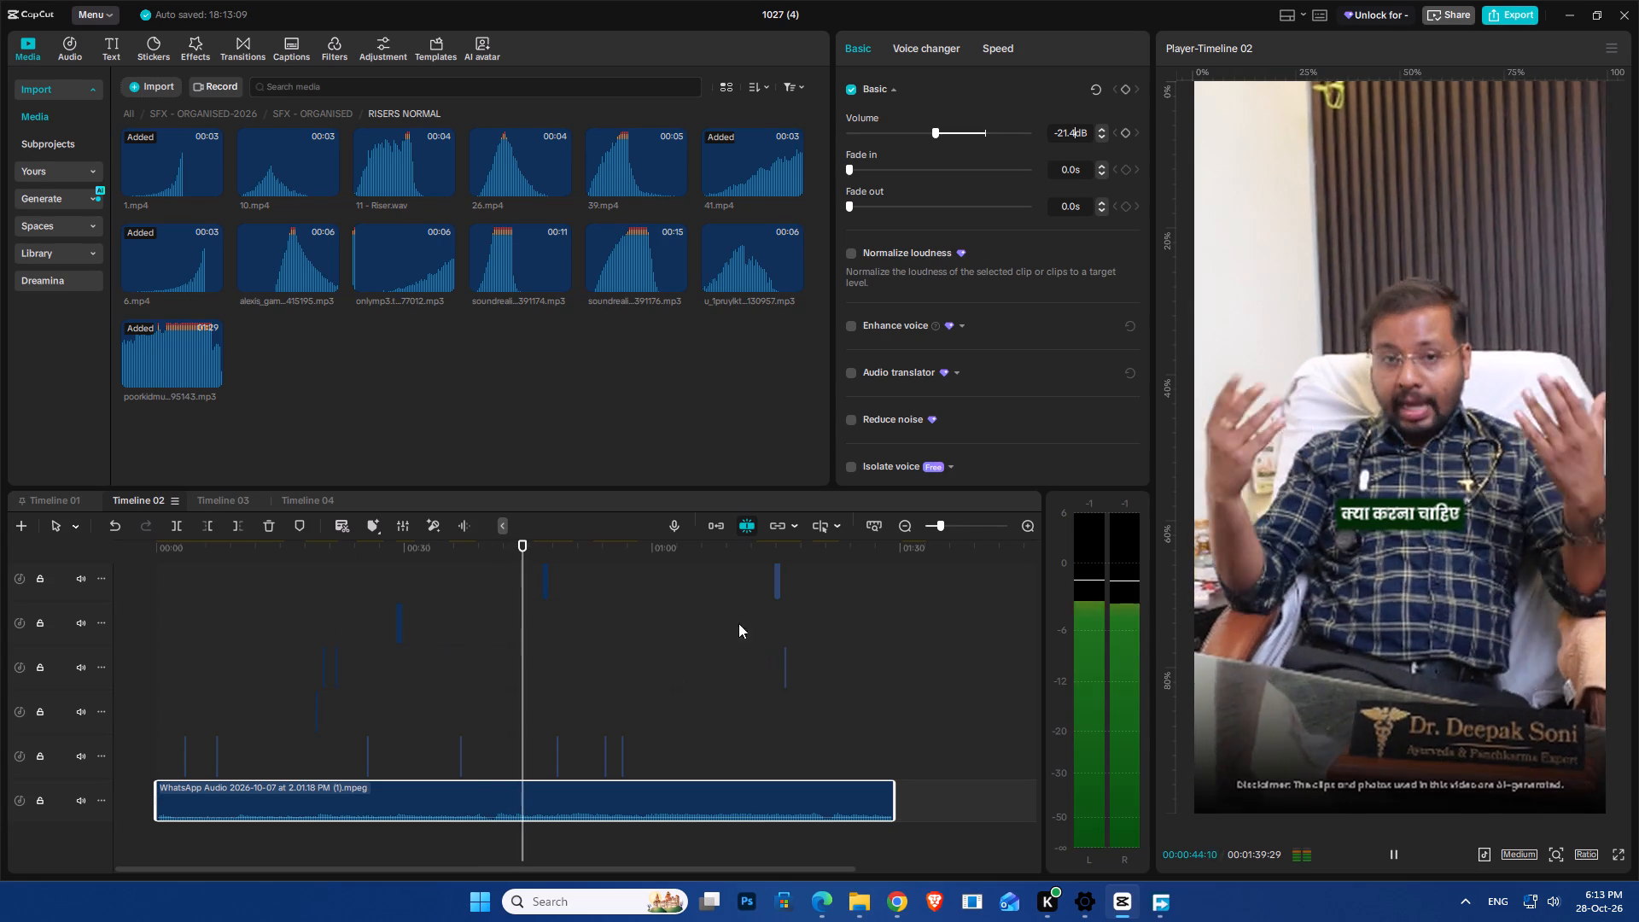
Play Timeline 02 from about 0:40 past the one-minute mark to check the audio balance against the level meter.
click(493, 602)
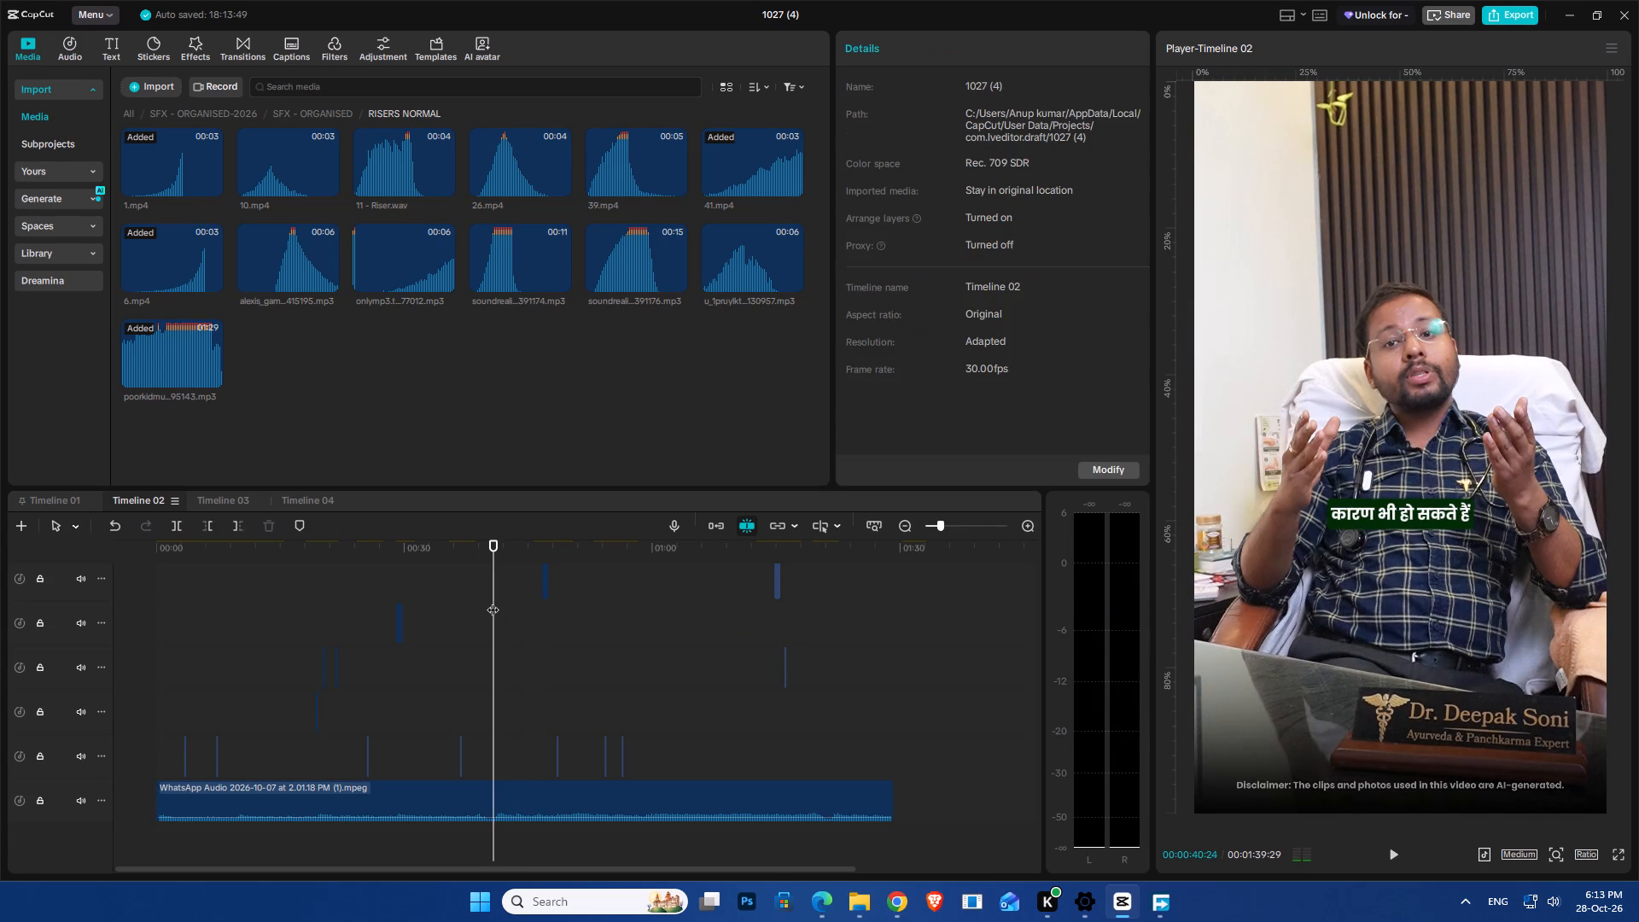
scroll(528, 703, up, 8)
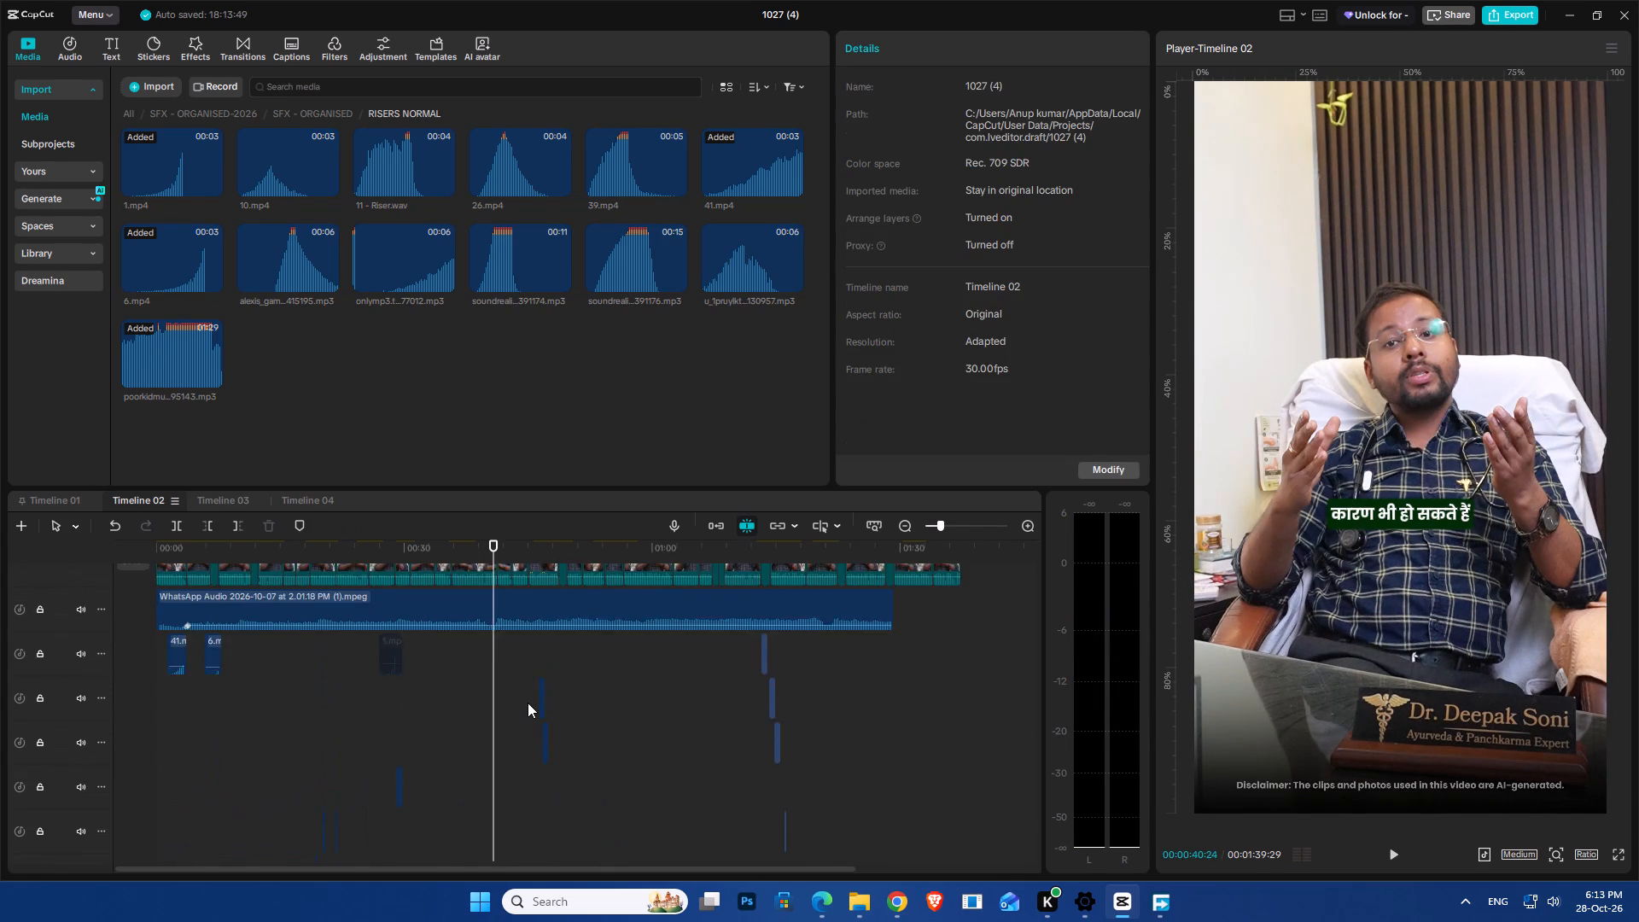
scroll(528, 703, up, 14)
ctrl+scroll(528, 701, up, 17)
scroll(528, 700, down, 5)
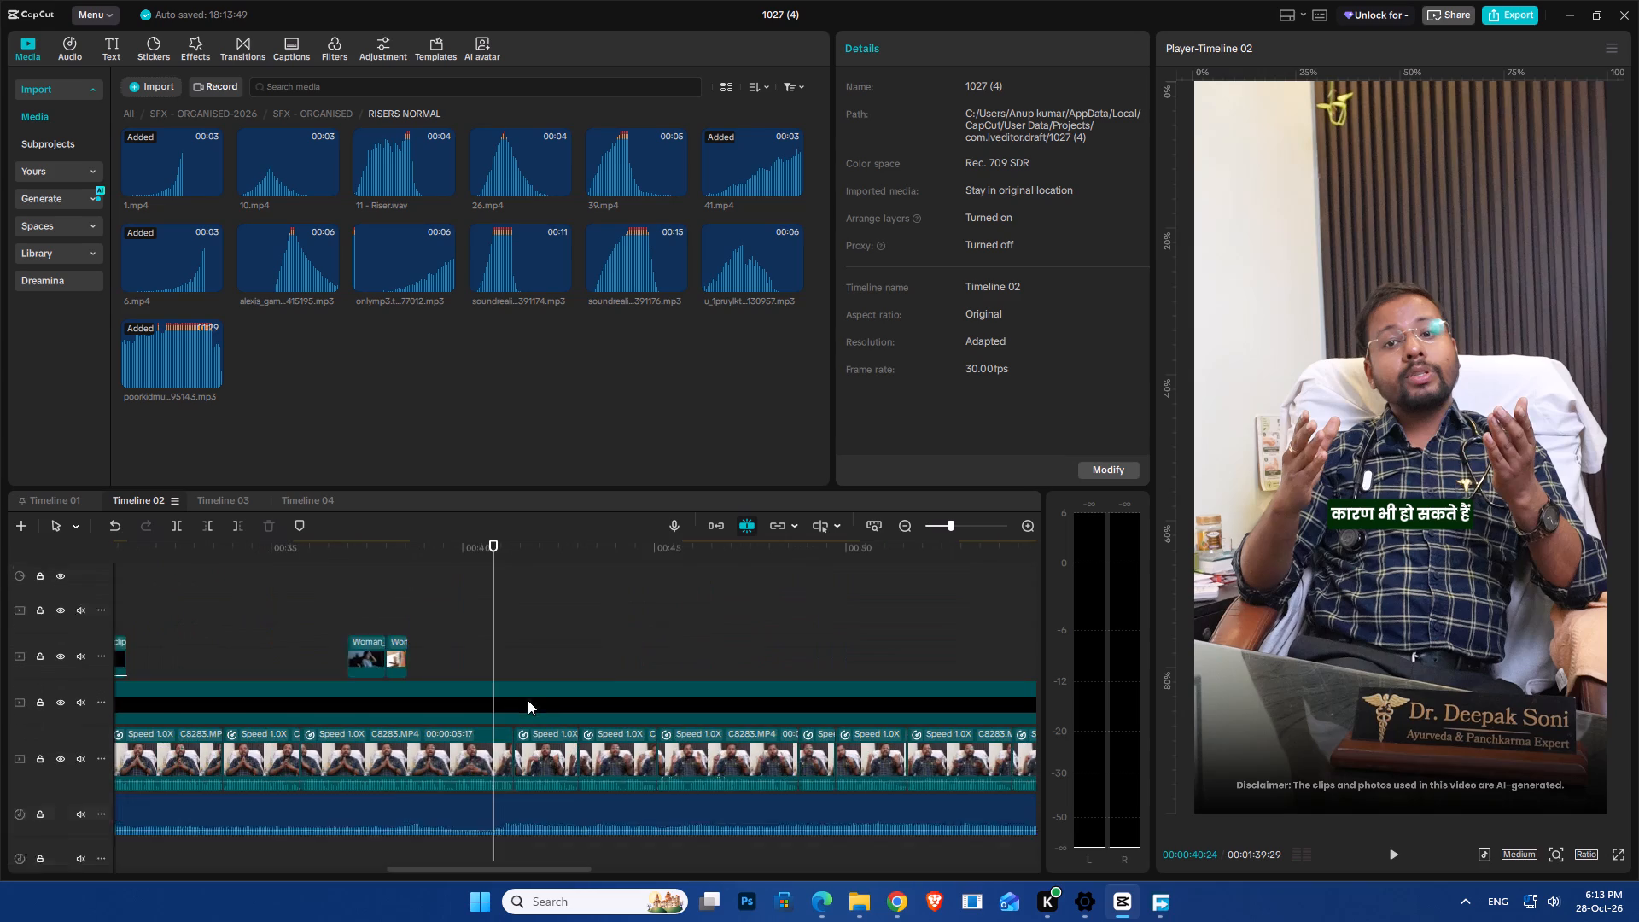
scroll(528, 700, down, 5)
key(space)
scroll(703, 728, up, 7)
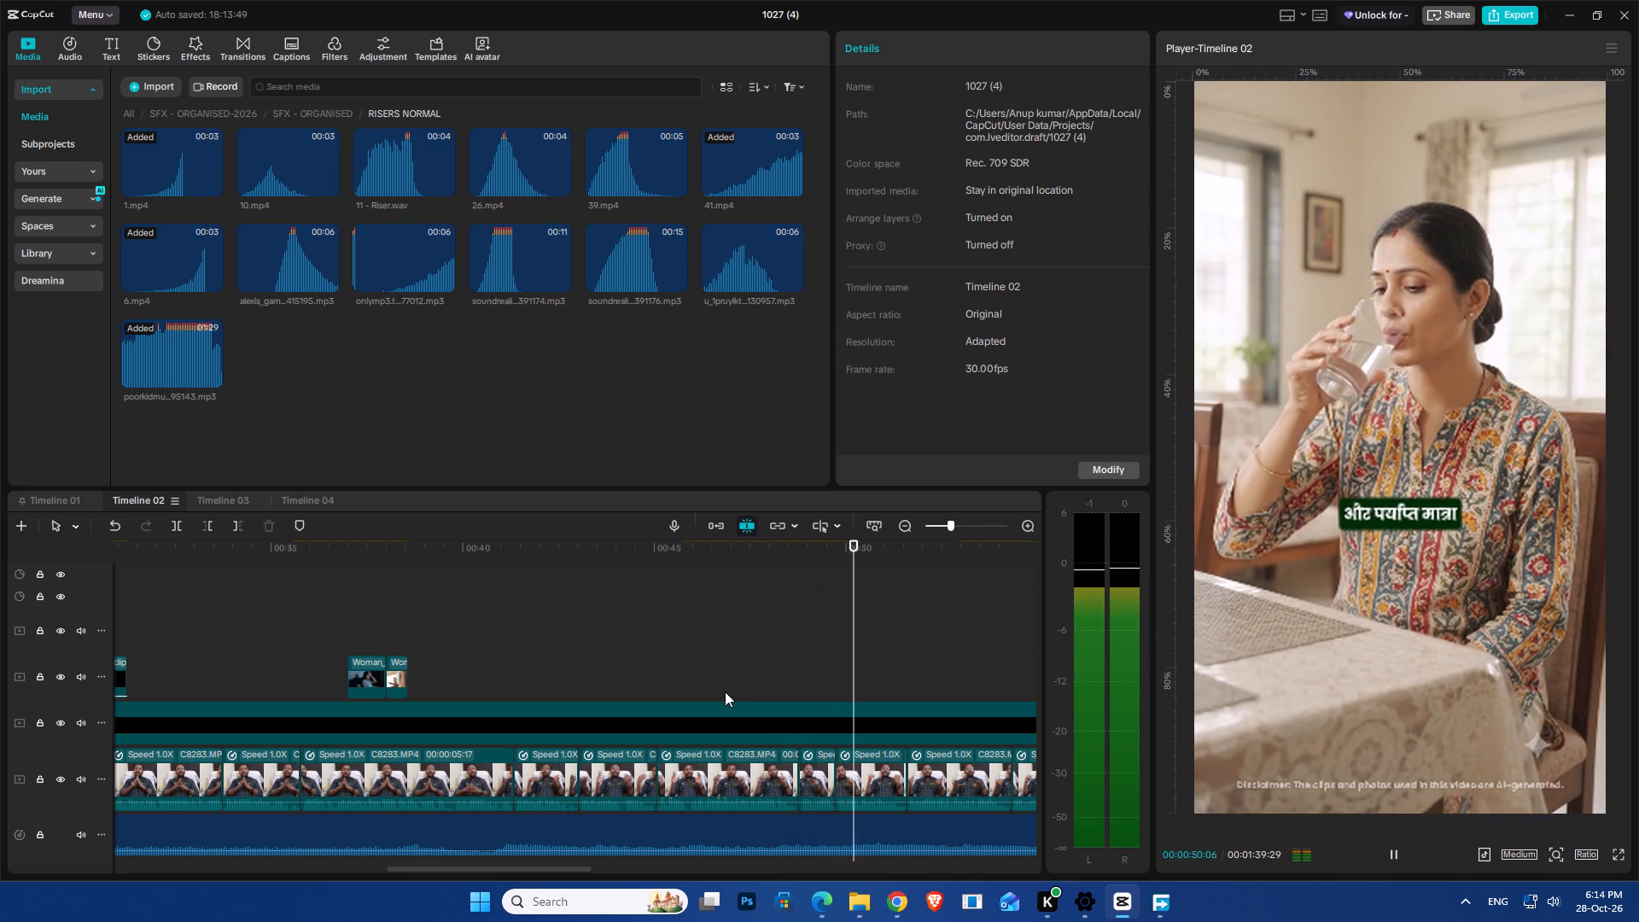
ctrl+scroll(800, 713, down, 5)
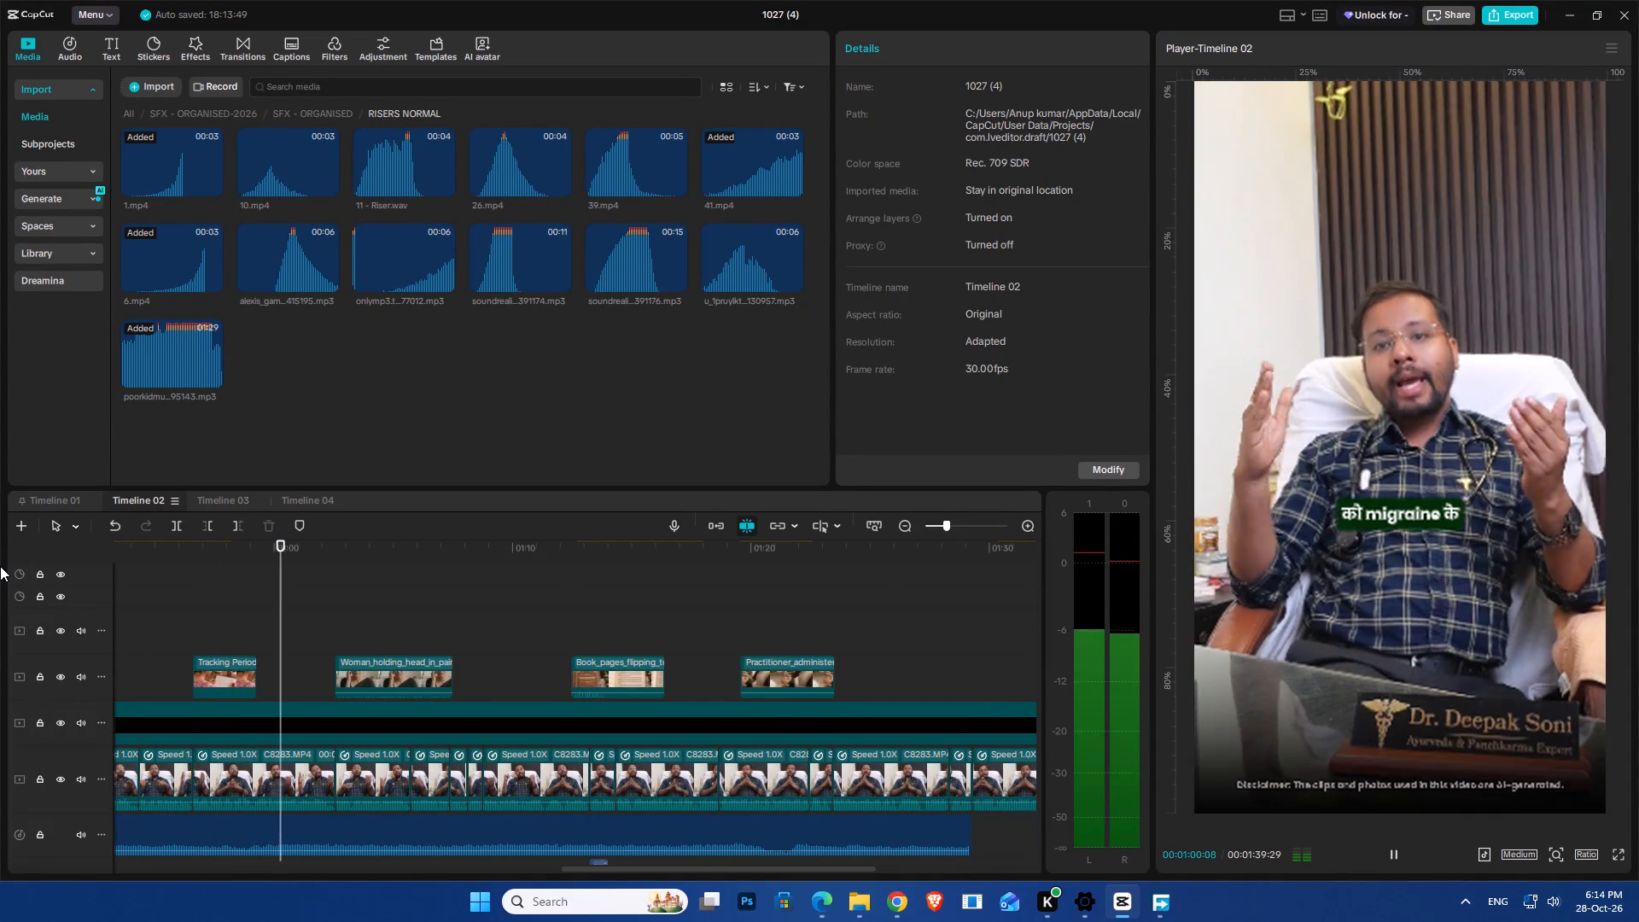
scroll(0, 566, down, 20)
scroll(0, 566, down, 6)
Compare the volume settings of the lower and upper WhatsApp Audio clips during playback.
click(385, 798)
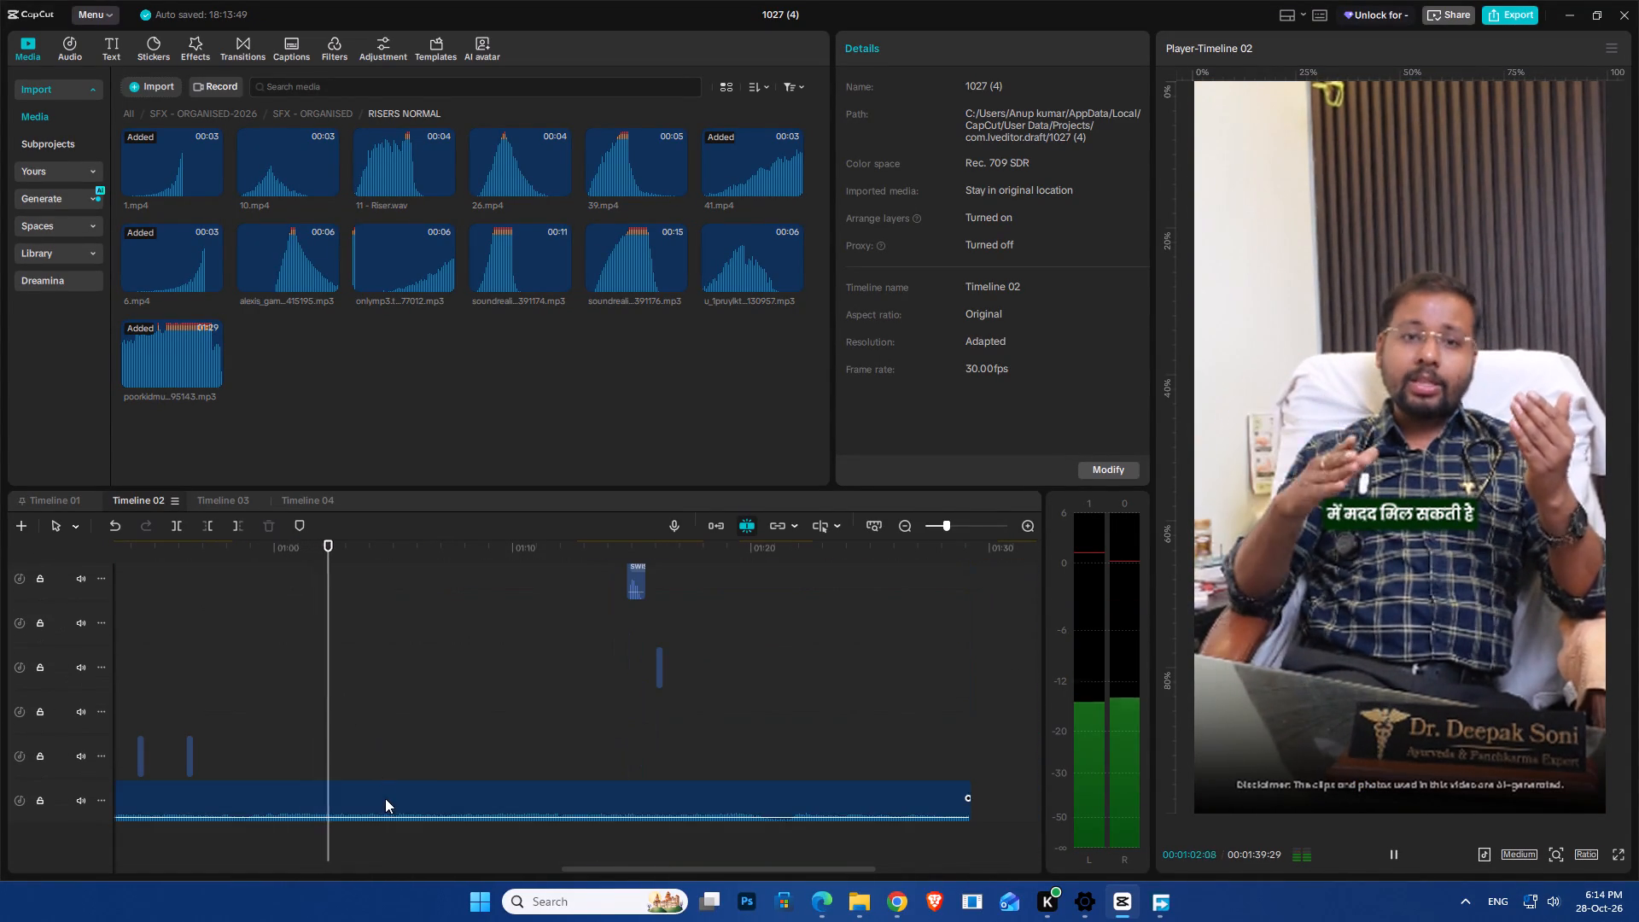
scroll(376, 761, up, 13)
ctrl+scroll(366, 714, down, 11)
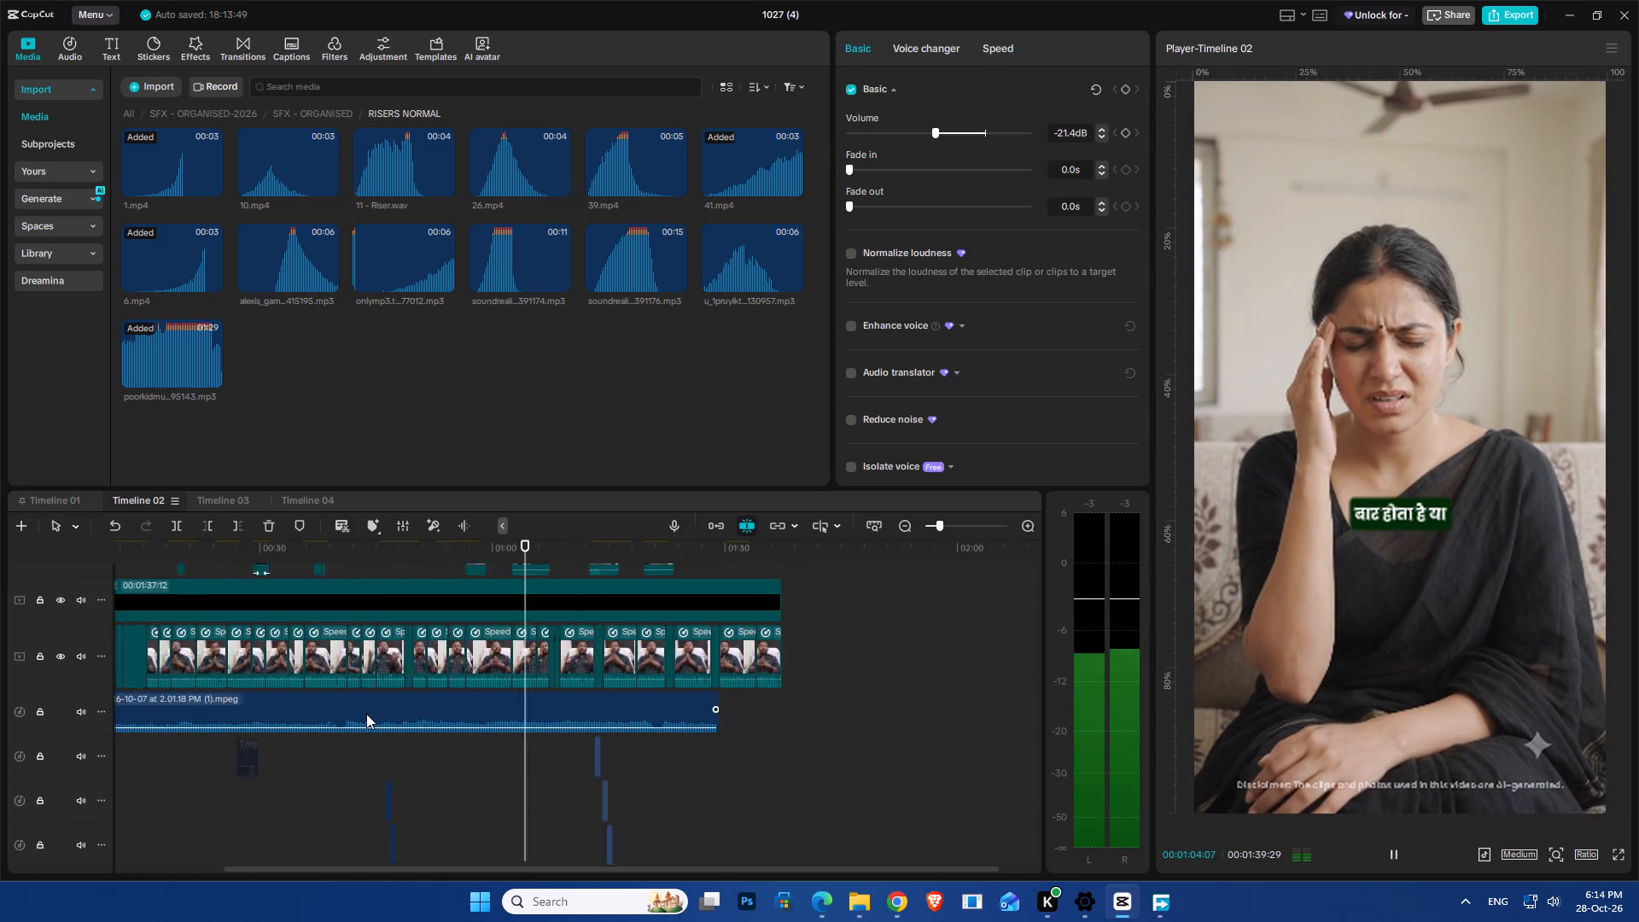
ctrl+scroll(366, 714, down, 6)
click(363, 715)
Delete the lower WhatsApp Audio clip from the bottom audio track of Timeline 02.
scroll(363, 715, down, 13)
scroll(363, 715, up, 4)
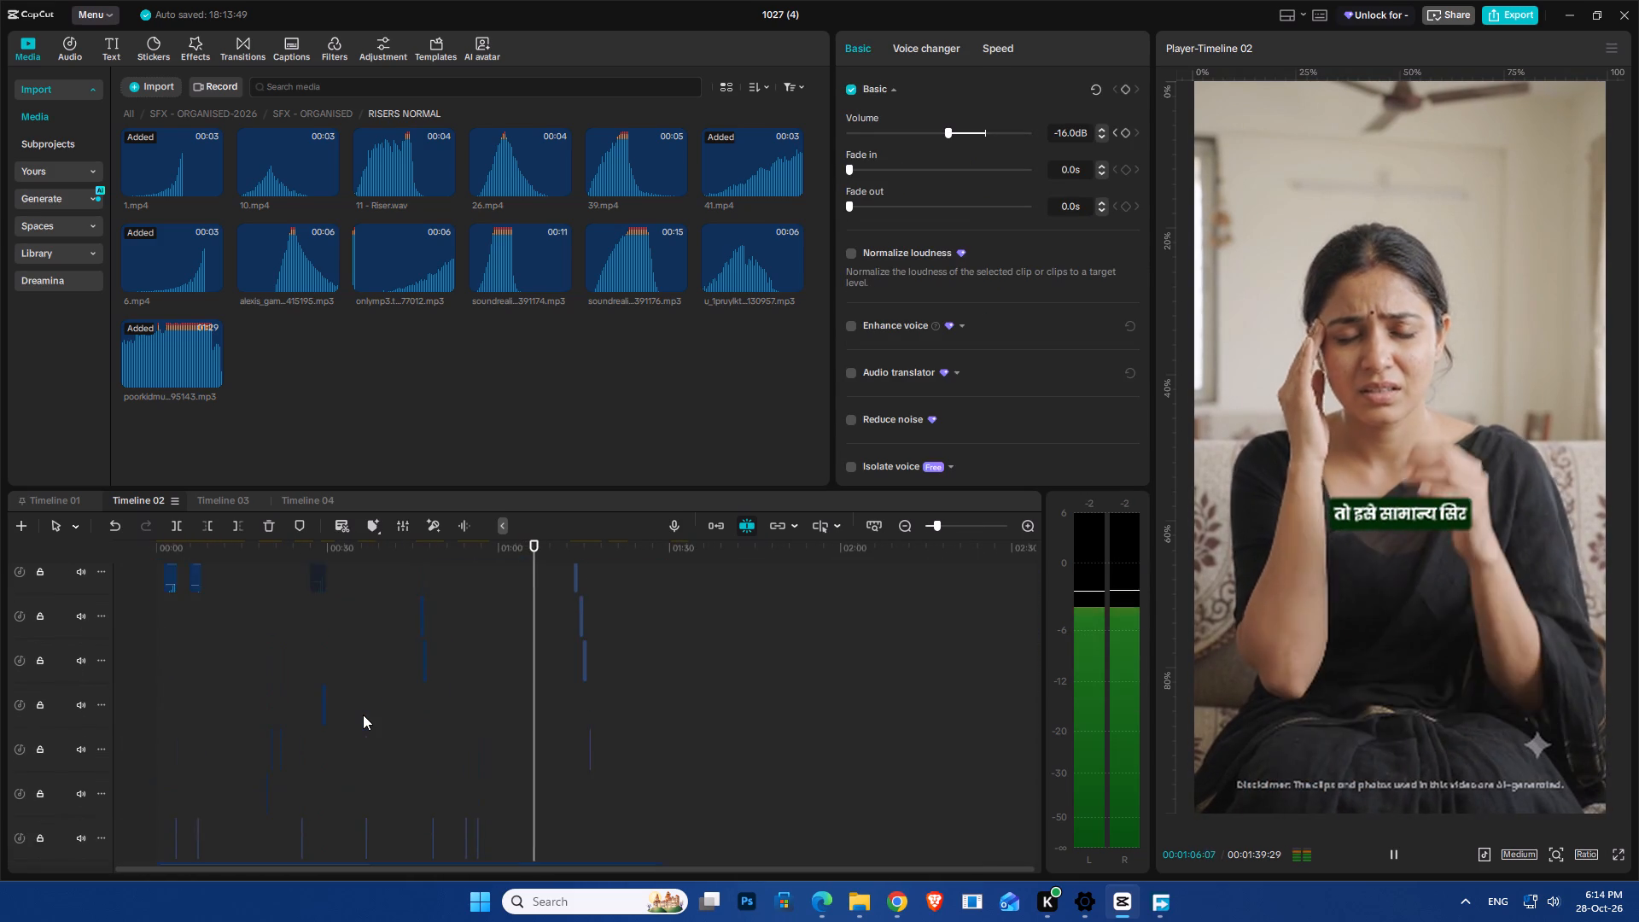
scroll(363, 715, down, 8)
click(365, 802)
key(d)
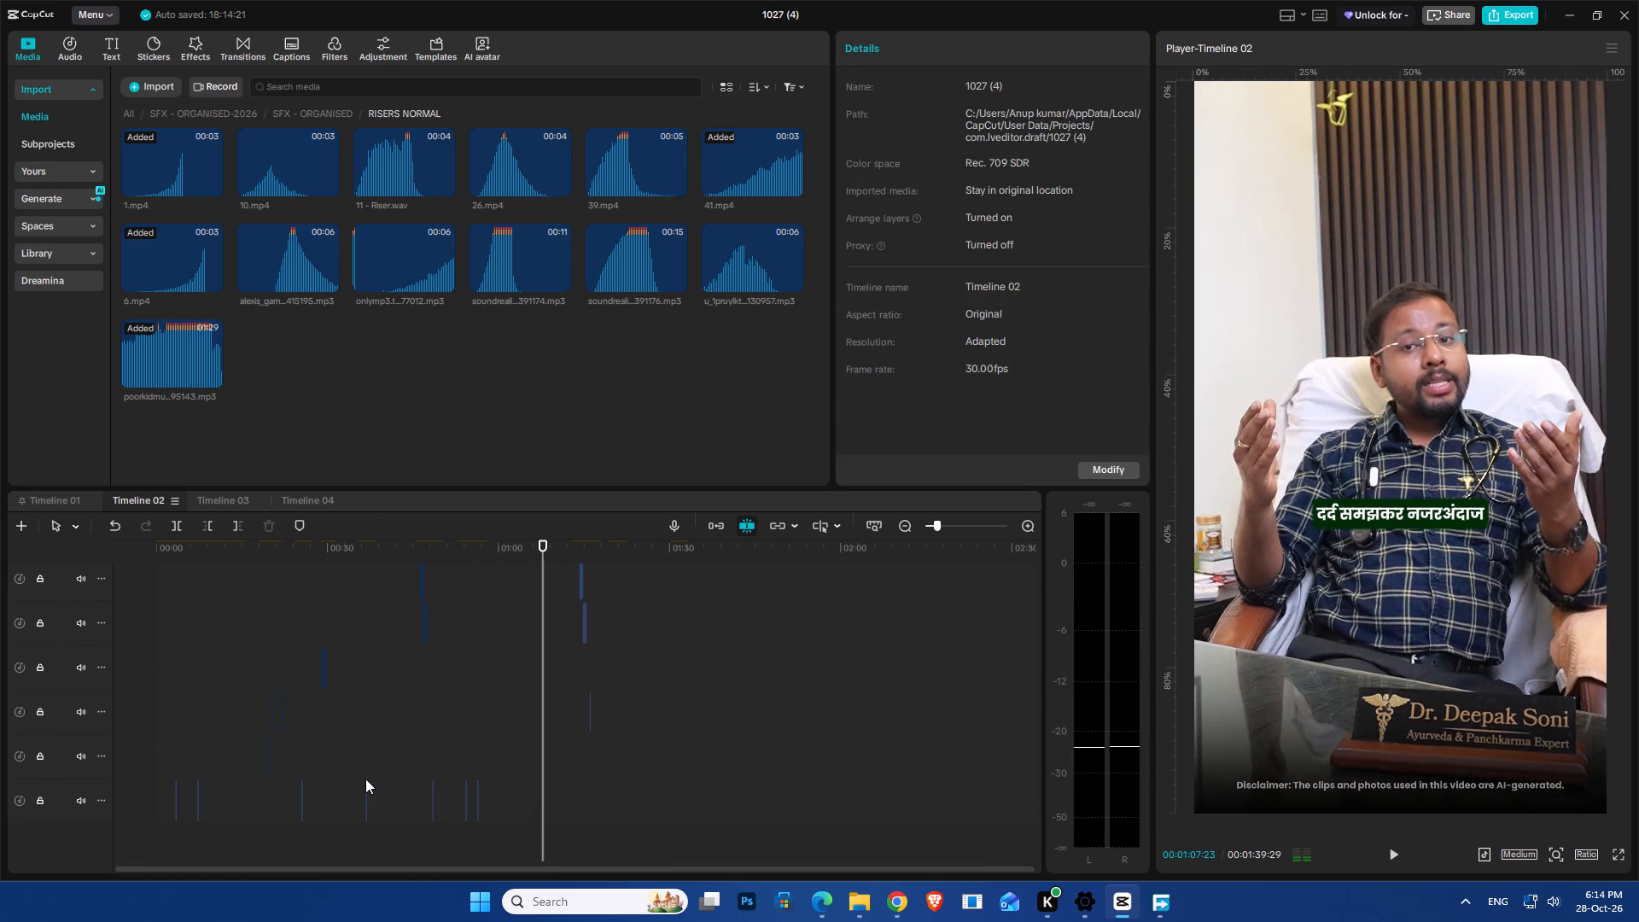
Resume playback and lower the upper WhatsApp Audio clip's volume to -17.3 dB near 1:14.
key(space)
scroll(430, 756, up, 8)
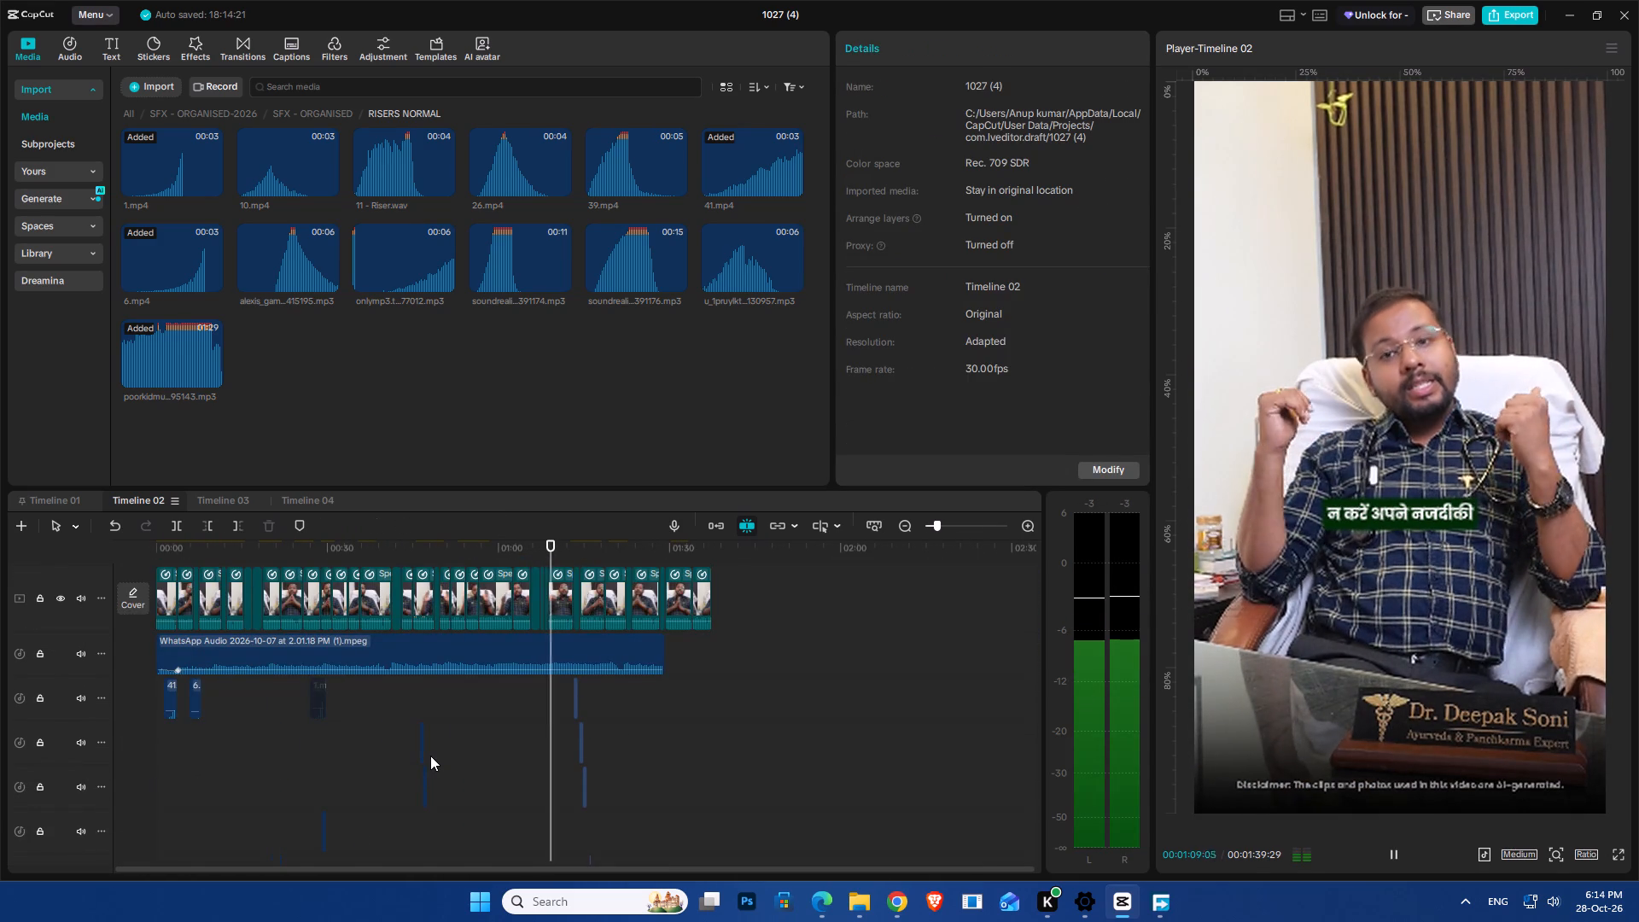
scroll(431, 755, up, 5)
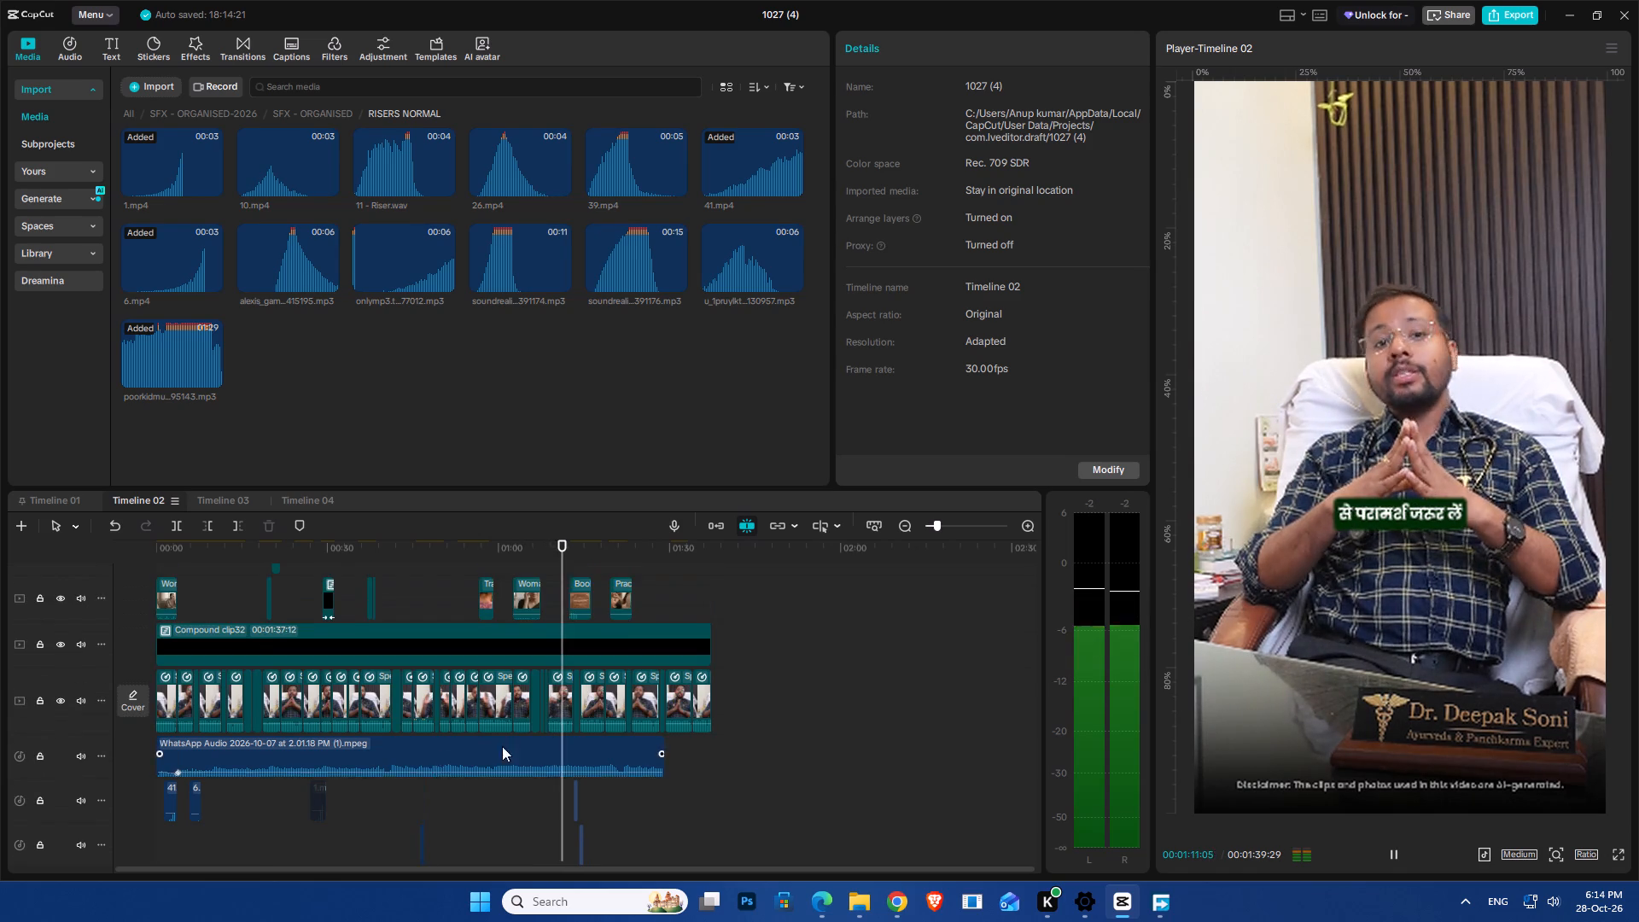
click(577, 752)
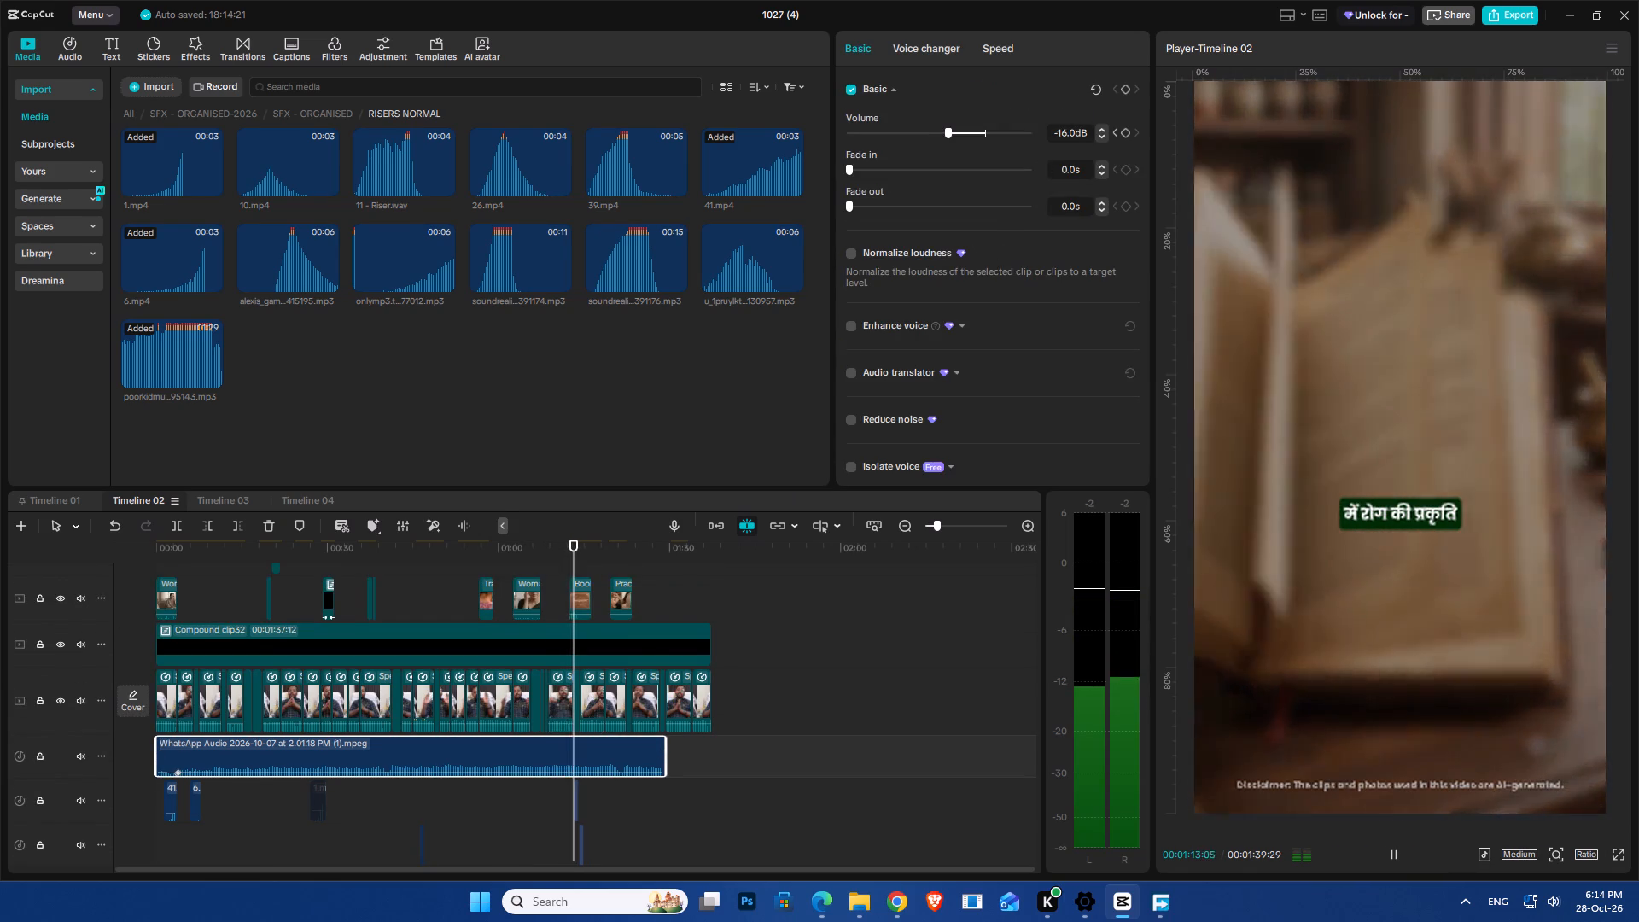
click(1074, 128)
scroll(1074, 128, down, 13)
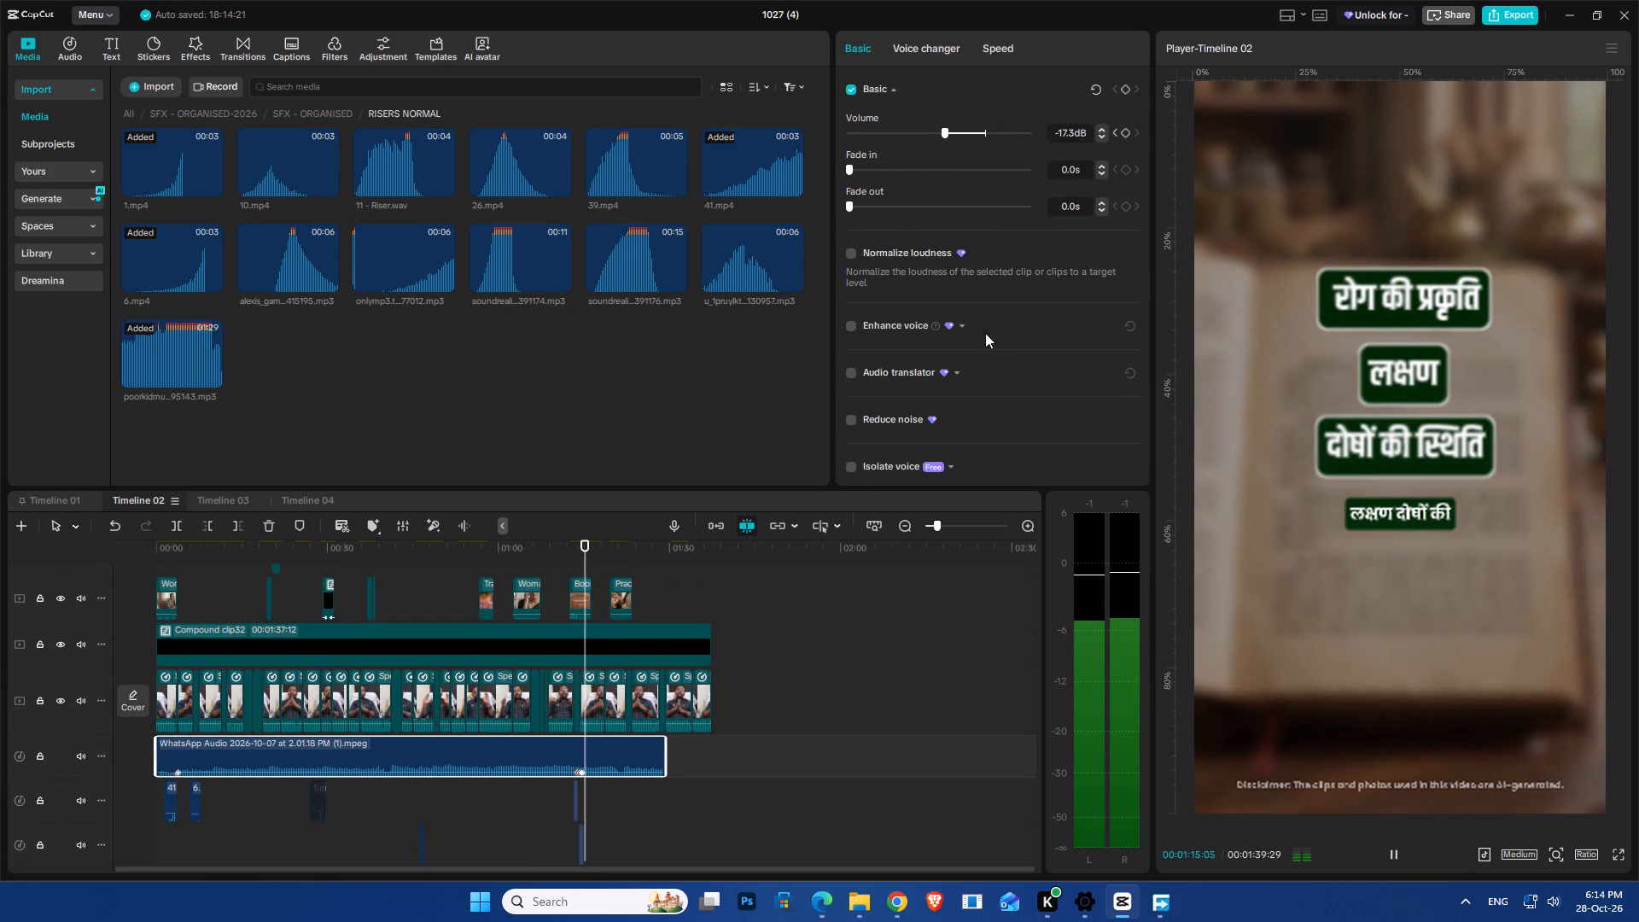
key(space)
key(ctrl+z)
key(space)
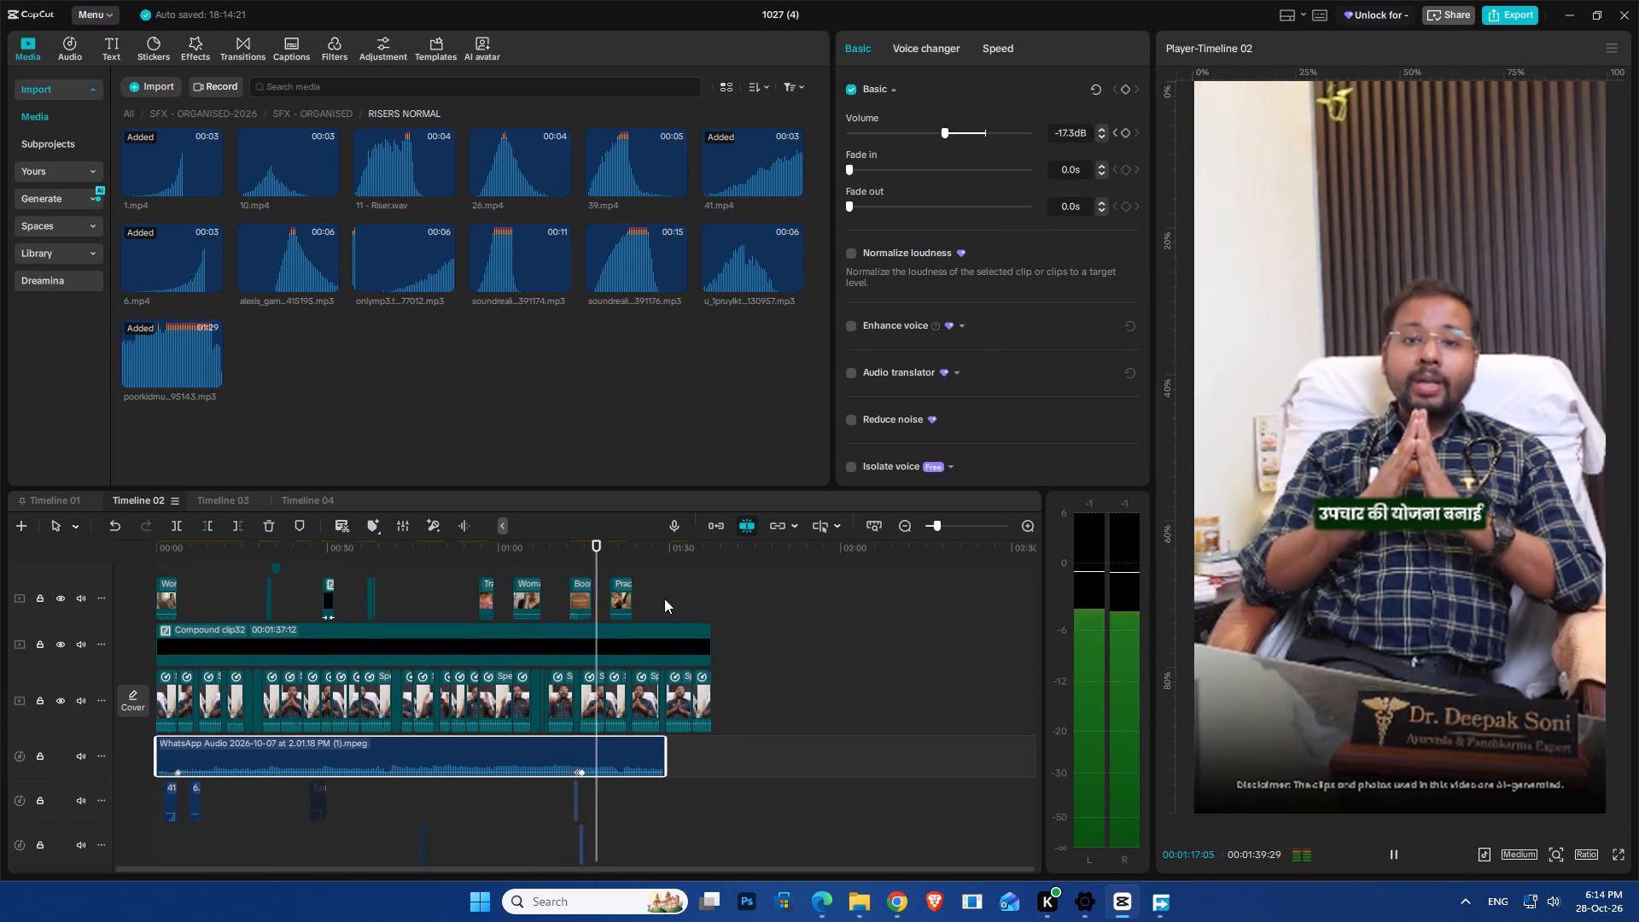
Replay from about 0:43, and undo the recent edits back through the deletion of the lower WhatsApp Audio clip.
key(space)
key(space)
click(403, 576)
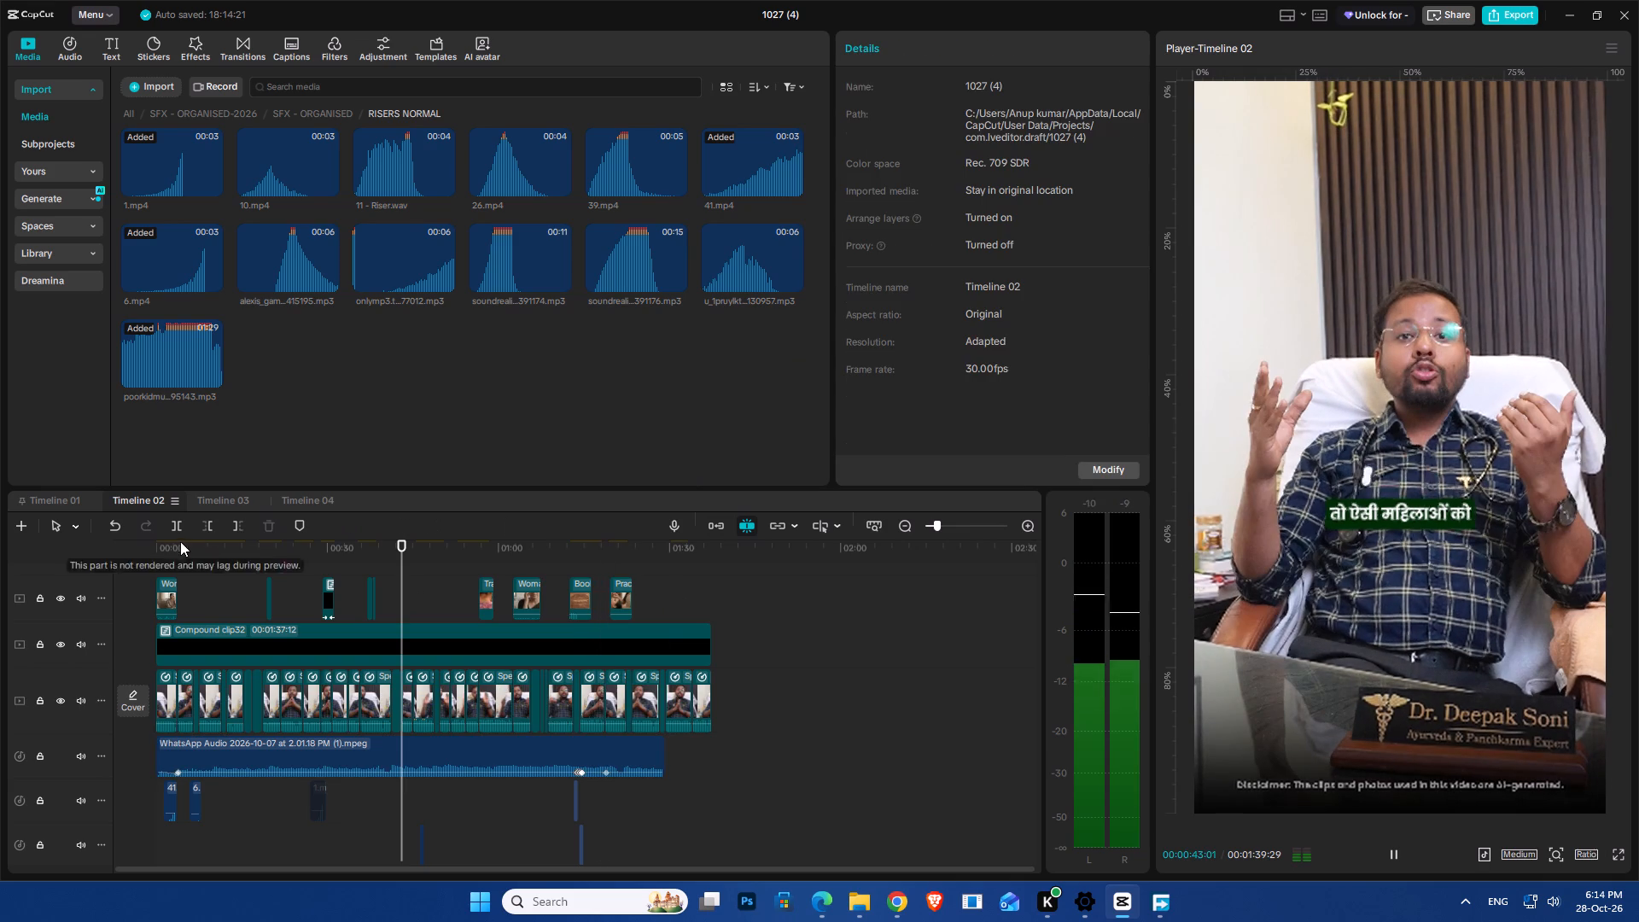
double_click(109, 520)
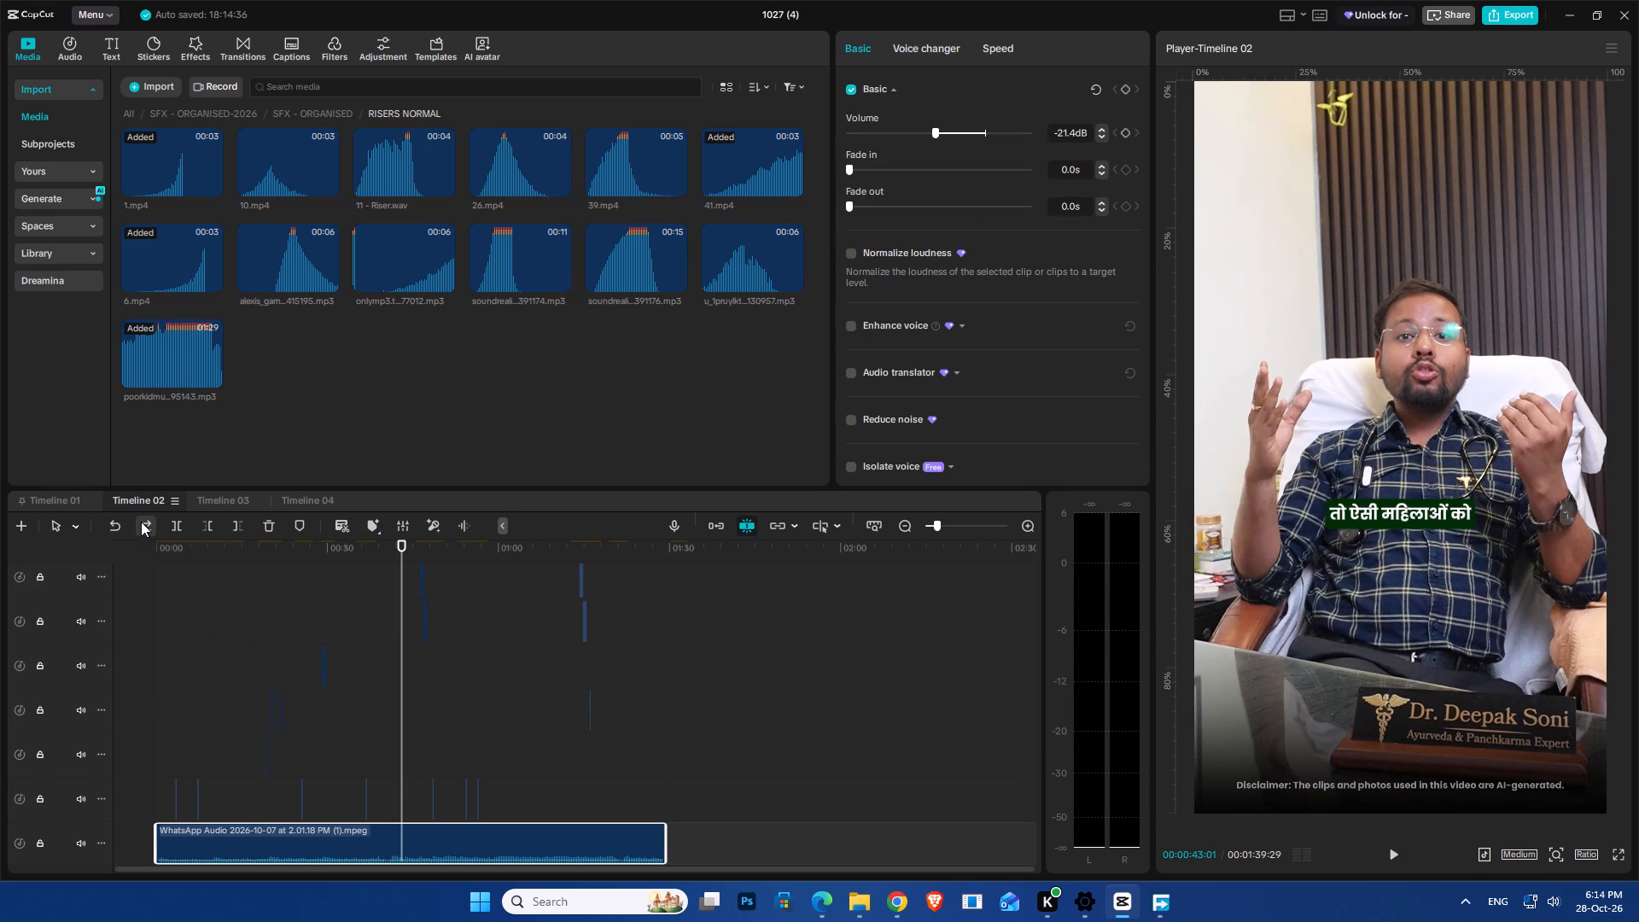
Redo the deletion of the lower WhatsApp Audio clip.
click(141, 522)
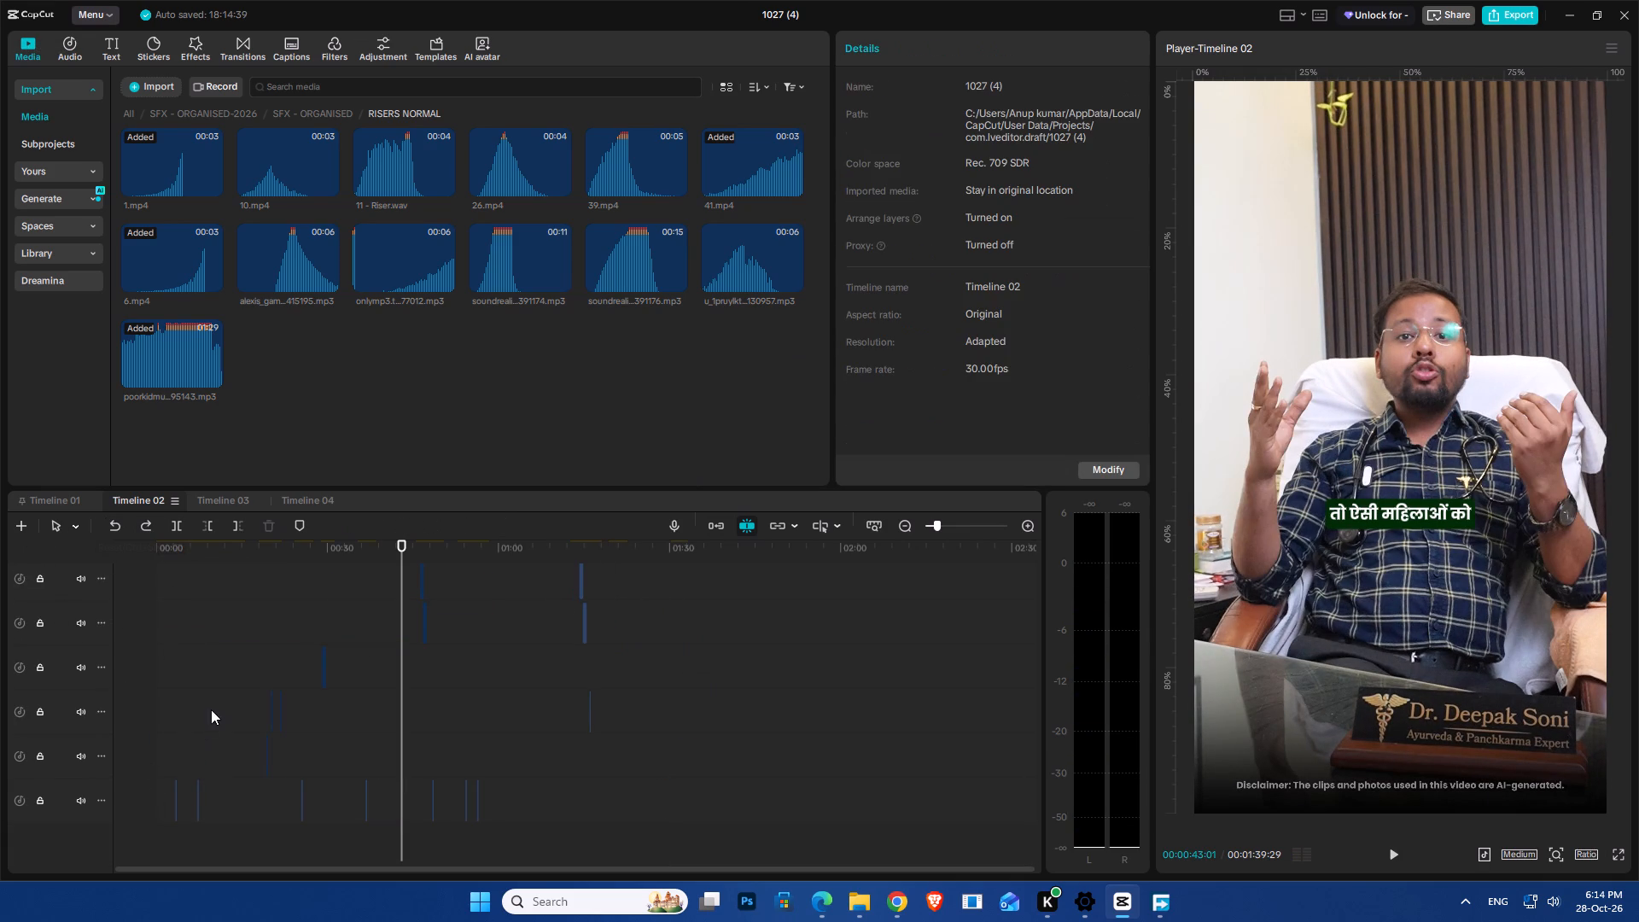
Set the remaining WhatsApp Audio clip's volume to -16.6 dB at its keyframe near 0:03, where the 41.mp4 riser ends.
drag(239, 551, 114, 601)
scroll(260, 702, up, 20)
scroll(260, 702, up, 4)
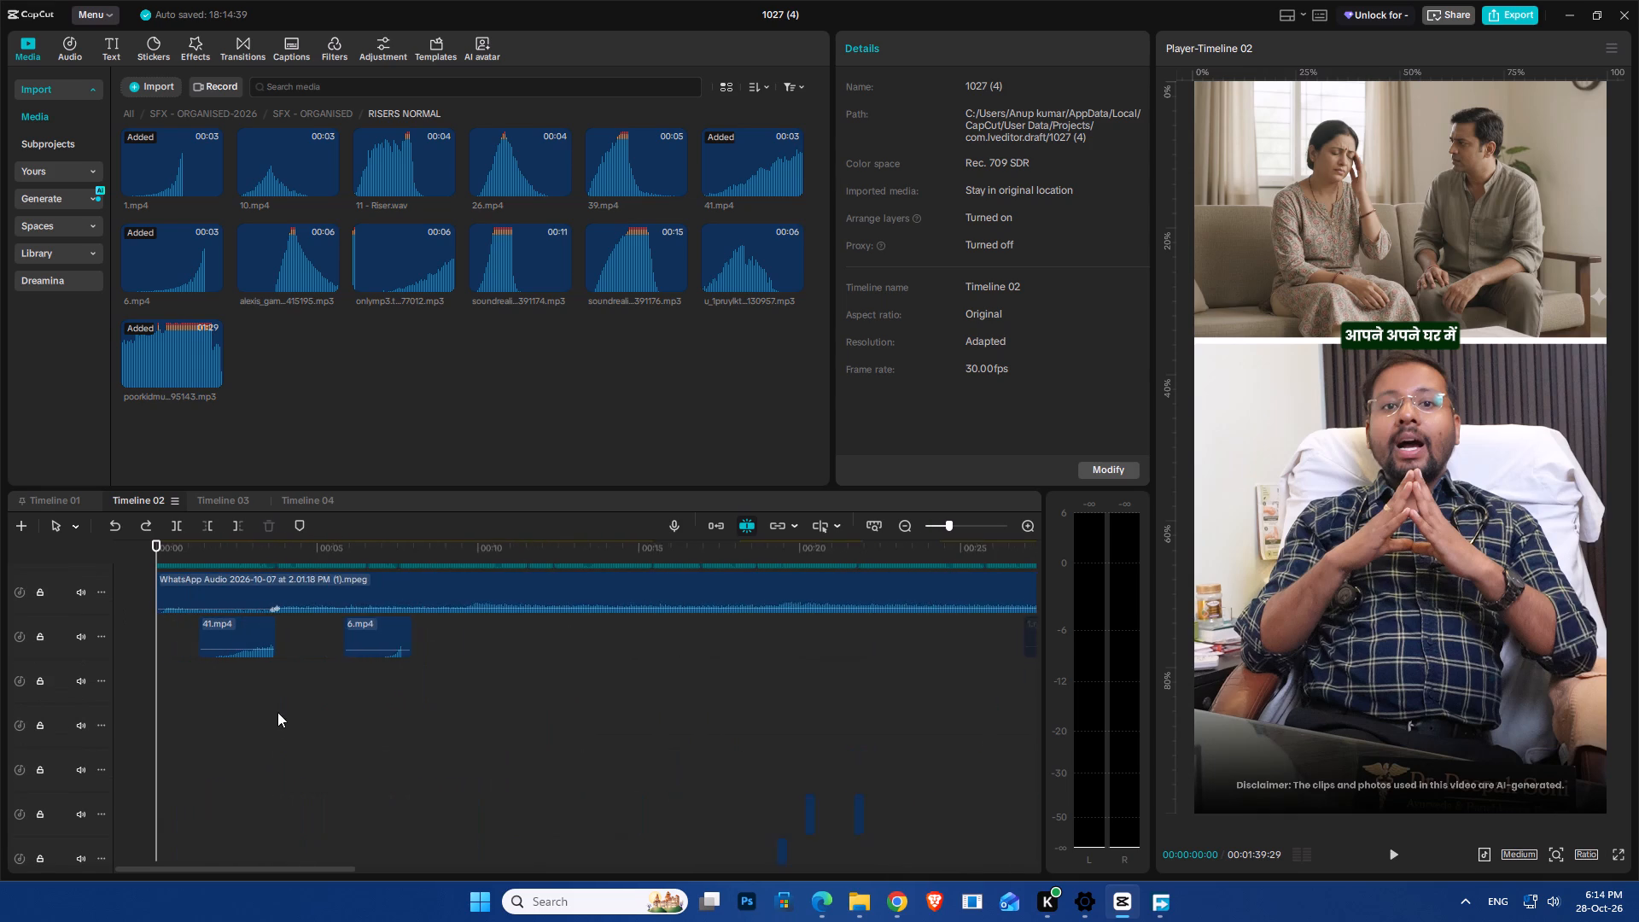
drag(248, 552, 290, 585)
ctrl+scroll(277, 725, up, 15)
click(357, 598)
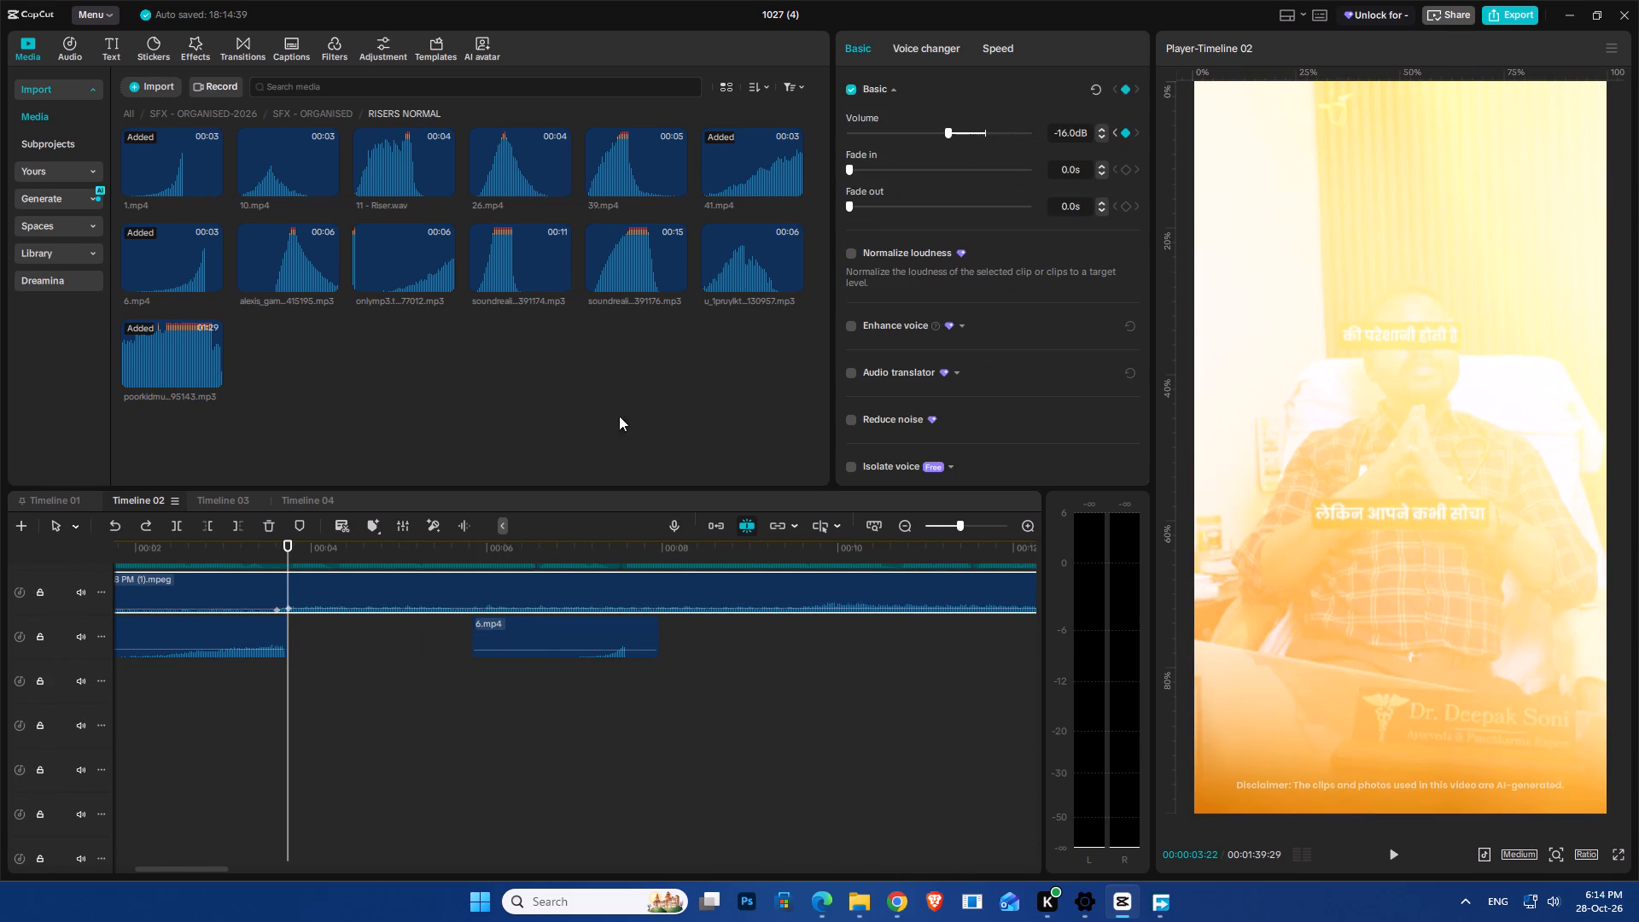
click(1077, 134)
scroll(1077, 134, down, 6)
Play back Timeline 02 from about 0:04 to check the background audio level against the speech.
click(282, 556)
click(330, 558)
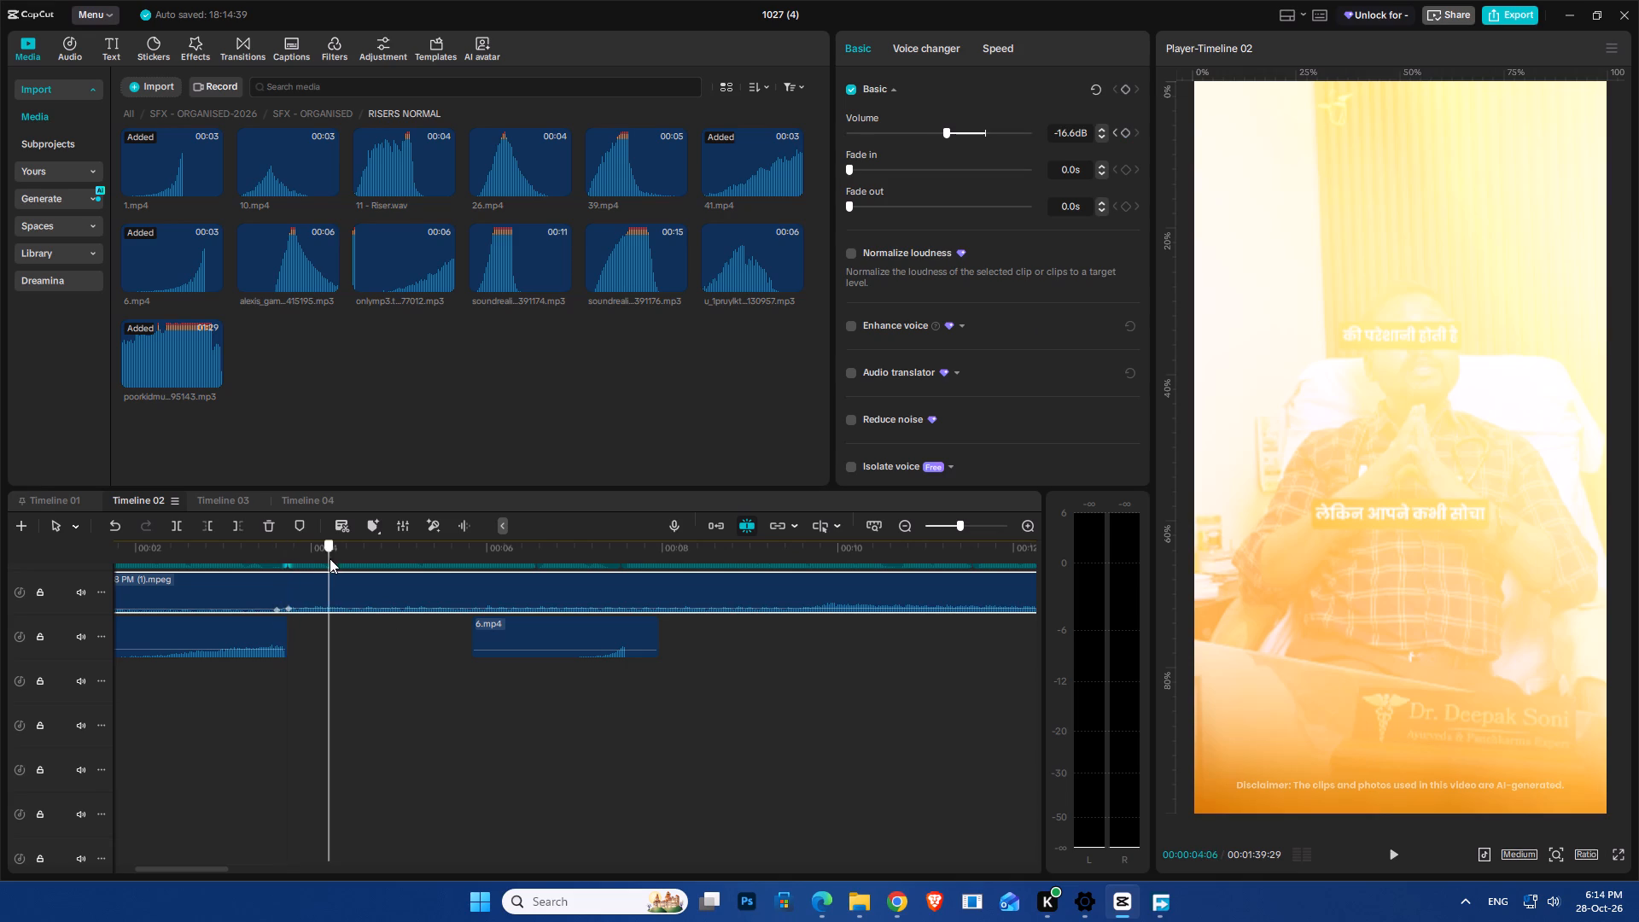
key(space)
ctrl+scroll(610, 729, down, 14)
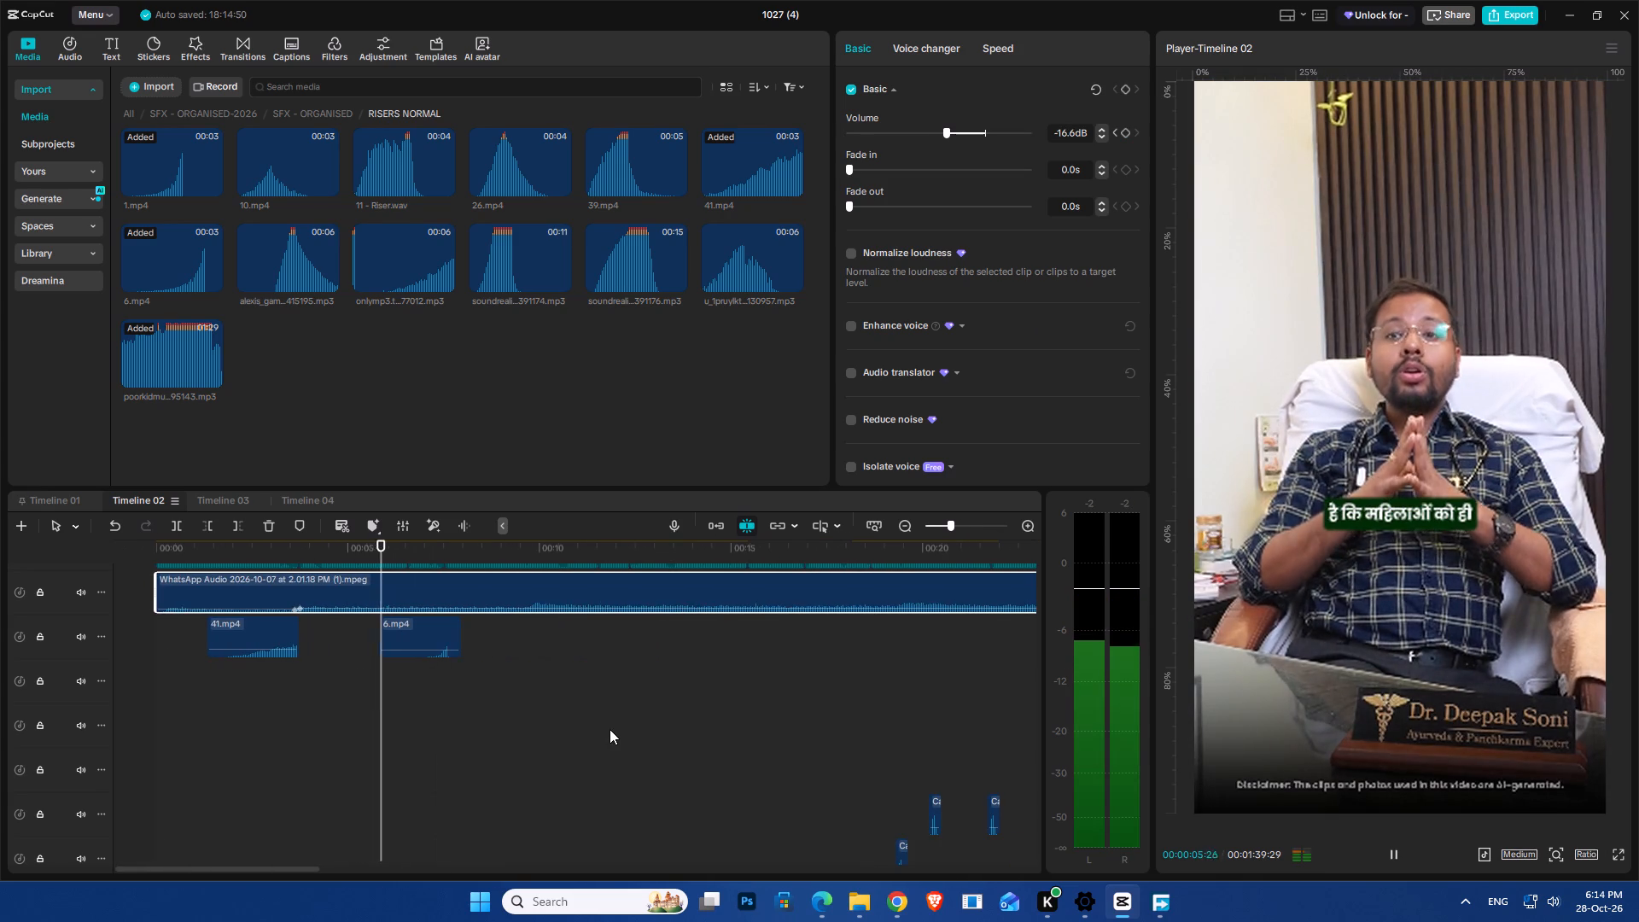
scroll(610, 729, down, 7)
ctrl+scroll(610, 729, down, 6)
ctrl+scroll(610, 729, up, 9)
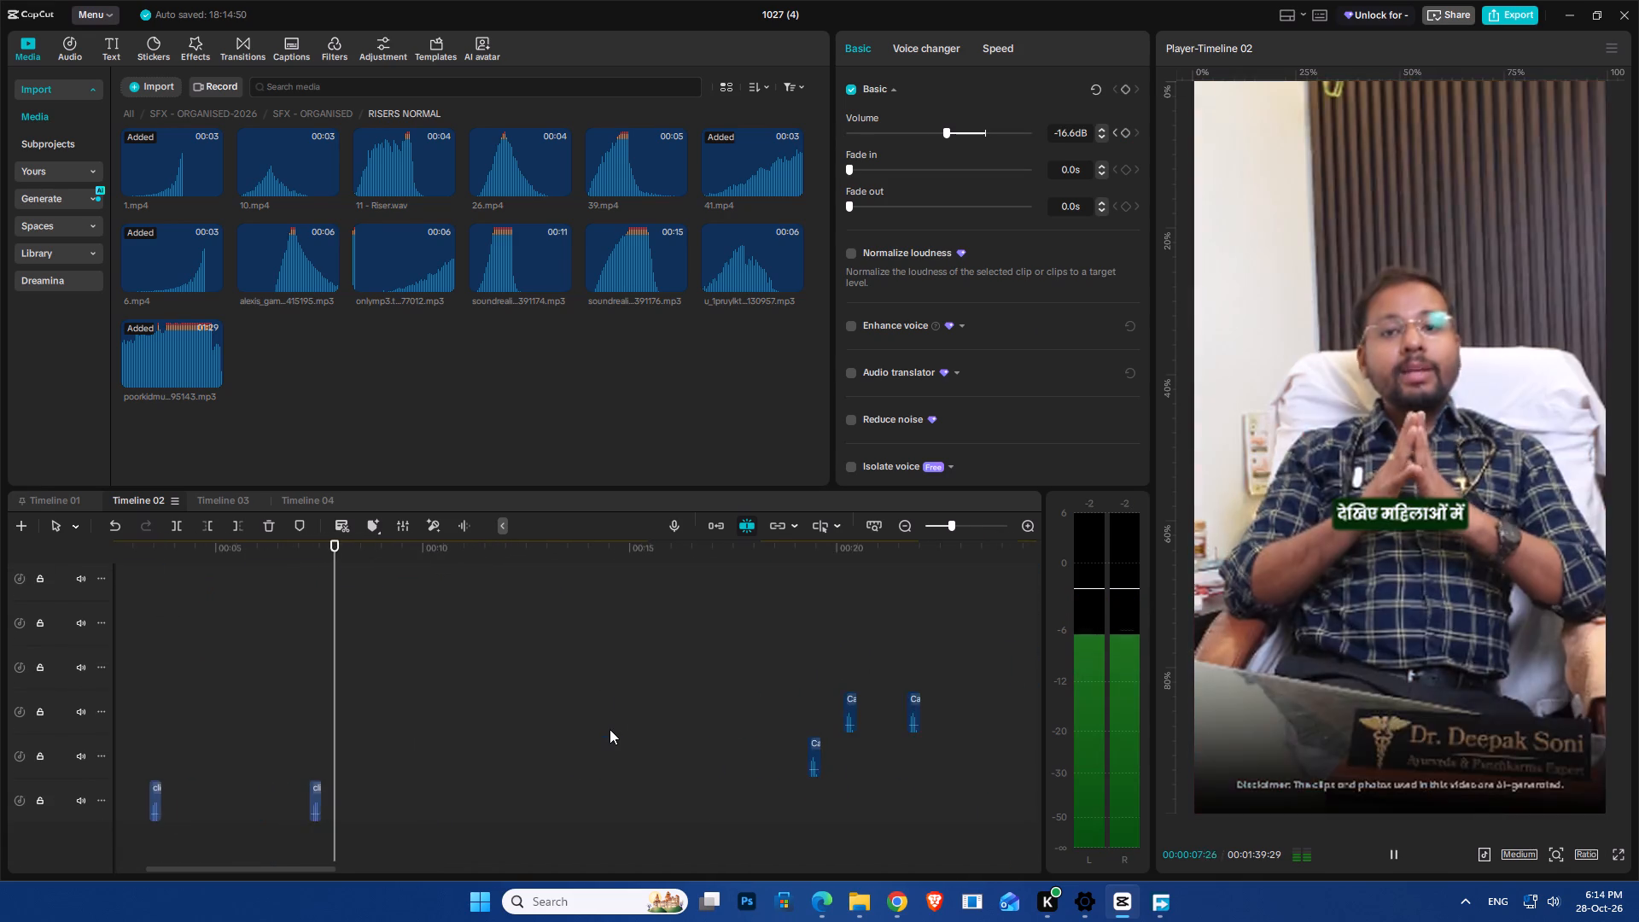
ctrl+scroll(610, 729, up, 3)
ctrl+scroll(610, 729, down, 8)
Add a volume keyframe to the WhatsApp Audio clip near 0:18 and lower its volume to -18.9 dB one frame after it.
click(521, 556)
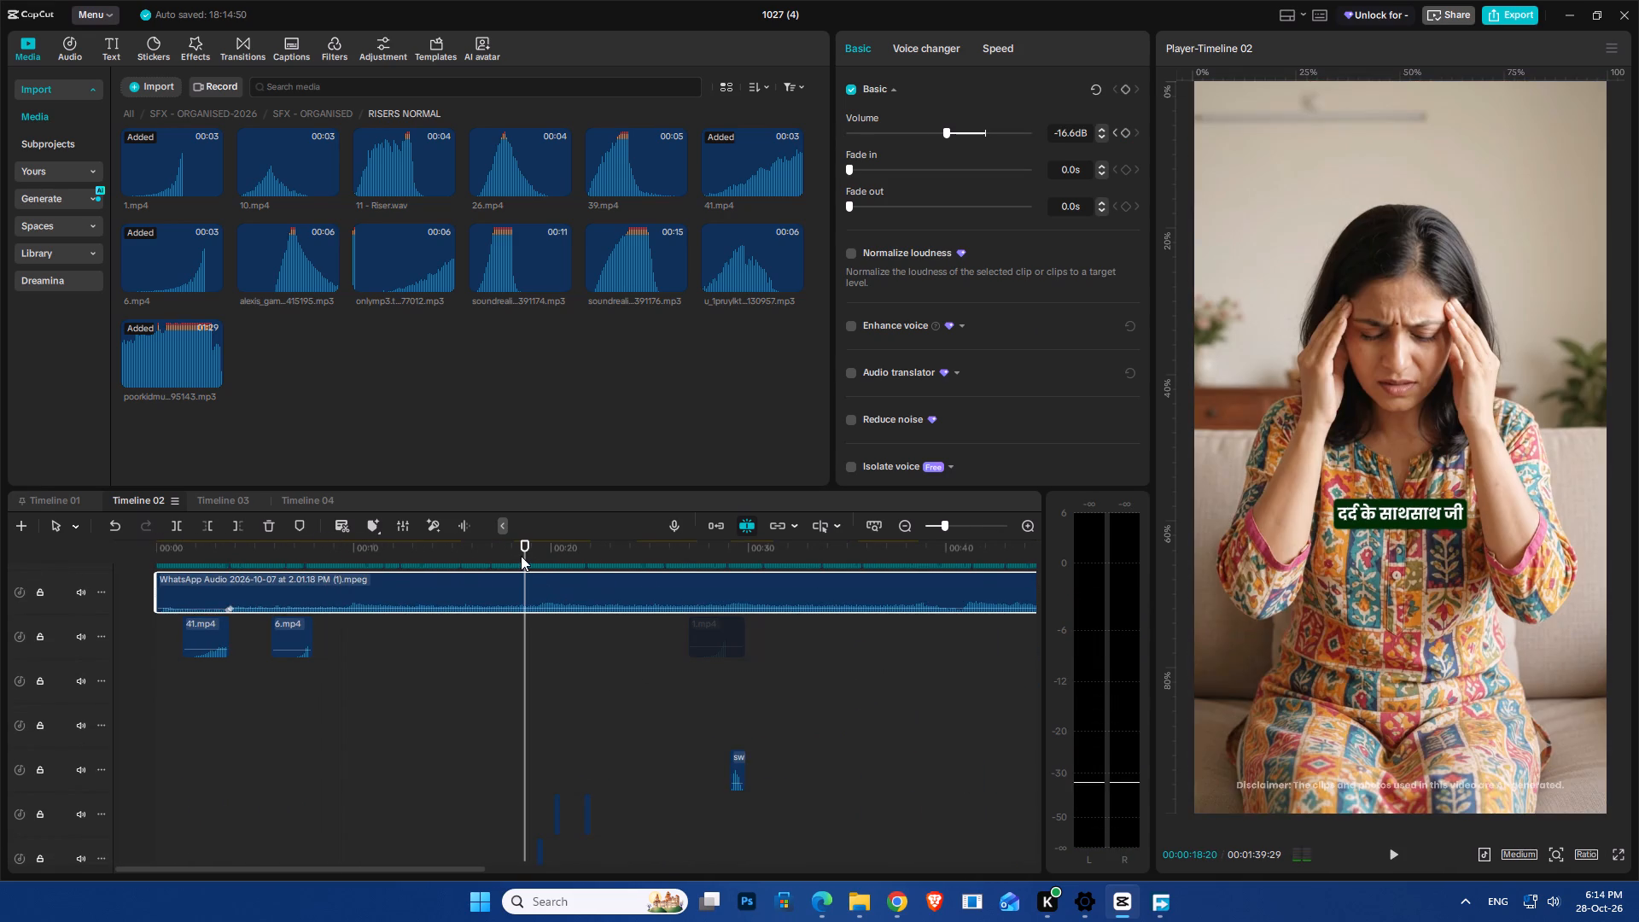
click(1129, 135)
key(Right)
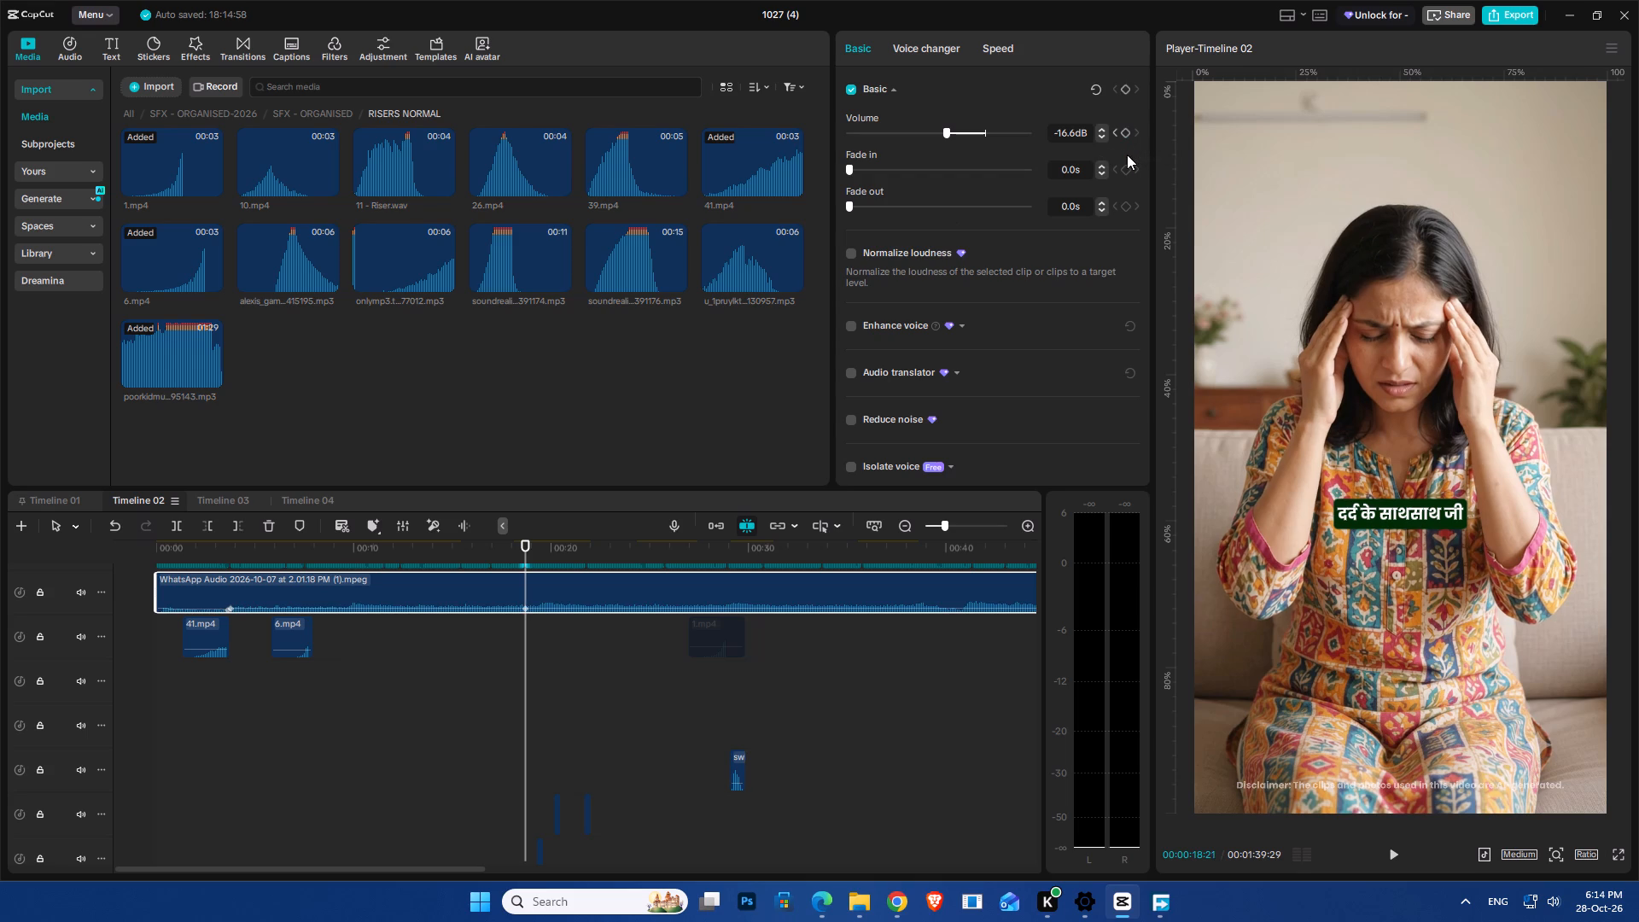
drag(951, 129, 938, 140)
key(space)
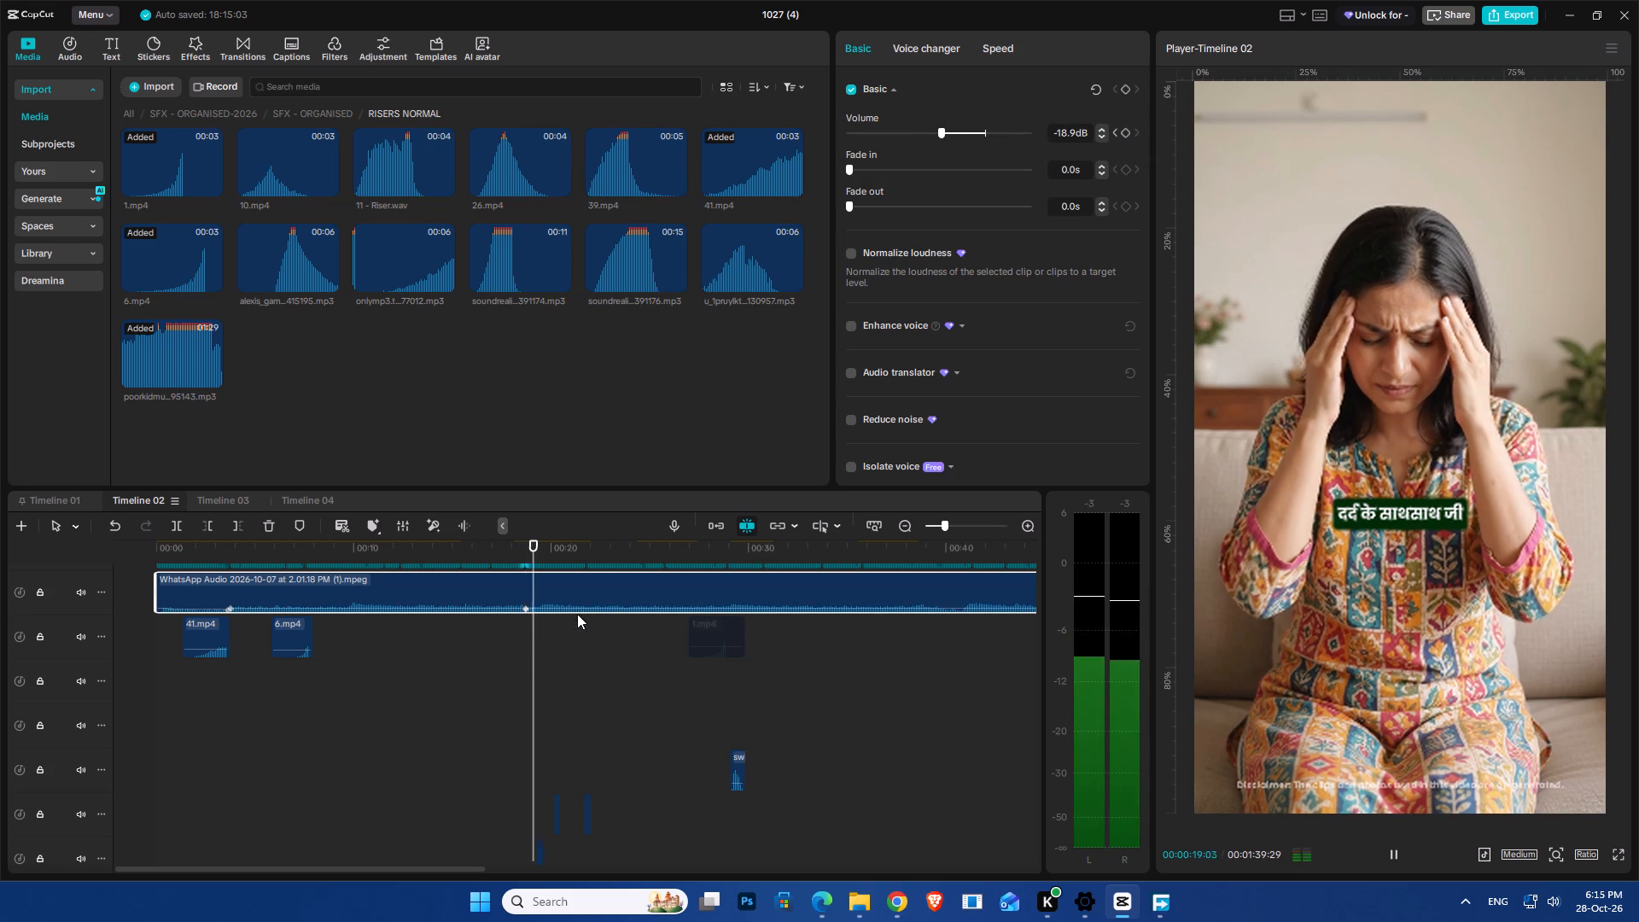
ctrl+scroll(577, 614, down, 10)
Add a volume keyframe to the WhatsApp Audio clip near 0:40 and lower its volume to -21.1 dB one frame after it.
click(449, 550)
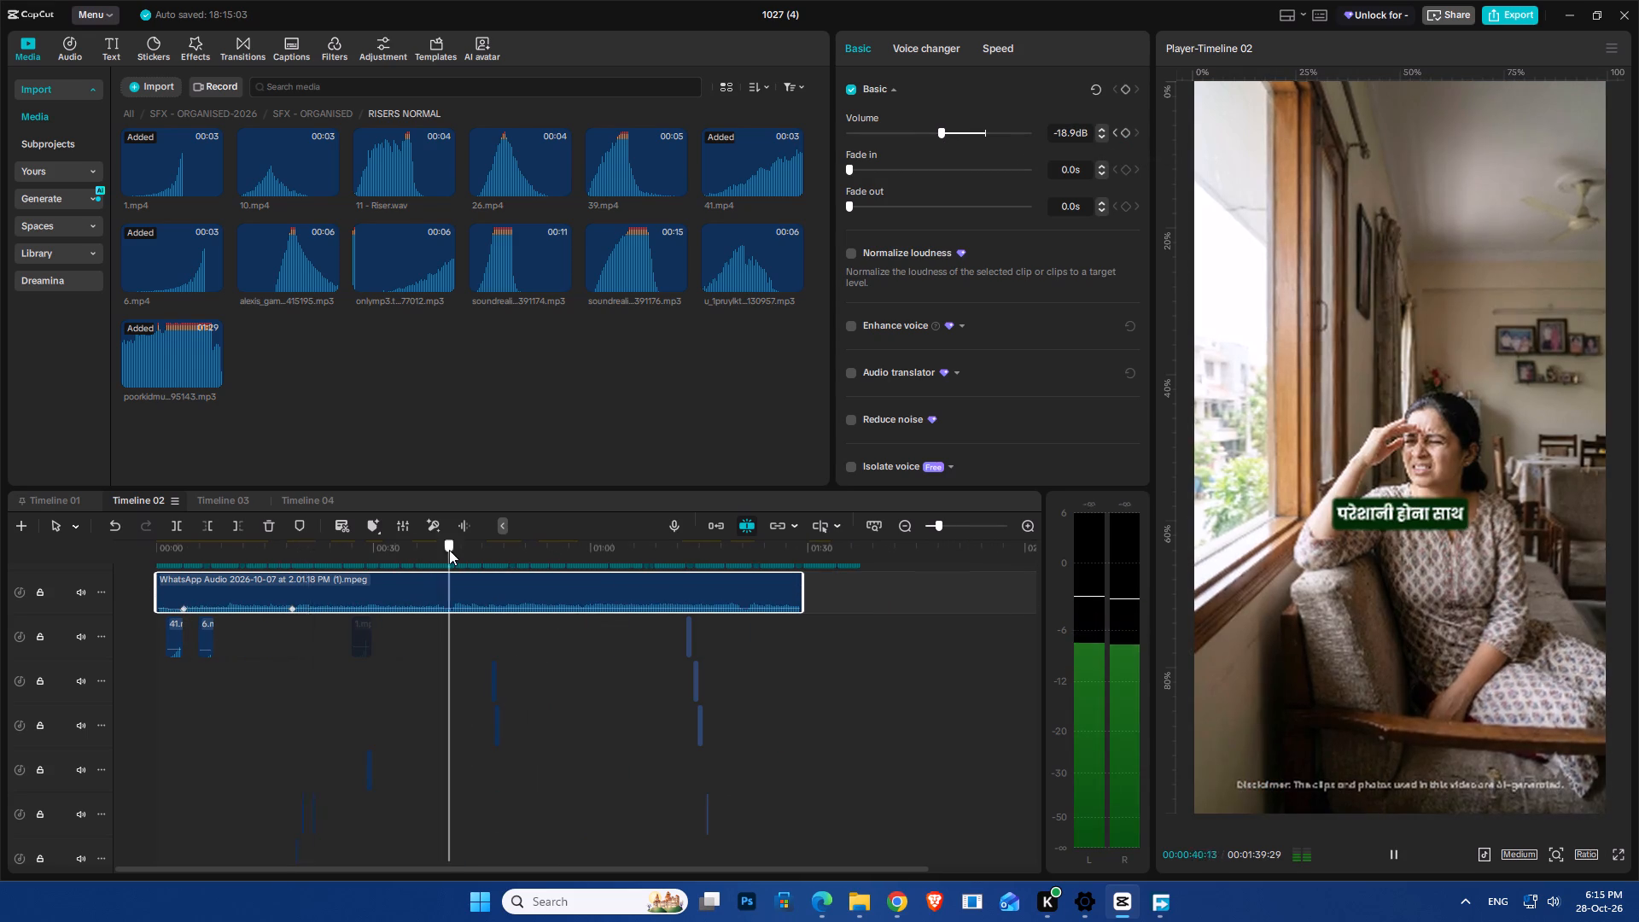
click(1125, 129)
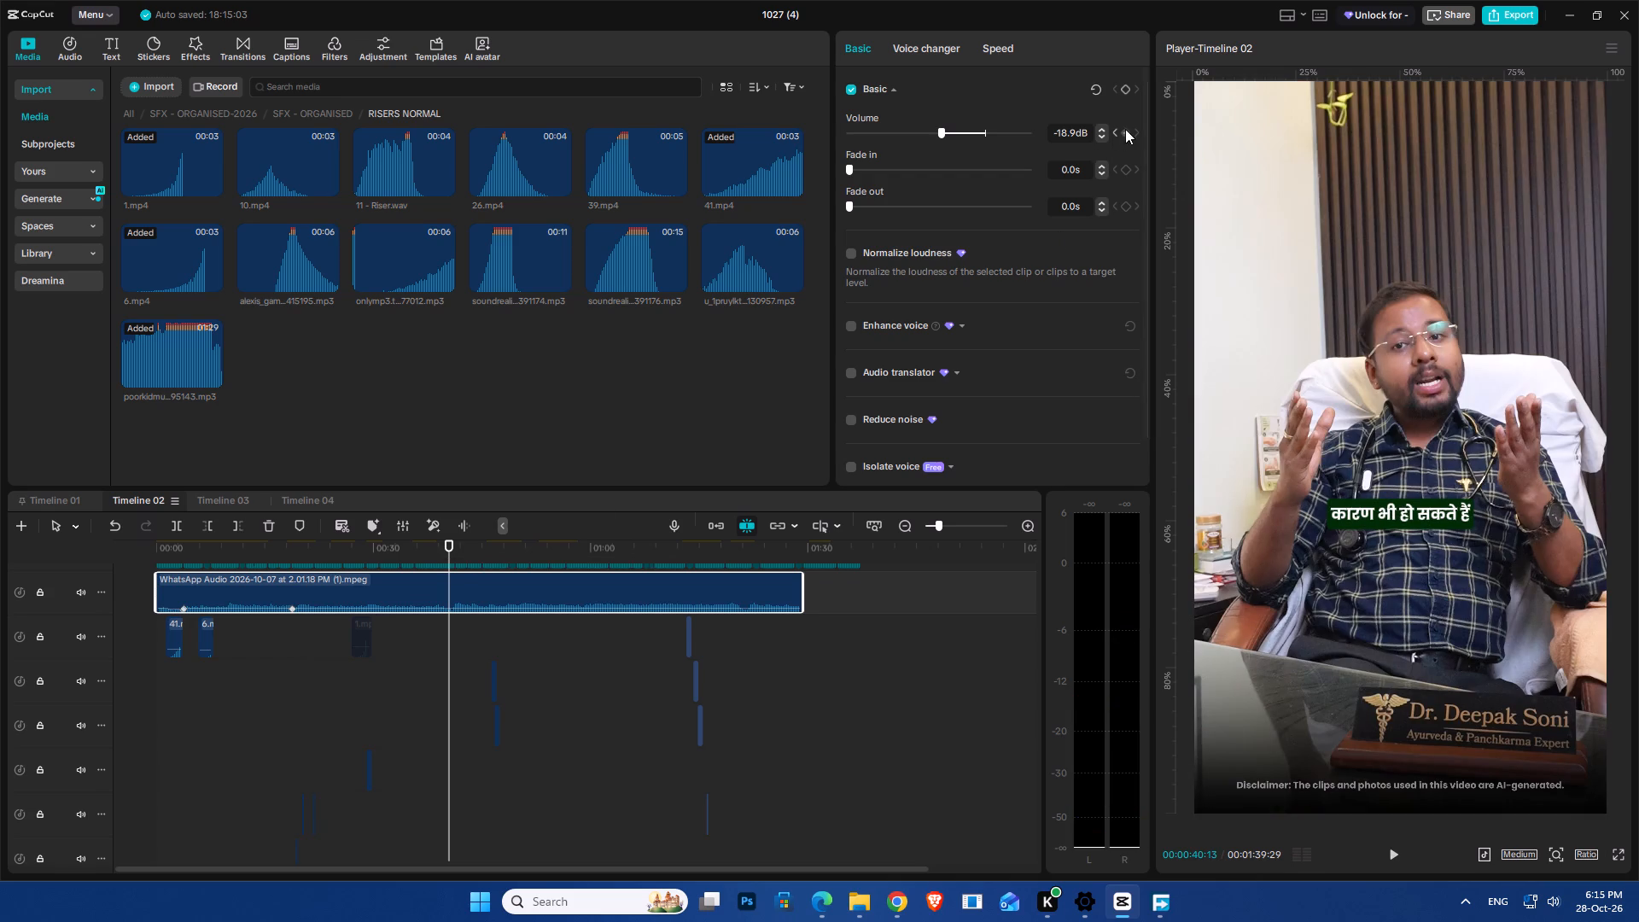
key(Right)
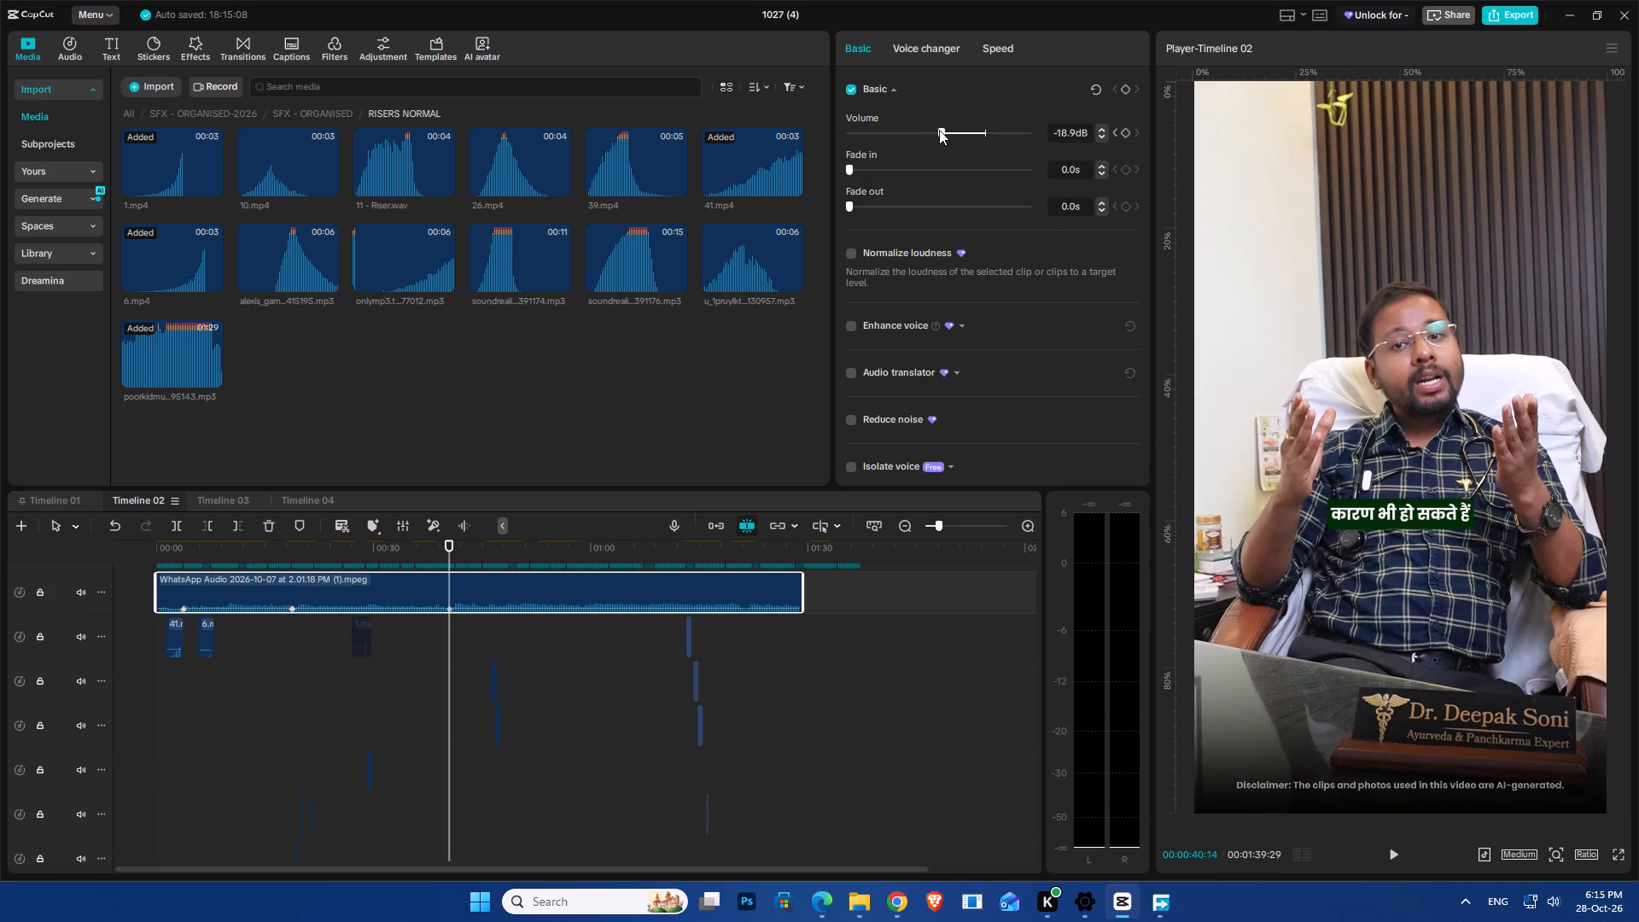
drag(939, 130, 933, 137)
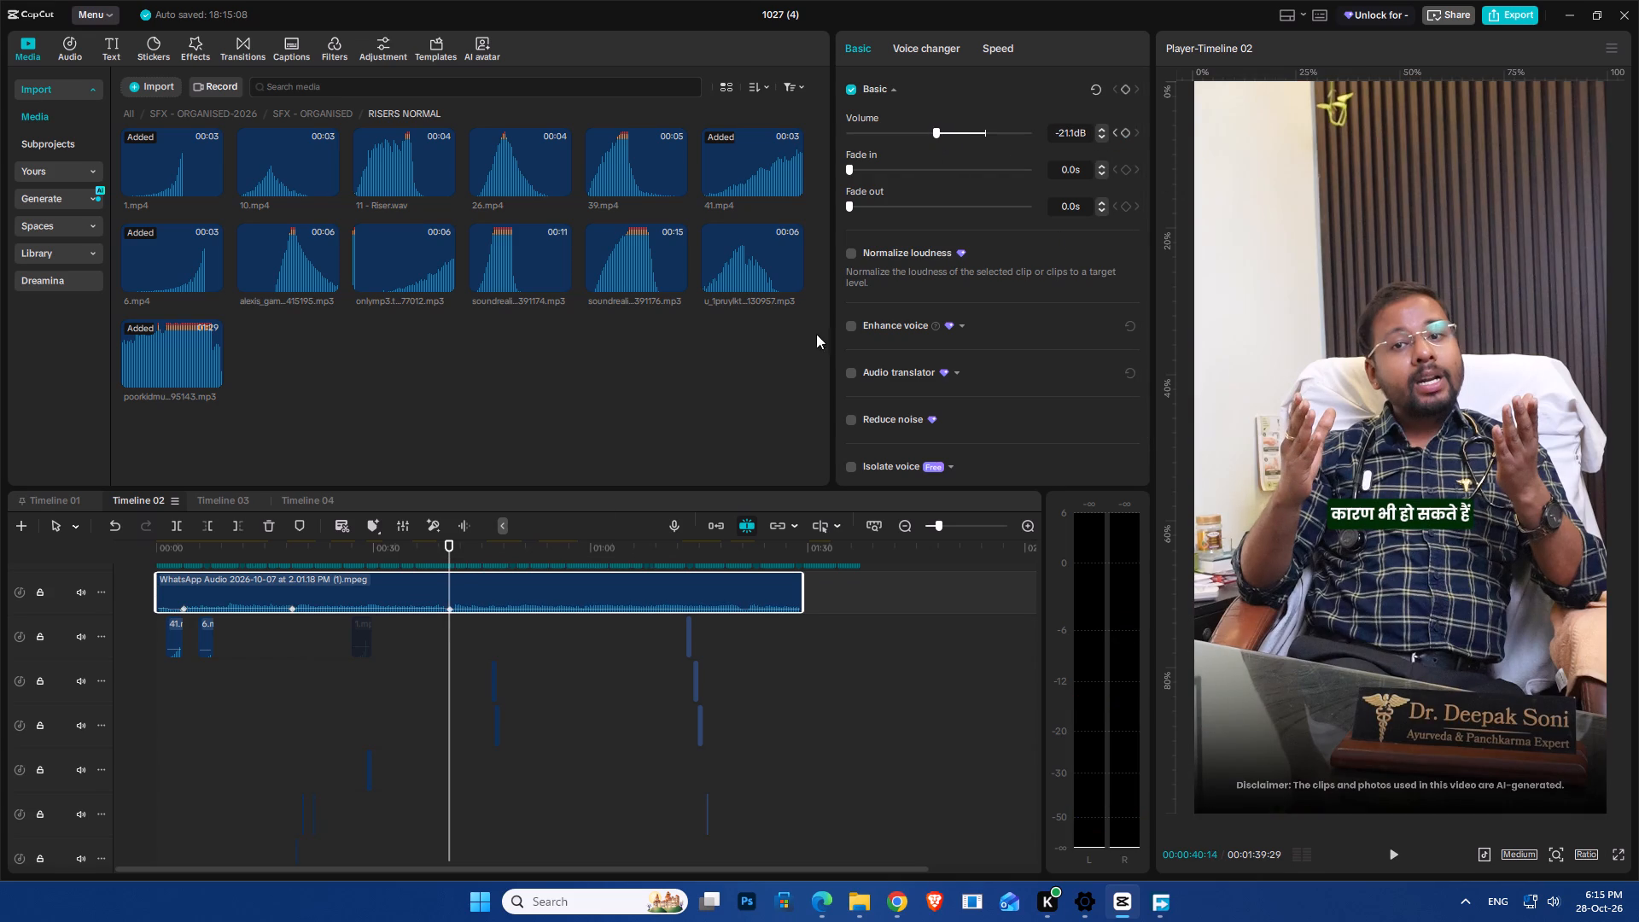
Review Timeline 02 from about 0:43 to 1:21, checking the audio balance and on-screen overlays.
scroll(495, 638, up, 4)
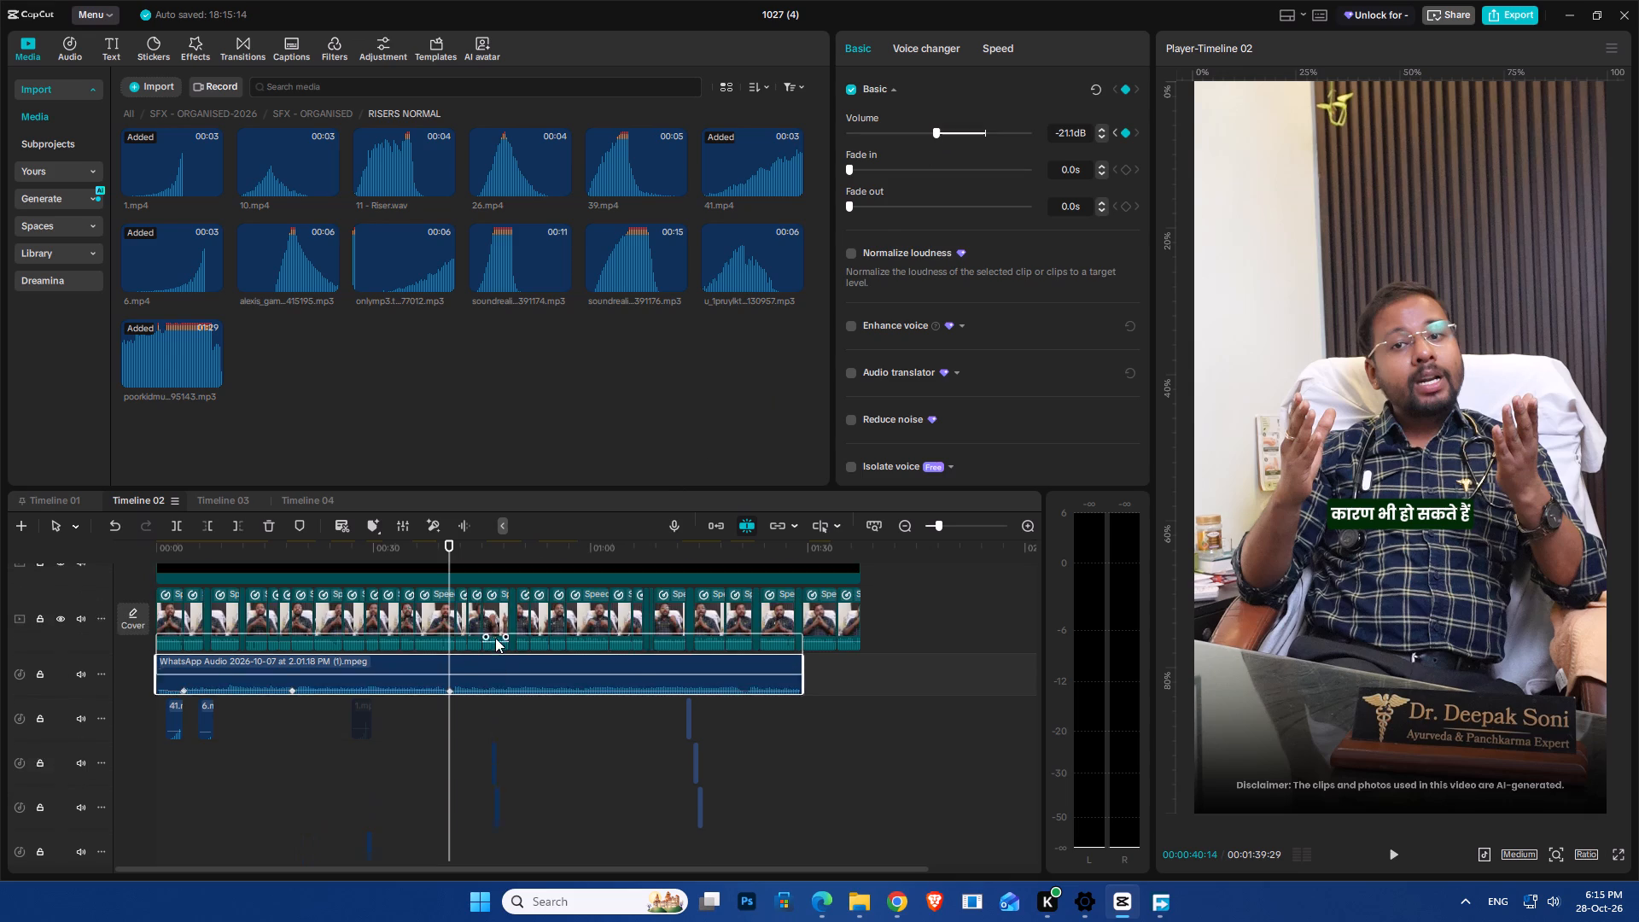
scroll(495, 638, up, 4)
click(468, 613)
key(space)
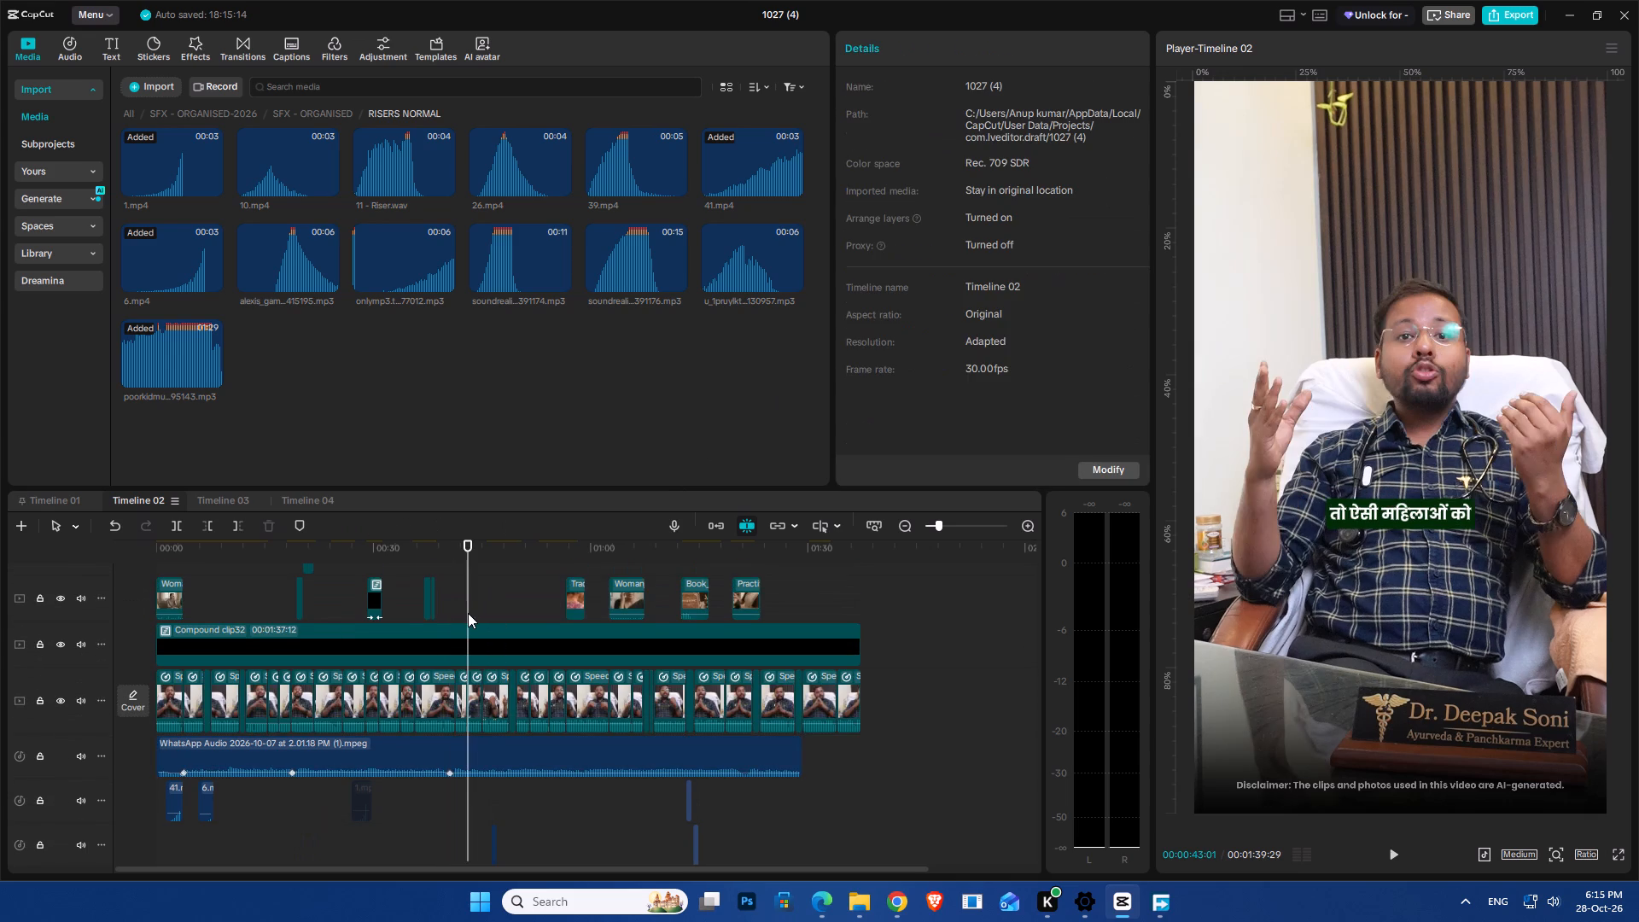
key(space)
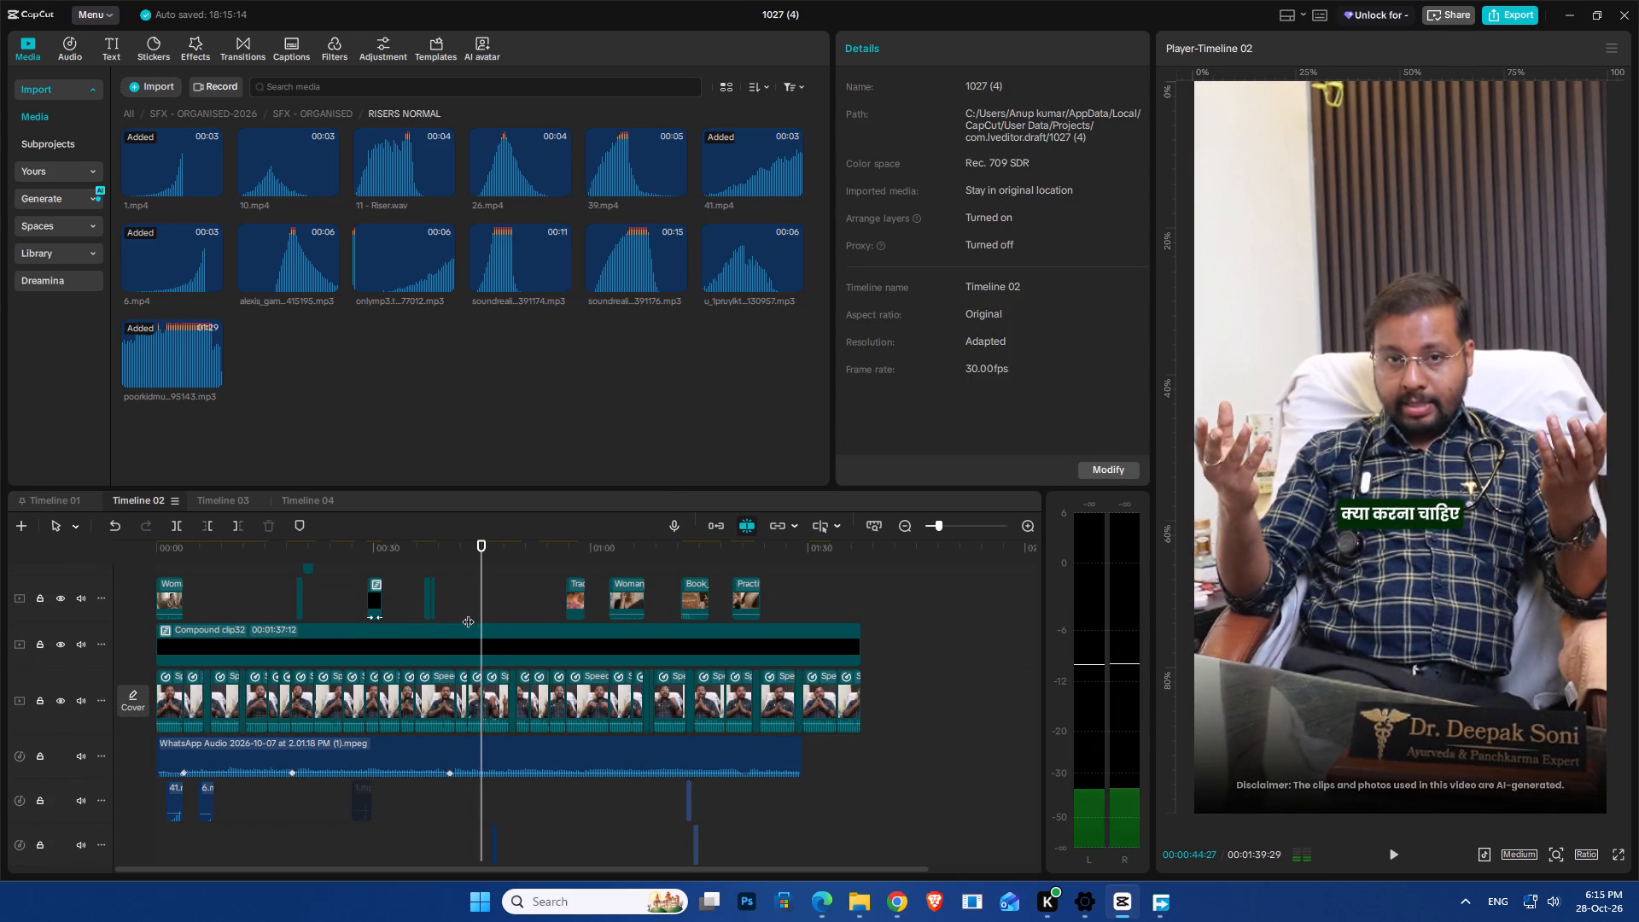
key(space)
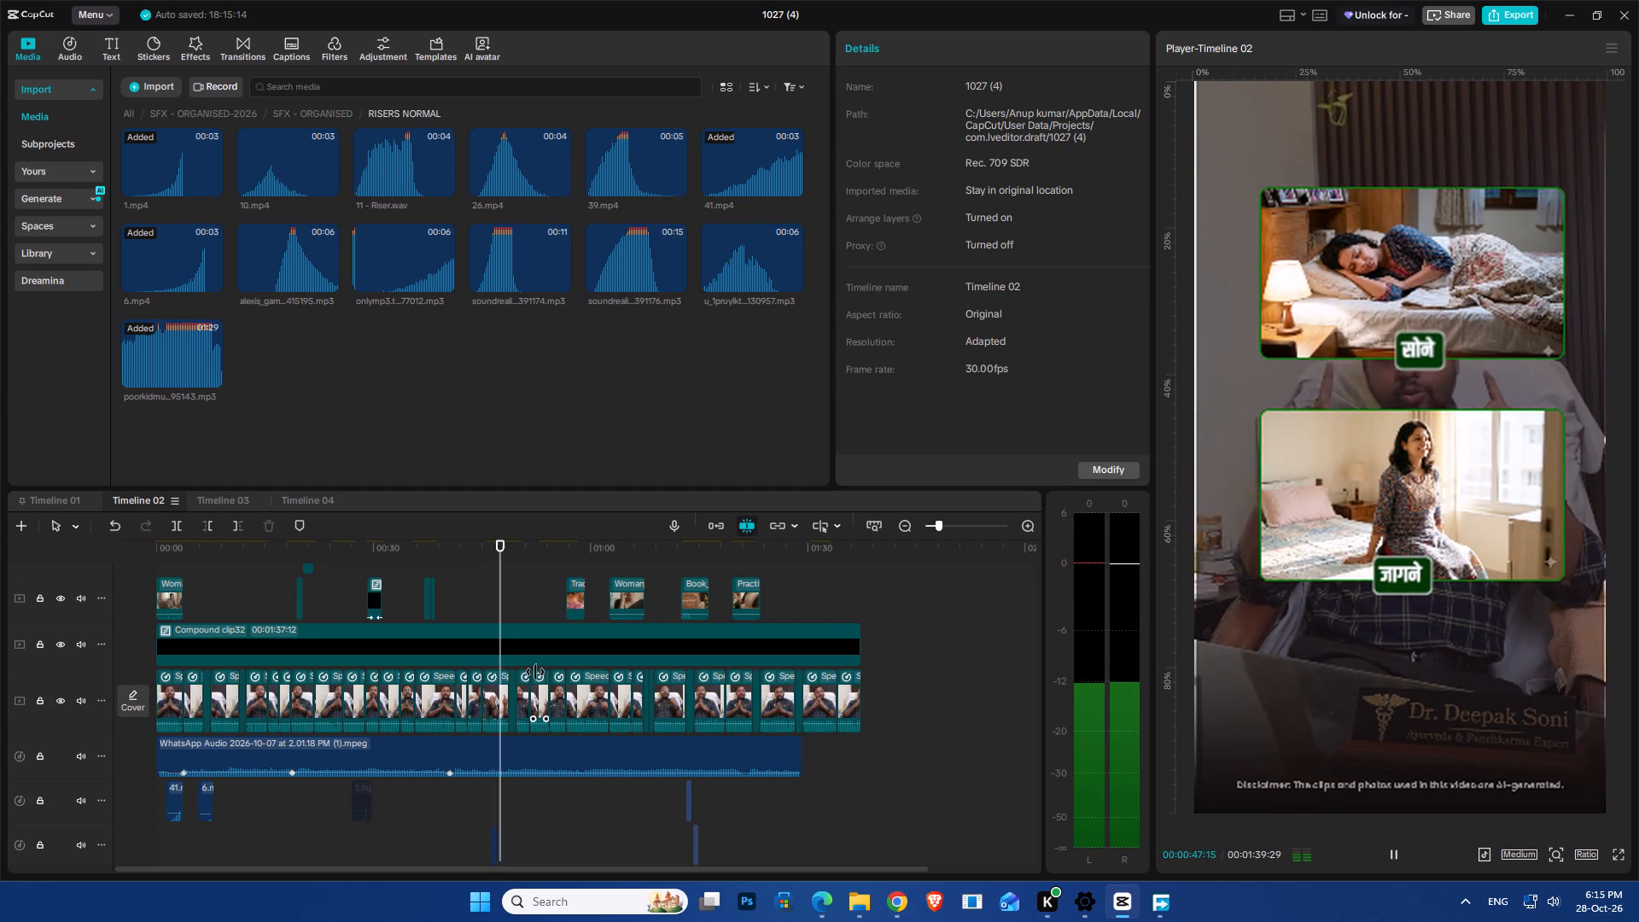
ctrl+scroll(535, 672, up, 7)
ctrl+scroll(535, 670, down, 5)
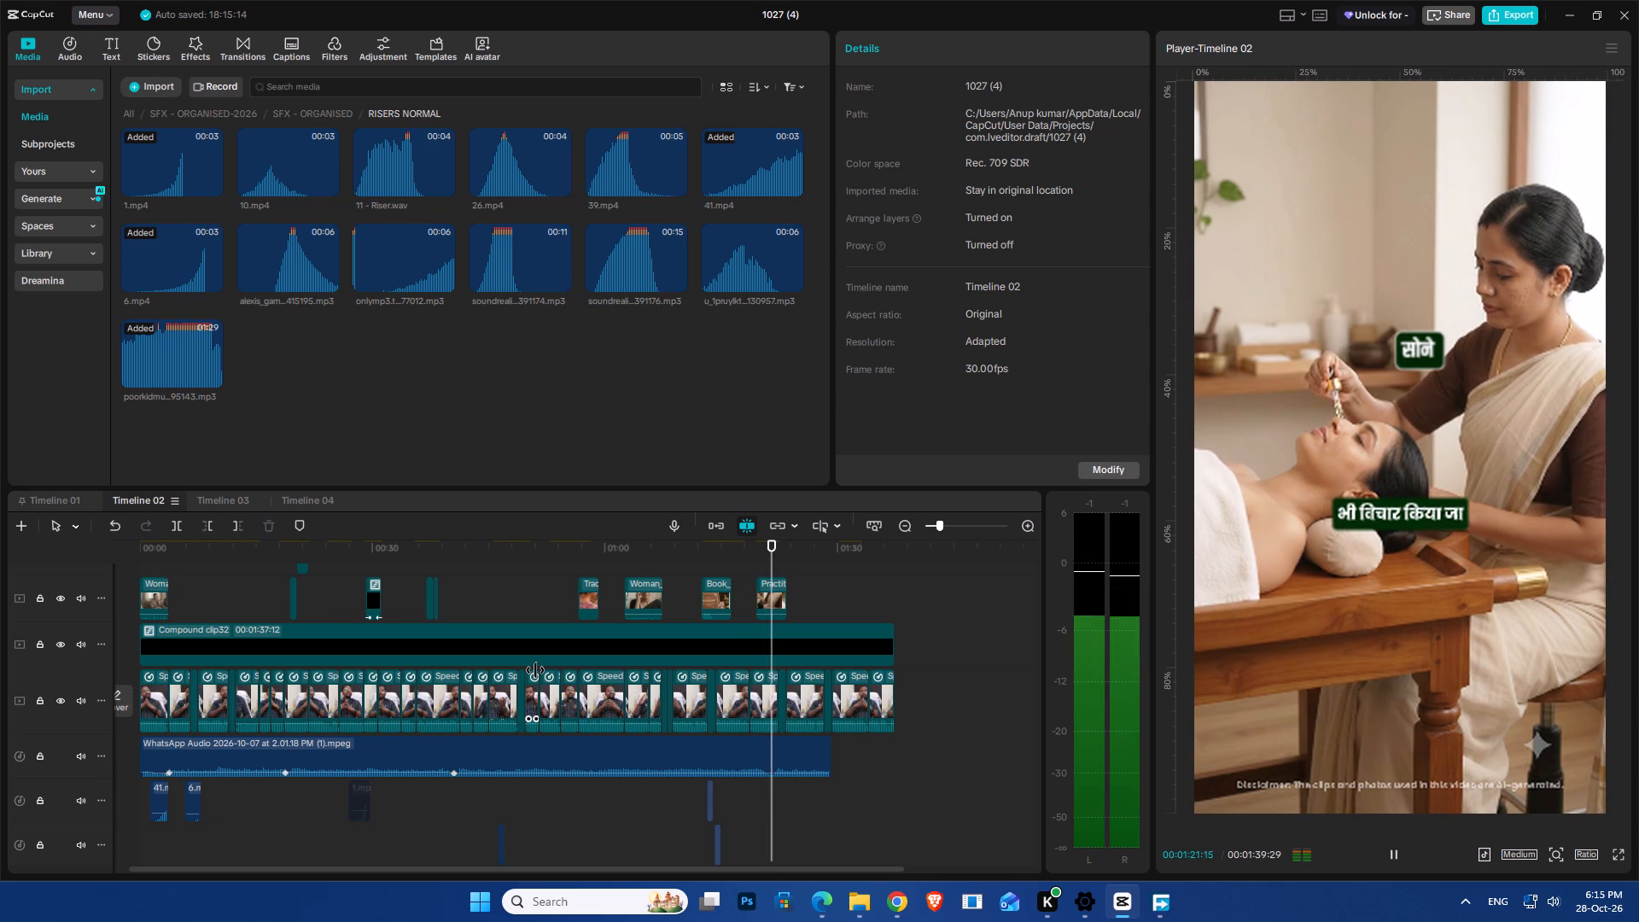
Disable the compound text clip showing "सोने" over the oil-treatment footage near 1:21.
key(space)
ctrl+scroll(616, 793, up, 8)
scroll(666, 750, up, 7)
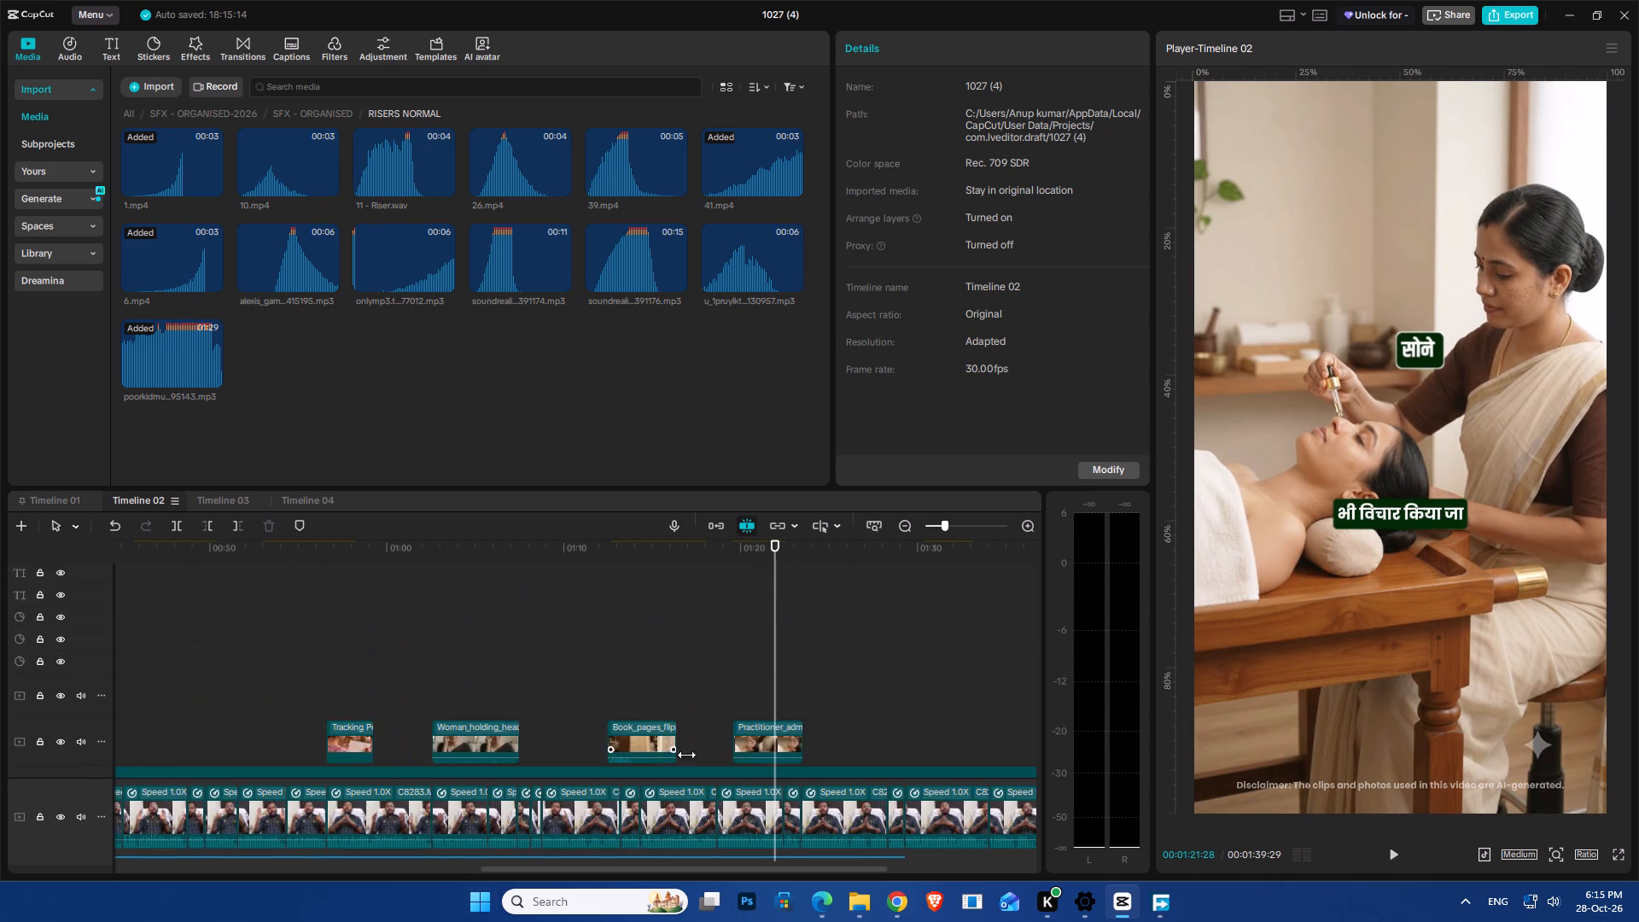
scroll(686, 755, up, 20)
scroll(686, 755, up, 20)
scroll(686, 755, up, 4)
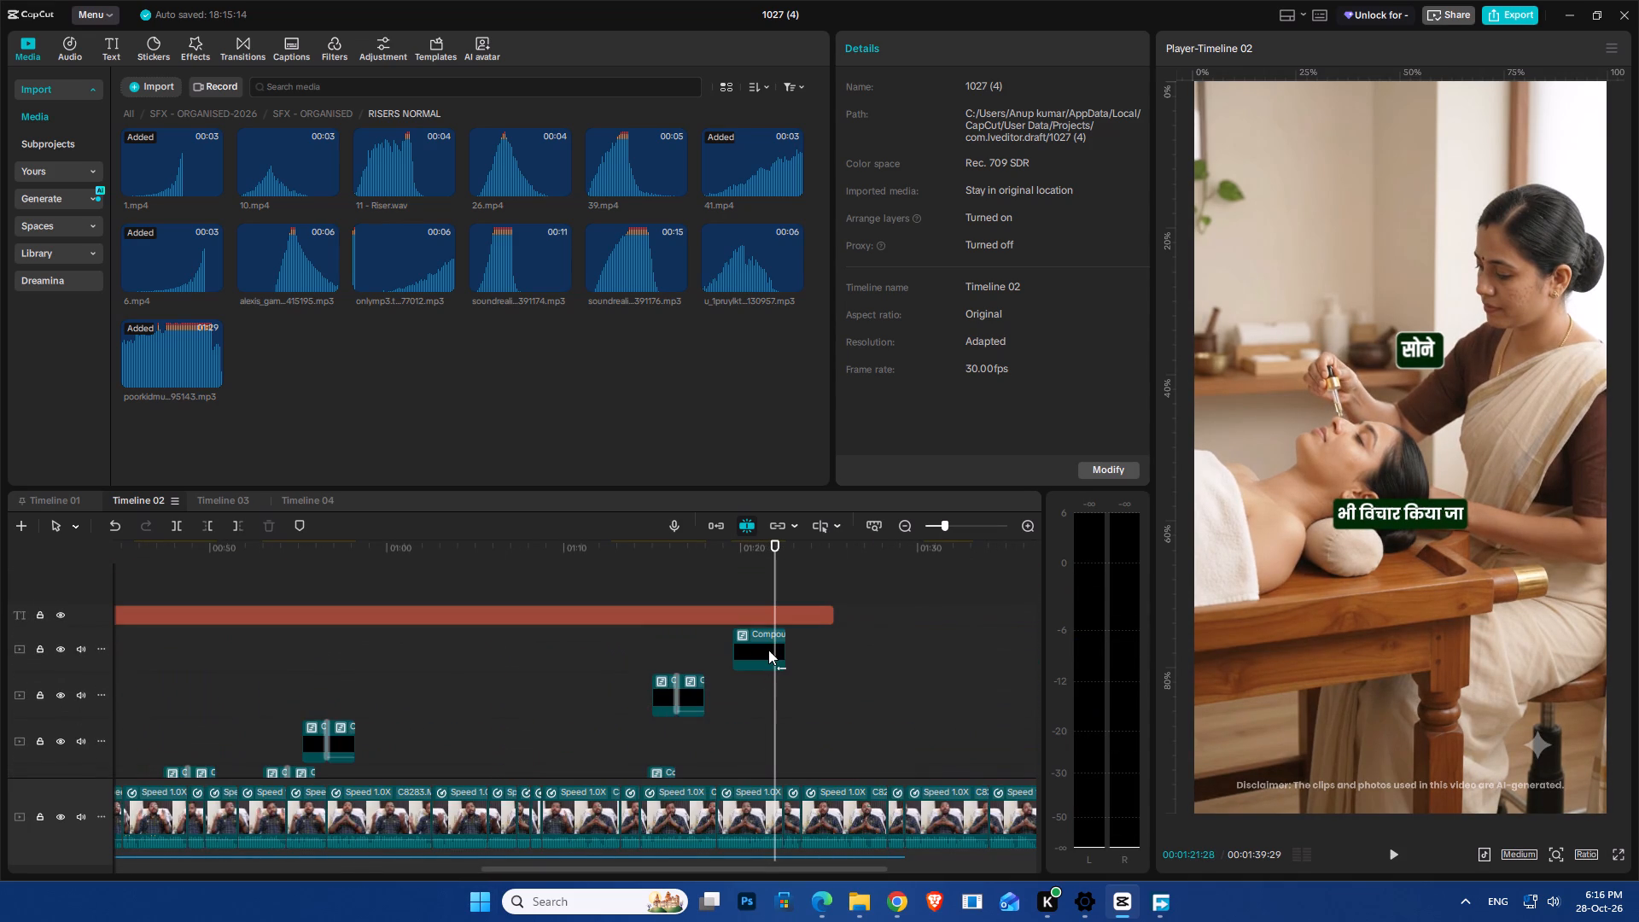
click(768, 647)
key(shift+e)
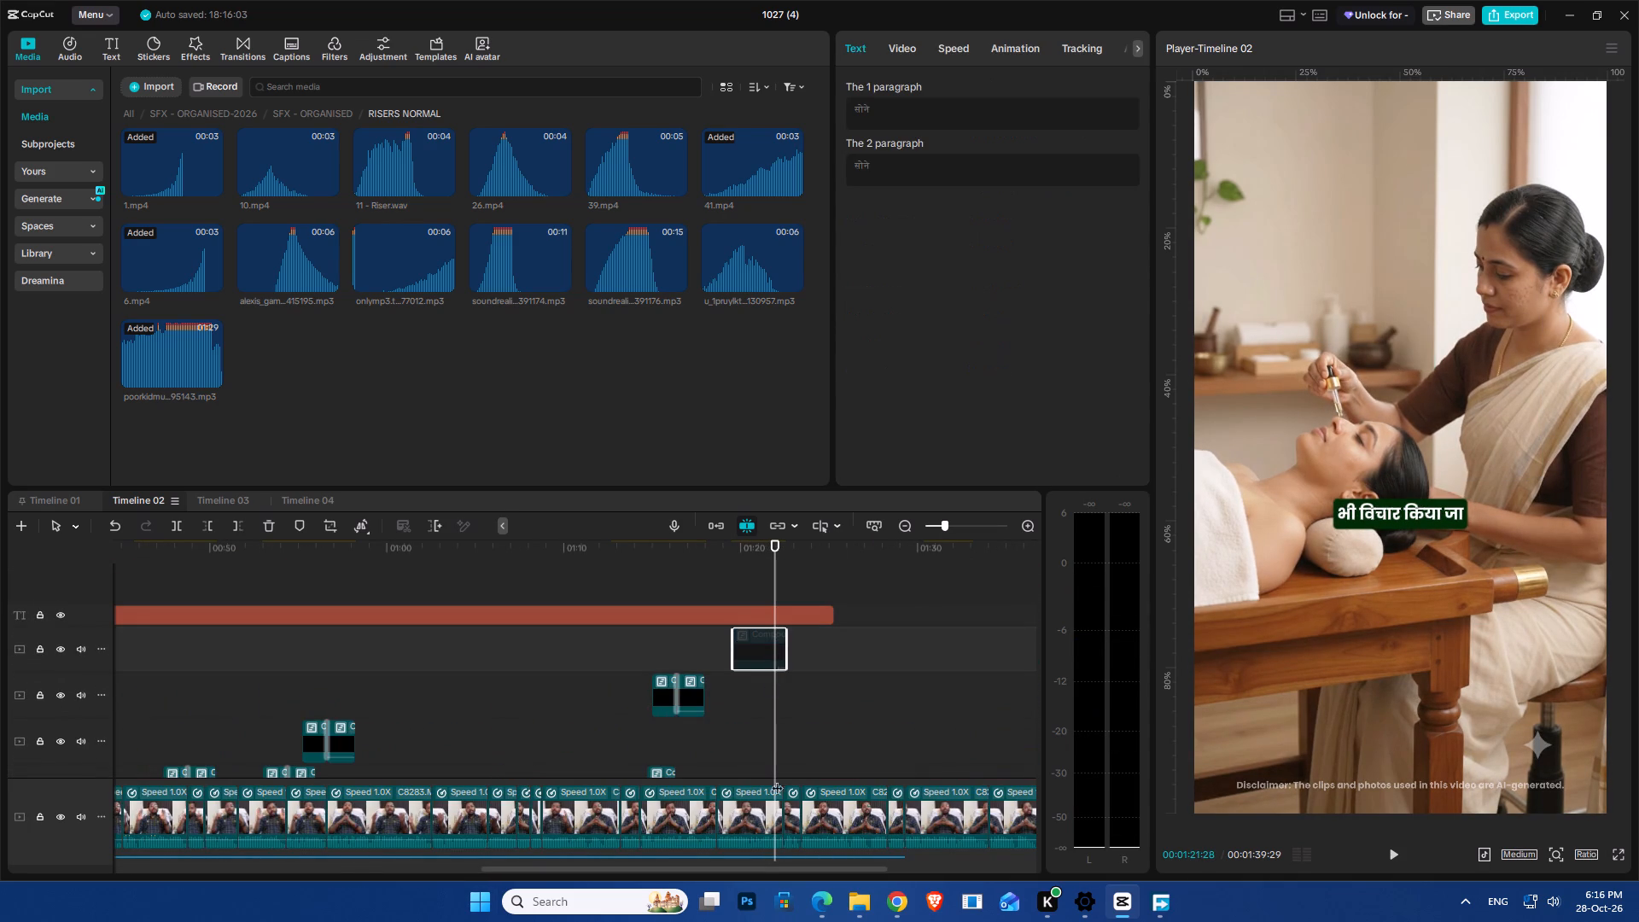
Extend the AI-generated content disclaimer text to the end of the main video at about 1:37.
key(space)
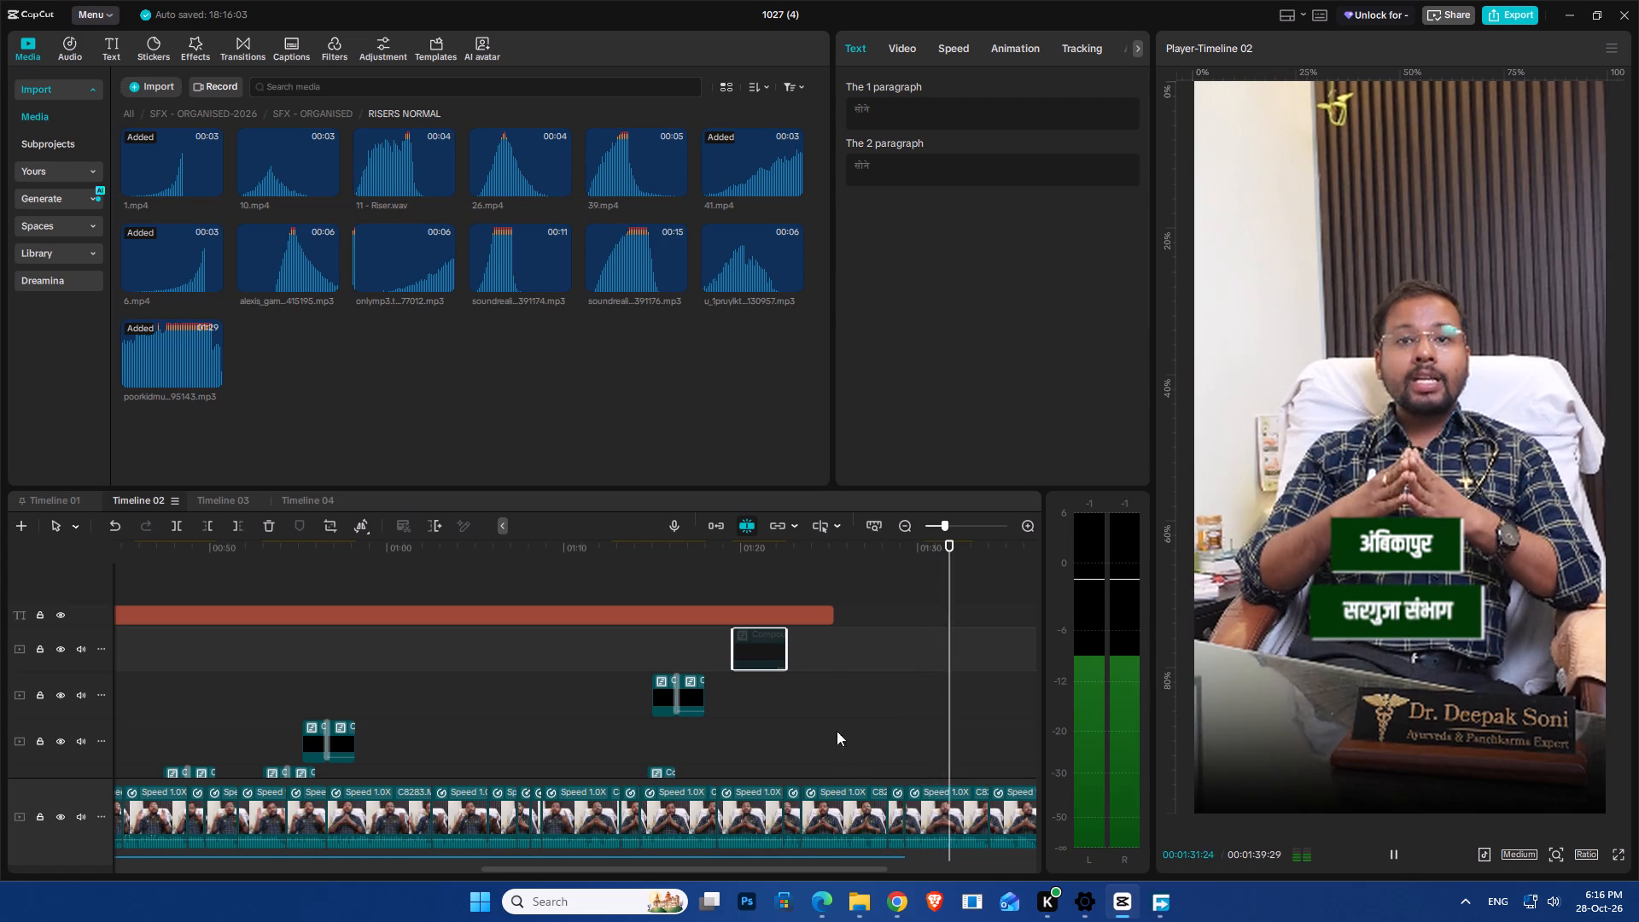
click(803, 610)
drag(831, 609, 979, 685)
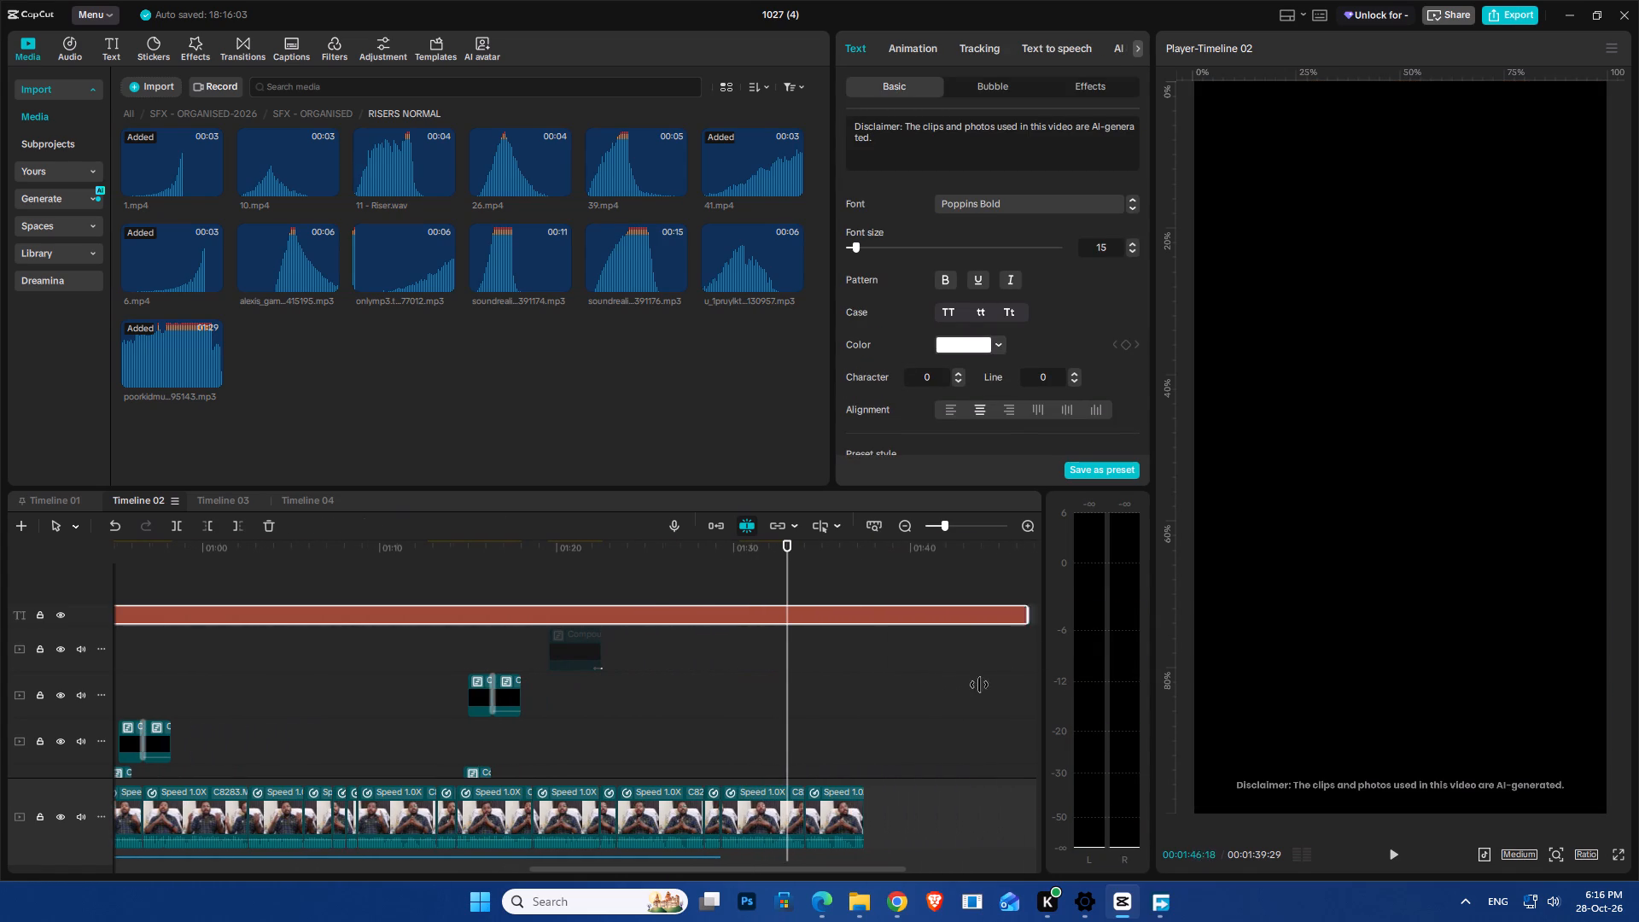
drag(979, 685, 860, 710)
Extend the end of the WhatsApp Audio clip to the end of the main video at about 1:37.
key(space)
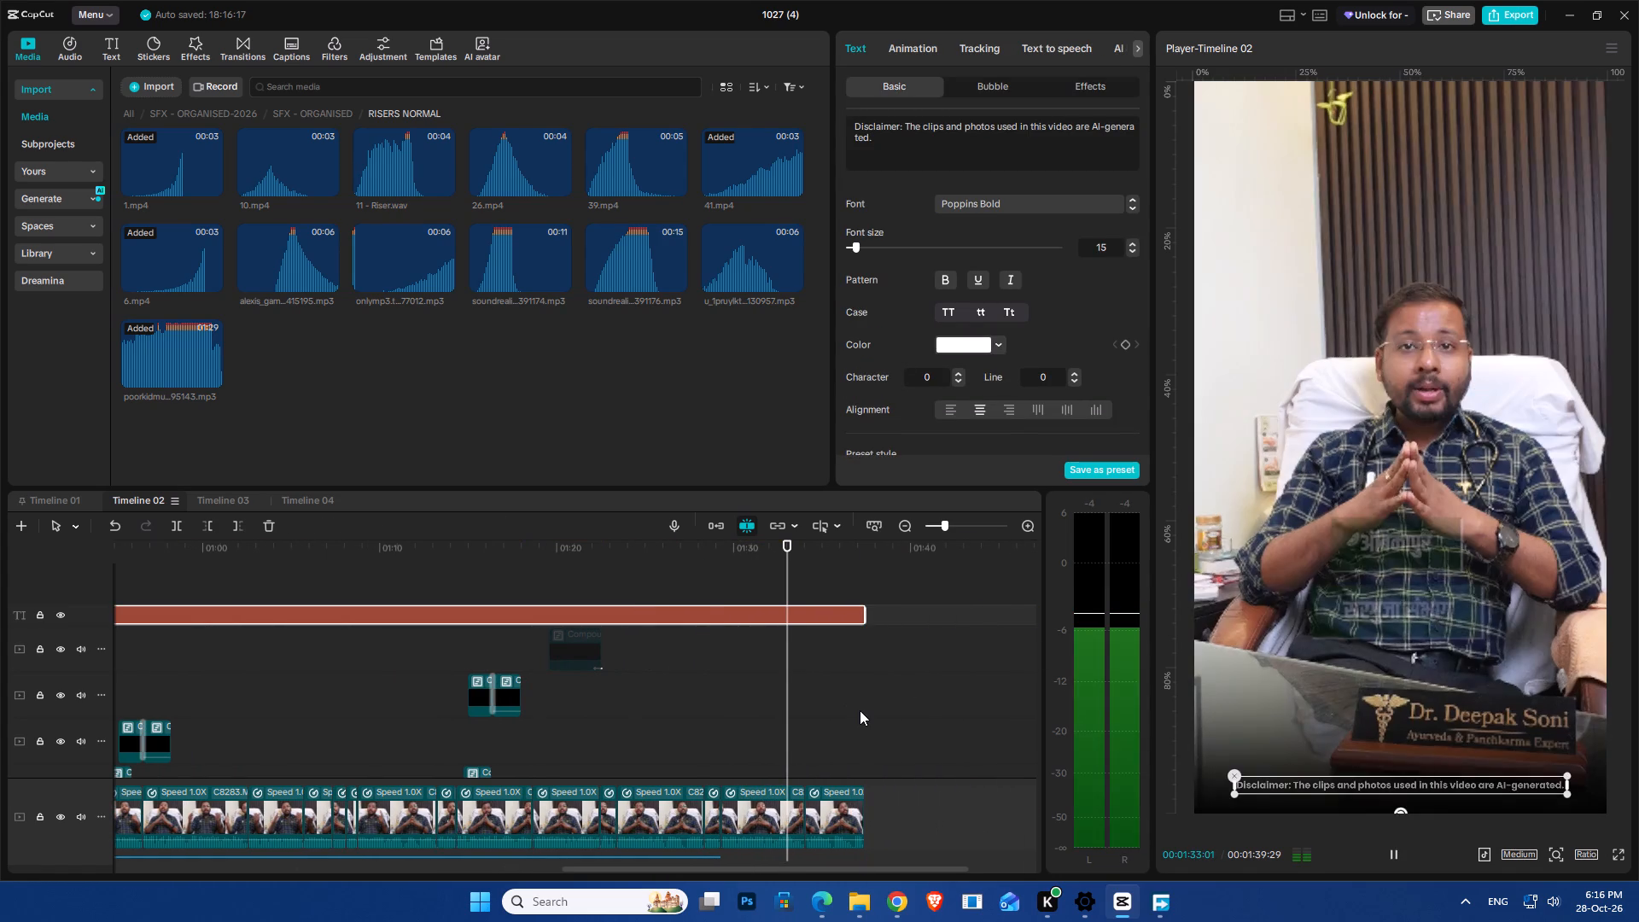
scroll(831, 757, down, 19)
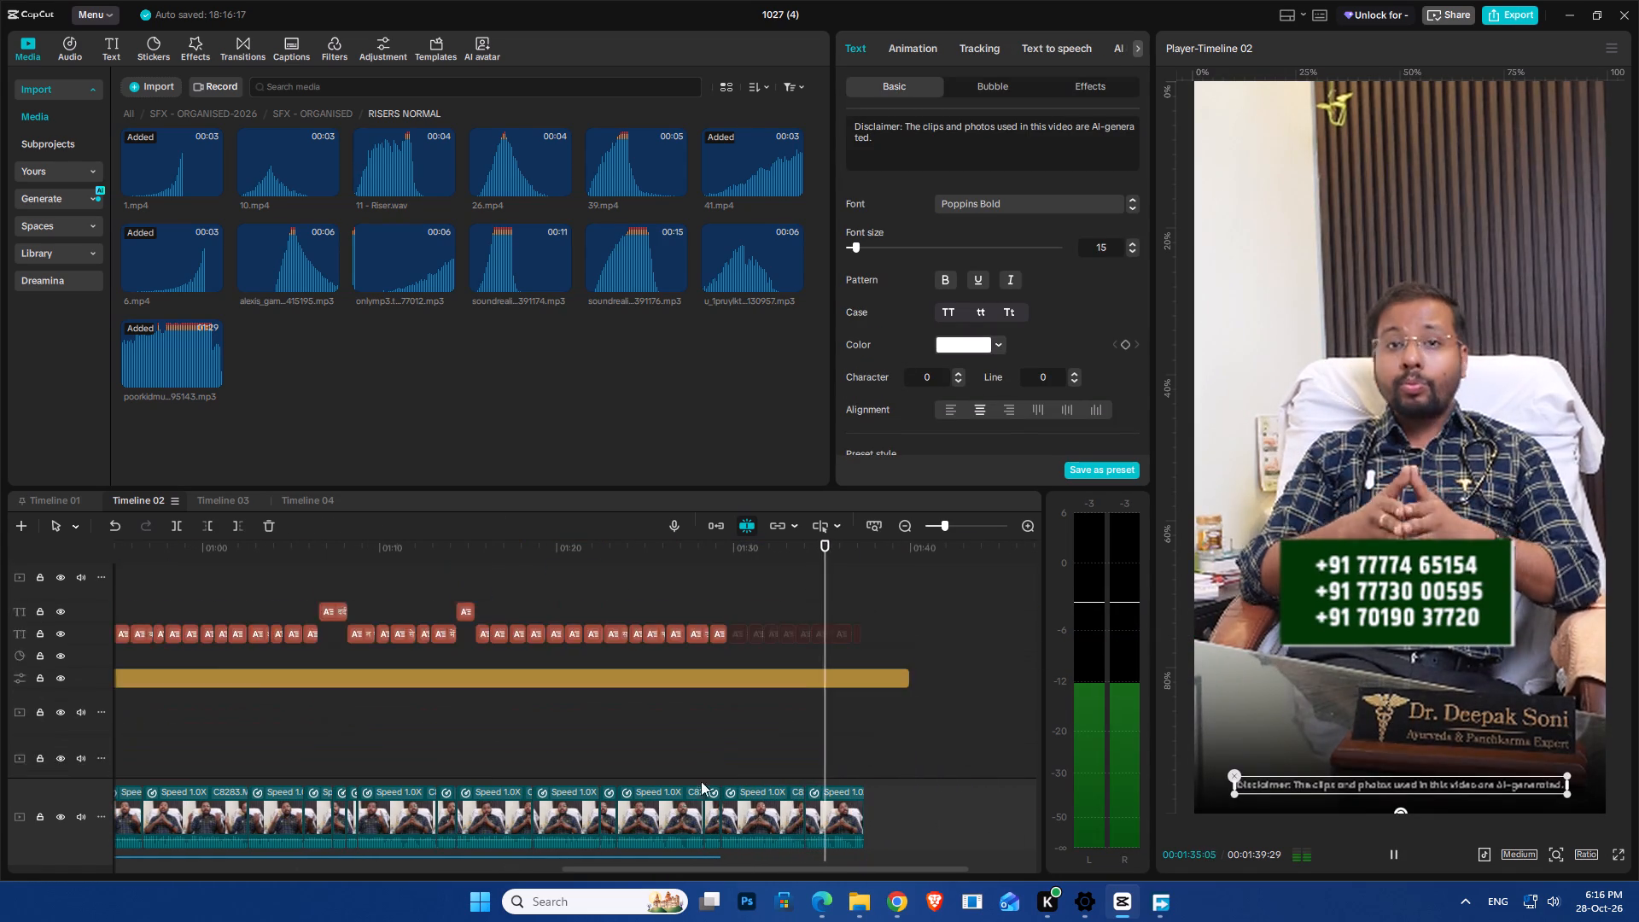
scroll(701, 781, down, 10)
scroll(703, 793, down, 20)
scroll(703, 793, down, 1)
key(space)
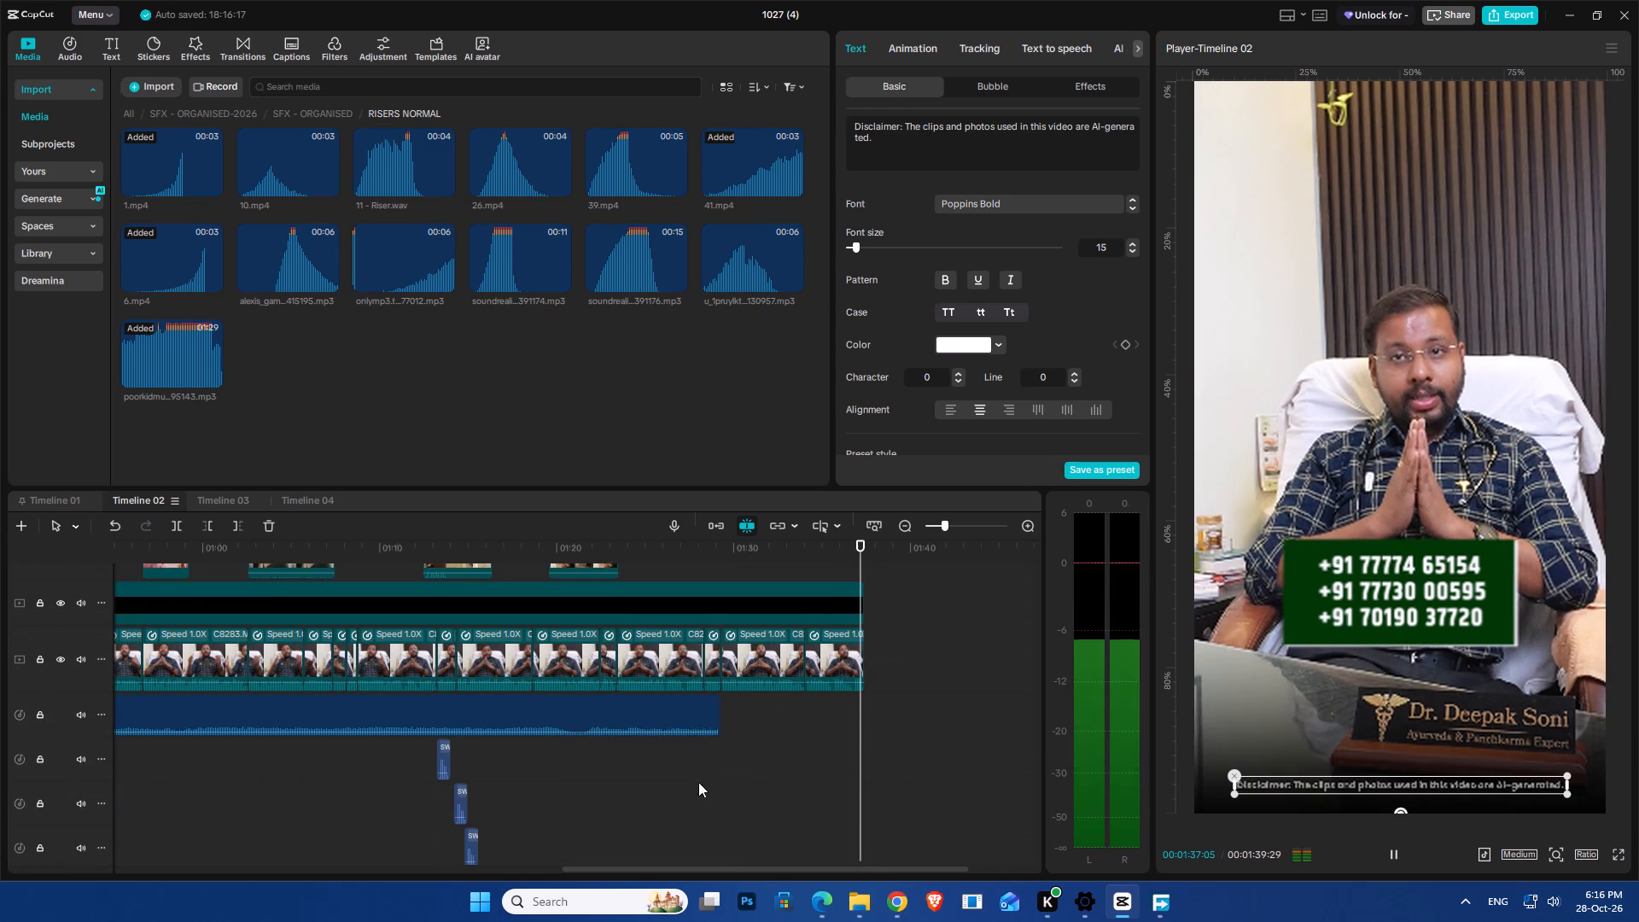
click(700, 709)
drag(720, 701, 856, 702)
Replay the ending from about 1:28 to 1:37 to check the extended audio, disclaimer and overlays.
click(709, 559)
key(space)
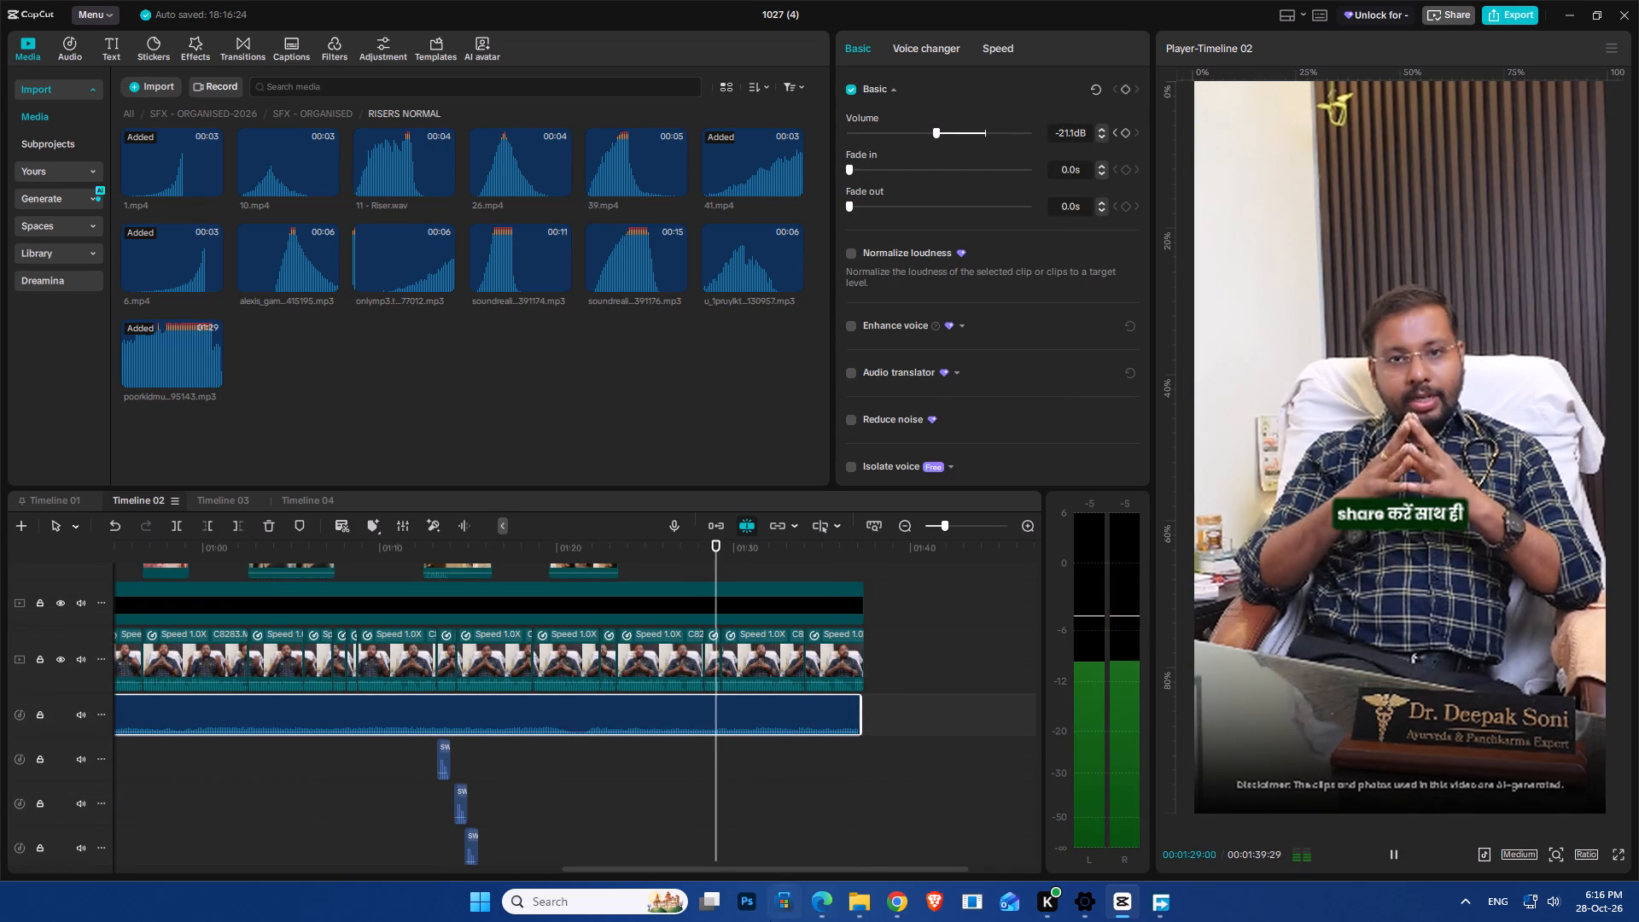
scroll(654, 764, up, 6)
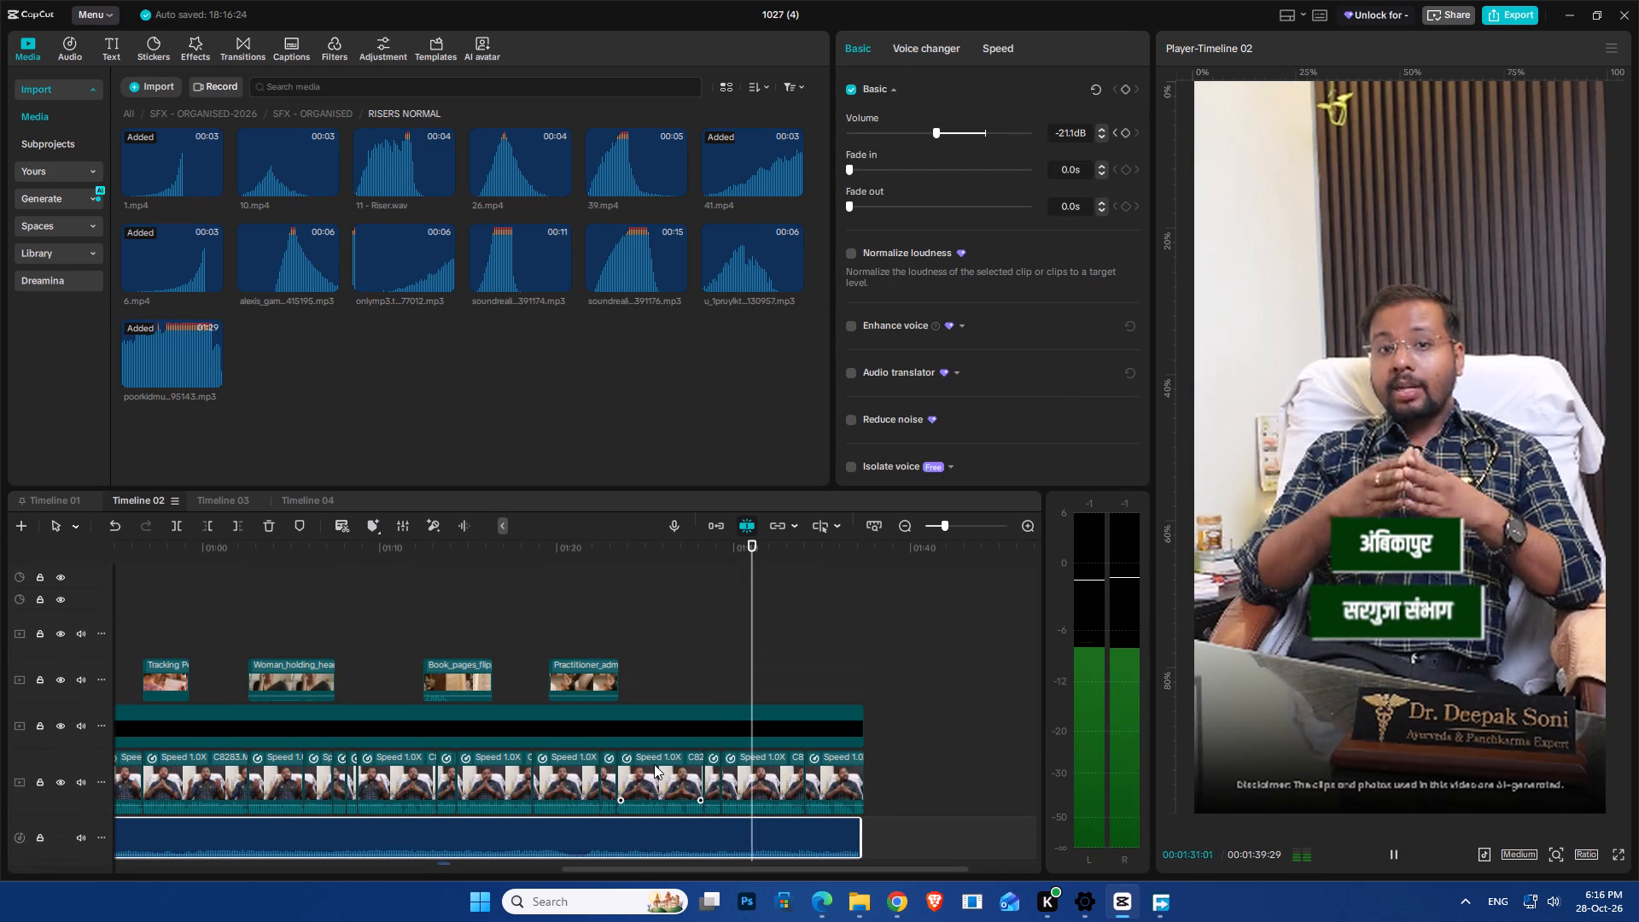
scroll(654, 764, up, 6)
scroll(755, 737, up, 4)
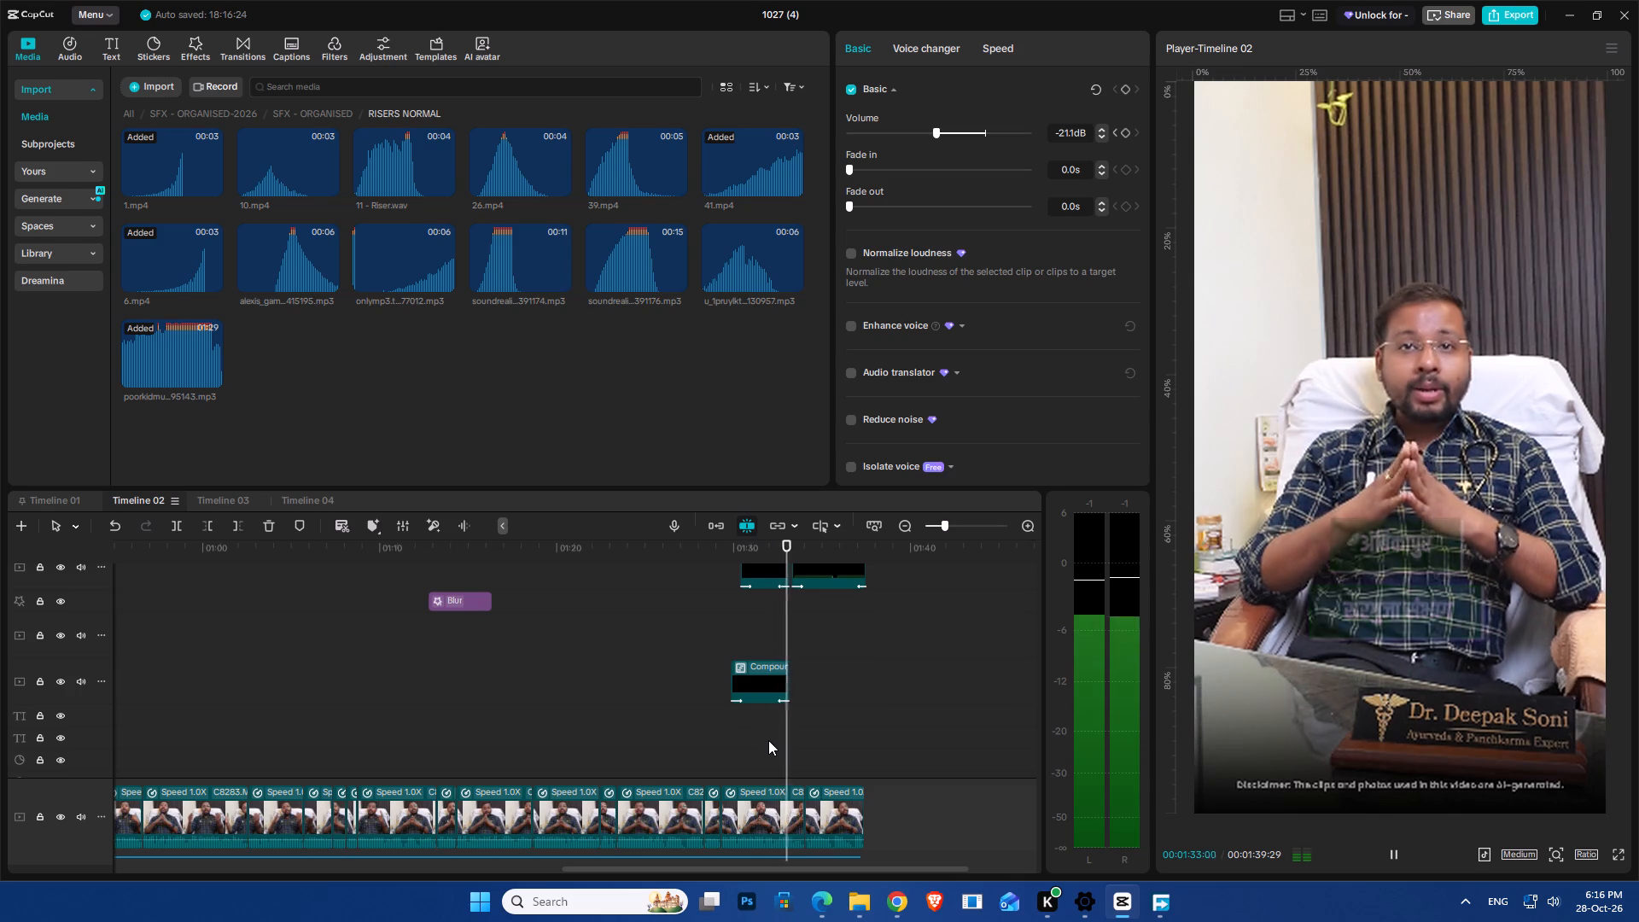
scroll(782, 740, up, 2)
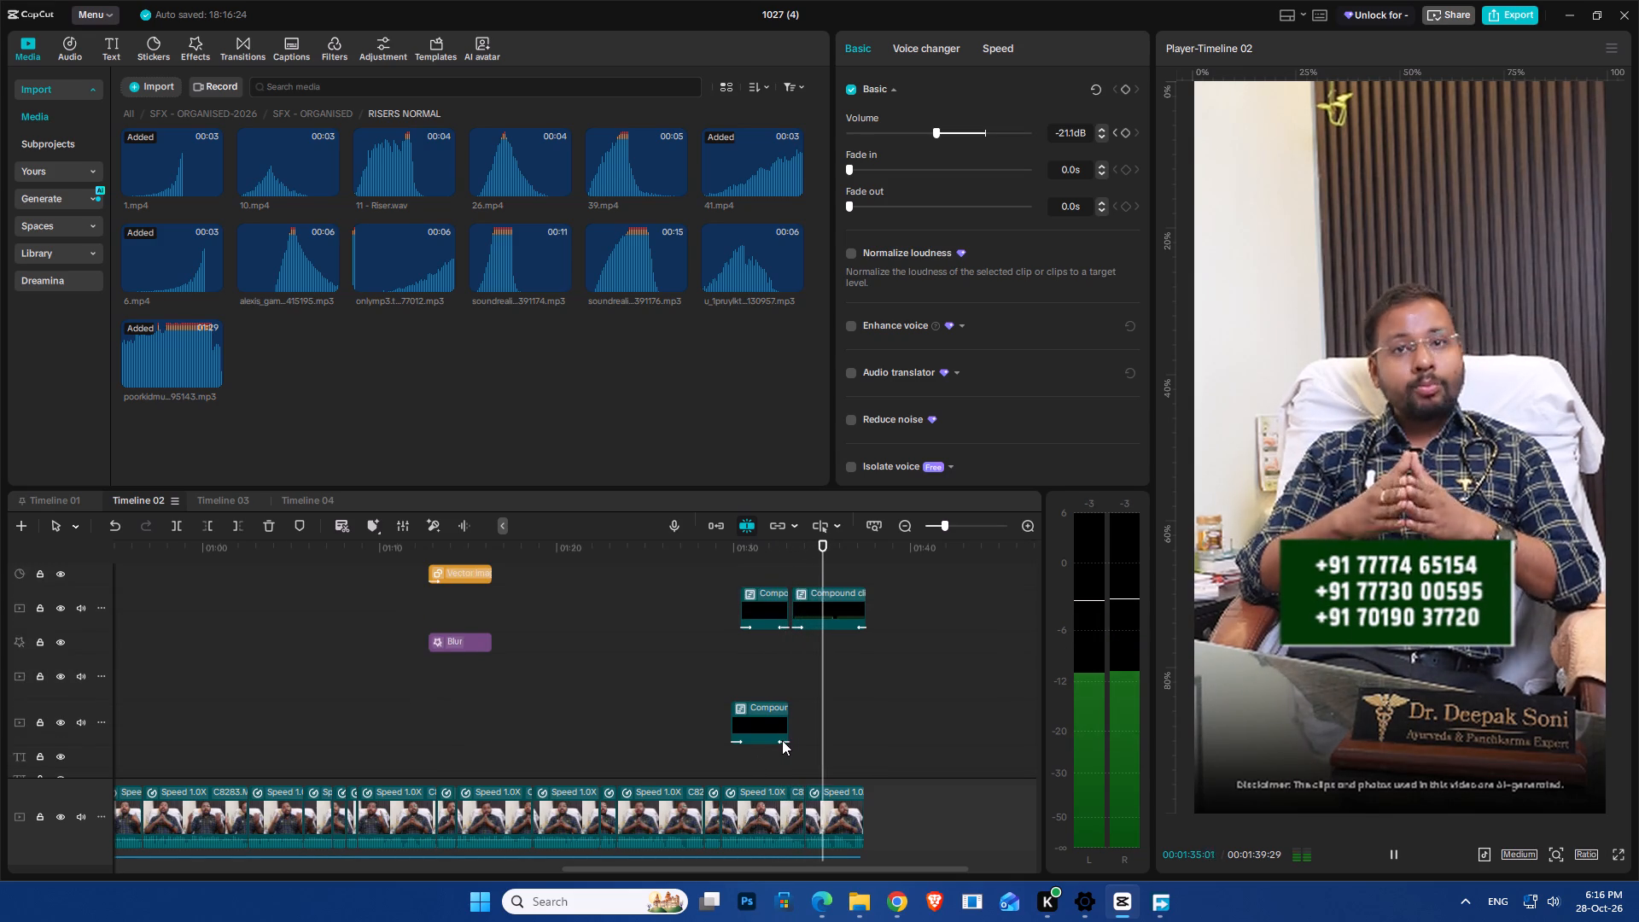
scroll(819, 732, down, 4)
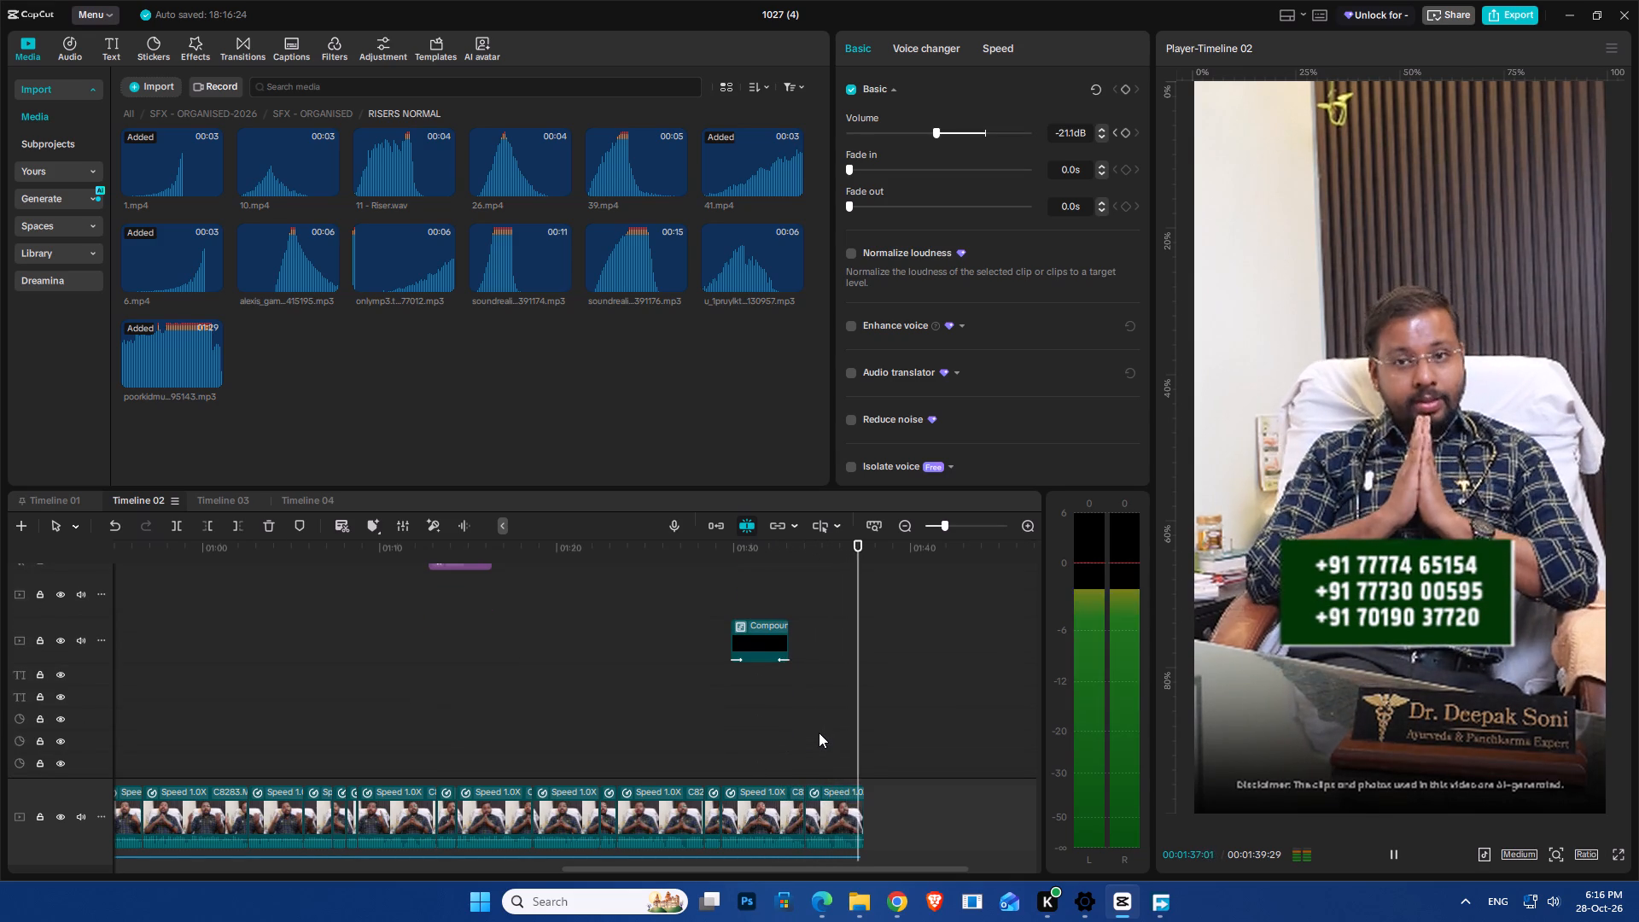
key(space)
Trim the end of the phone-number compound clip to the end of the main video at about 1:37.
drag(872, 723, 860, 740)
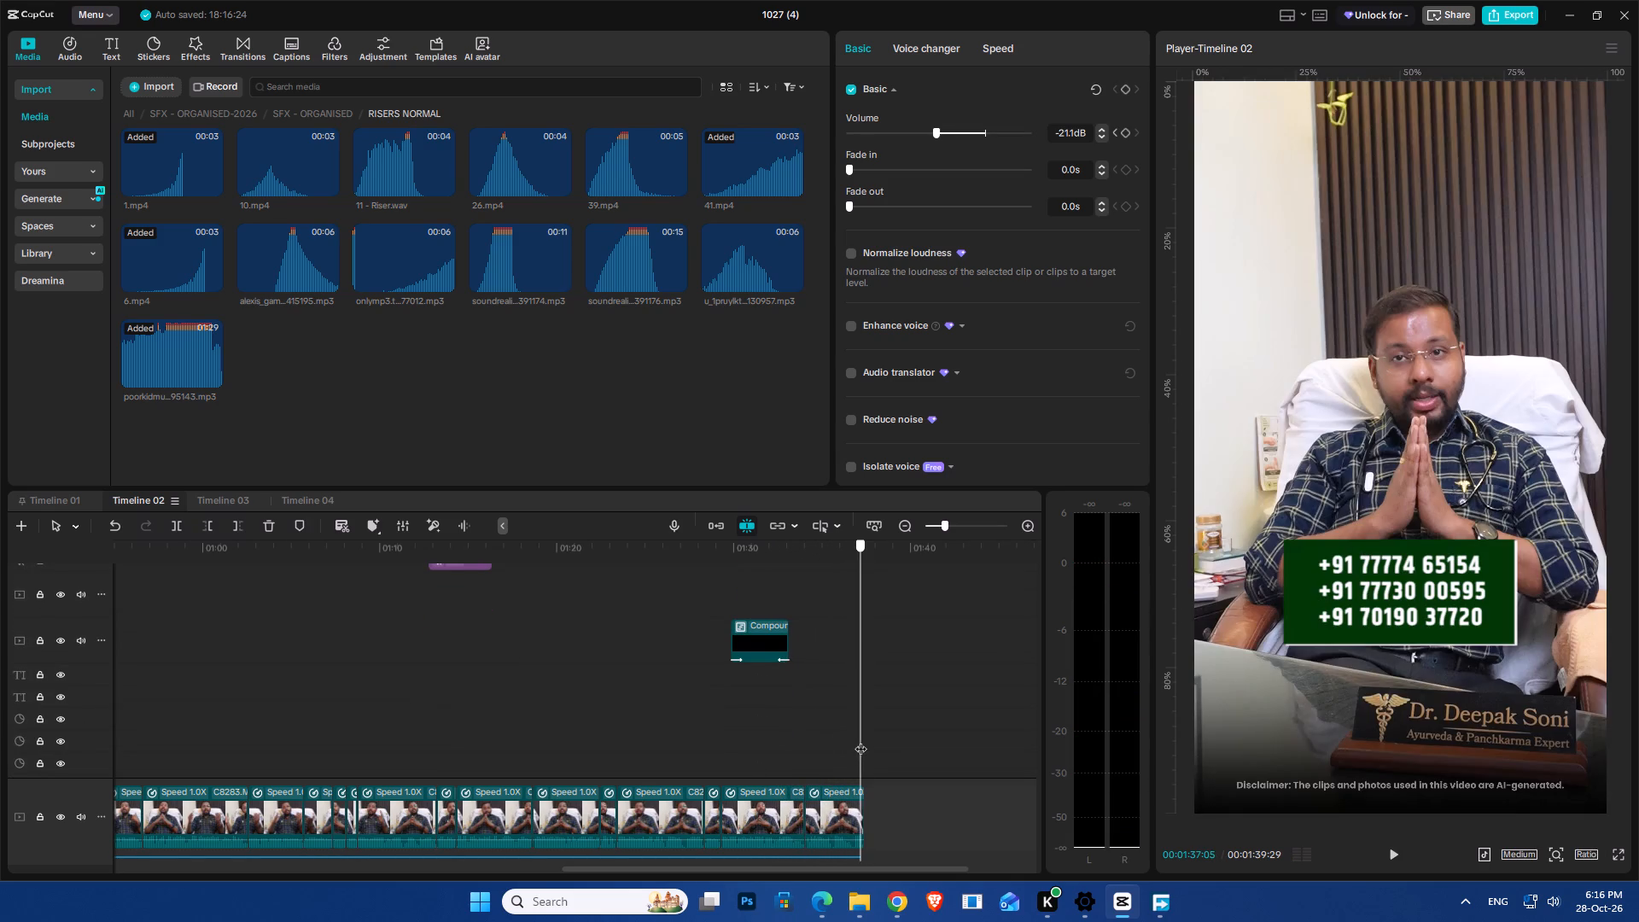
drag(860, 740, 868, 732)
scroll(879, 750, up, 10)
ctrl+scroll(866, 744, up, 6)
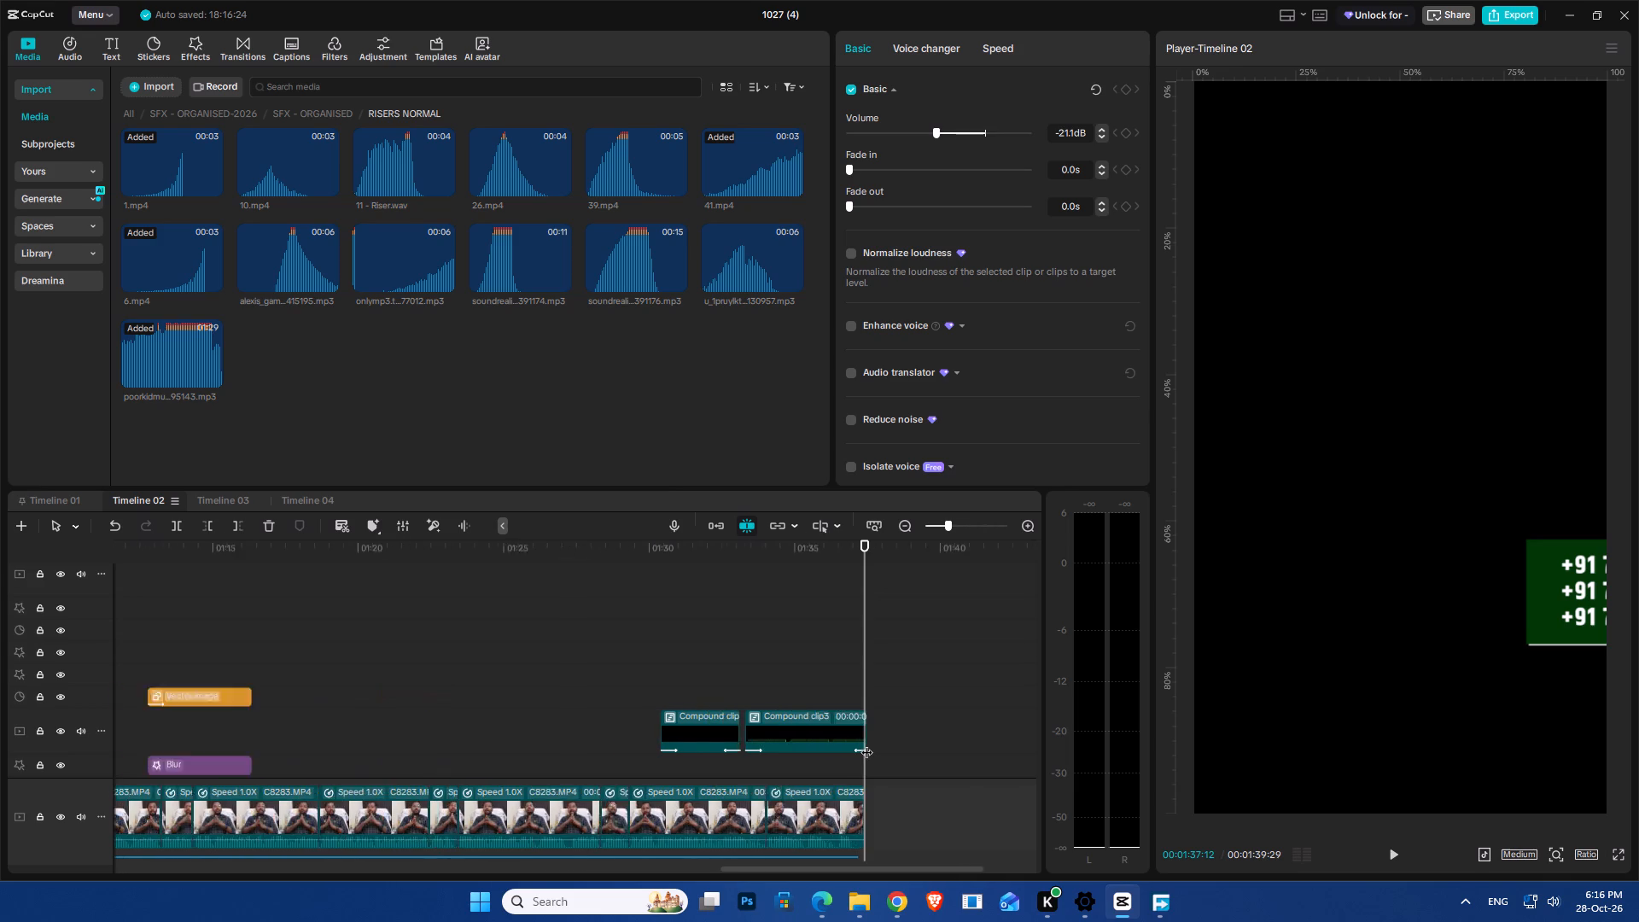
ctrl+scroll(866, 744, up, 10)
ctrl+scroll(869, 767, up, 15)
click(862, 723)
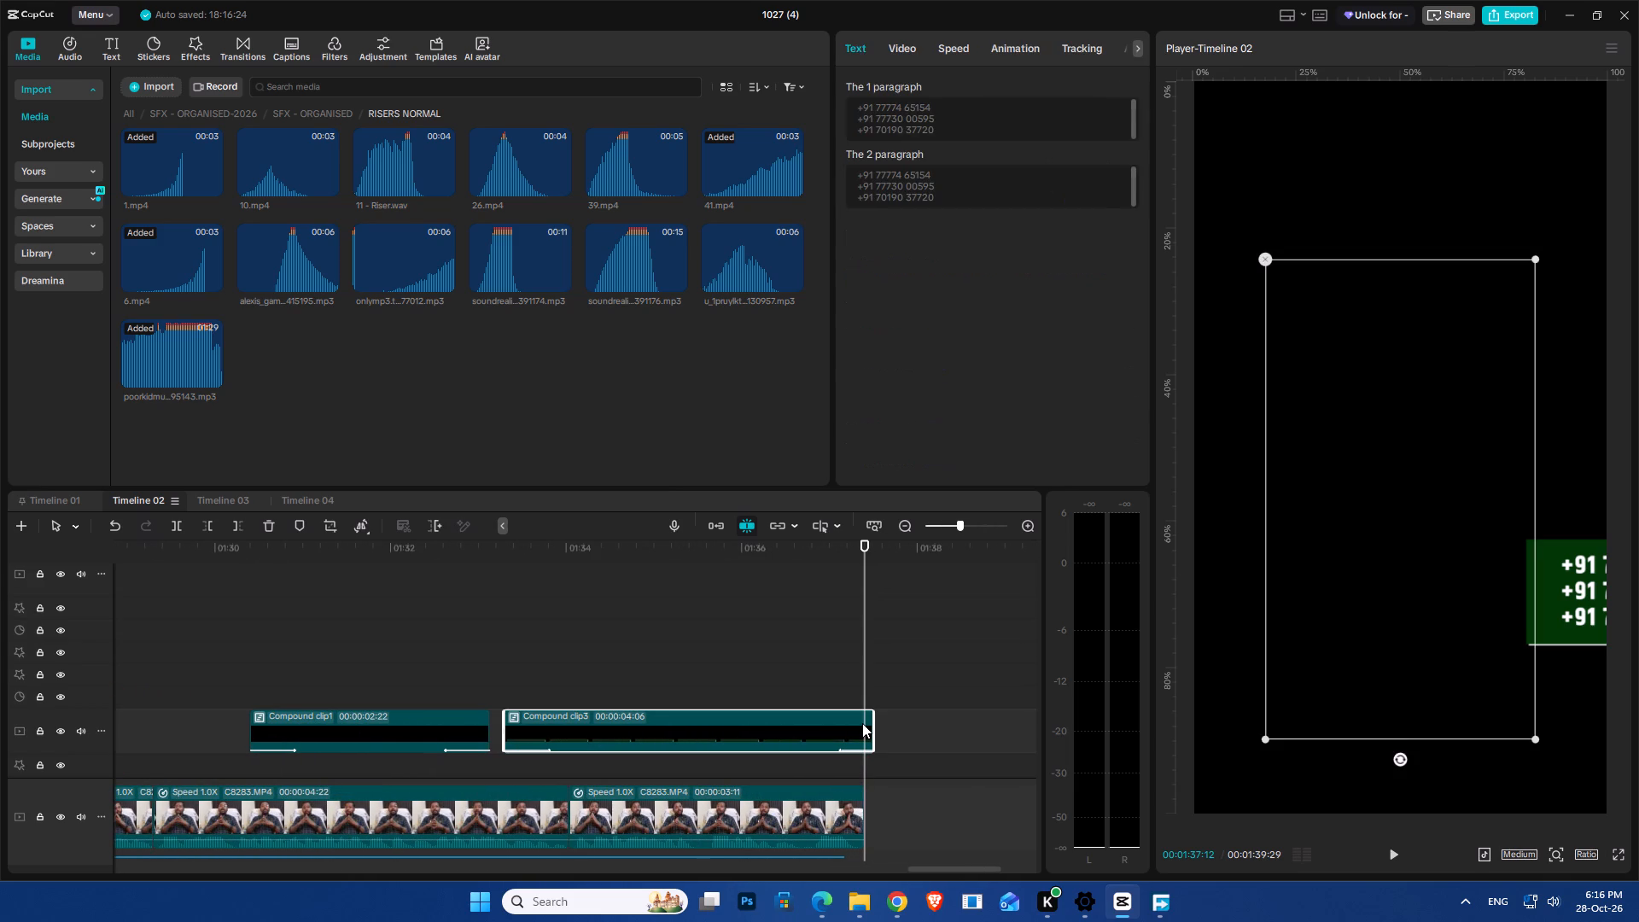
key(w)
Trim the end of the long adjustment layer to the end of the main video at about 1:37.
scroll(862, 723, down, 20)
scroll(862, 723, down, 8)
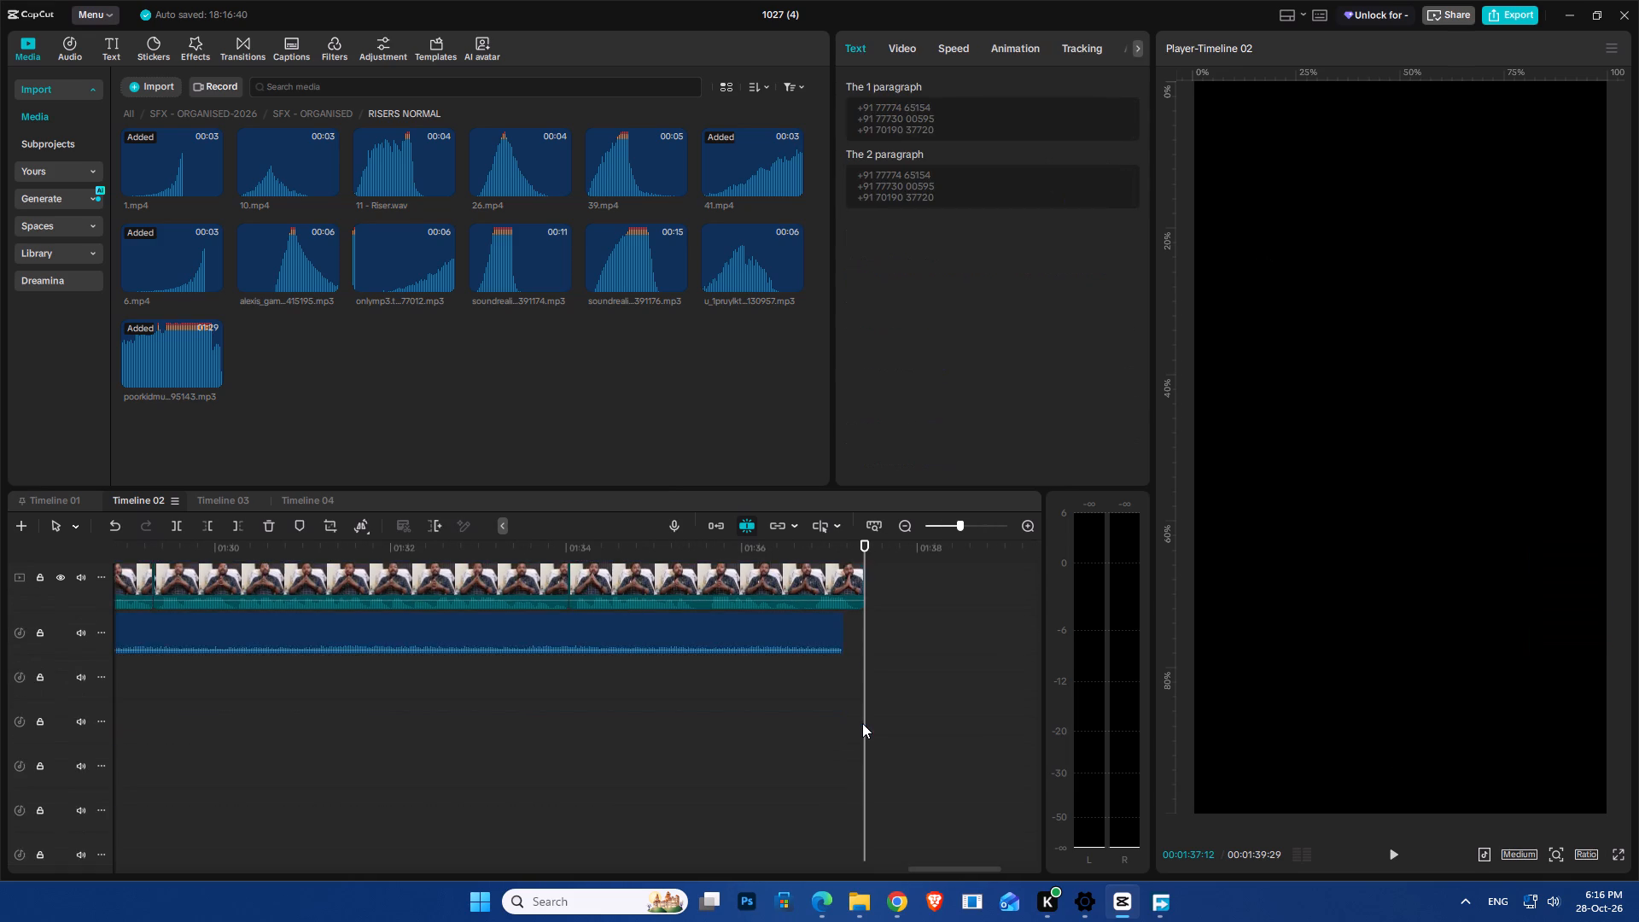
scroll(862, 723, up, 14)
scroll(862, 726, down, 4)
scroll(862, 726, up, 7)
scroll(862, 727, down, 1)
scroll(862, 728, up, 18)
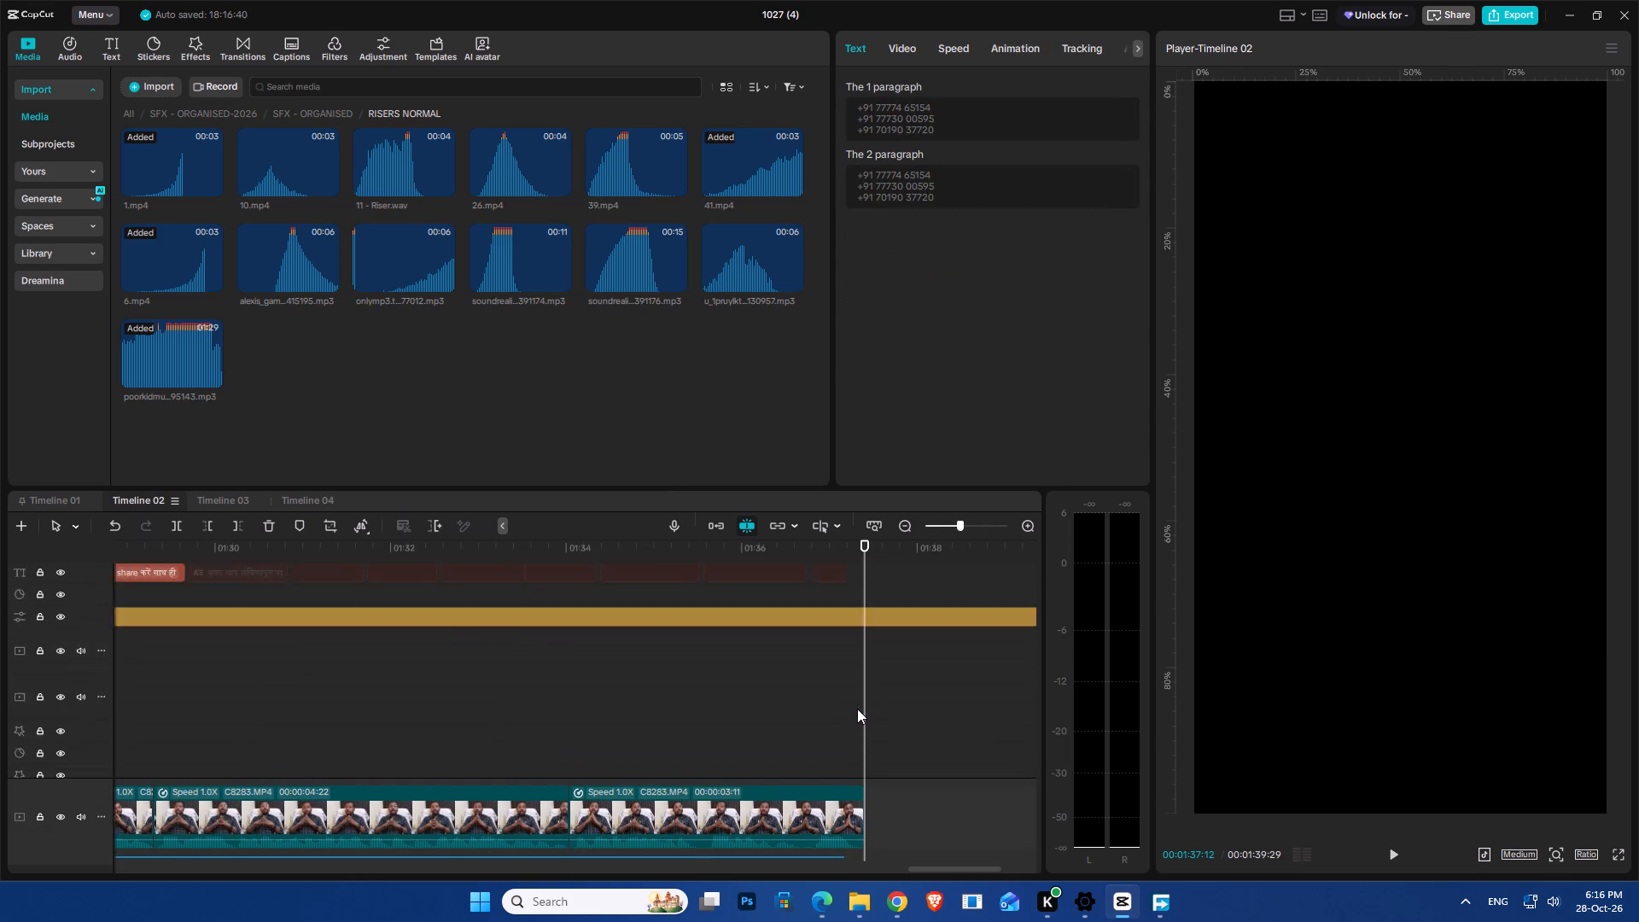
scroll(857, 709, up, 6)
click(863, 742)
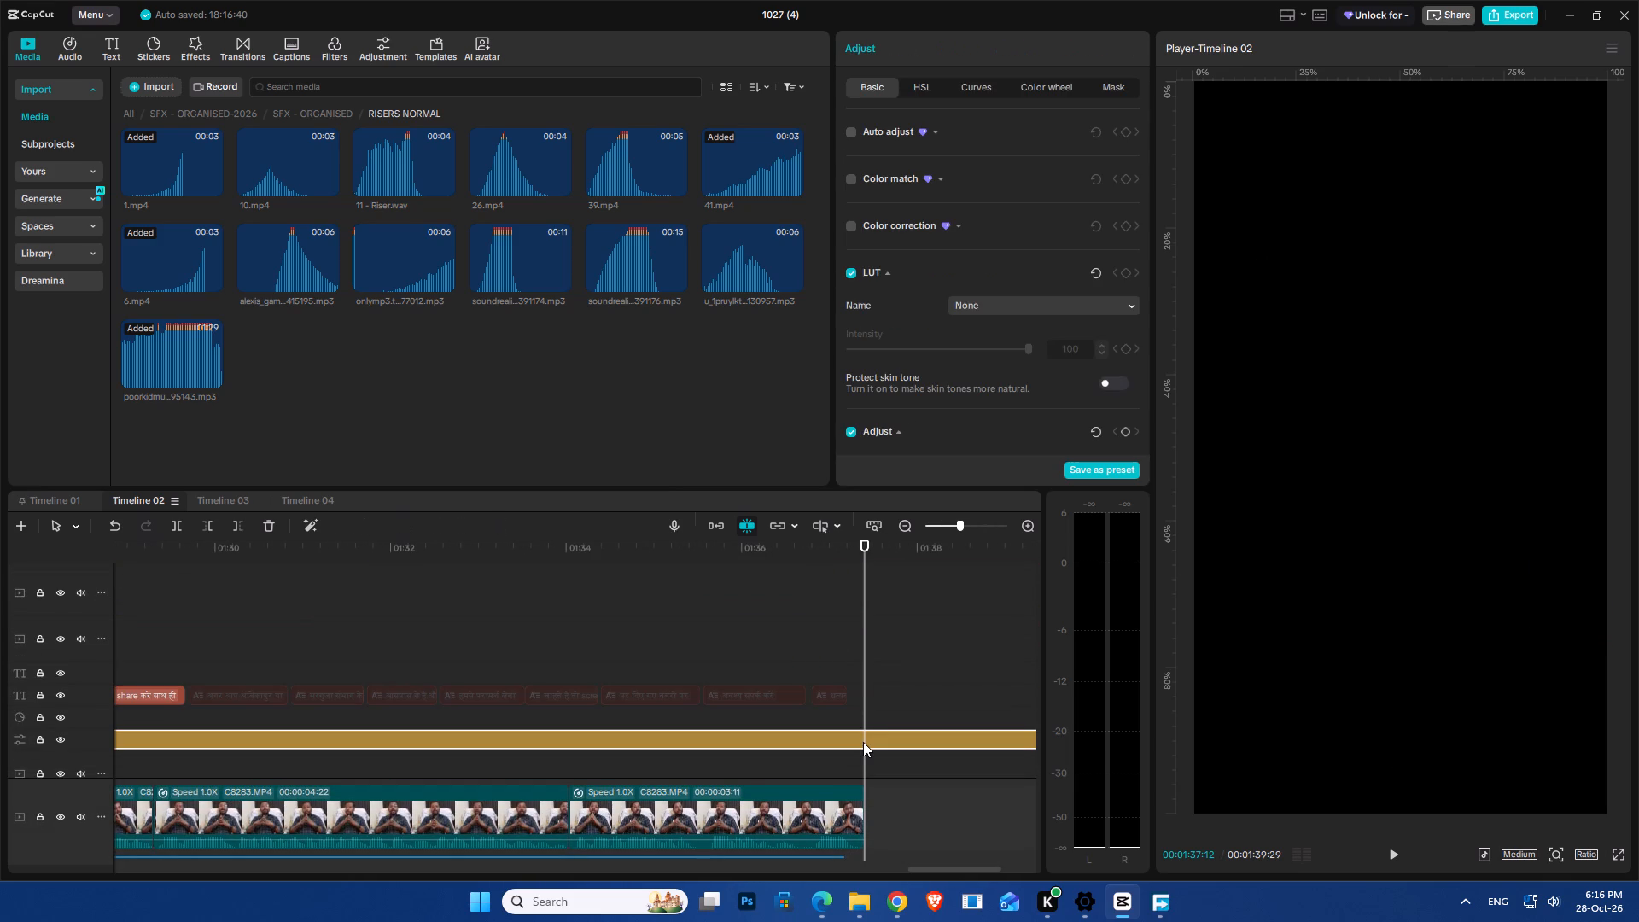
key(w)
Set the Out animation of the phone-number compound clip at the end of the timeline to None.
scroll(863, 742, up, 20)
scroll(863, 742, up, 3)
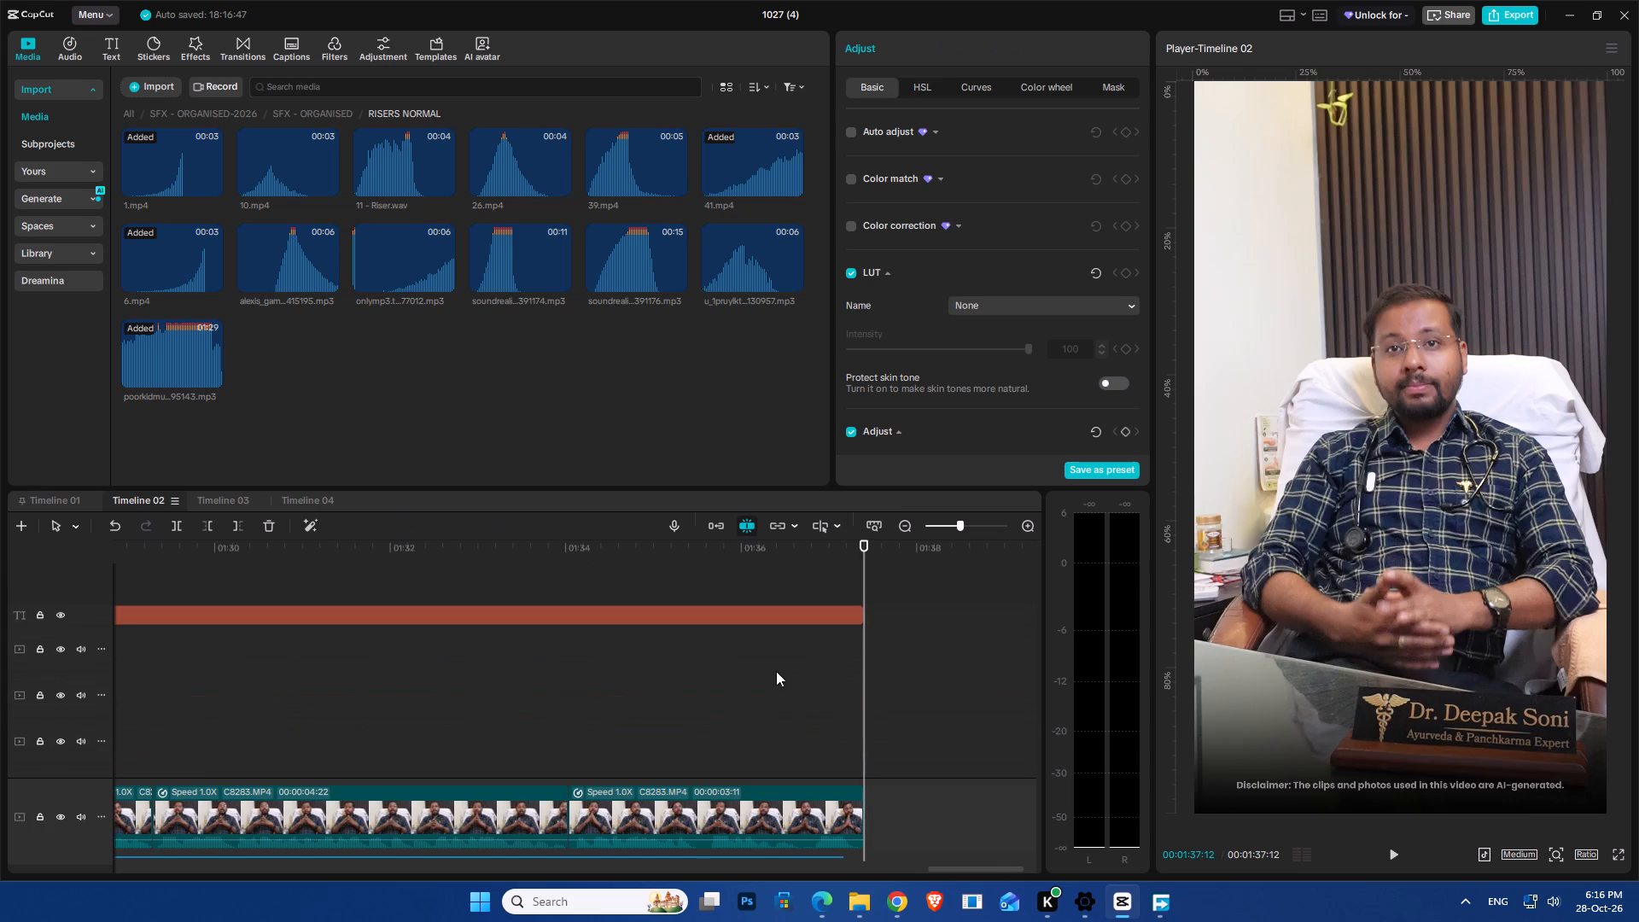
click(809, 572)
key(space)
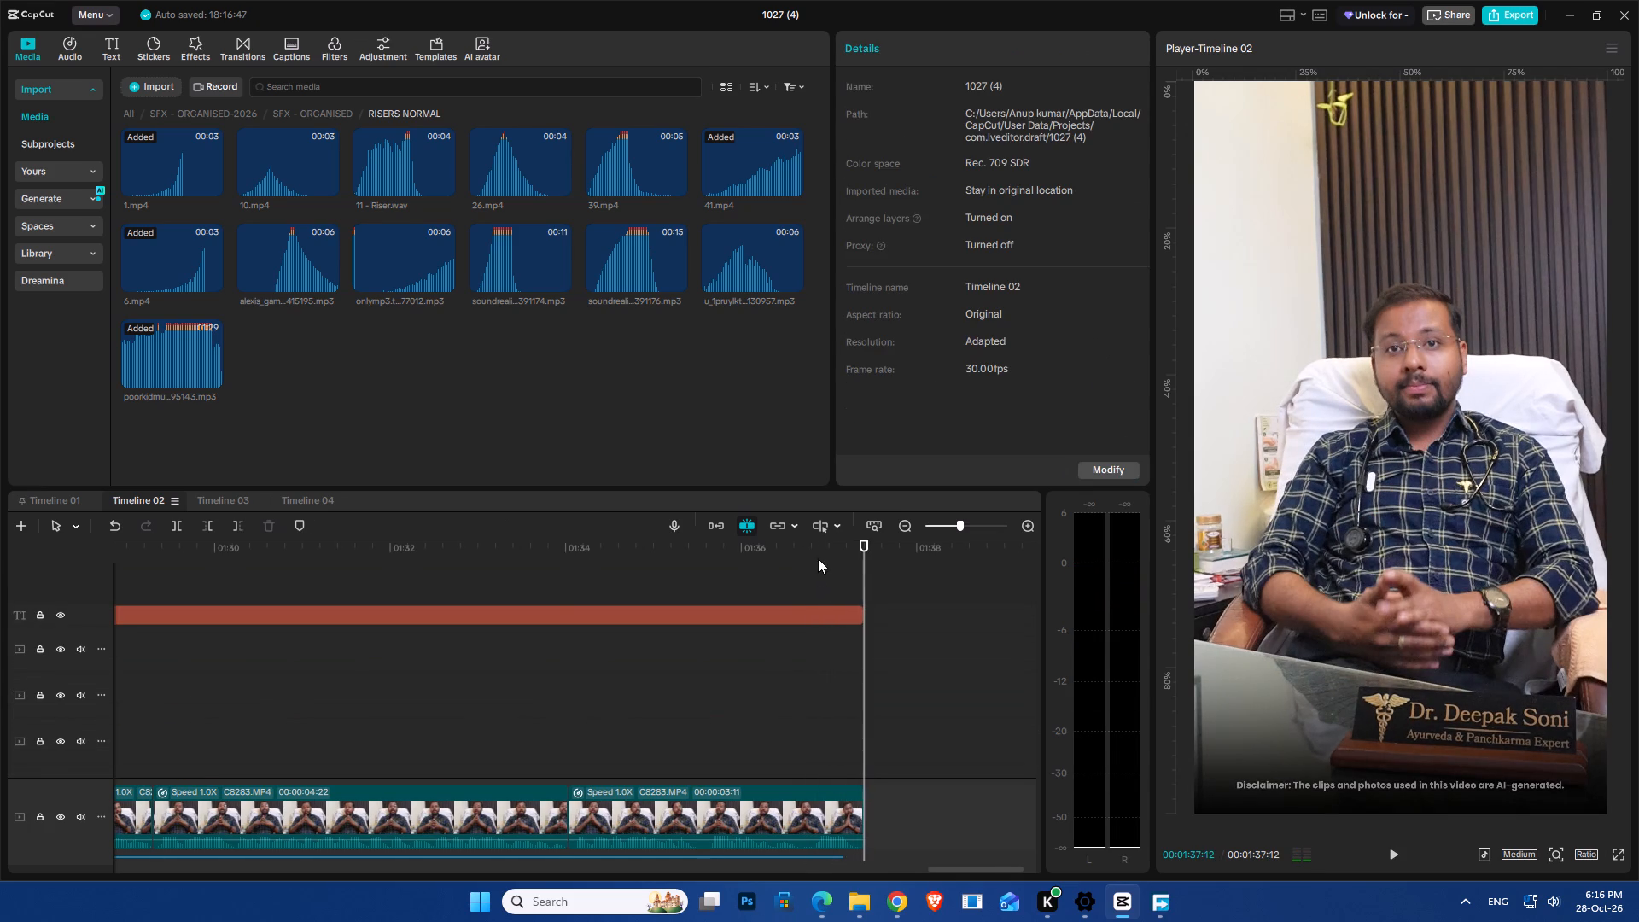
drag(823, 544, 1357, 768)
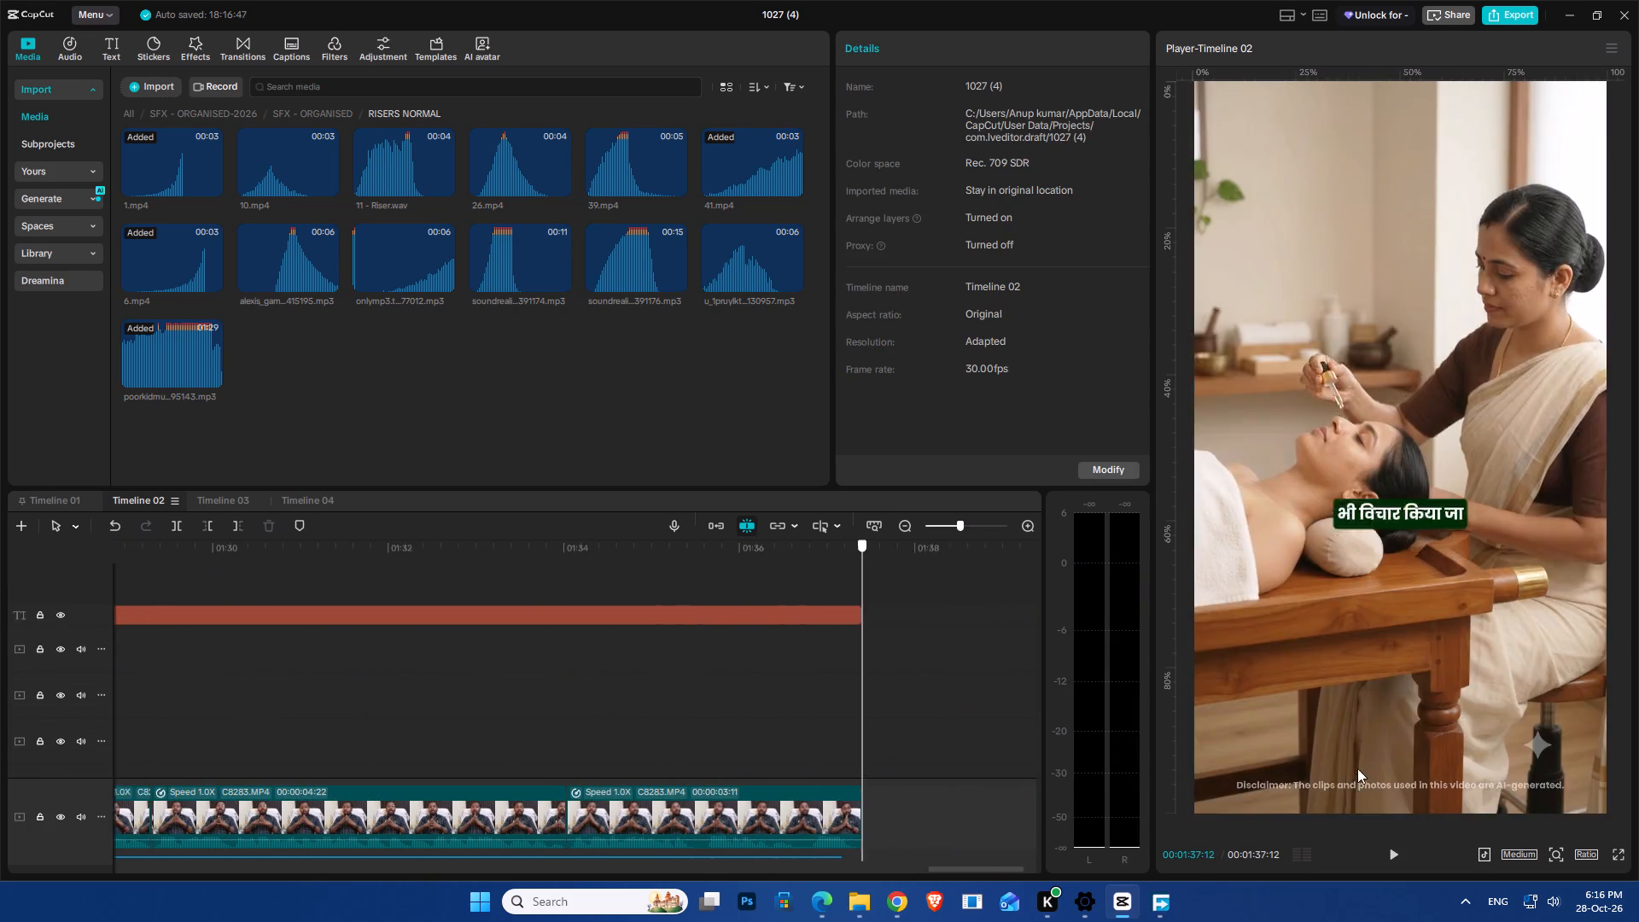
drag(1357, 768, 1332, 767)
scroll(923, 755, down, 20)
scroll(923, 755, down, 11)
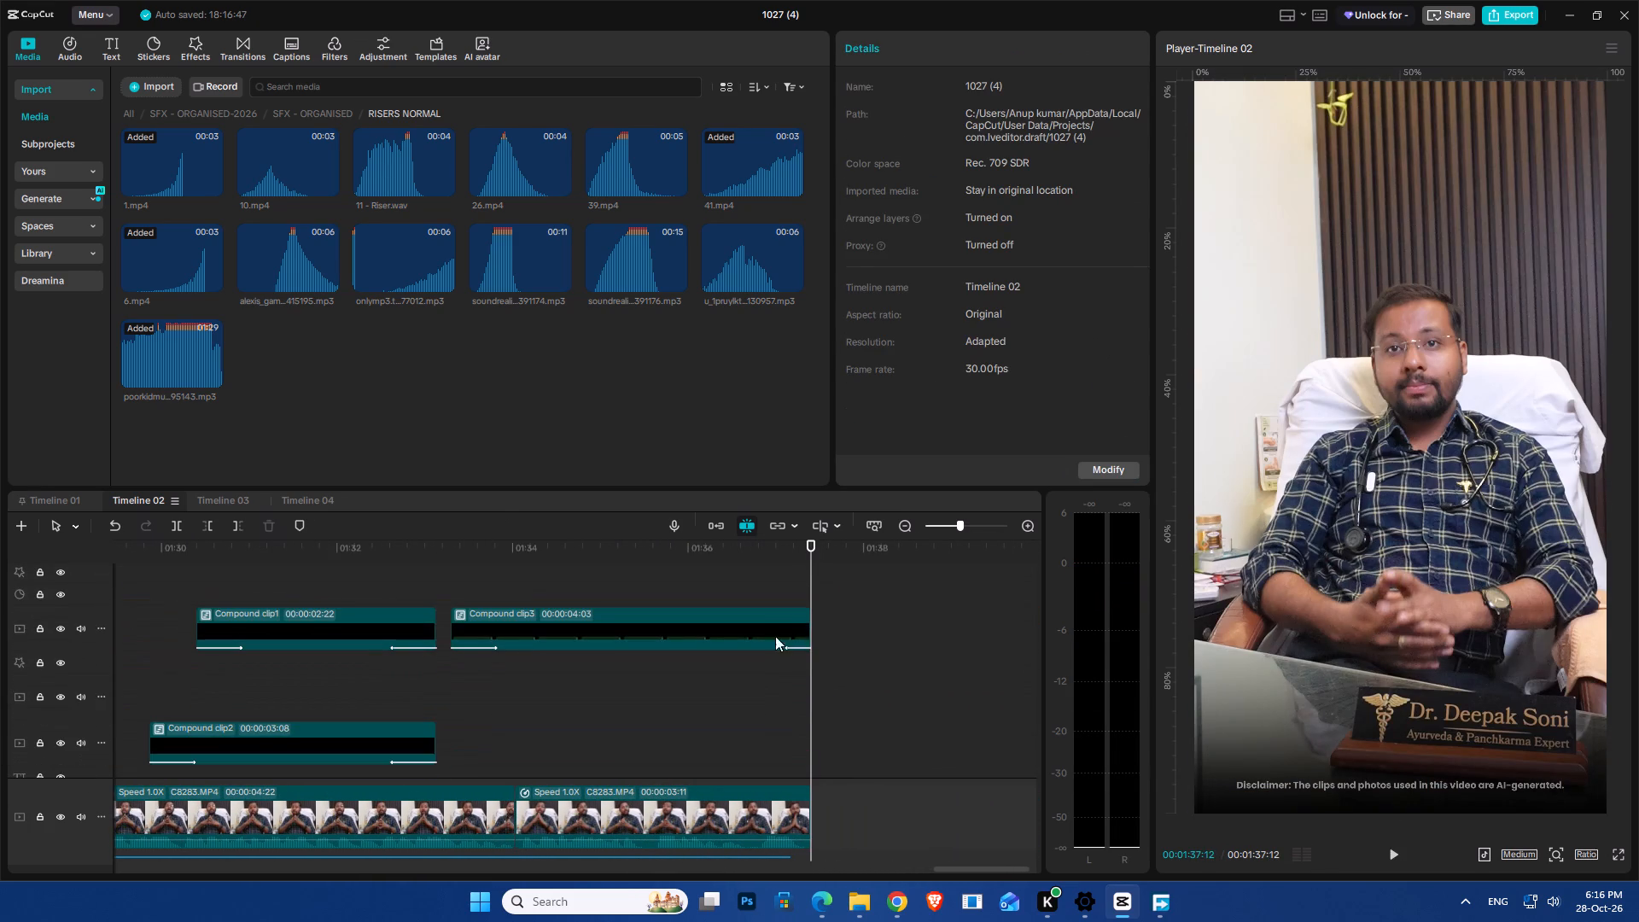
click(775, 621)
click(903, 47)
click(996, 47)
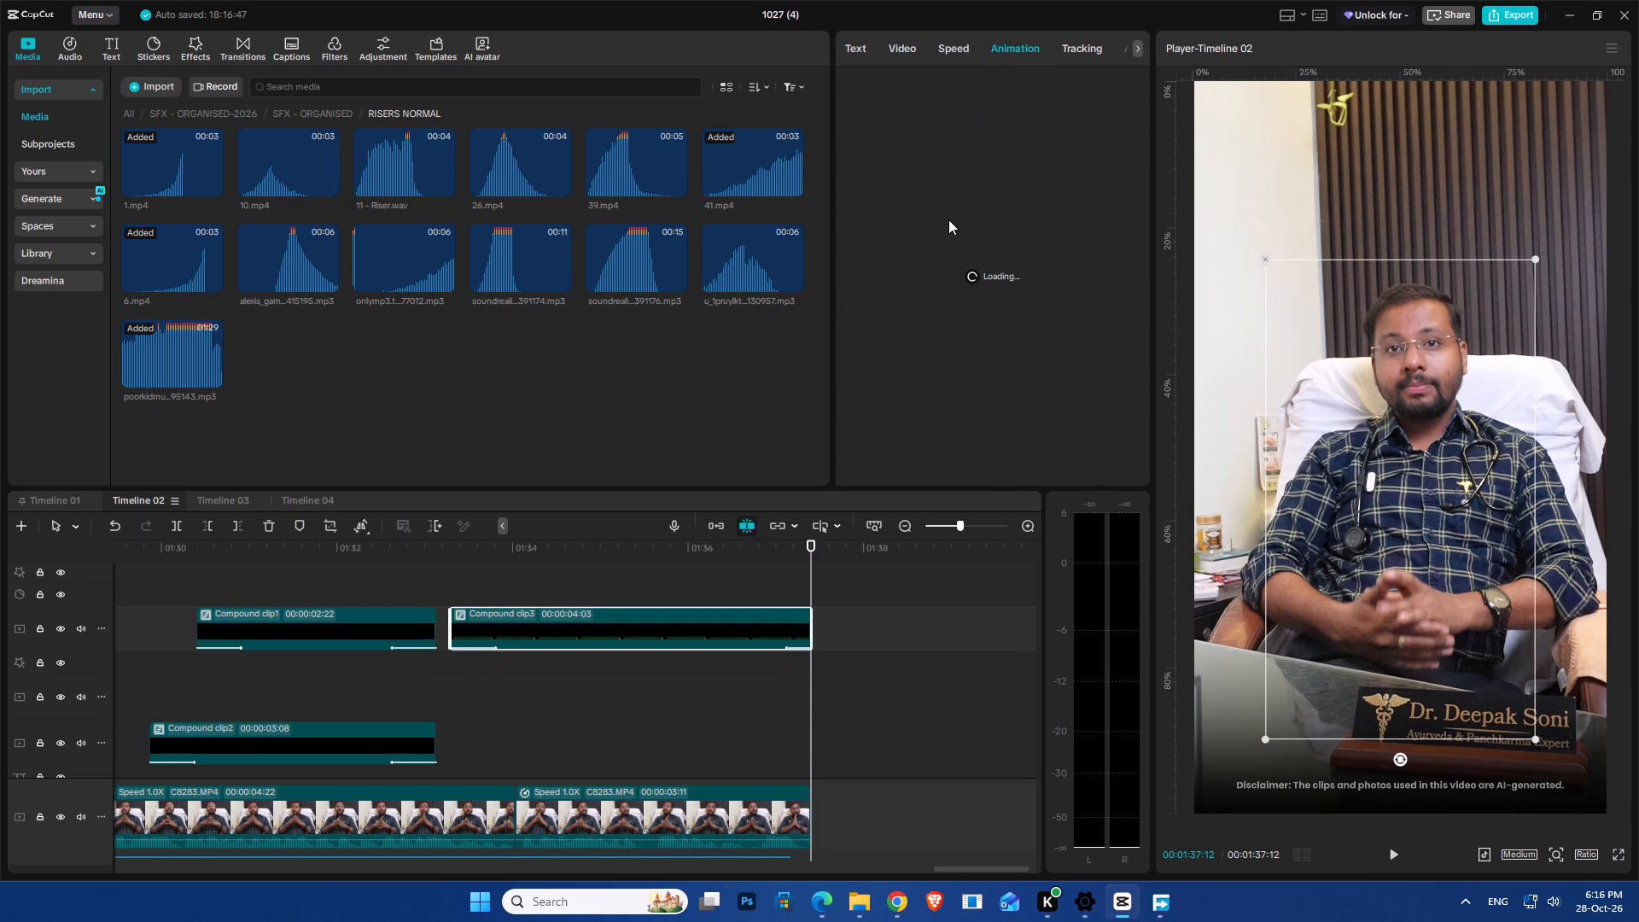
click(1012, 77)
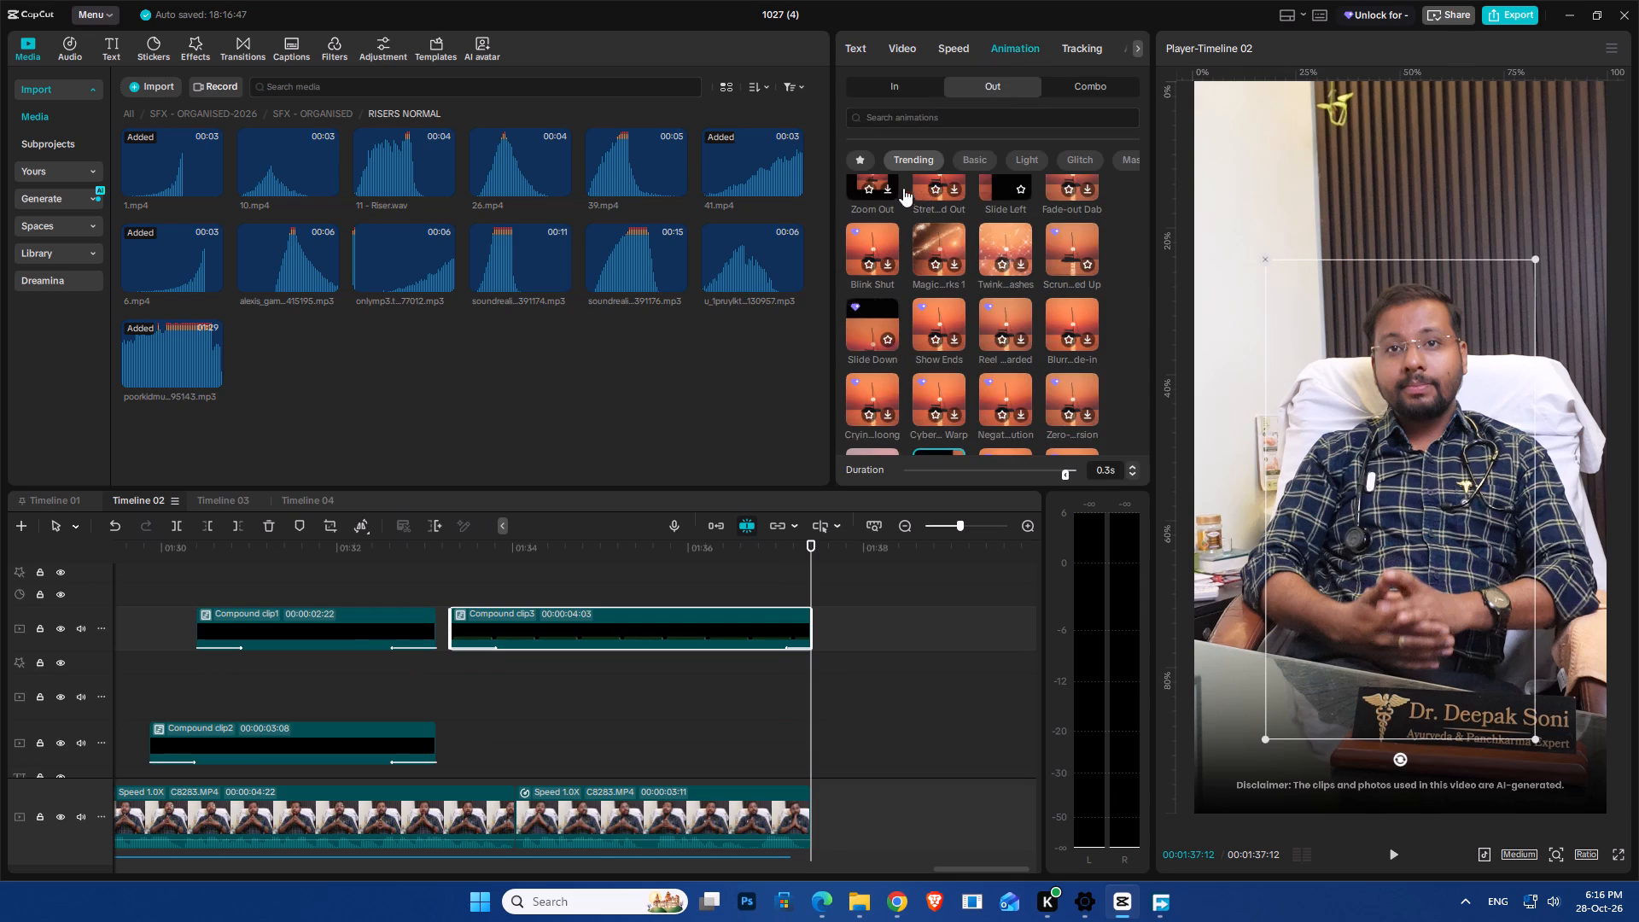
scroll(872, 363, up, 6)
scroll(884, 226, up, 6)
click(873, 203)
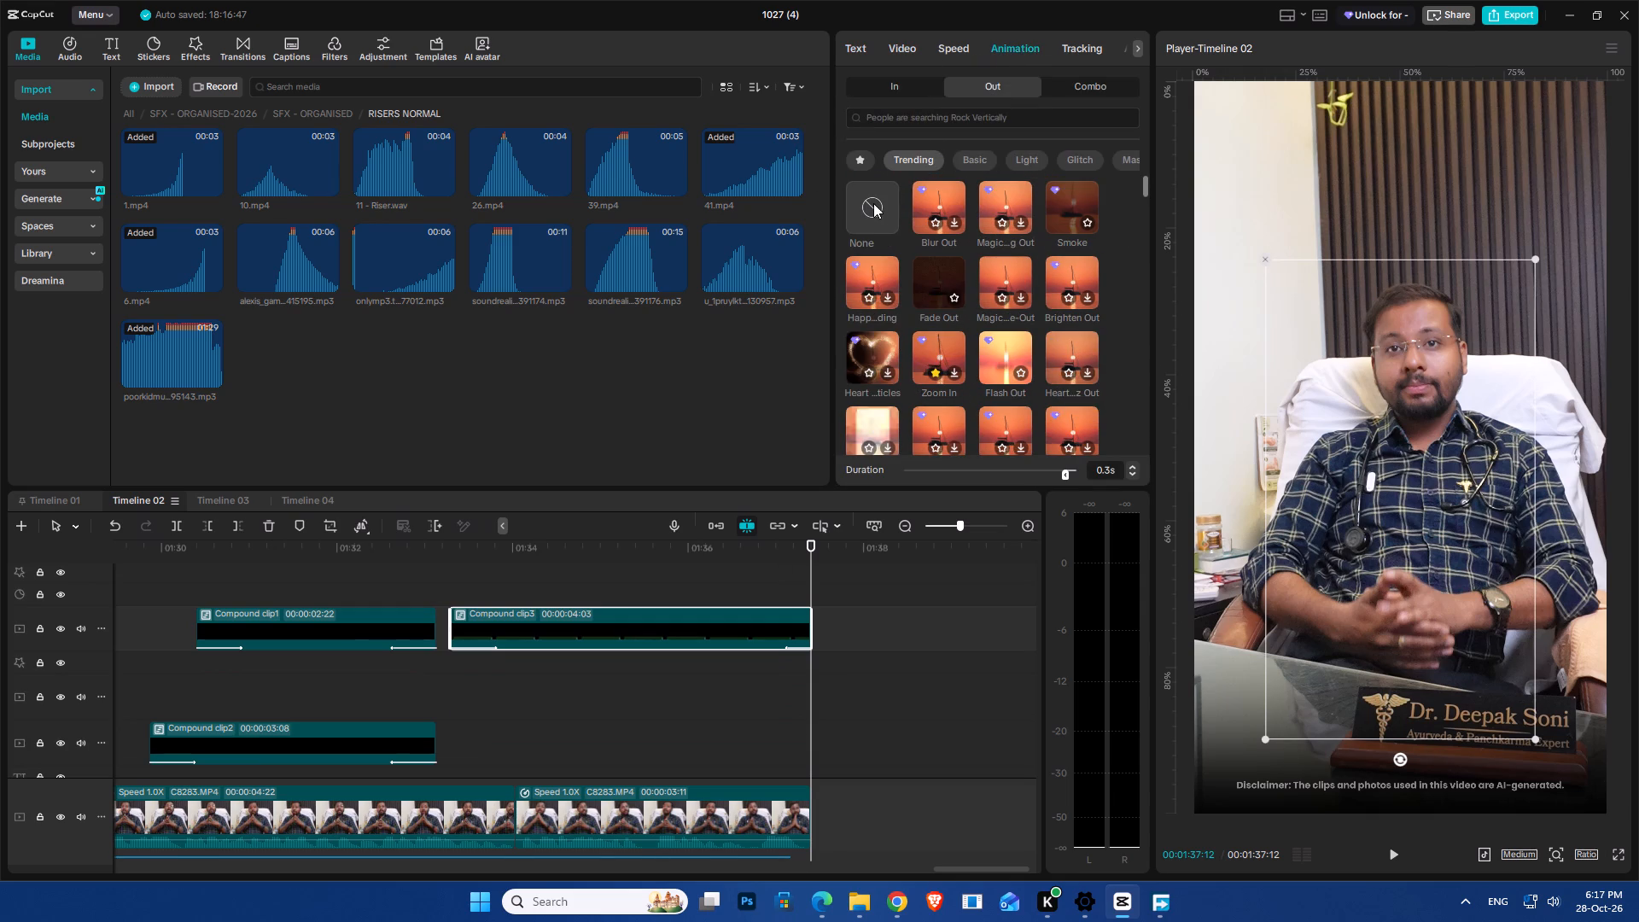
Export Timeline 02 as 1027 (4)(3) in 1080P, Higher bit rate, HEVC, mp4 at 30fps.
click(1520, 5)
click(668, 573)
drag(657, 563, 214, 599)
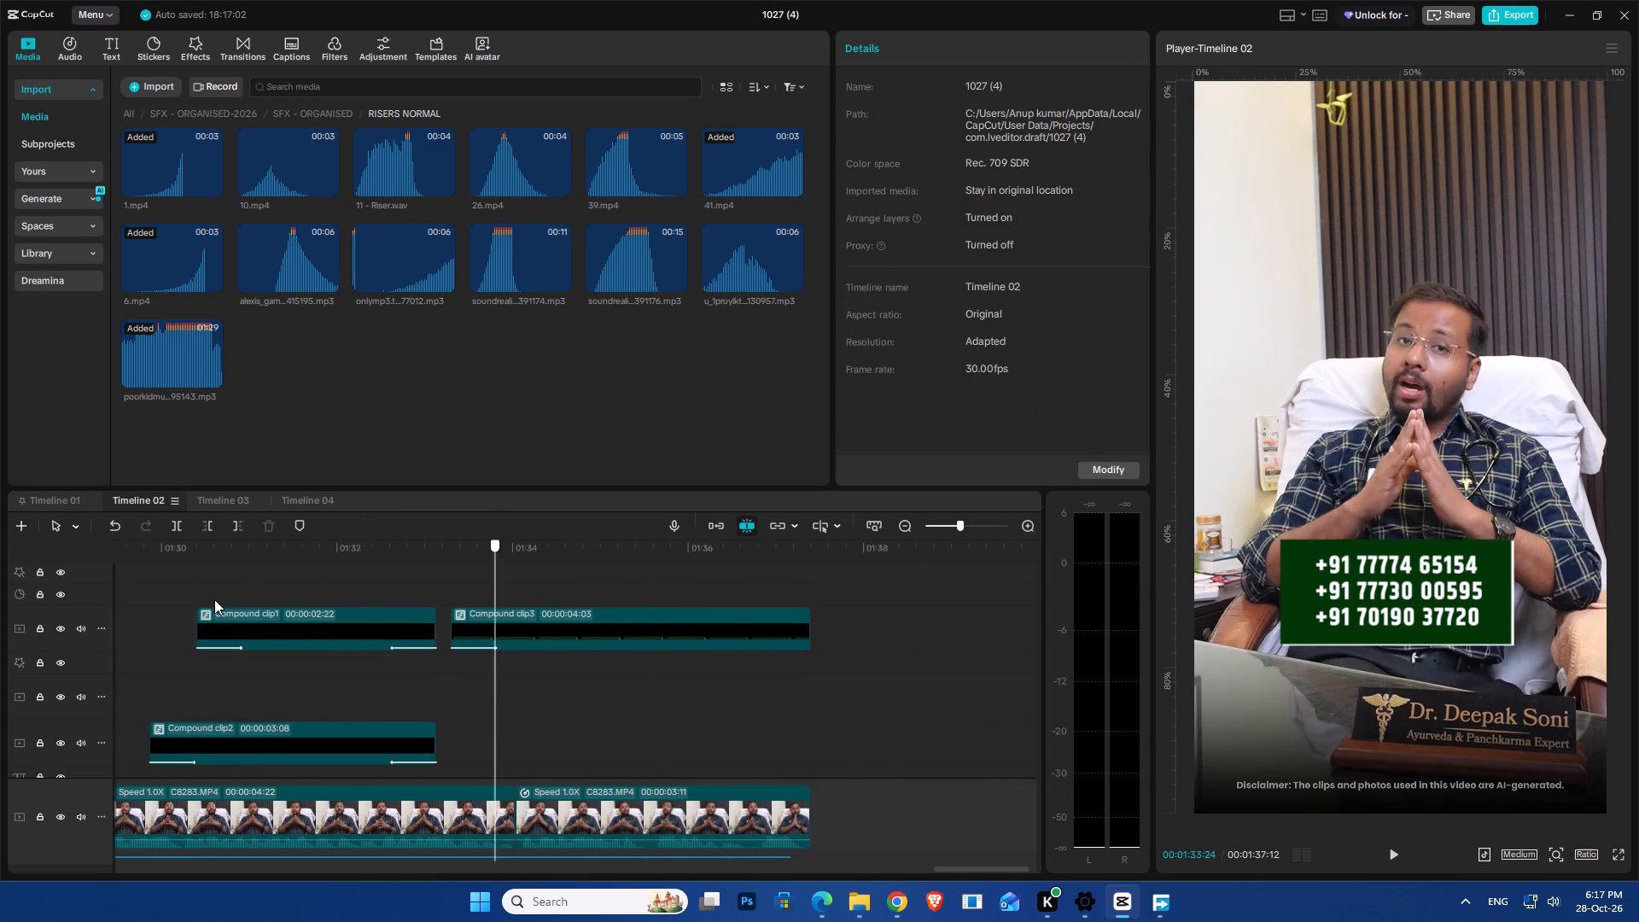
drag(214, 599, 0, 606)
click(1499, 13)
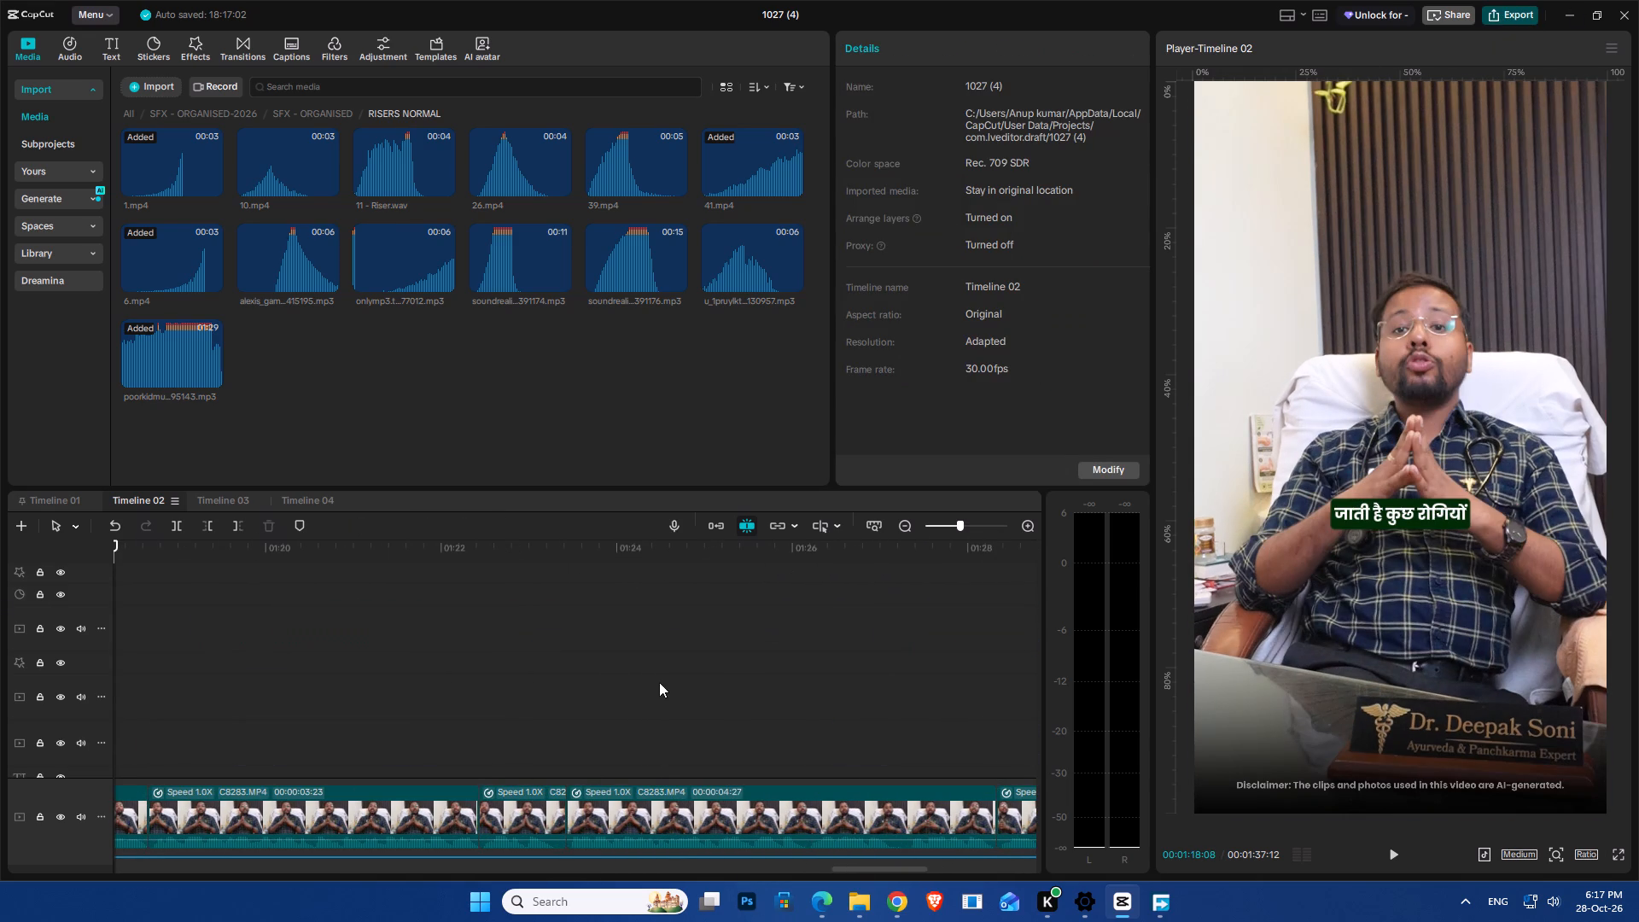
click(960, 241)
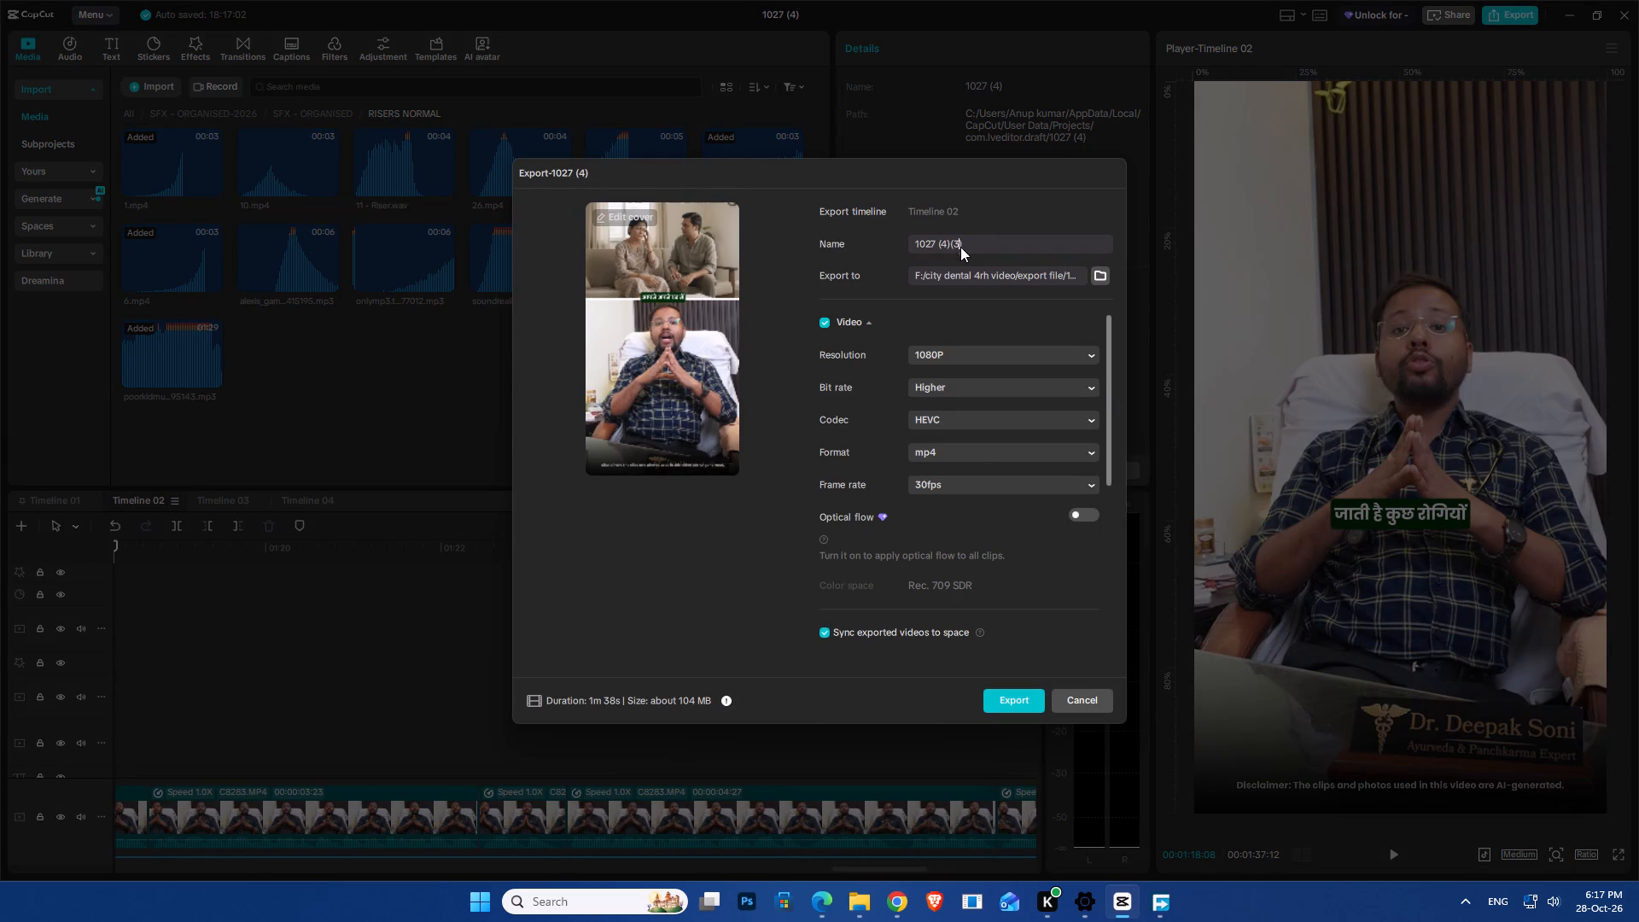
click(996, 695)
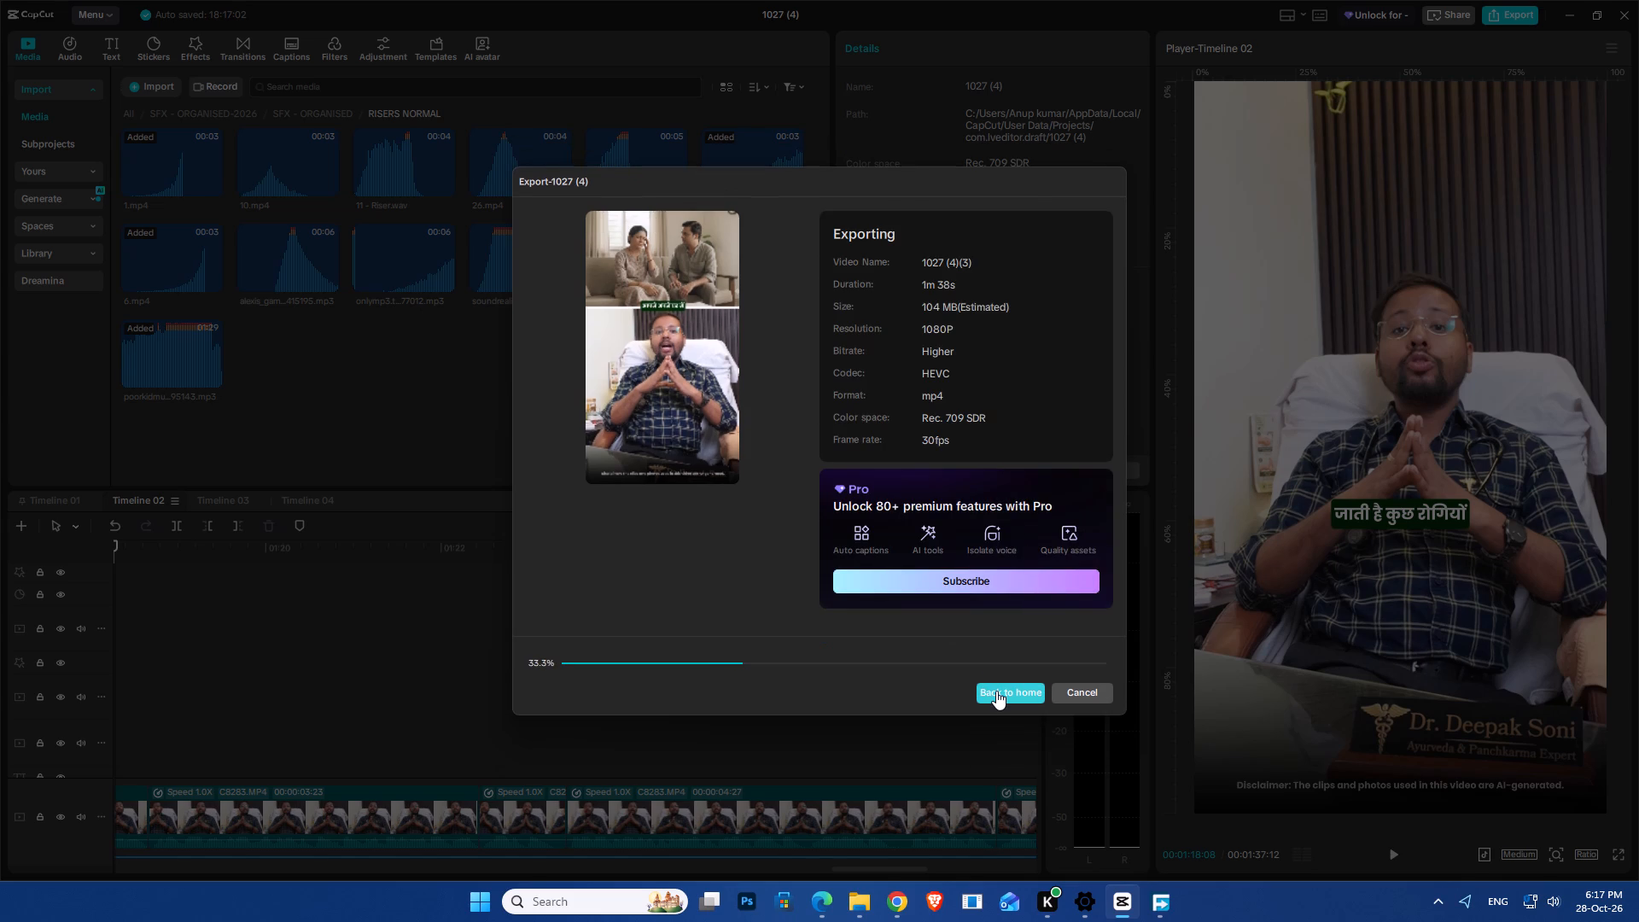
Switch to Chrome and open the Drive folder SOCIAL HIGH - CLIENTS, Ayur Deep, Month - 1, Raw Footages.
click(899, 920)
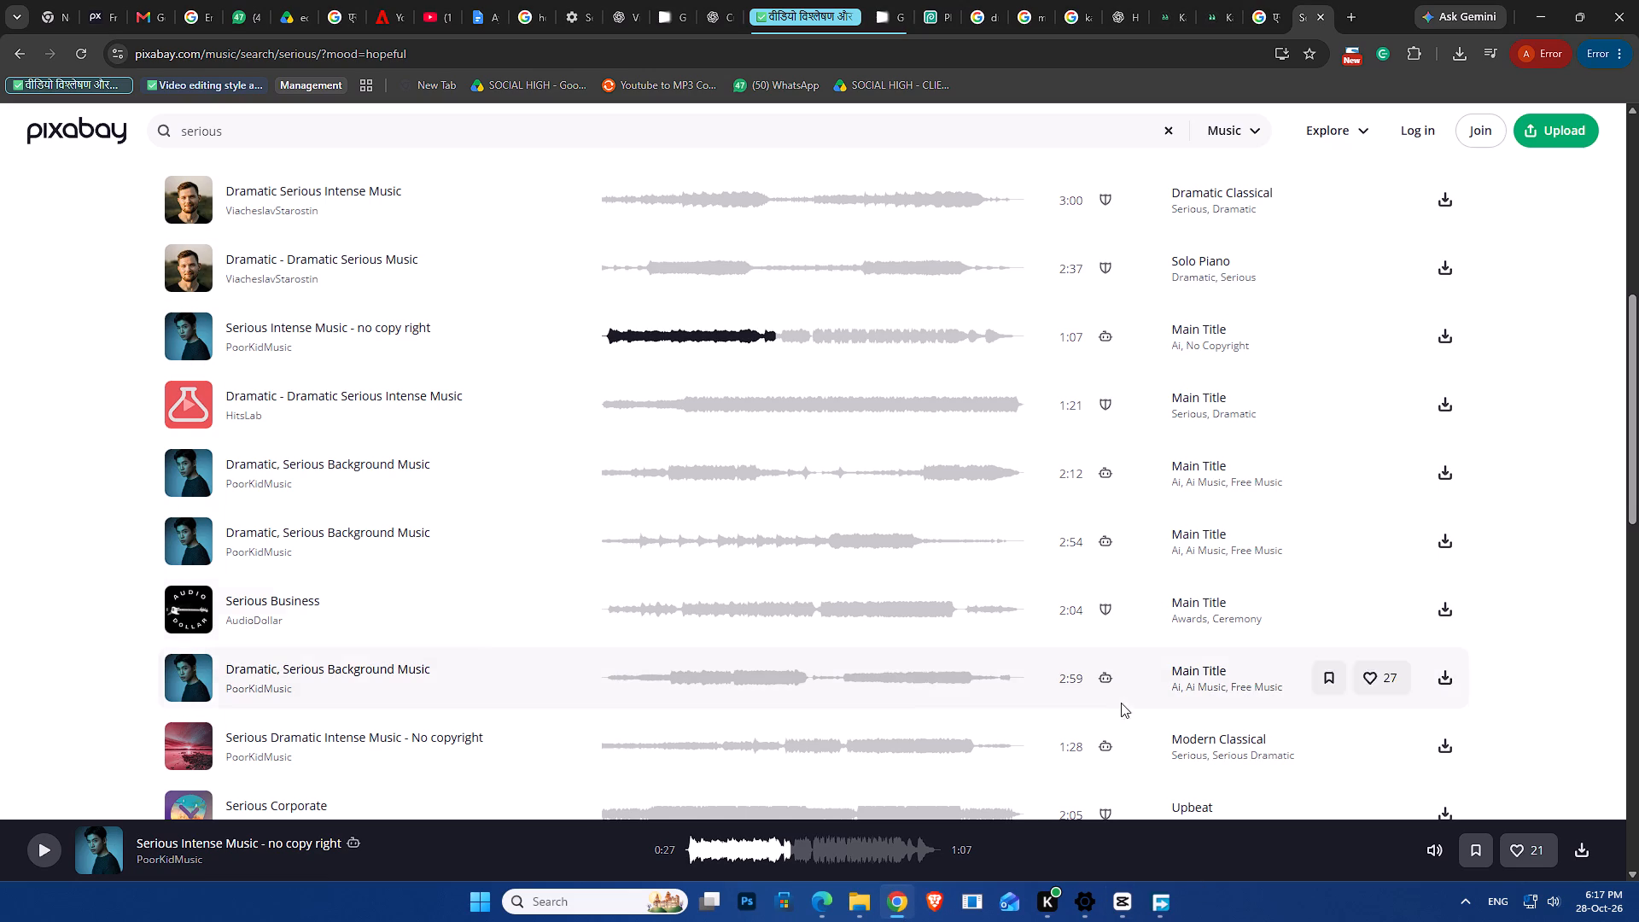
scroll(688, 434, up, 9)
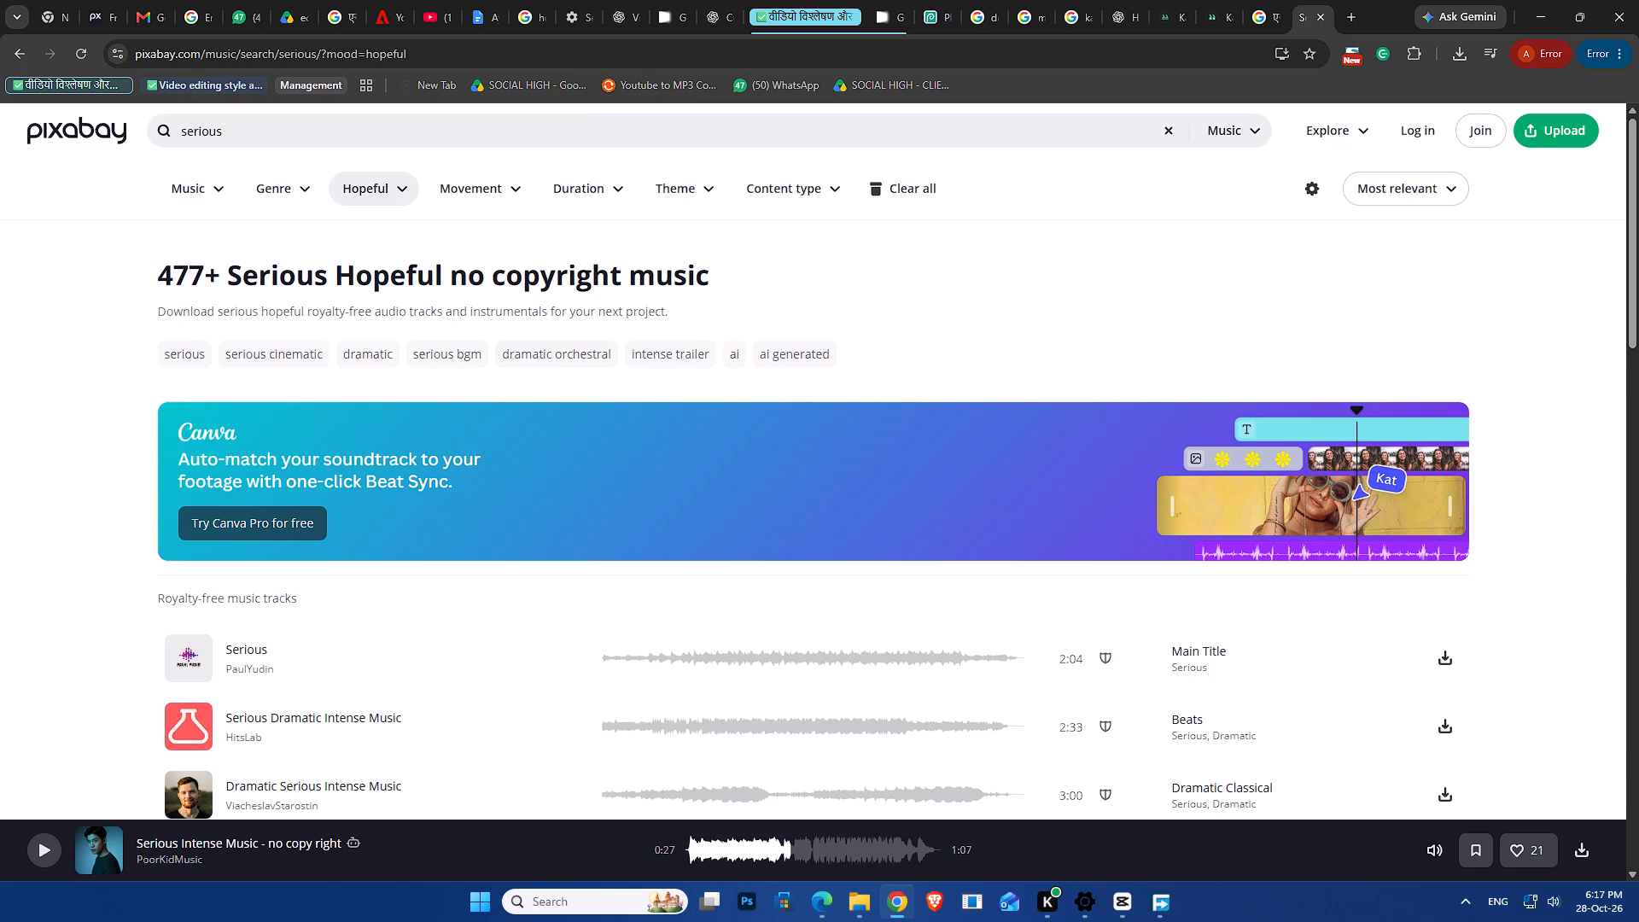
click(1352, 16)
click(860, 79)
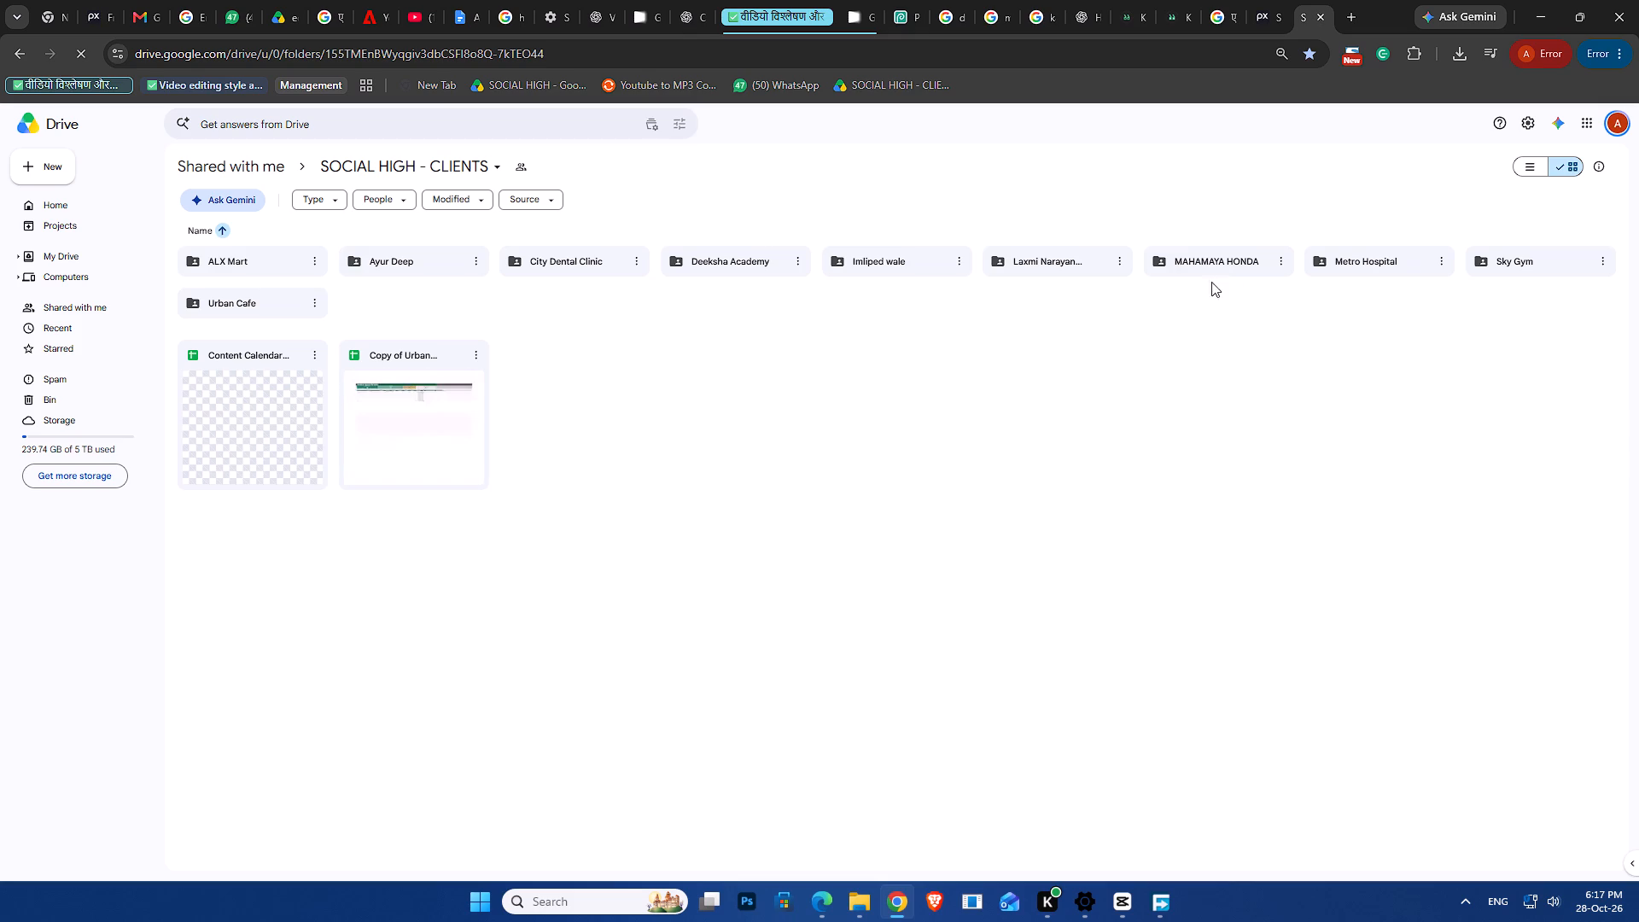
double_click(569, 267)
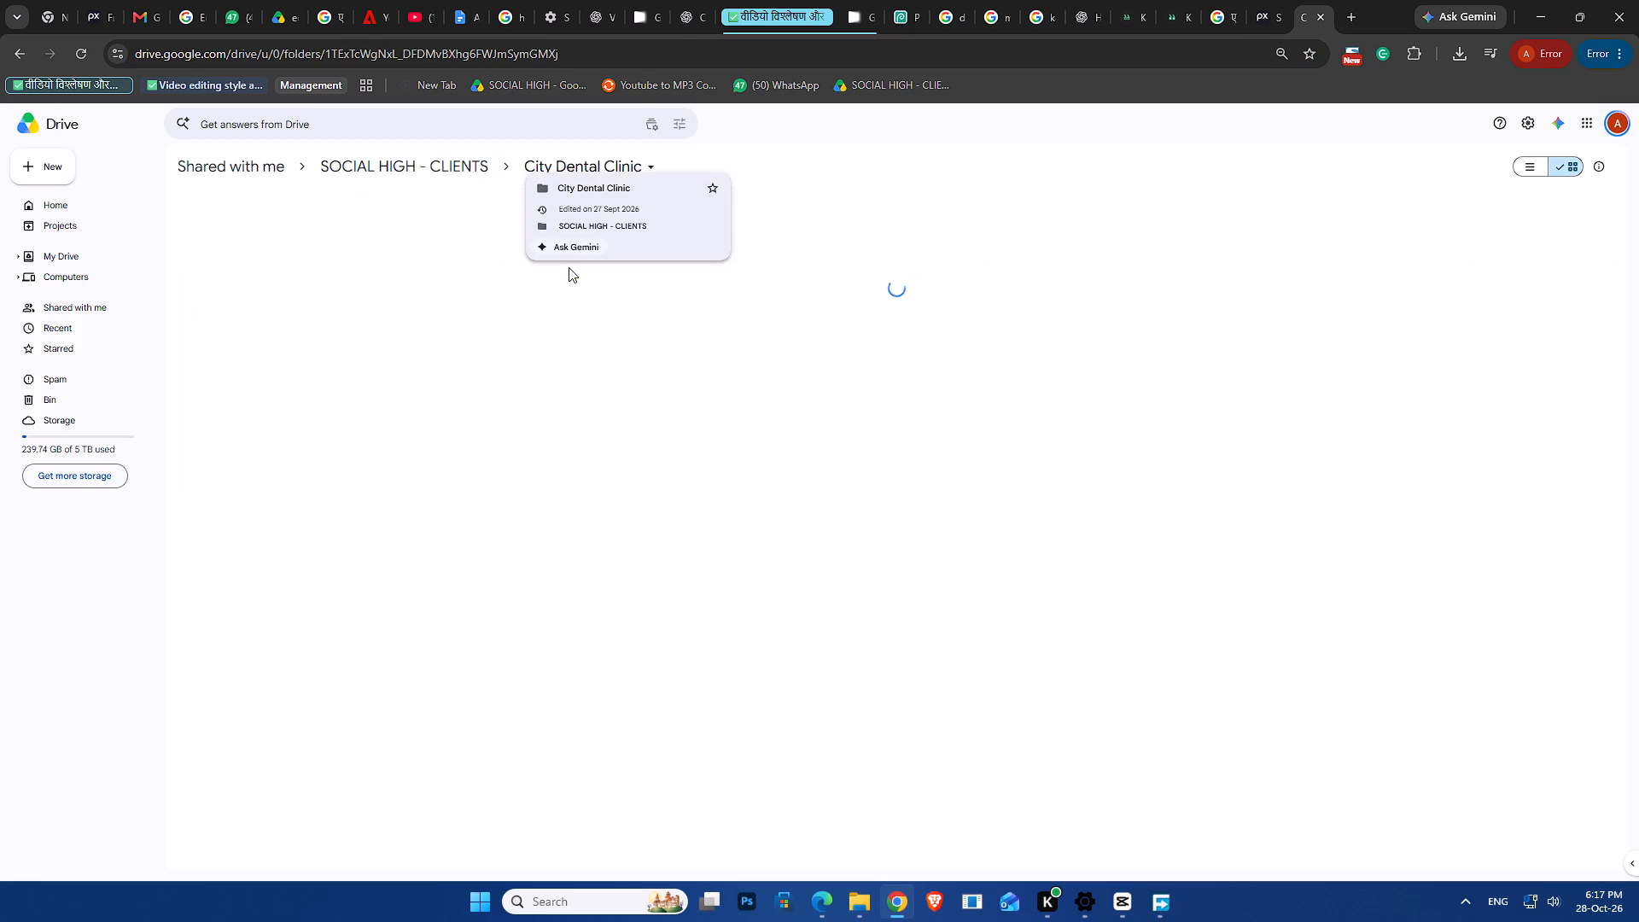
click(14, 52)
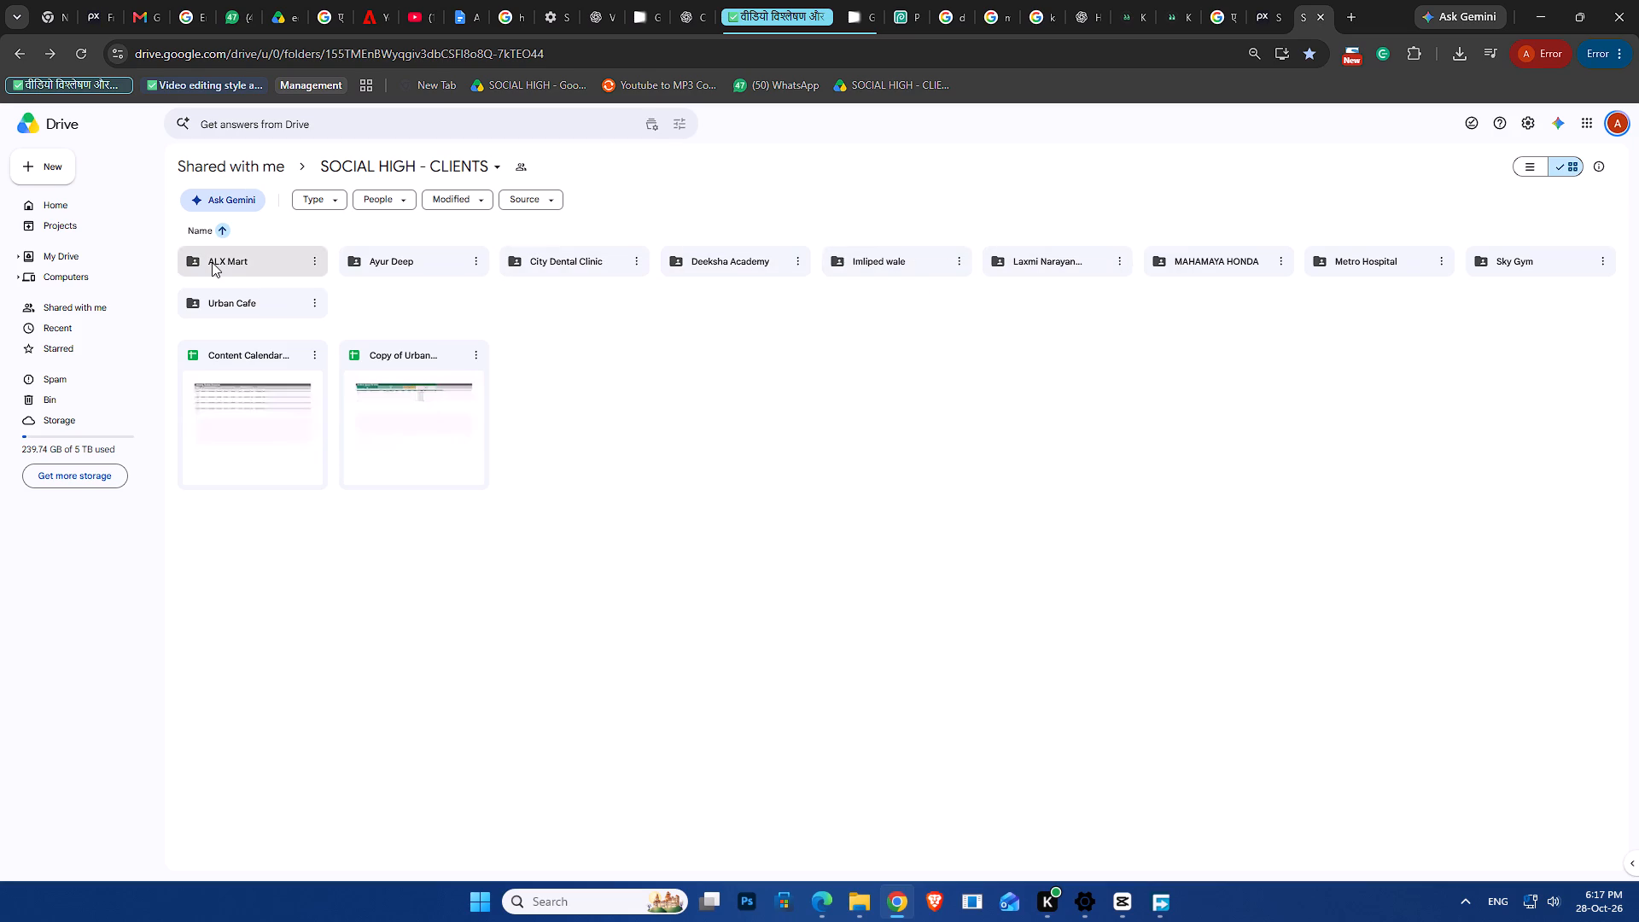
double_click(411, 262)
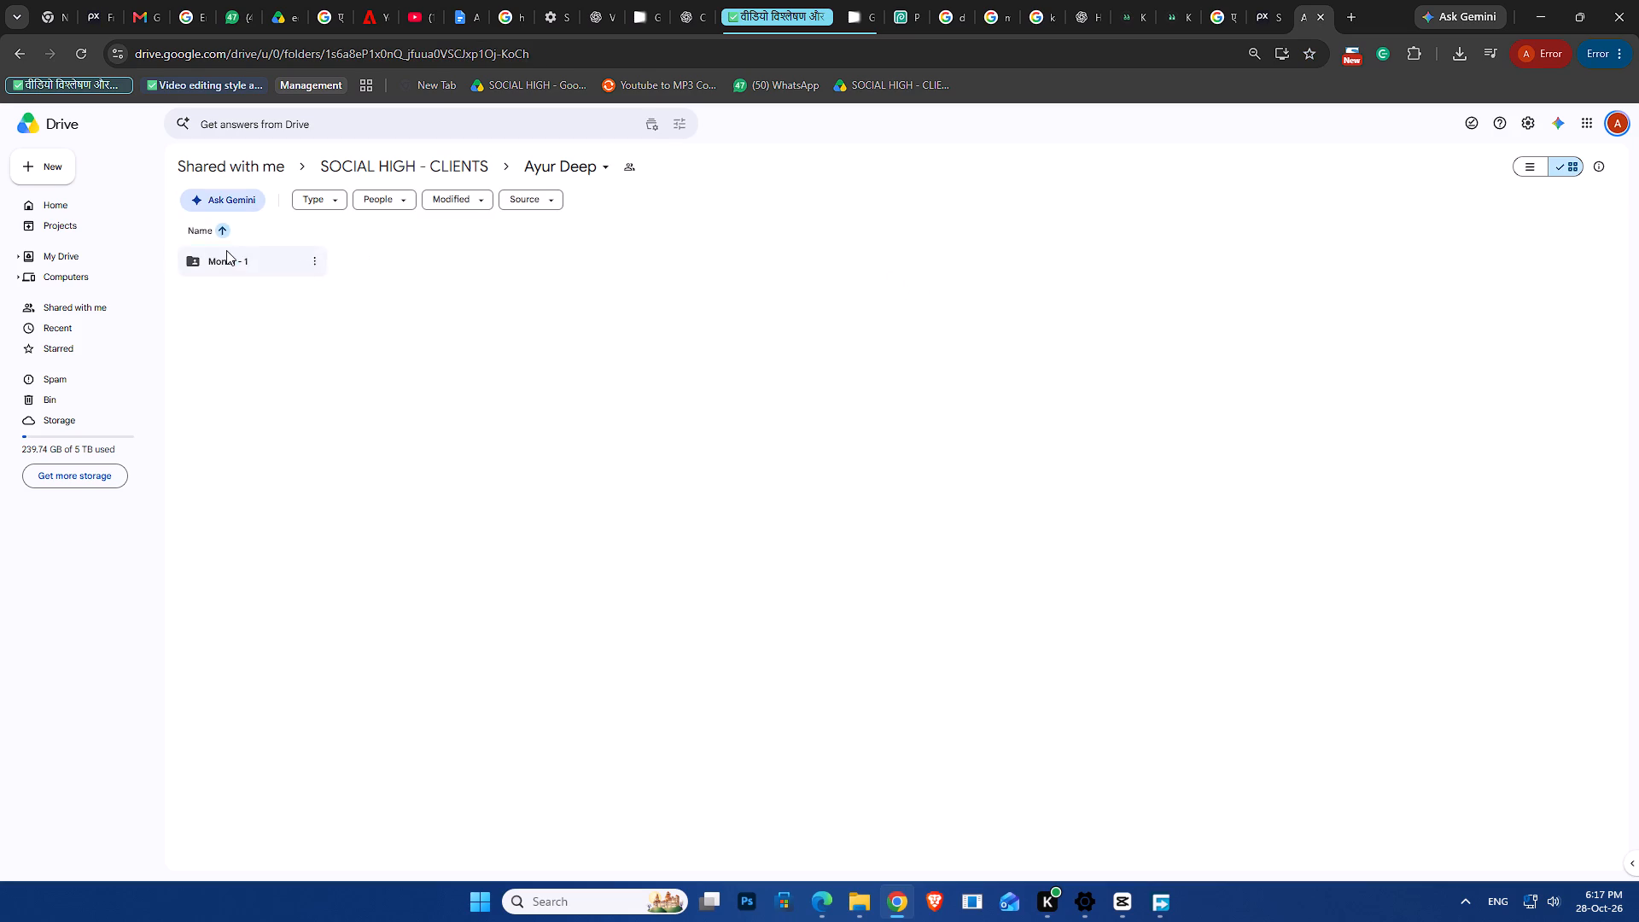
double_click(226, 250)
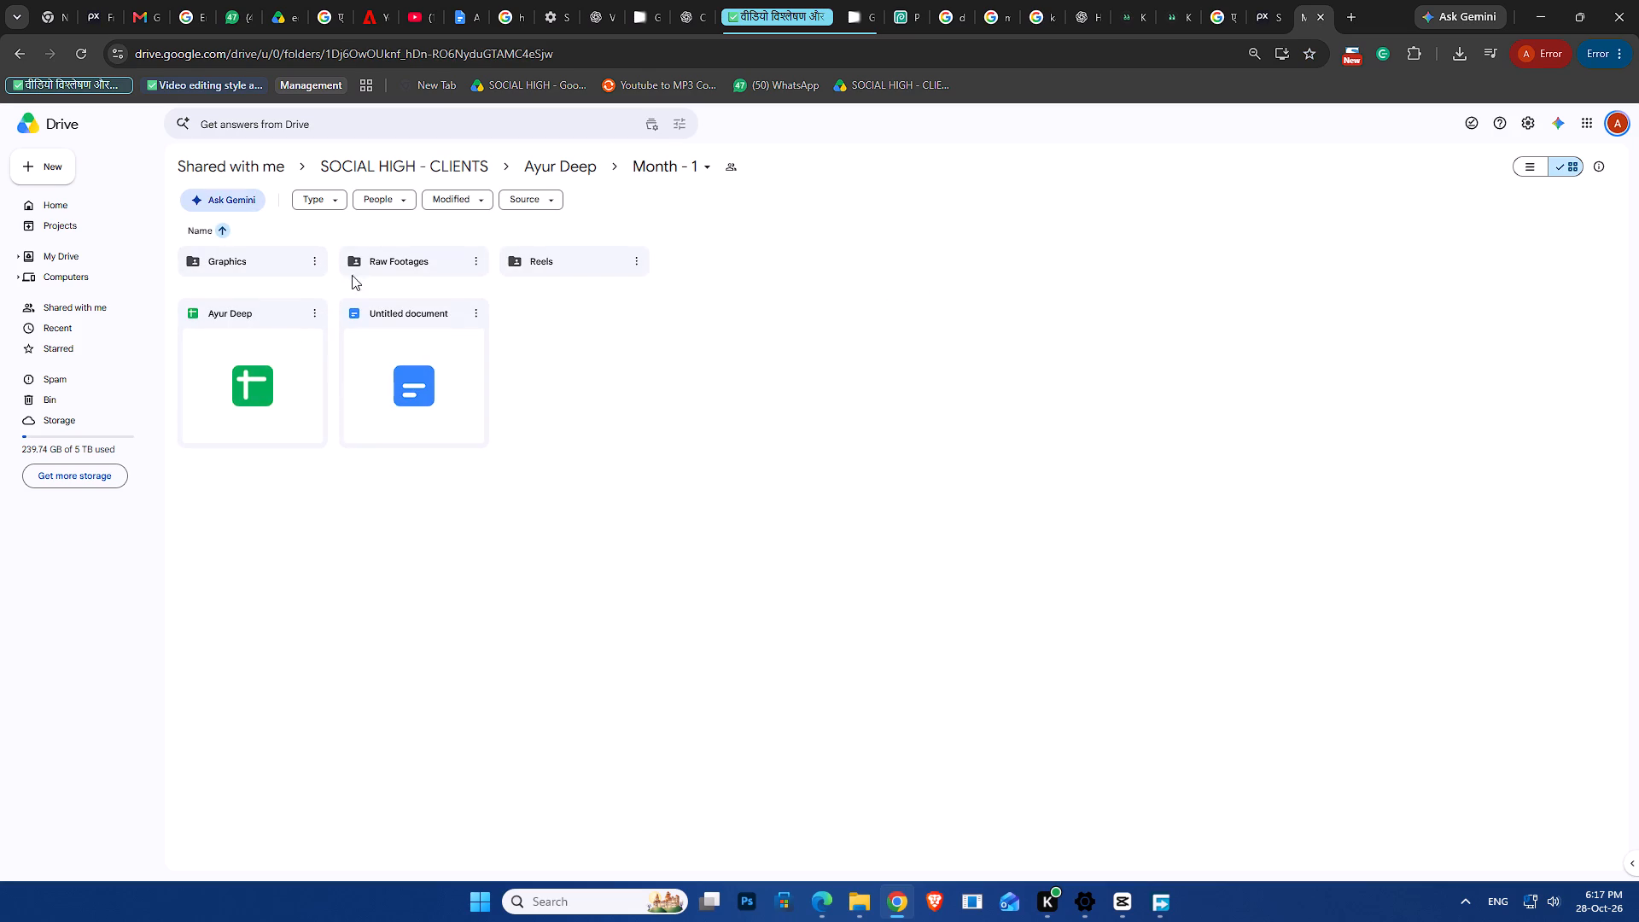
double_click(441, 258)
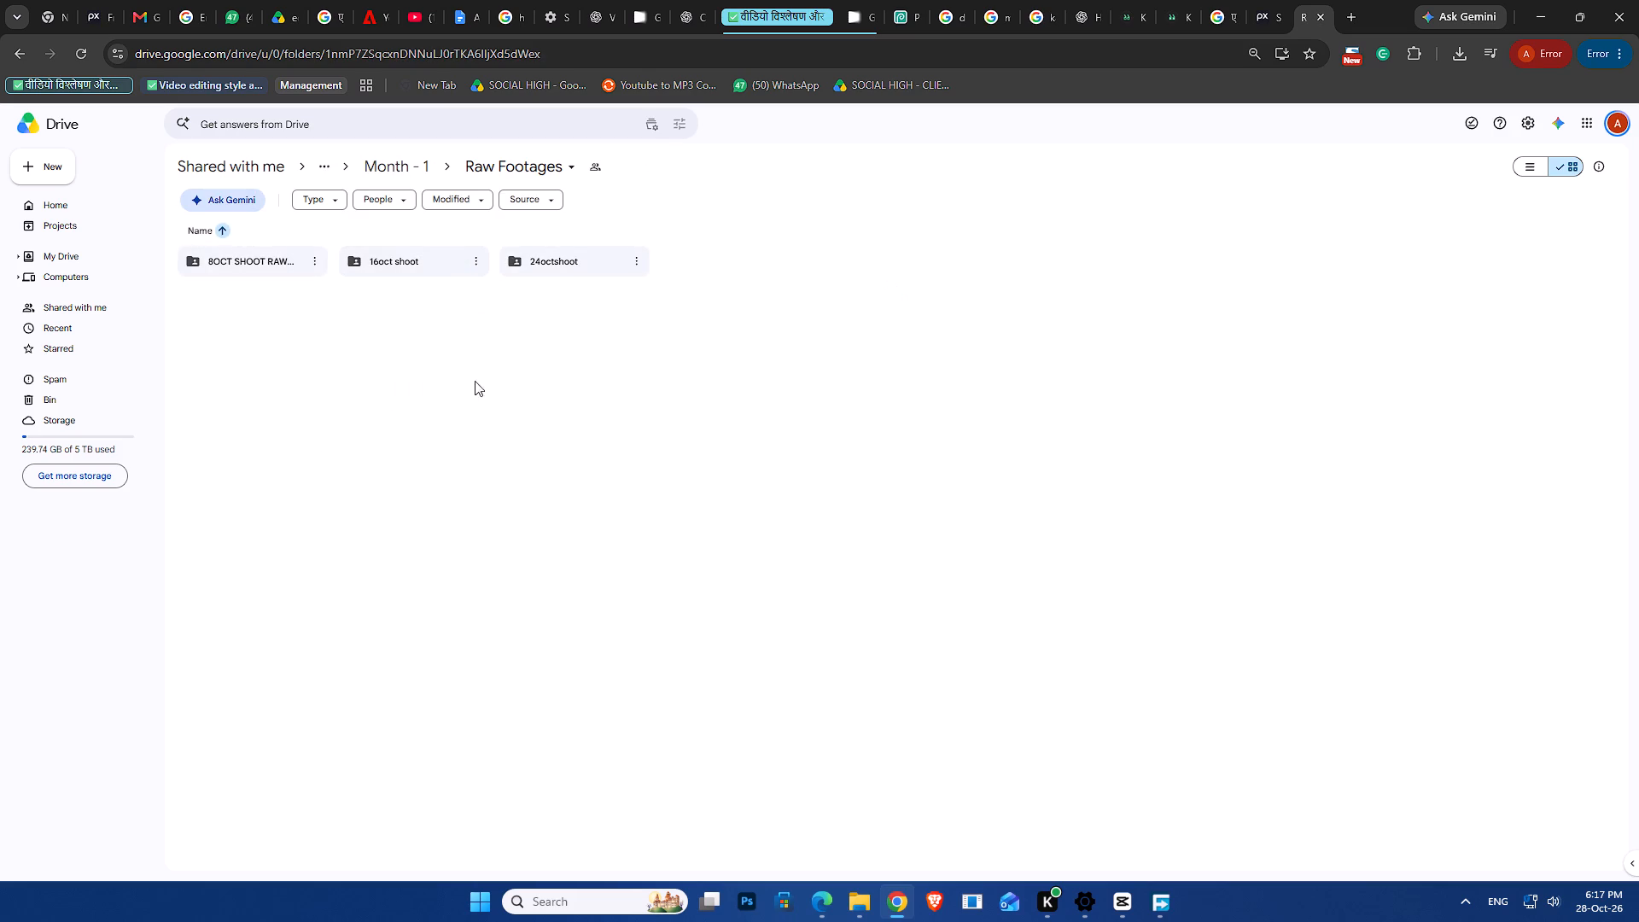
Upload the 28octshoot folder from ayu deep on Abhi SSD (F:) into the Drive Raw Footages folder.
click(845, 899)
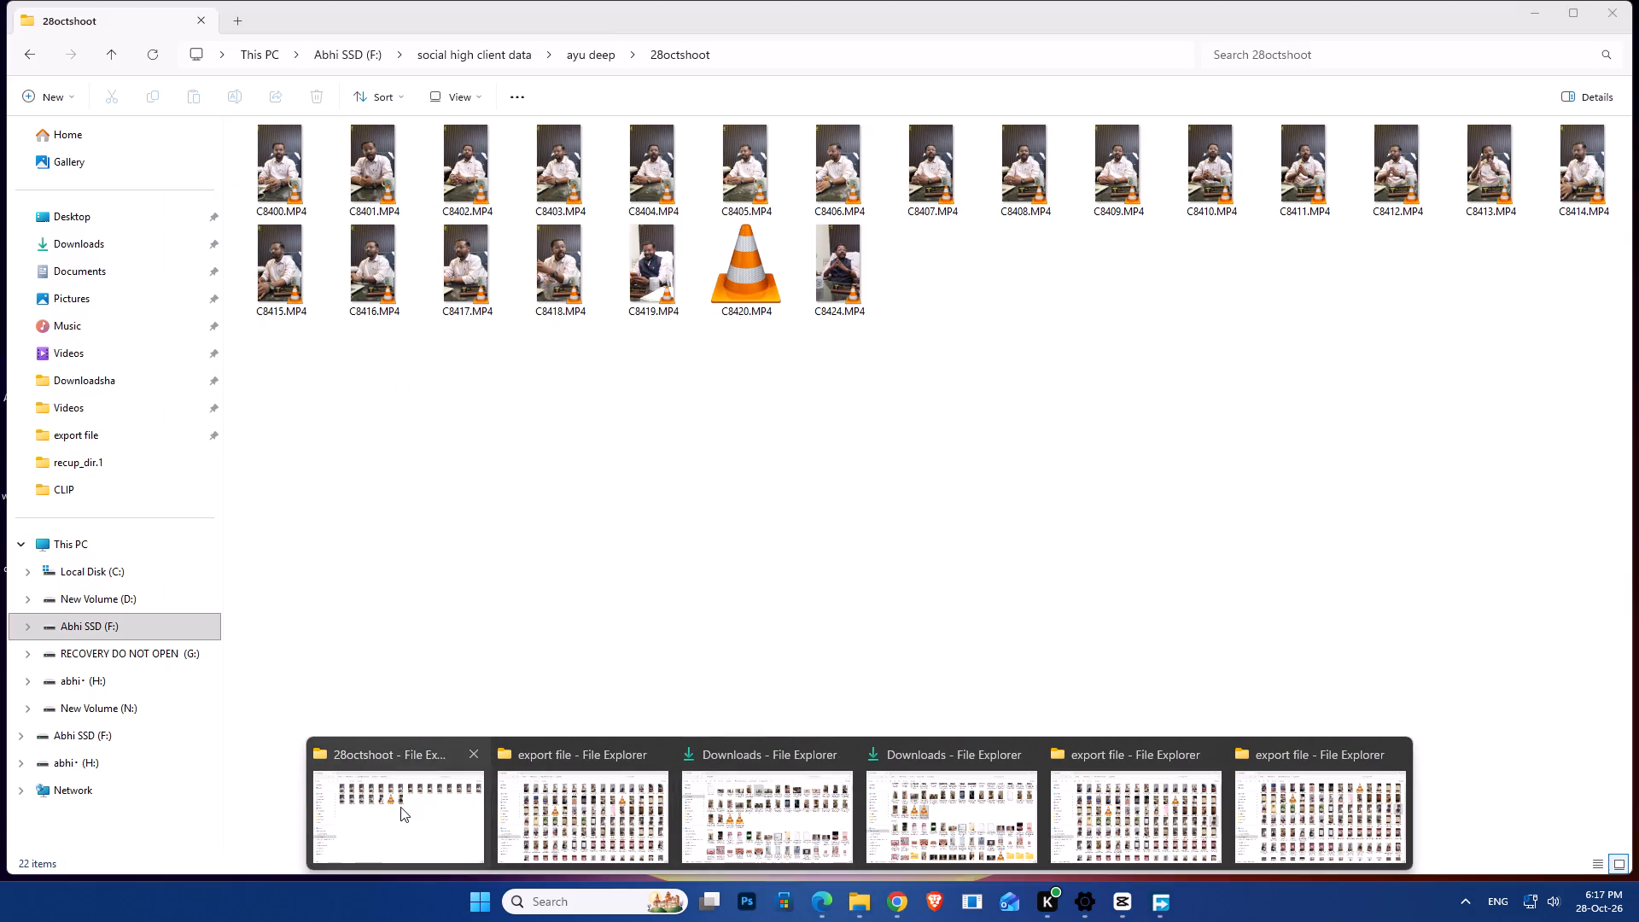
click(400, 807)
click(31, 52)
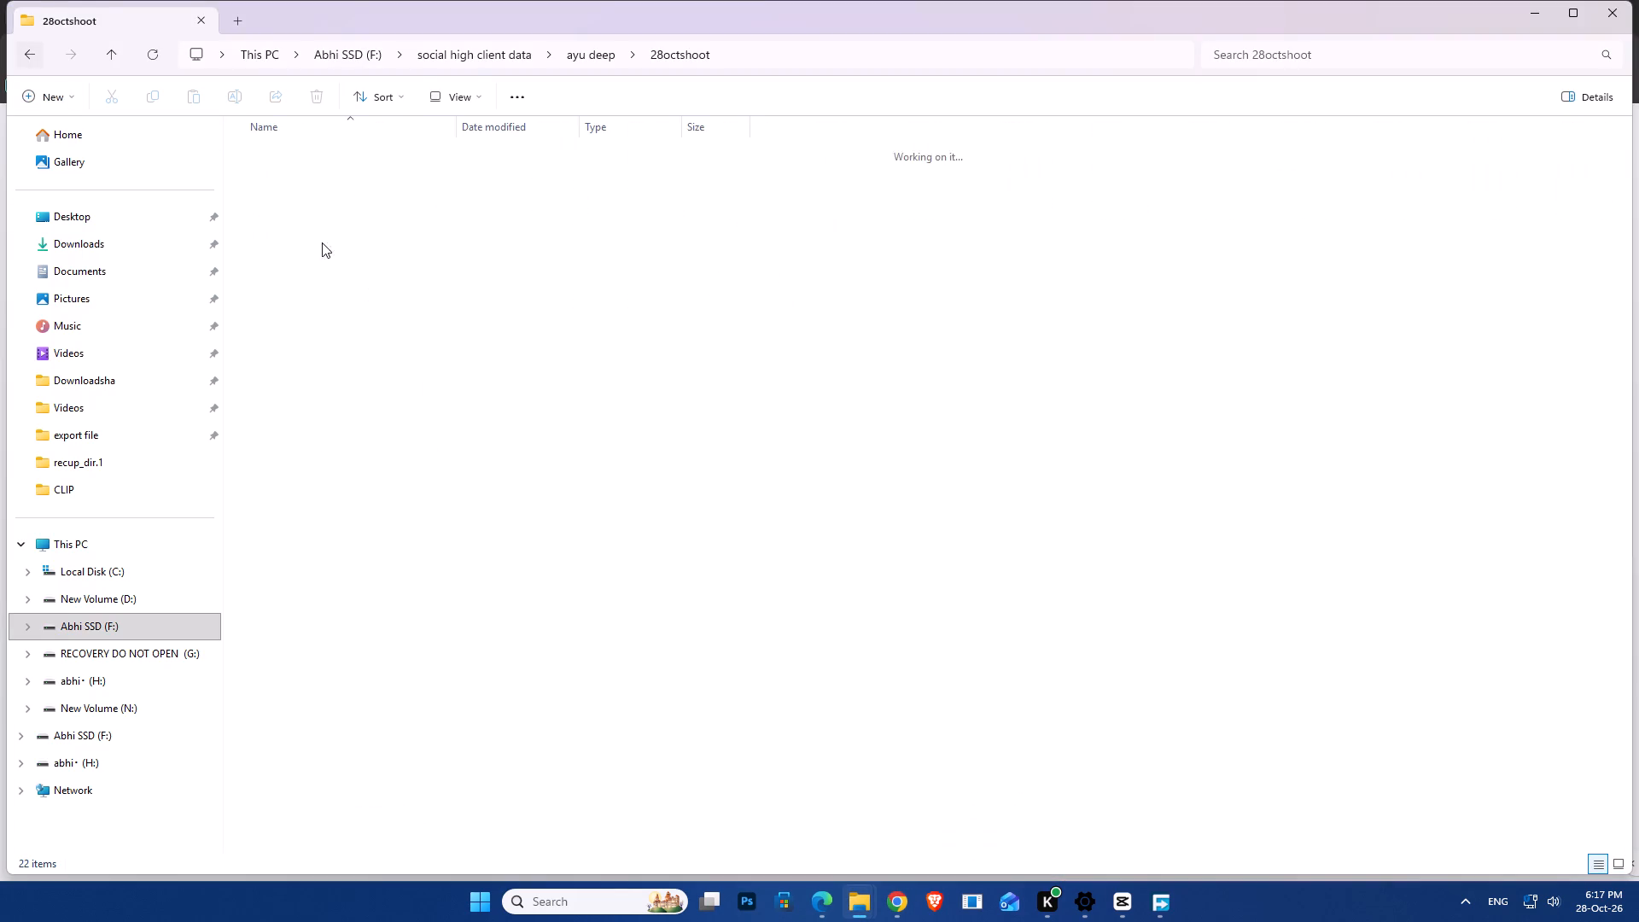
drag(292, 222, 881, 866)
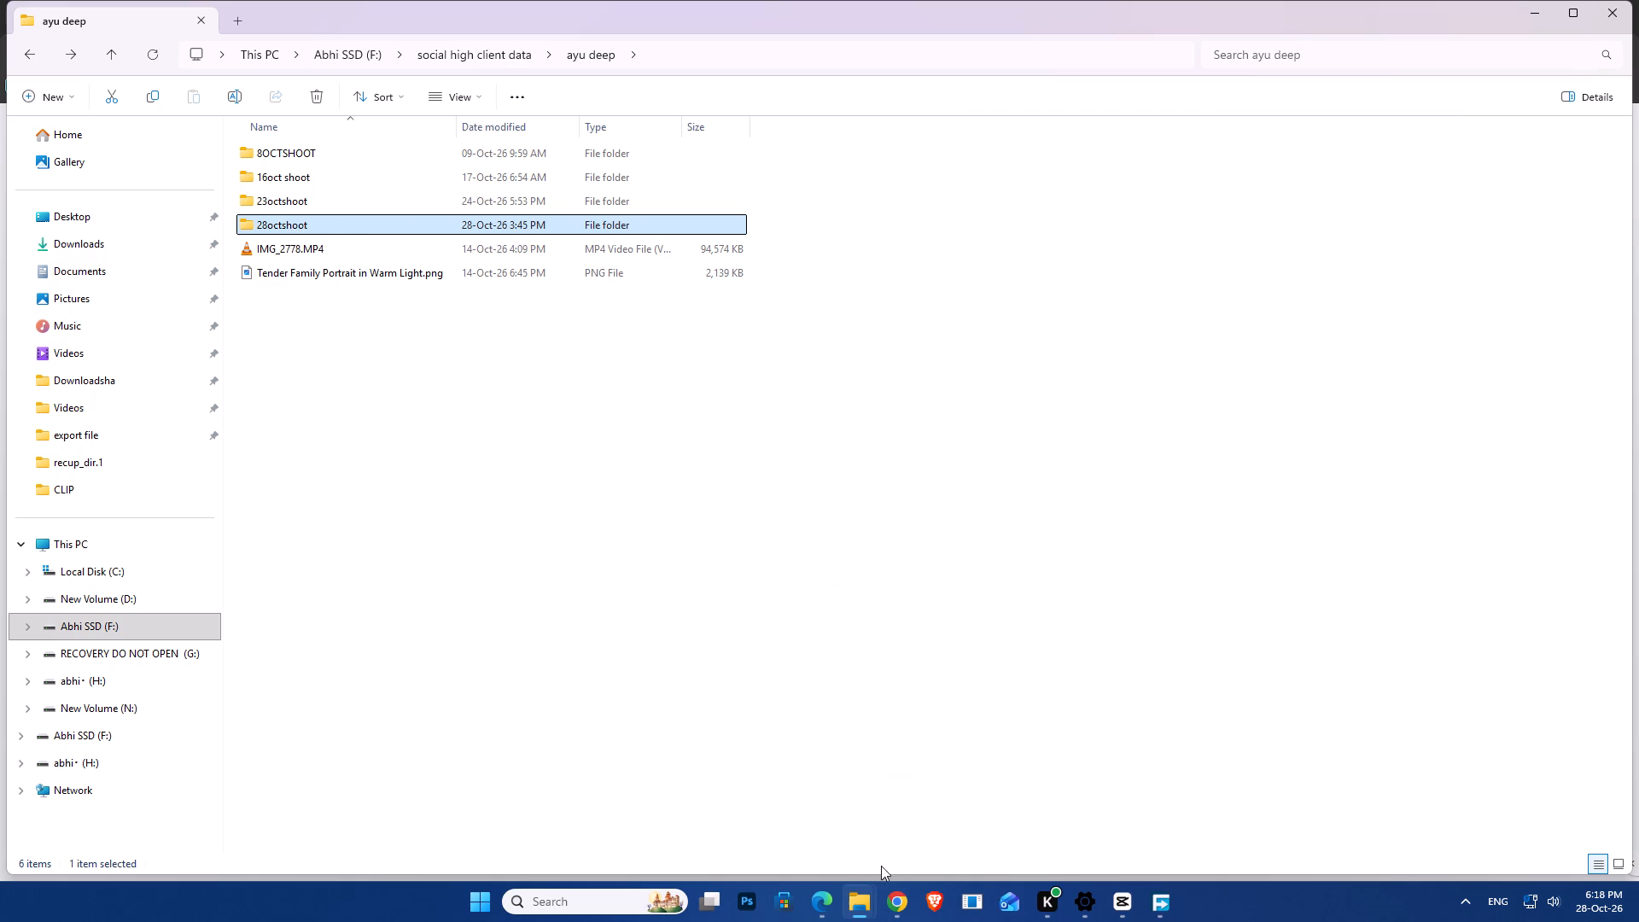
drag(881, 866, 676, 557)
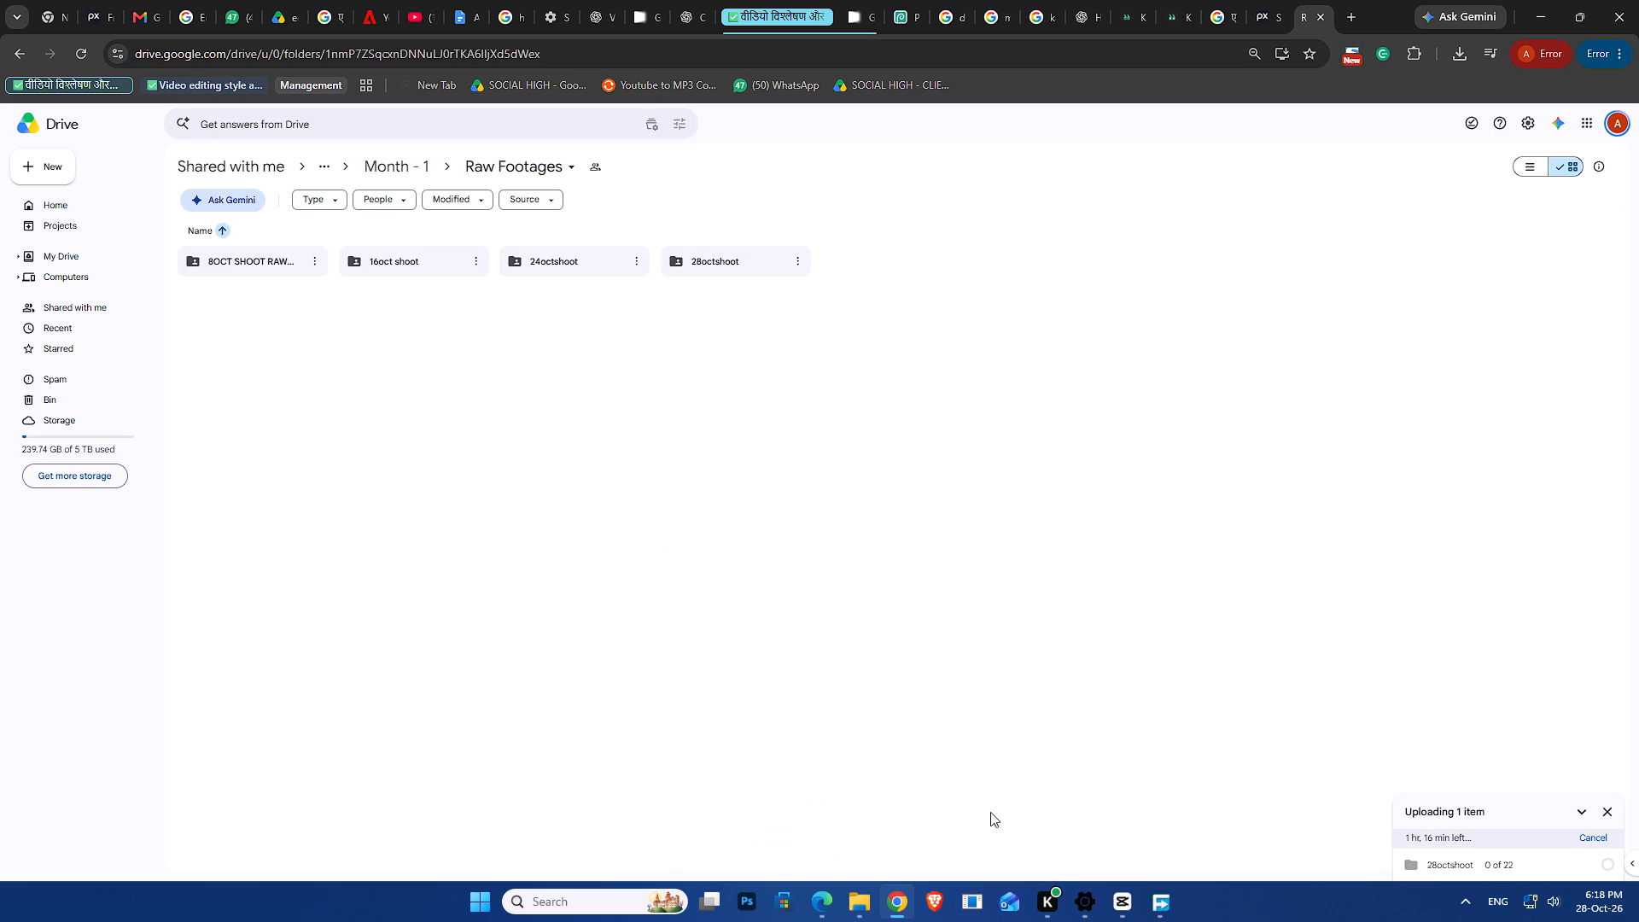
Check the Drive upload in Chrome and the export progress of Timeline 02 in CapCut.
click(897, 904)
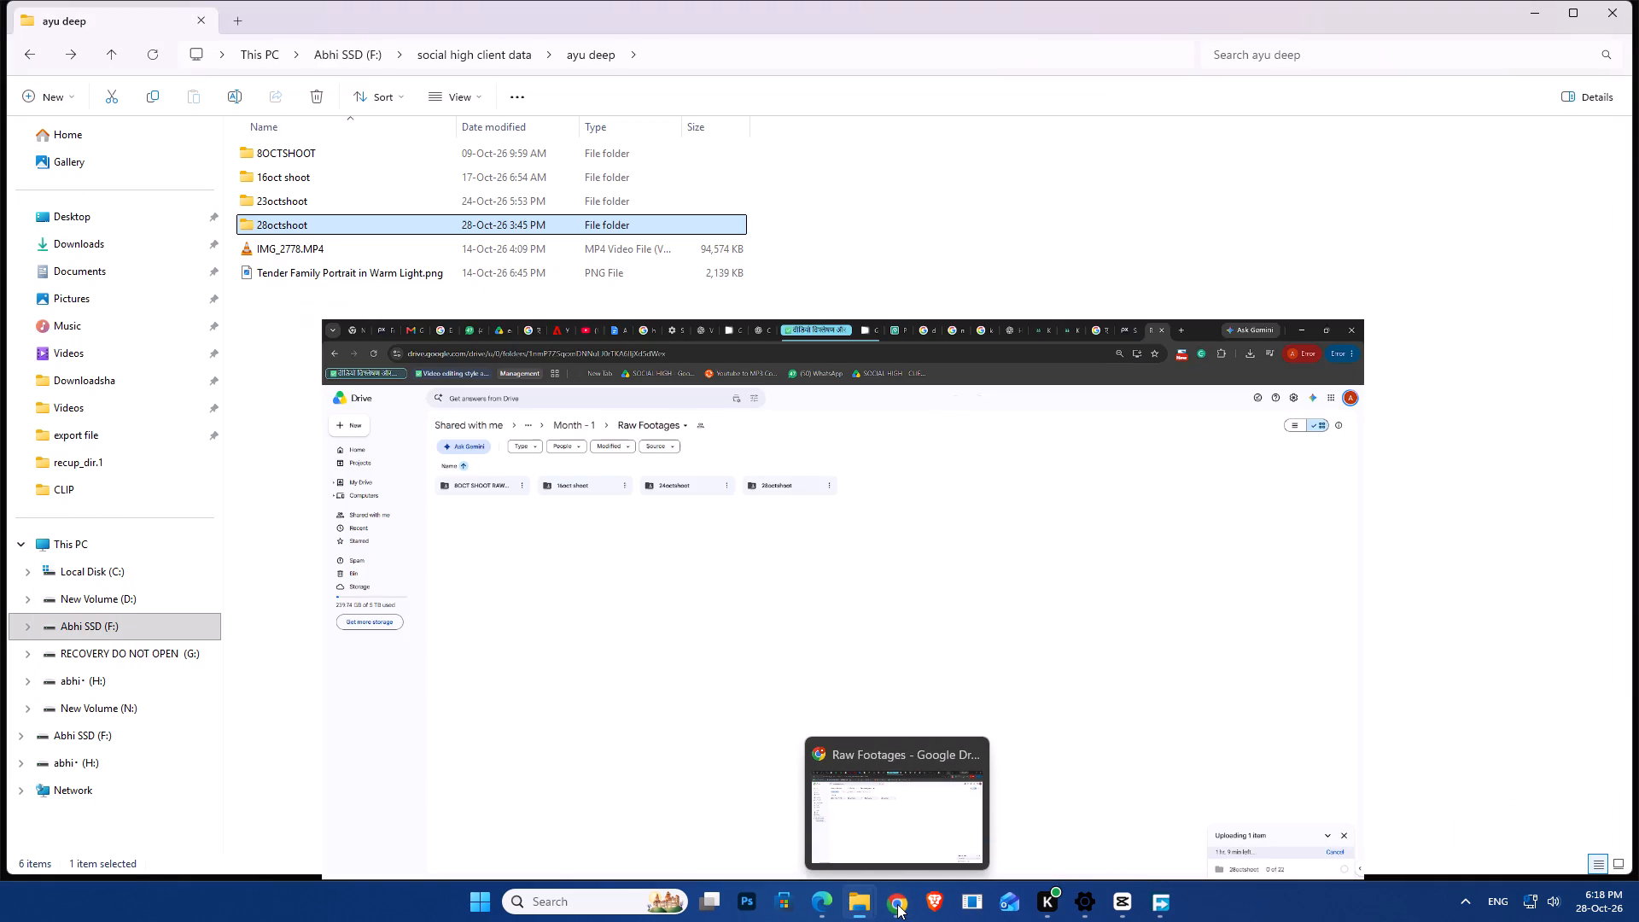
click(1115, 899)
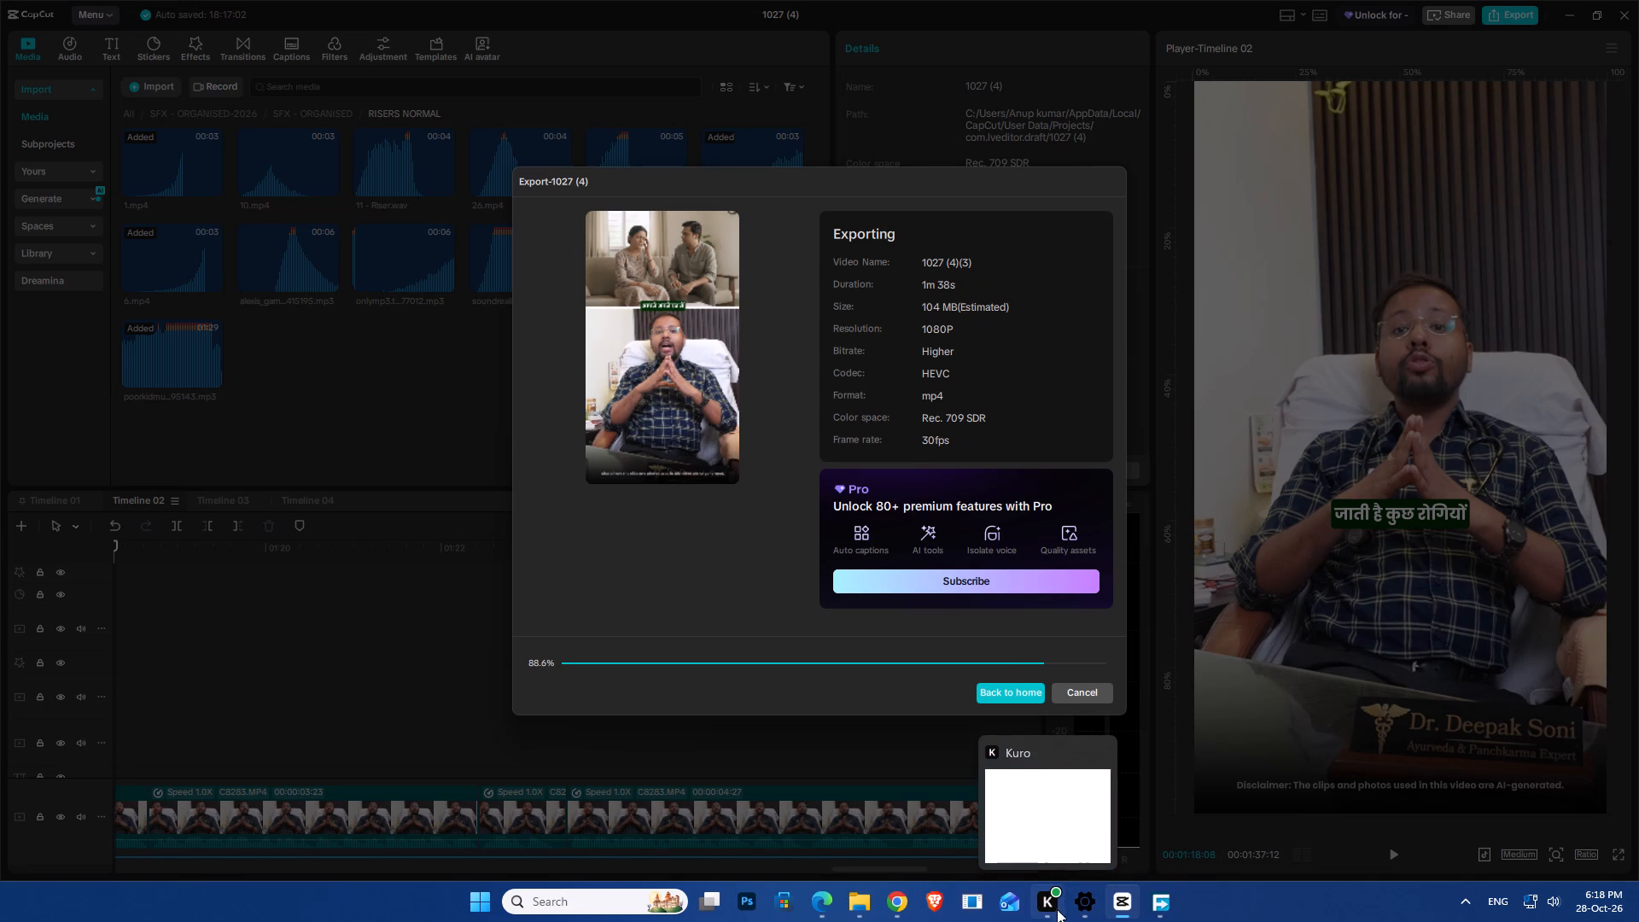
click(888, 901)
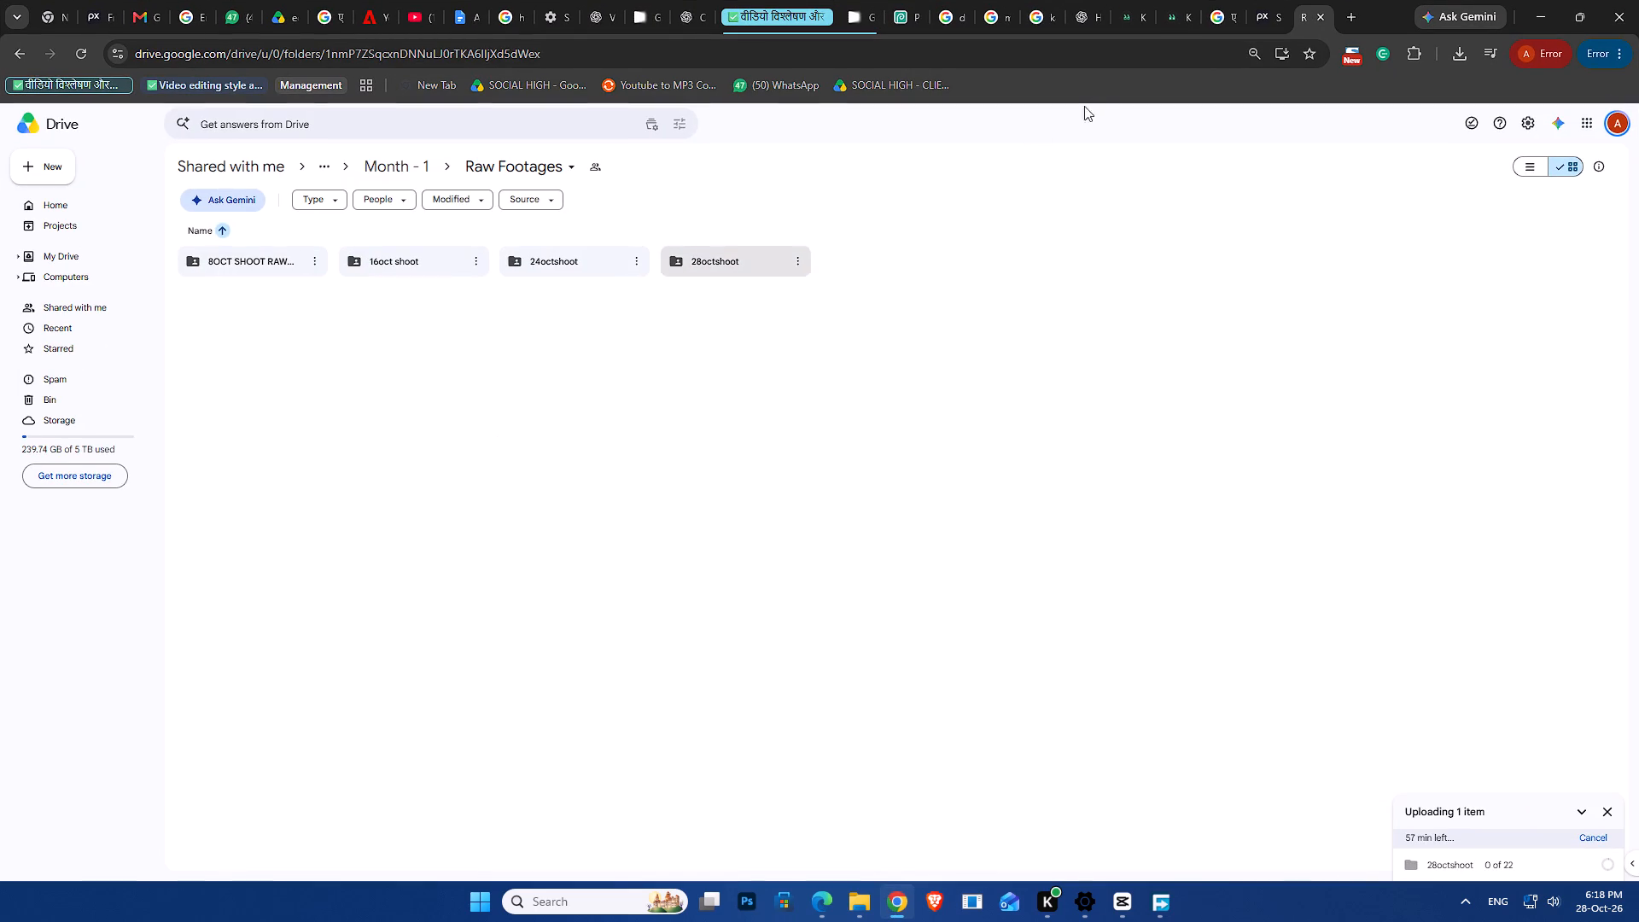
click(1234, 19)
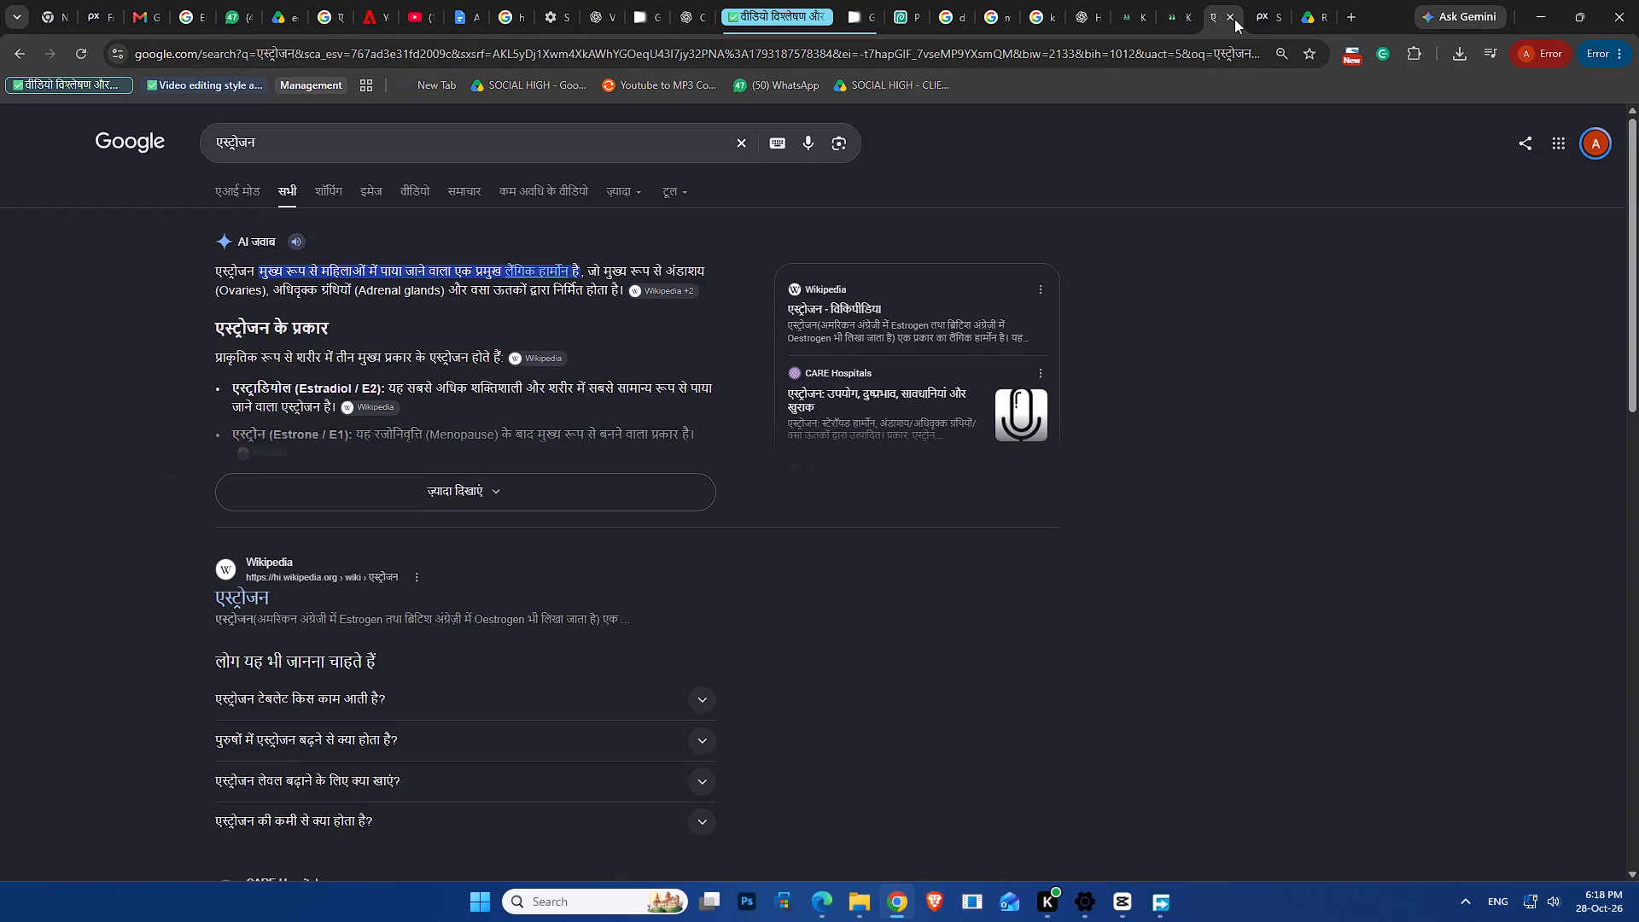
click(1267, 9)
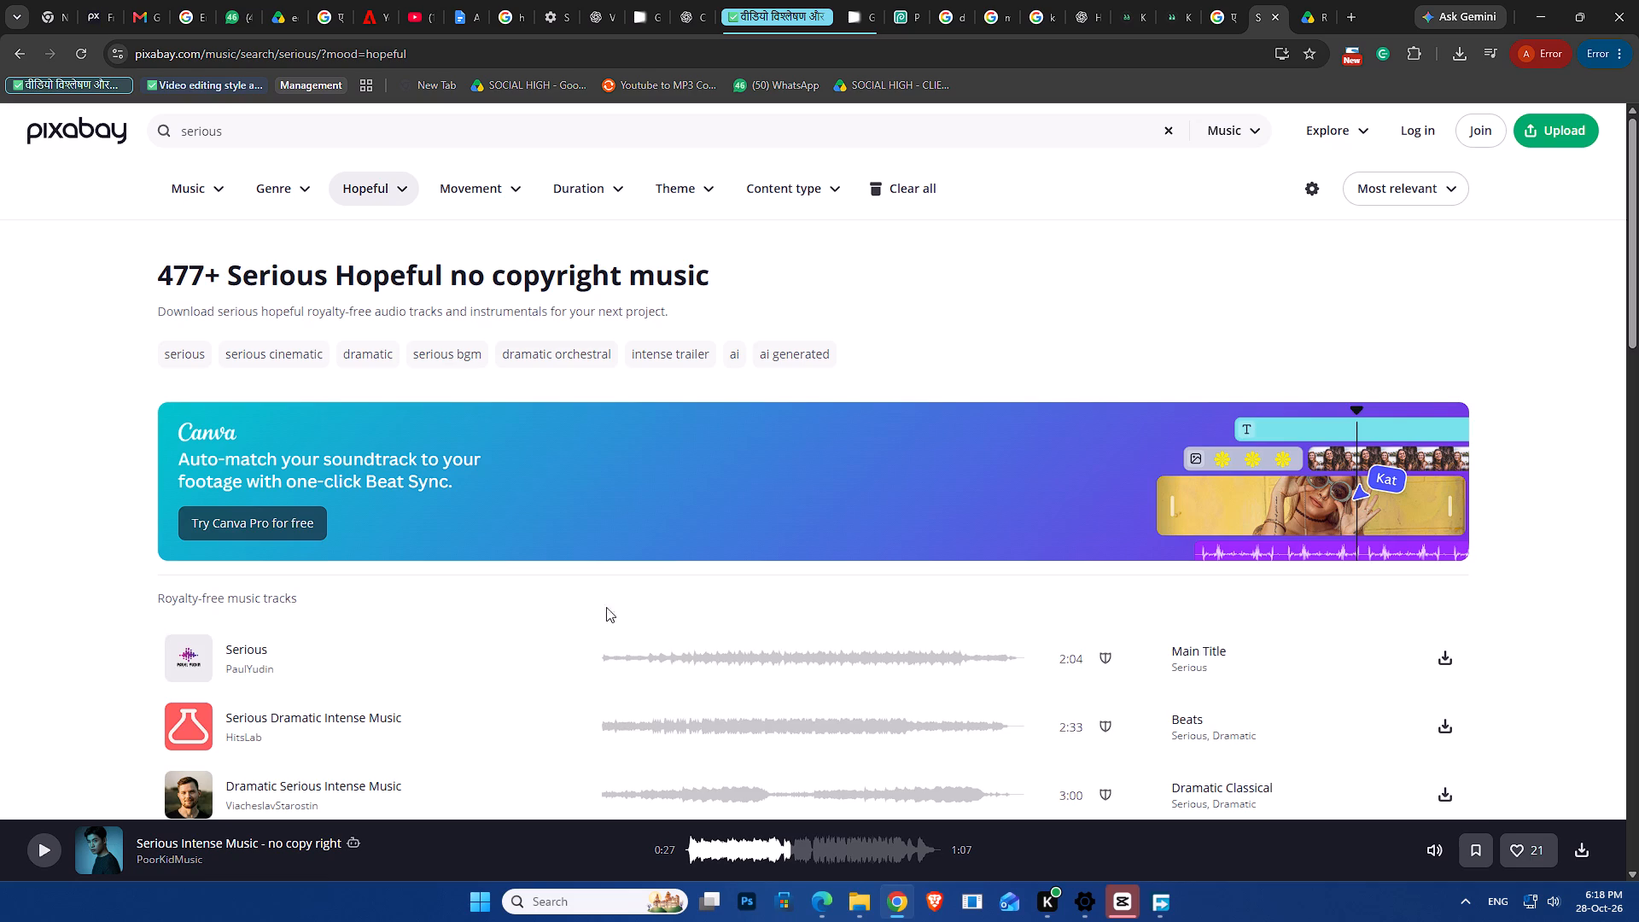
click(1134, 898)
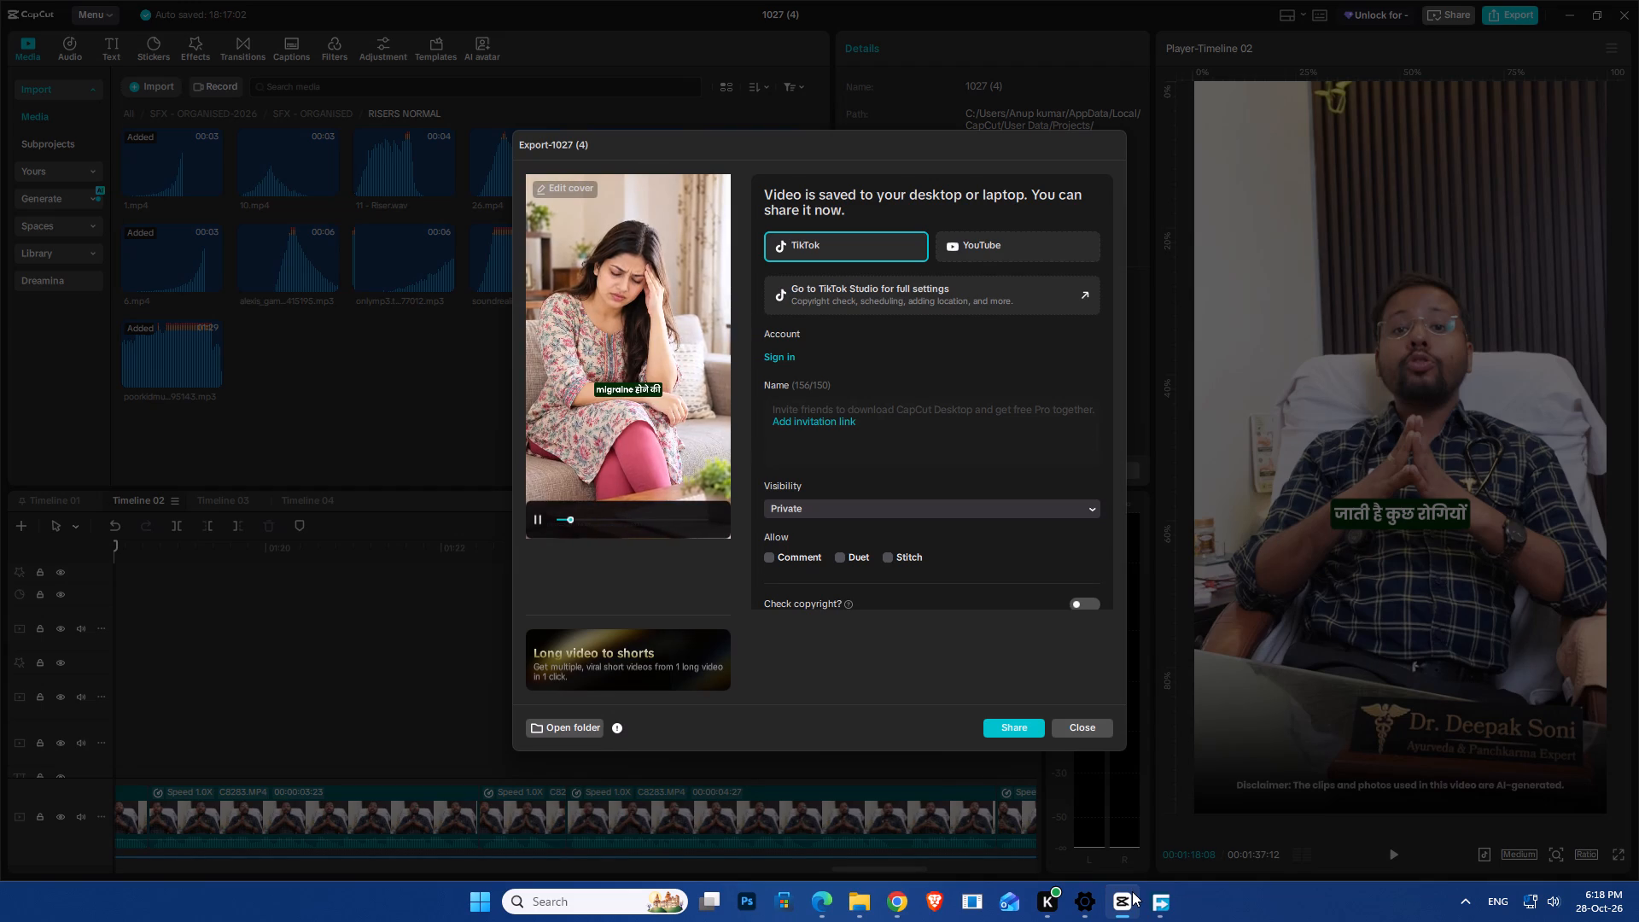
Play through the exported Timeline 02 video, rechecking the early shot of the woman with a headache, and close the export window.
drag(574, 516, 550, 530)
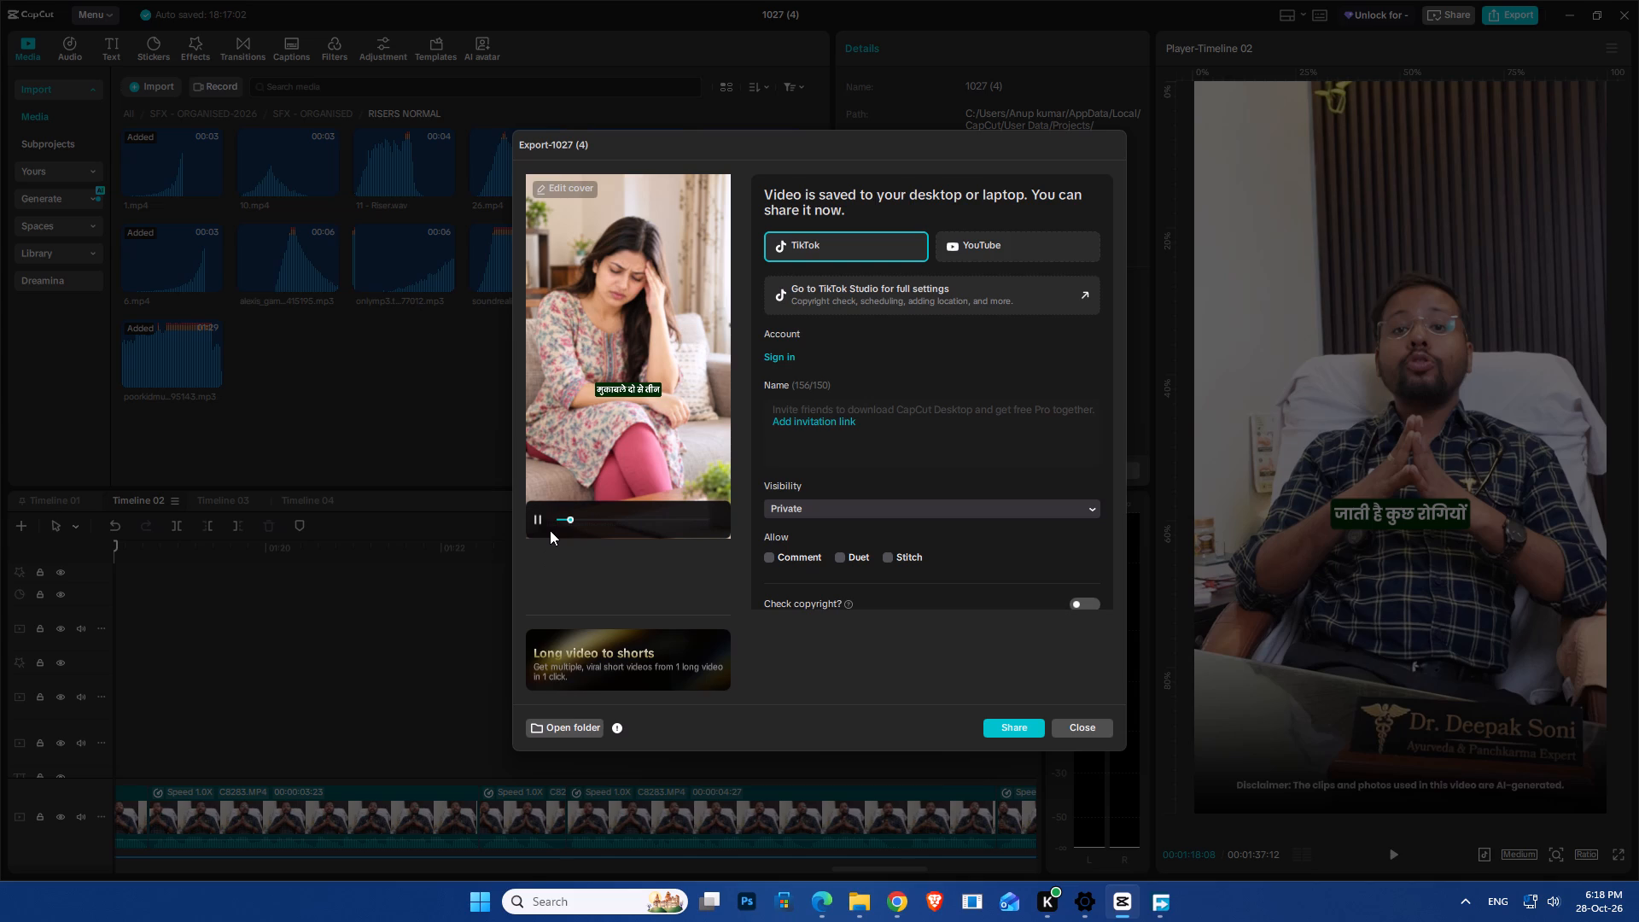
key(space)
key(space)
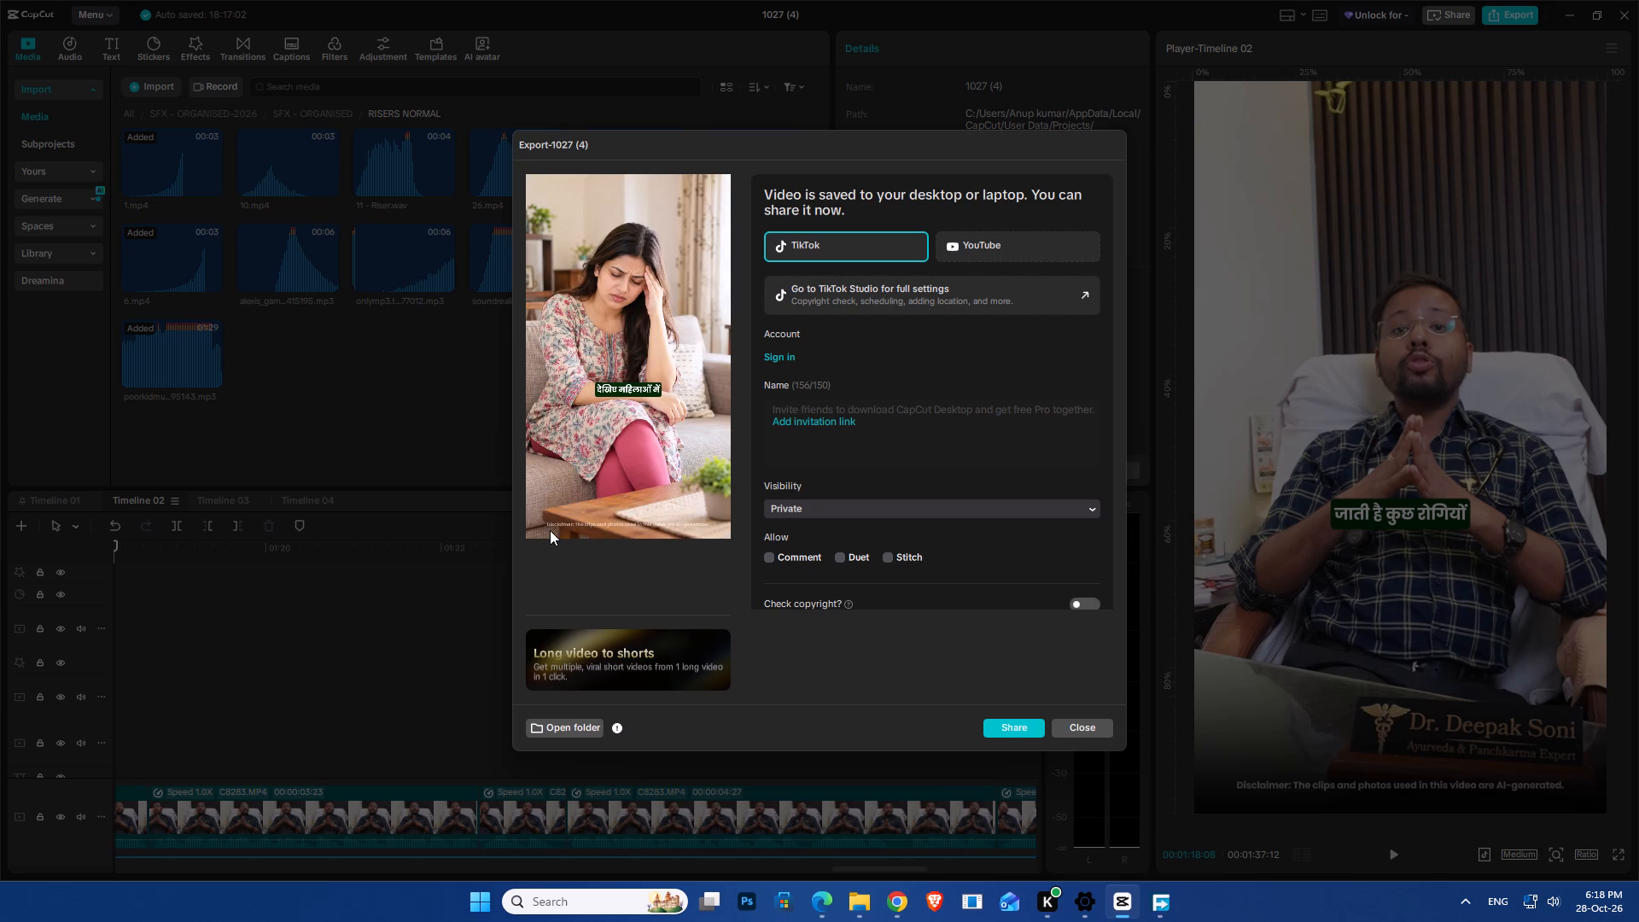
key(space)
click(557, 461)
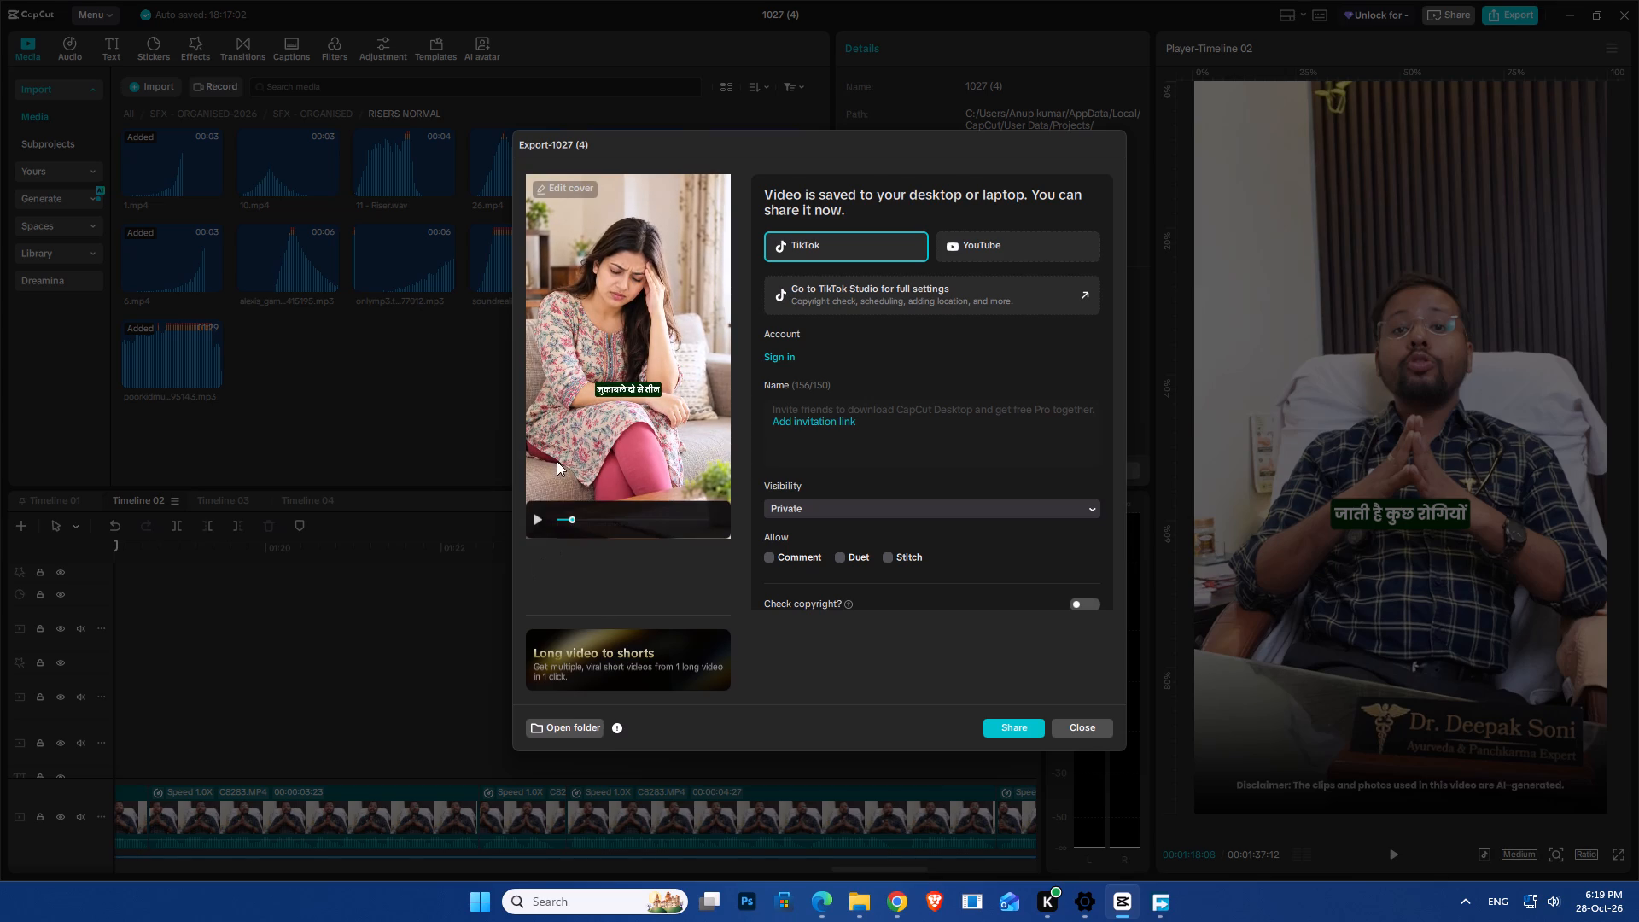
click(558, 518)
key(space)
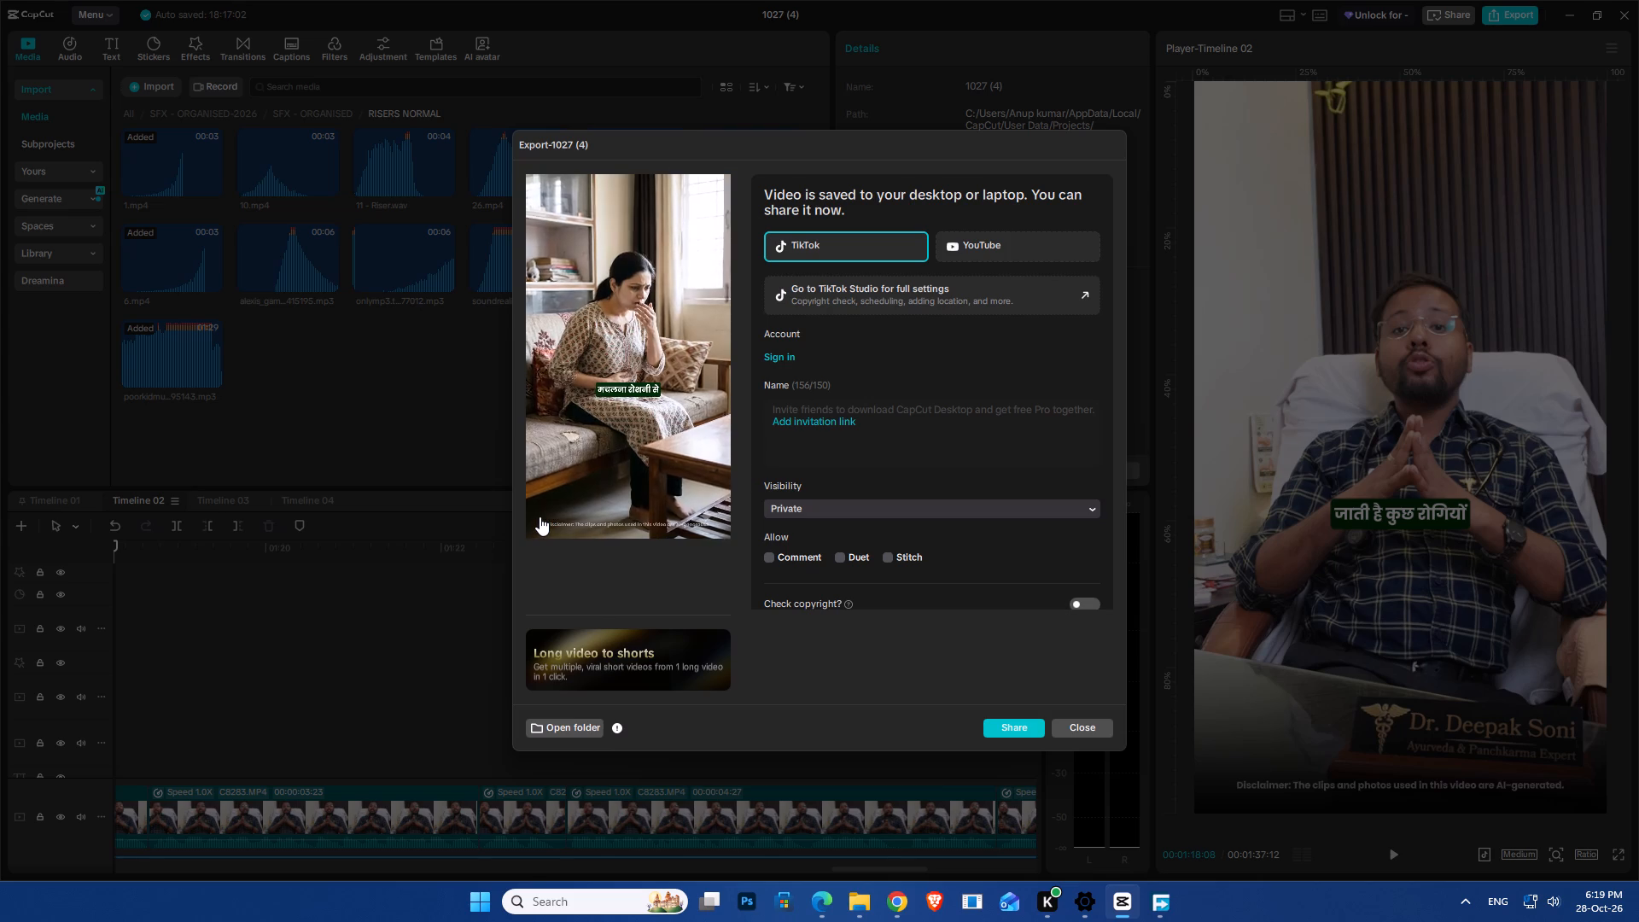
click(540, 516)
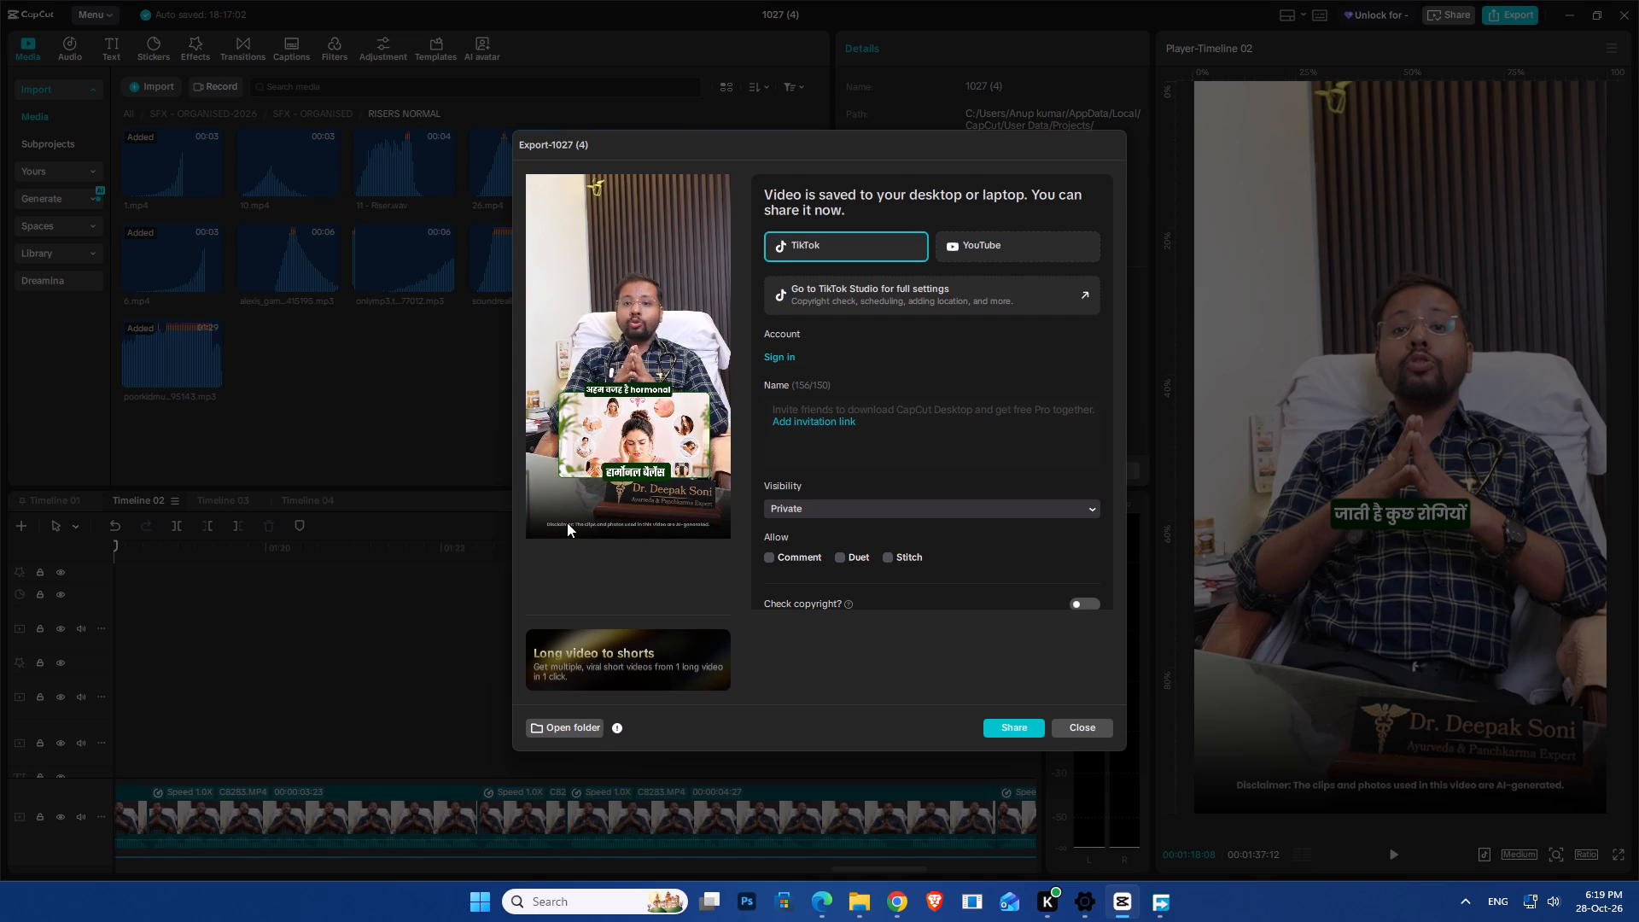
click(578, 511)
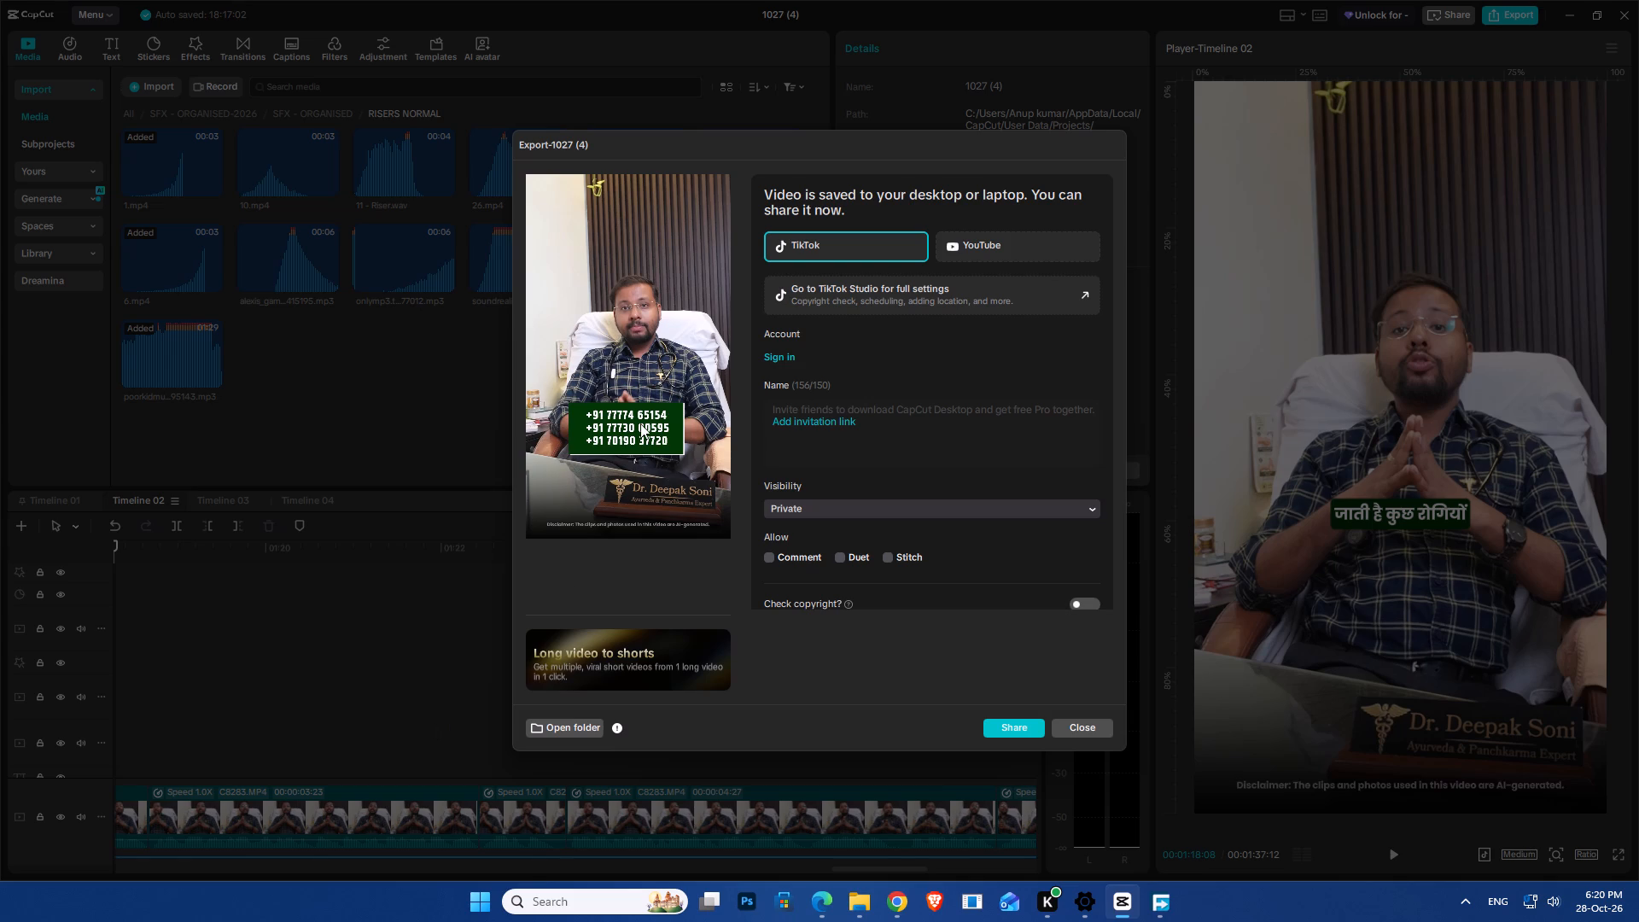
click(576, 481)
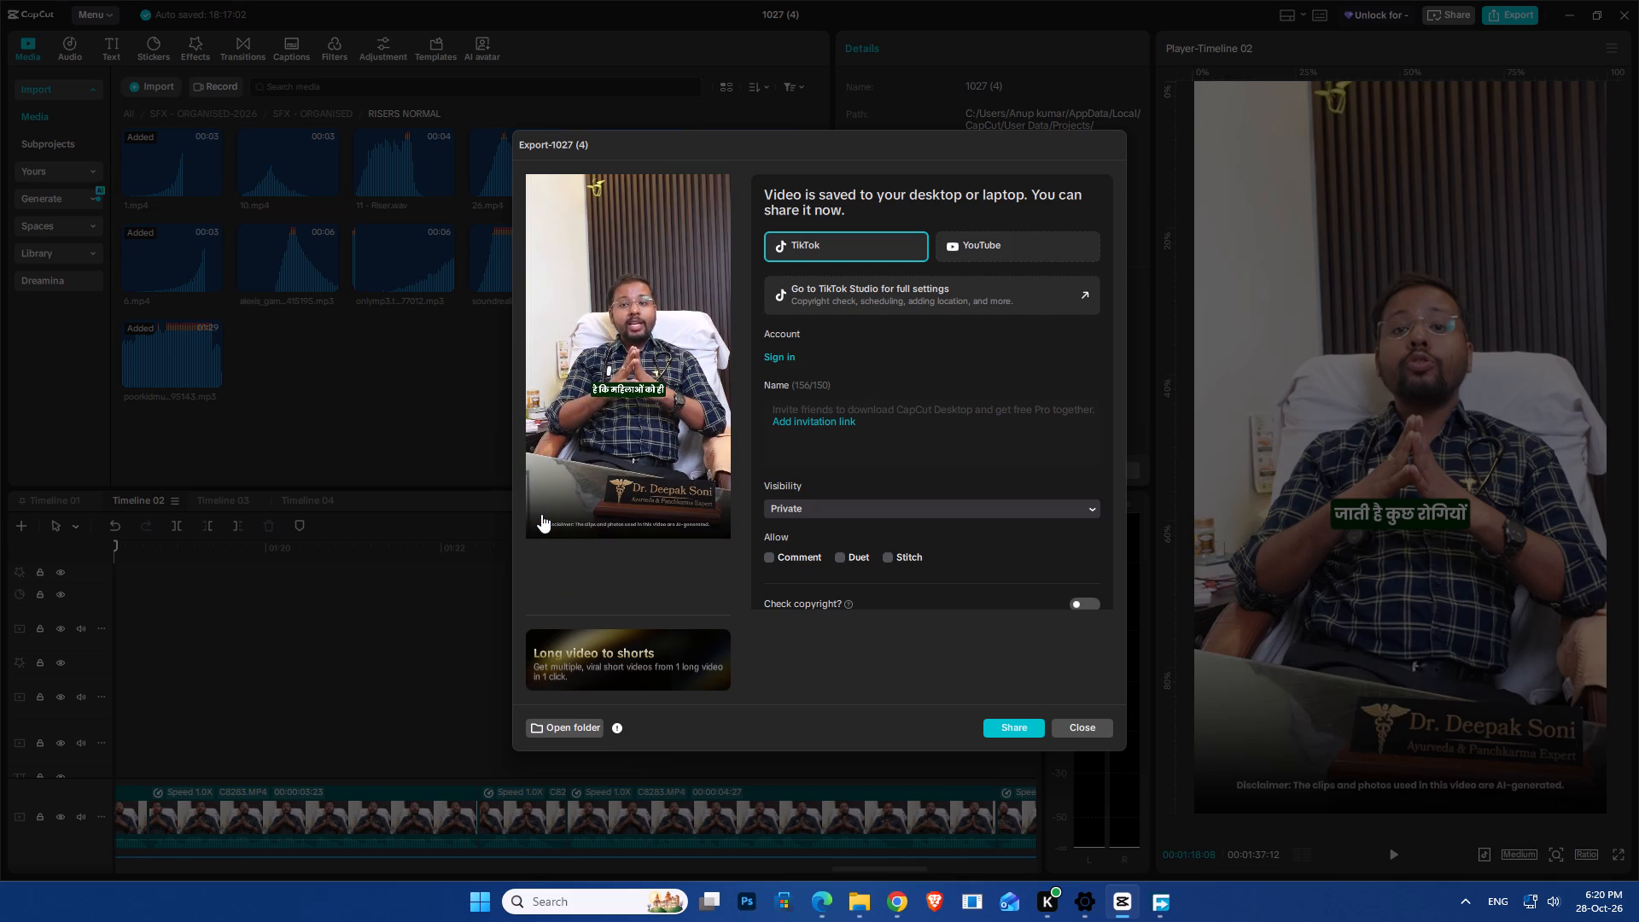
click(540, 490)
click(542, 511)
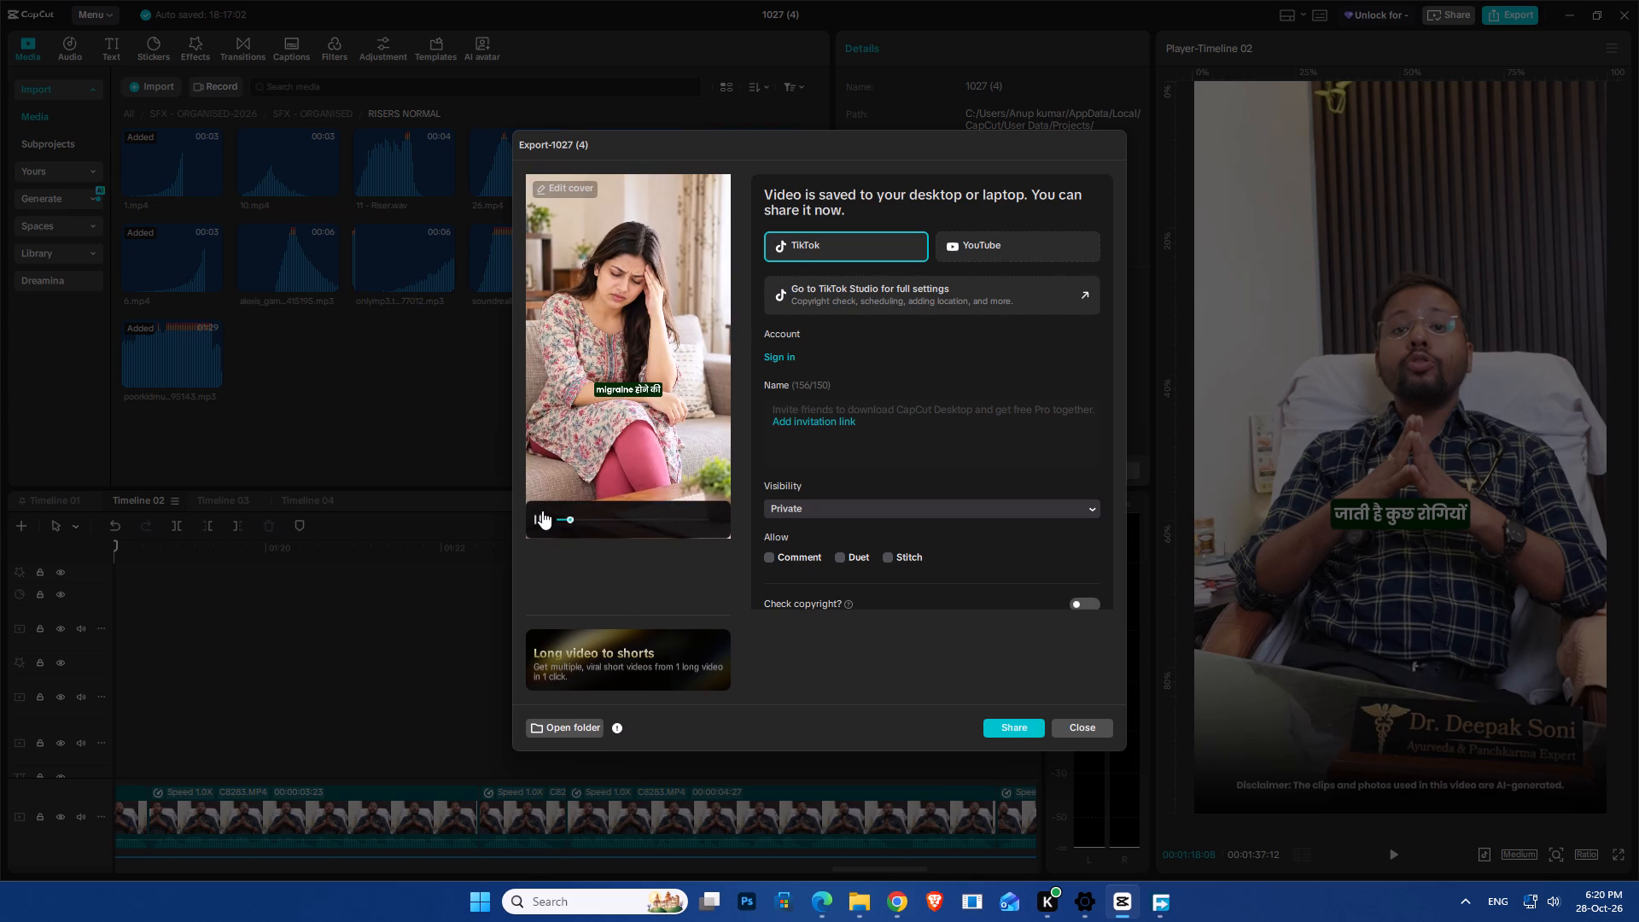
click(542, 511)
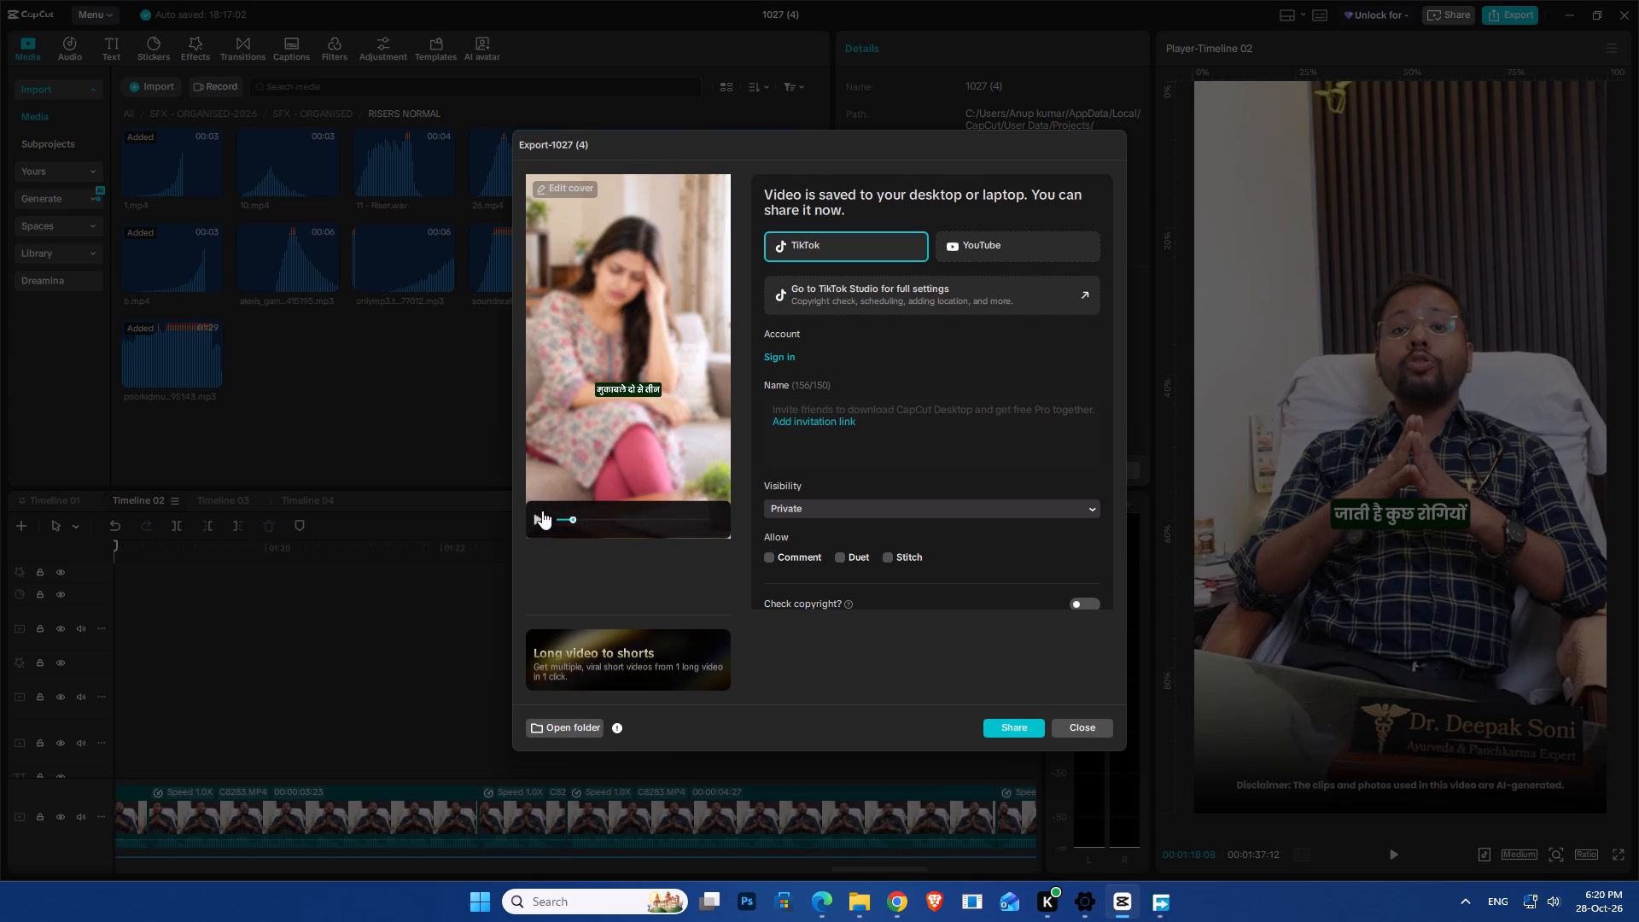
click(1069, 732)
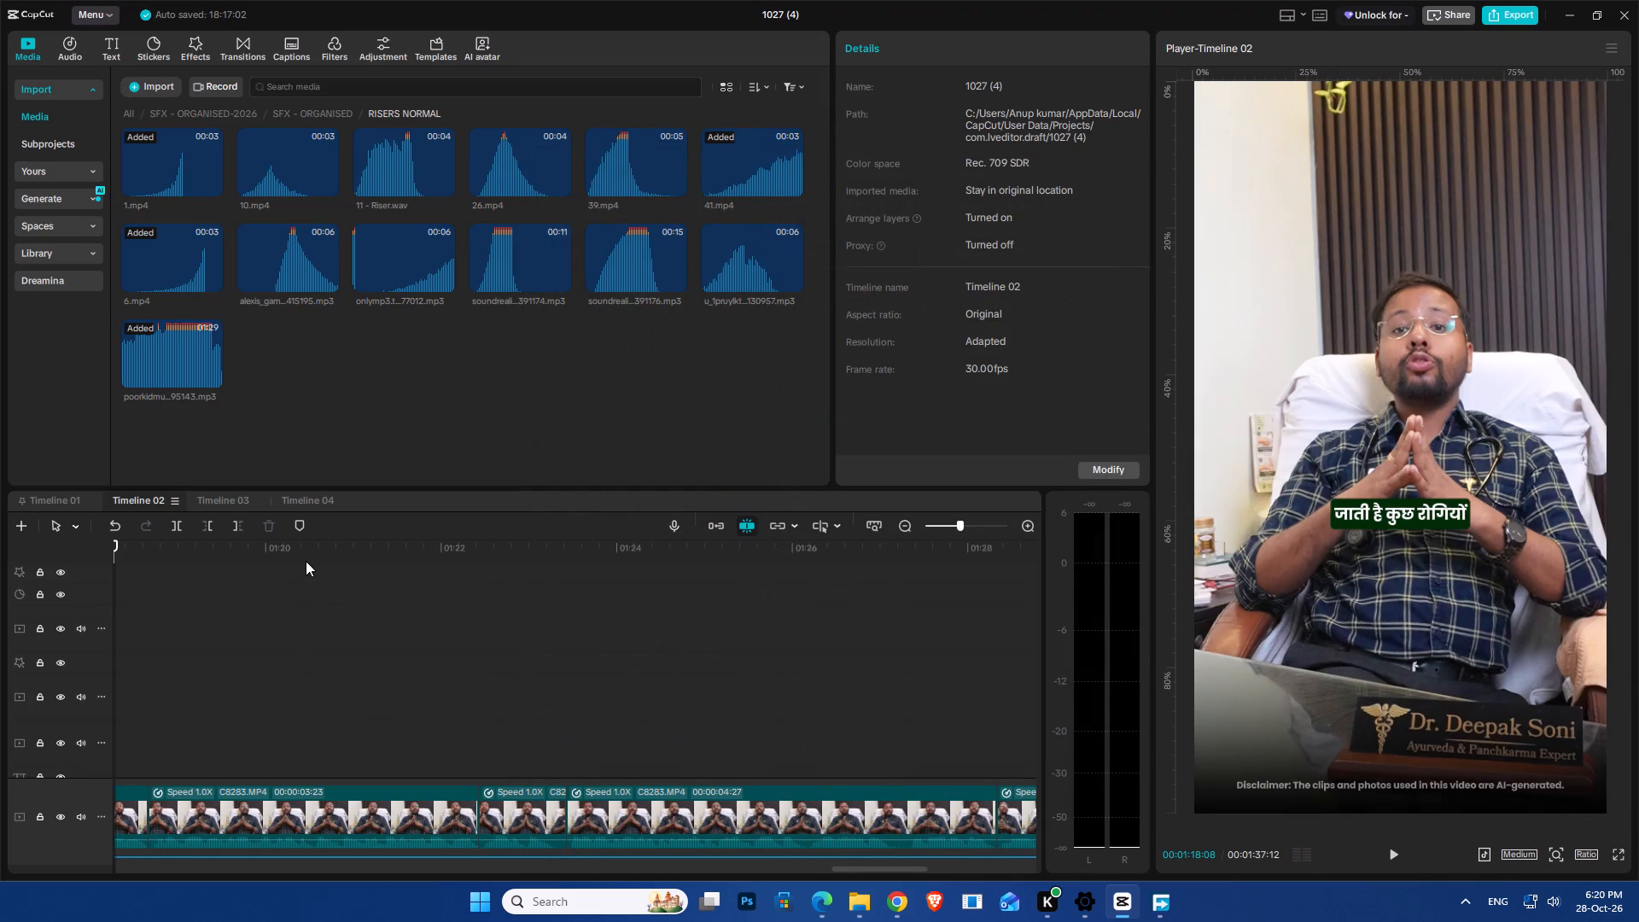
Extend the start of the Woman Experiencing Headache at Home.png clip back to about 00:00:07:14, for a duration of 00:00:03:05.
drag(308, 556, 0, 750)
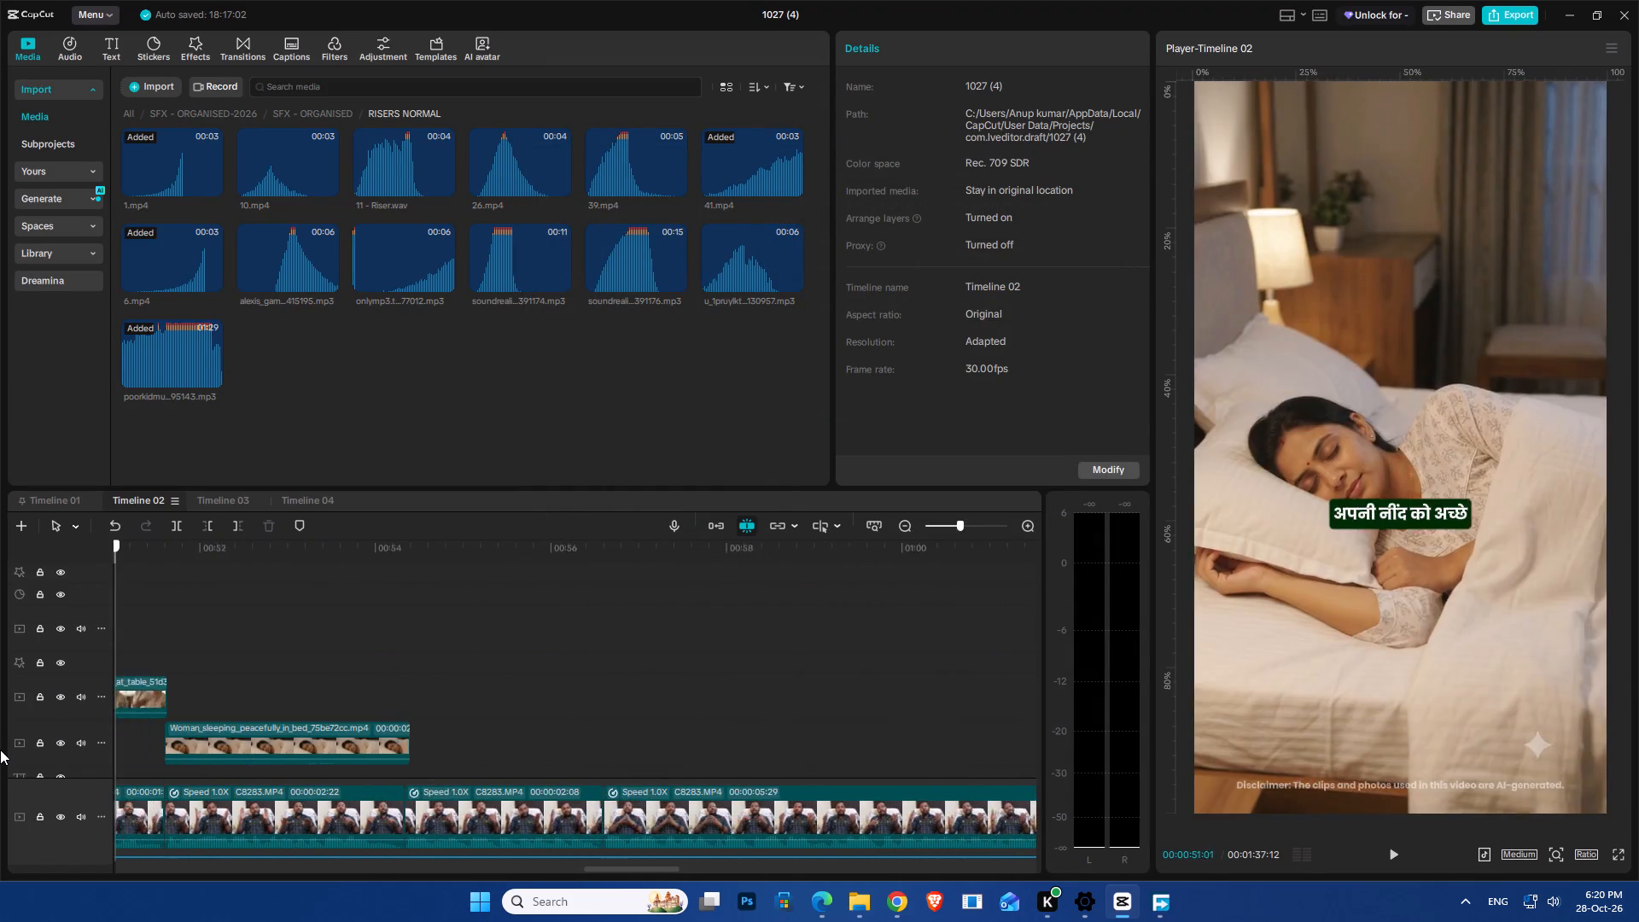
drag(0, 750, 0, 752)
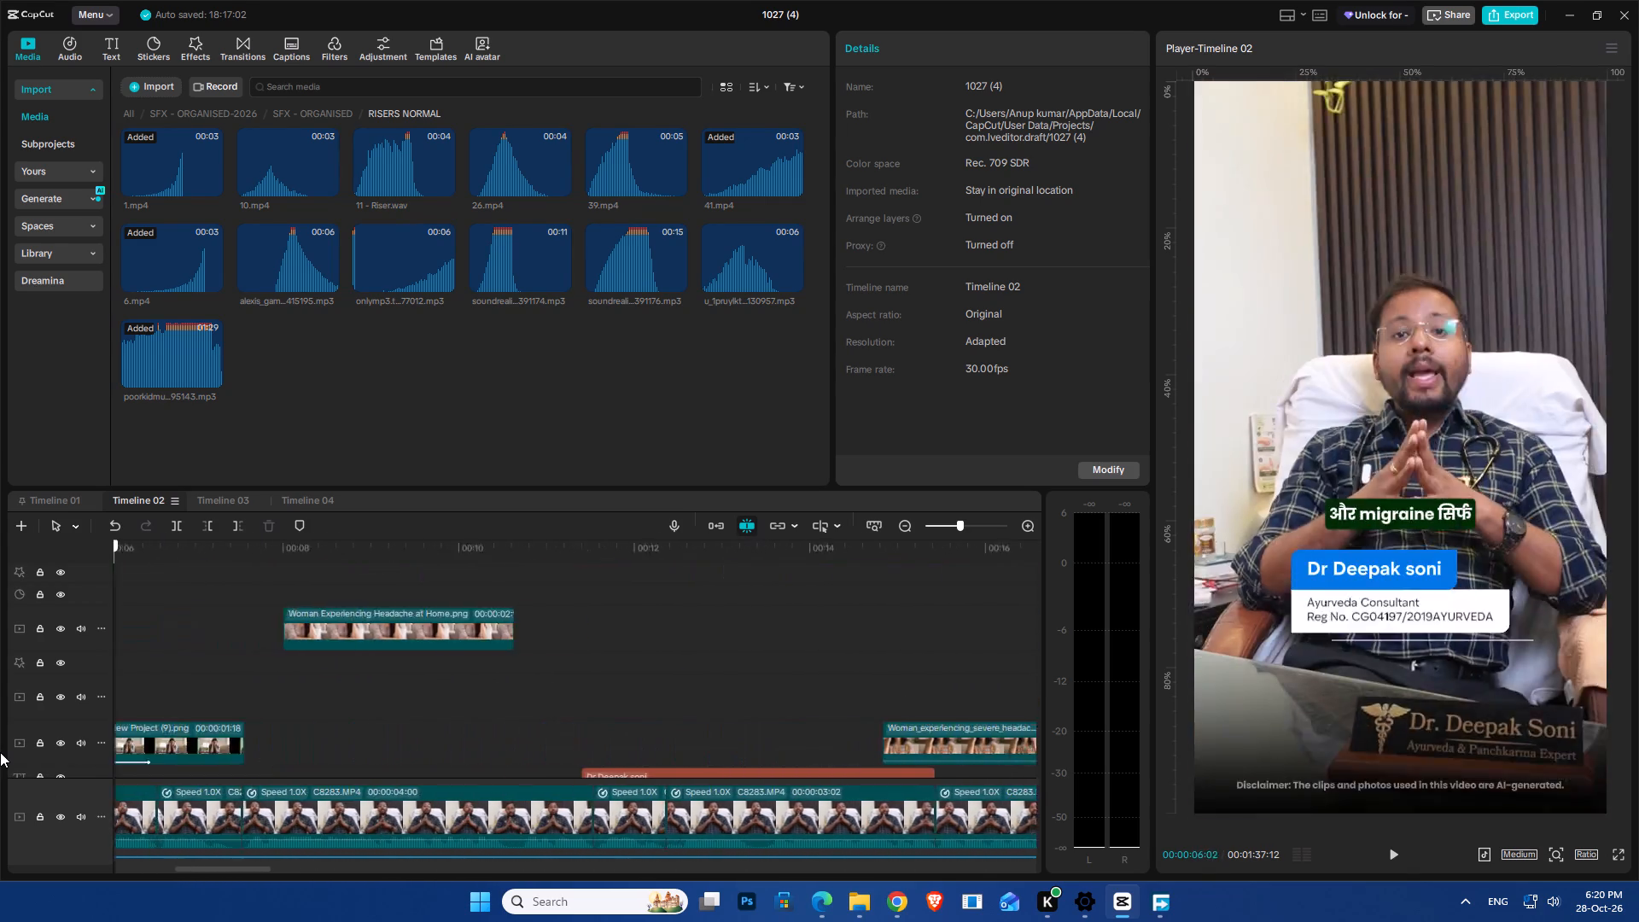
drag(0, 752, 675, 725)
scroll(678, 711, down, 15)
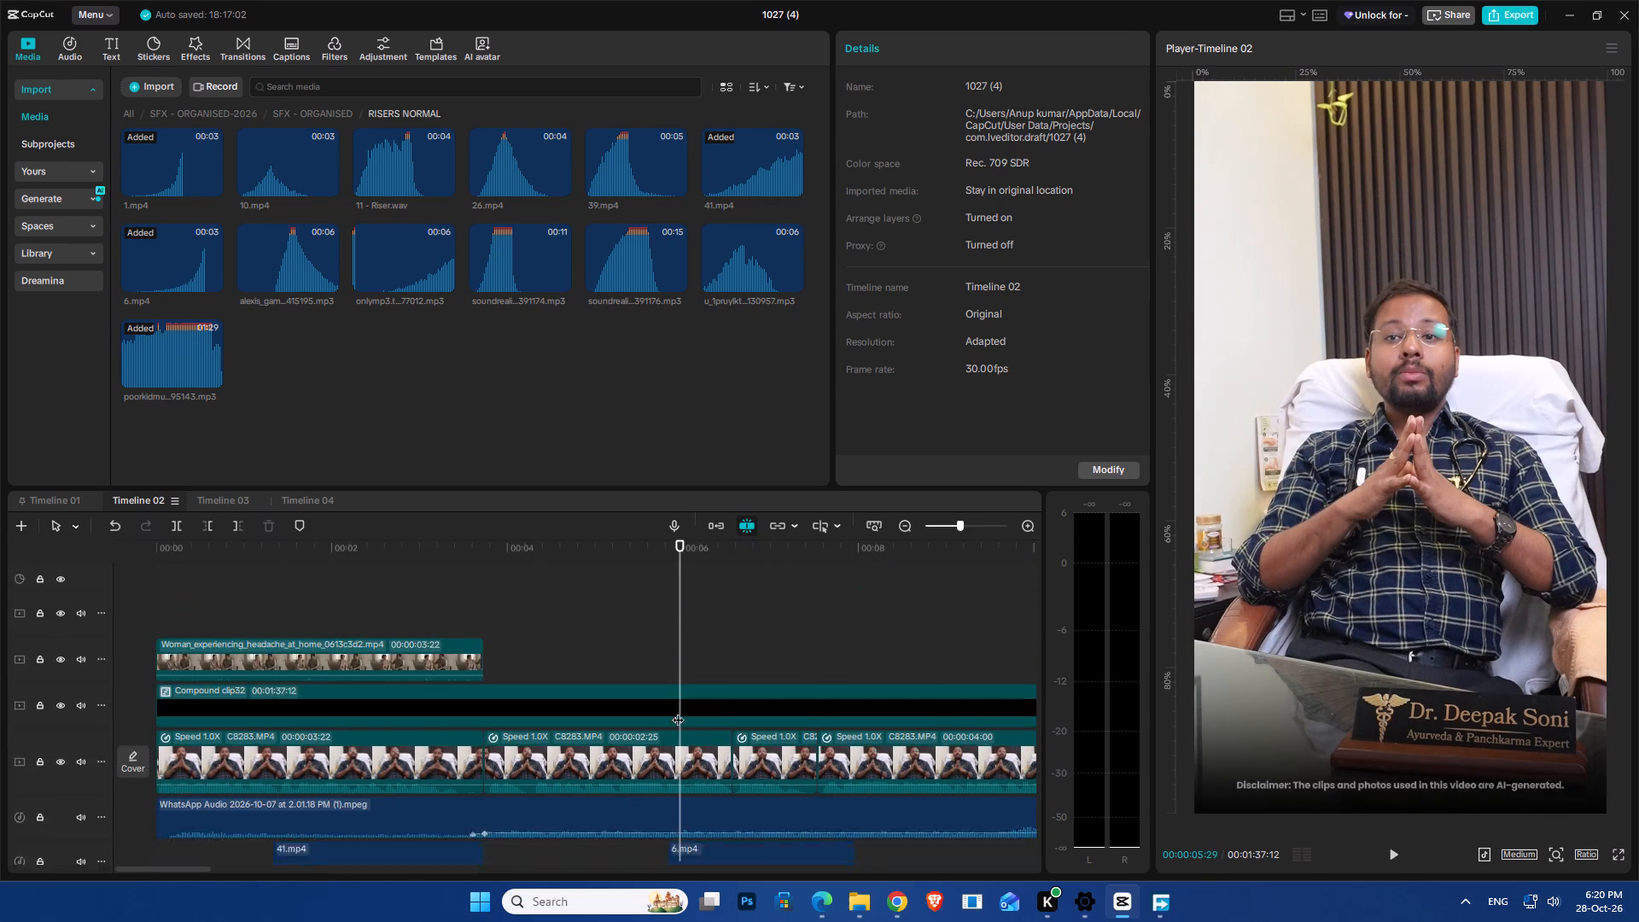
scroll(678, 711, down, 2)
scroll(652, 700, up, 20)
scroll(652, 700, up, 20)
scroll(652, 700, up, 1)
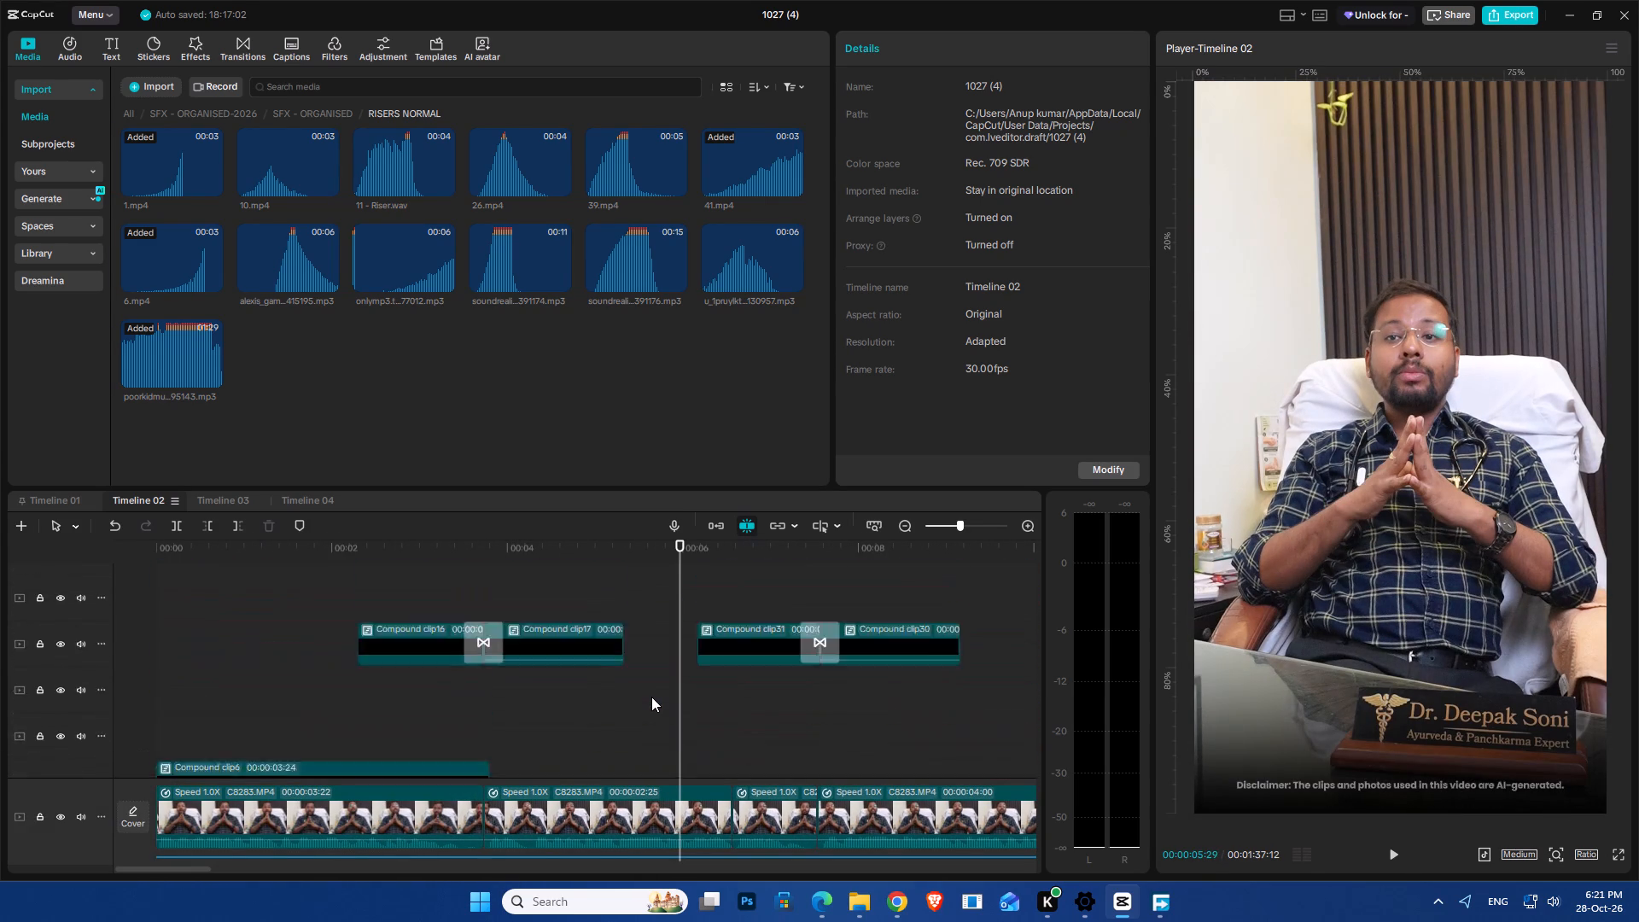
scroll(651, 697, down, 13)
scroll(651, 697, up, 11)
scroll(651, 697, down, 13)
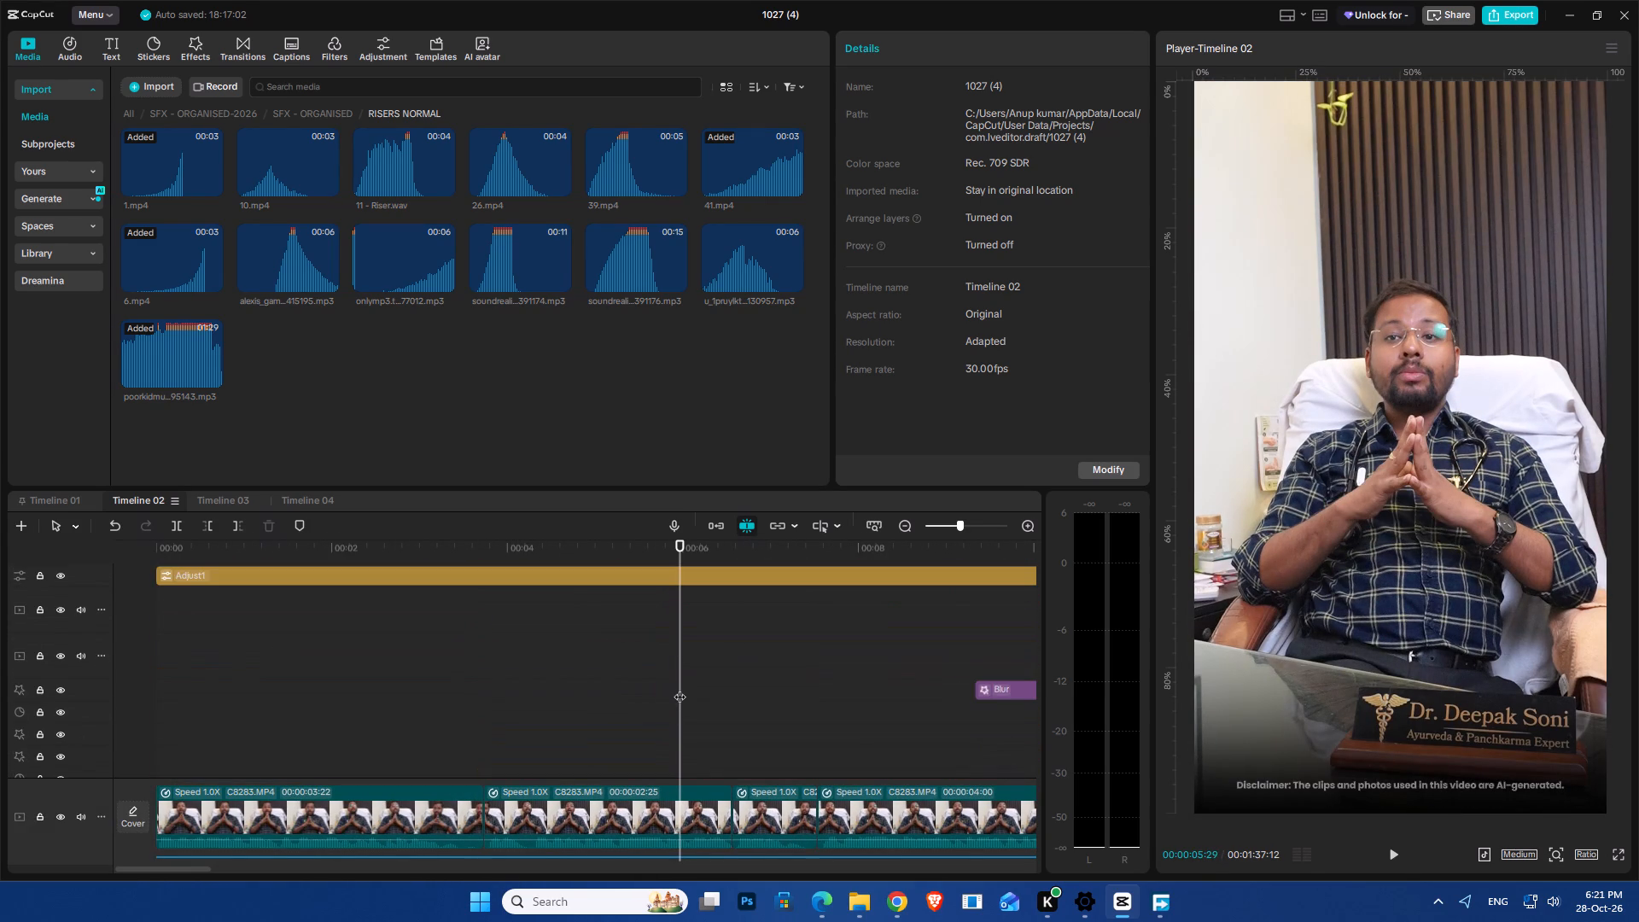
drag(680, 688, 639, 786)
scroll(648, 778, down, 9)
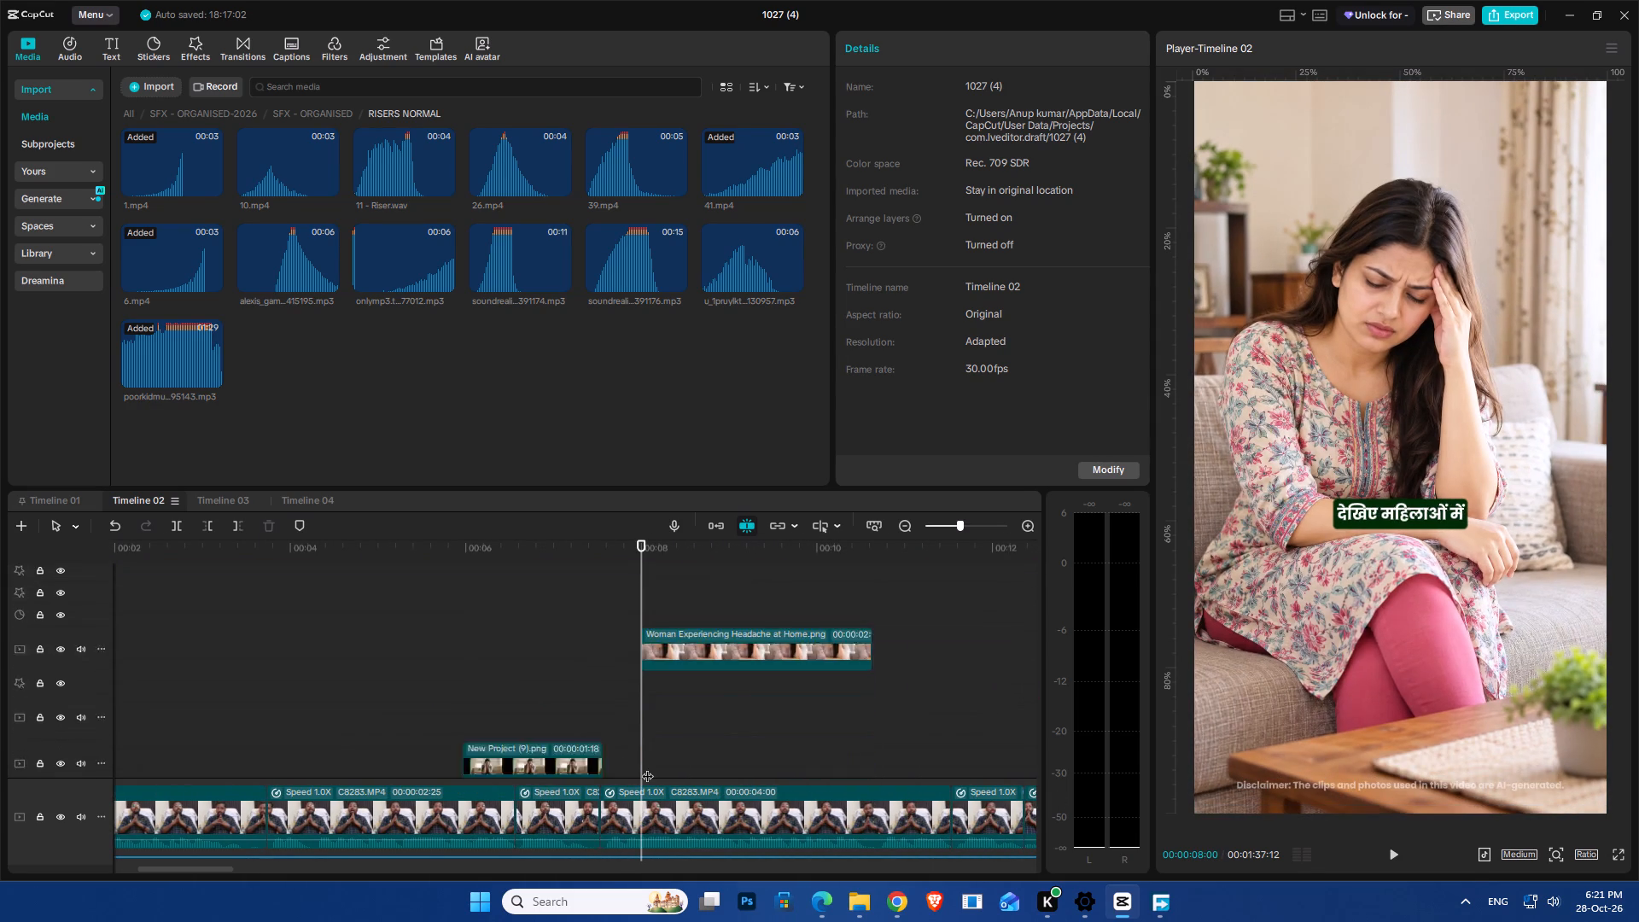
scroll(647, 767, down, 2)
drag(640, 648, 604, 674)
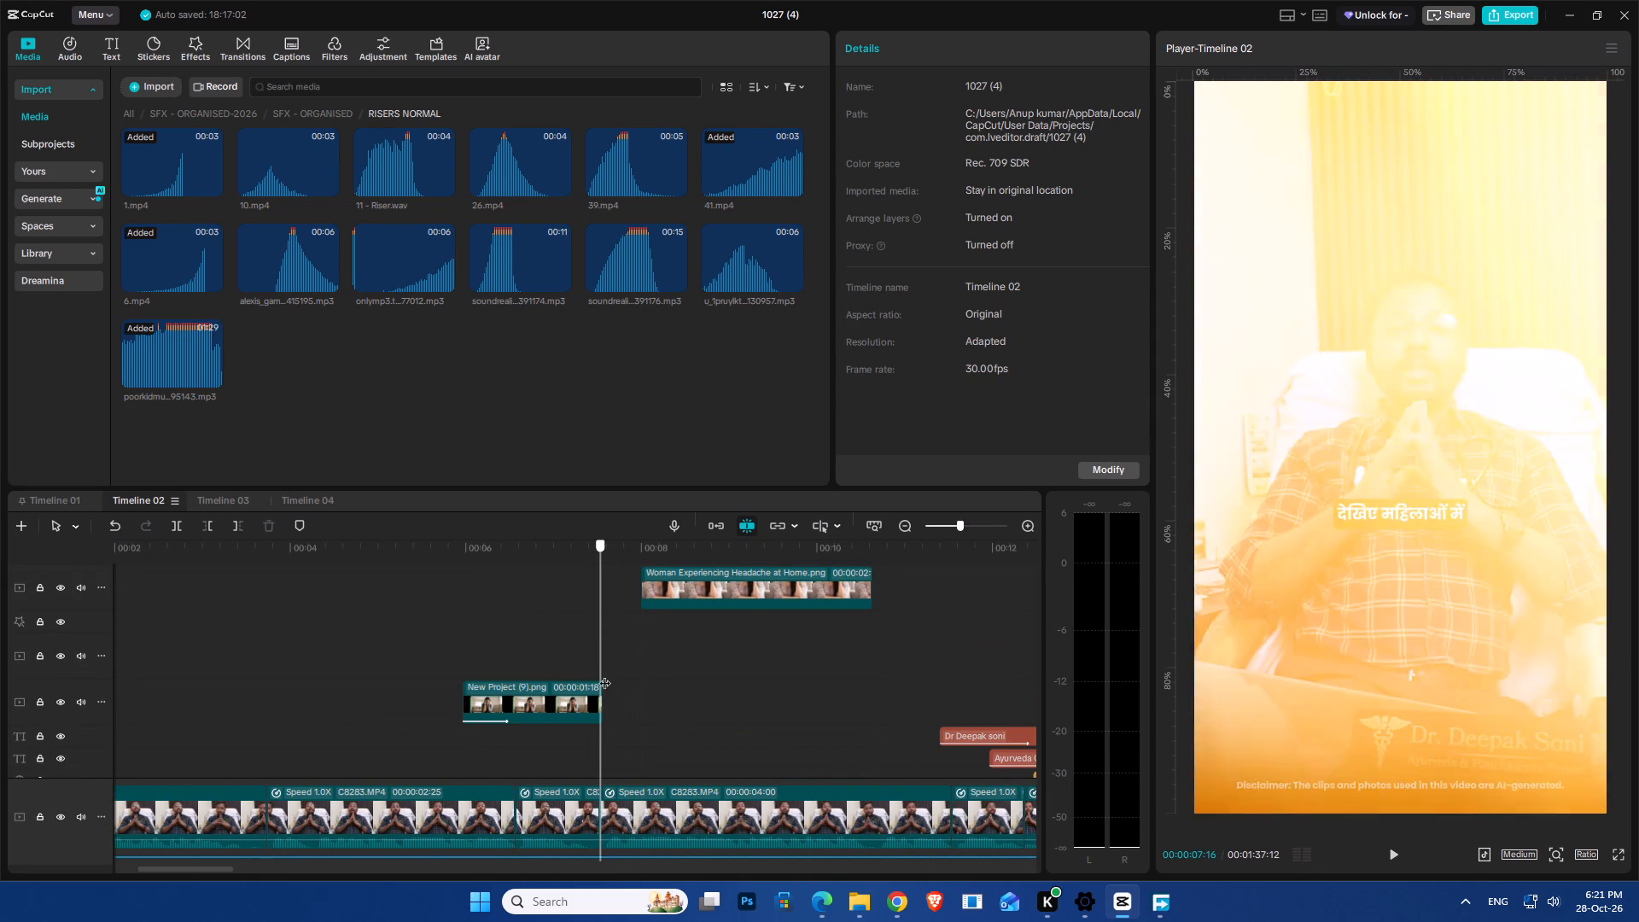
drag(604, 674, 603, 677)
click(647, 604)
drag(639, 582, 595, 603)
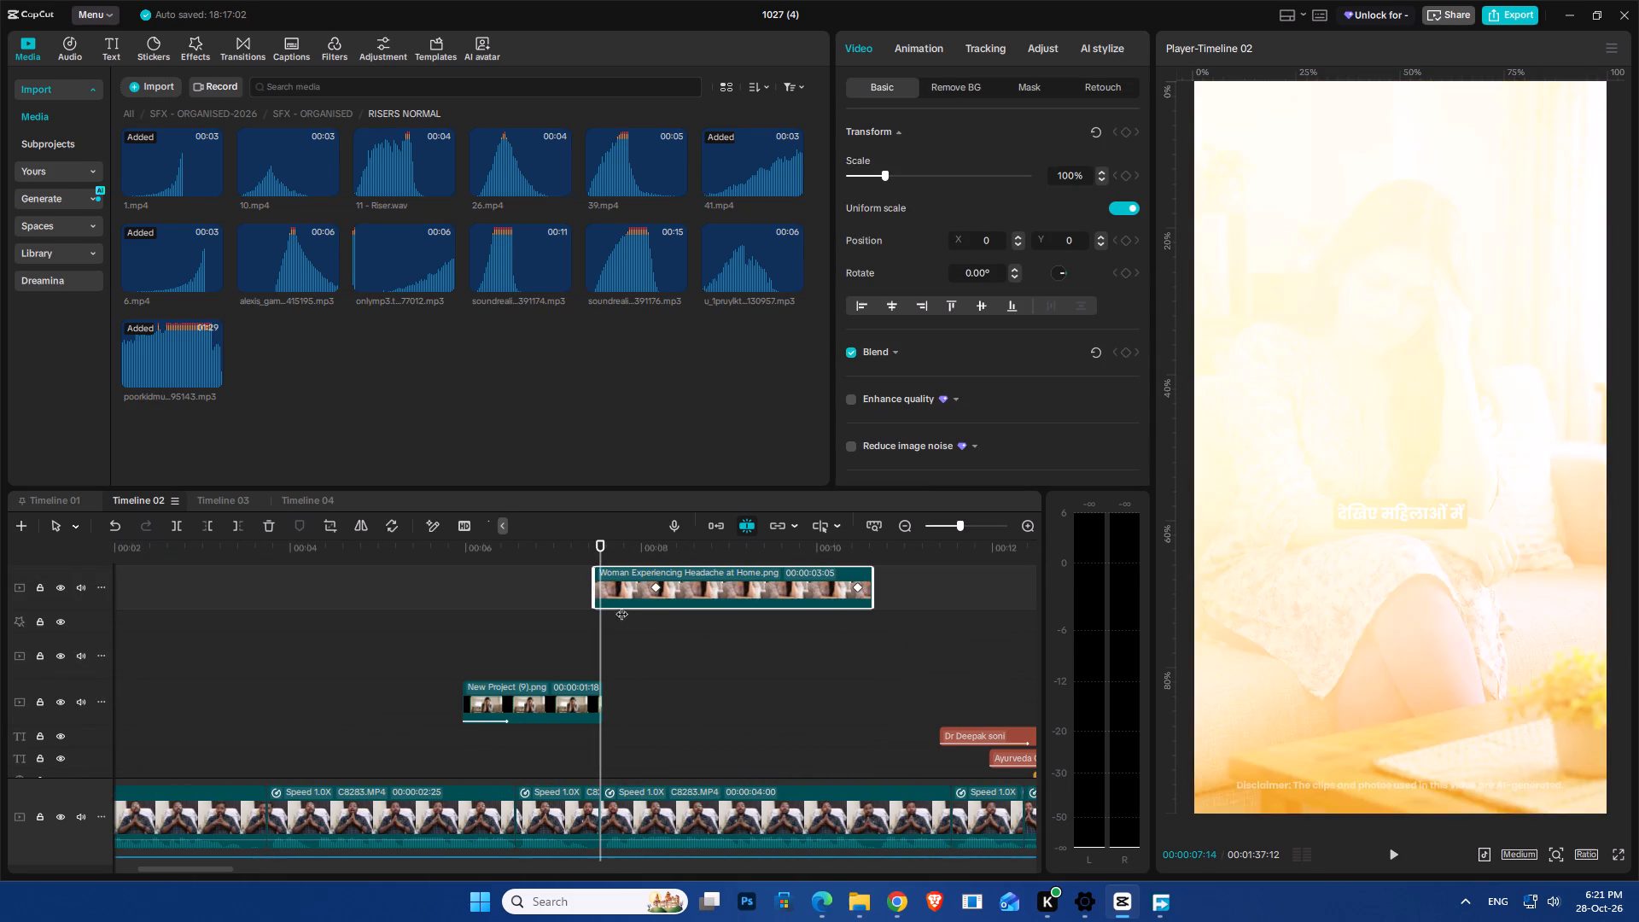
Move the headache image clip's first scale keyframe back to the clip's start and play back the transition.
drag(651, 584, 598, 609)
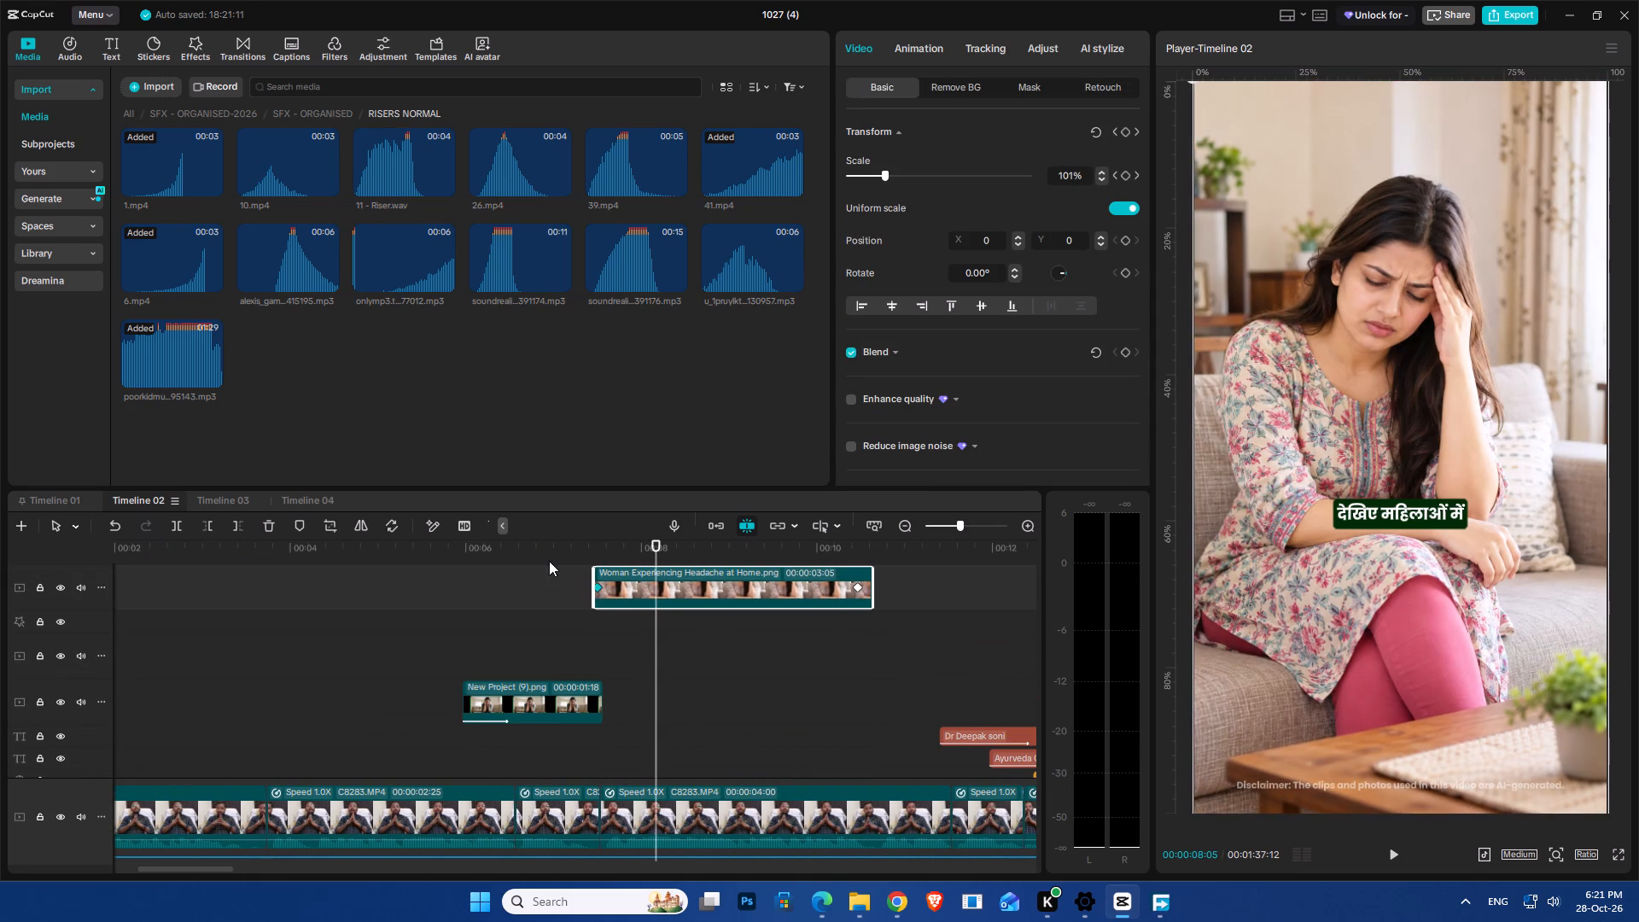
click(549, 561)
key(space)
key(space)
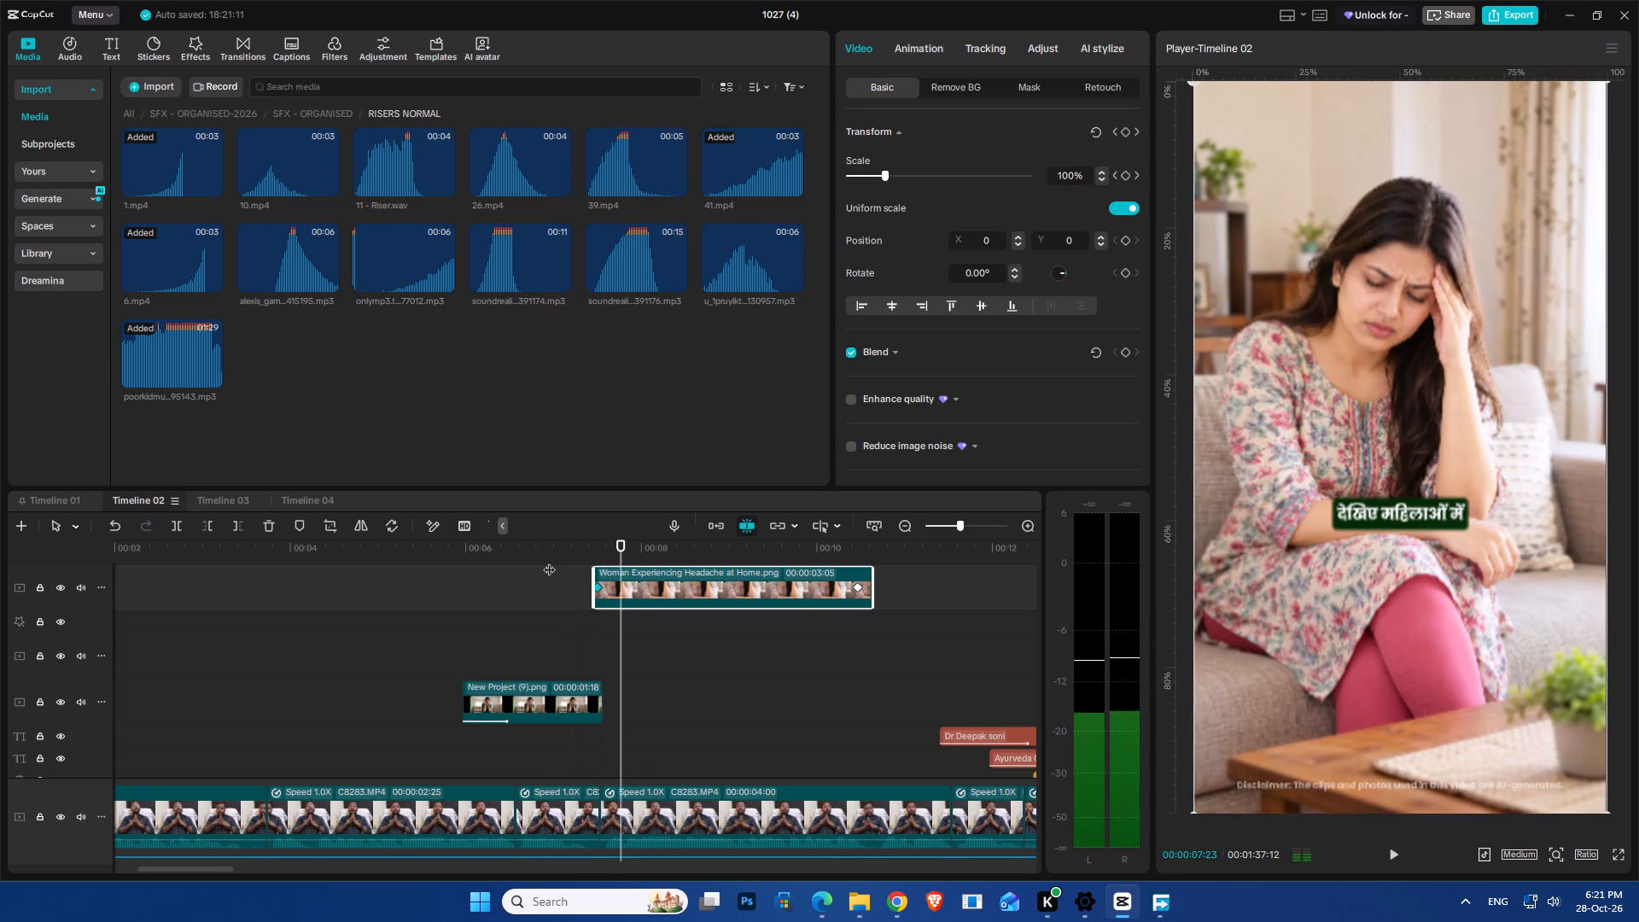
key(space)
key(space)
click(579, 567)
Shift the headache clip's first keyframe slightly later, trim its start to the end of New Project (9).png, lasting 00:00:03:02, and preview it.
scroll(595, 685, up, 4)
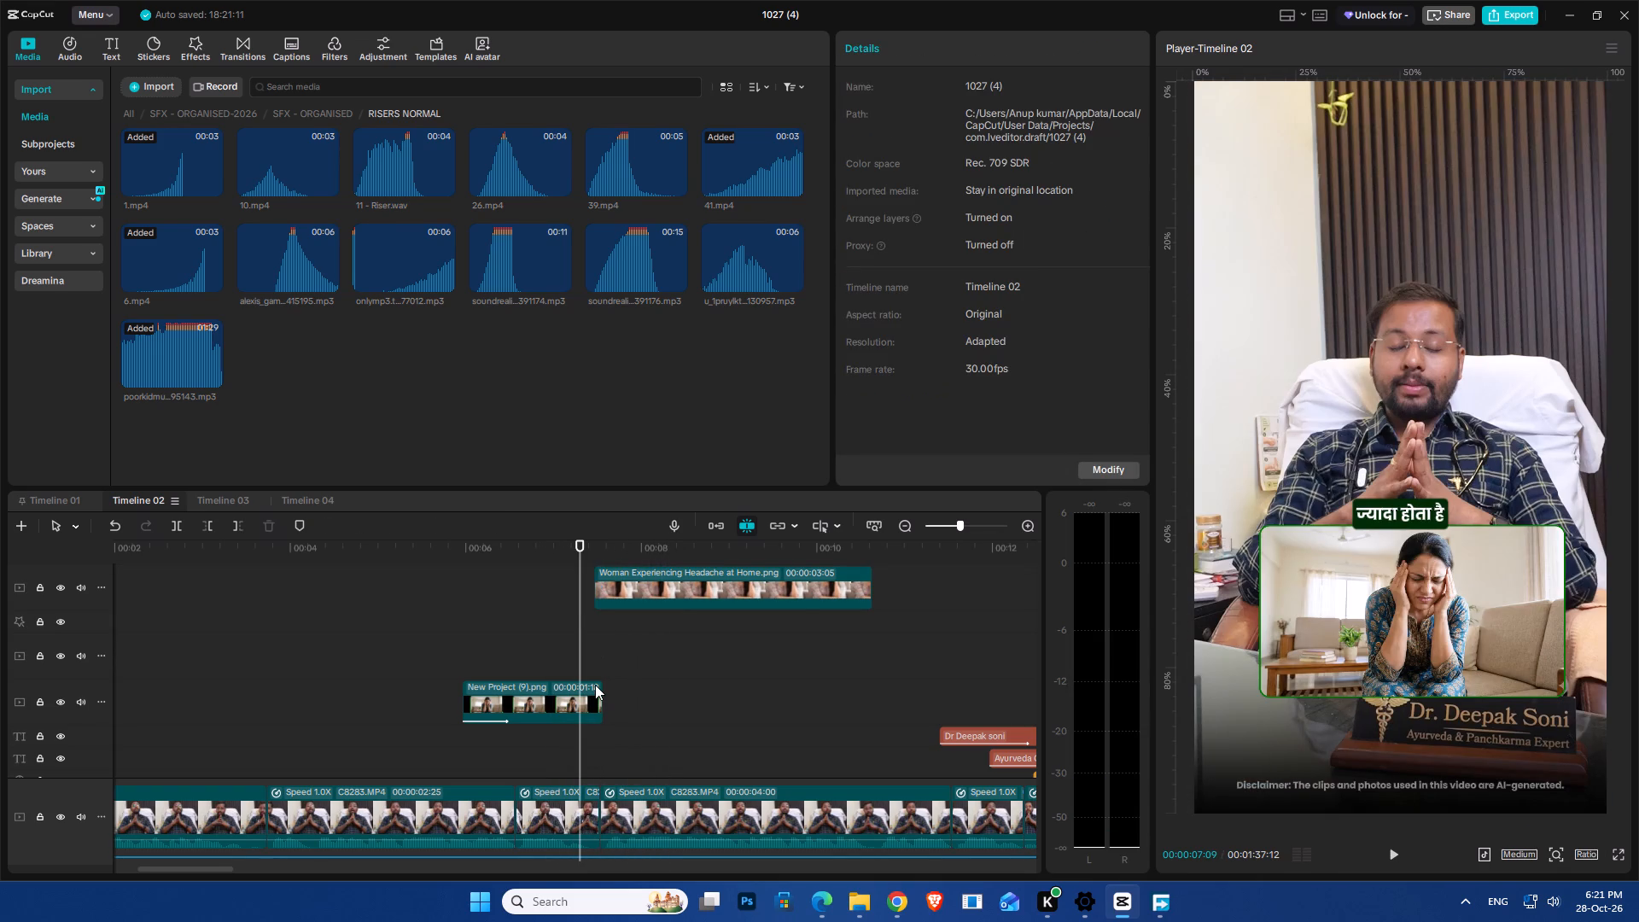
scroll(595, 685, up, 3)
click(422, 663)
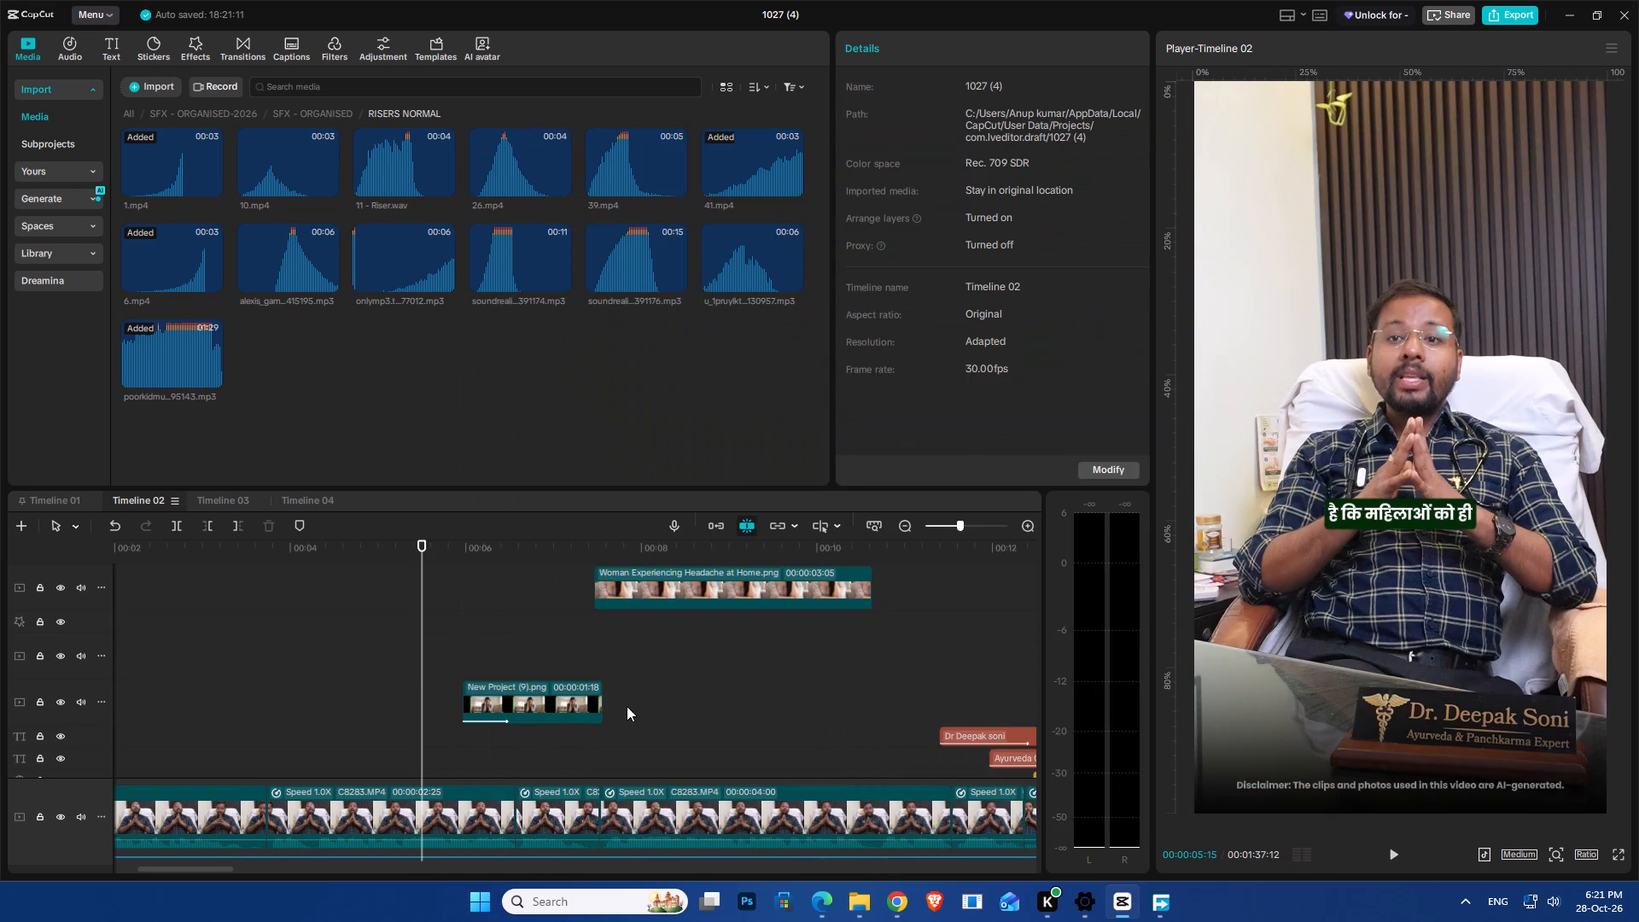
ctrl+scroll(627, 706, up, 8)
click(674, 656)
drag(679, 654, 692, 674)
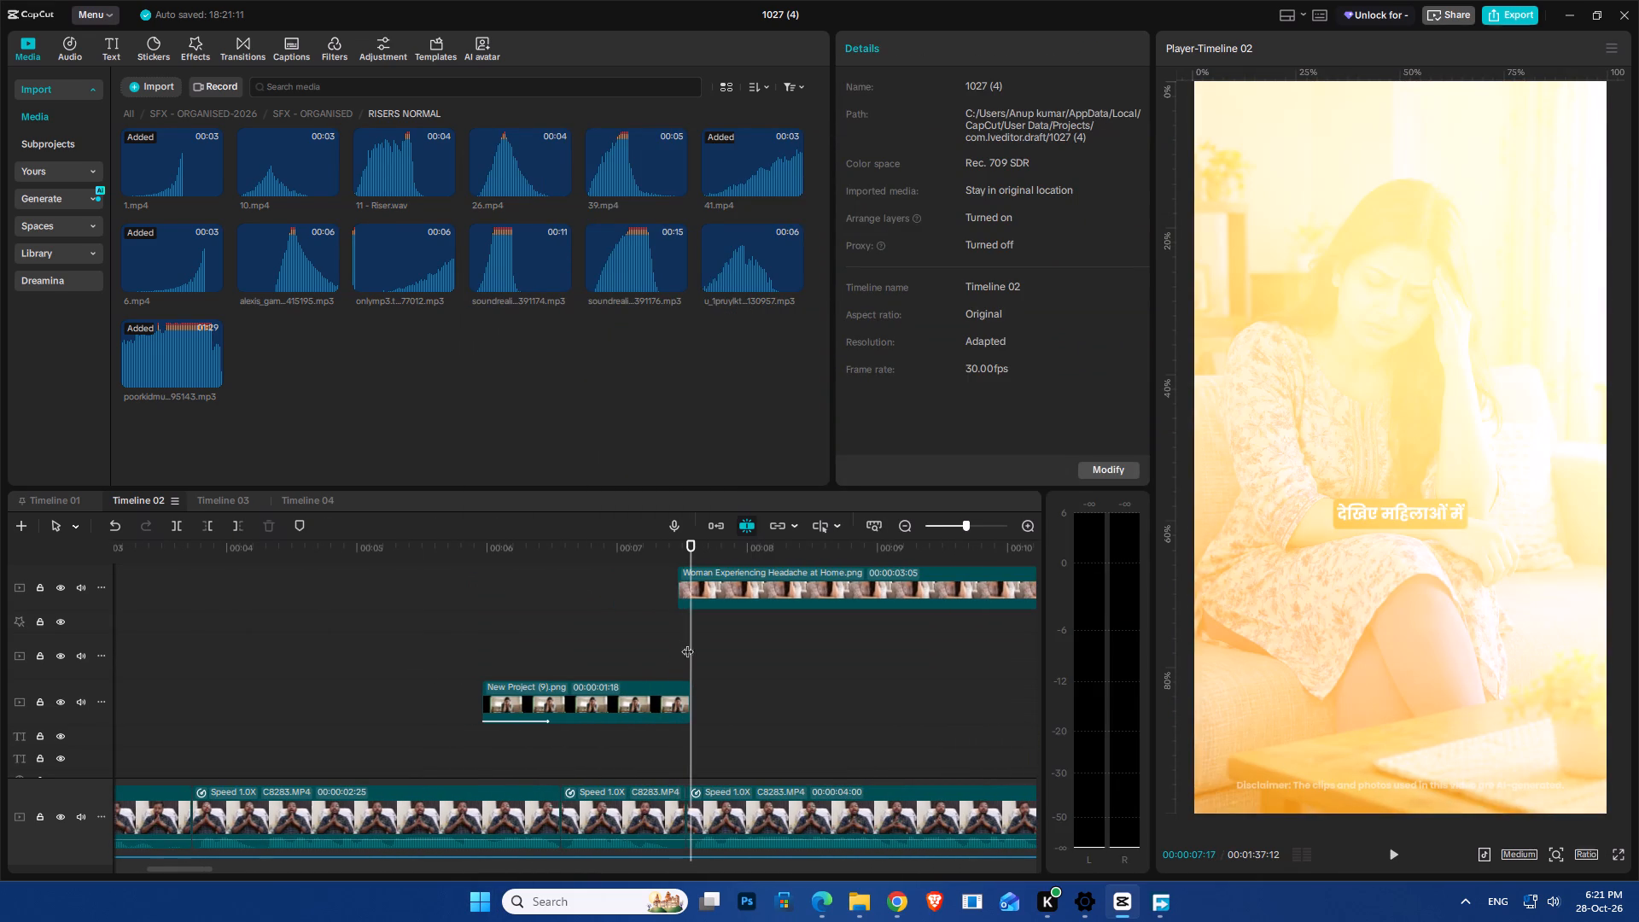
click(691, 600)
drag(684, 586, 696, 602)
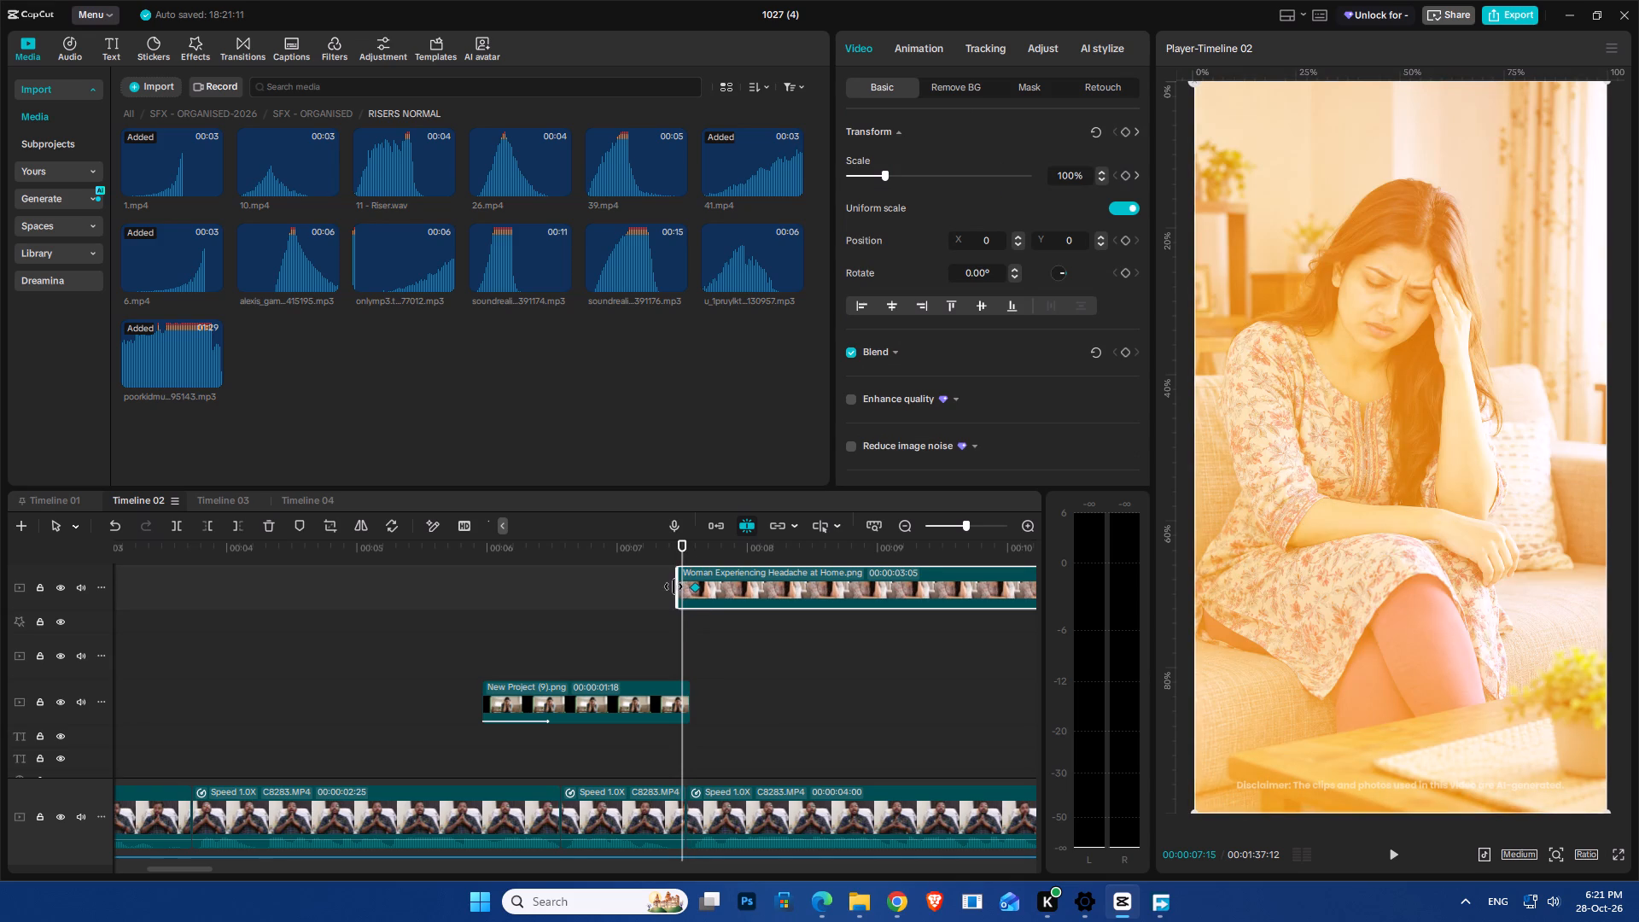
drag(674, 586, 692, 614)
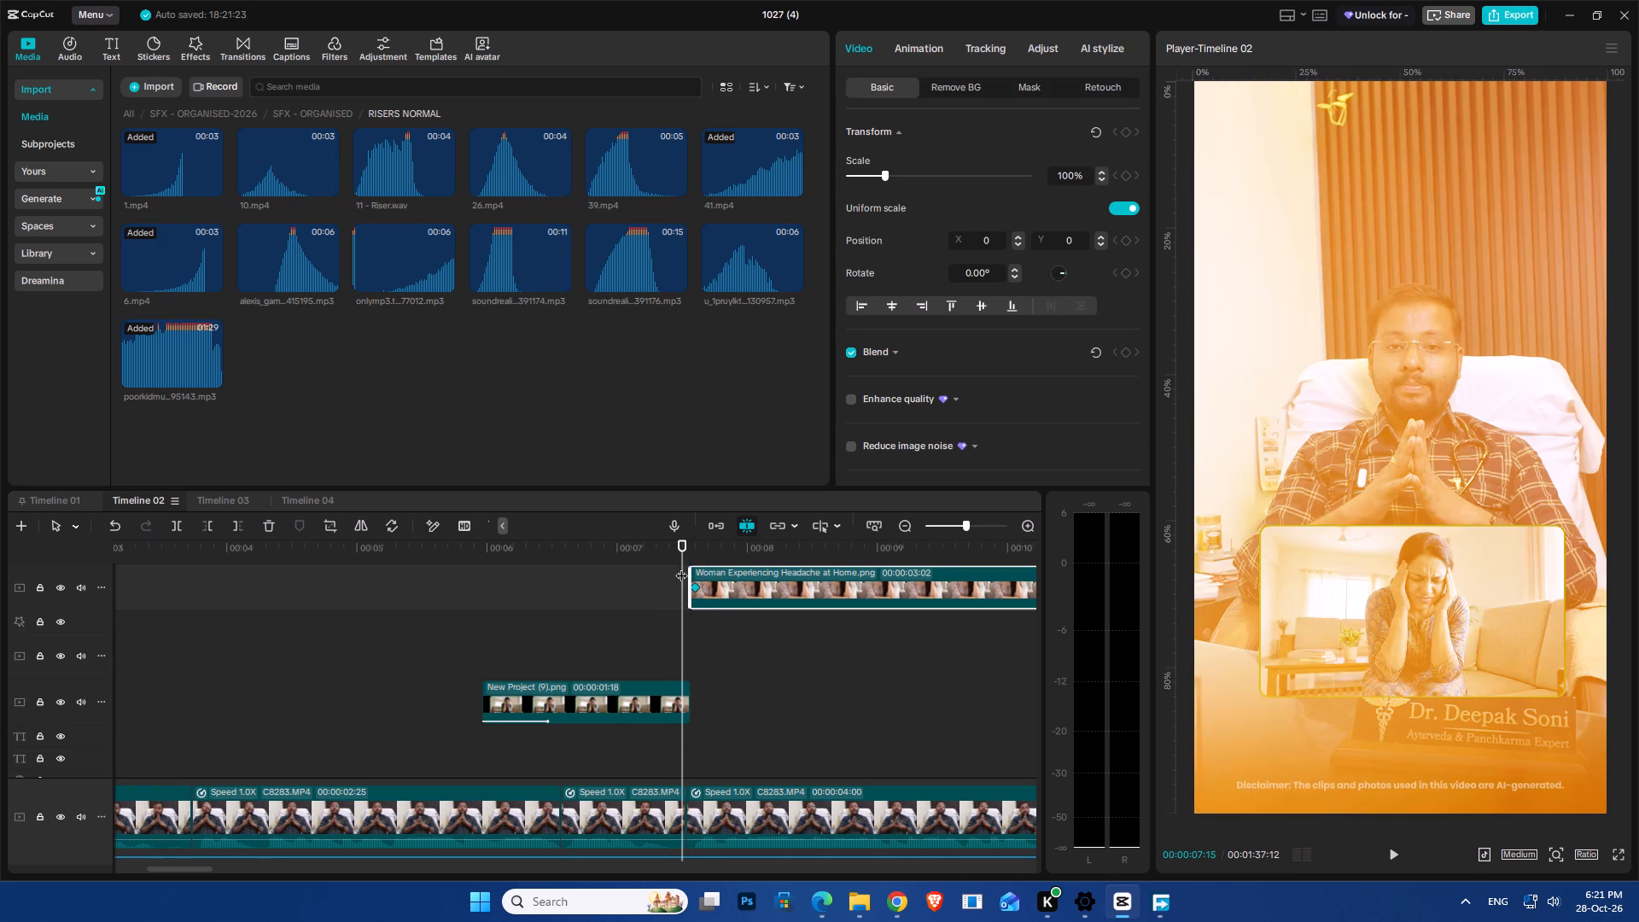
click(707, 550)
drag(703, 546, 694, 562)
key(space)
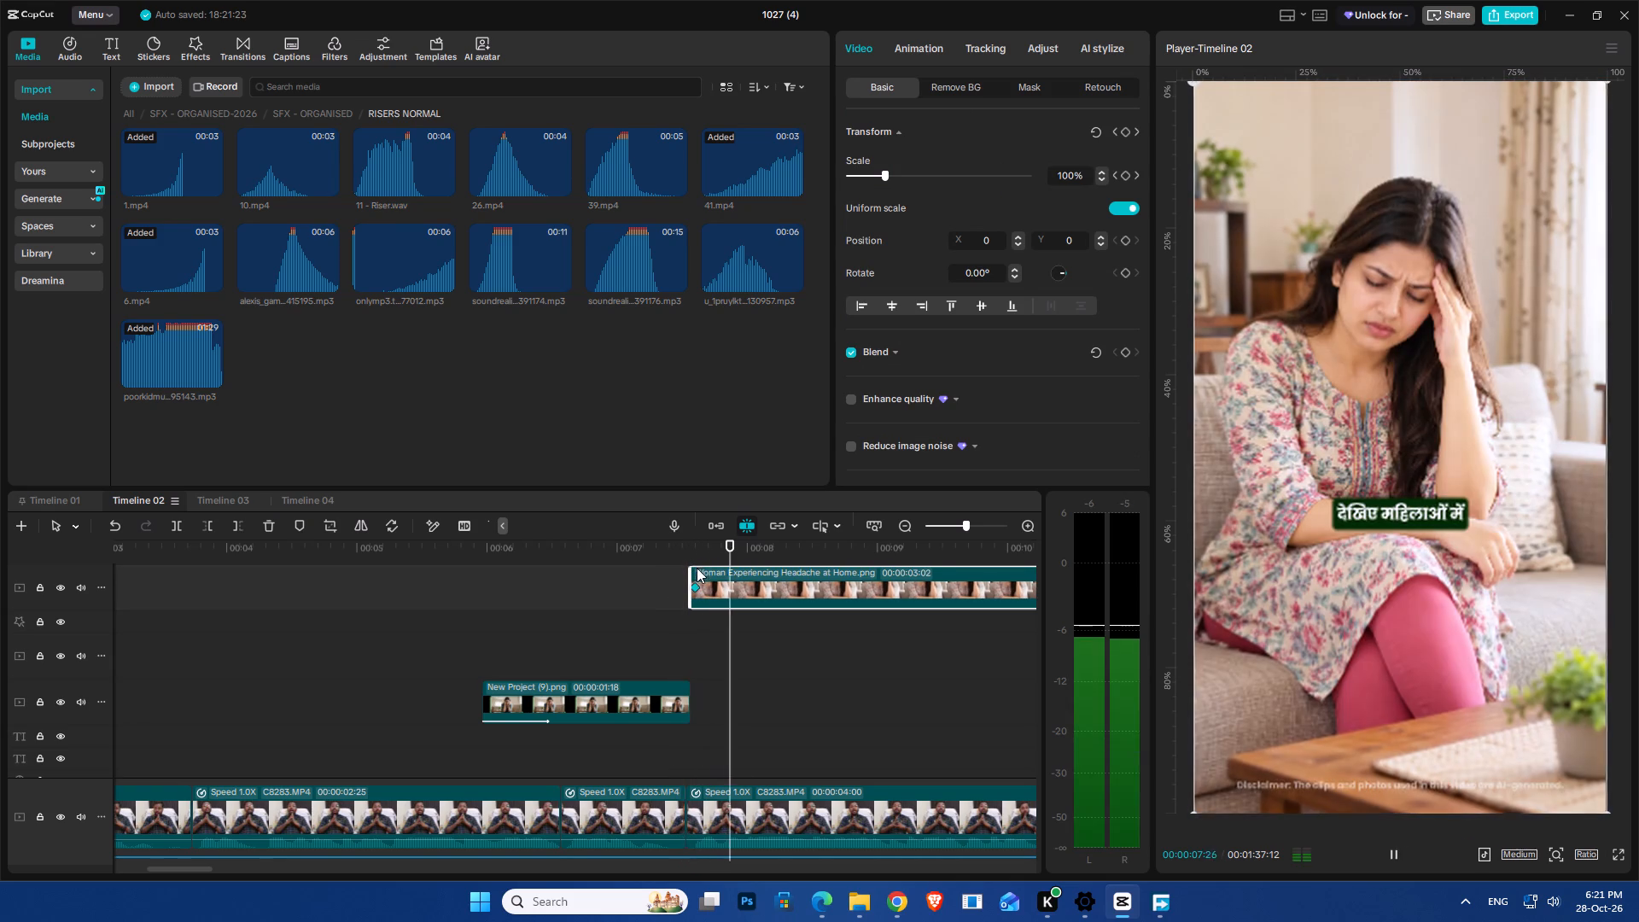
key(space)
Export Timeline 02 as 1027 (4)(4) in 1080P, Higher bit rate, HEVC, mp4 at 30fps.
click(1490, 10)
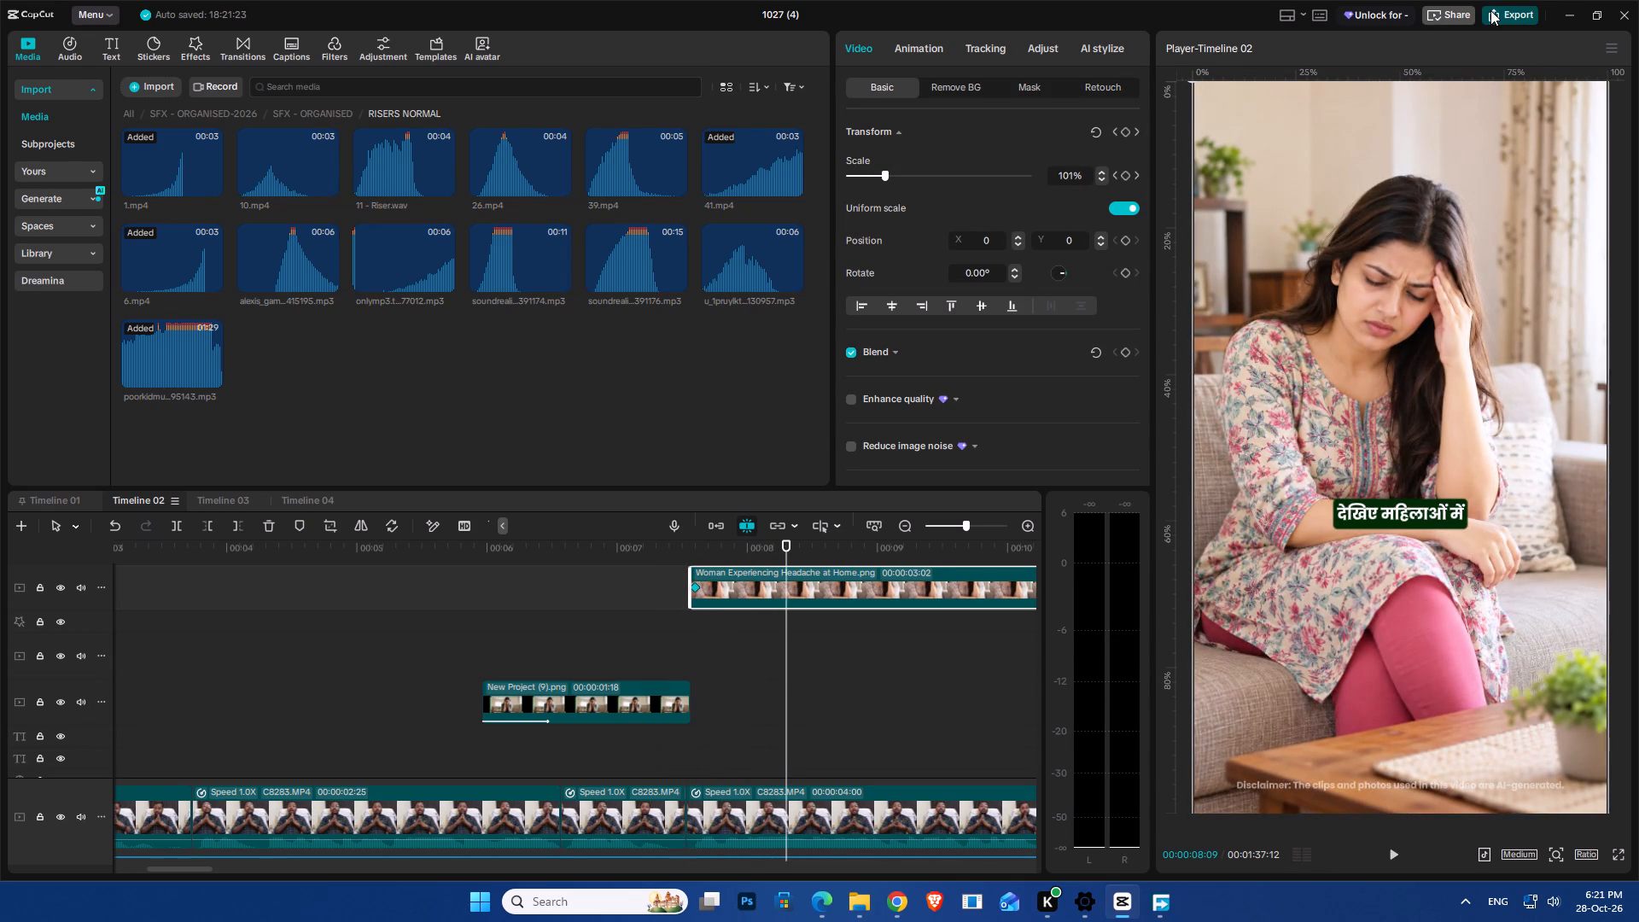
click(1018, 694)
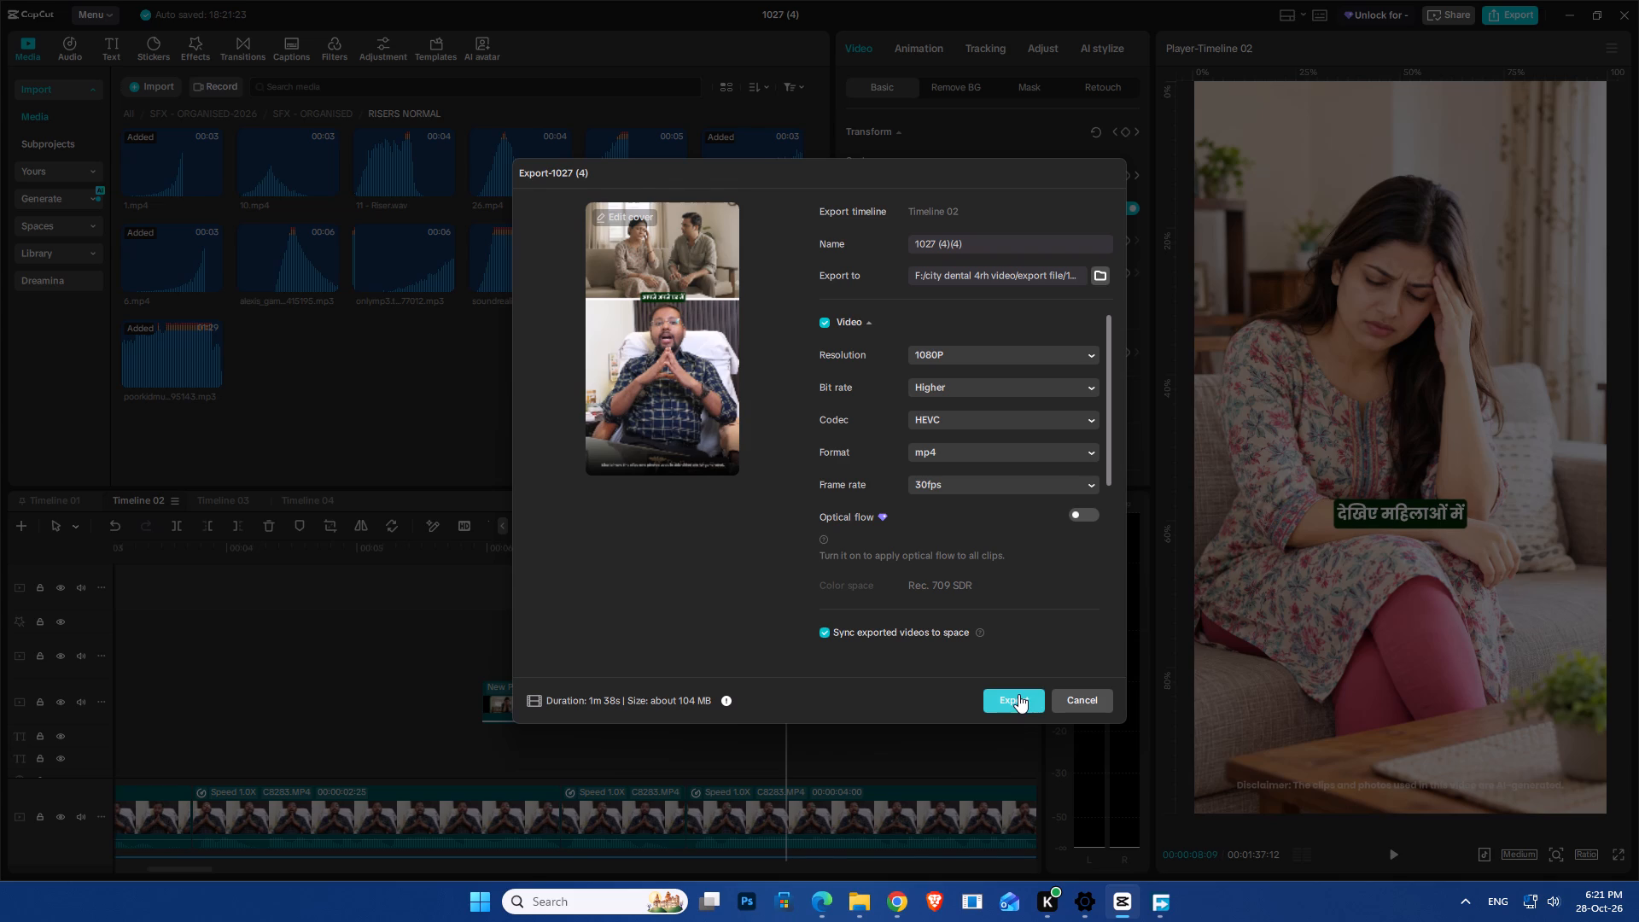
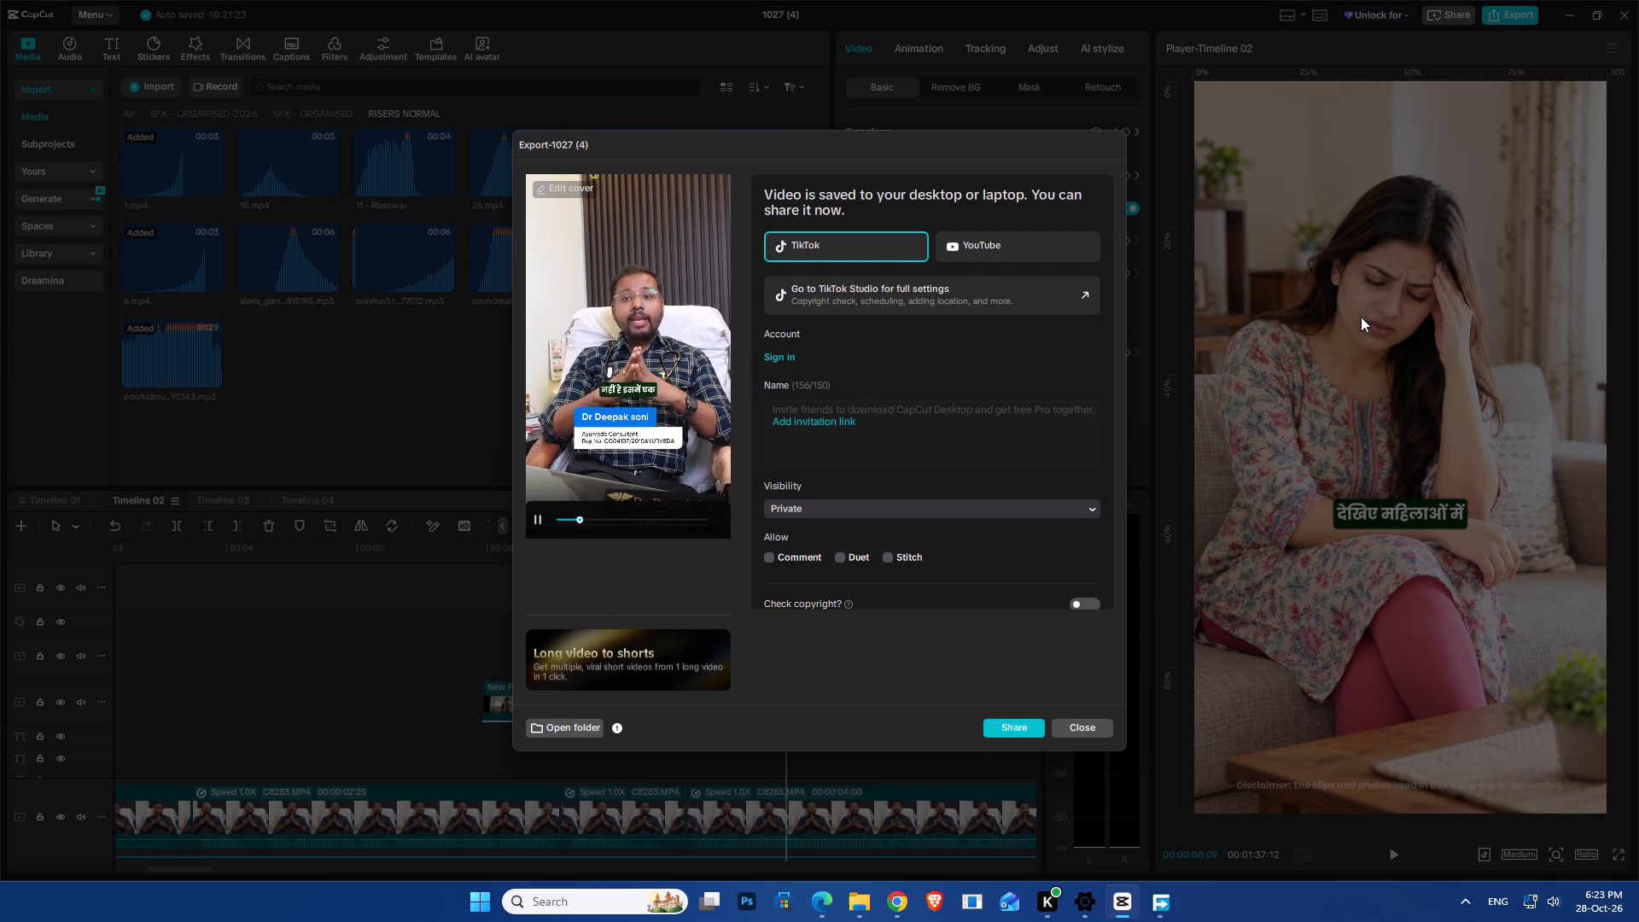
Pause the exported video's preview and open the folder containing the export.
click(534, 518)
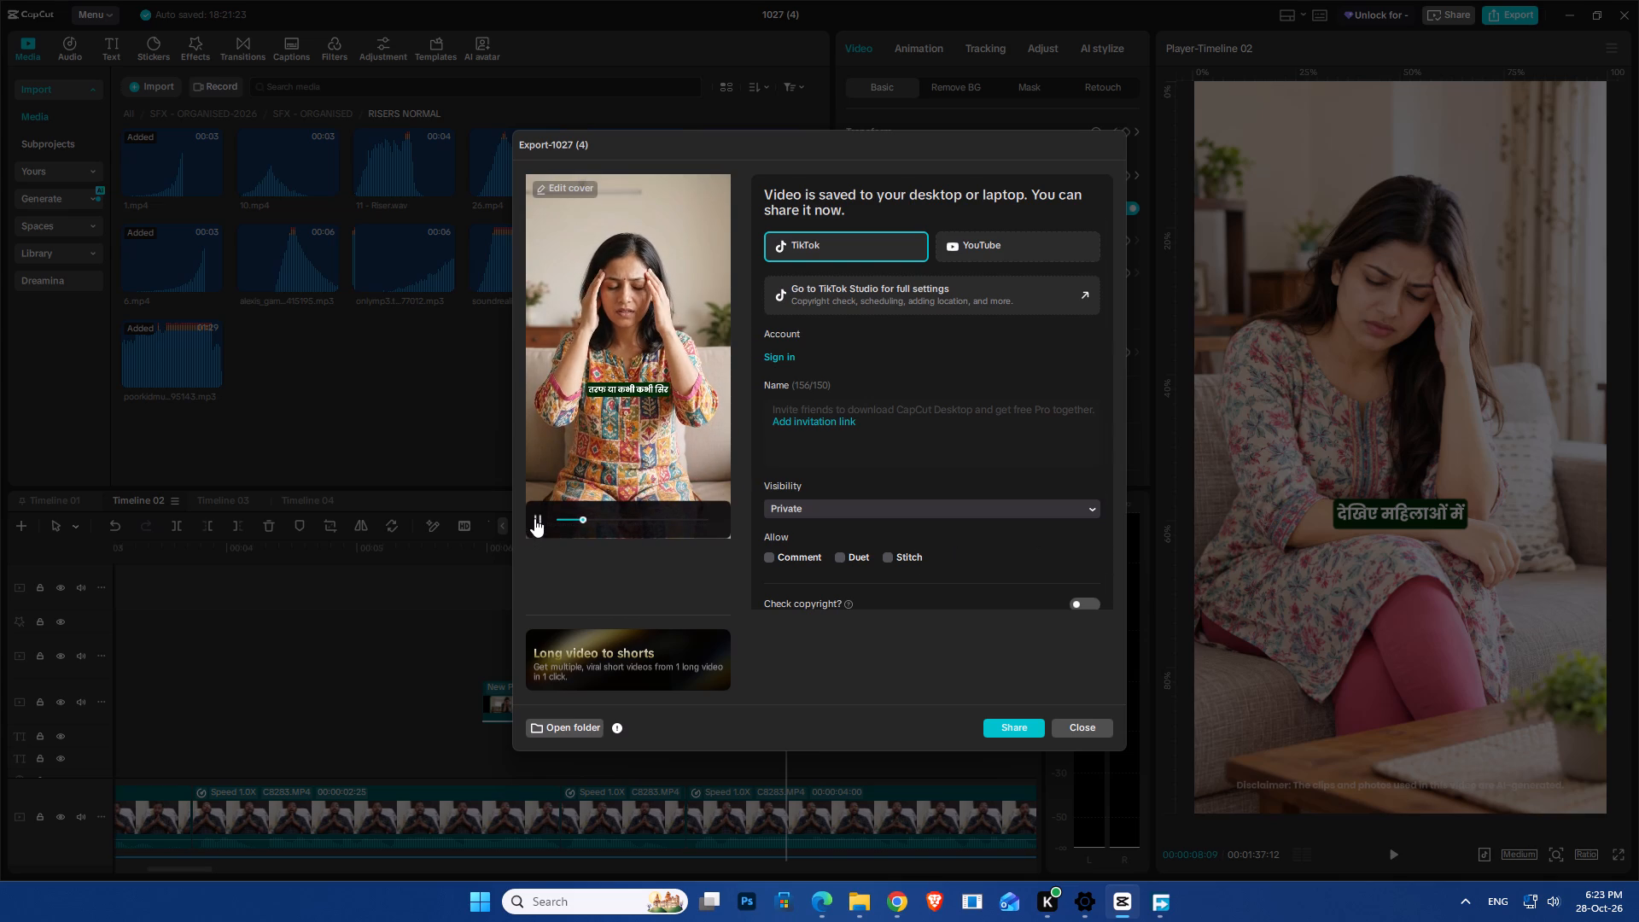
click(560, 726)
Switch to Chrome and open the bookmarked SOCIAL HIGH clients folder of Google Drive in a new tab.
click(899, 904)
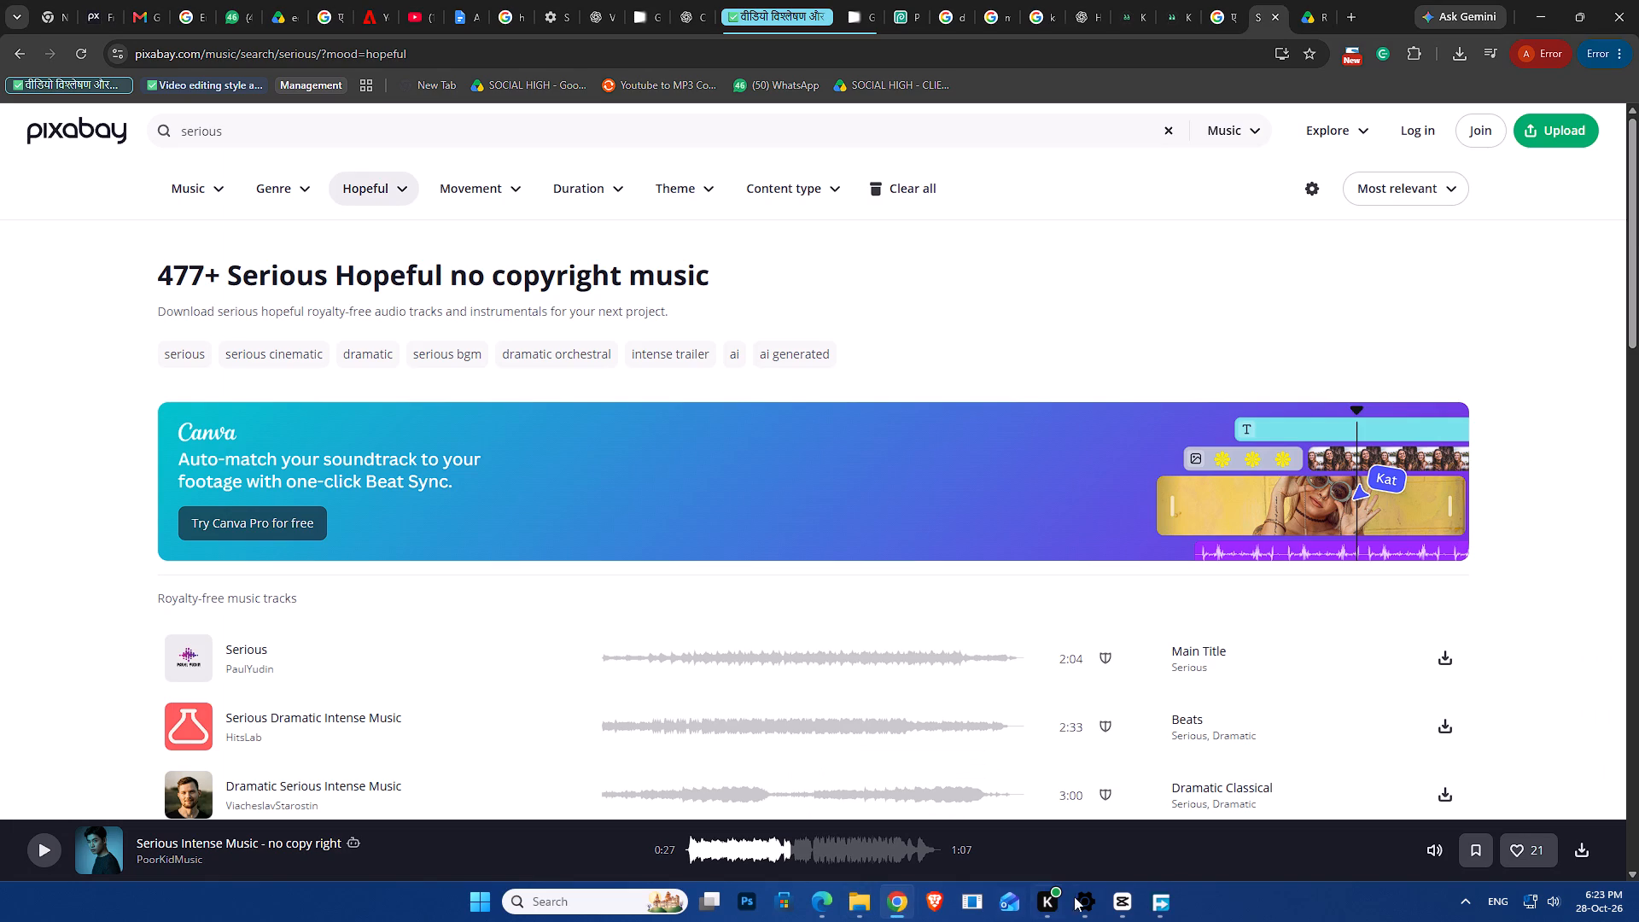
click(1112, 901)
click(1115, 896)
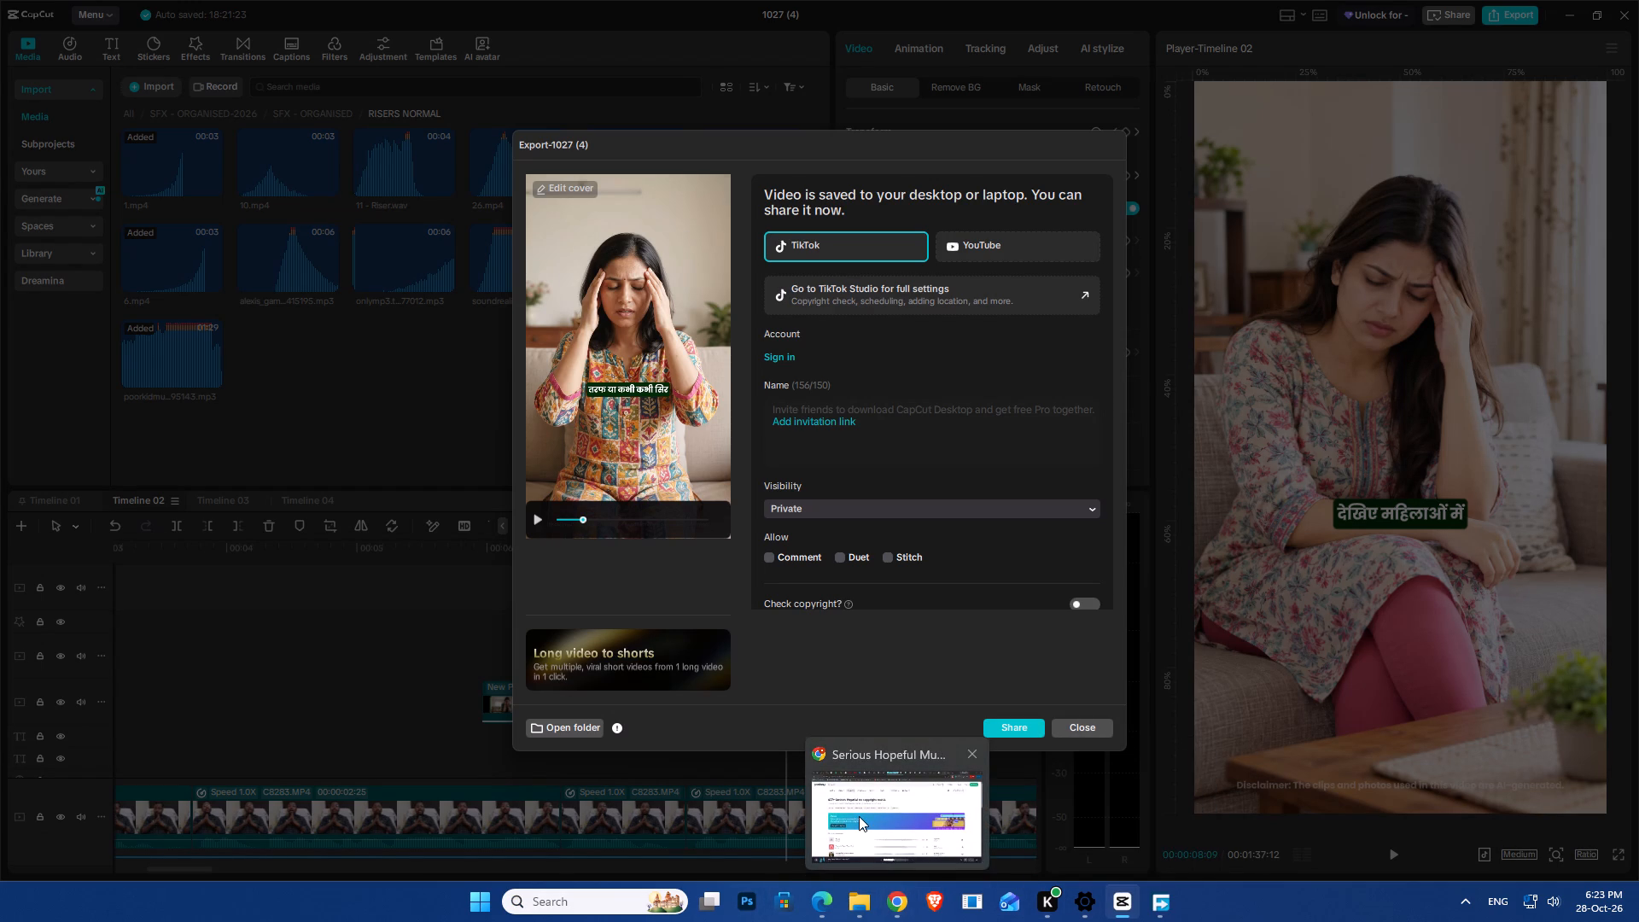
click(859, 816)
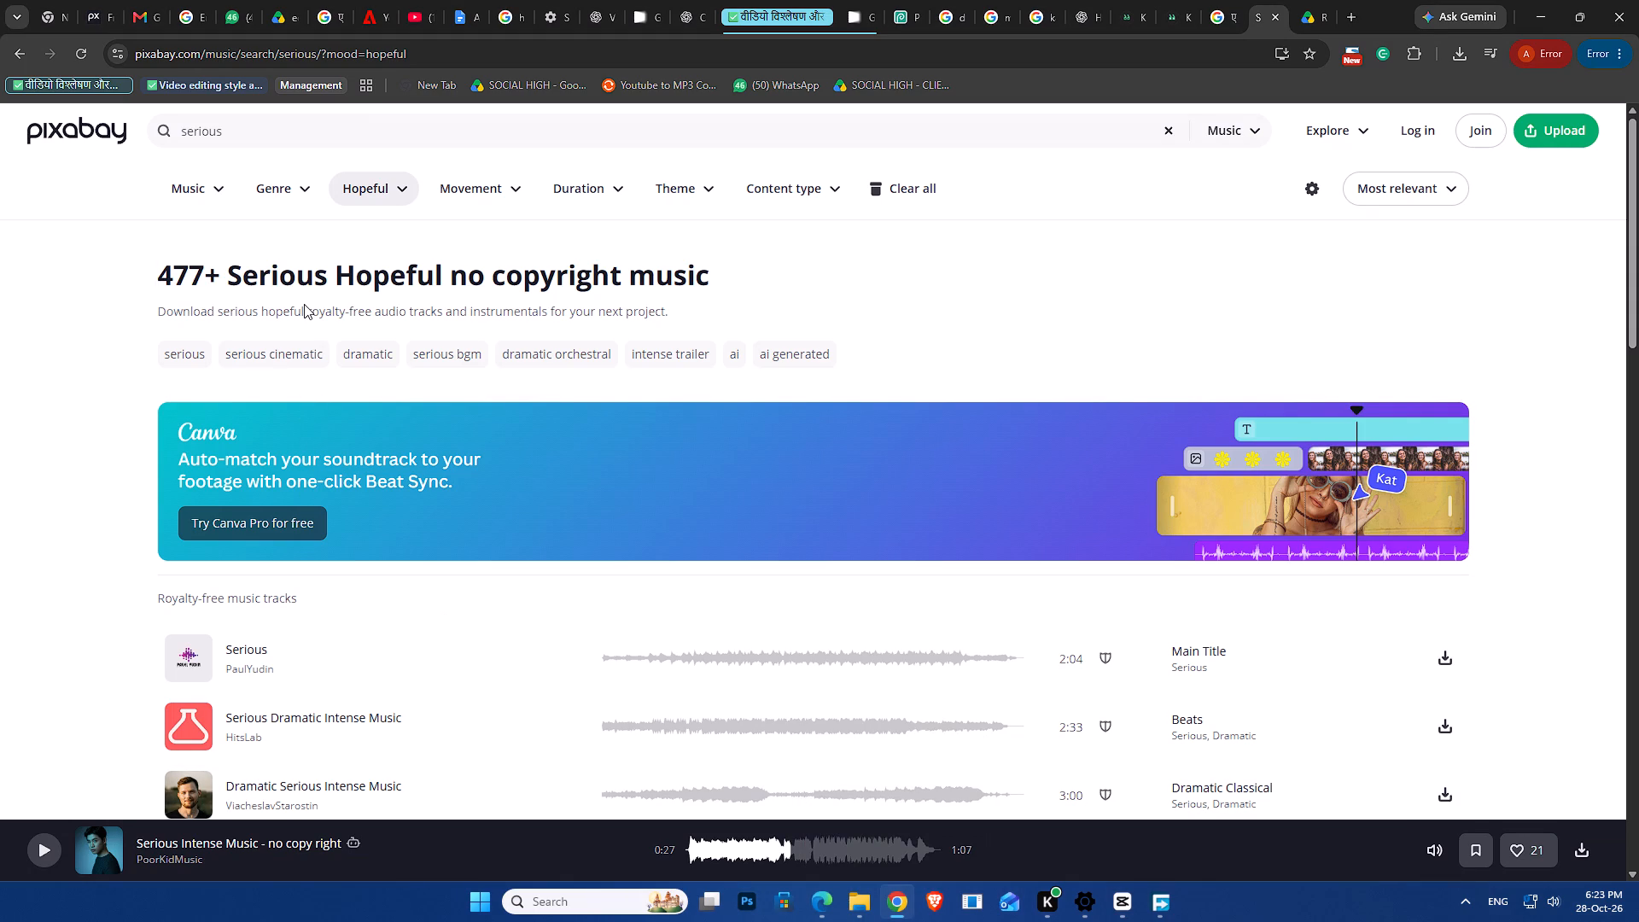
click(1349, 10)
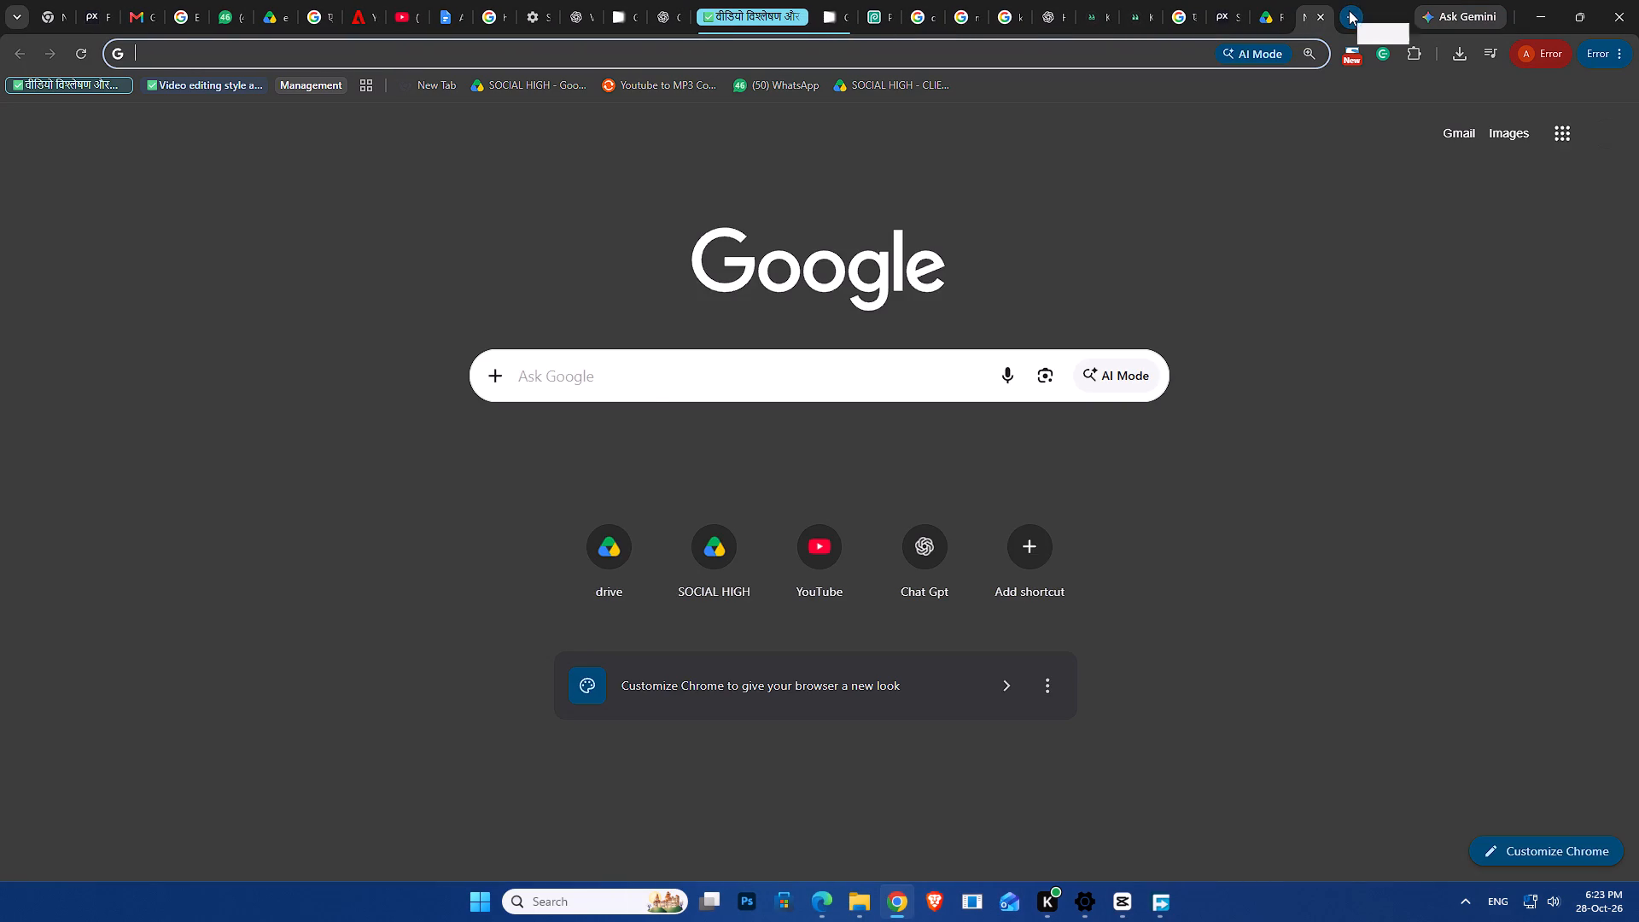
click(898, 88)
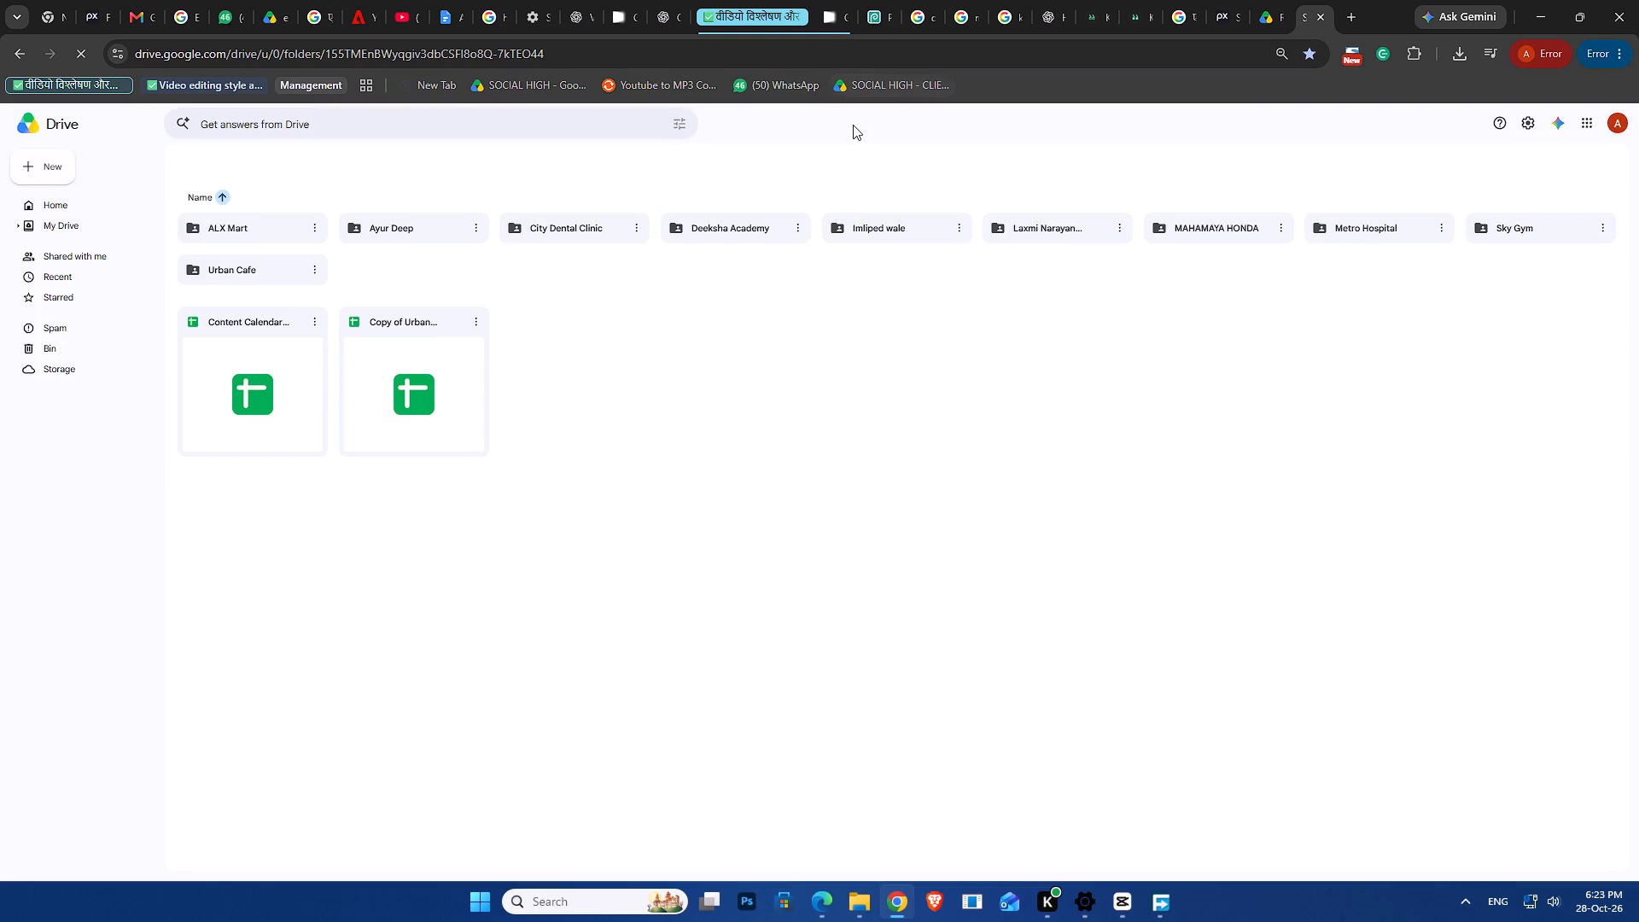
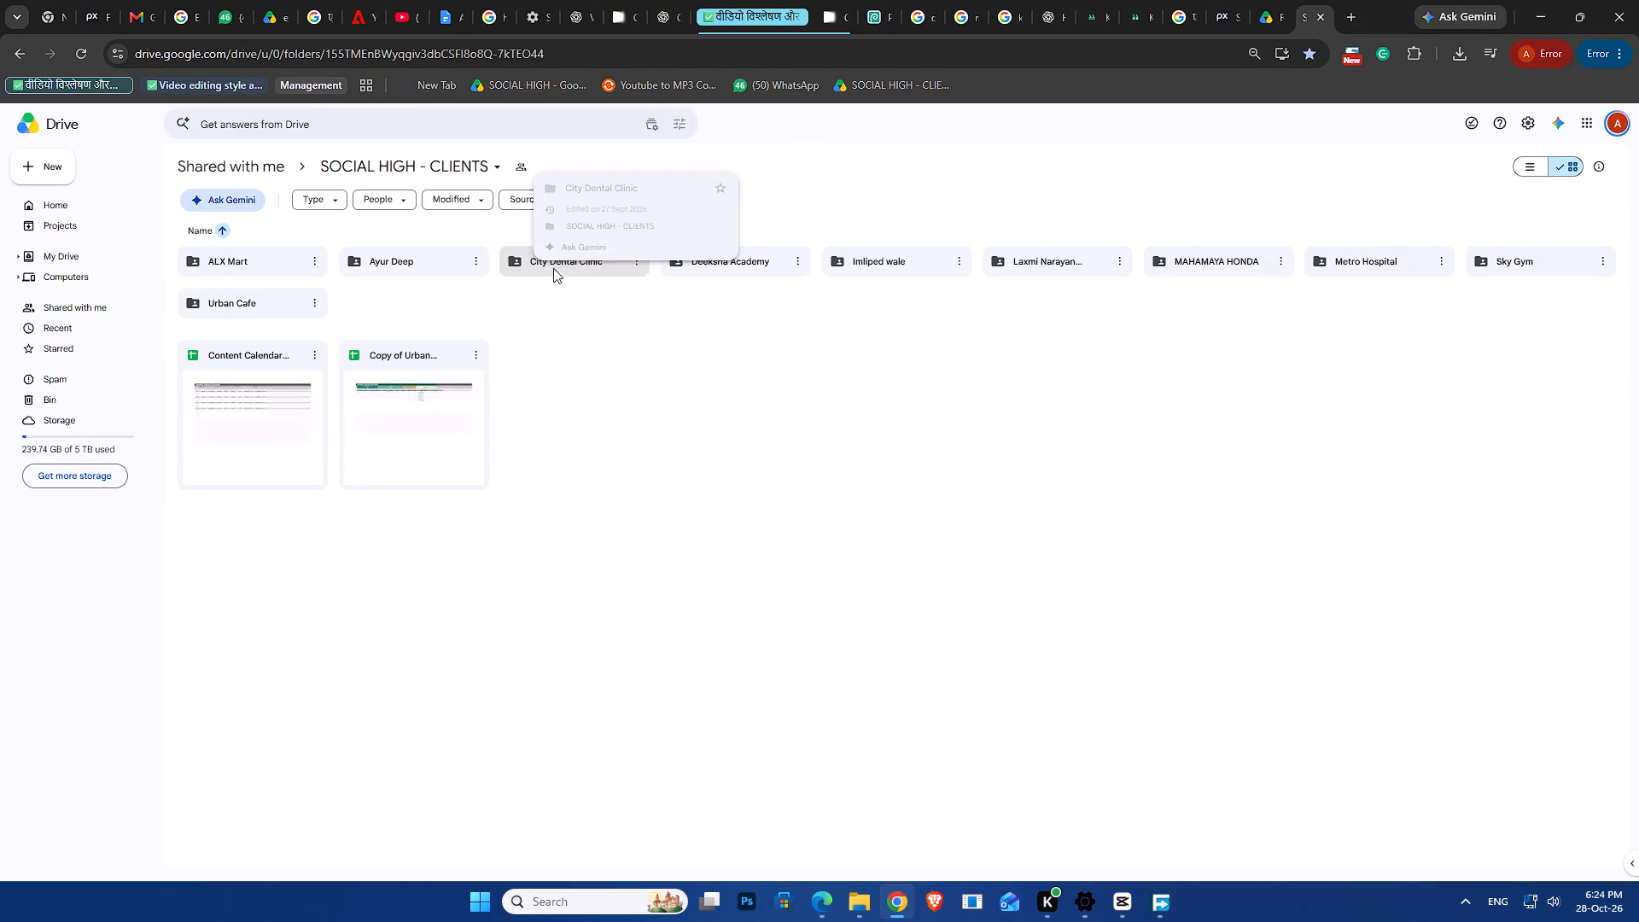
Open the Reels folder inside the Month - 1 folder of the Ayur Deep client.
double_click(452, 268)
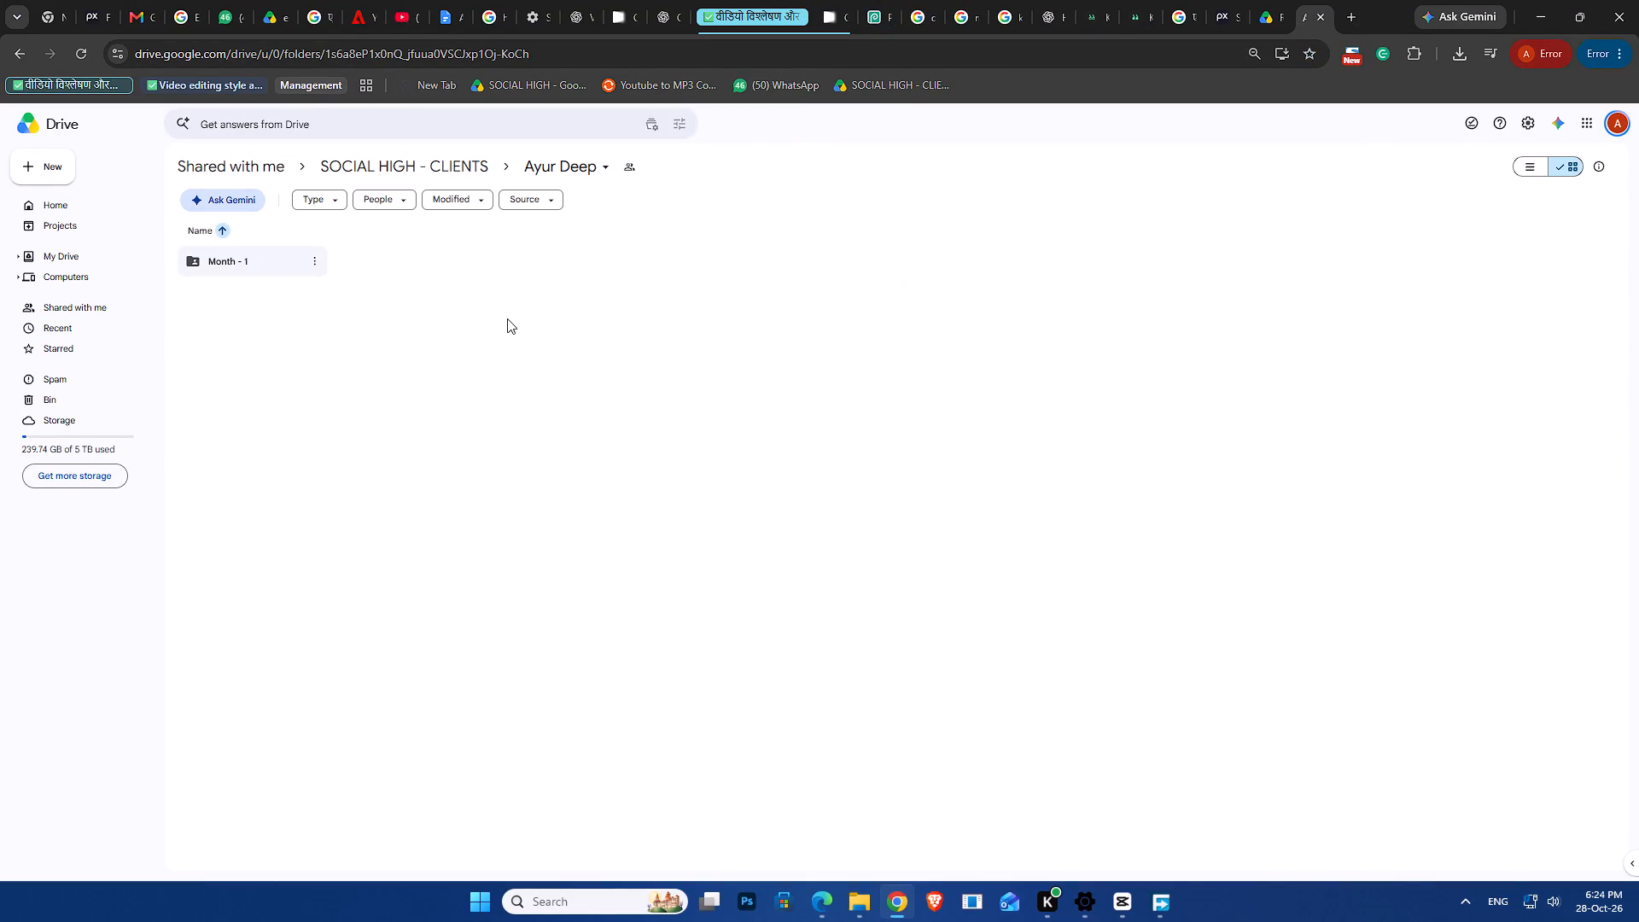
double_click(290, 252)
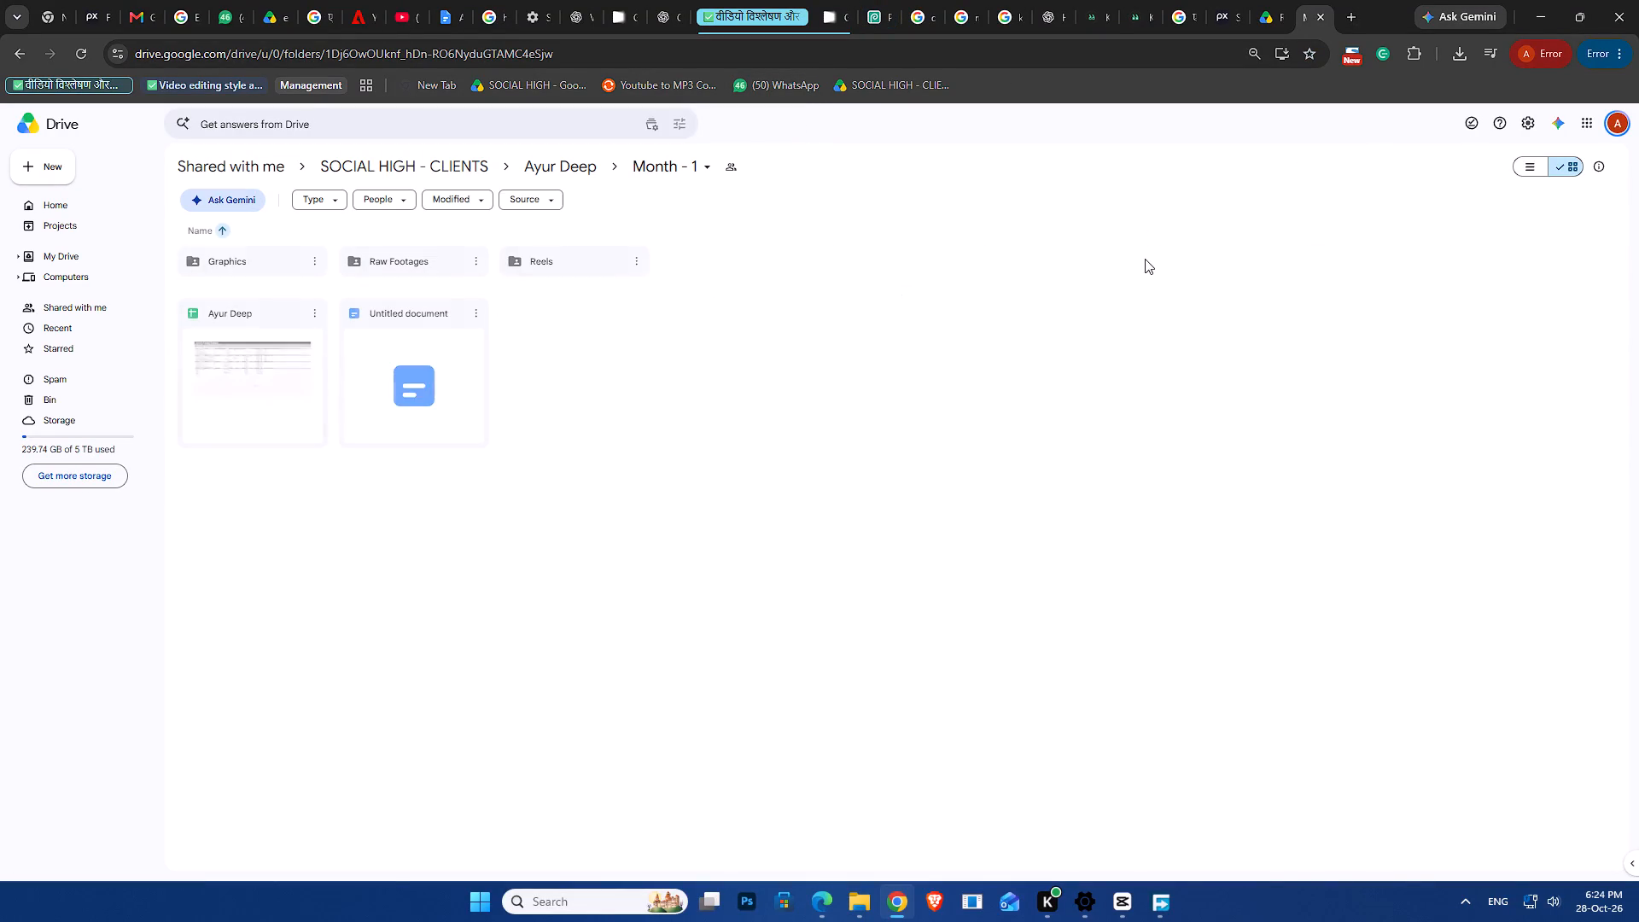
double_click(606, 270)
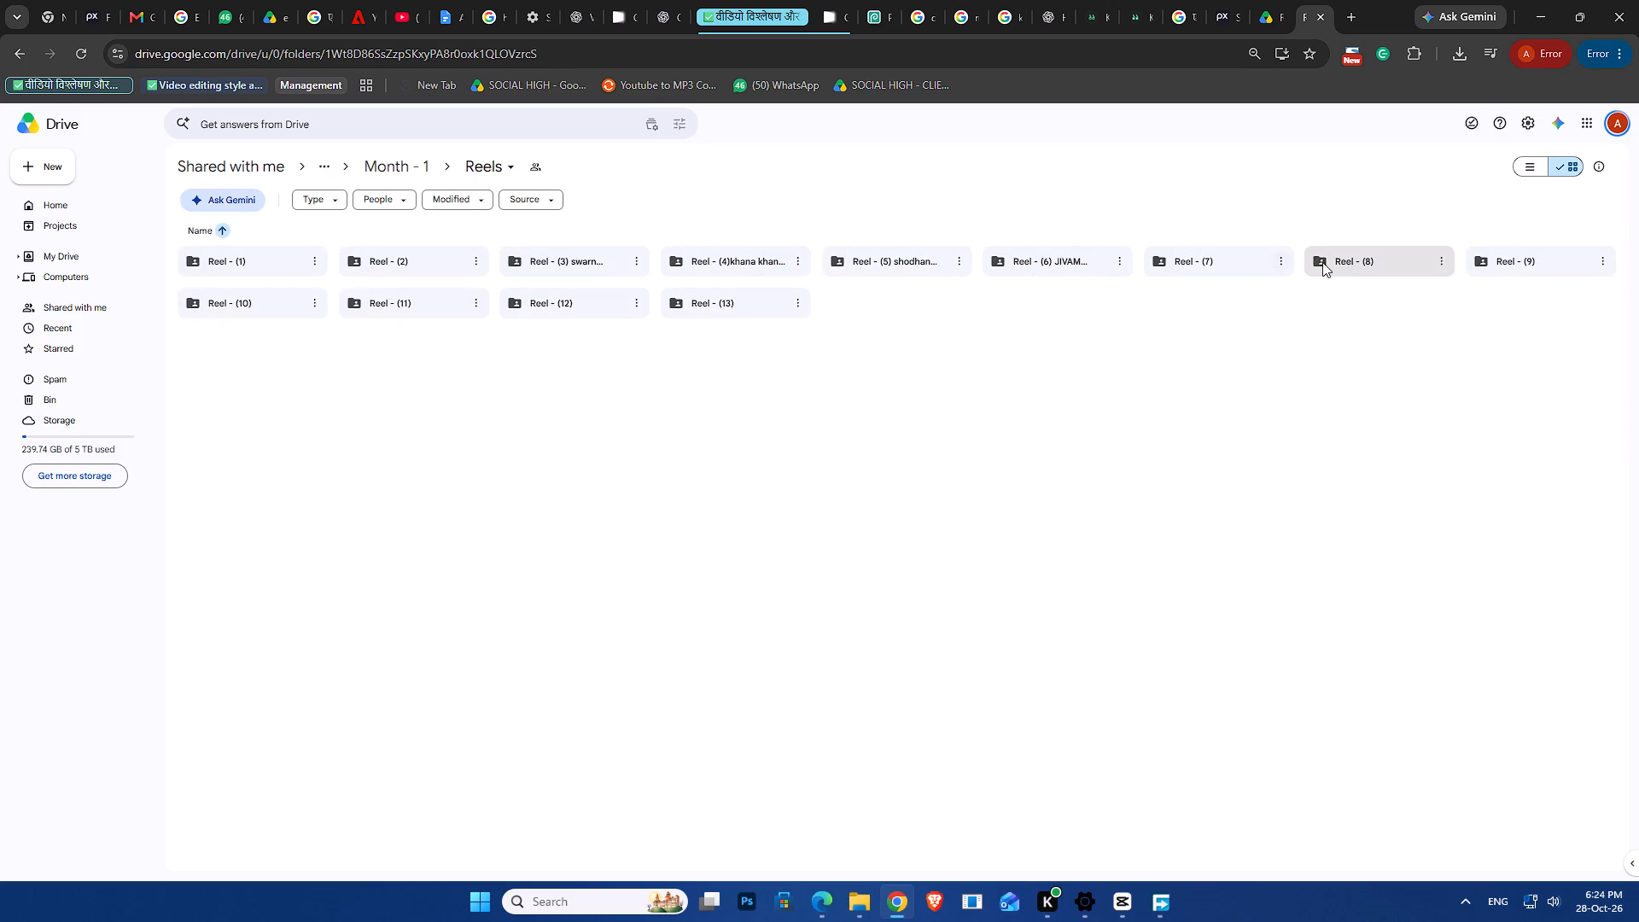
Rename the Reel - (7) folder as "Reel - (7) gadi ke servsing".
click(1291, 260)
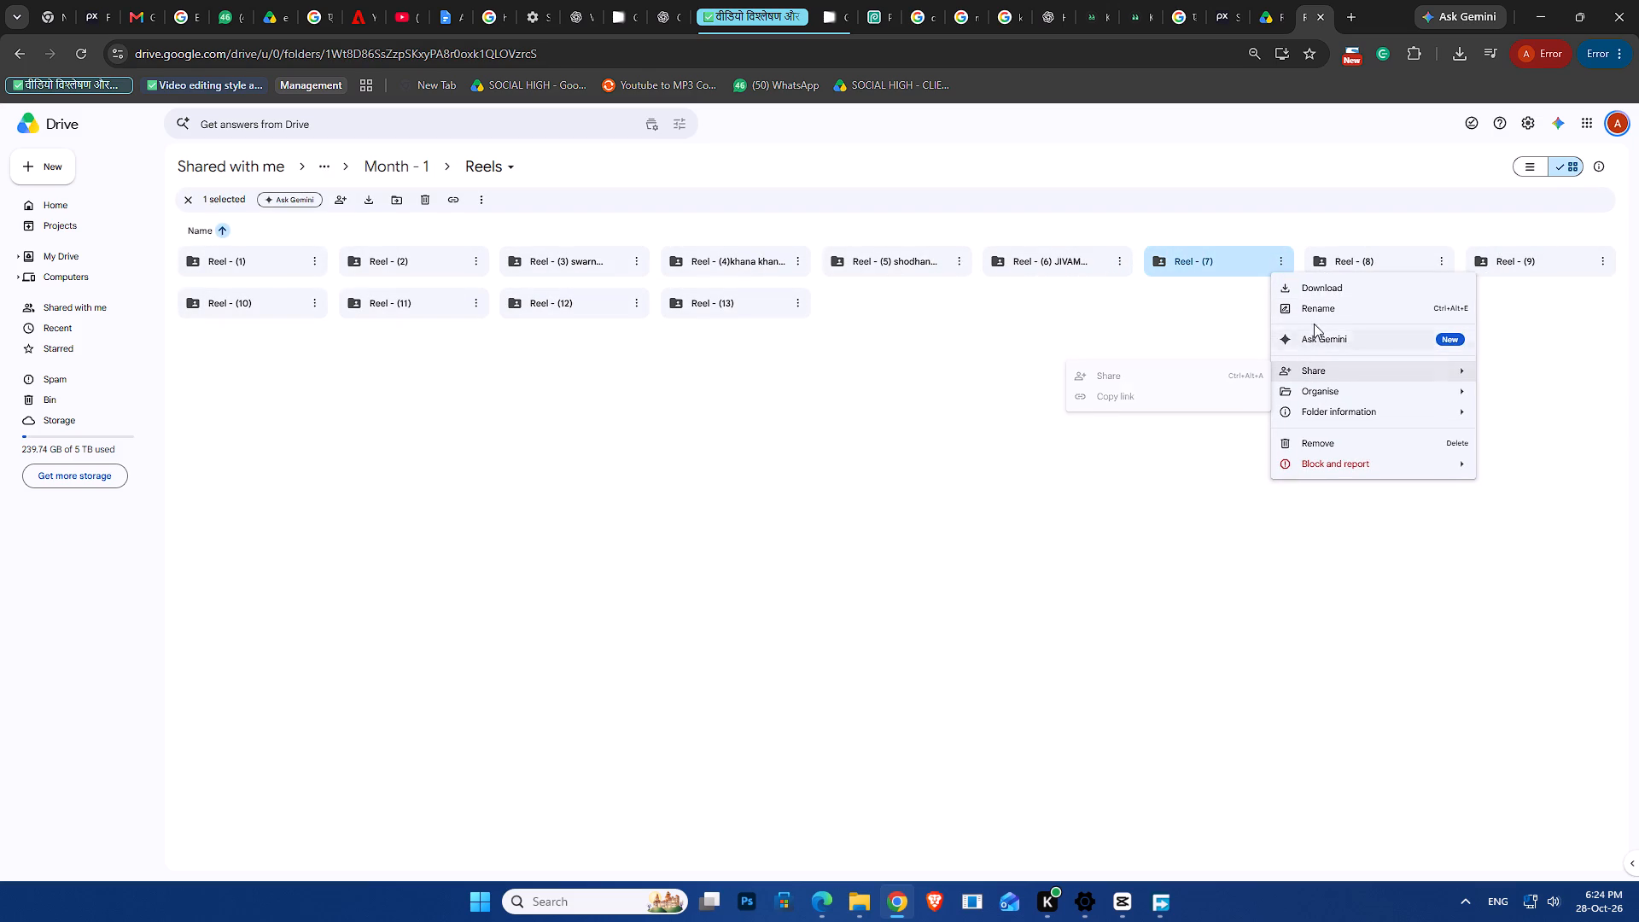
click(1316, 308)
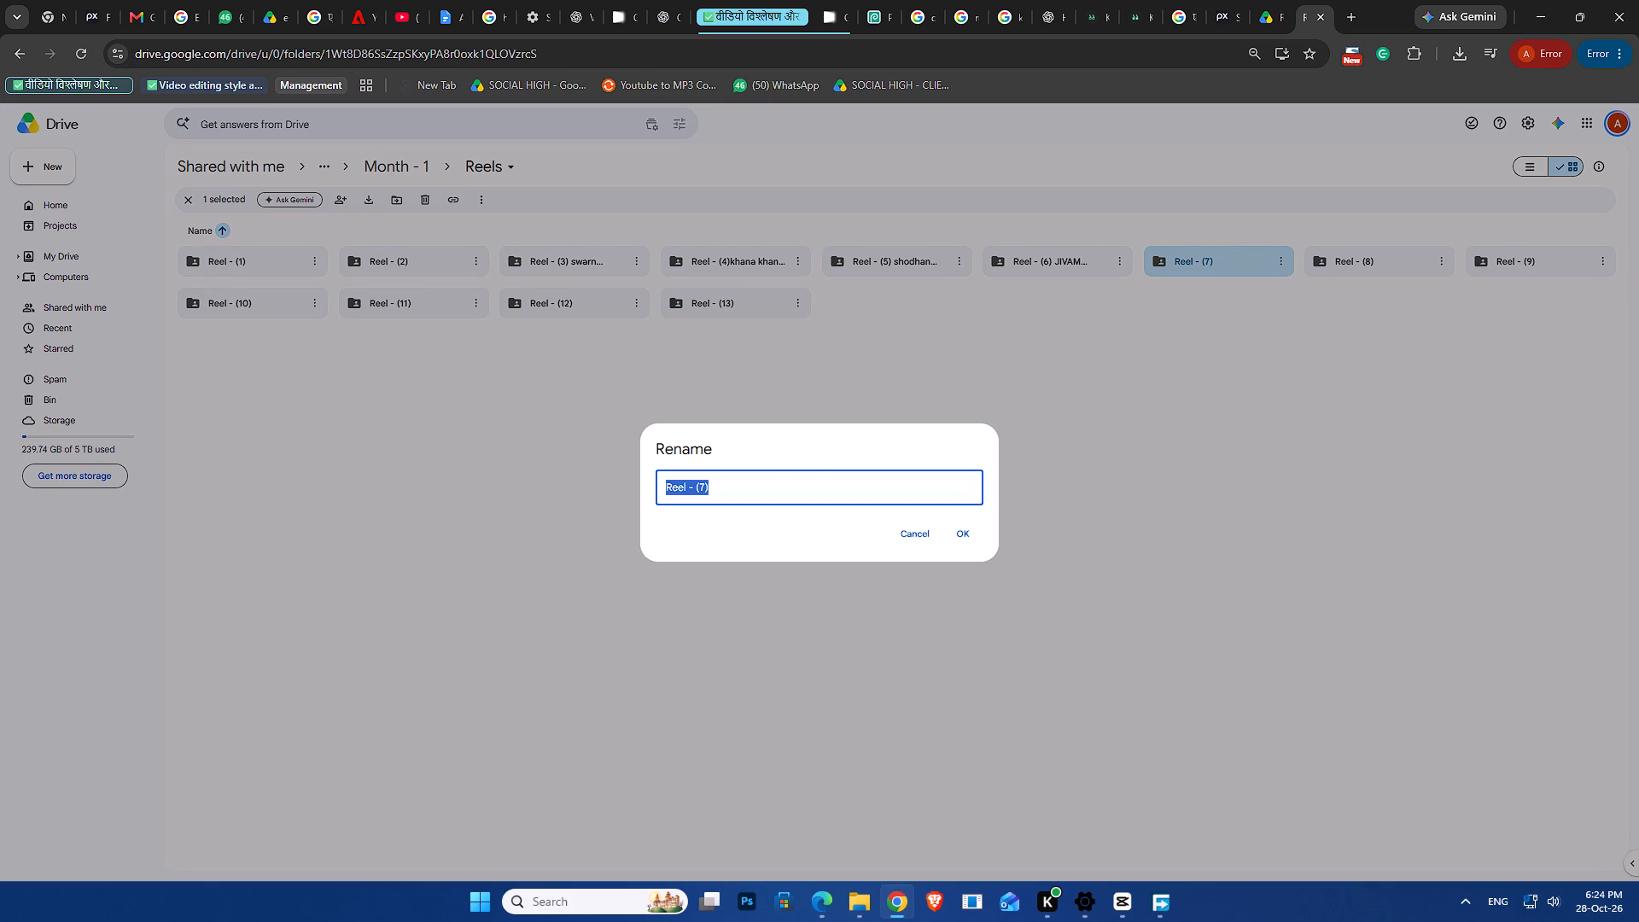
click(755, 493)
key(space)
text(gadi ke servsing)
key(space)
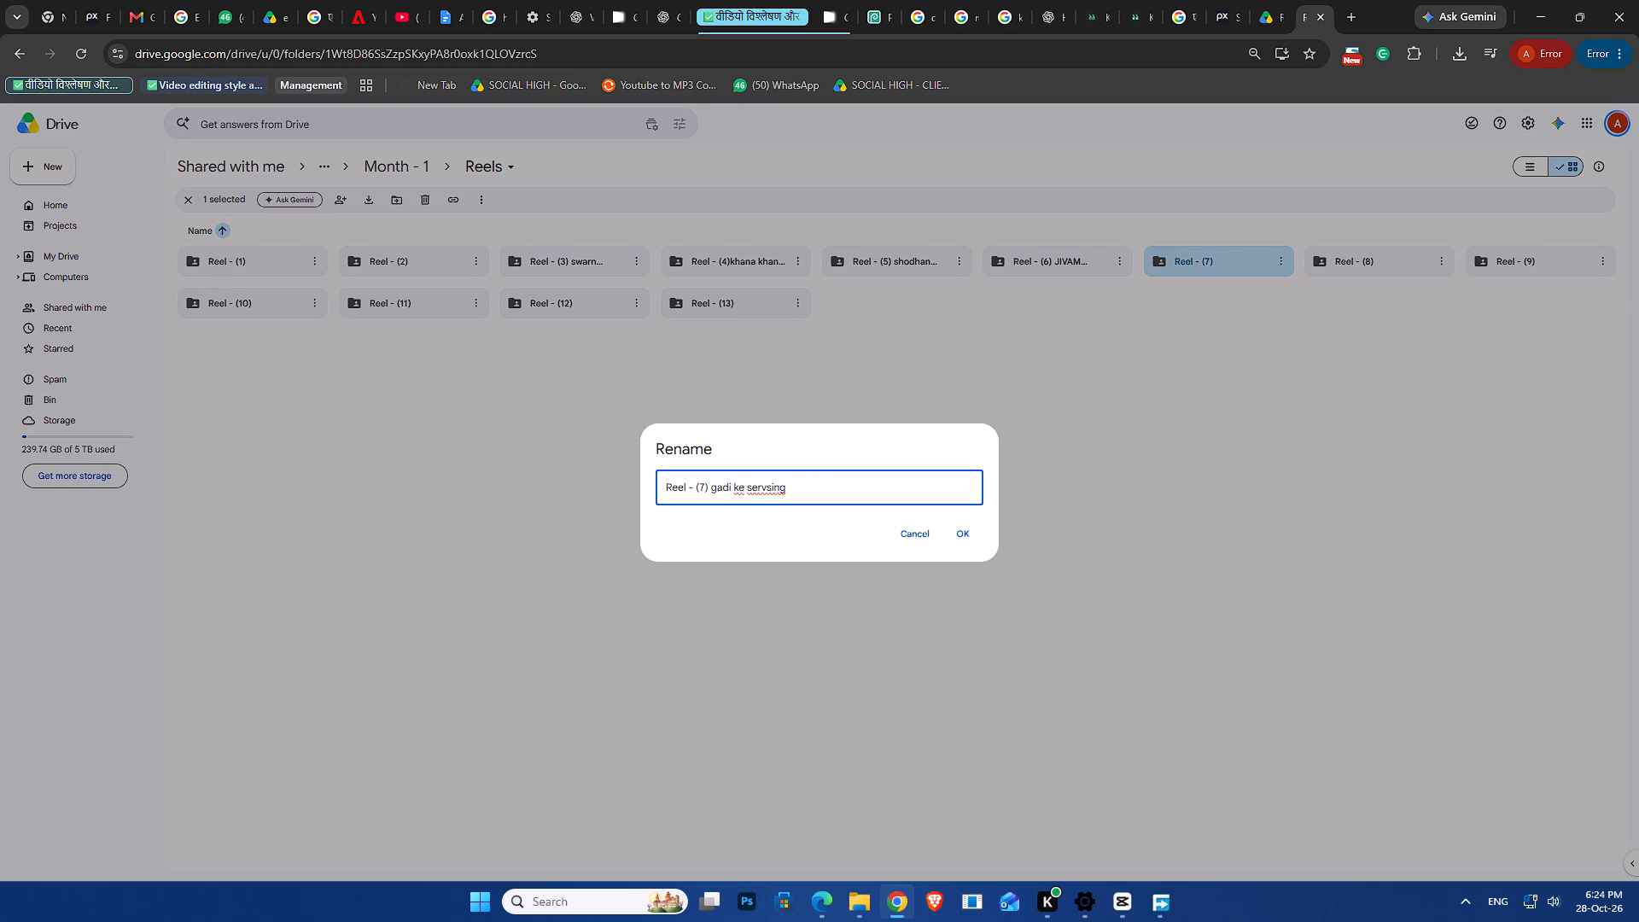
click(963, 537)
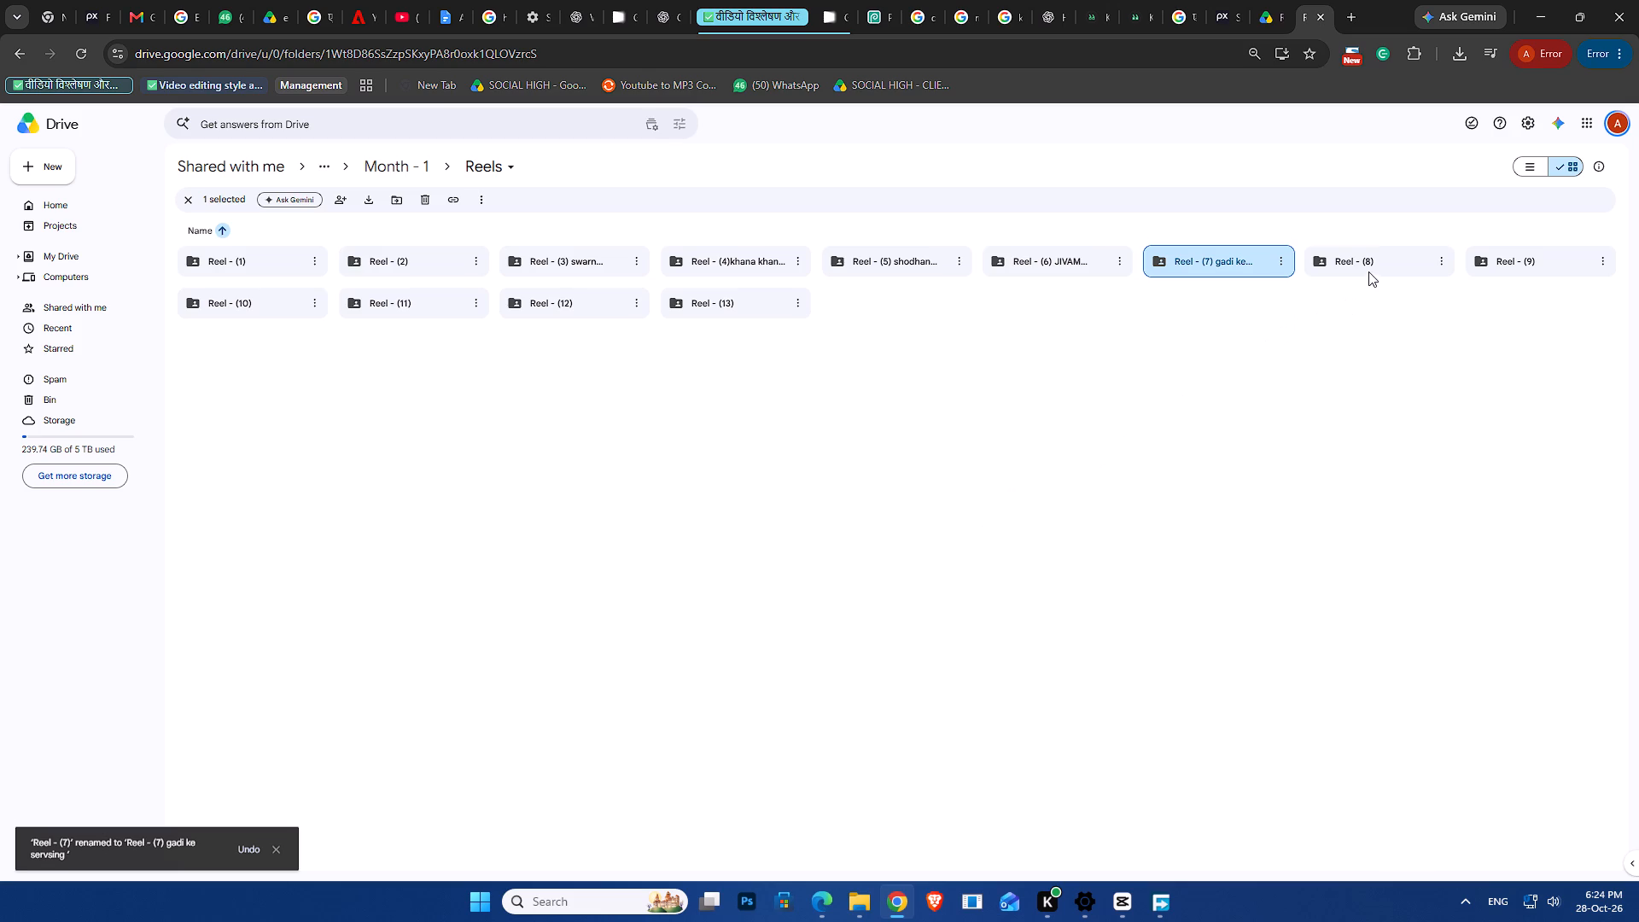
Rename the Reel - (8) folder as "Reel - (8)migrine".
click(1438, 261)
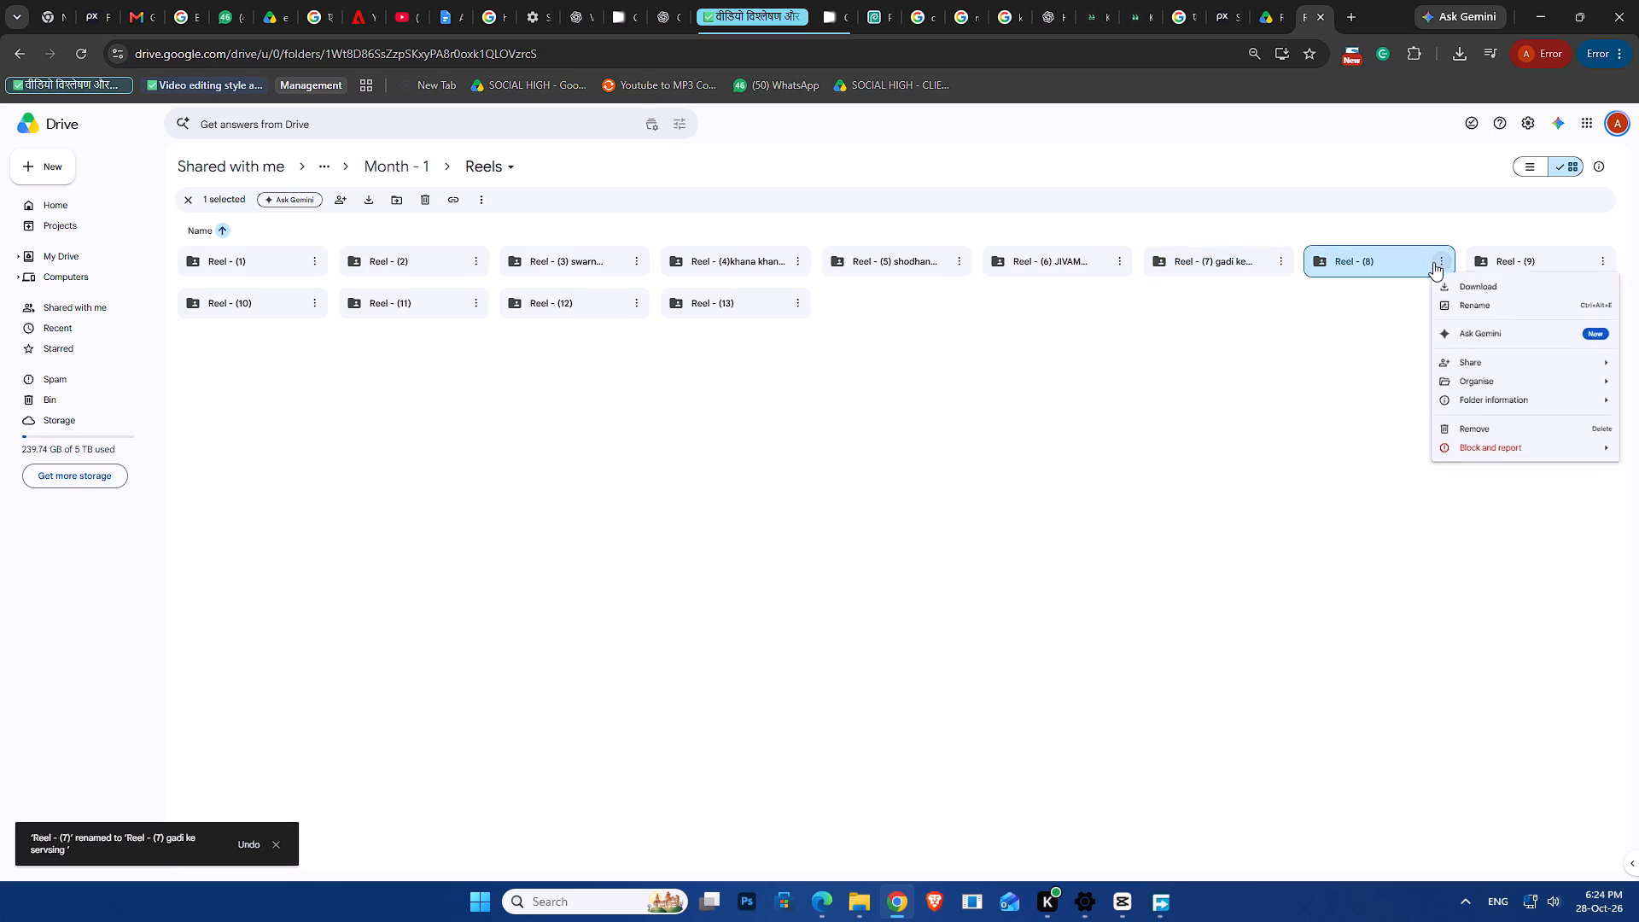
click(1478, 311)
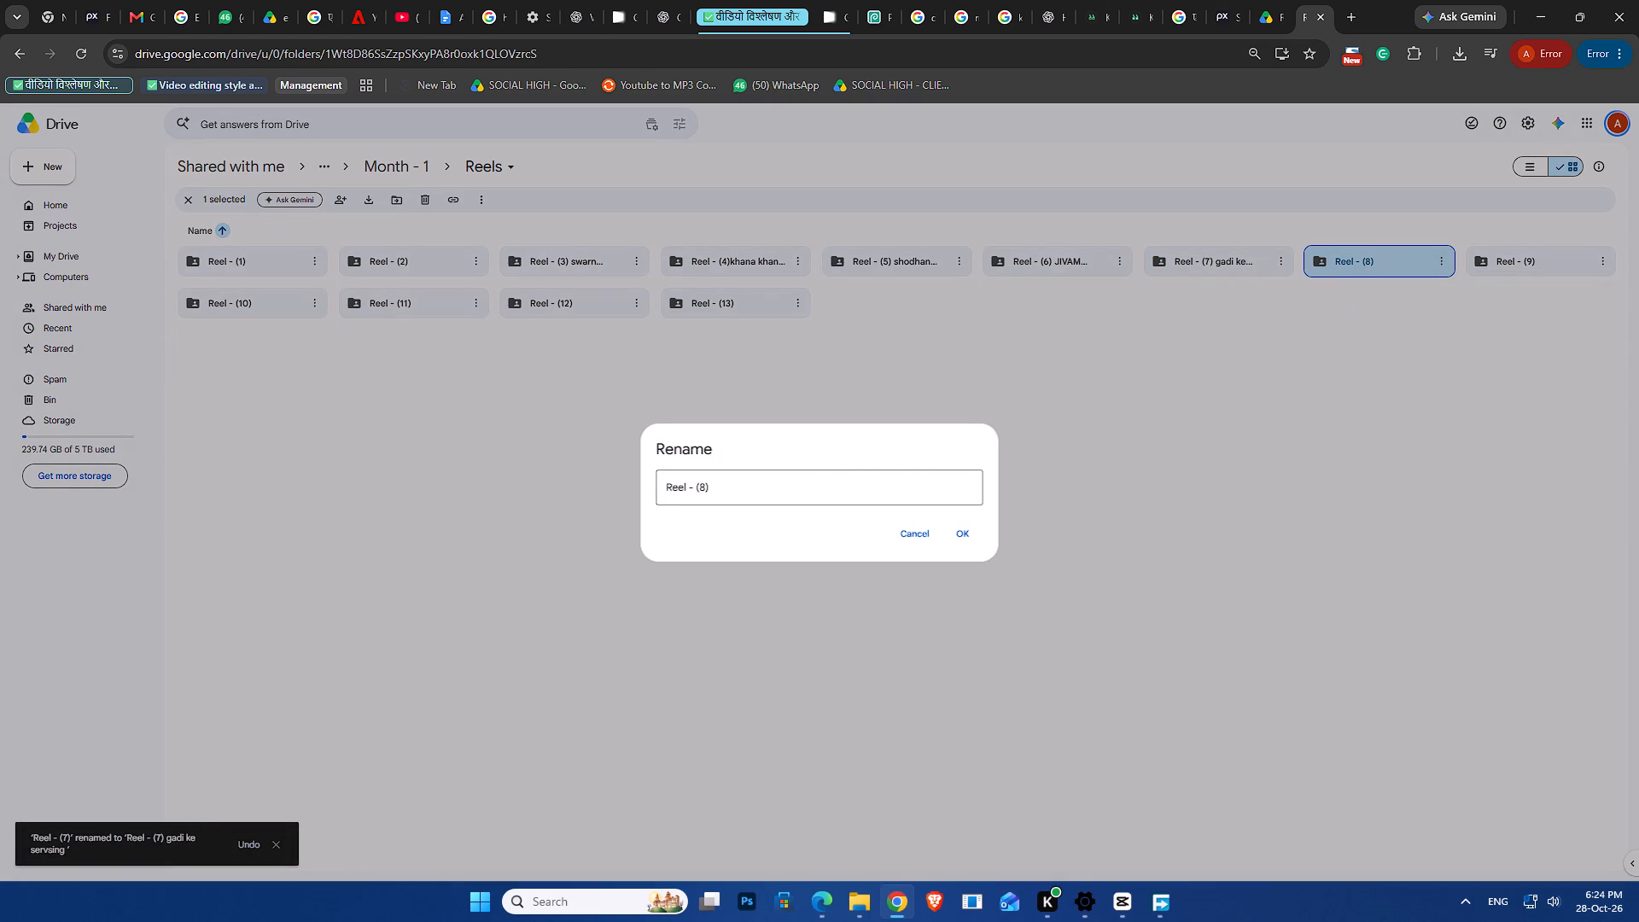
click(737, 490)
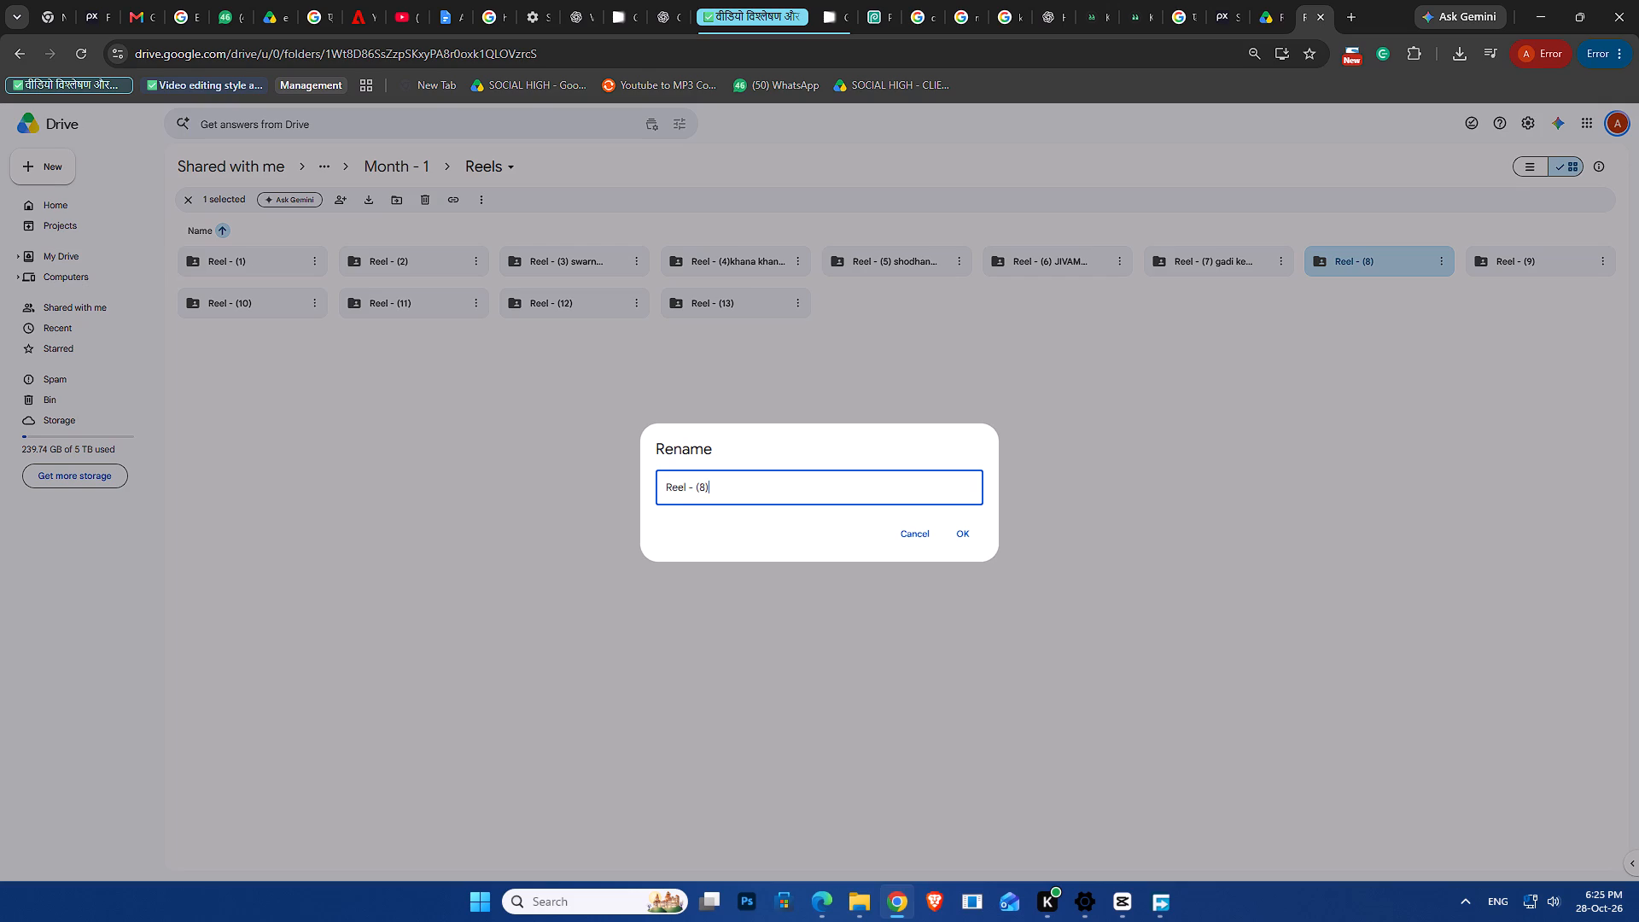
text(mig)
text(rin)
key(e)
click(948, 536)
Upload 1027 (4)(4).mp4 from the local export file folder into the Editing folder of Reel - (8)migrine.
double_click(1359, 254)
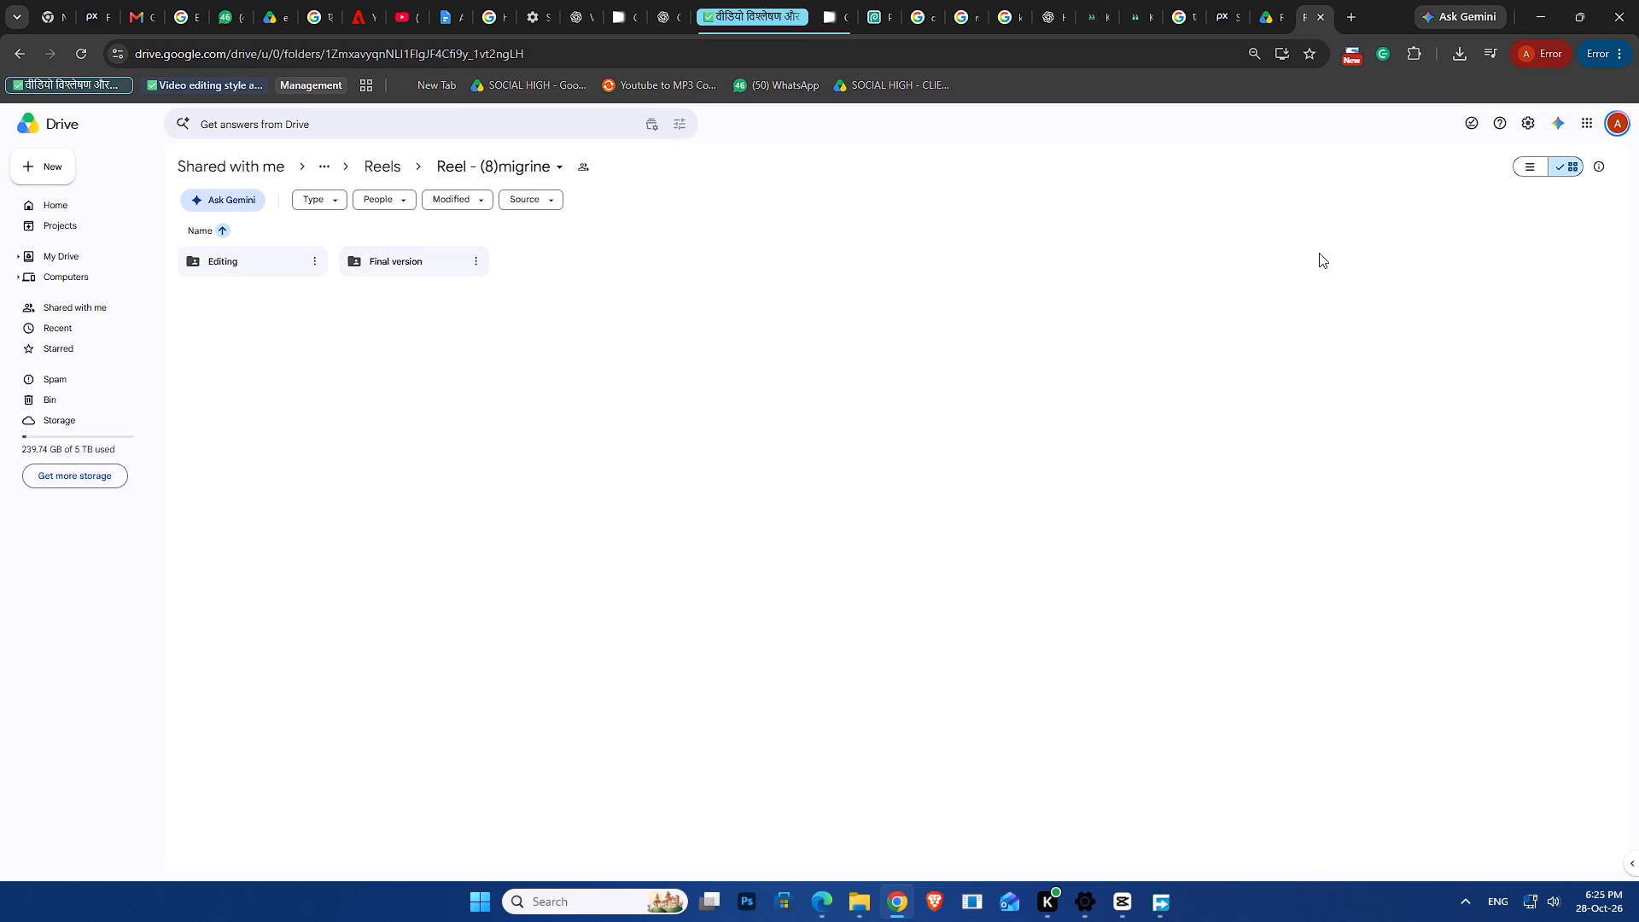
double_click(278, 265)
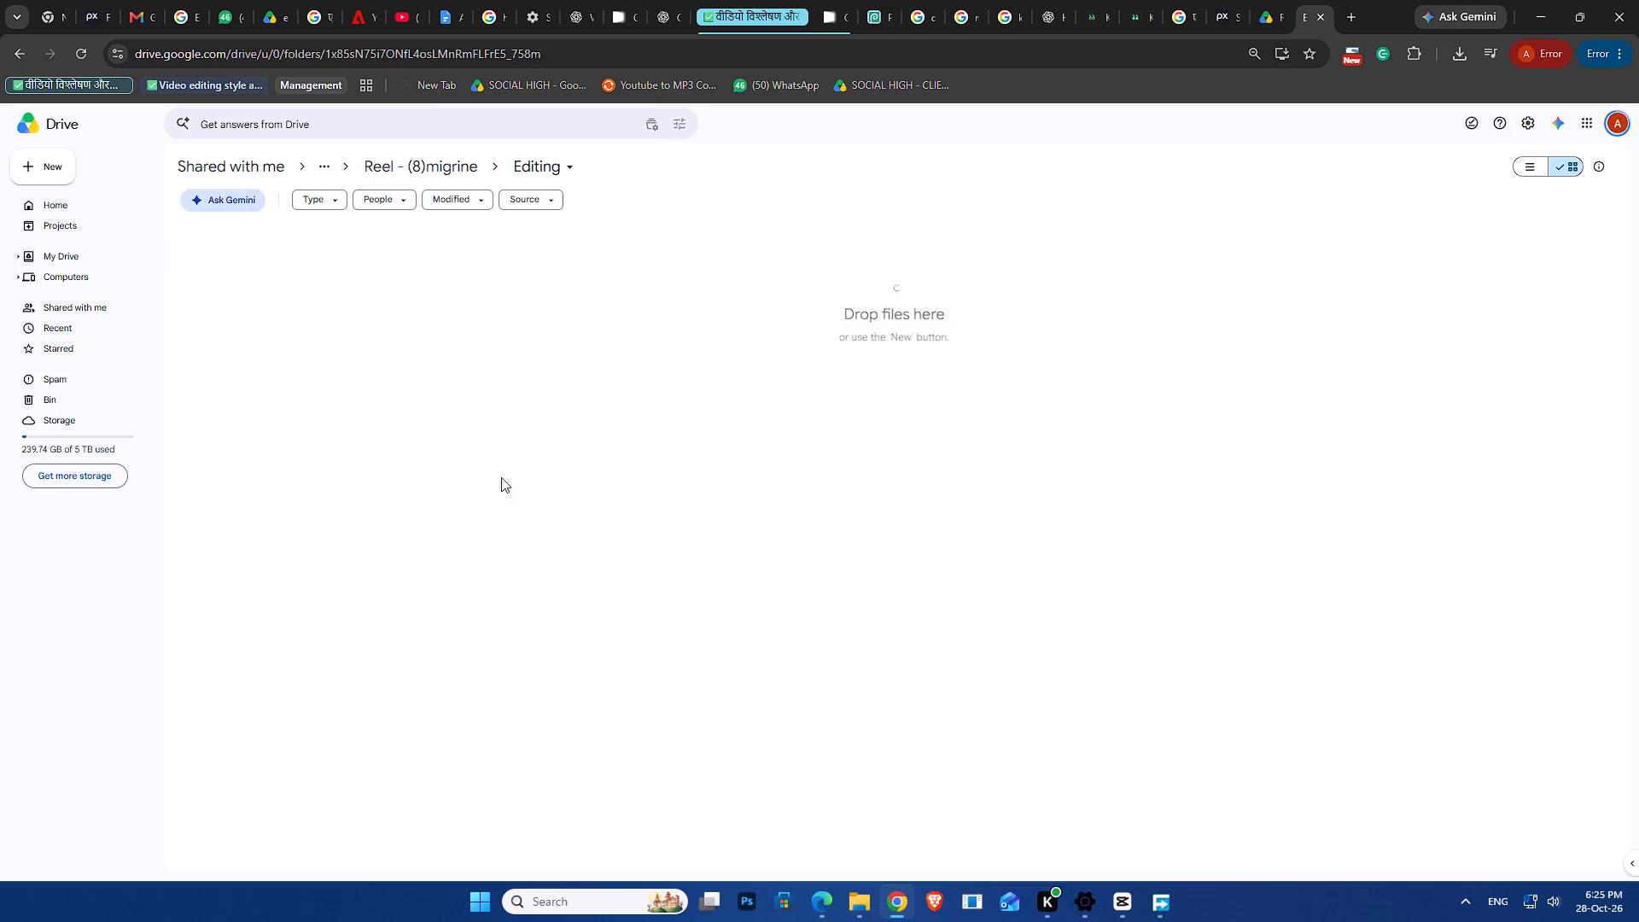
click(1121, 902)
click(531, 733)
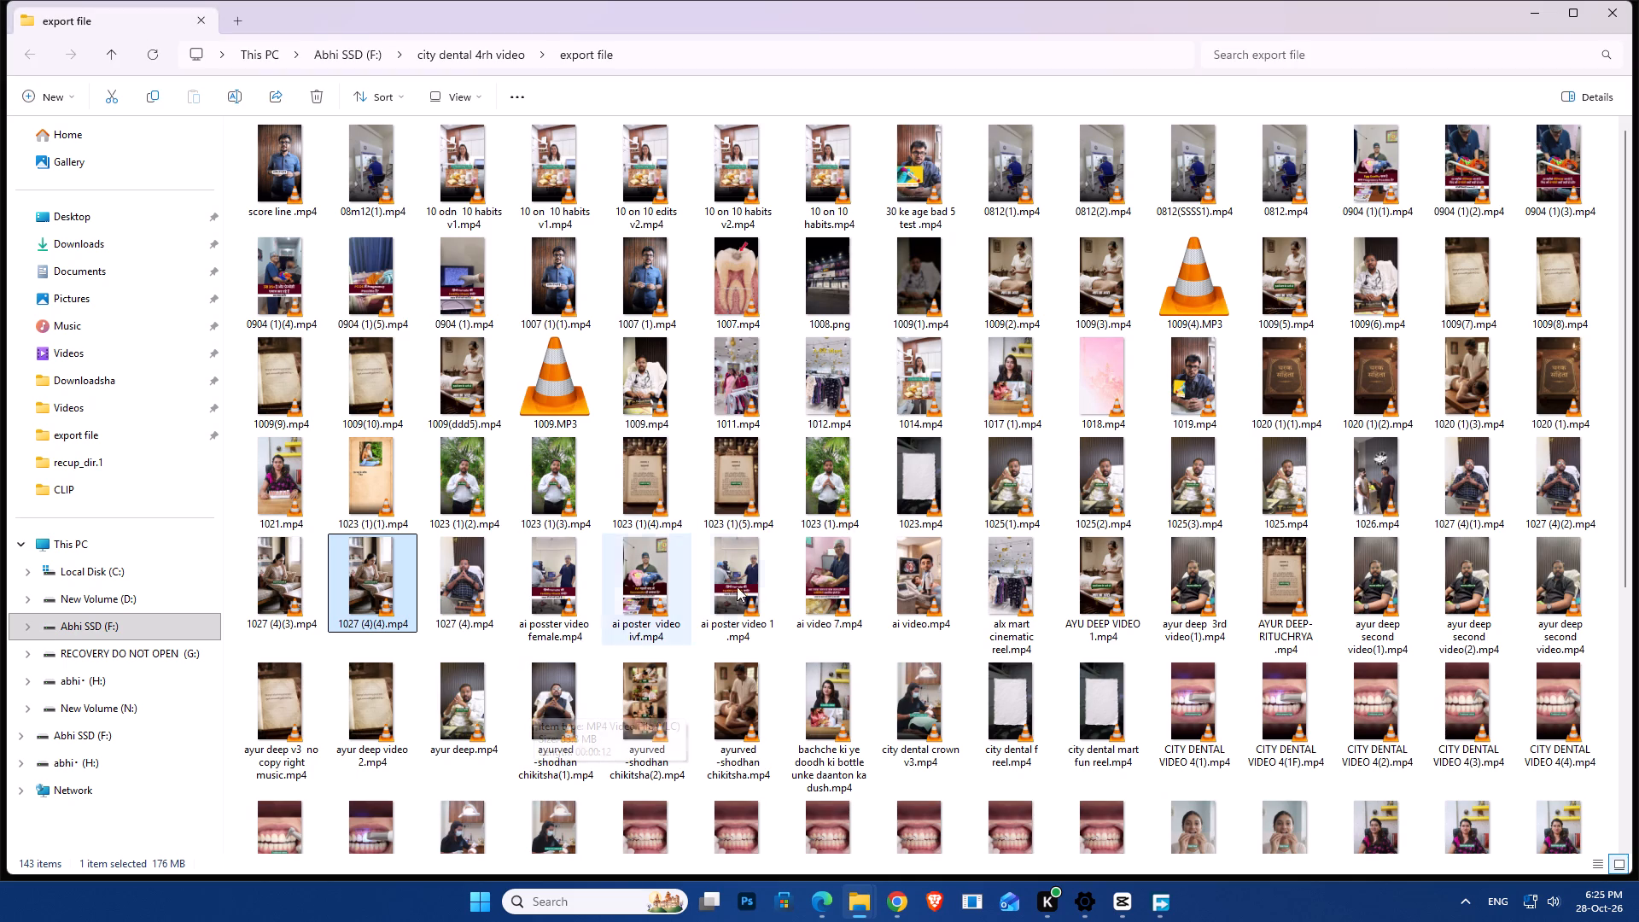
drag(369, 576, 911, 894)
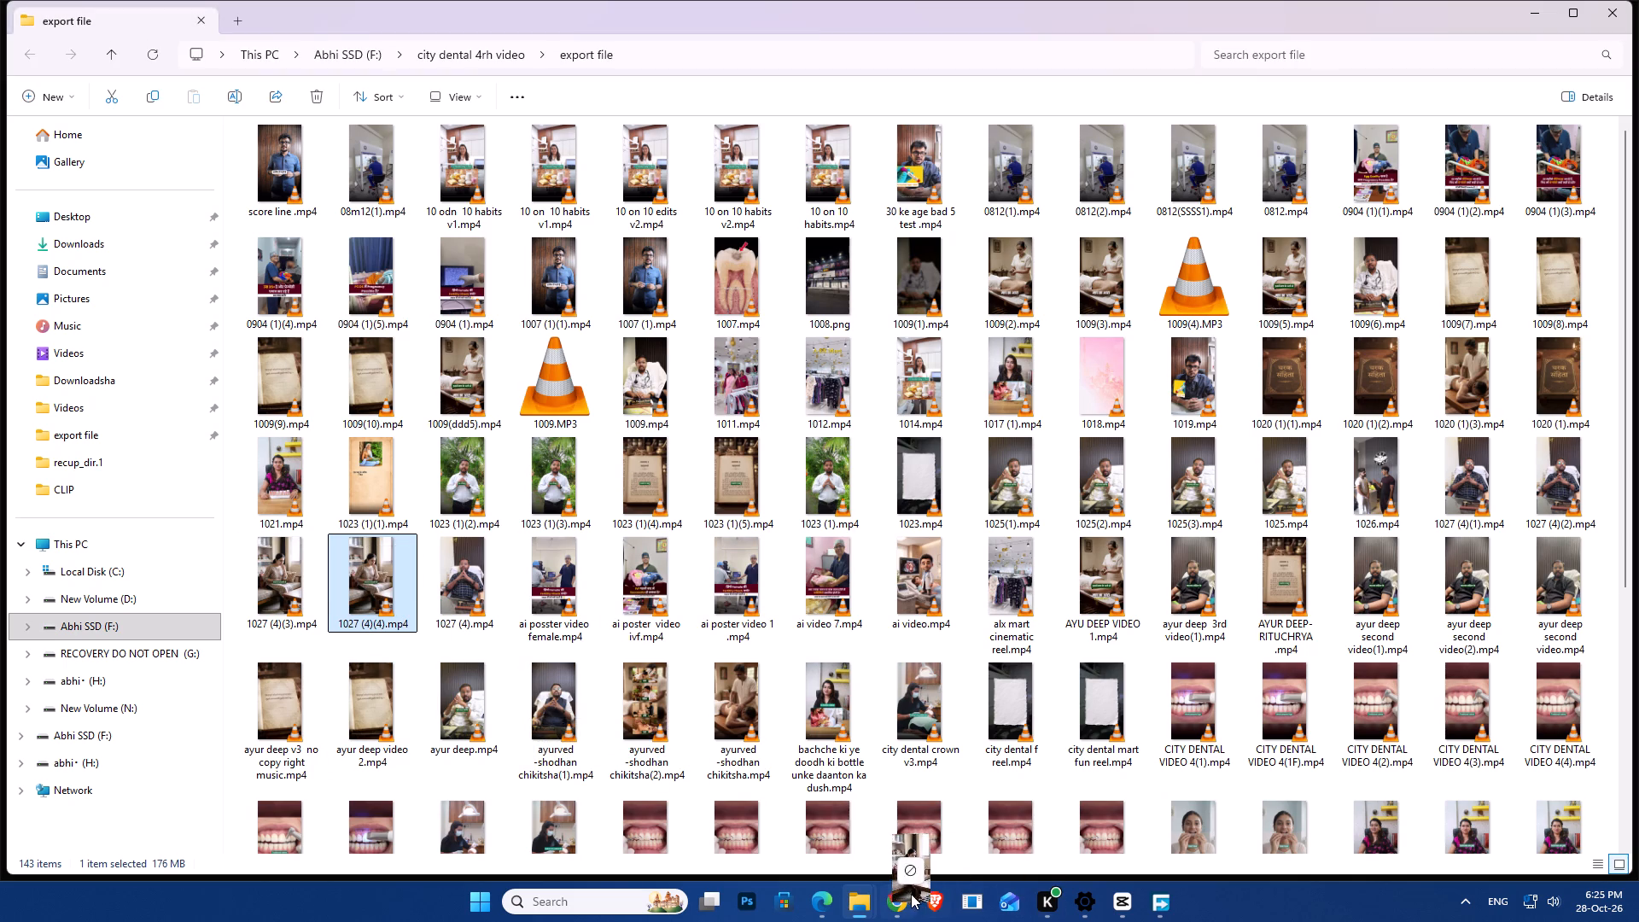
drag(911, 894, 764, 598)
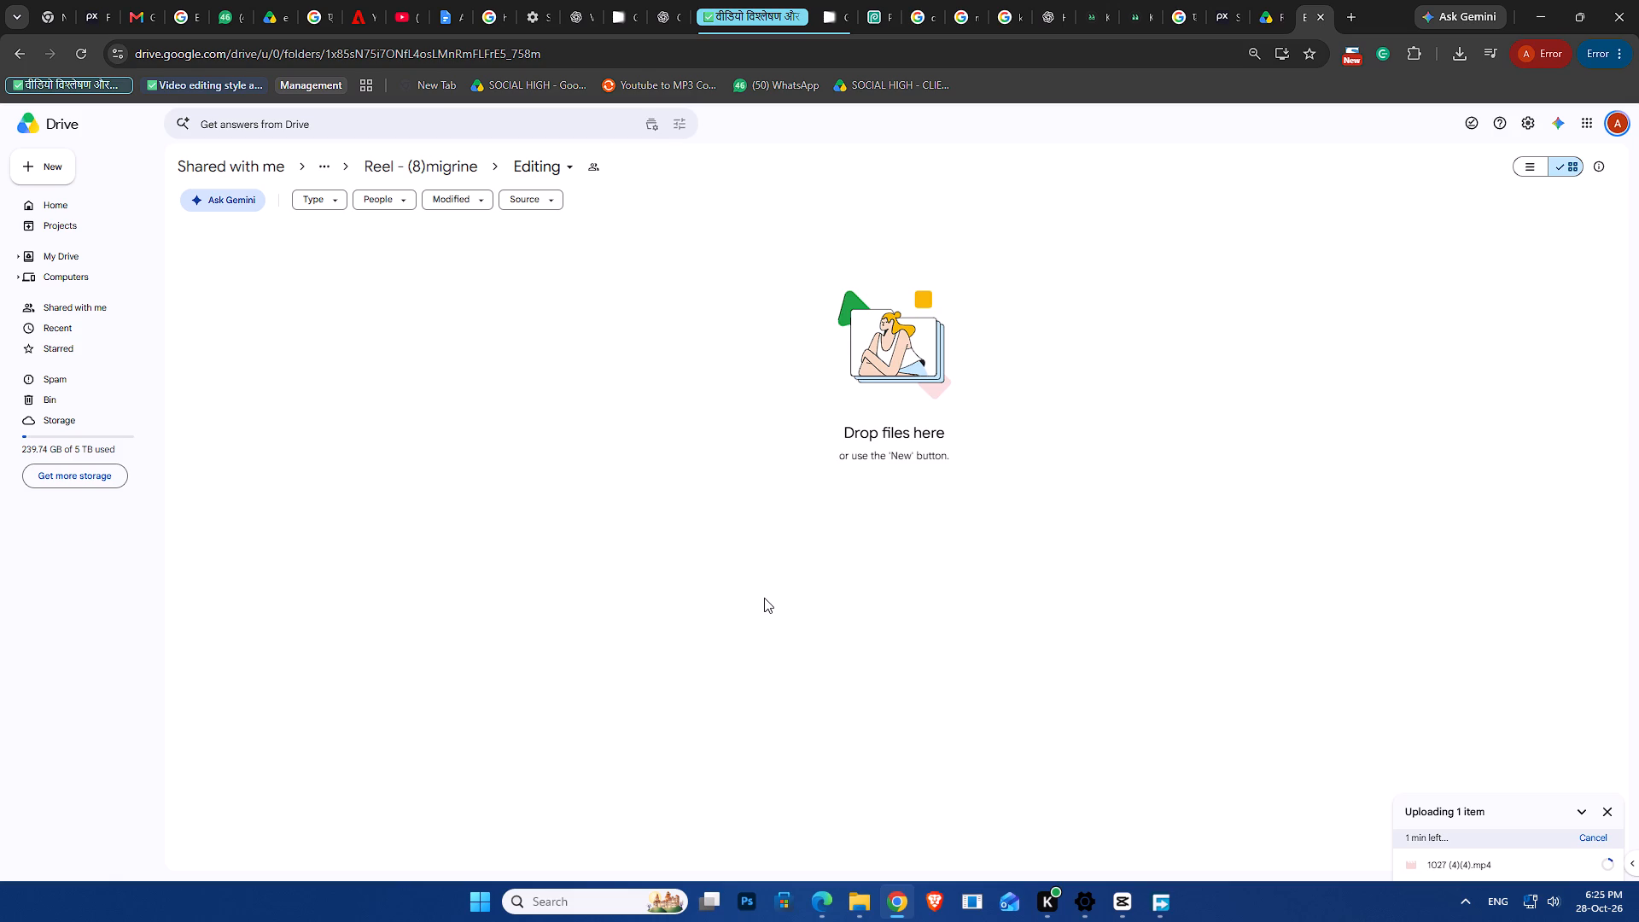
scroll(764, 598, up, 1)
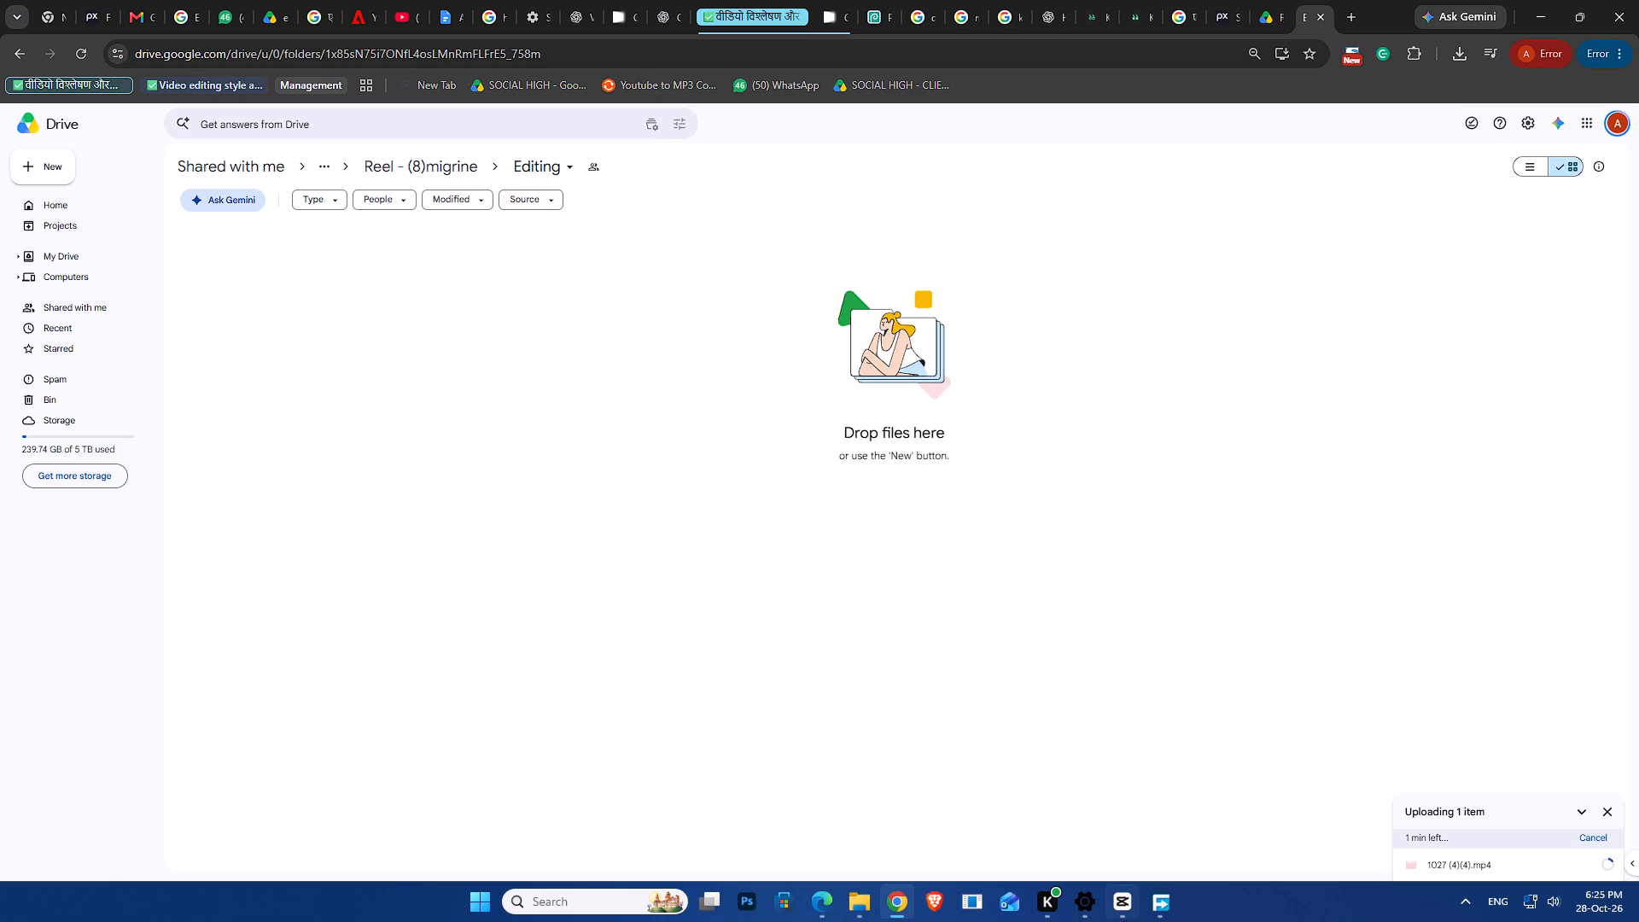
Switch to CapCut and review Timeline 02's opening, examining the headache image, the doctor's name title and the main clips up to about 15 seconds.
click(1124, 920)
click(1101, 729)
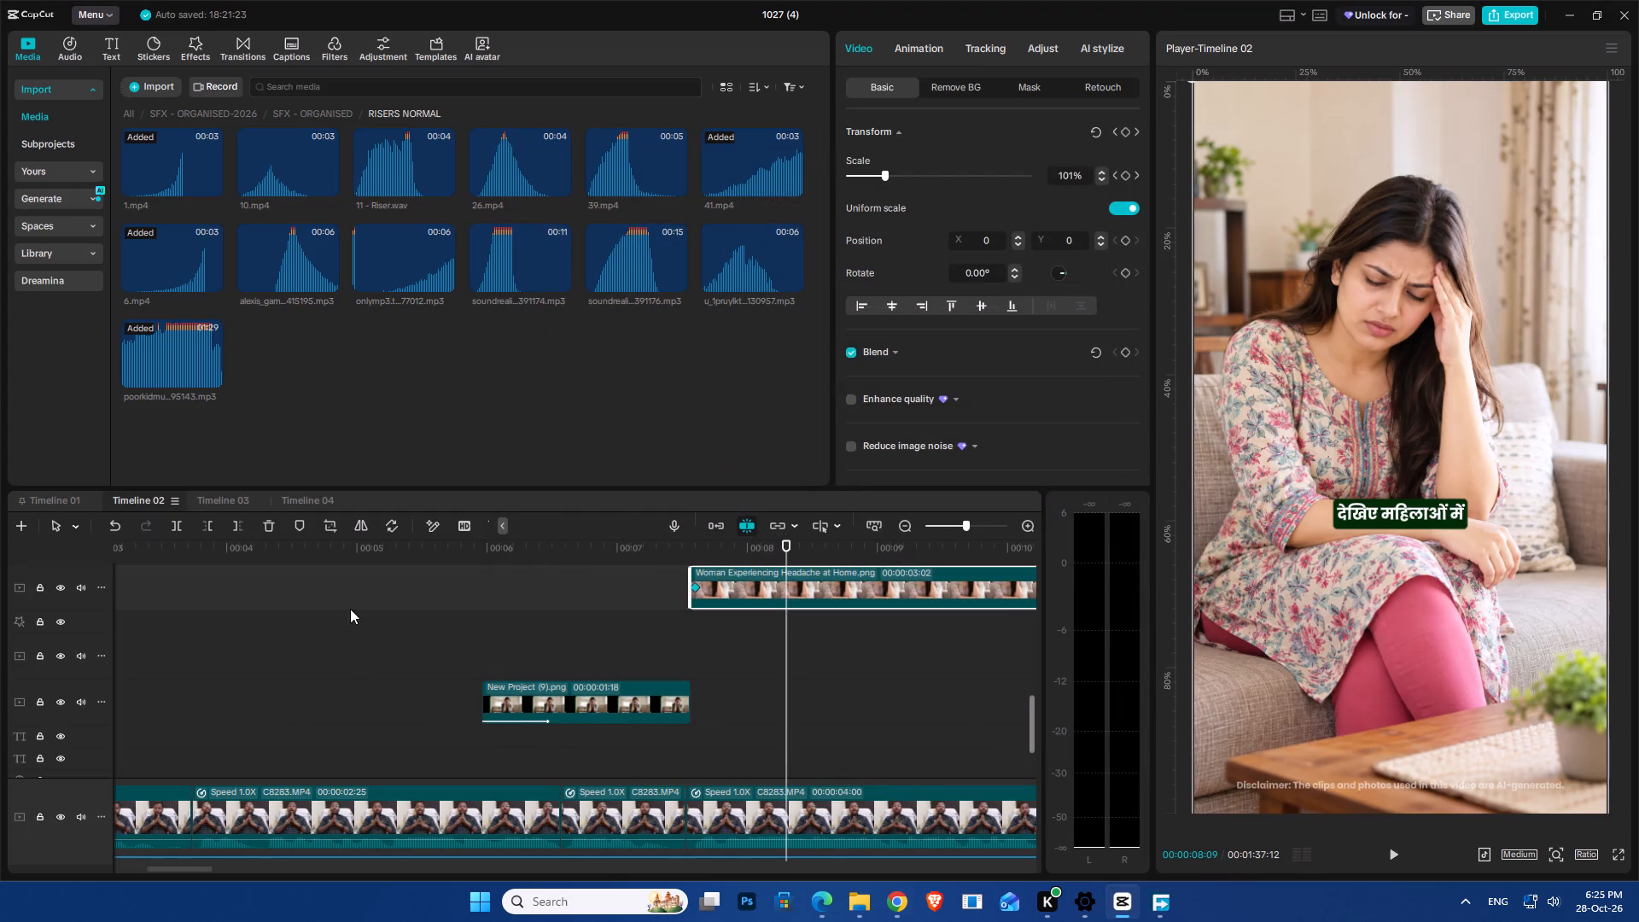
drag(400, 548, 1095, 645)
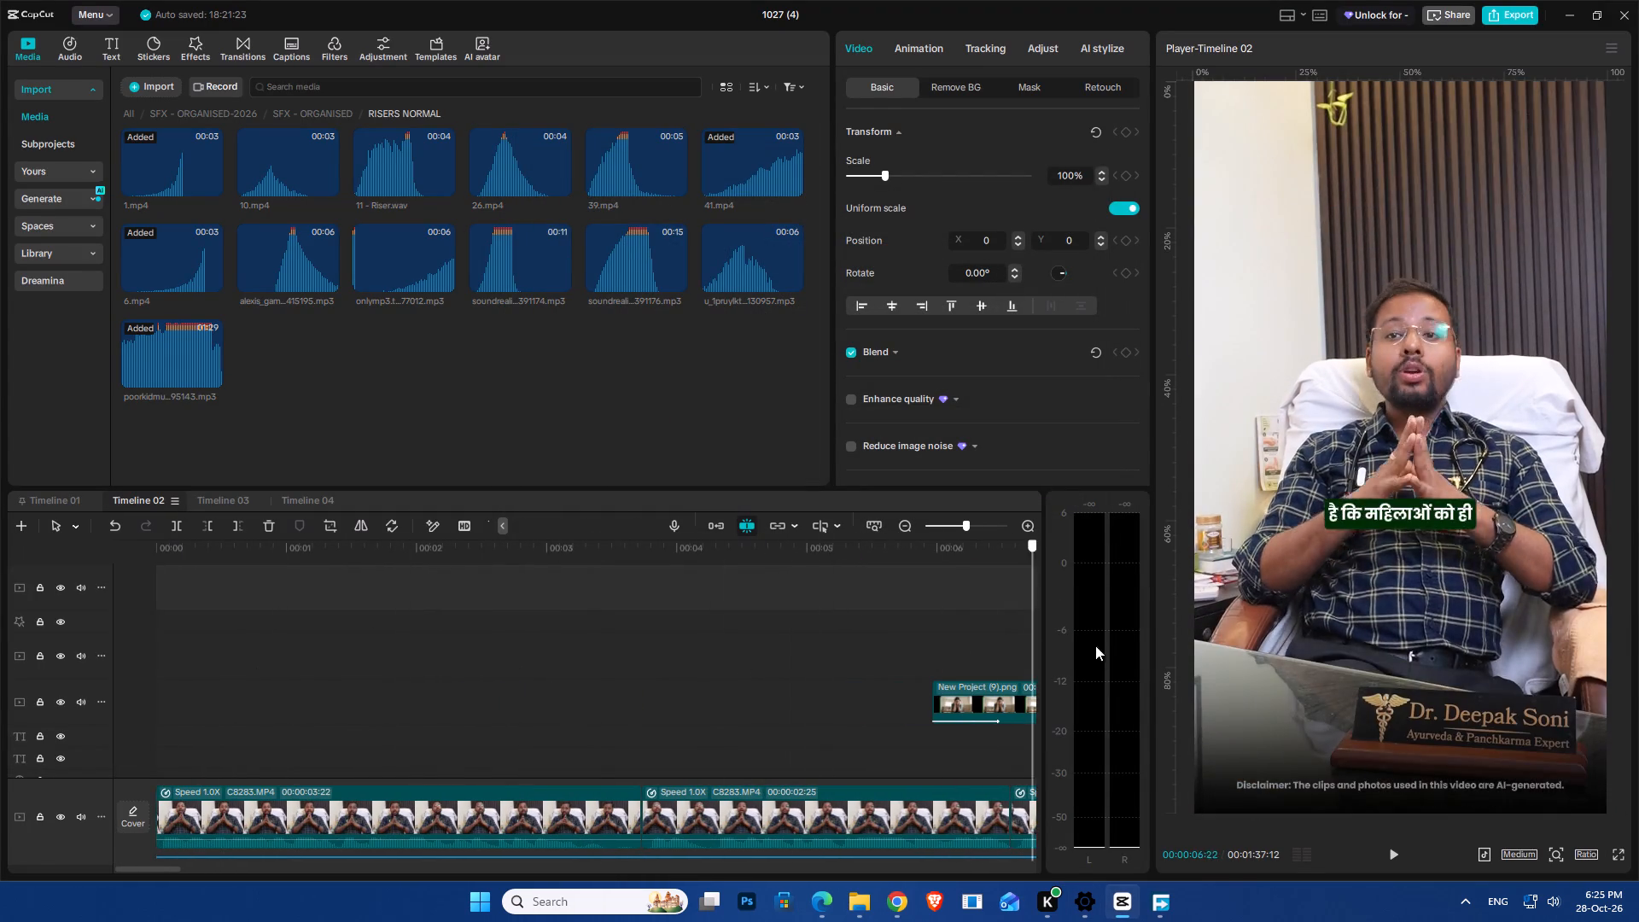
drag(1095, 645, 475, 649)
scroll(365, 662, up, 7)
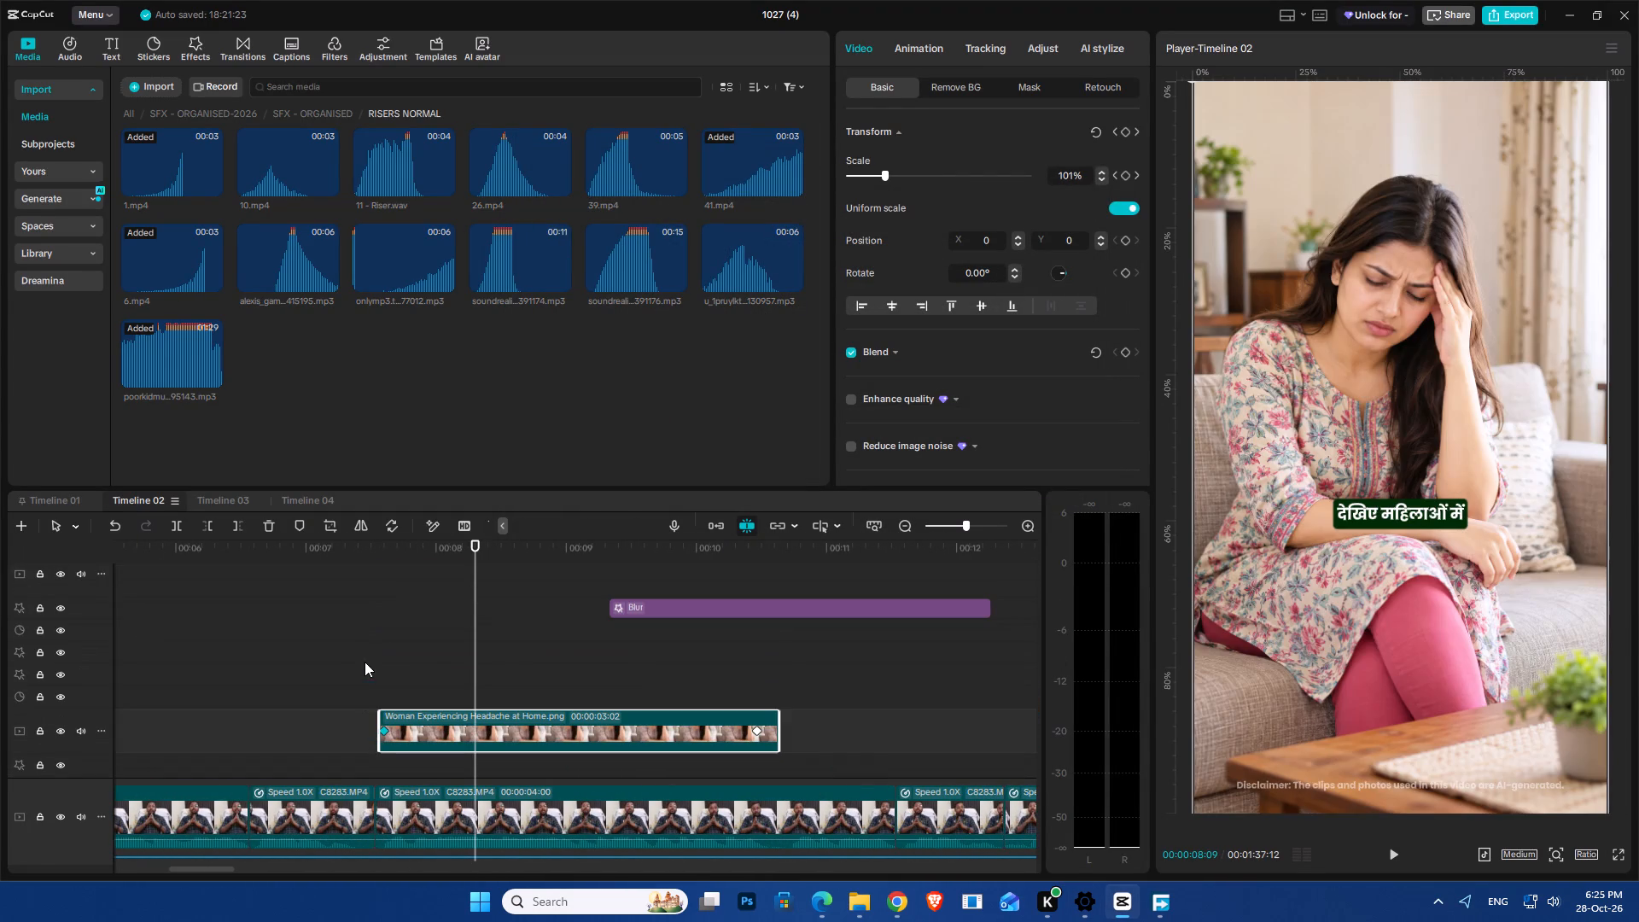
drag(464, 604, 887, 710)
click(897, 712)
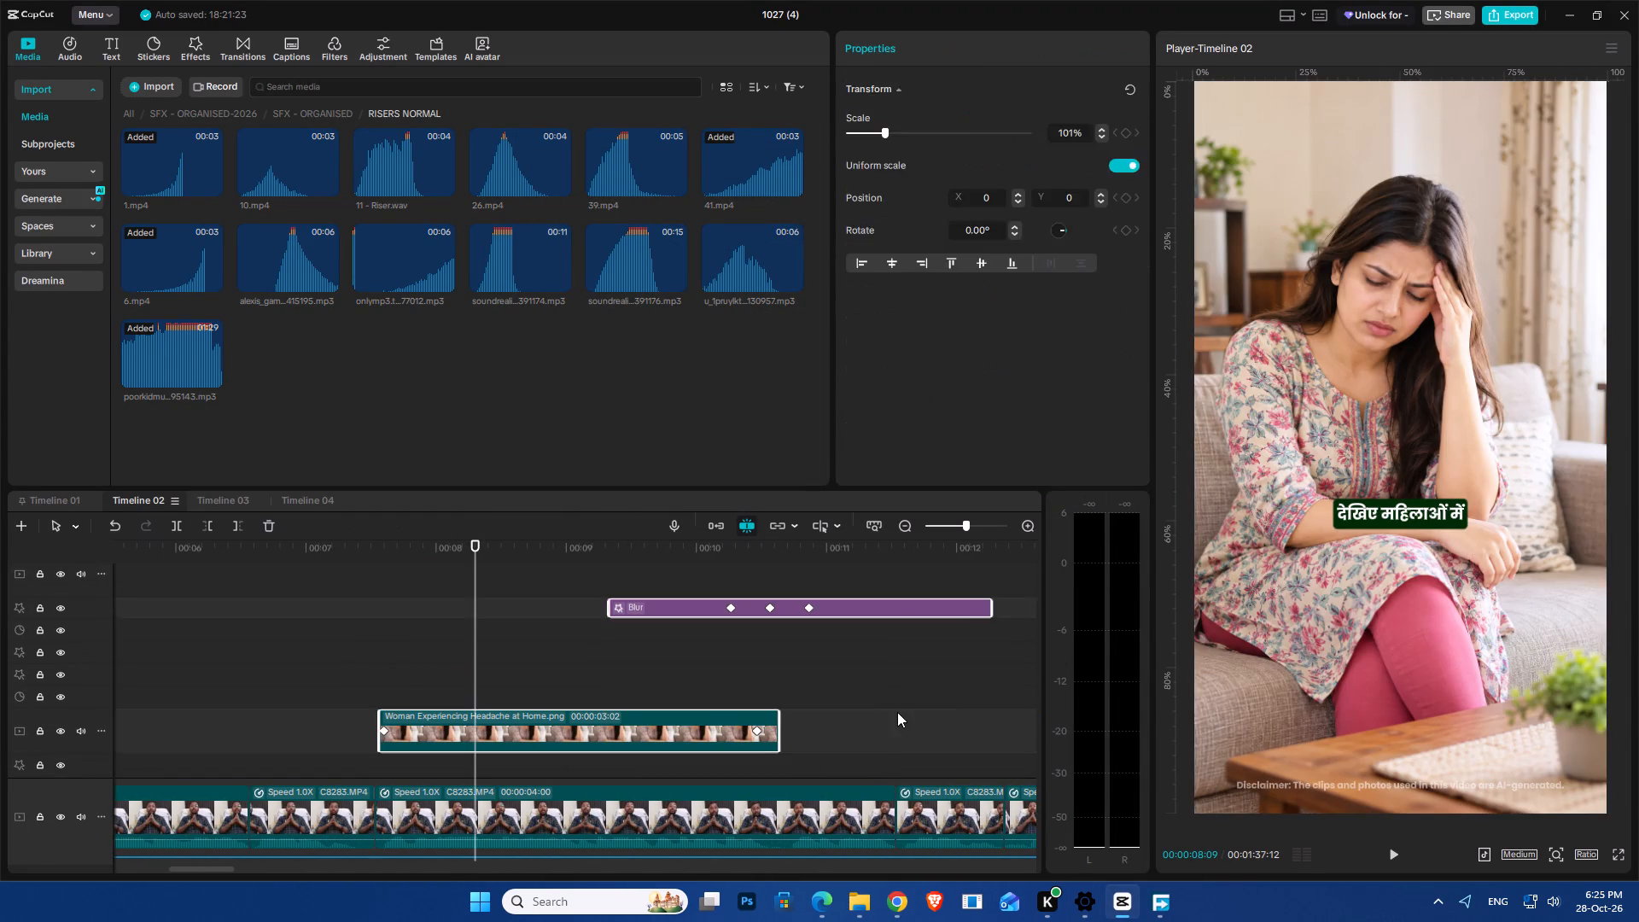
drag(888, 571, 1012, 611)
click(963, 710)
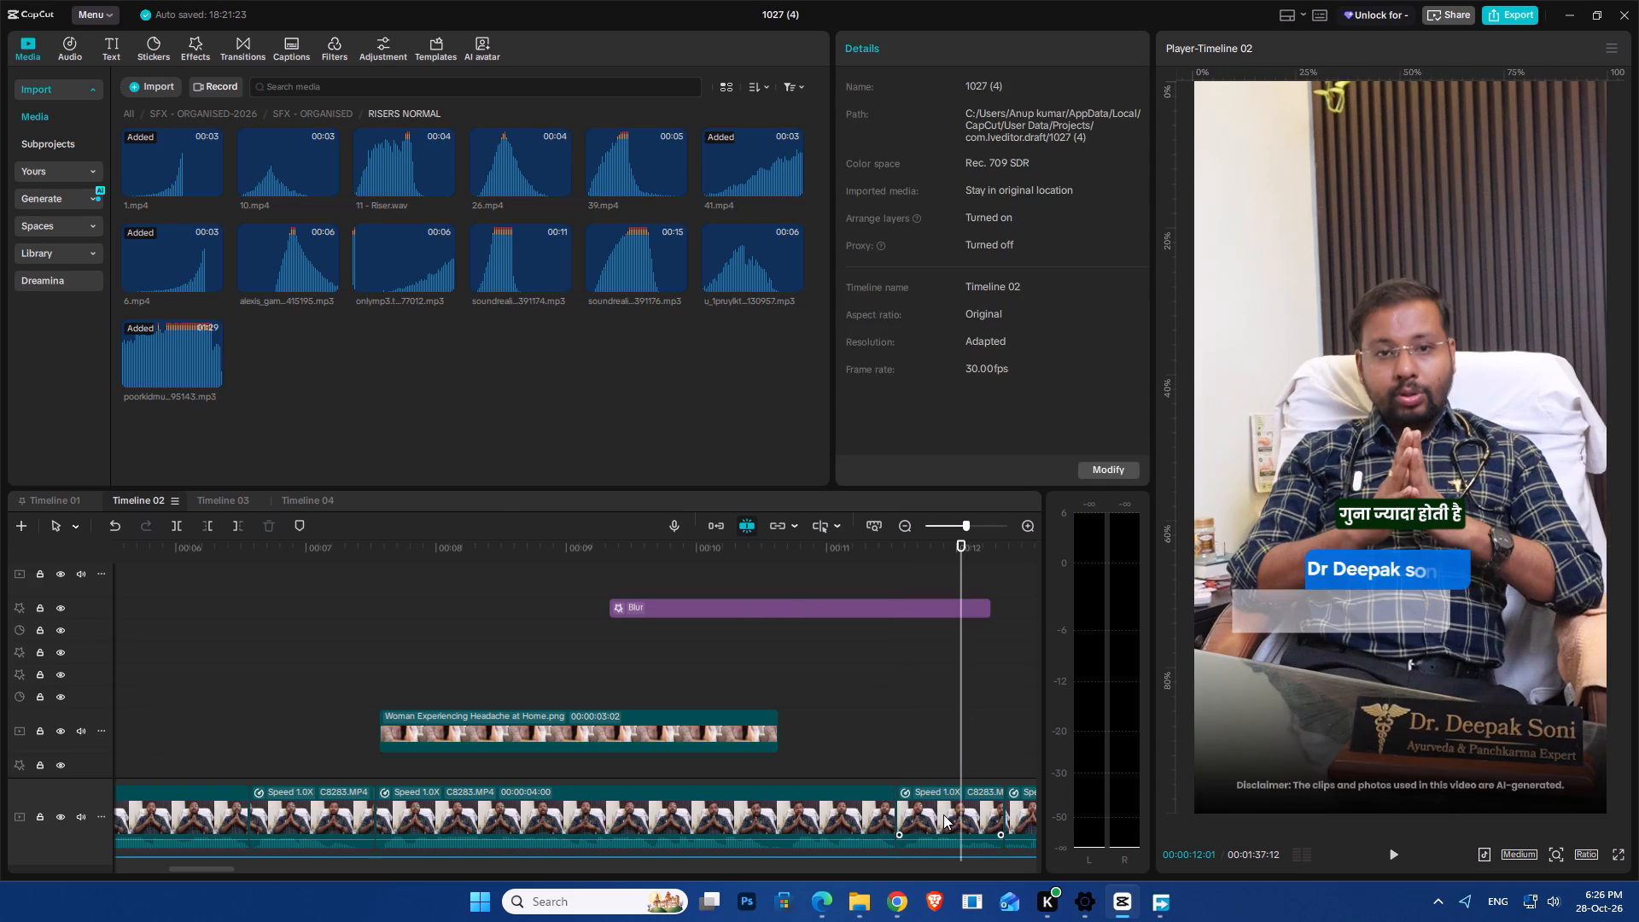
click(943, 814)
click(1020, 812)
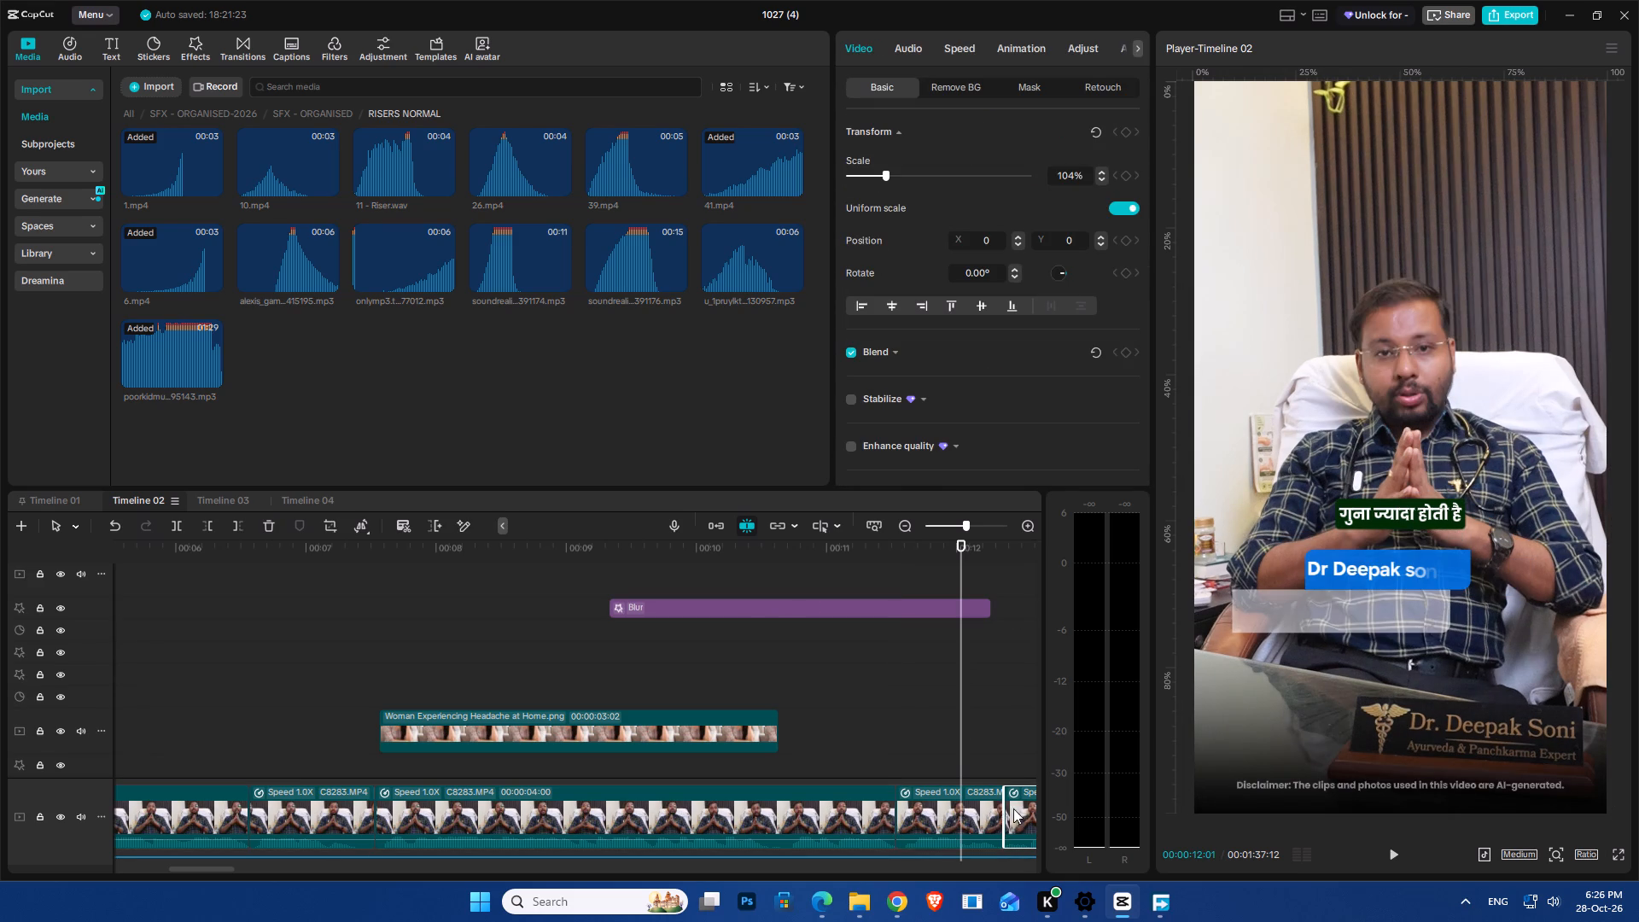
click(967, 721)
drag(964, 713, 1045, 733)
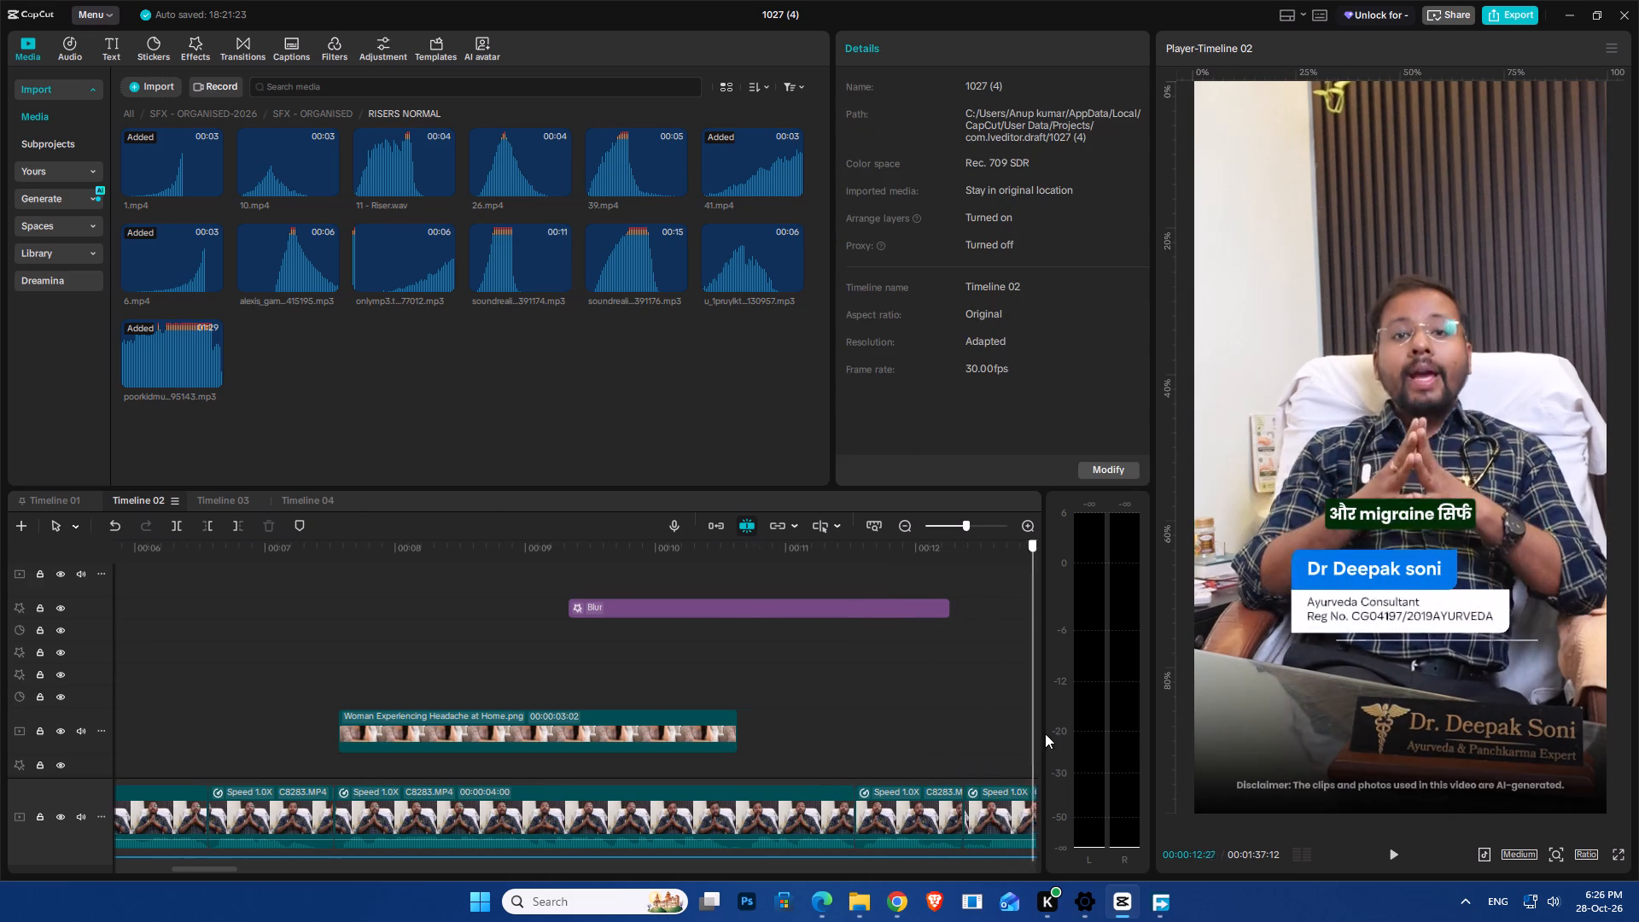
drag(1045, 733, 878, 758)
click(879, 814)
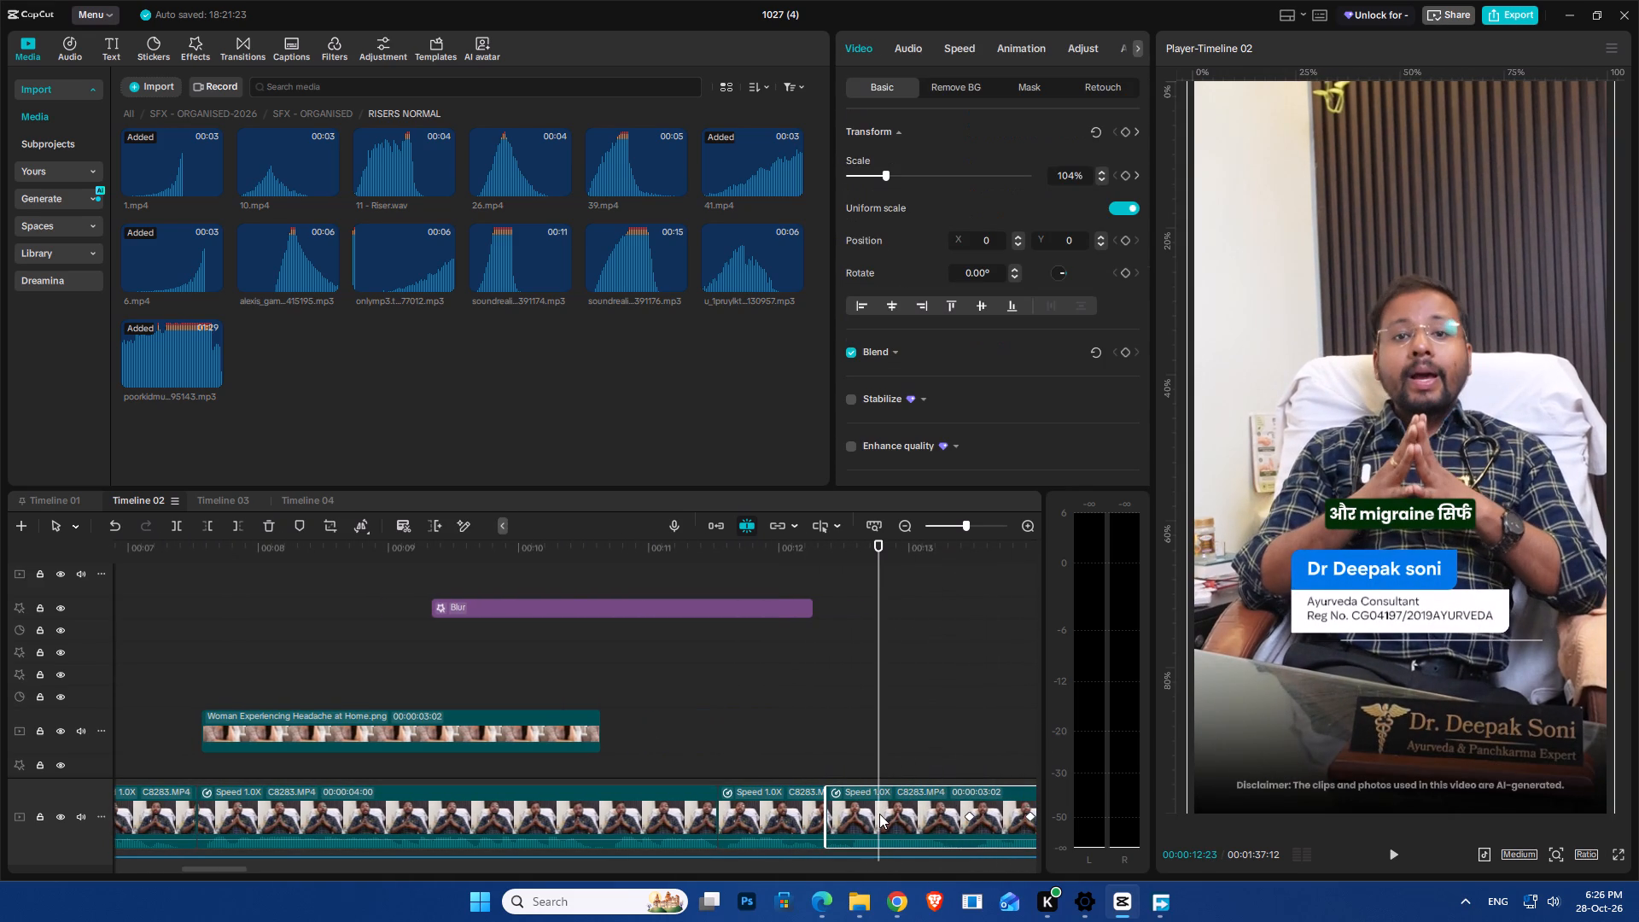
drag(880, 730, 791, 762)
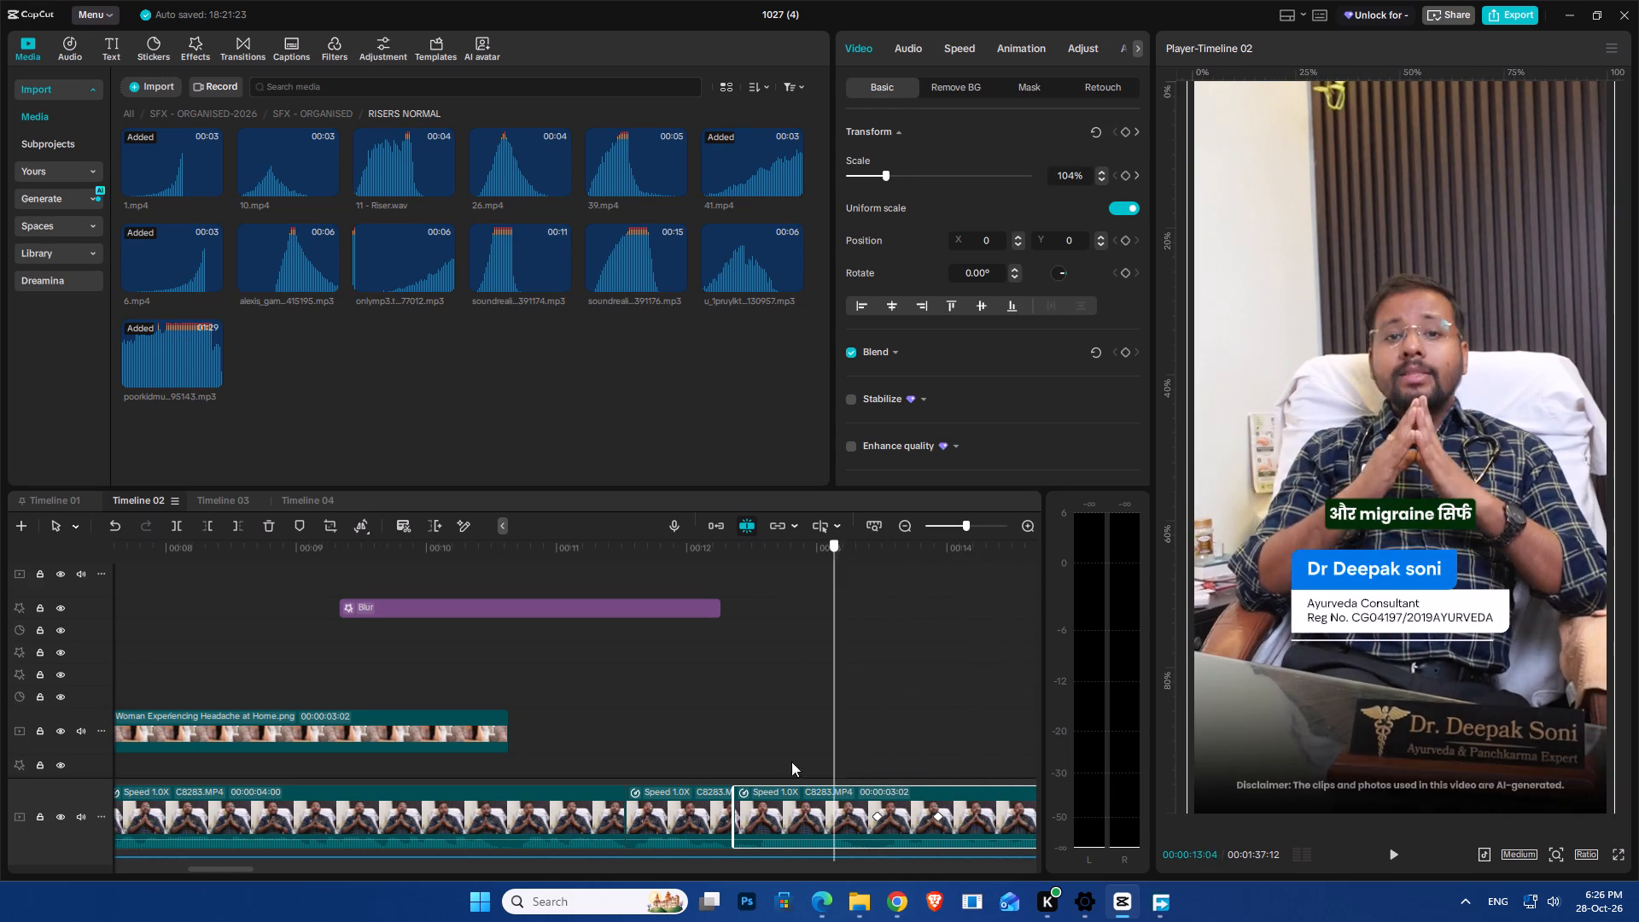
drag(791, 762, 401, 774)
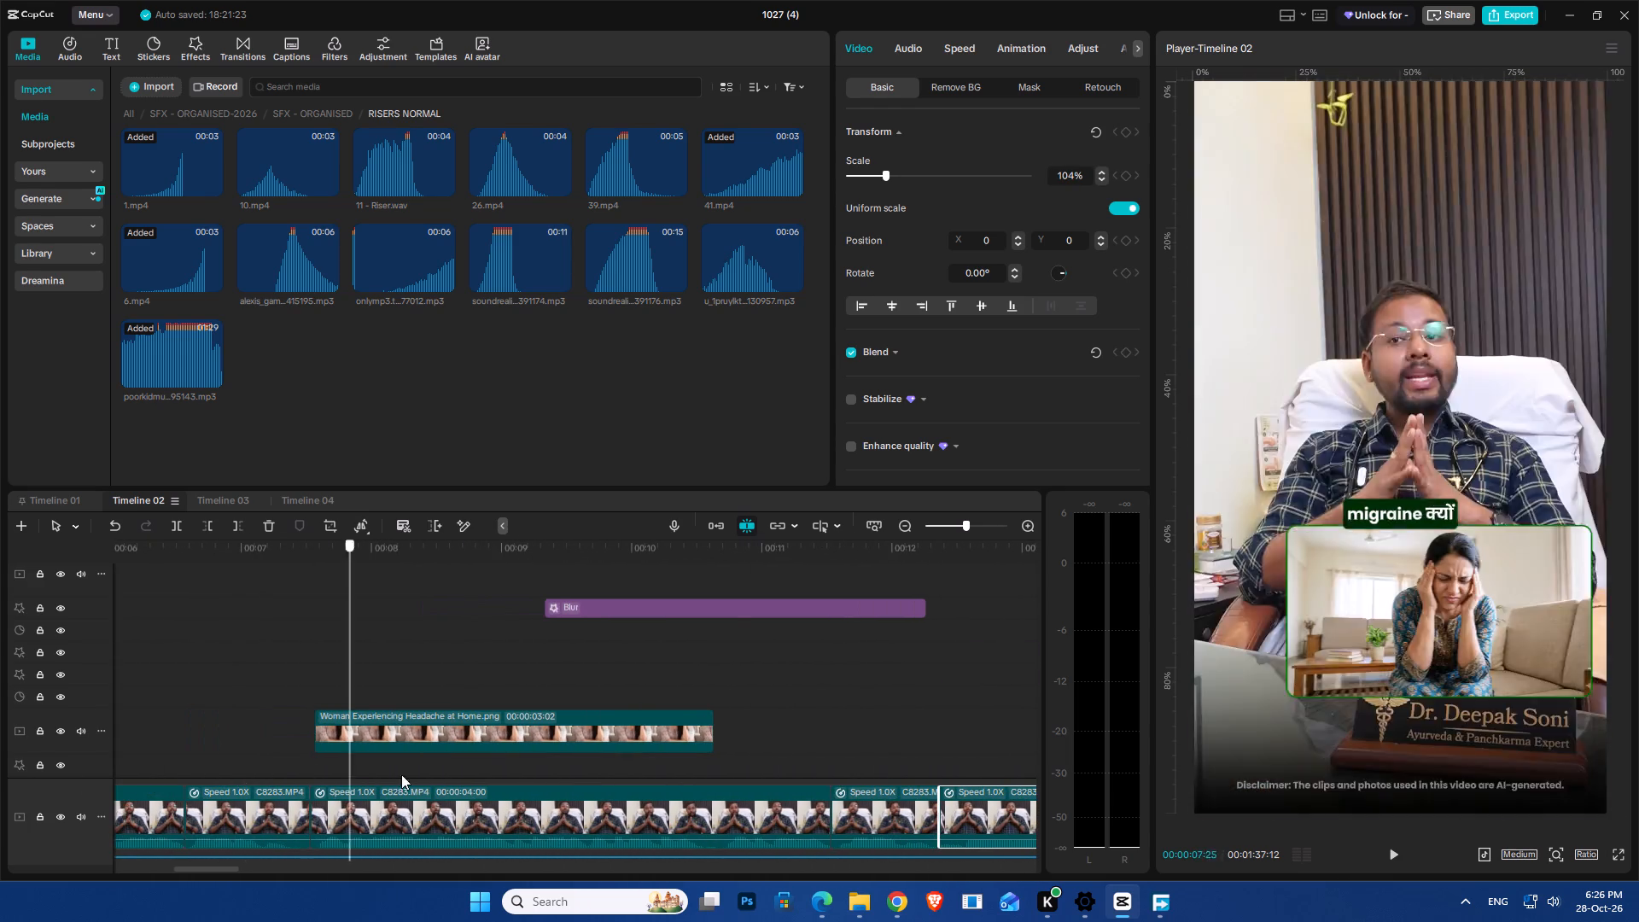
drag(401, 774, 790, 782)
key(space)
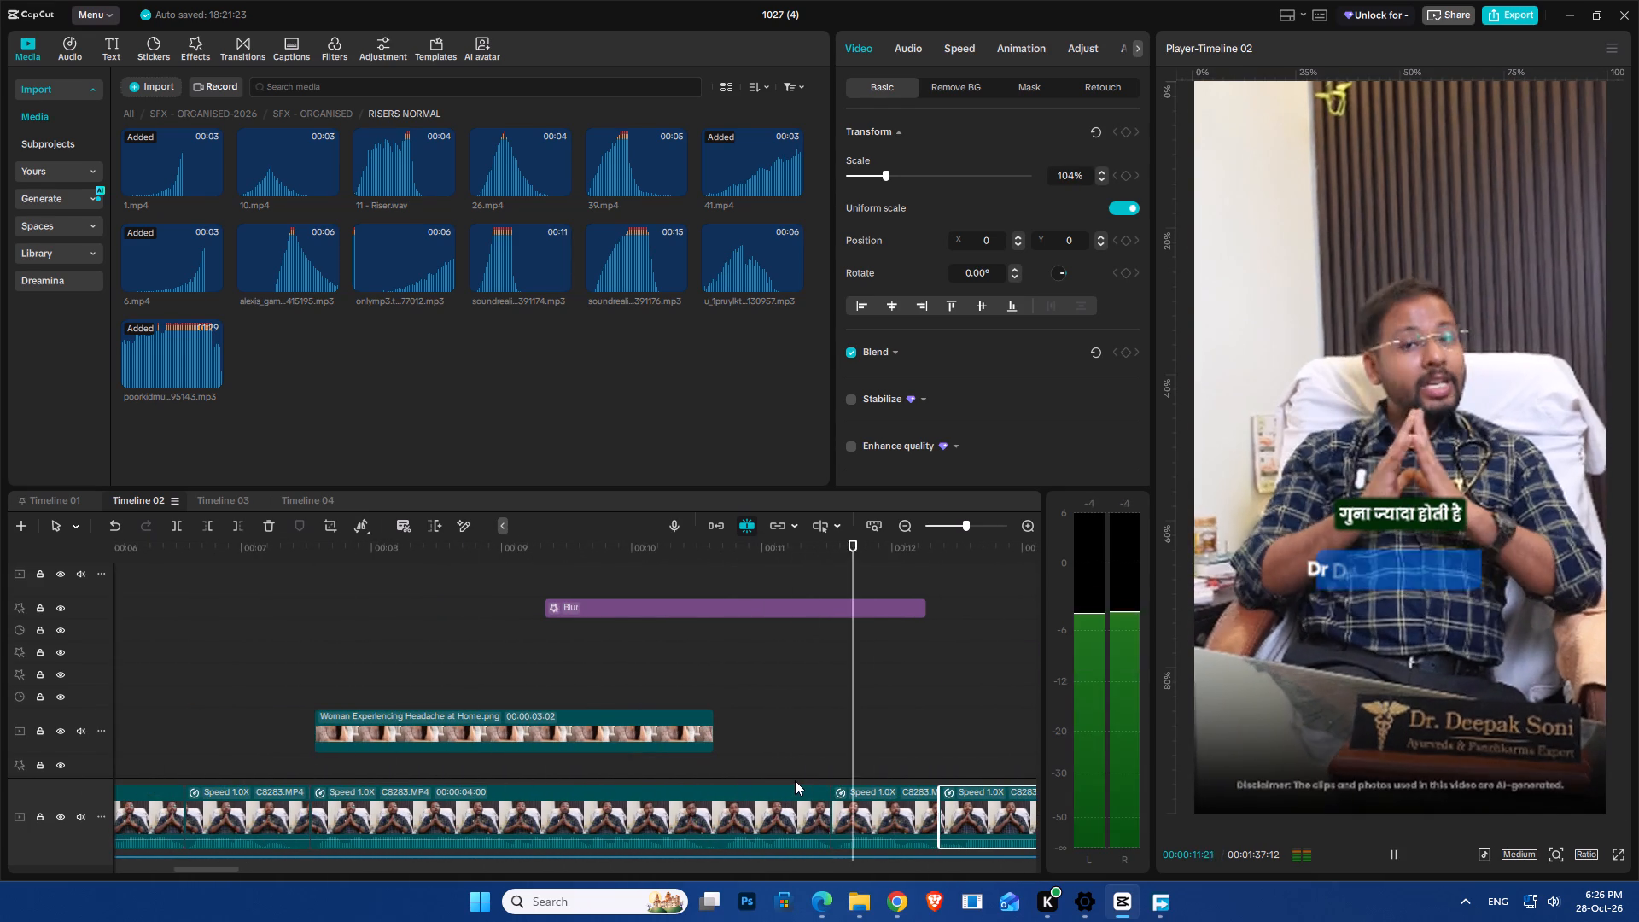
key(space)
click(902, 750)
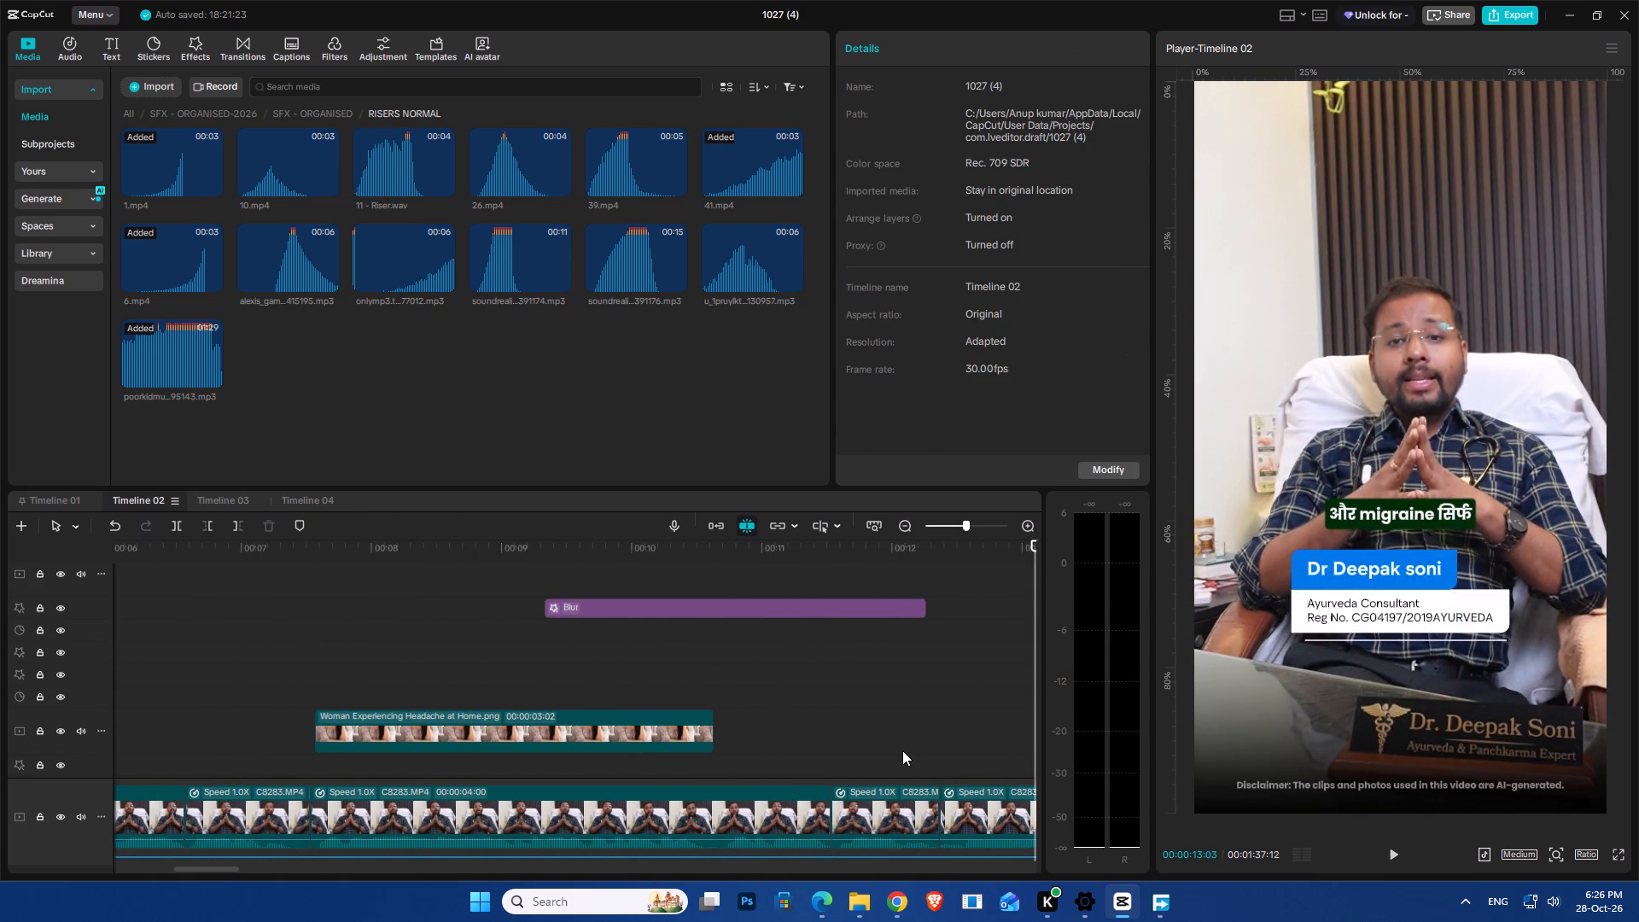
key(space)
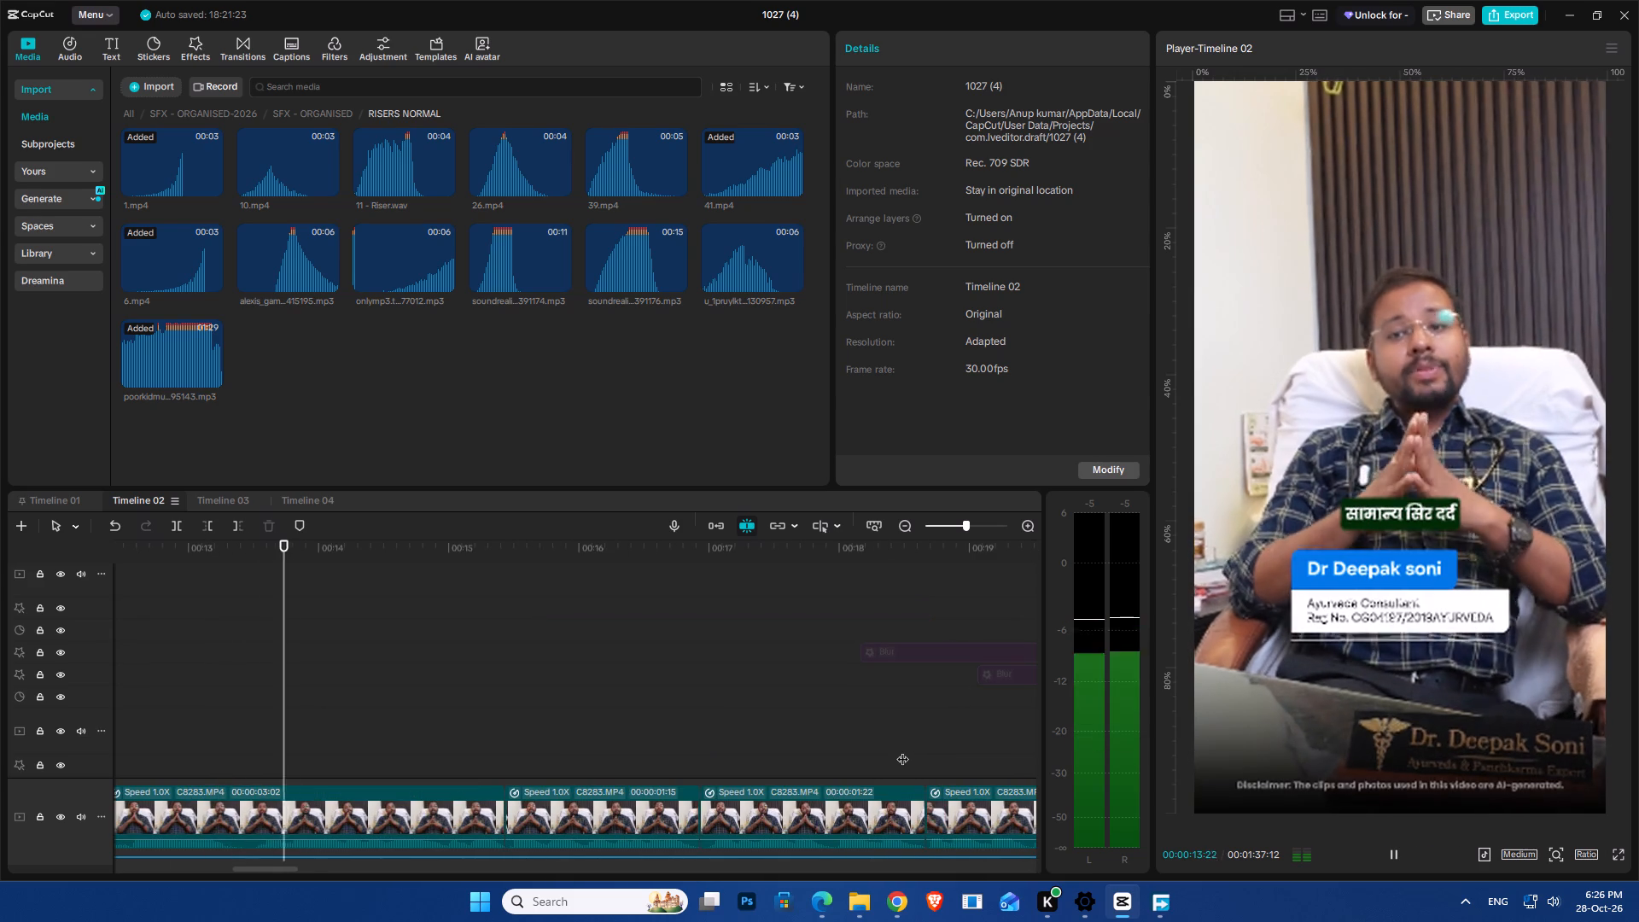
key(space)
key(space)
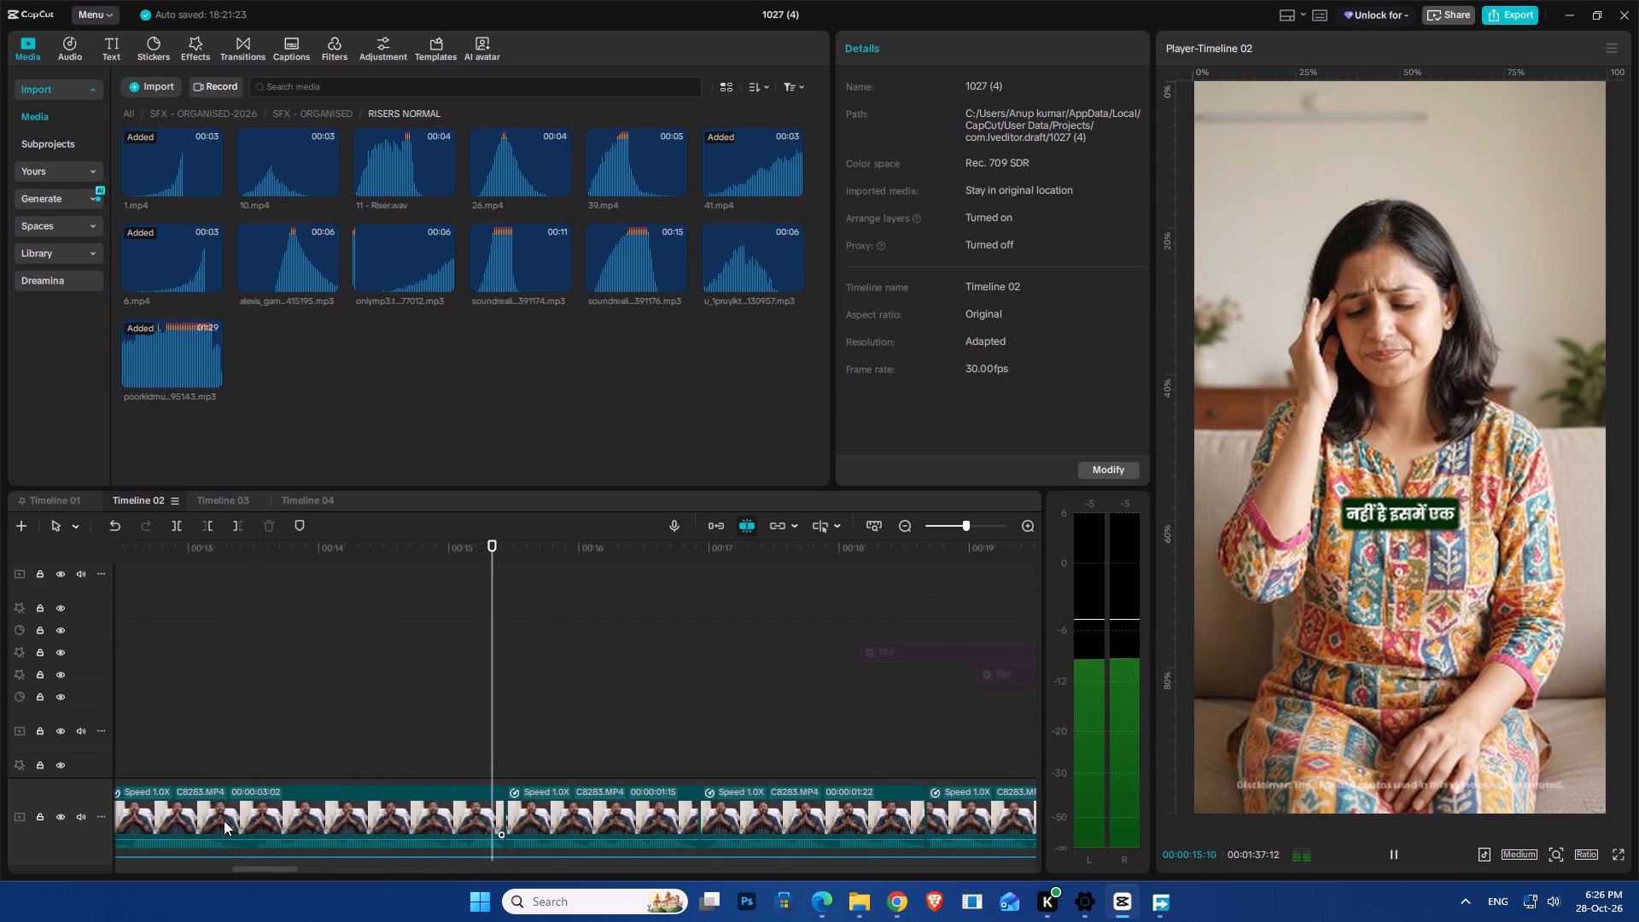
key(space)
Check the upload in Chrome, return to CapCut and close the 1027 (4) project.
click(891, 895)
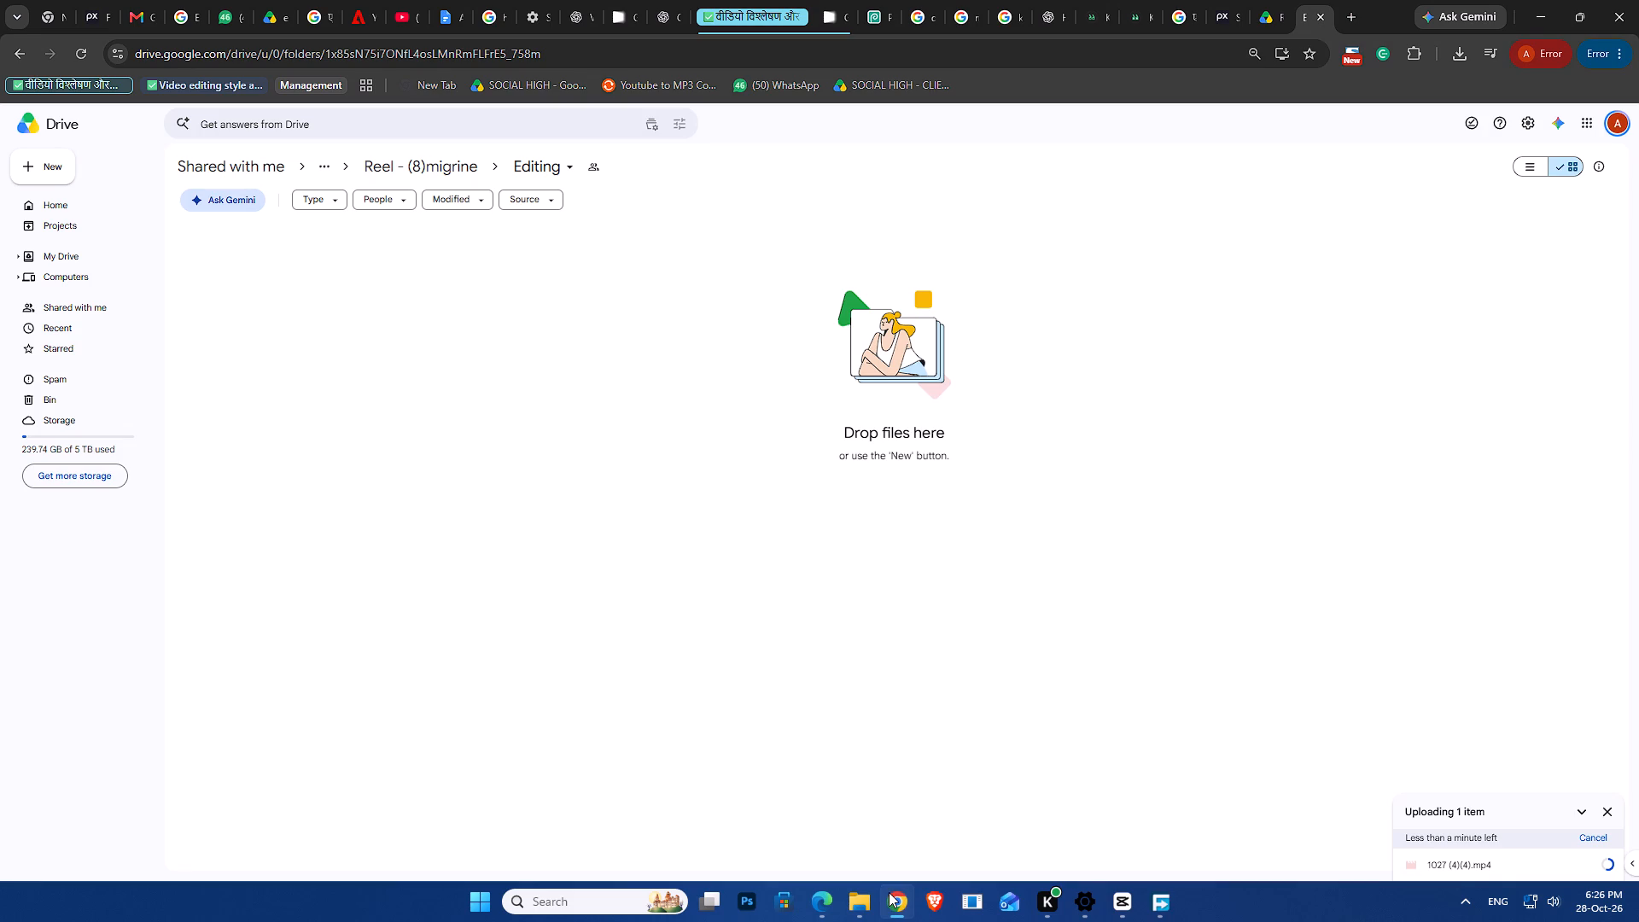
click(1115, 905)
click(1616, 9)
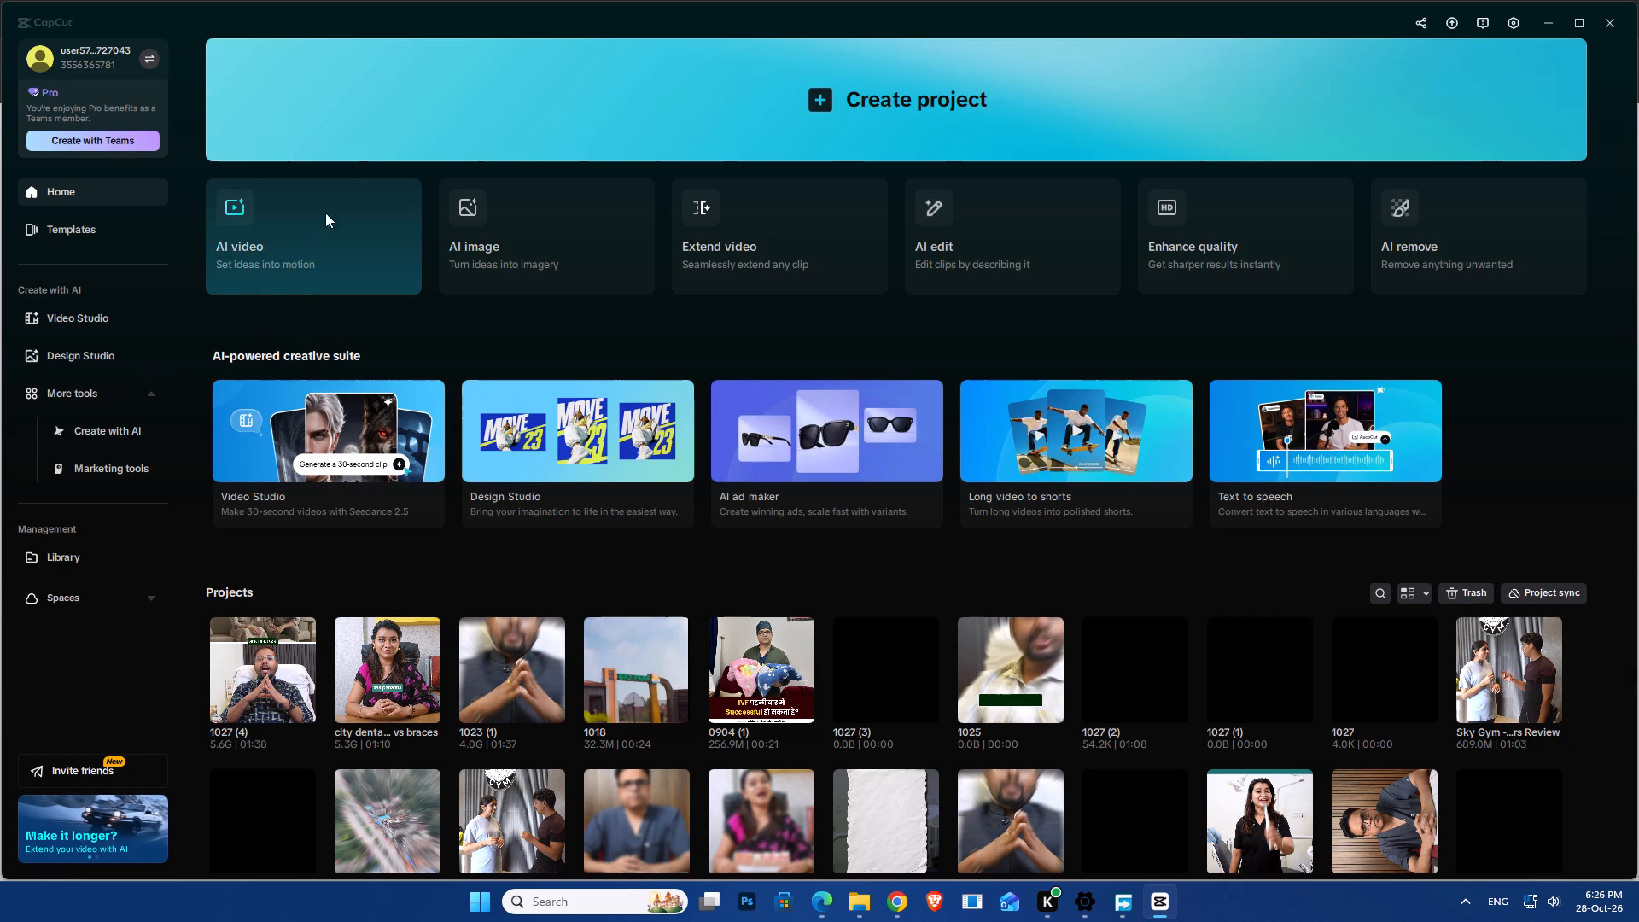
Create a new CapCut project.
click(396, 127)
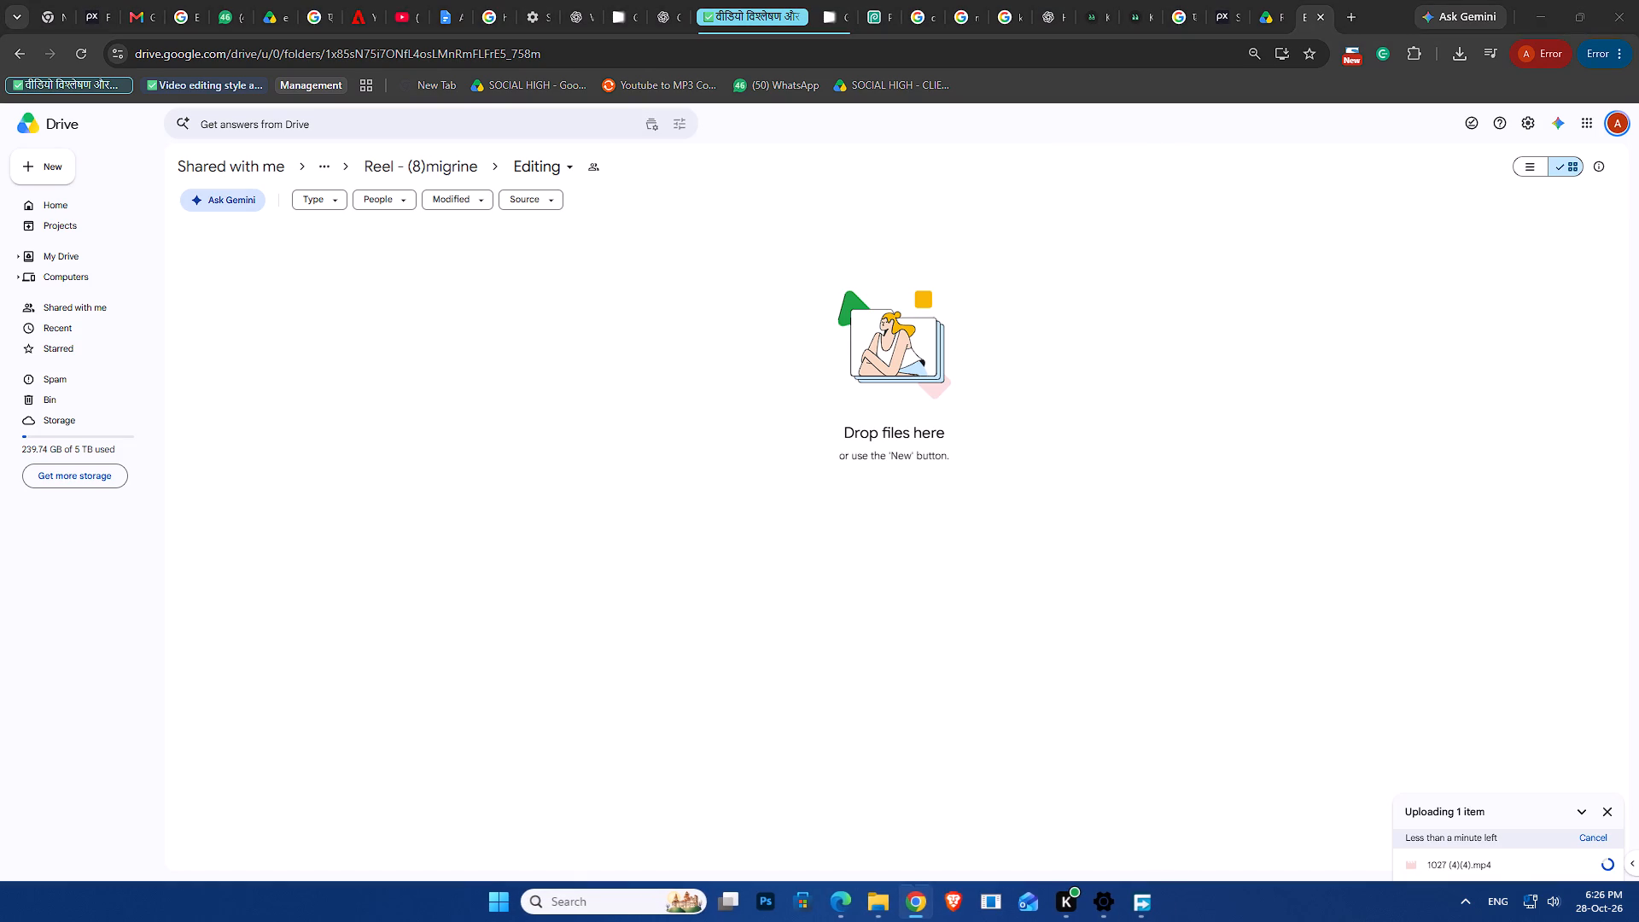